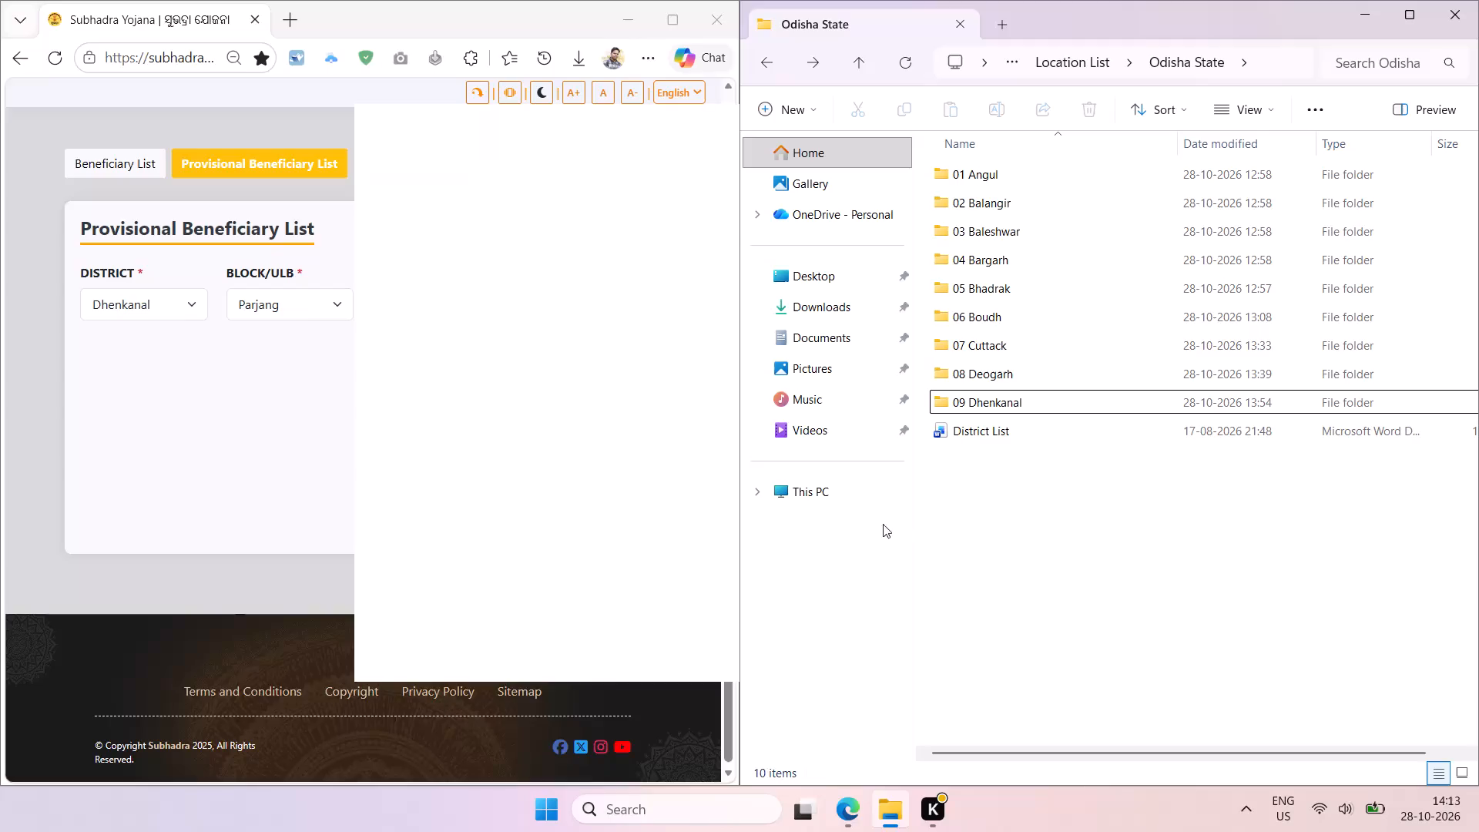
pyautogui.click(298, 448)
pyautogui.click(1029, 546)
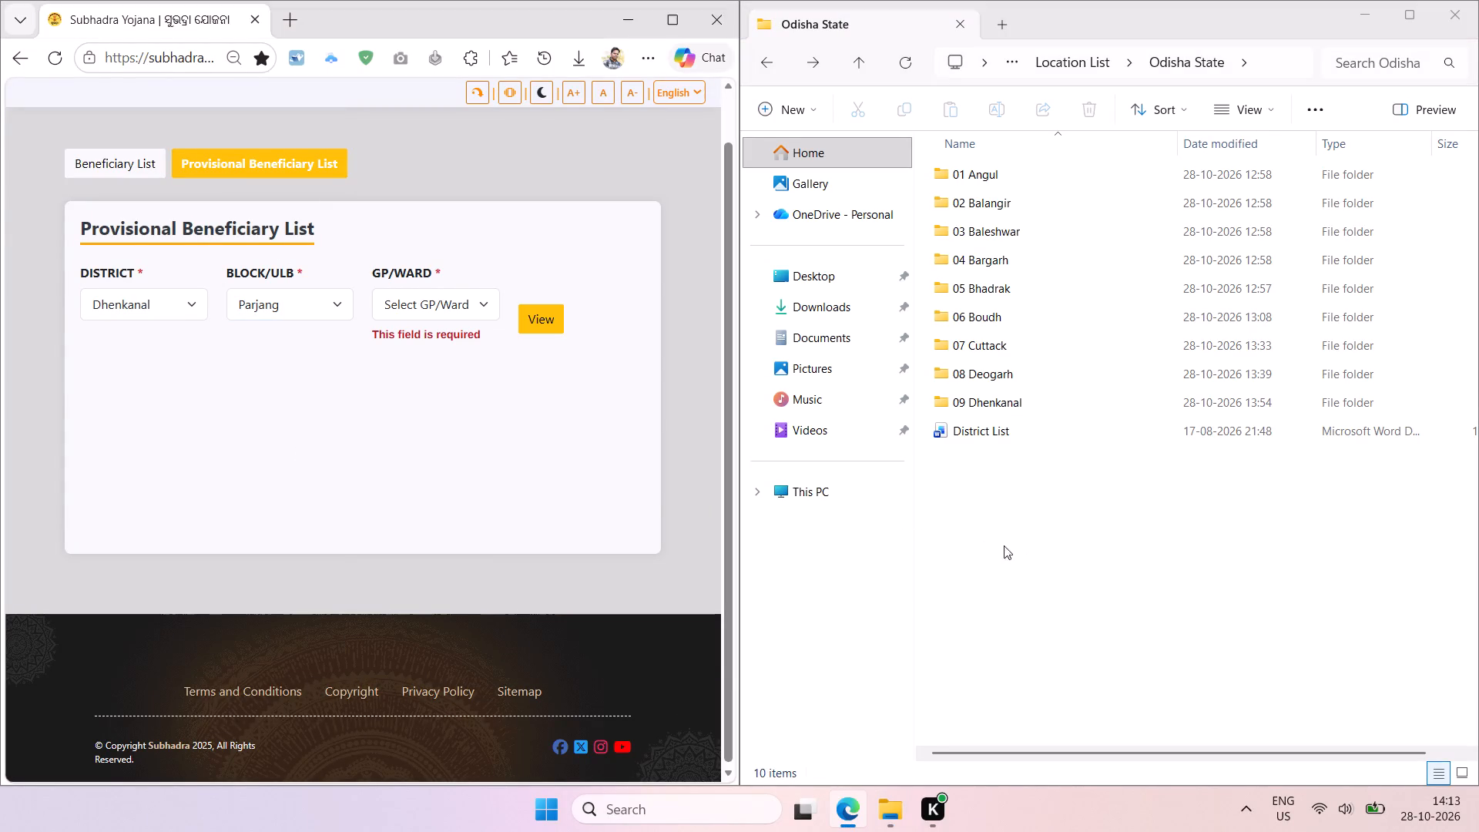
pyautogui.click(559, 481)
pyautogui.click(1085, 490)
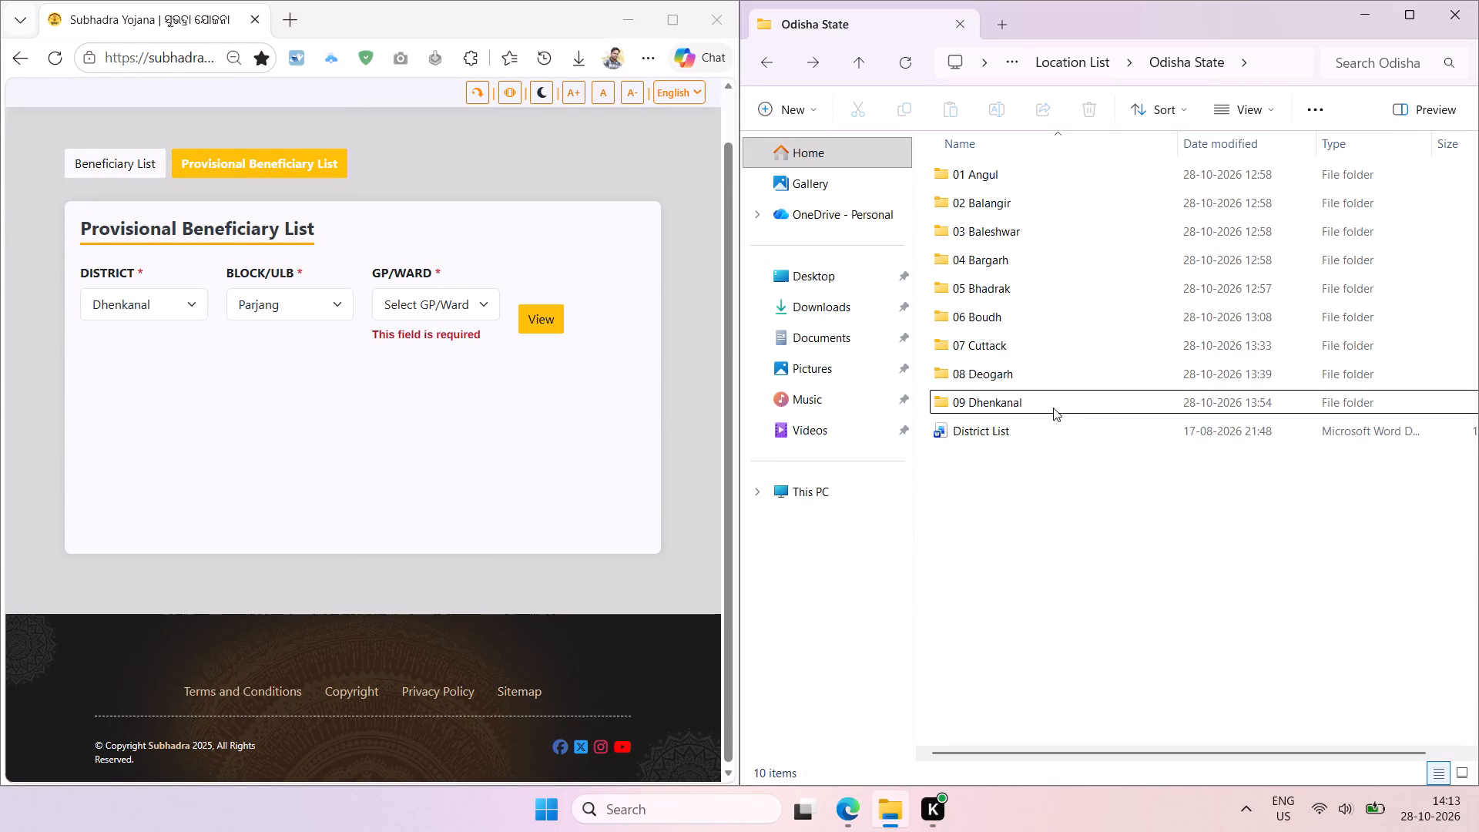
# Duplicate the 09 Dhenkanal folder within the Odisha State folder.
pyautogui.click(1053, 408)
pyautogui.click(910, 109)
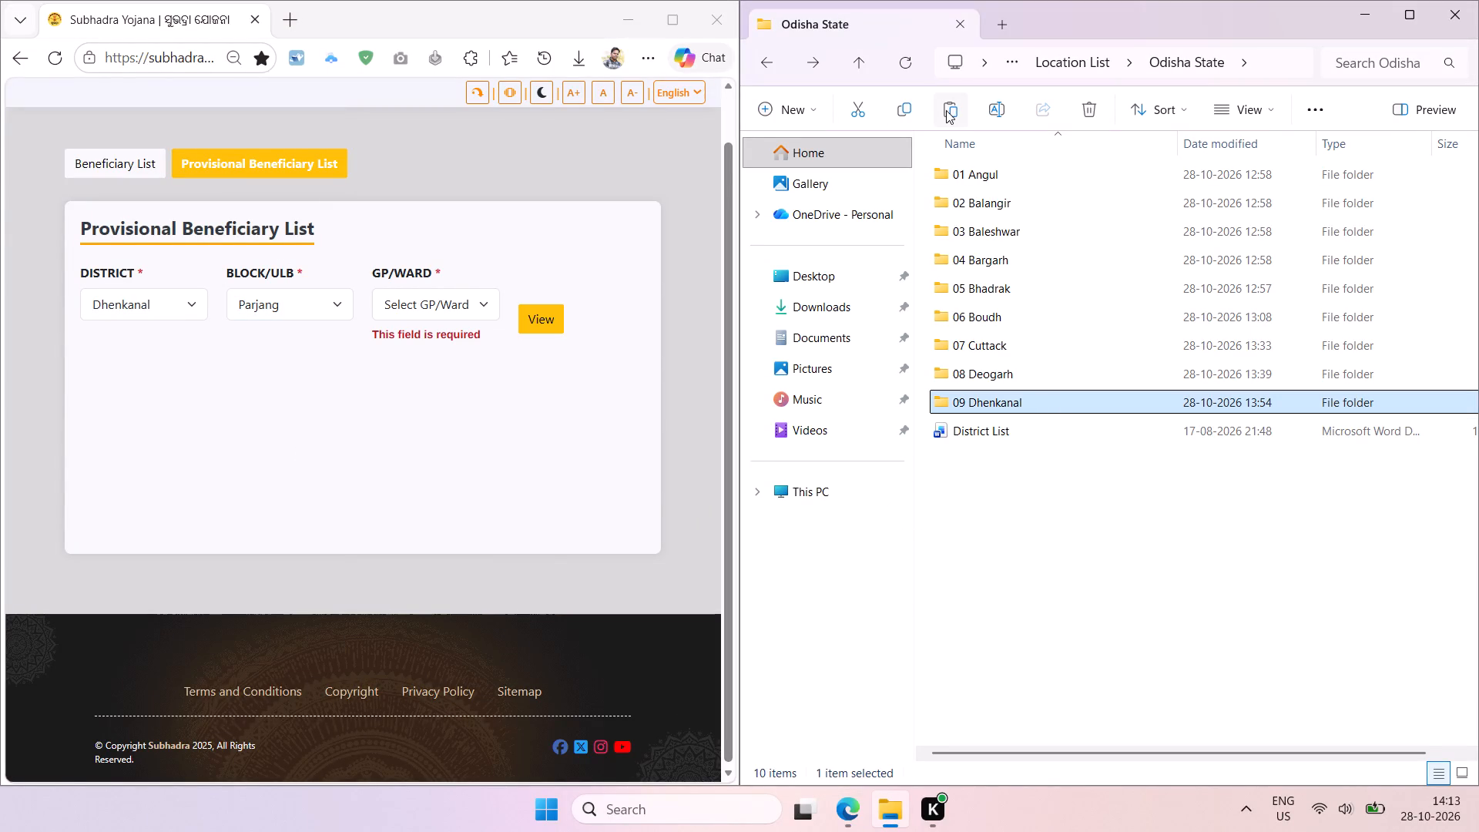
pyautogui.click(949, 110)
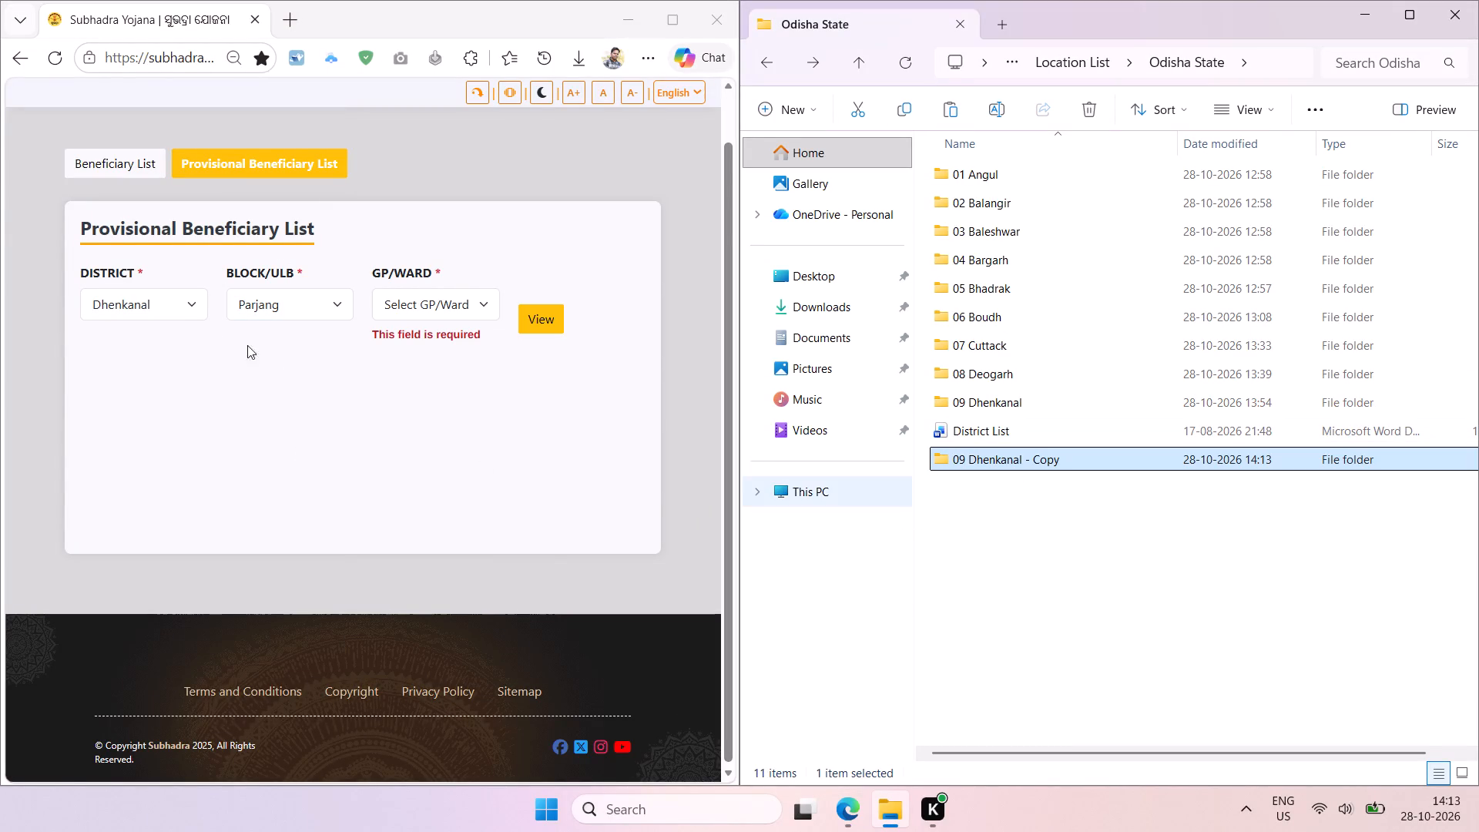
# Set the district to Gajapati in the Provisional Beneficiary List form.
pyautogui.click(179, 310)
pyautogui.click(136, 575)
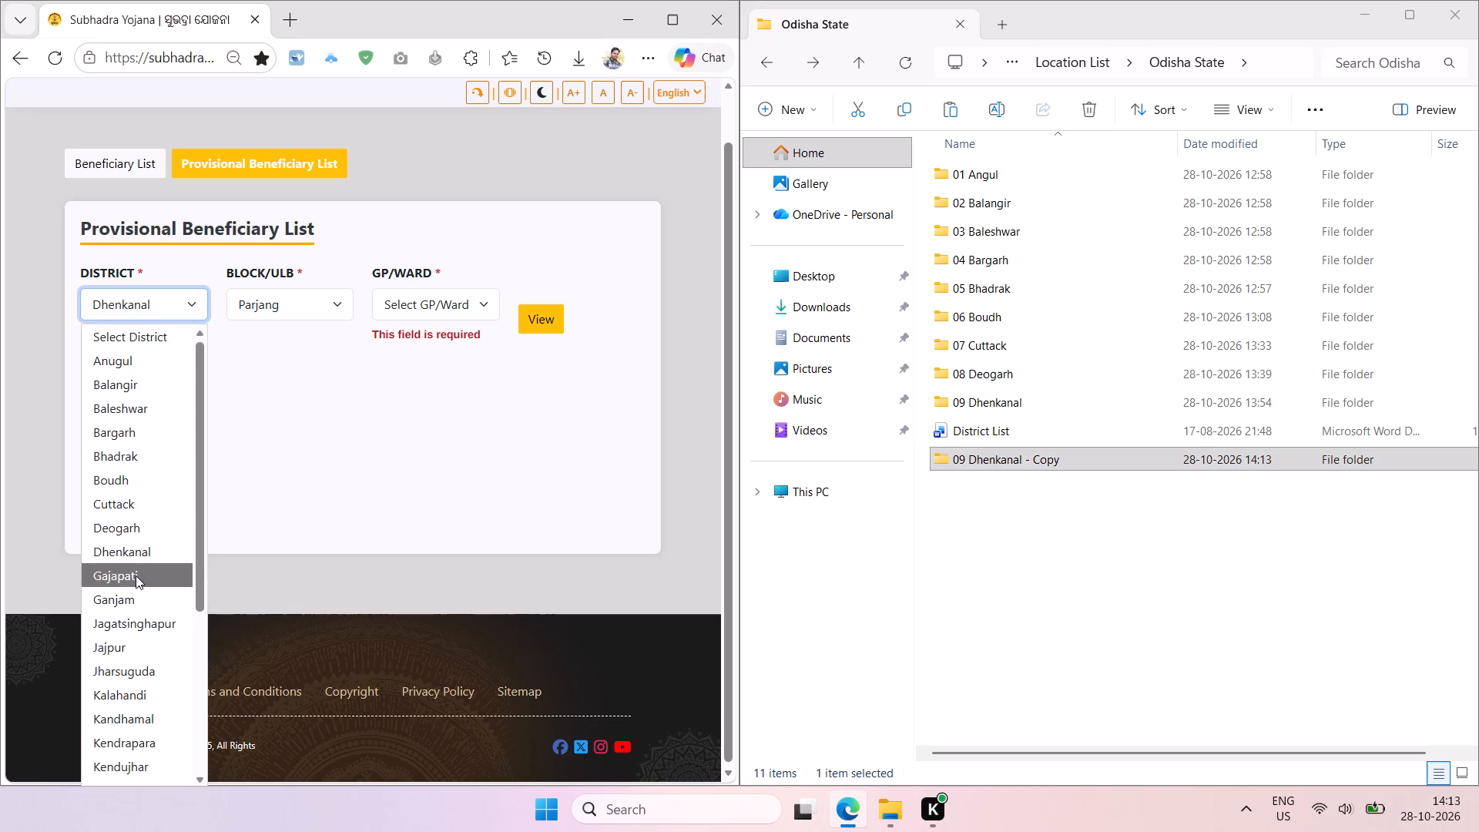
pyautogui.click(220, 439)
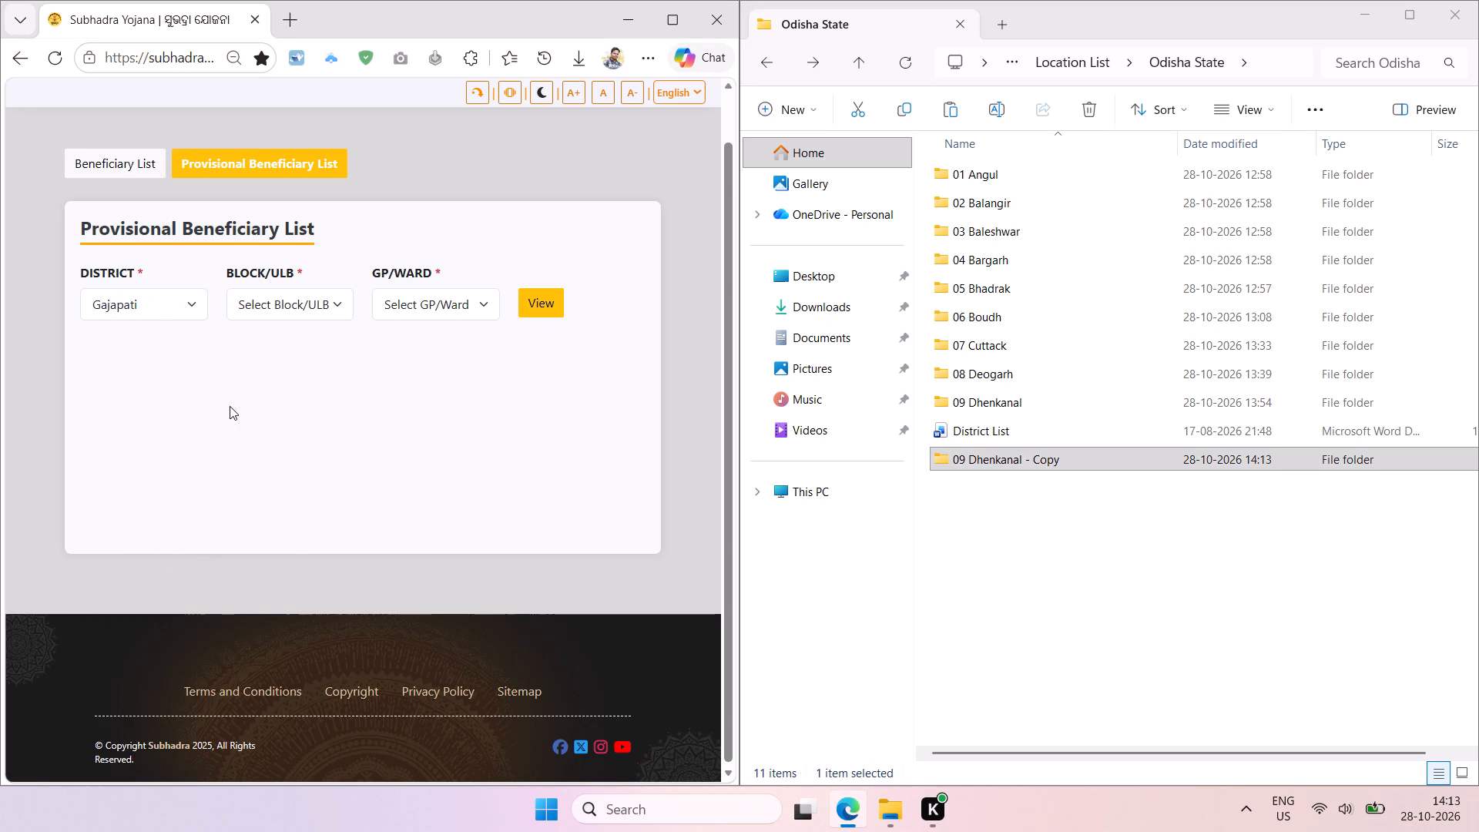
# Extract the district name from the form as text and rename the copied Dhenkanal folder as 10 Gajapati.
pyautogui.press('shift+super+t')
pyautogui.moveTo(80, 294); pyautogui.dragTo(163, 367)
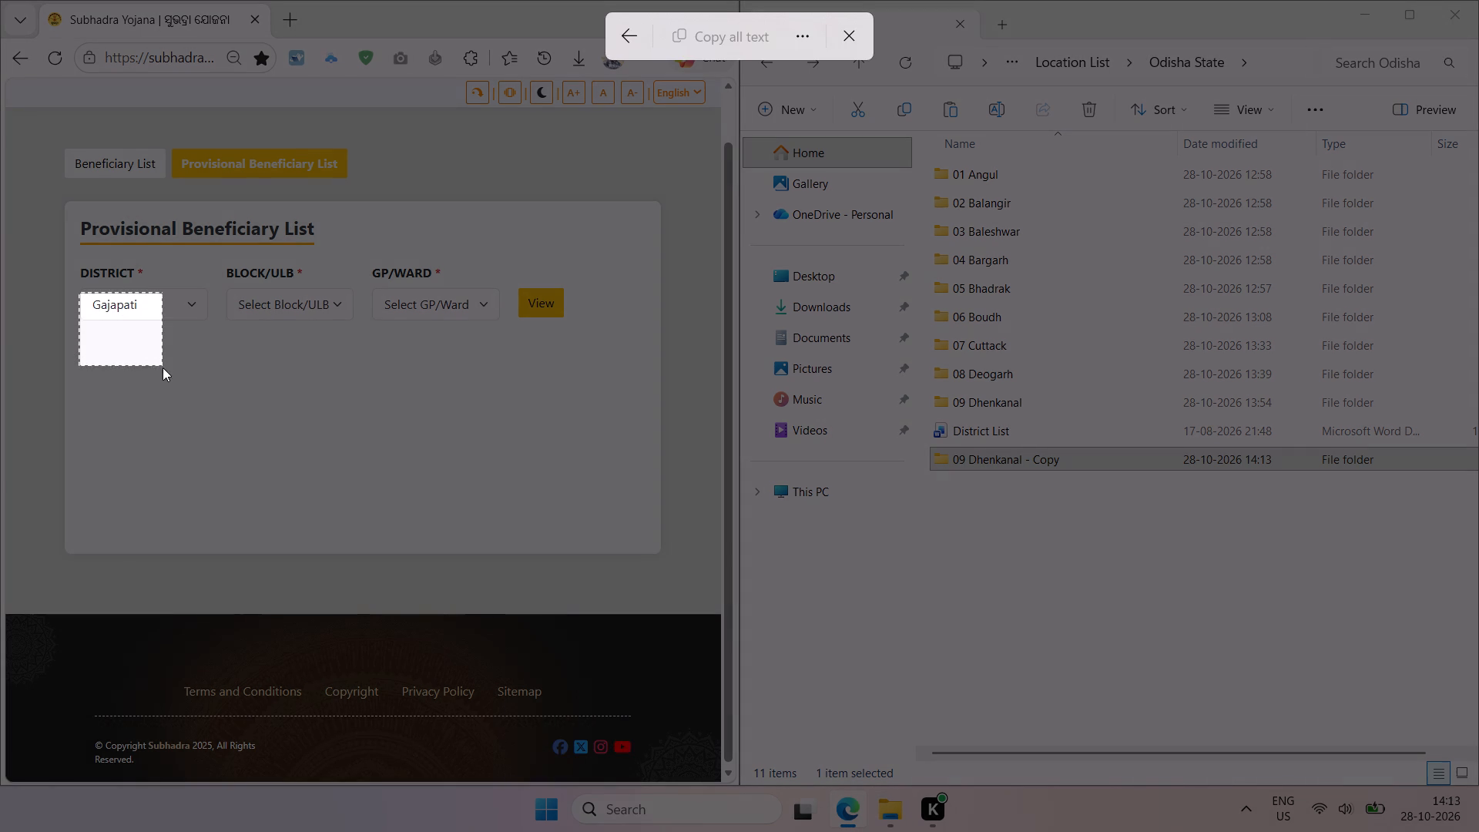
pyautogui.moveTo(163, 367); pyautogui.dragTo(164, 367)
pyautogui.click(716, 42)
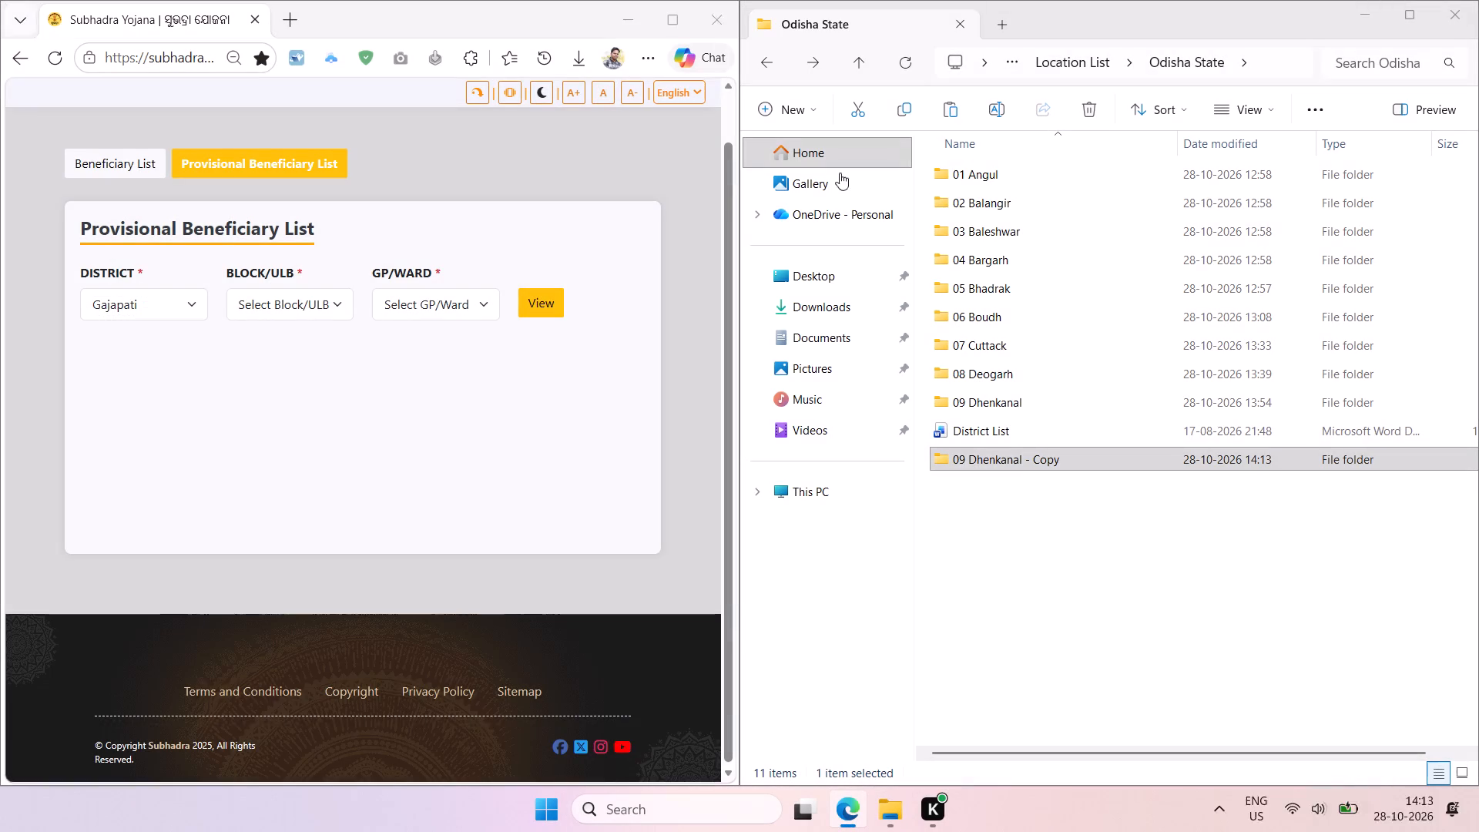
pyautogui.click(1015, 458)
pyautogui.press('F2')
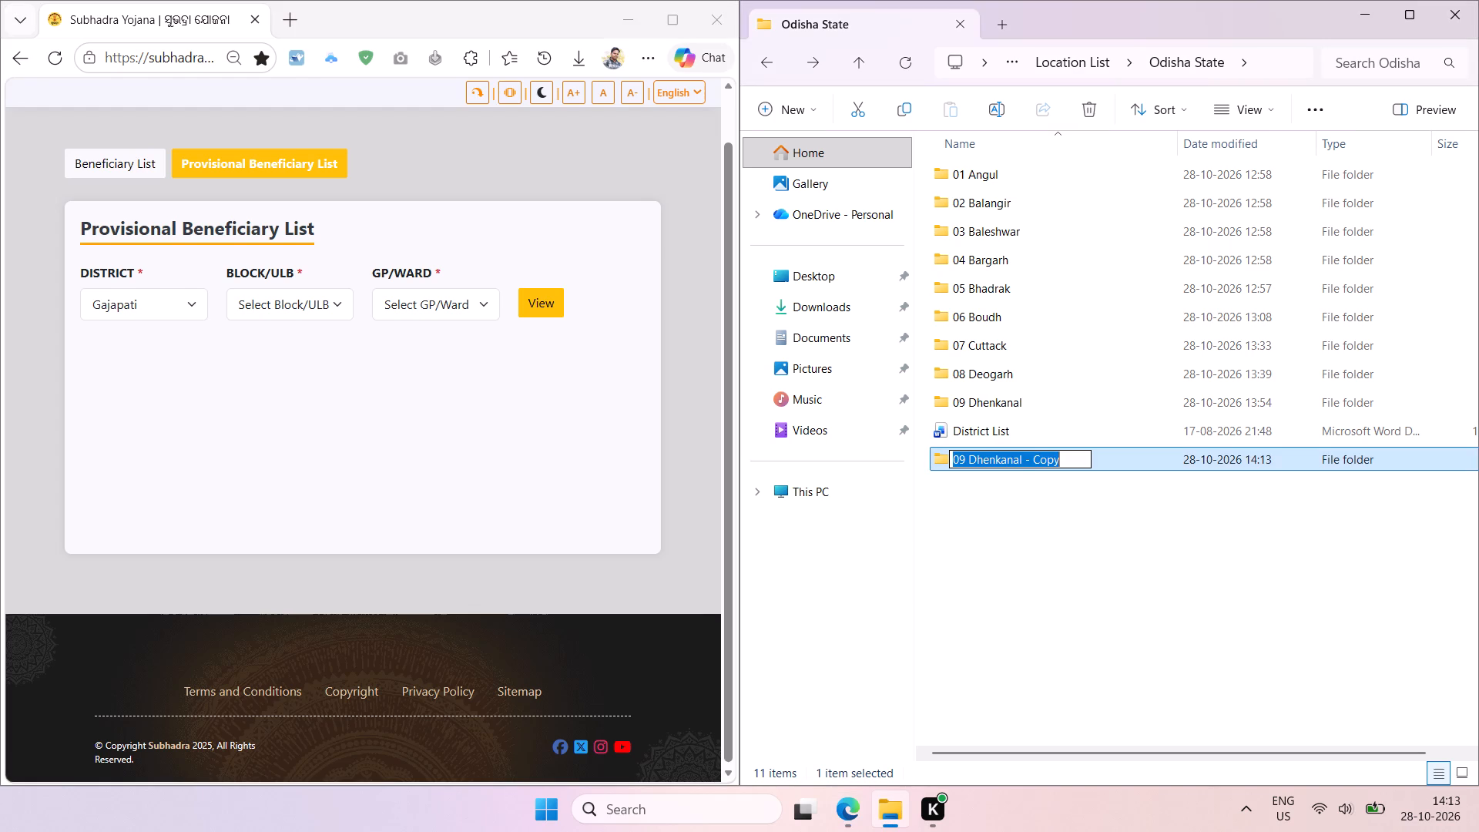
pyautogui.write('10')
pyautogui.press('space')
pyautogui.hotkey('ctrl', 'v')
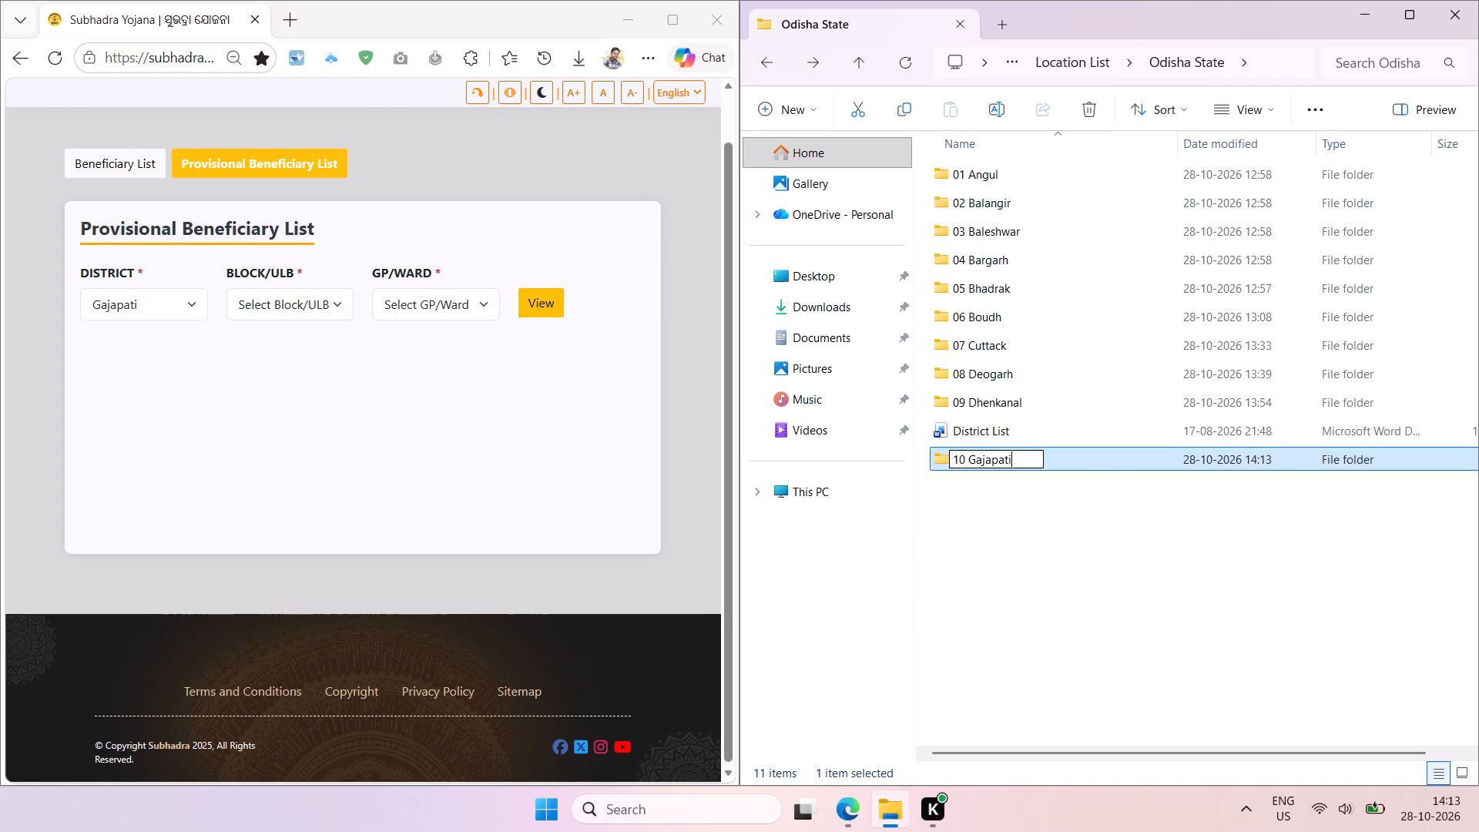
pyautogui.press('Return')
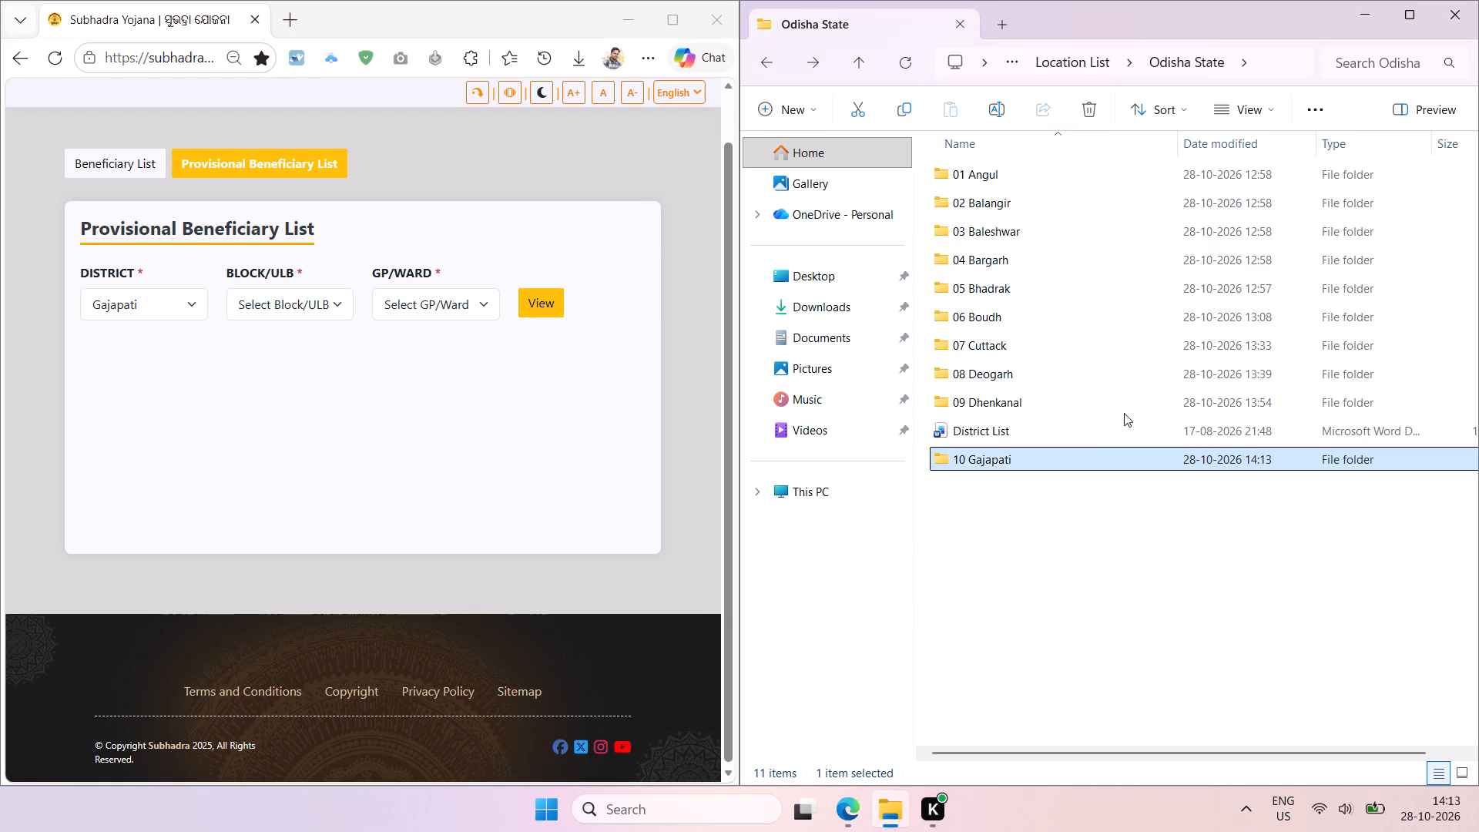
# Open the Block and ULB document in the 10 Gajapati folder and change the district in its title to Gajapati.
pyautogui.press('Return')
pyautogui.click(1007, 176)
pyautogui.doubleClick(1104, 176)
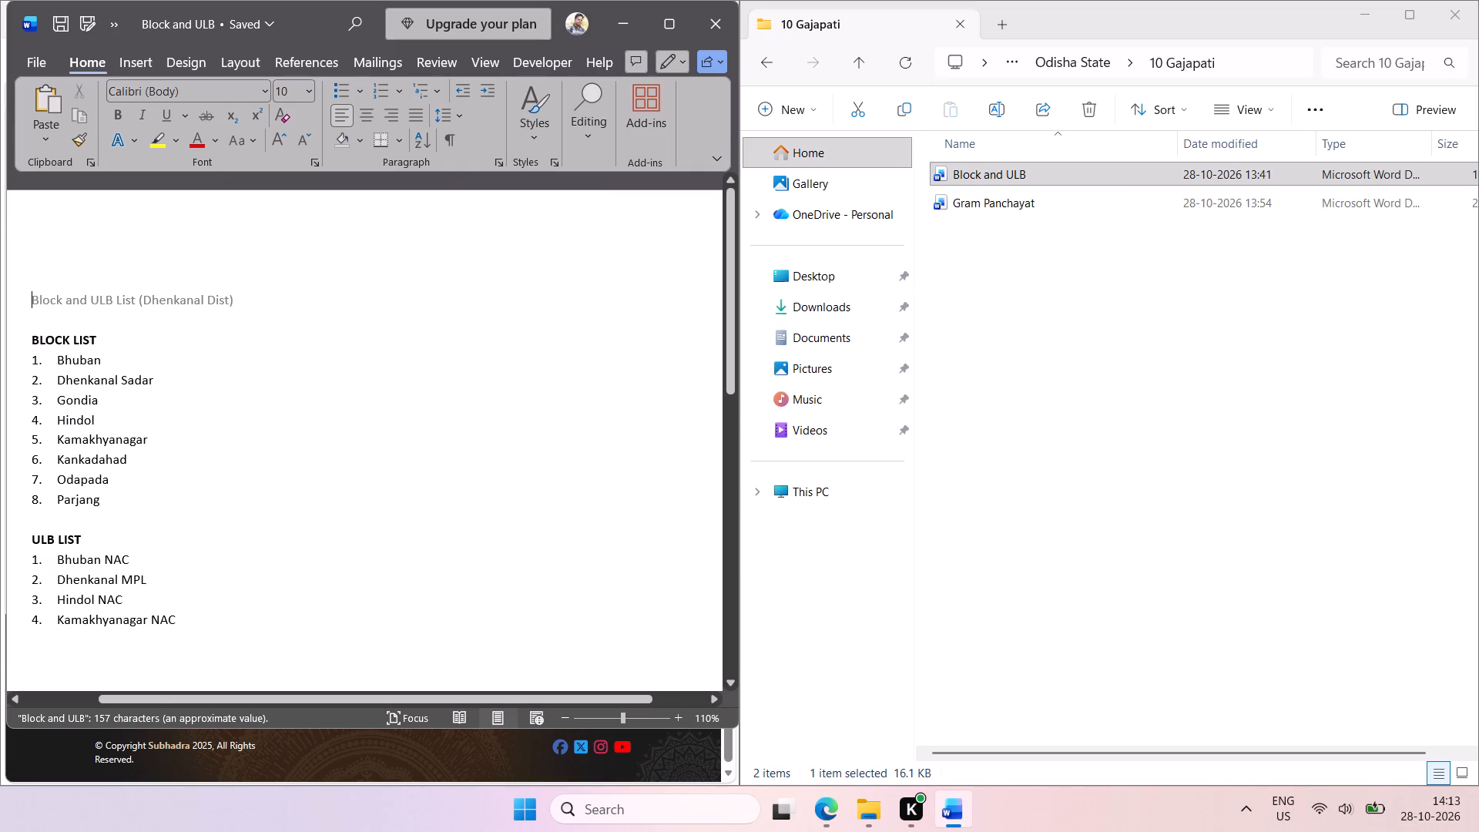
pyautogui.doubleClick(183, 300)
pyautogui.hotkey('ctrl', 'v')
pyautogui.press('space')
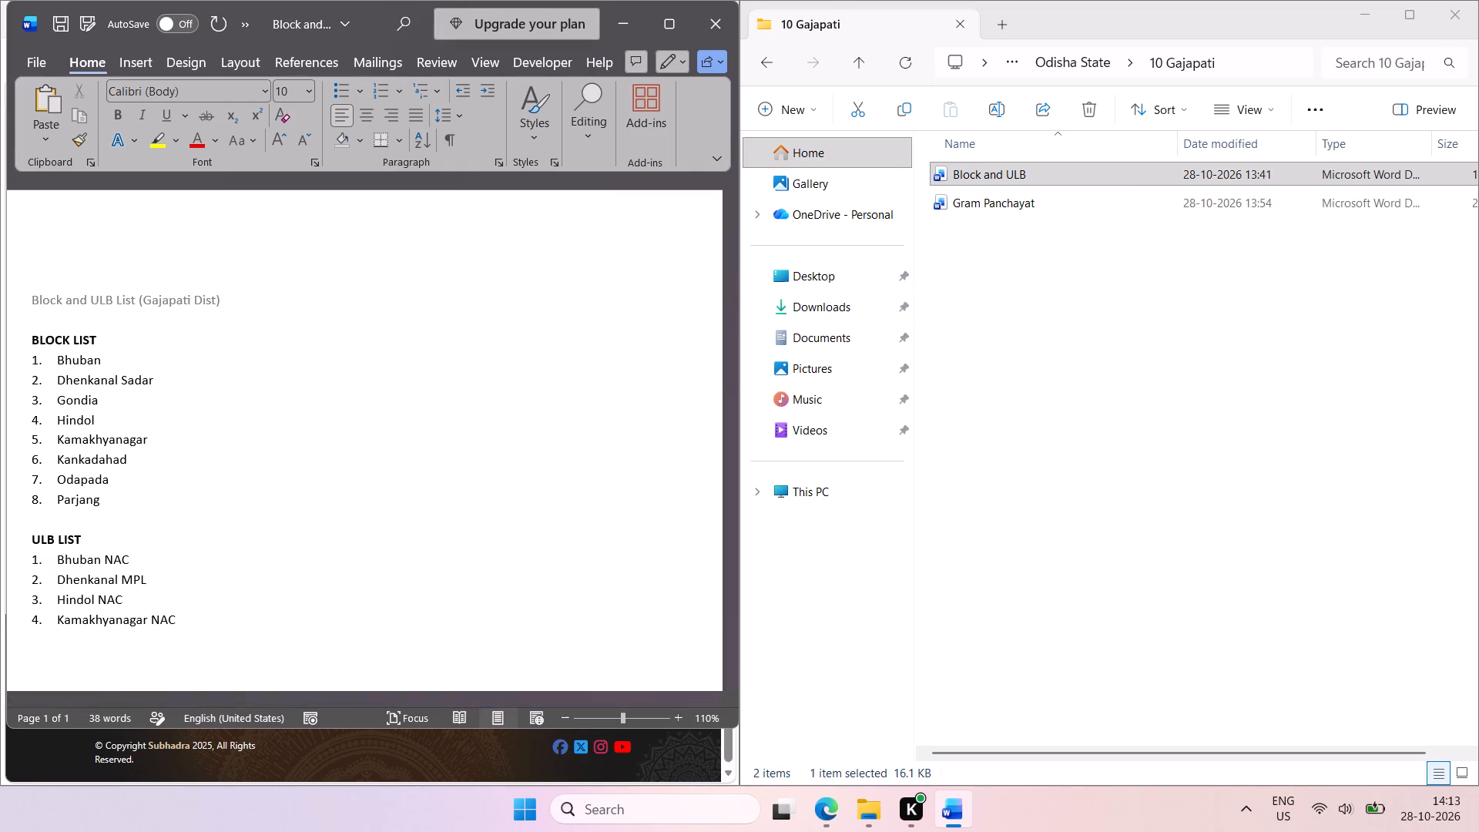
# Delete the old entries under BLOCK LIST and ULB LIST, keeping both headings, then save and close the document.
pyautogui.moveTo(116, 498); pyautogui.dragTo(38, 364)
pyautogui.press('BackSpace')
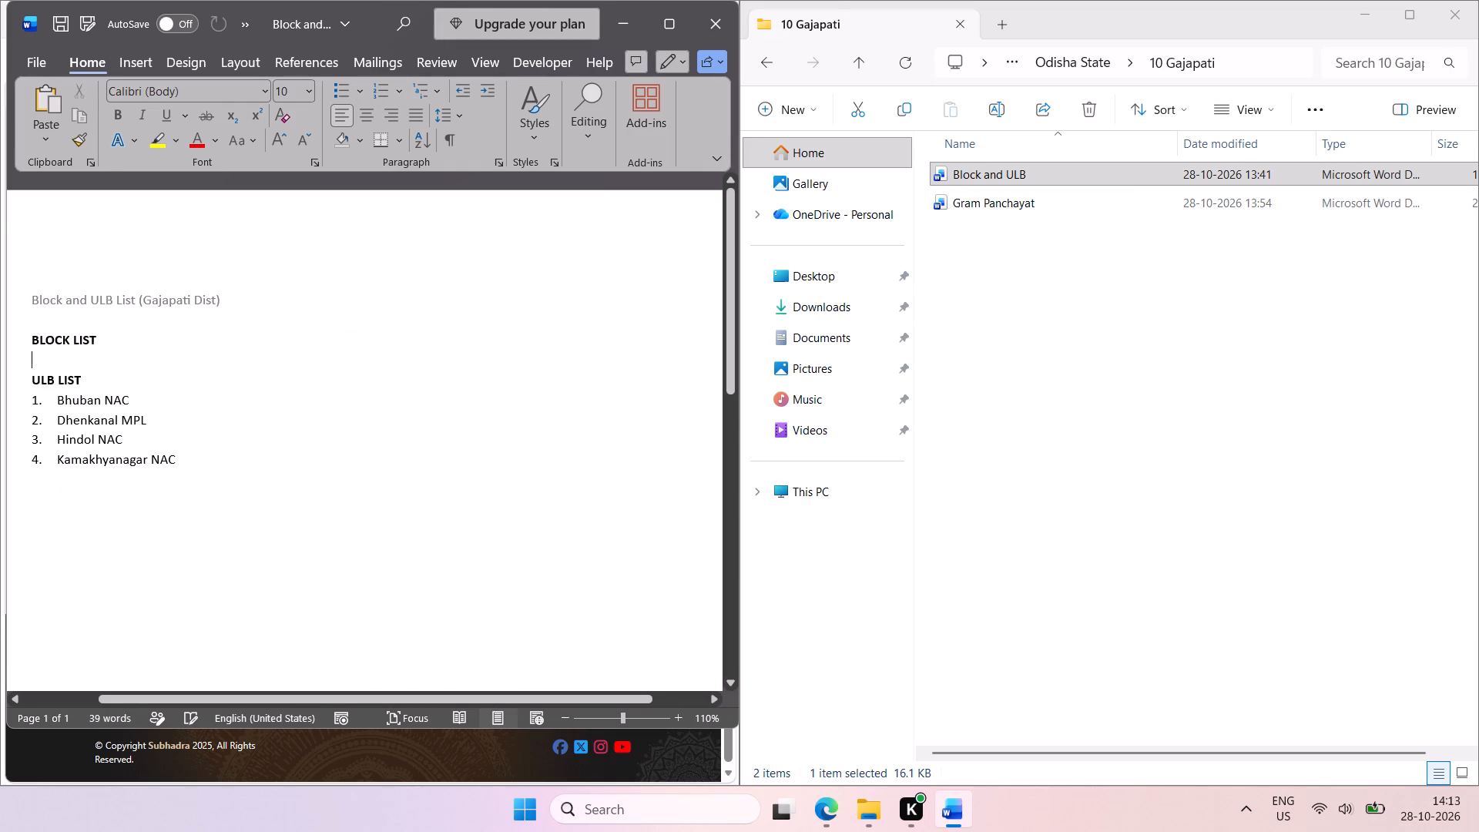
pyautogui.press('Return')
pyautogui.moveTo(184, 488); pyautogui.dragTo(34, 428)
pyautogui.press('BackSpace')
pyautogui.press('Return')
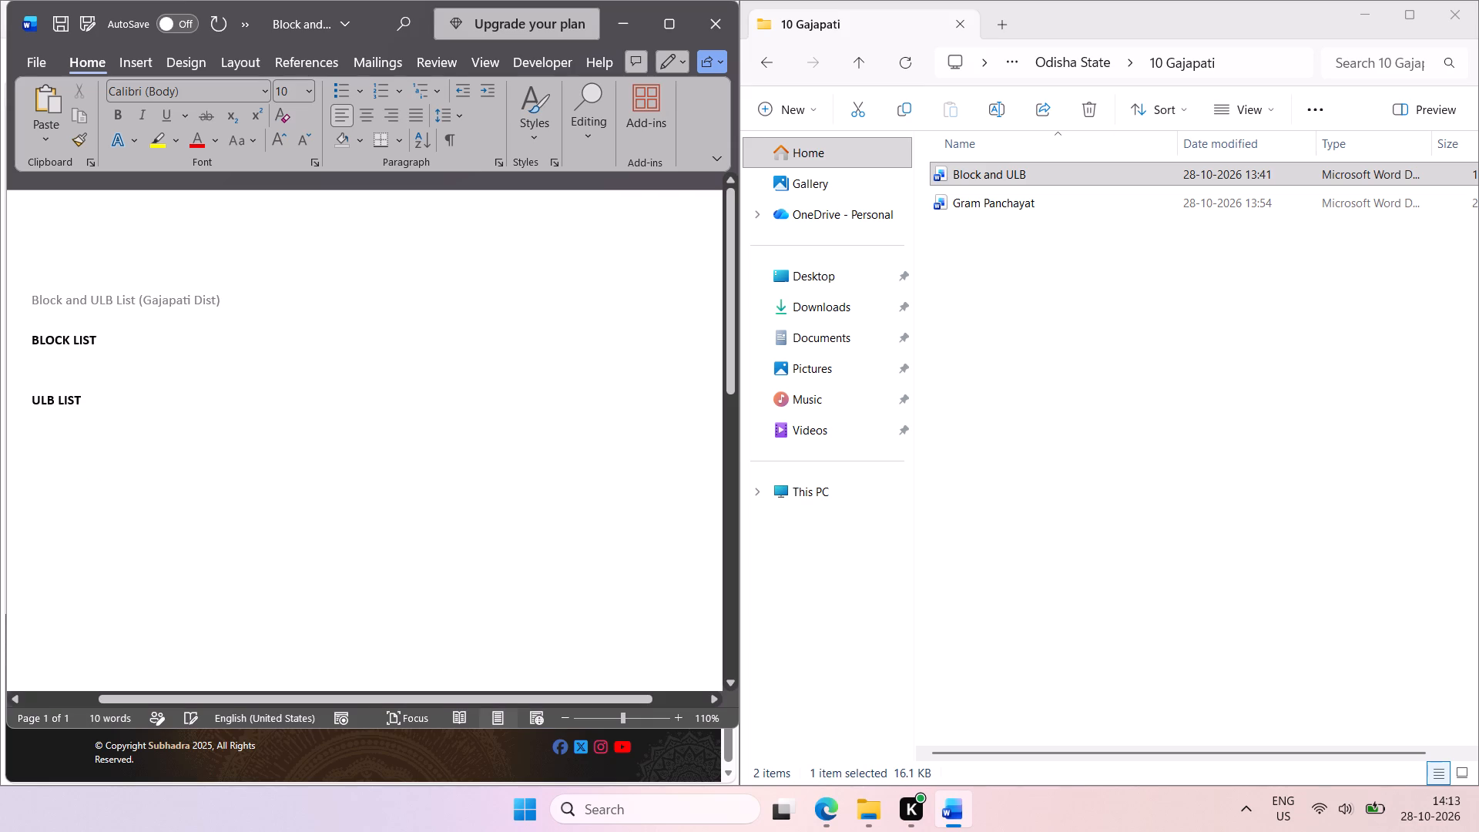
pyautogui.hotkey('ctrl', 's')
pyautogui.click(728, 27)
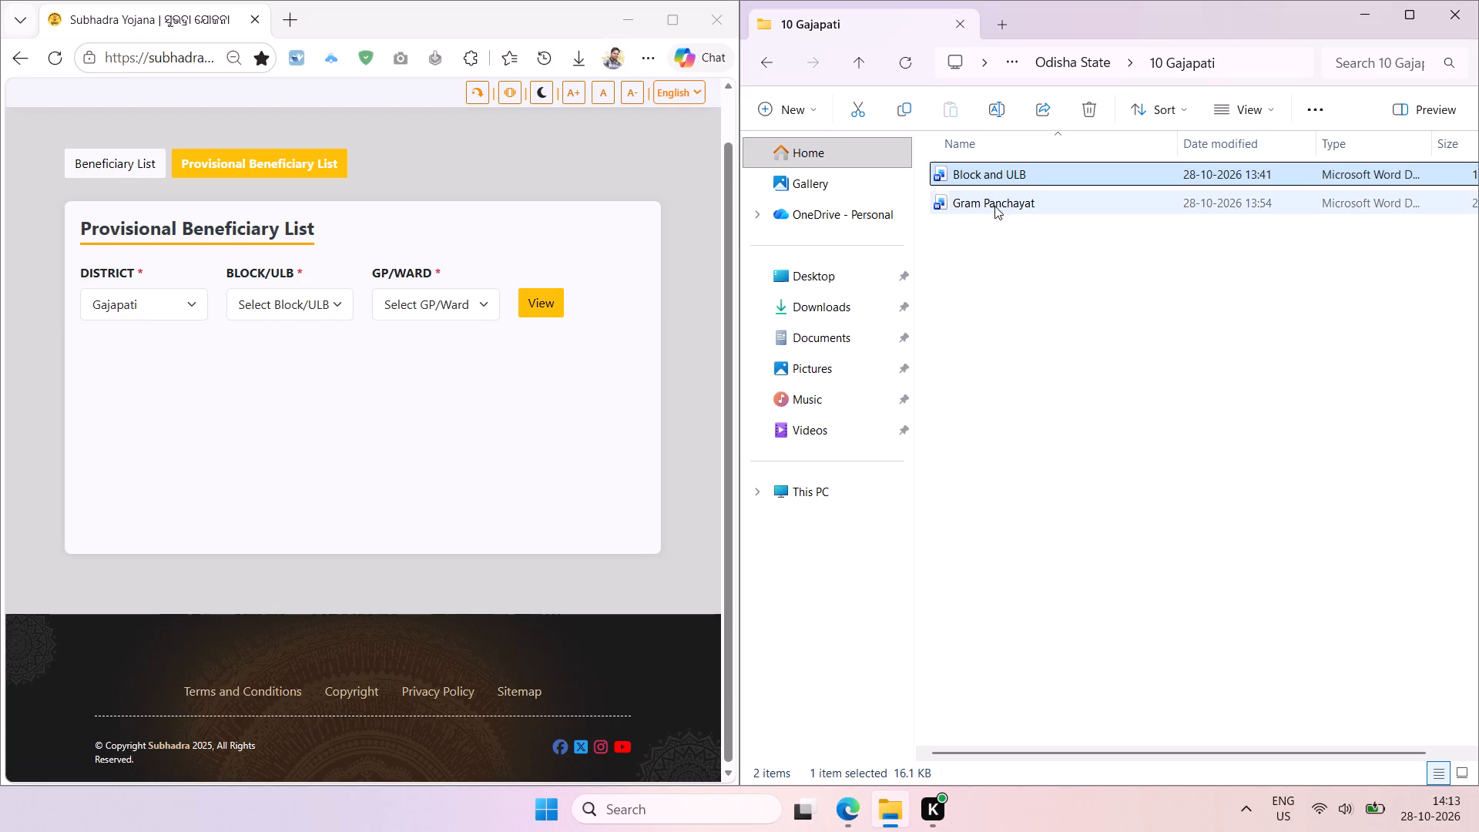
# Open the Gram Panchayat document and change the district in its title to Gajapati.
pyautogui.click(994, 207)
pyautogui.press('Return')
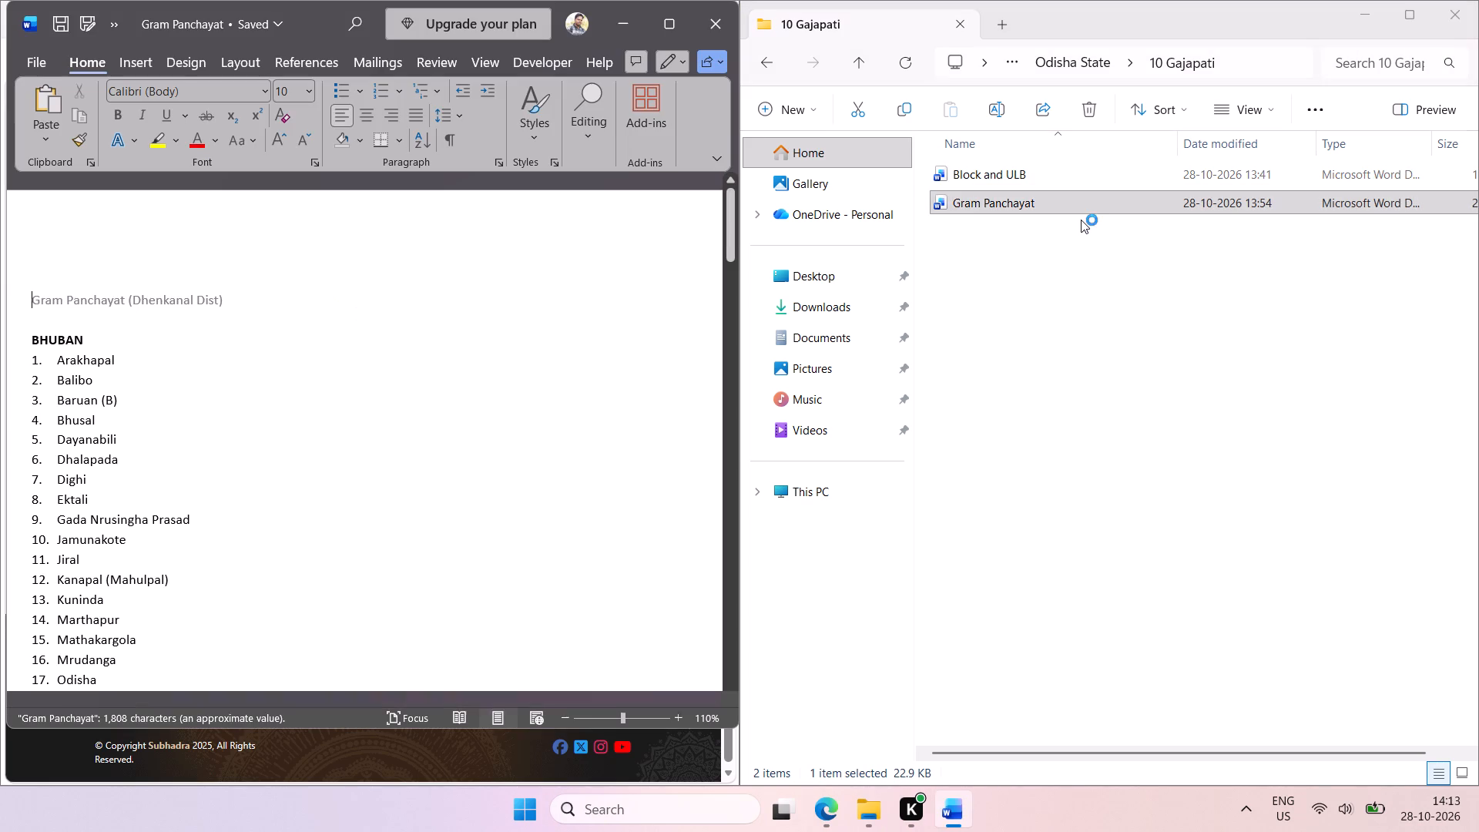
pyautogui.doubleClick(159, 297)
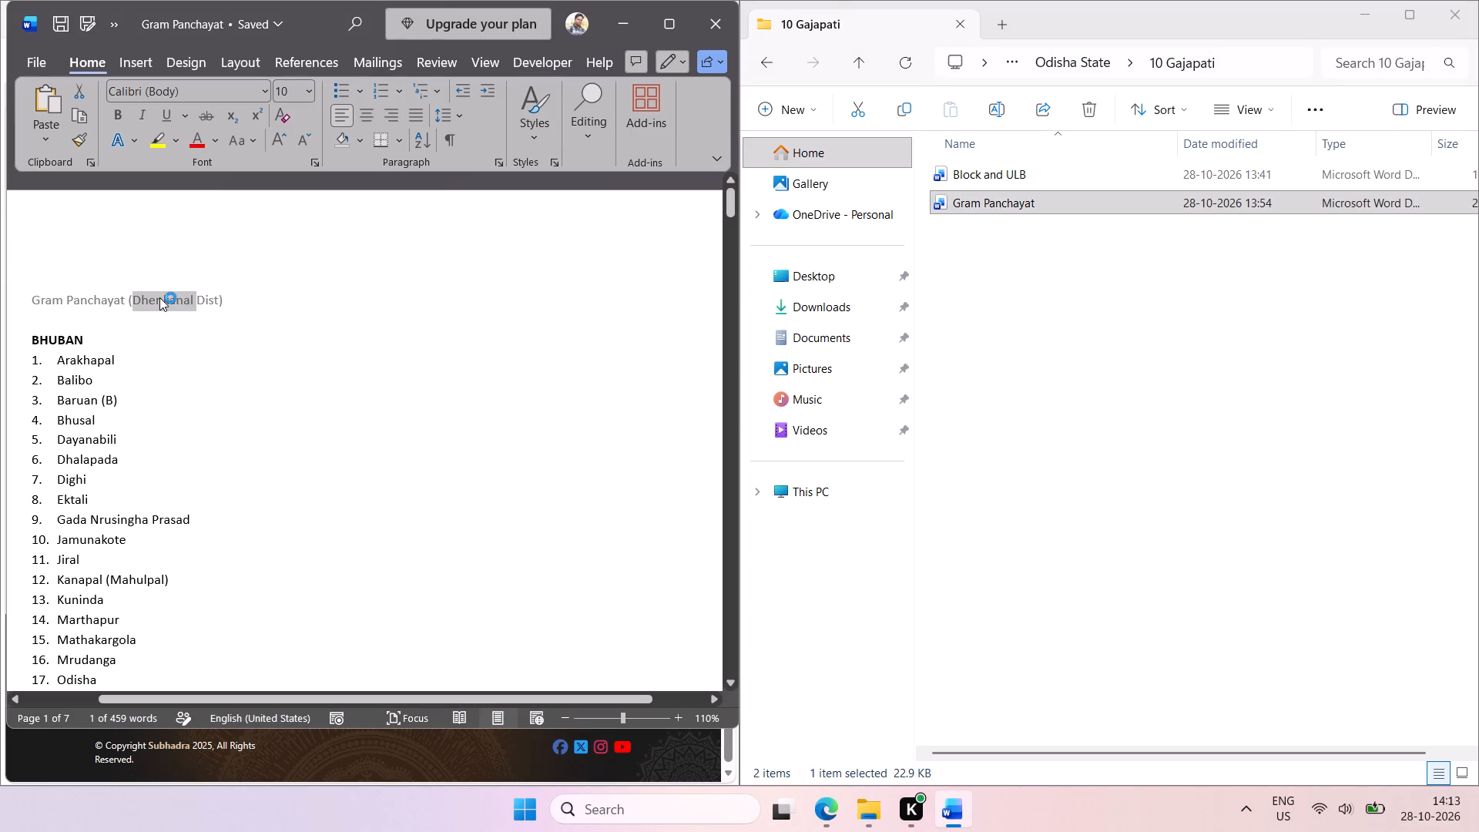
pyautogui.hotkey('ctrl', 'v')
pyautogui.press('space')
# Reduce the Gram Panchayat document to its title and first block heading, replace that heading with 000, and save and close it.
pyautogui.moveTo(89, 337); pyautogui.dragTo(39, 297)
pyautogui.hotkey('ctrl', 'c')
pyautogui.hotkey('ctrl', 'a')
pyautogui.hotkey('ctrl', 'v')
pyautogui.doubleClick(58, 337)
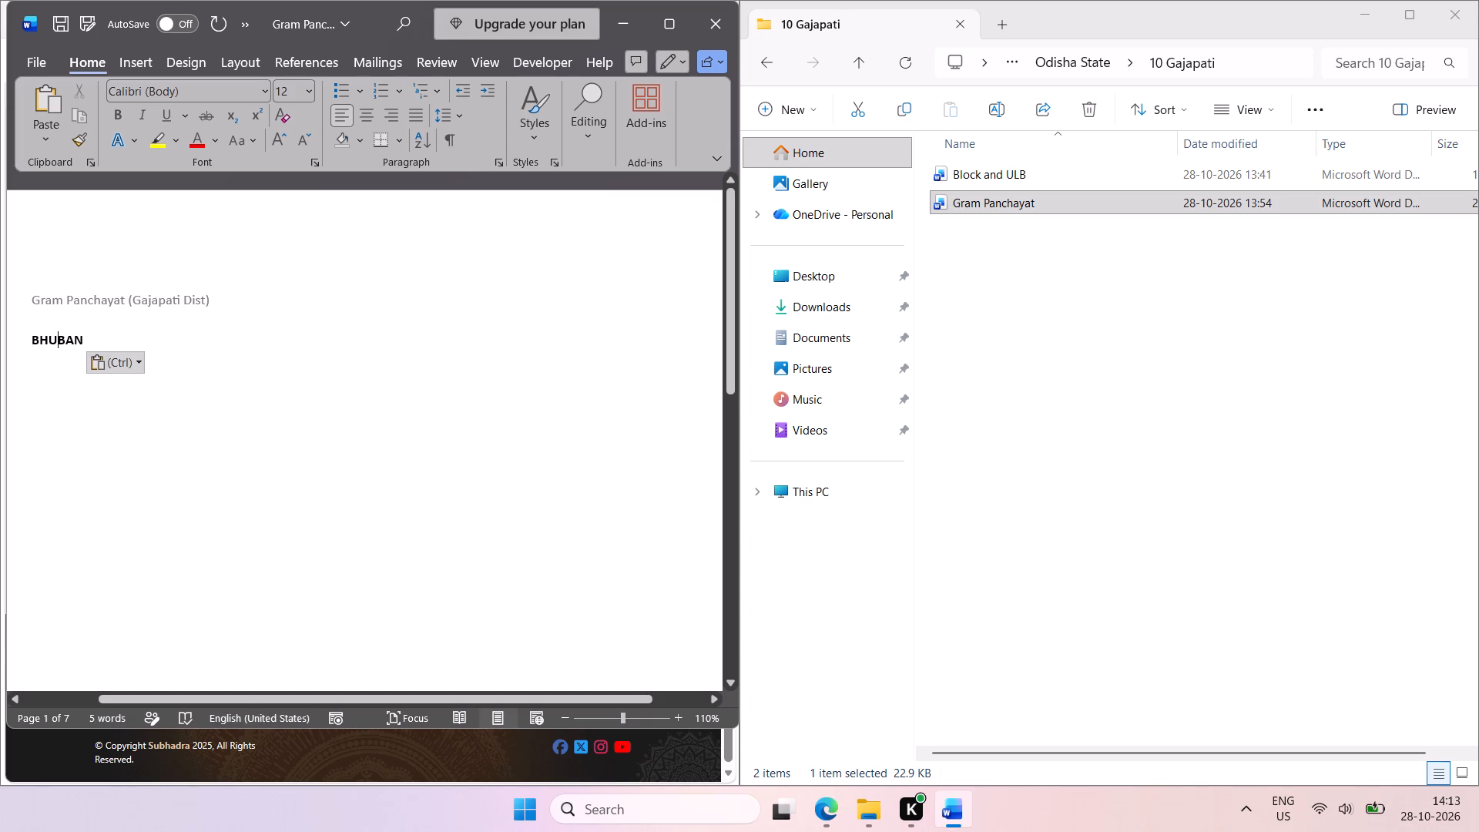
pyautogui.write('000')
pyautogui.hotkey('ctrl', 's')
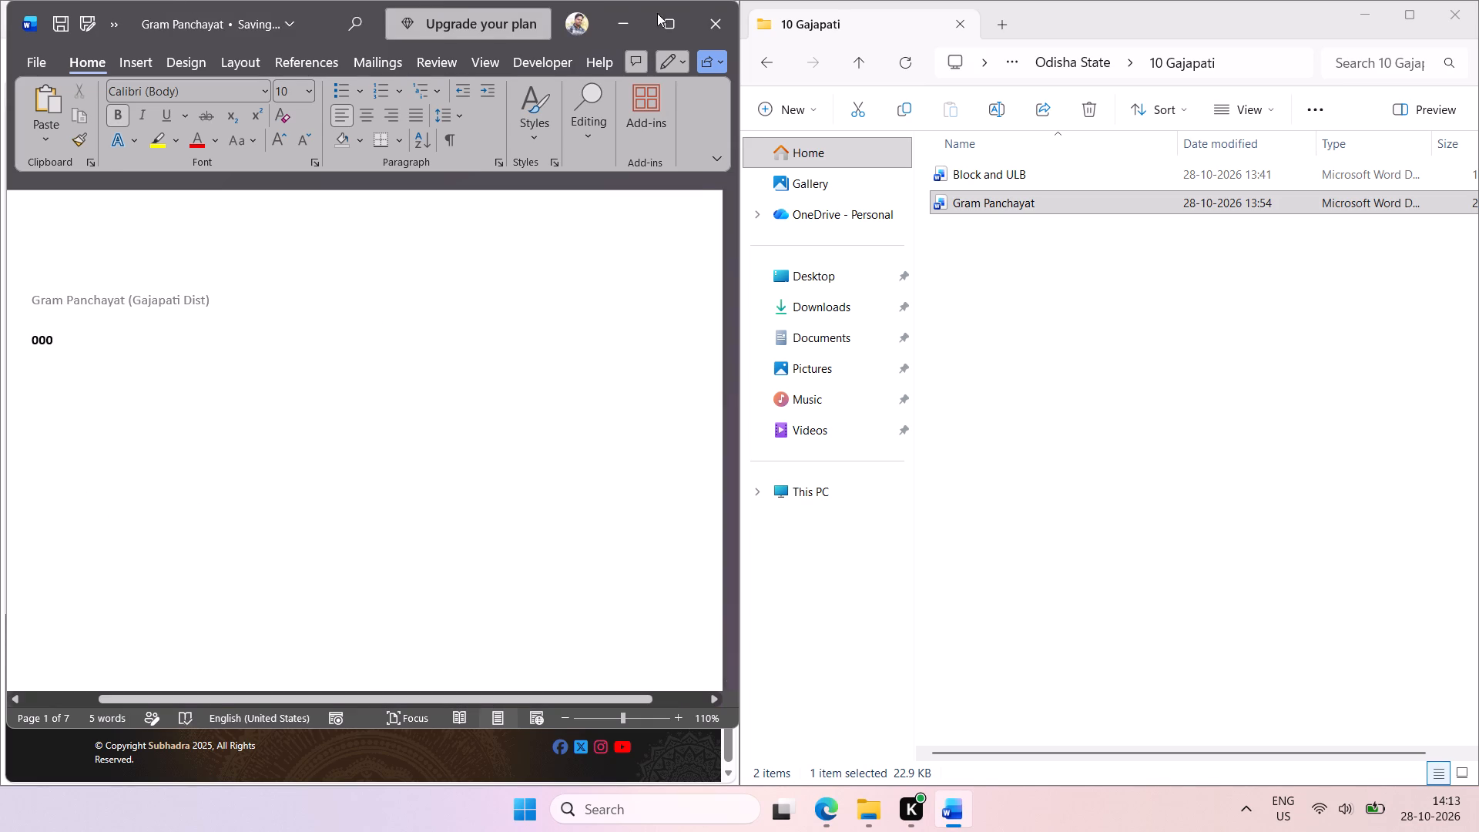
pyautogui.click(714, 28)
# Reopen the Gajapati Block and ULB document and place its window beside the beneficiary list page.
pyautogui.click(1088, 275)
pyautogui.click(1080, 176)
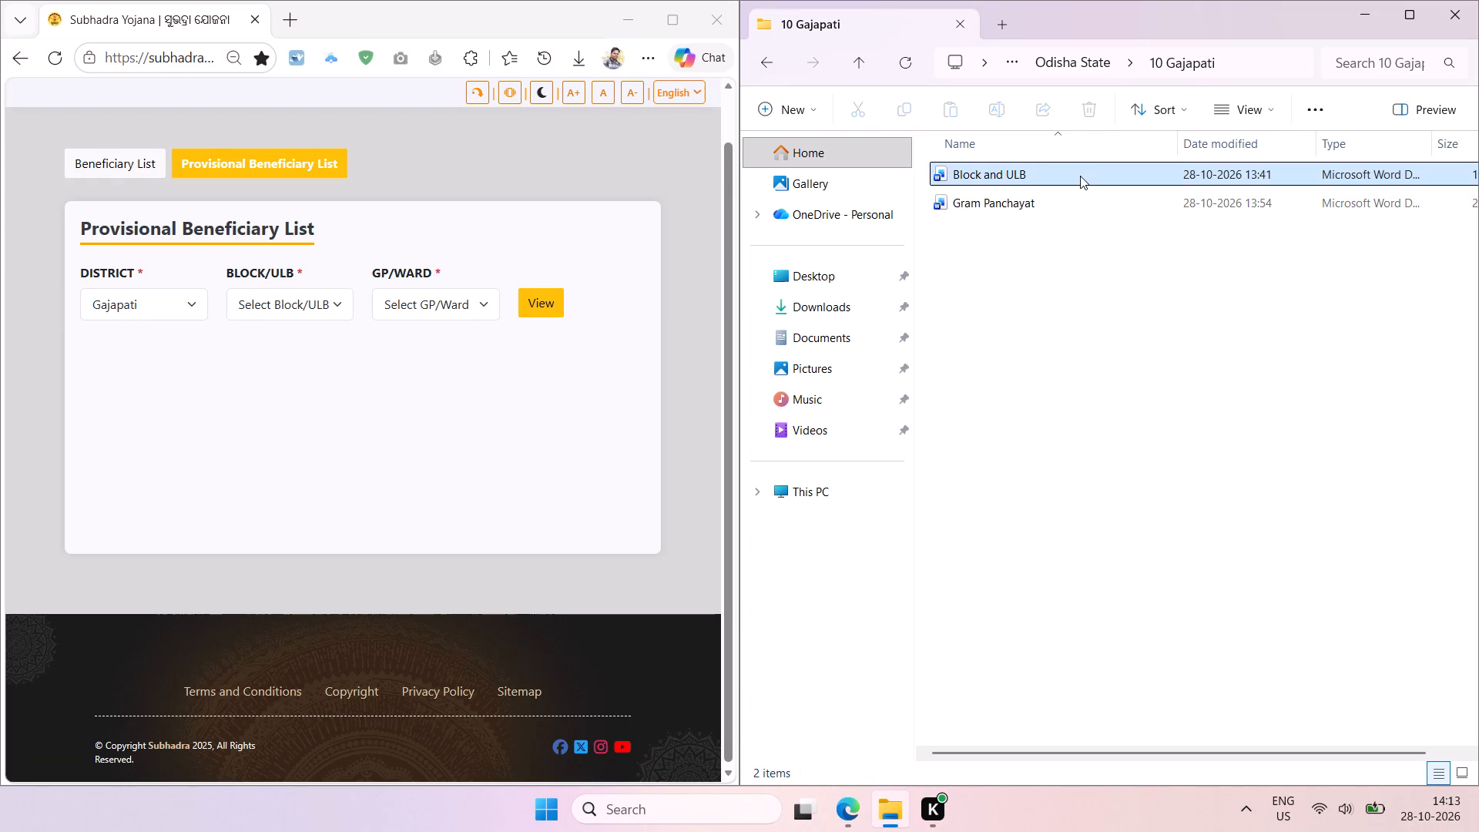
pyautogui.press('Return')
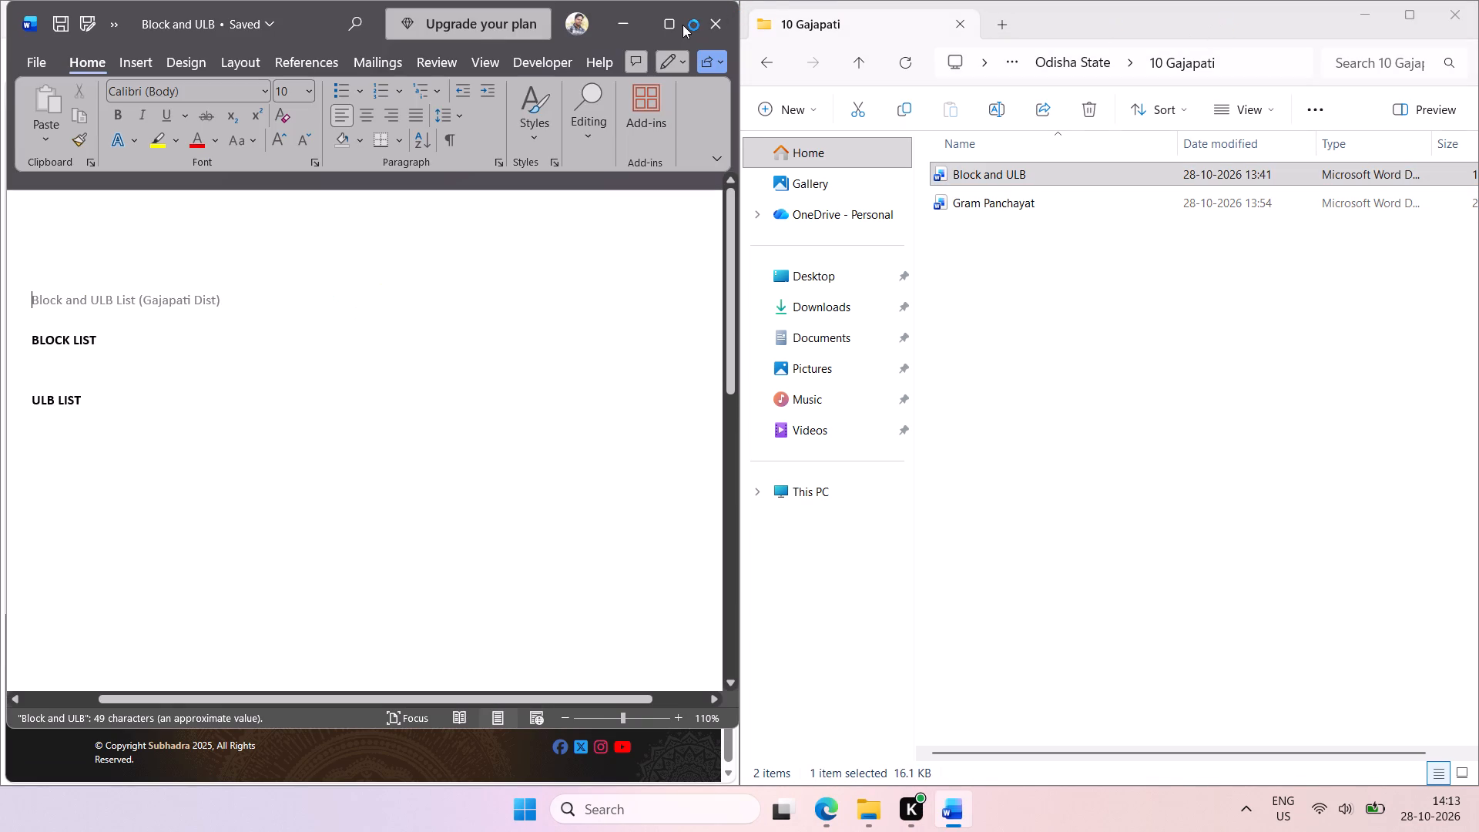
pyautogui.click(667, 130)
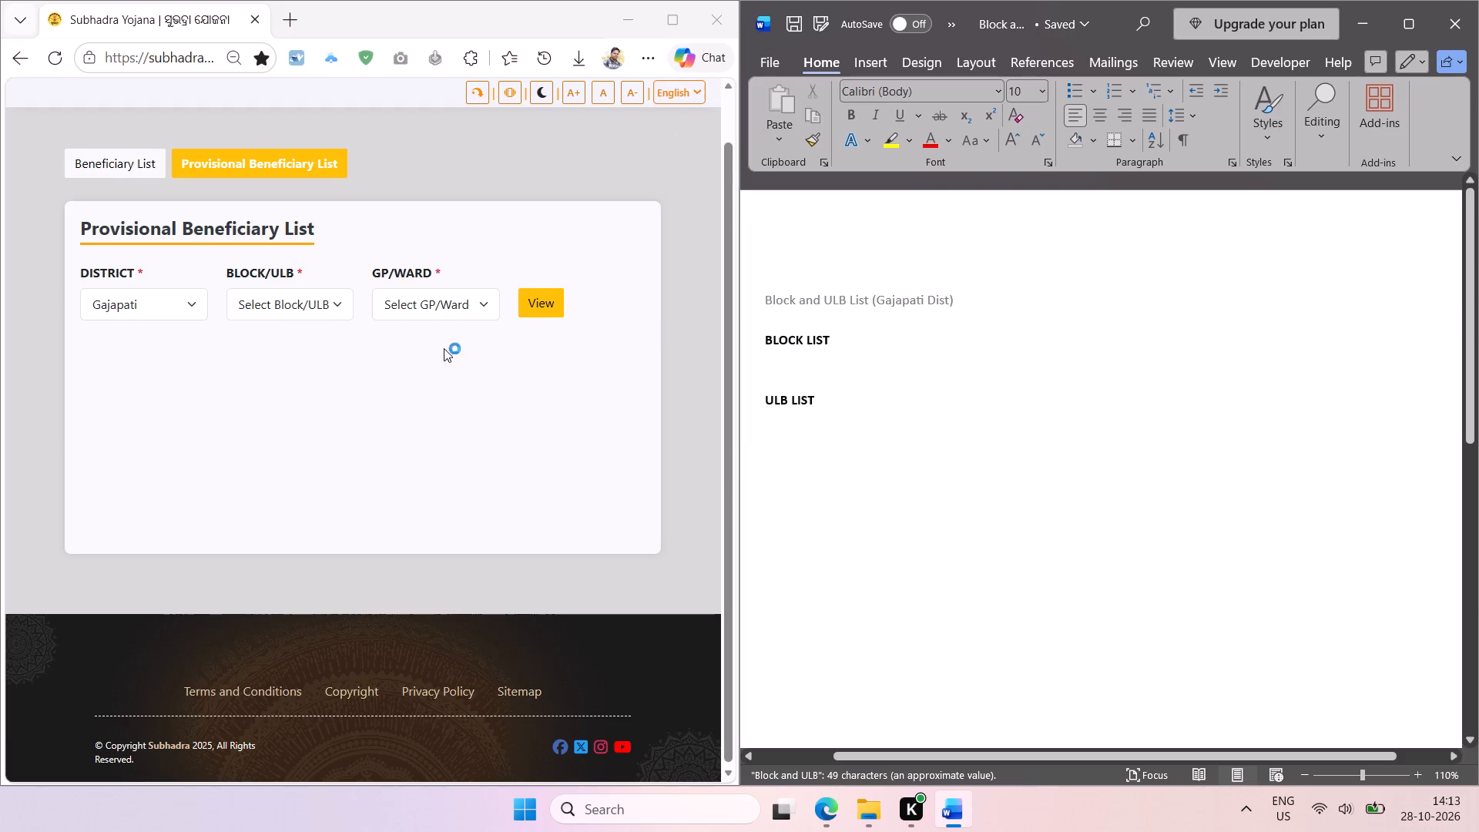
# Extract the Gajapati block names, Gosani through Rayagada, from the form as text and paste them under BLOCK LIST.
pyautogui.click(377, 353)
pyautogui.click(301, 301)
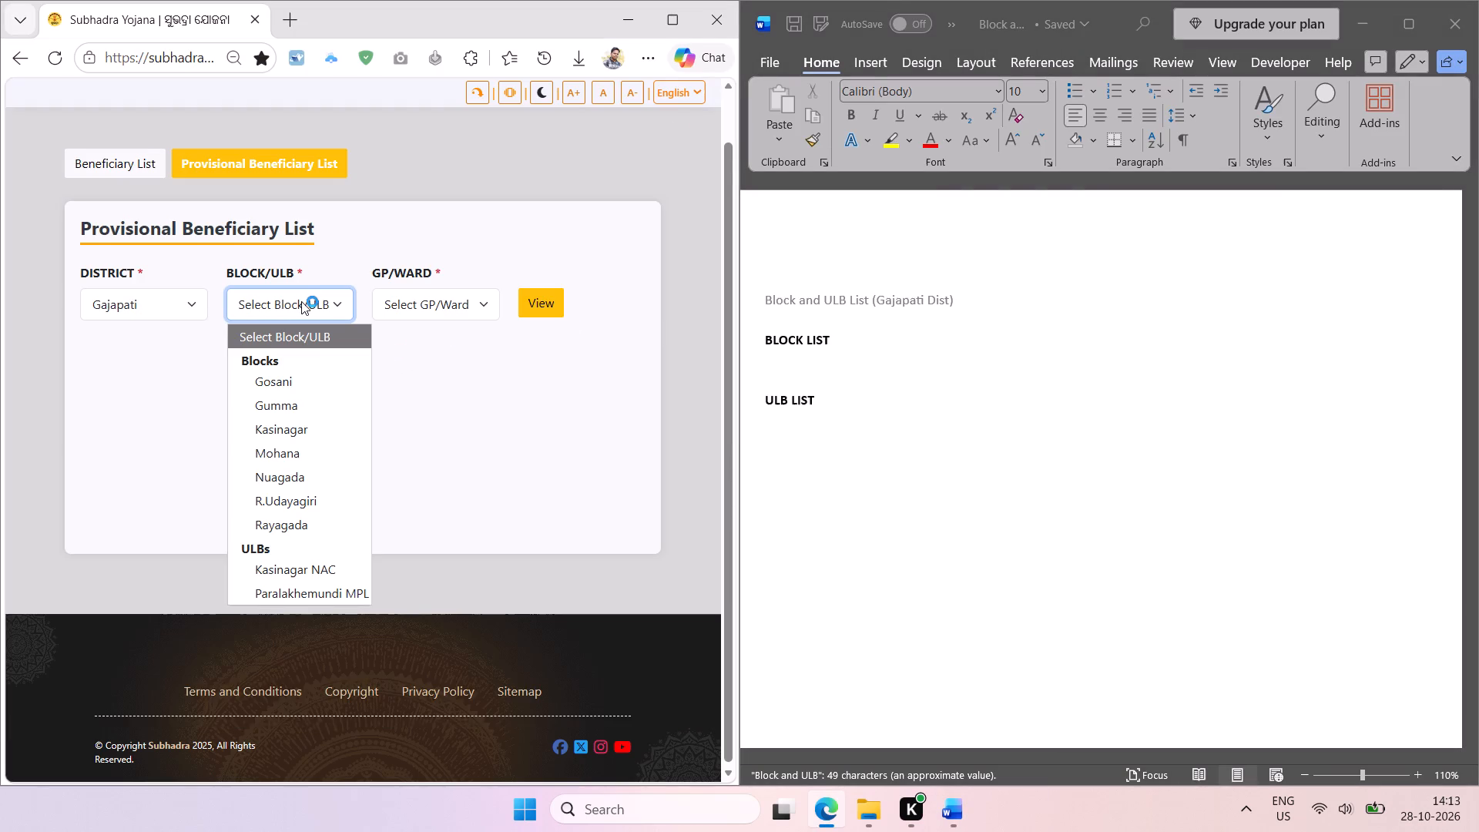
pyautogui.press('shift+super+t')
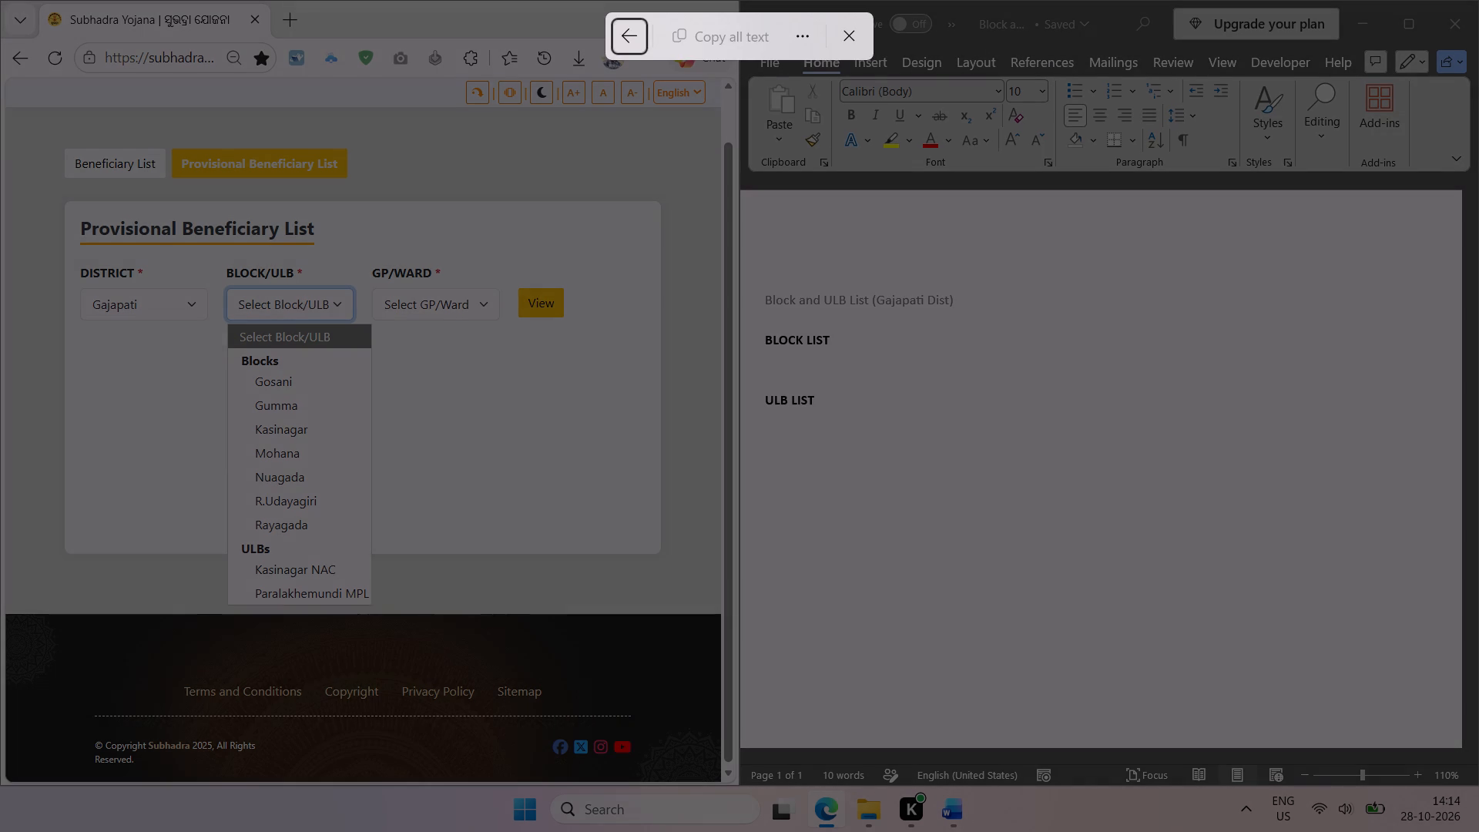
pyautogui.moveTo(233, 371); pyautogui.dragTo(359, 540)
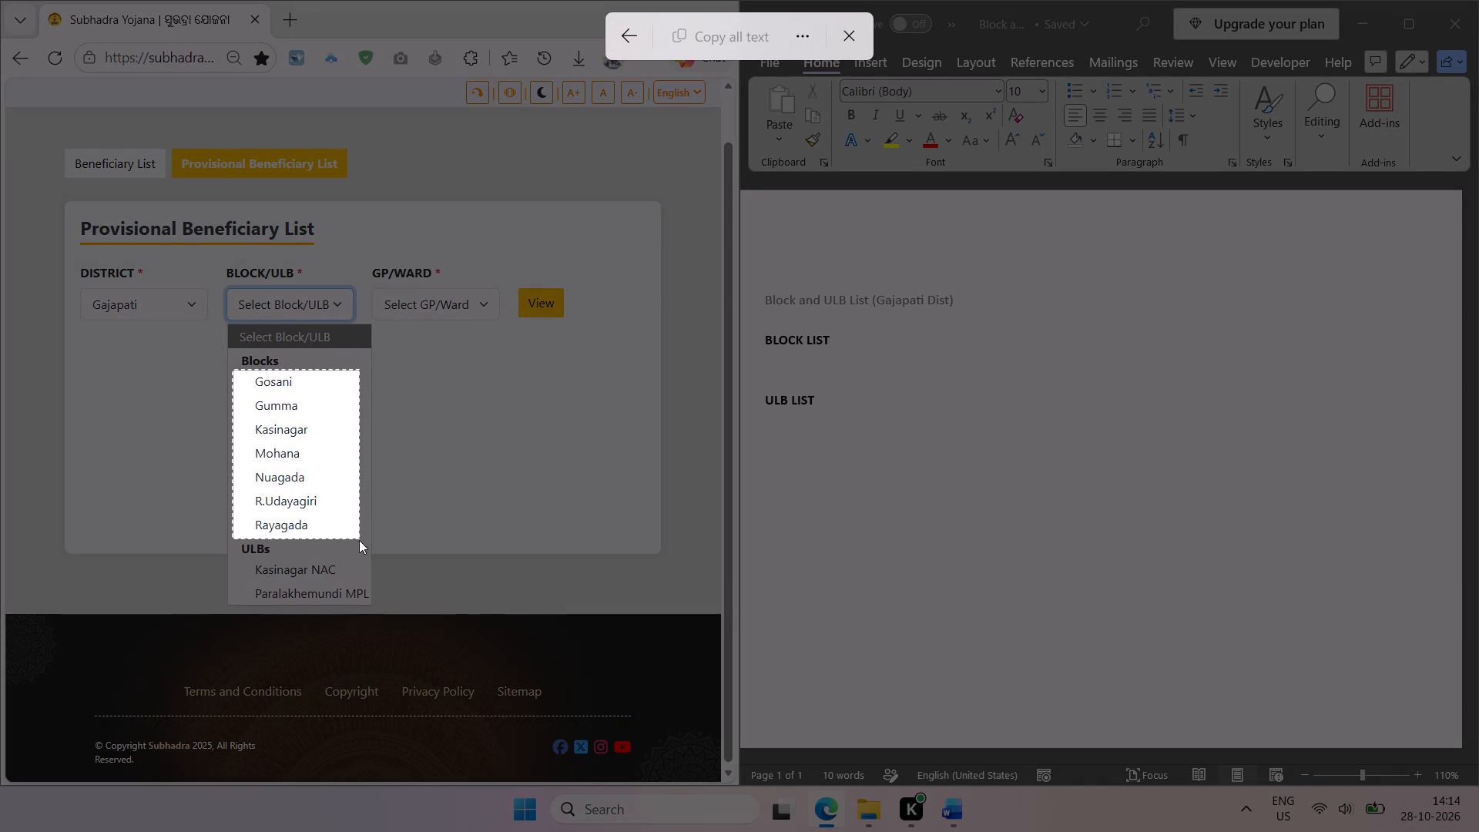
pyautogui.moveTo(359, 540); pyautogui.dragTo(357, 539)
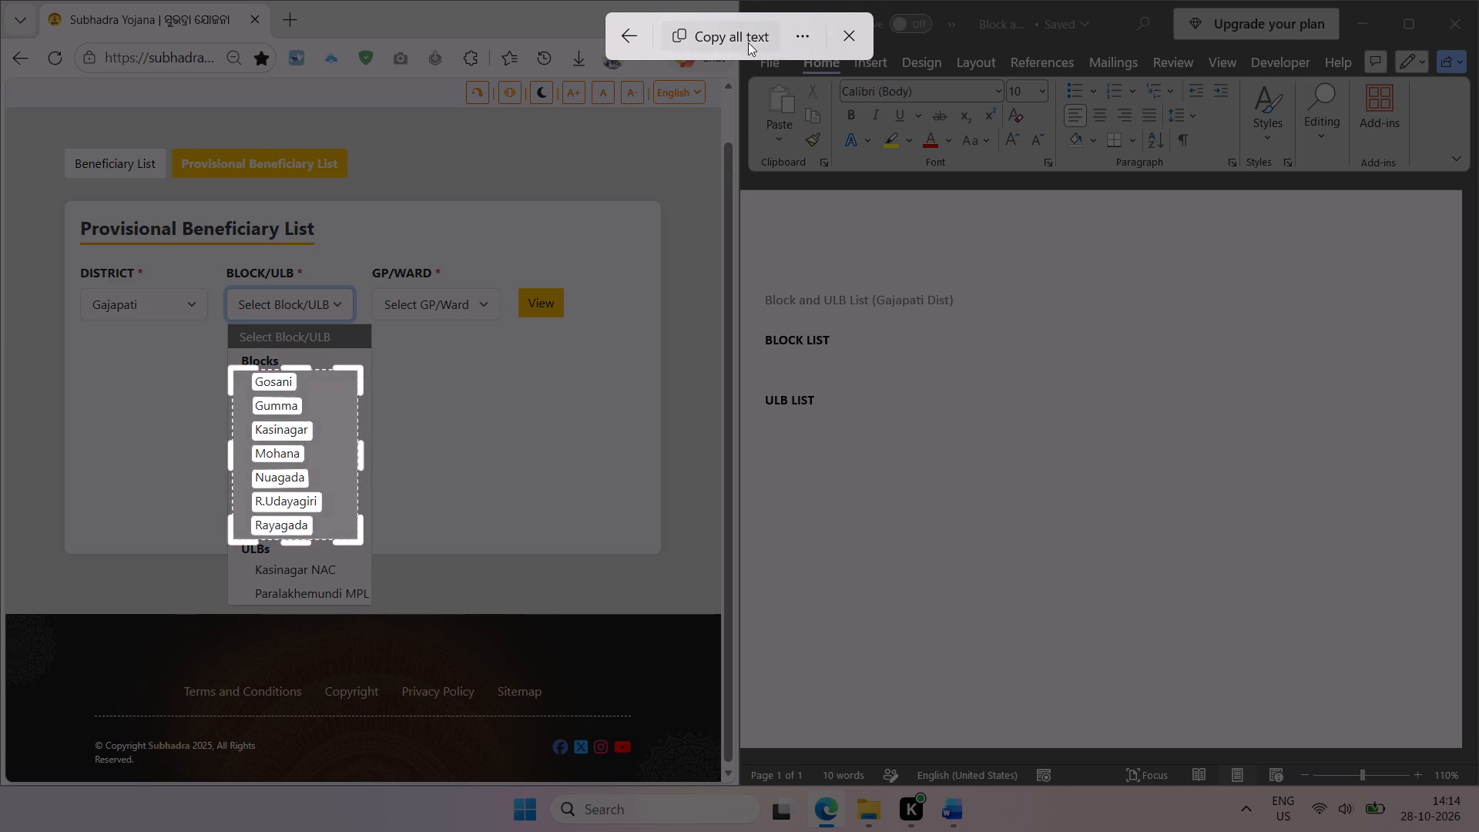
pyautogui.click(746, 42)
pyautogui.click(816, 354)
pyautogui.hscroll(1, 827, 440)
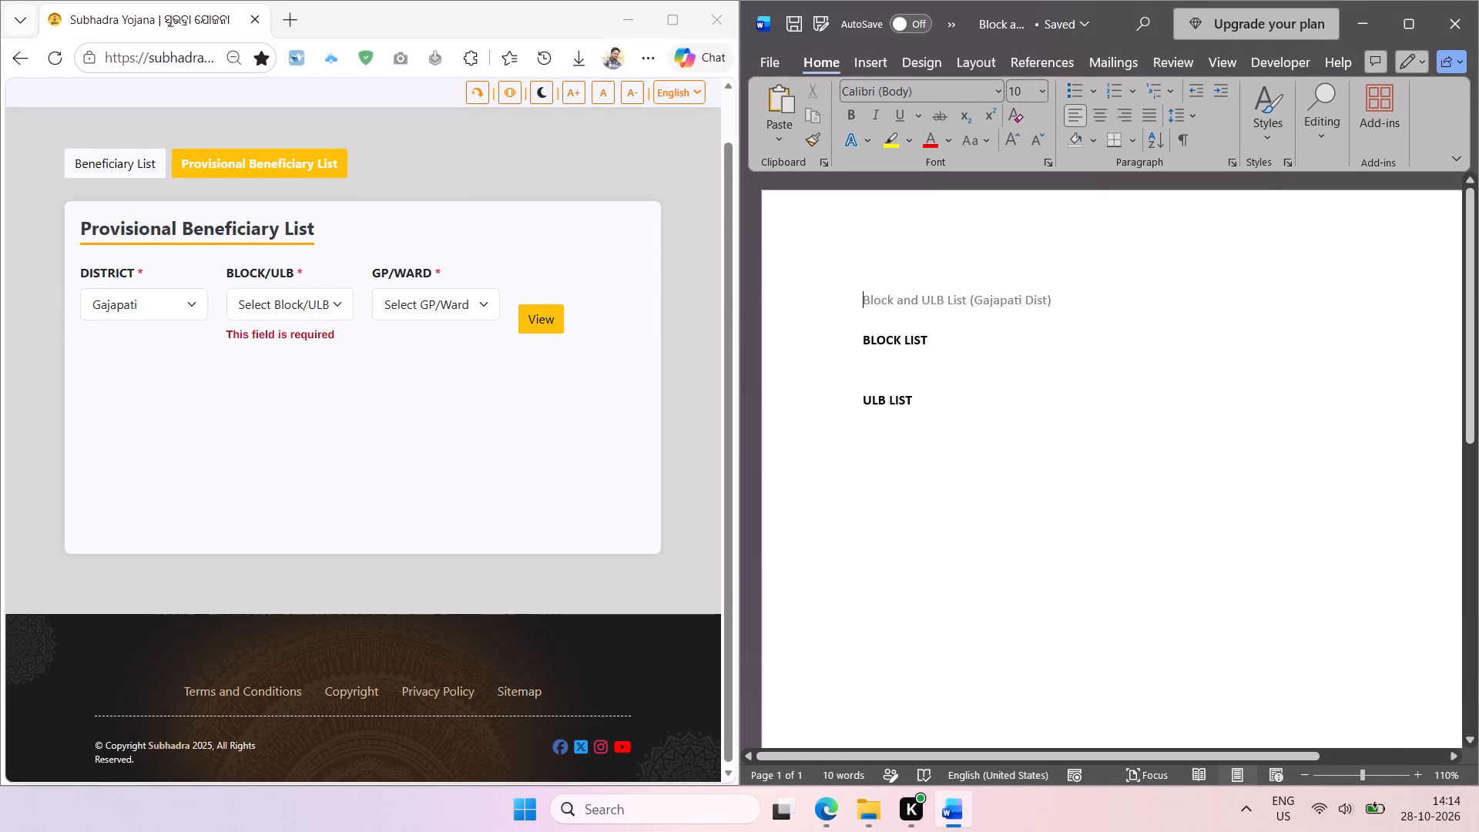
pyautogui.hscroll(1, 838, 407)
pyautogui.click(894, 357)
pyautogui.hotkey('ctrl', 'v')
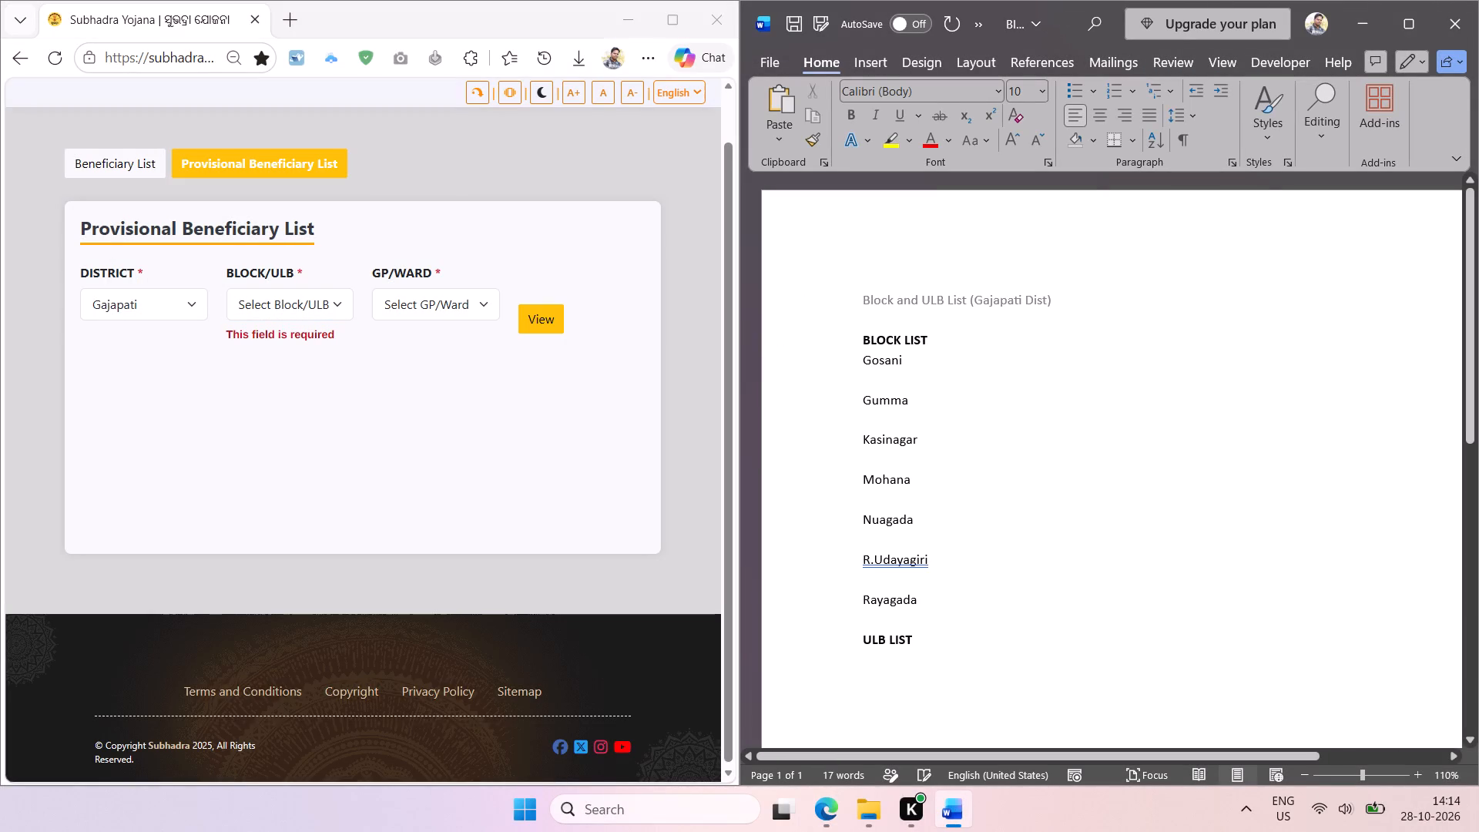
# Correct the R.Udayagiri entry to R. Udayagiri in the block list.
pyautogui.click(874, 556)
pyautogui.press('space')
# Extract Kasinagar NAC and Paralakhemundi MPL from the form's ULBs as text and paste them on a new line under ULB LIST.
pyautogui.click(329, 300)
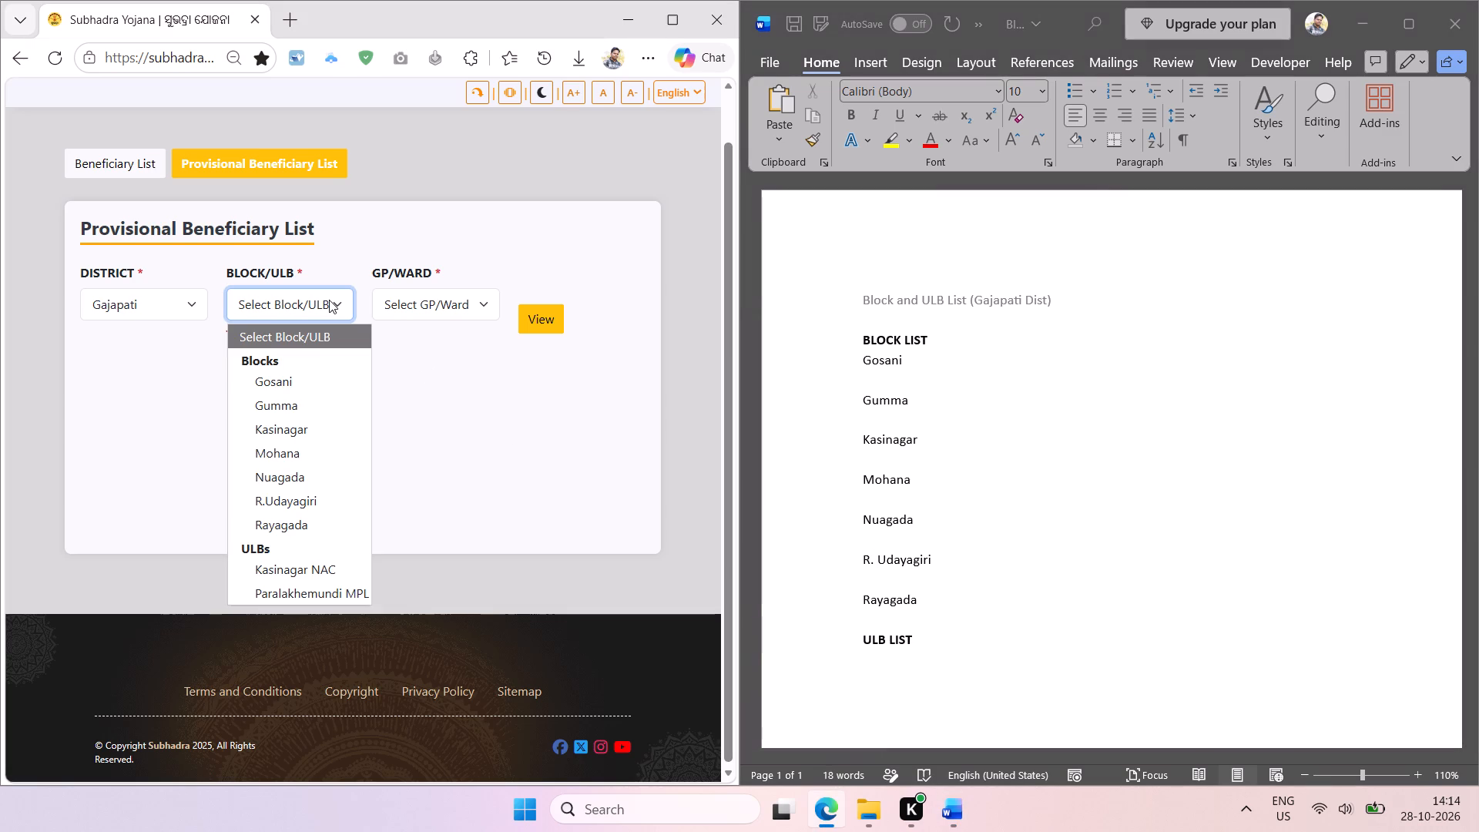
pyautogui.press('shift+super+t')
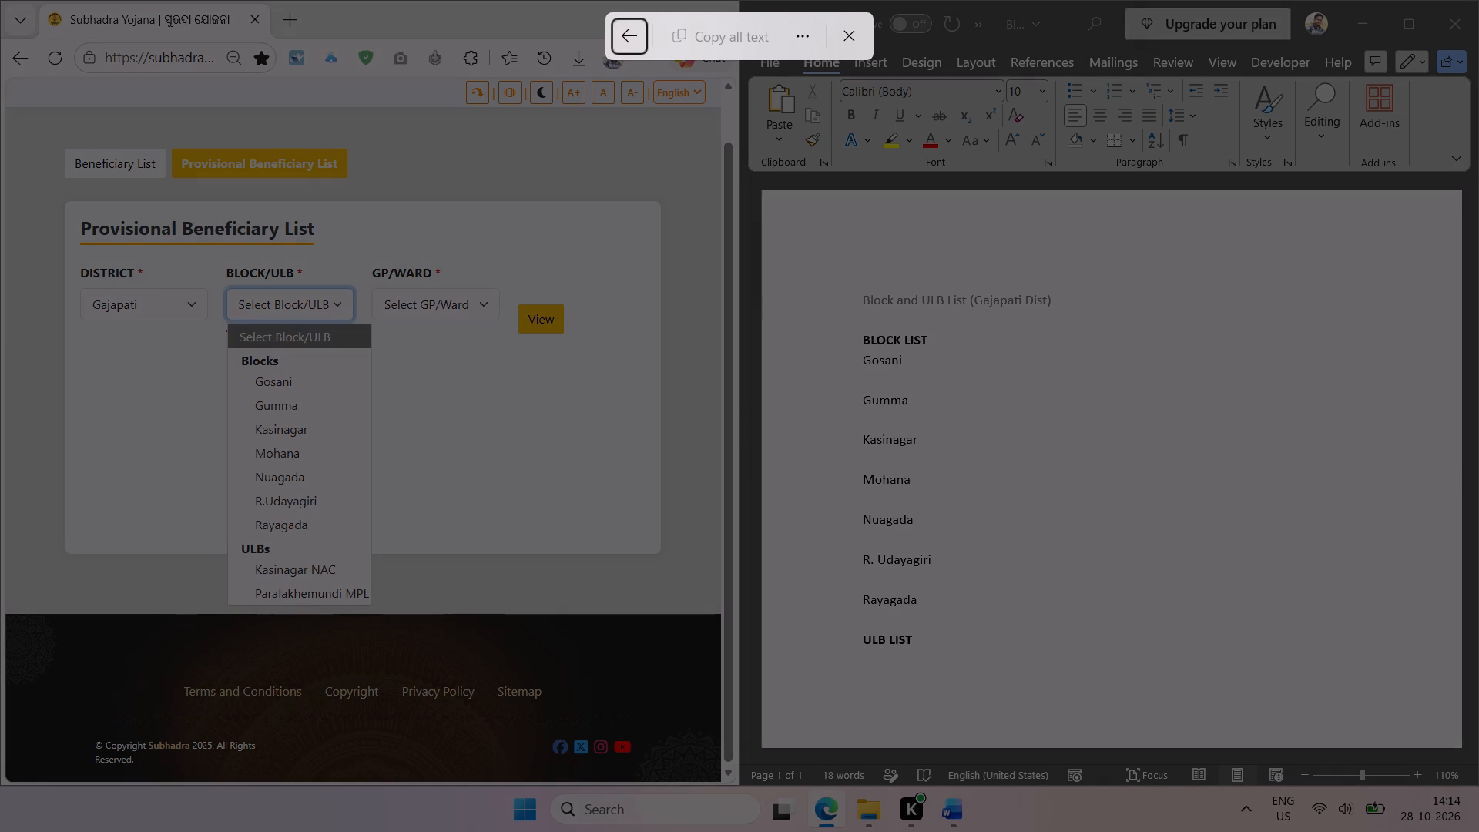
pyautogui.moveTo(241, 557); pyautogui.dragTo(378, 609)
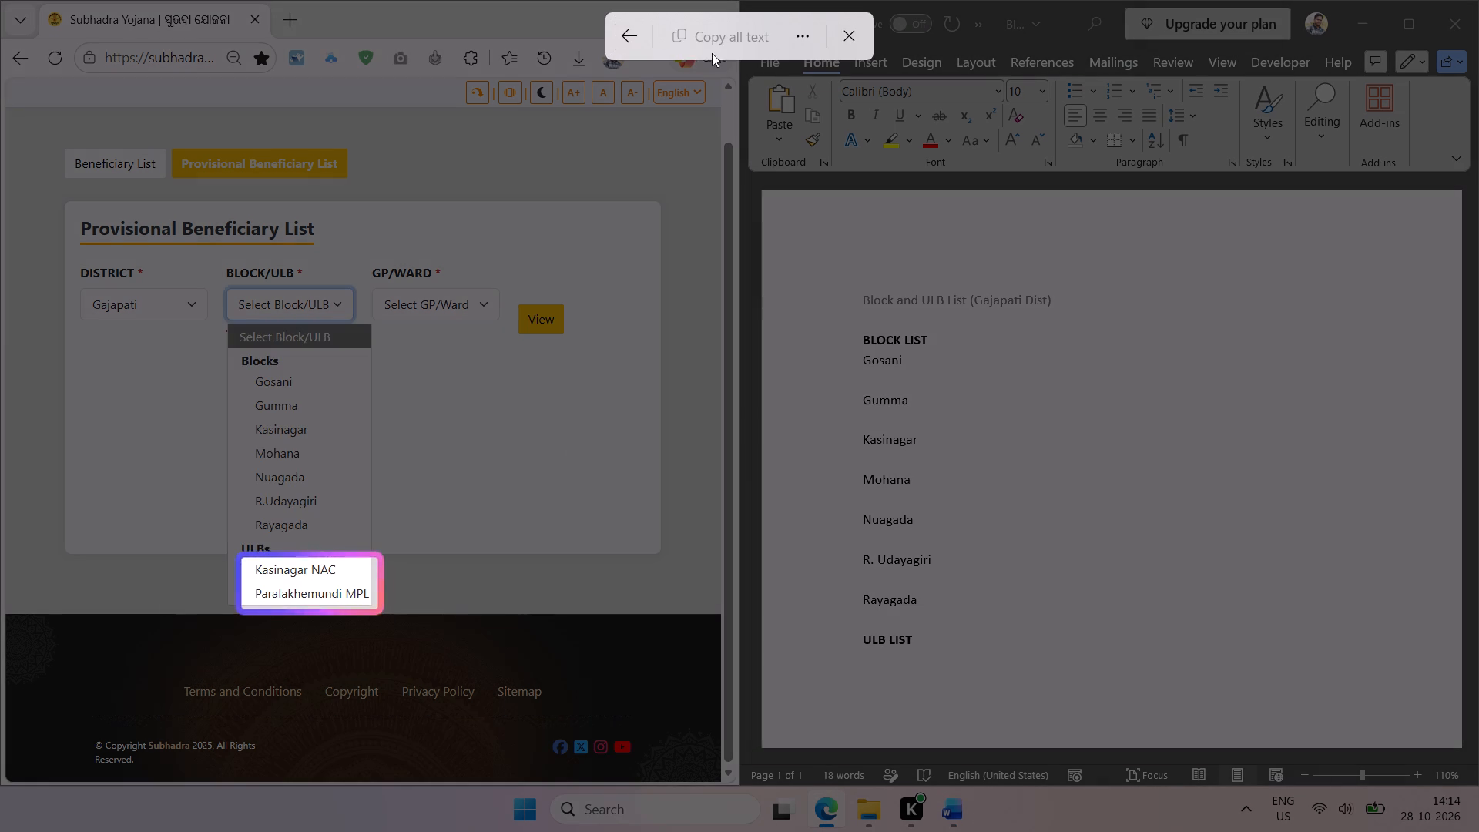
pyautogui.click(715, 45)
pyautogui.click(938, 637)
pyautogui.click(934, 636)
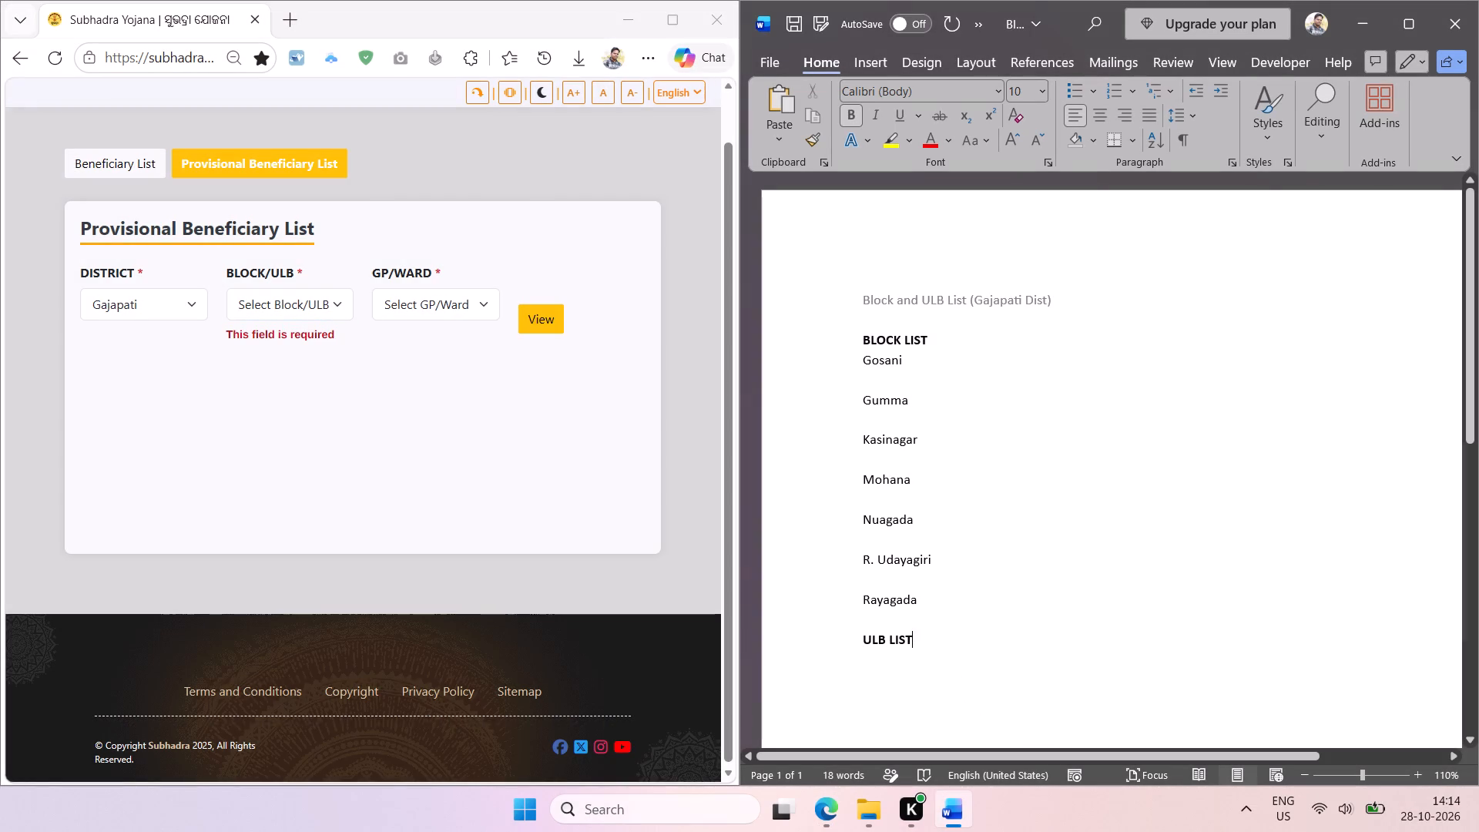
pyautogui.press('Return')
pyautogui.hotkey('ctrl', 'v')
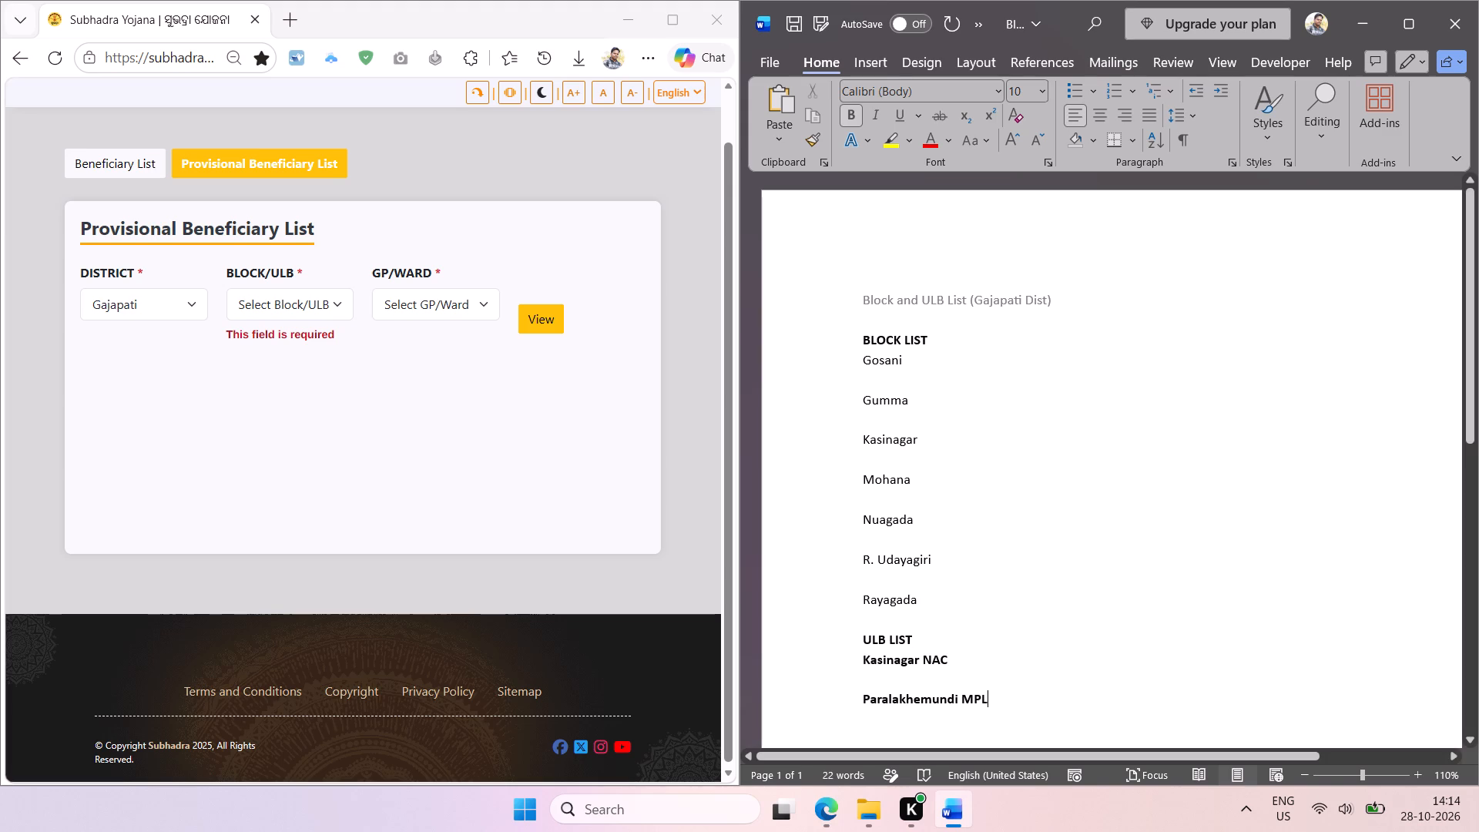
# Undo the bold paste of Kasinagar NAC and Paralakhemundi MPL and paste them again under ULB LIST as non-bold text.
pyautogui.hotkey('ctrl', 'z')
pyautogui.hotkey('ctrl', 'v')
pyautogui.hotkey('ctrl', 'z')
pyautogui.hotkey('ctrl', 'b')
pyautogui.hotkey('ctrl', 'v')
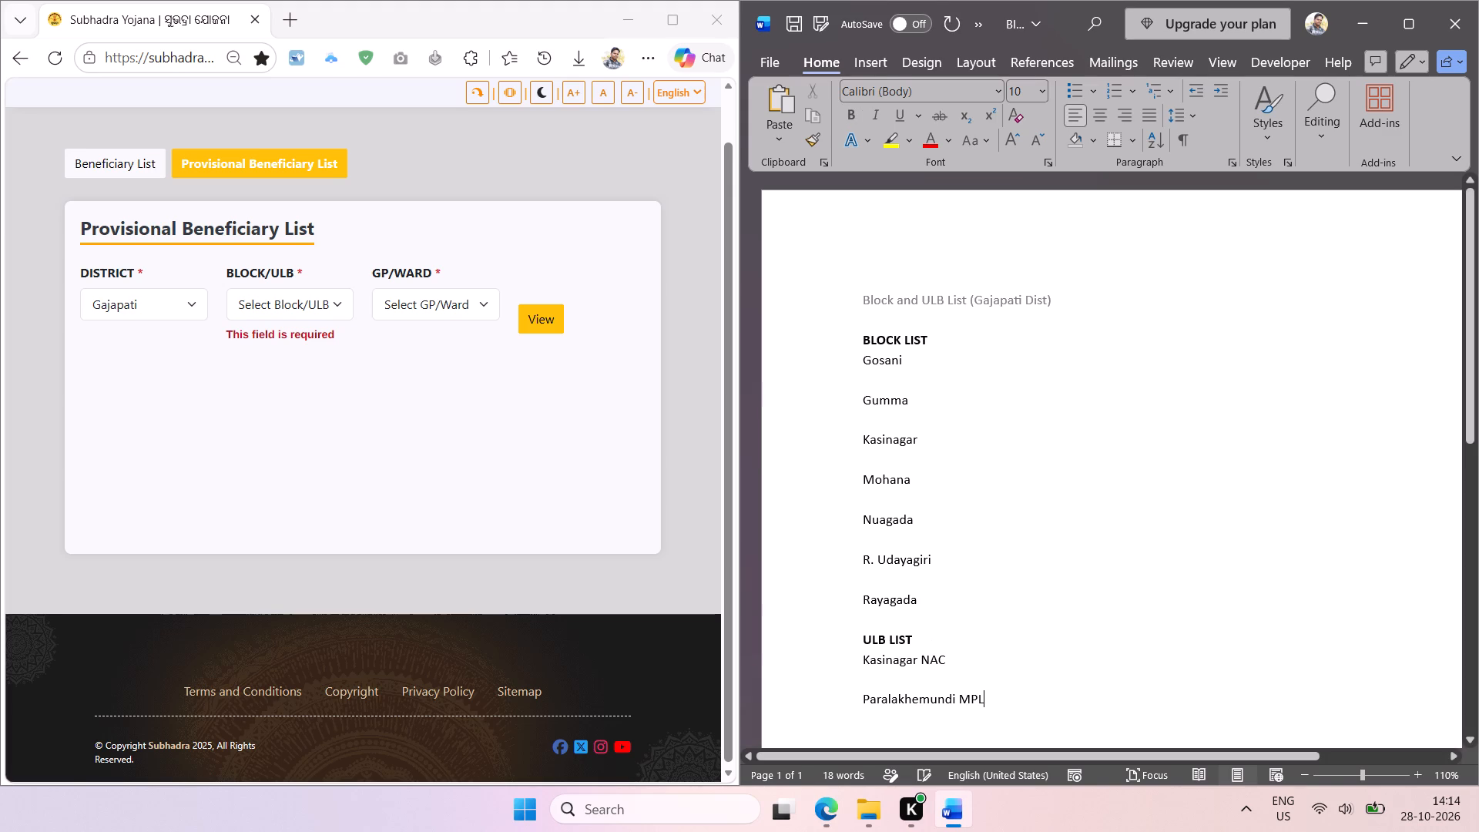
# Remove the blank lines between the block names from Gosani to Rayagada under BLOCK LIST.
pyautogui.click(924, 580)
pyautogui.press('BackSpace')
pyautogui.press('Up')
pyautogui.press('BackSpace')
pyautogui.press('Up')
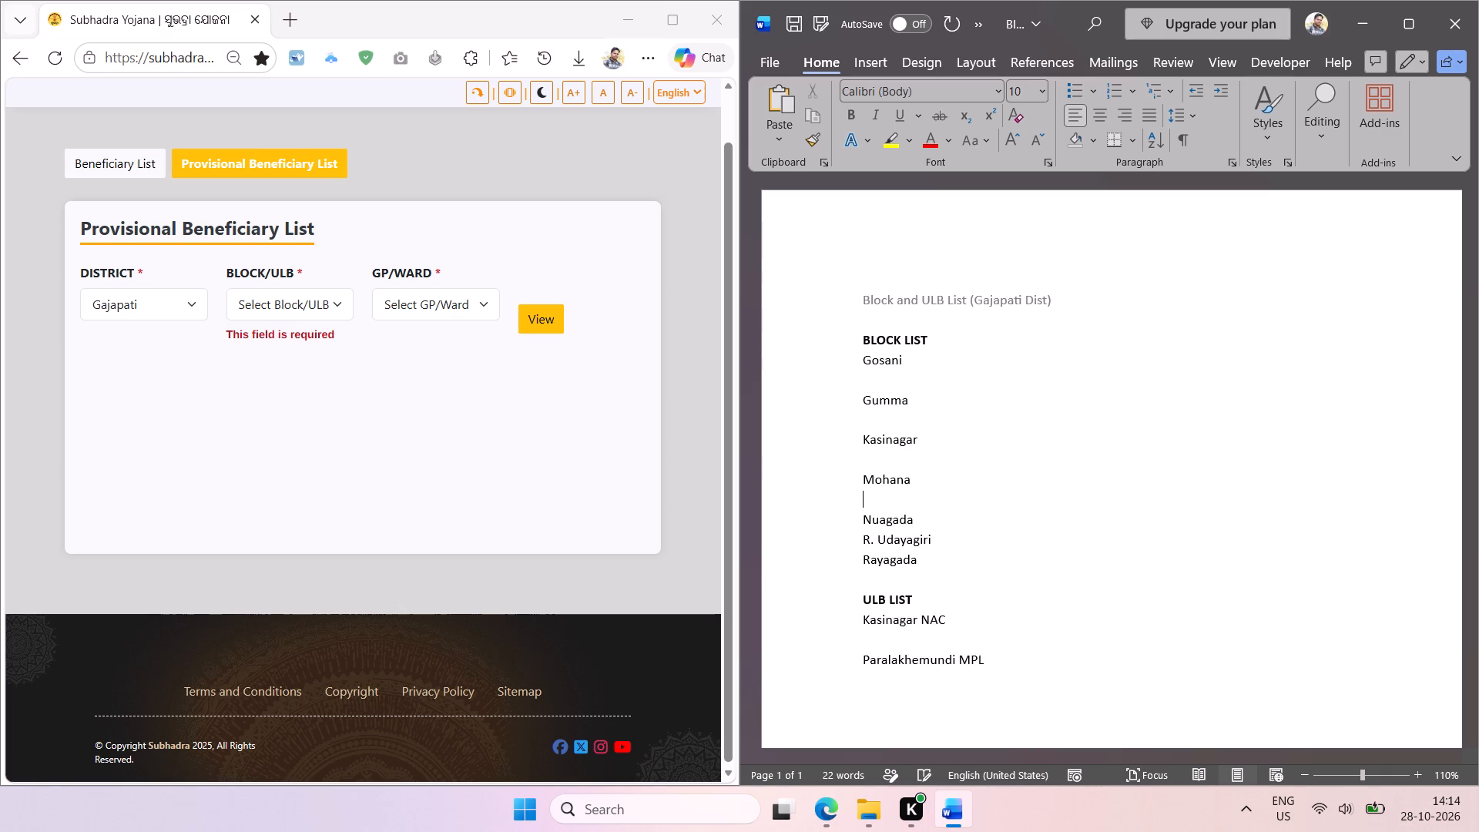
pyautogui.press('BackSpace')
pyautogui.press('Up')
pyautogui.press('BackSpace')
pyautogui.press('Up')
pyautogui.press('BackSpace')
pyautogui.press('Up')
pyautogui.press('BackSpace')
# Remove the blank line between Kasinagar NAC and Paralakhemundi MPL and the extra empty line after them.
pyautogui.press('Down')
pyautogui.press('Down')
pyautogui.press('Down')
pyautogui.press('Down')
pyautogui.press('Down')
pyautogui.press('Down')
pyautogui.press('Down')
pyautogui.press('Down')
pyautogui.press('Down')
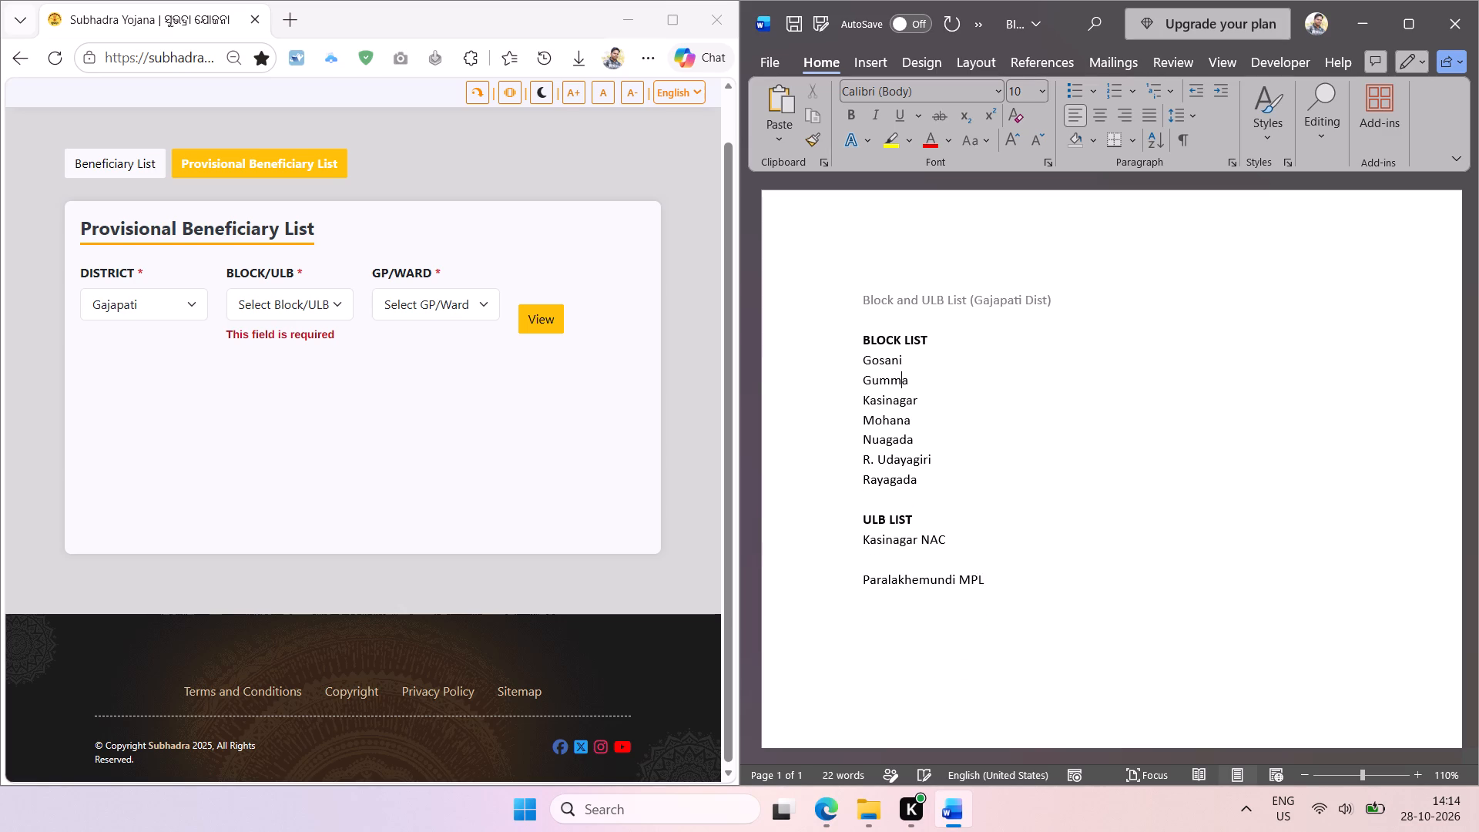
pyautogui.press('Down')
pyautogui.press('Down')
pyautogui.press('Down')
pyautogui.press('BackSpace')
pyautogui.press('Up')
pyautogui.press('BackSpace')
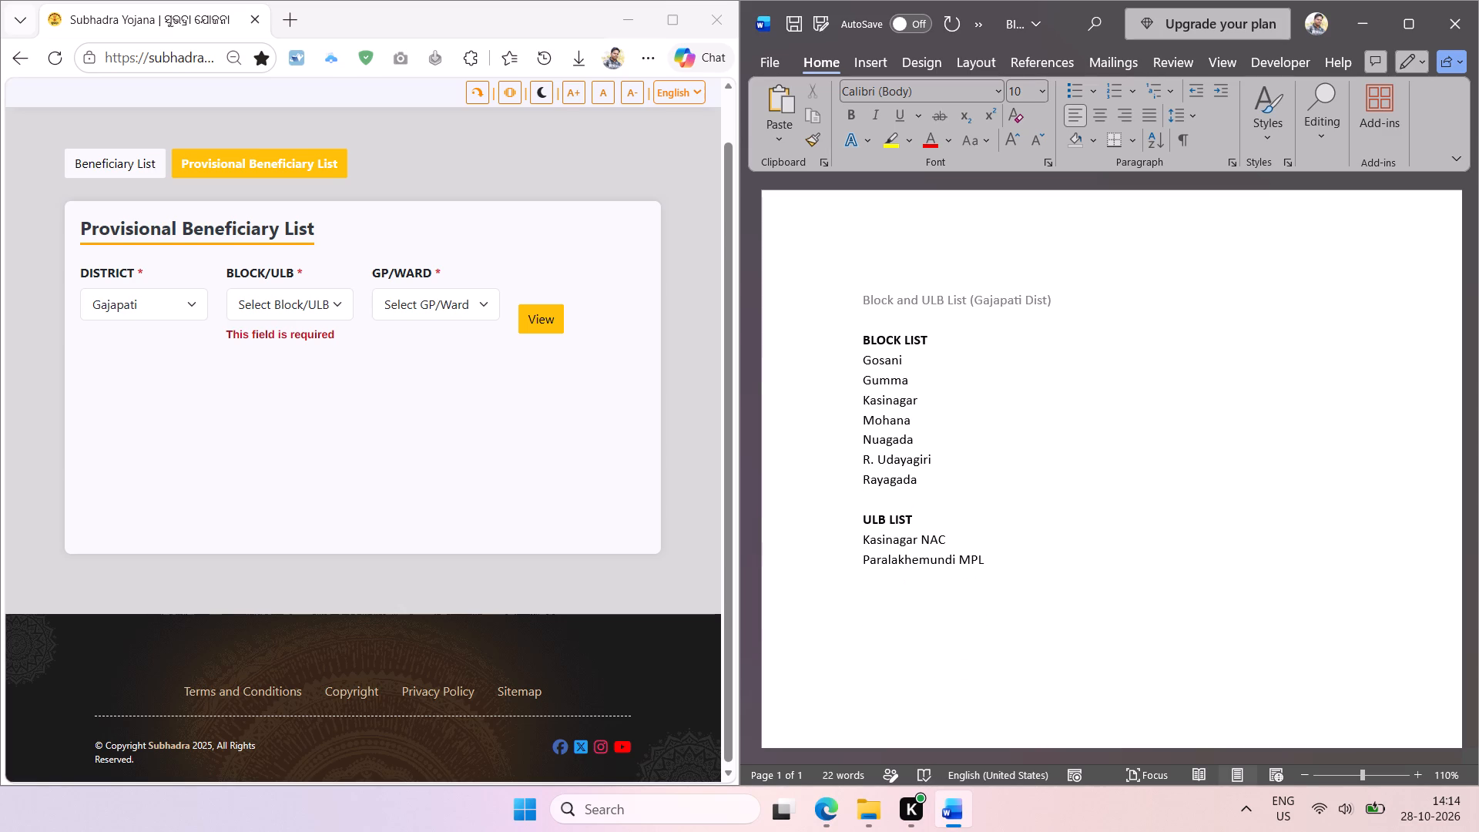
# Set the font size of the whole document to 10.
pyautogui.hotkey('ctrl', 'a')
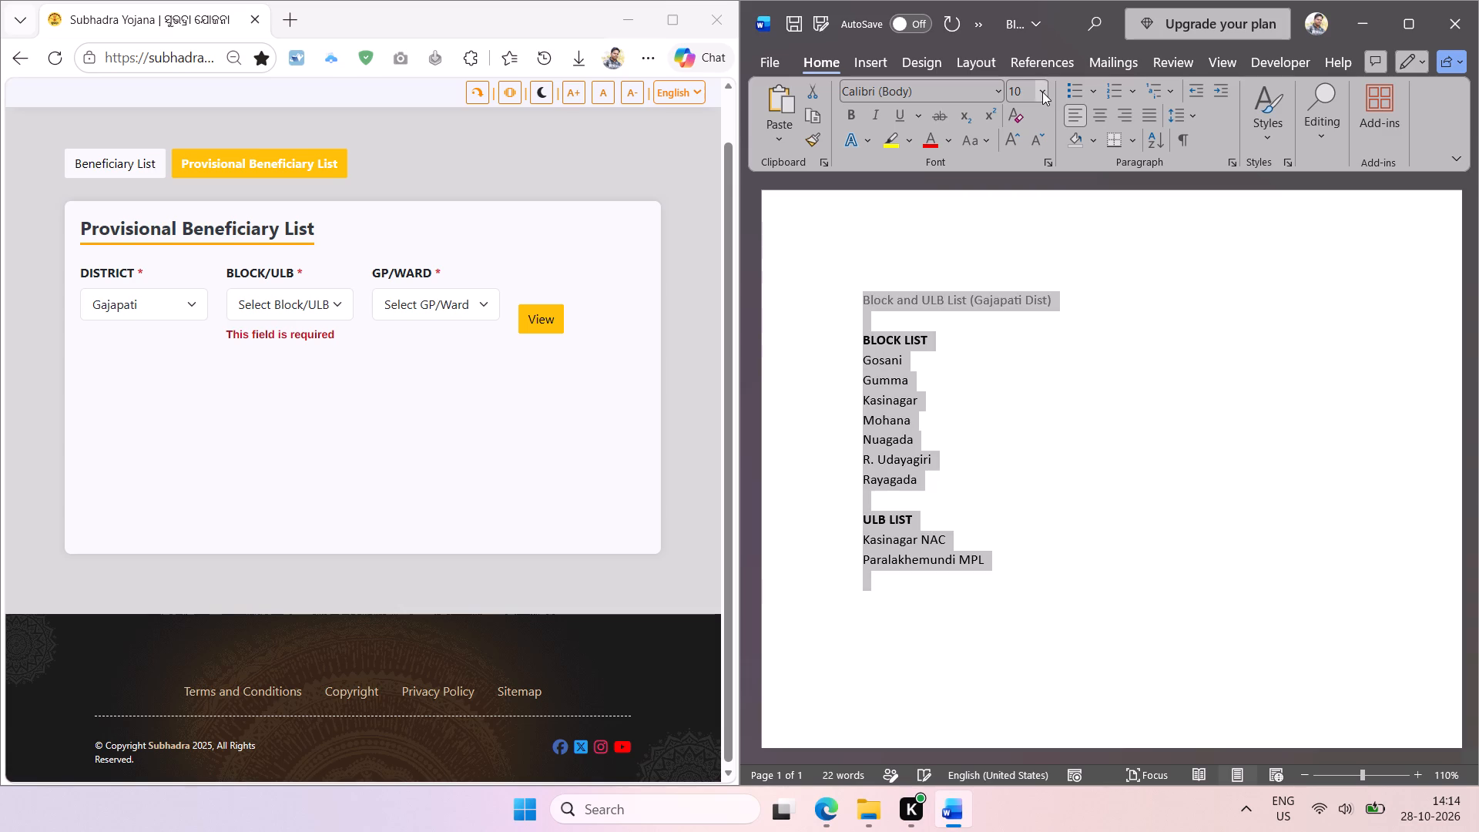
pyautogui.click(1042, 91)
pyautogui.click(1034, 166)
pyautogui.click(952, 377)
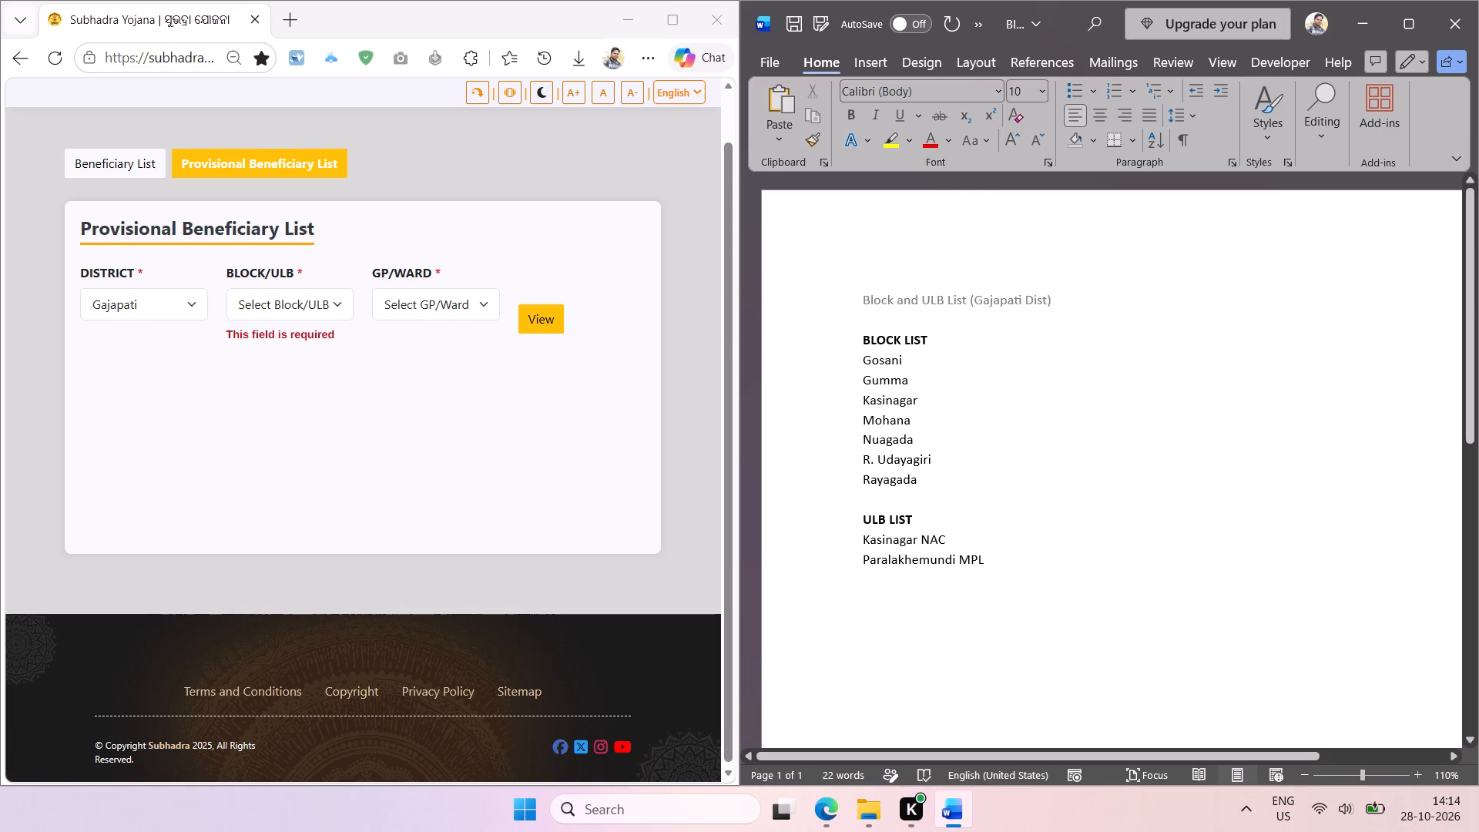
# Sort the block names in ascending order and turn them into a numbered list aligned with the text margin.
pyautogui.moveTo(923, 489); pyautogui.dragTo(850, 359)
pyautogui.click(1155, 141)
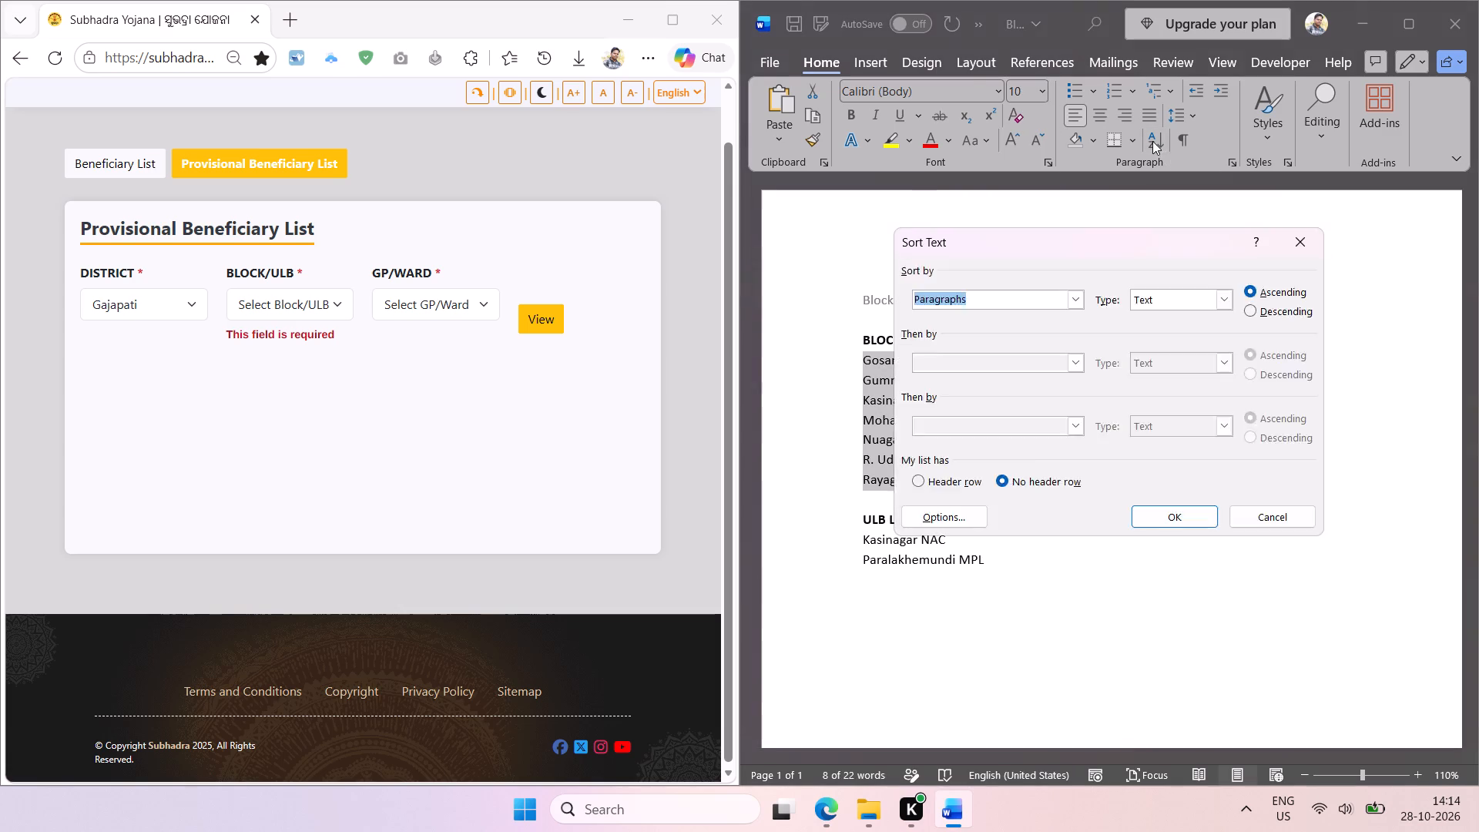
pyautogui.press('Return')
pyautogui.click(1113, 83)
pyautogui.click(1196, 91)
pyautogui.click(937, 517)
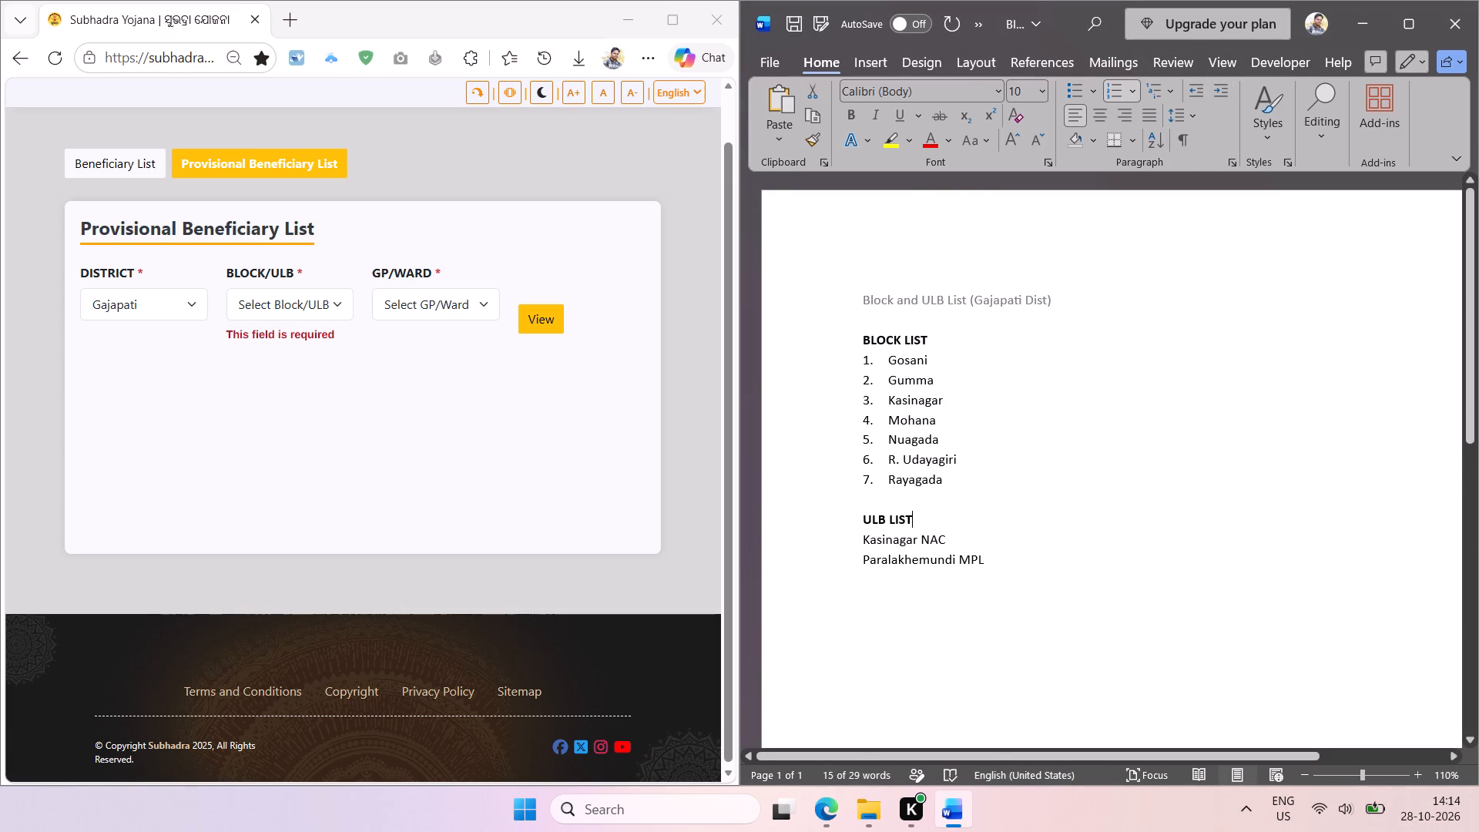
# Sort the two ULB names in ascending order and turn them into a numbered list aligned with the text margin.
pyautogui.moveTo(987, 565); pyautogui.dragTo(845, 540)
pyautogui.click(1152, 134)
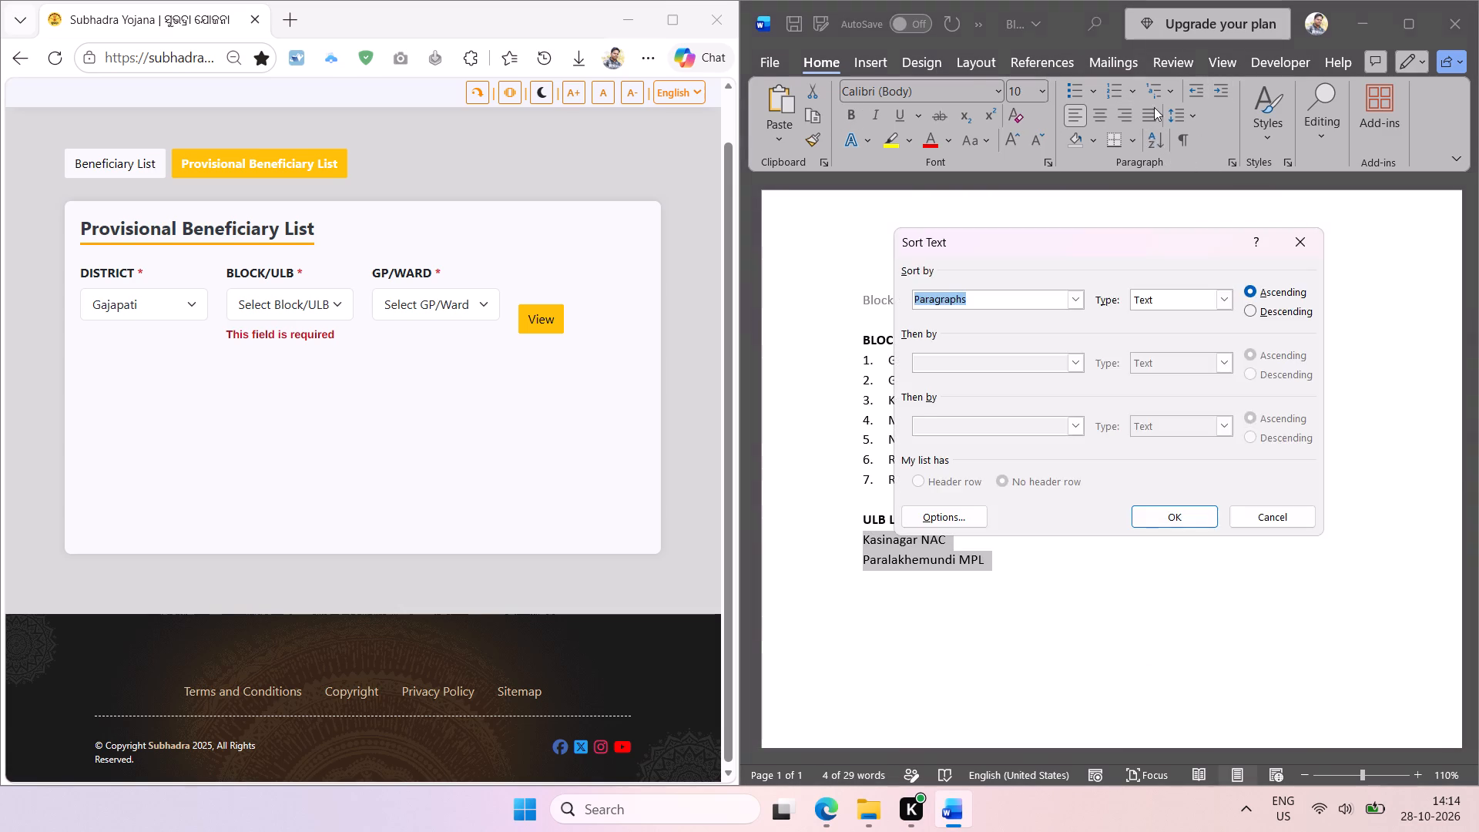
pyautogui.press('Return')
pyautogui.click(1110, 90)
pyautogui.click(1191, 93)
pyautogui.click(1037, 421)
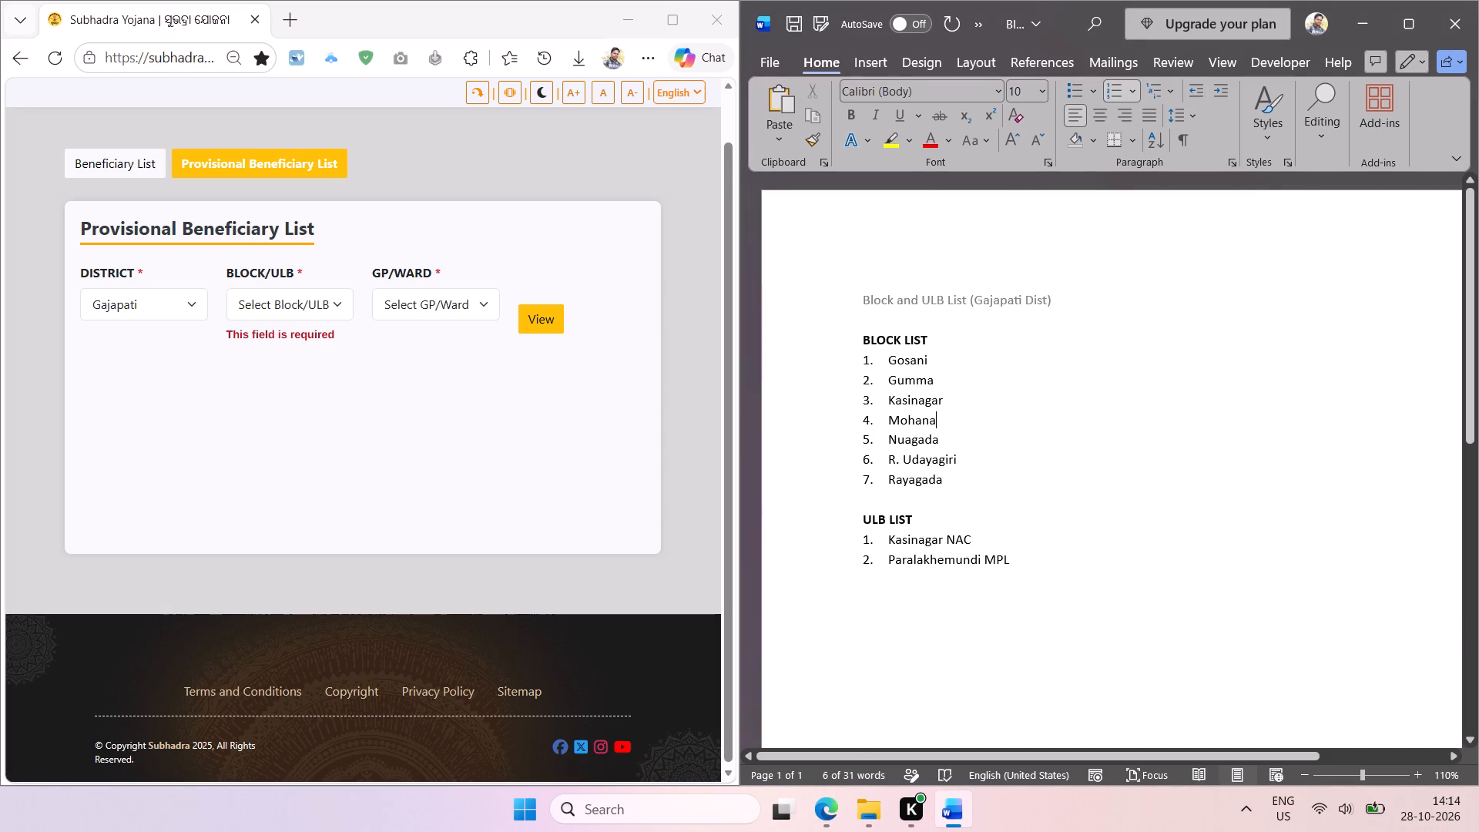
# Save and close the Block and ULB document.
pyautogui.hotkey('ctrl', 's')
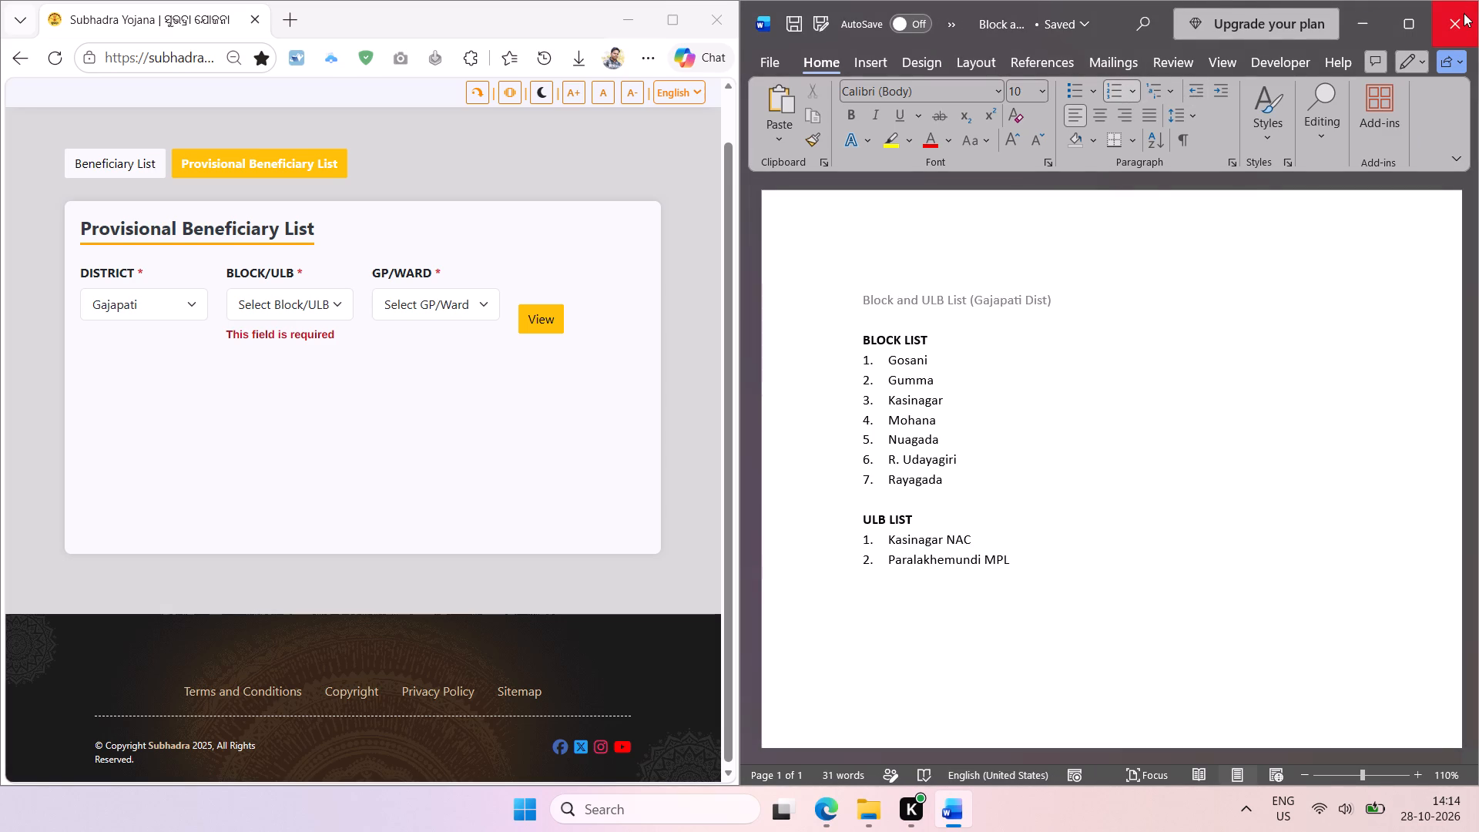
pyautogui.click(1464, 13)
# Choose Gosani as the Block/ULB in the provisional beneficiary form.
pyautogui.click(346, 310)
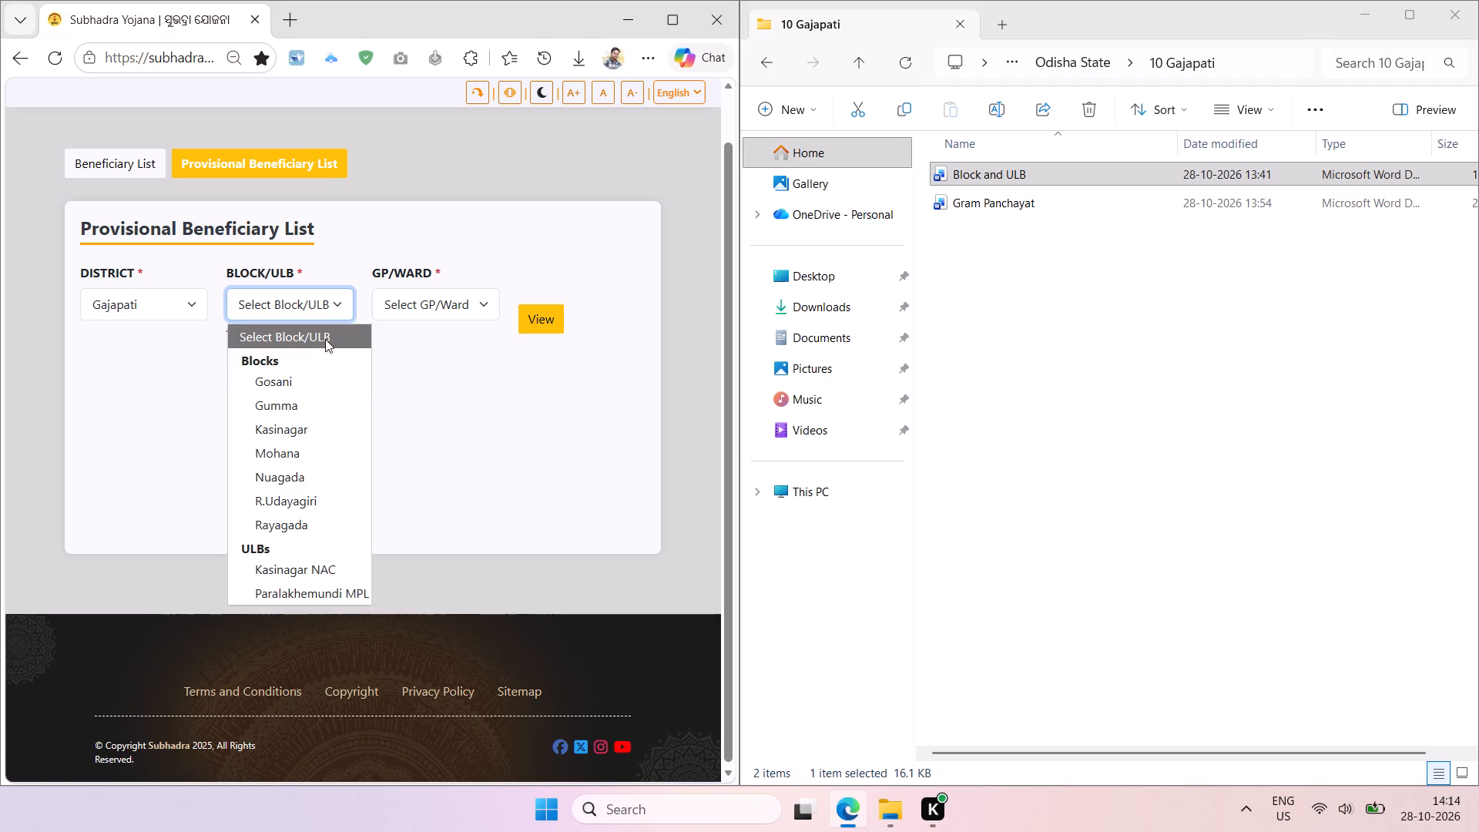
pyautogui.click(295, 379)
# Open the Gram Panchayat document from the 10 Gajapati folder and place its window beside the beneficiary form.
pyautogui.click(1185, 289)
pyautogui.click(1071, 212)
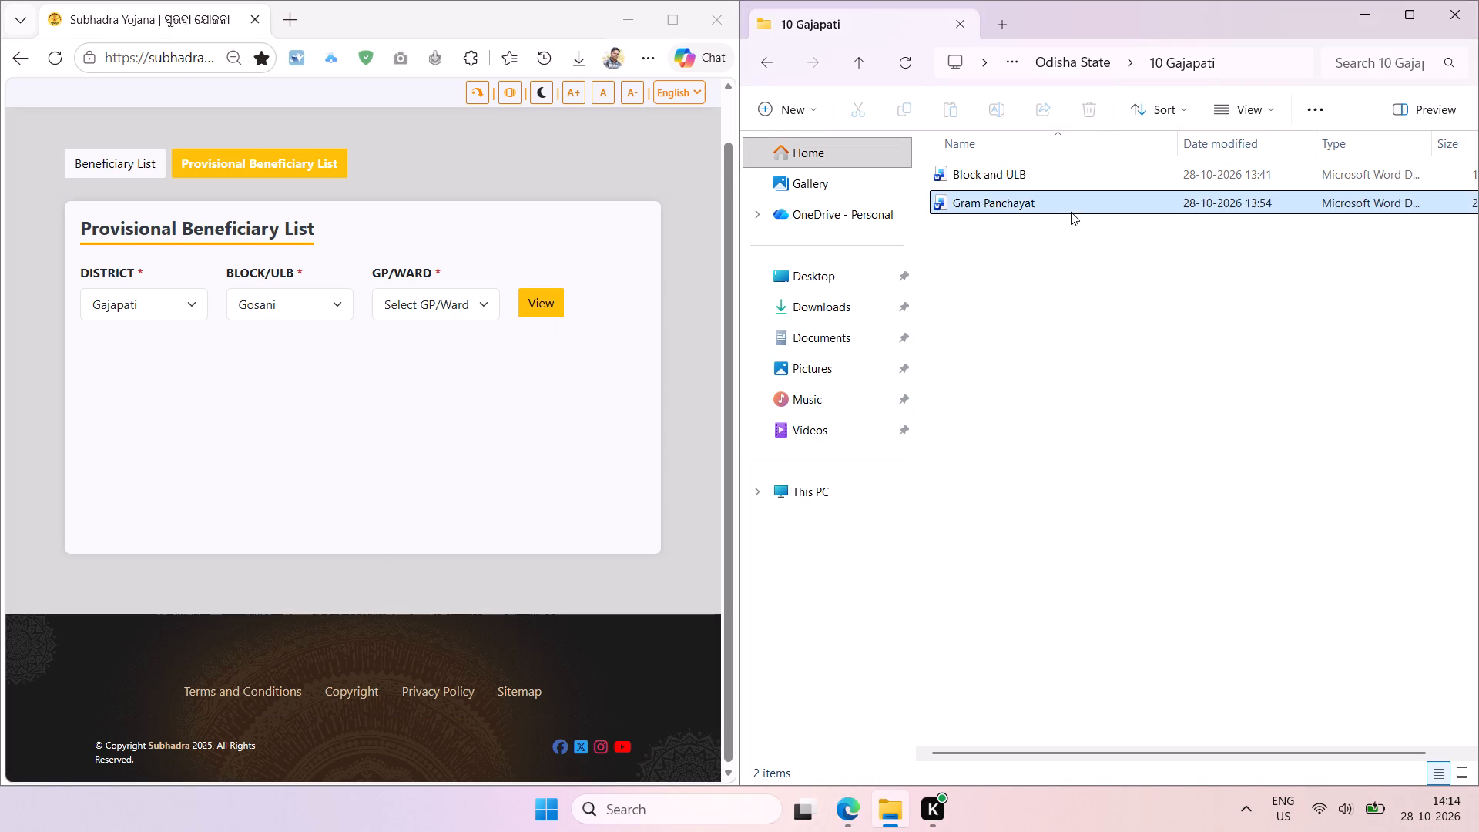
pyautogui.press('Return')
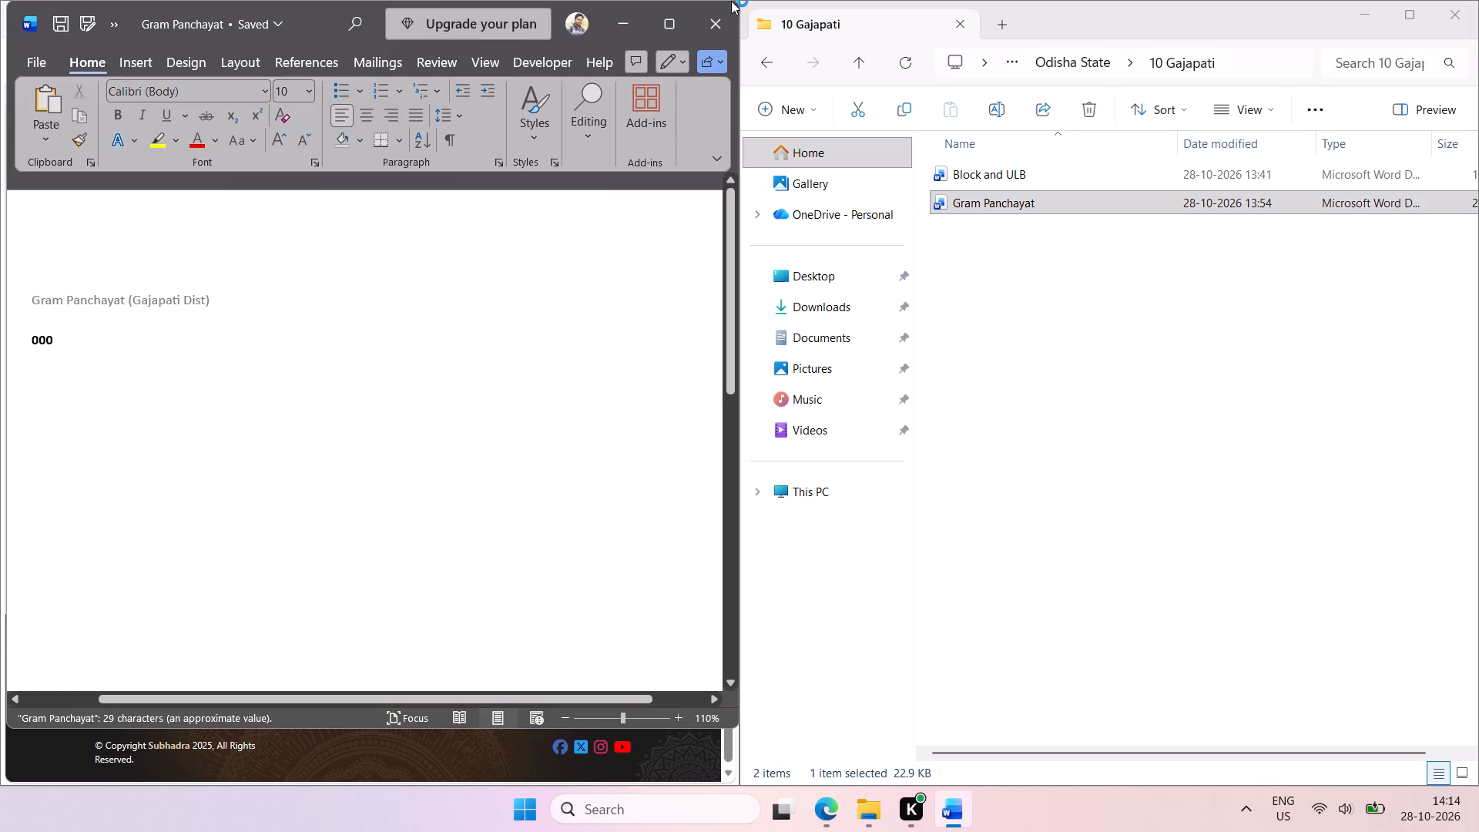
pyautogui.click(658, 138)
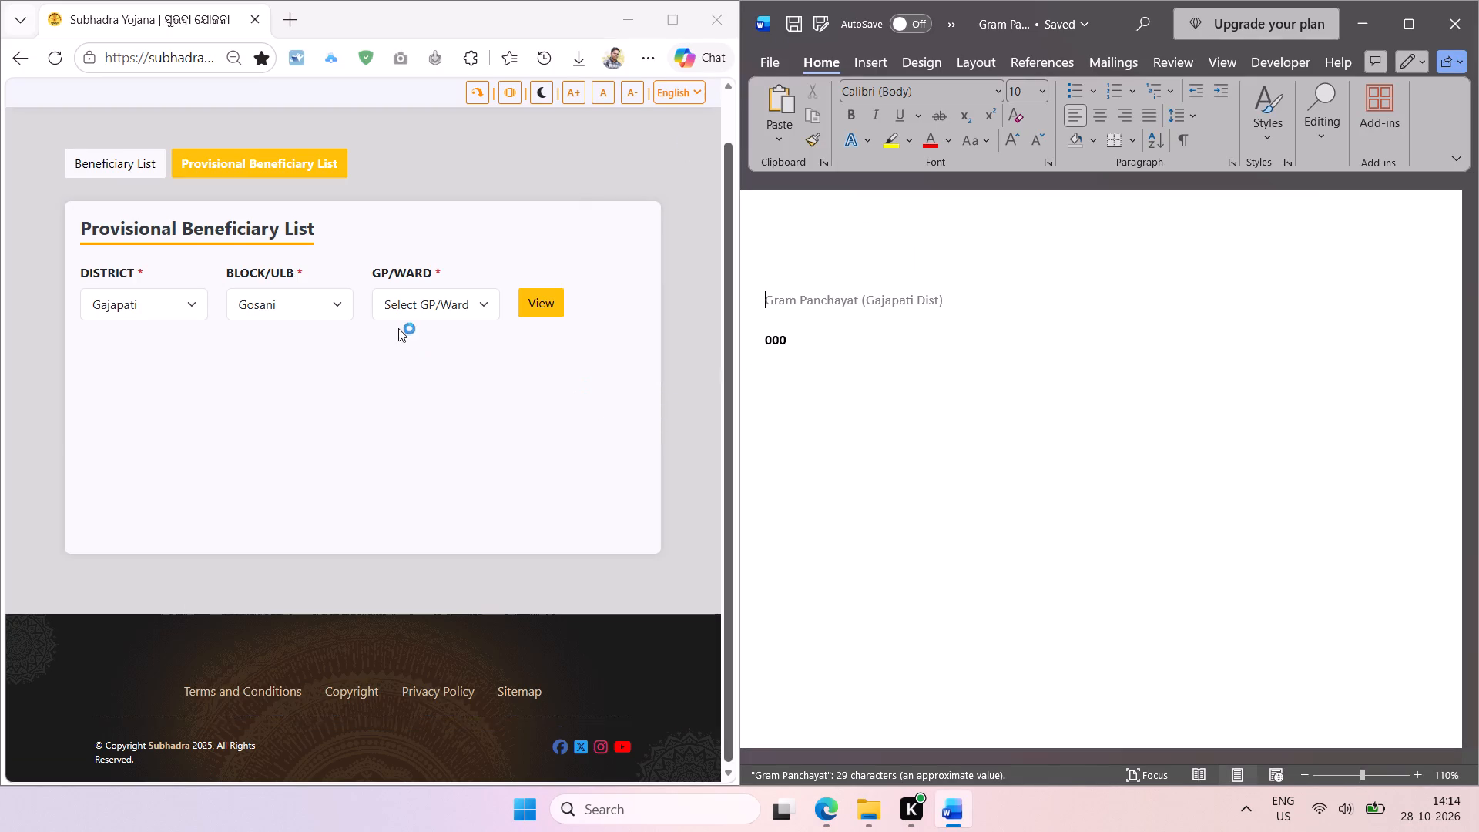
# Extract the block name Gosani from the form as text, replace the 000 placeholder heading with it in uppercase, and start a new line.
pyautogui.click(290, 369)
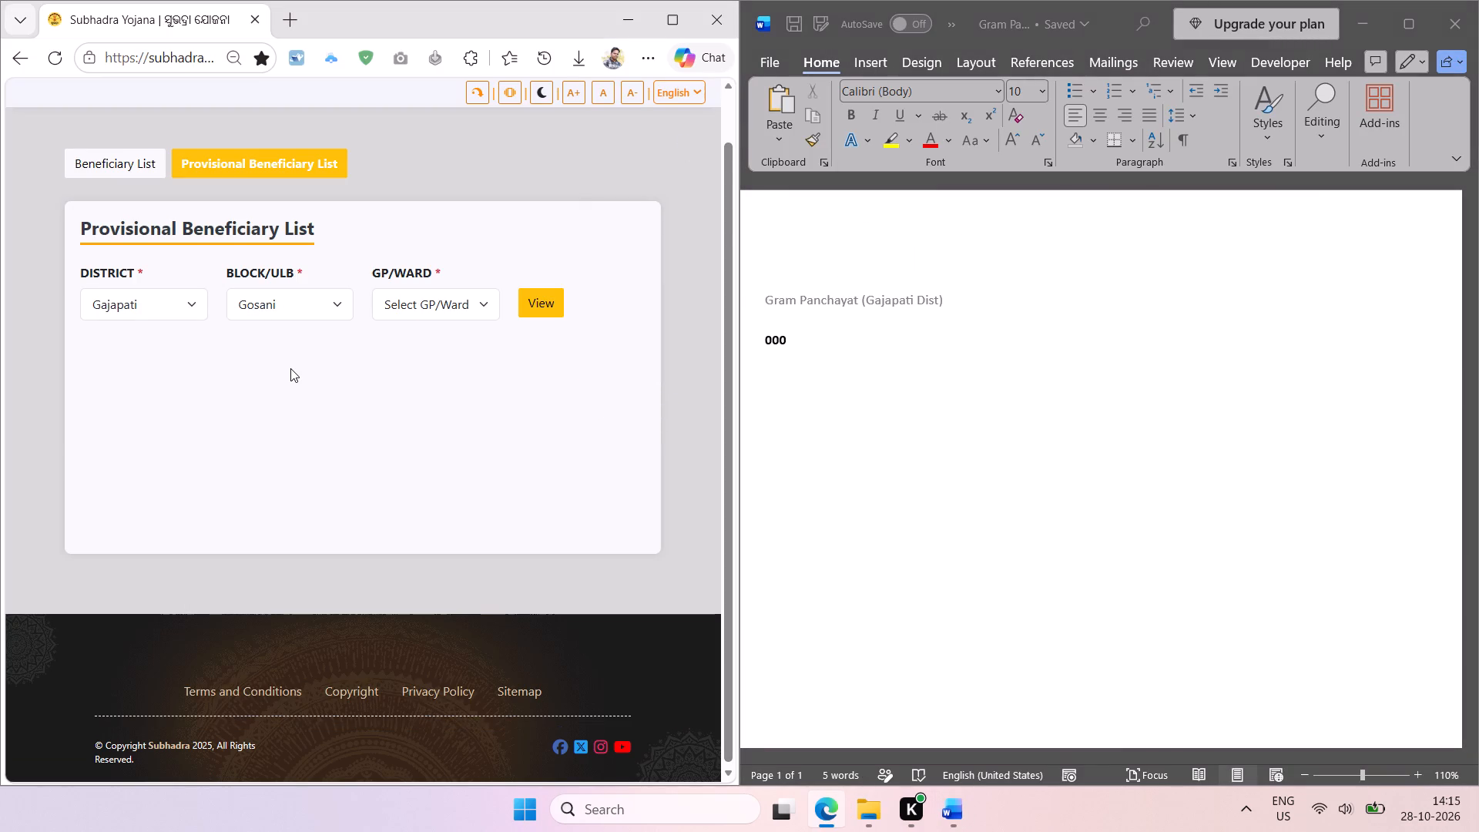
pyautogui.press('shift+super+t')
pyautogui.moveTo(228, 287); pyautogui.dragTo(293, 366)
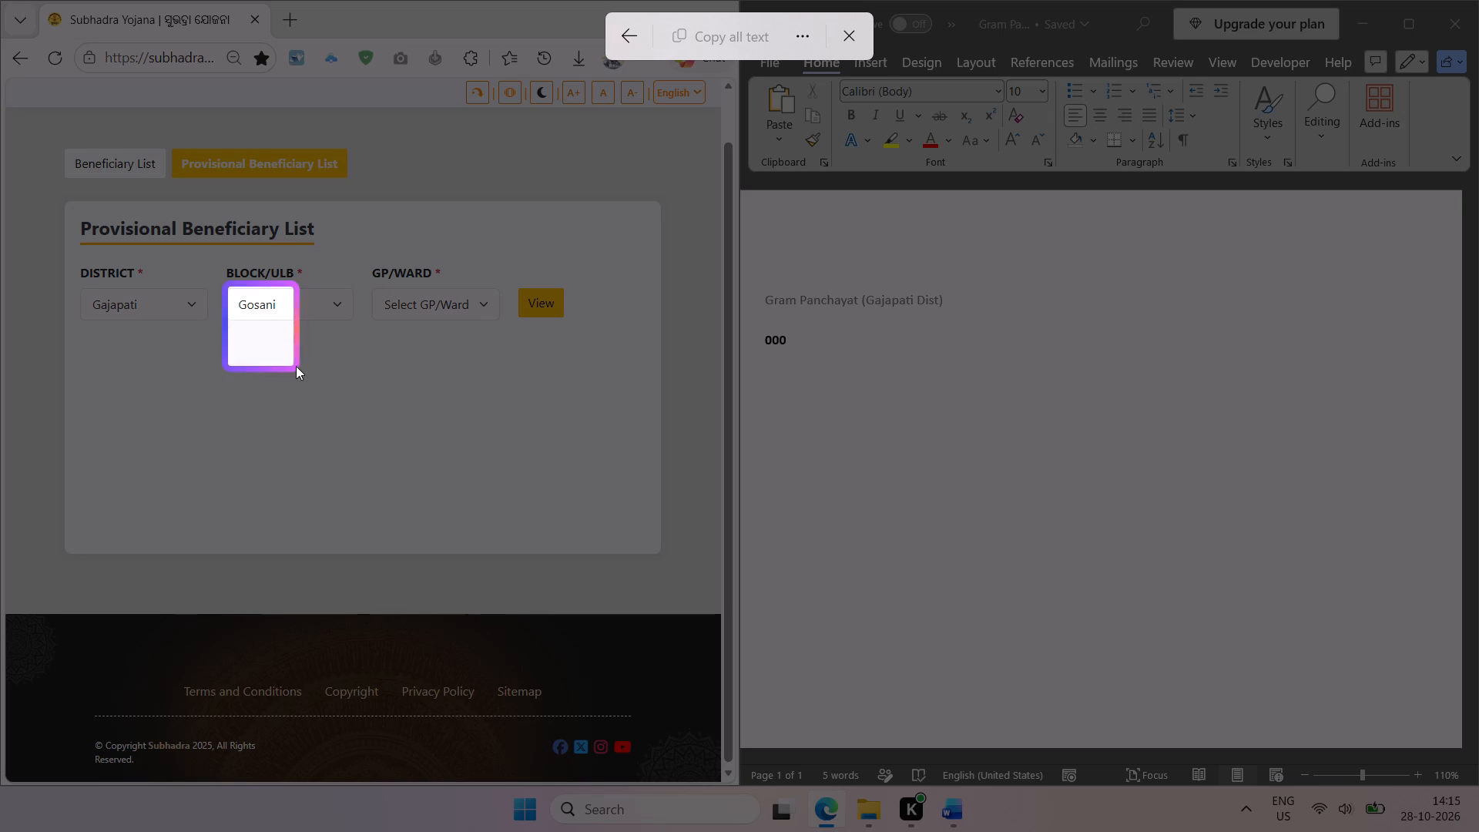
pyautogui.click(739, 39)
pyautogui.click(807, 318)
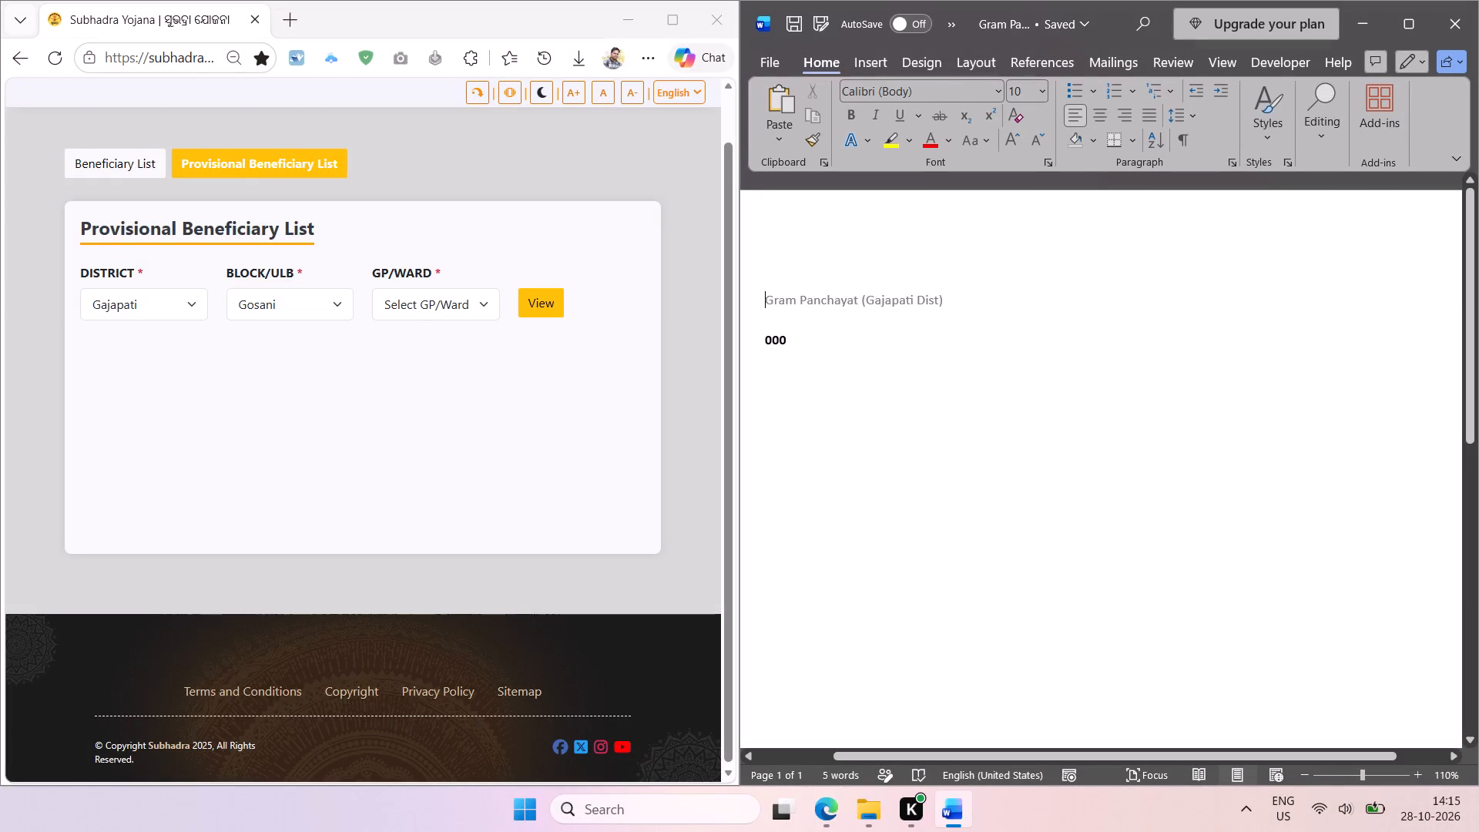
pyautogui.doubleClick(771, 334)
pyautogui.hotkey('ctrl', 'v')
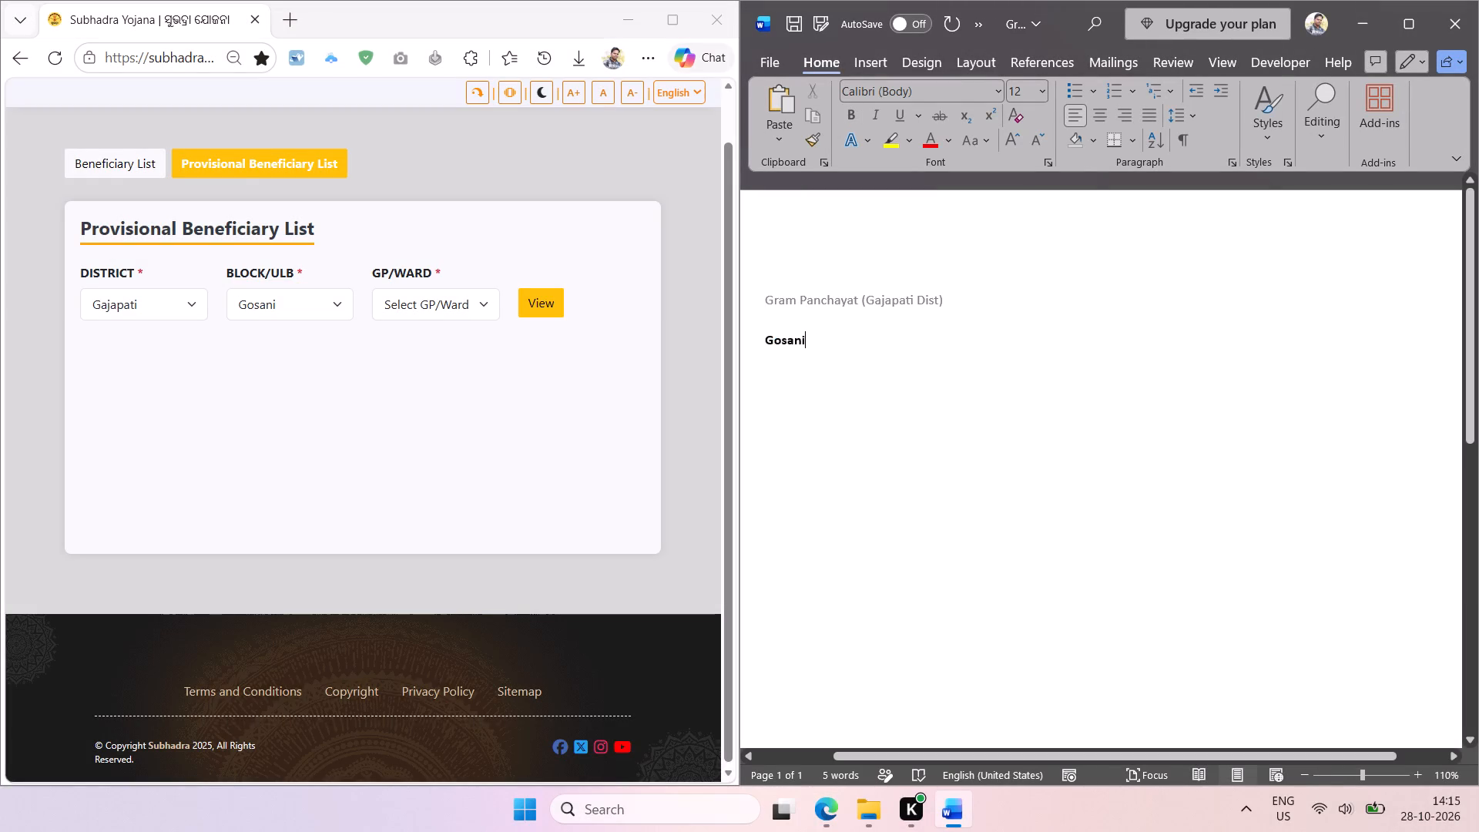
pyautogui.hotkey('shift', 'F3')
pyautogui.click(817, 347)
pyautogui.press('Return')
# Extract the Gosani gram panchayats Agarakhandi through Saradhapur as text and paste them under GOSANI, followed by two line breaks.
pyautogui.hscroll(1, 842, 374)
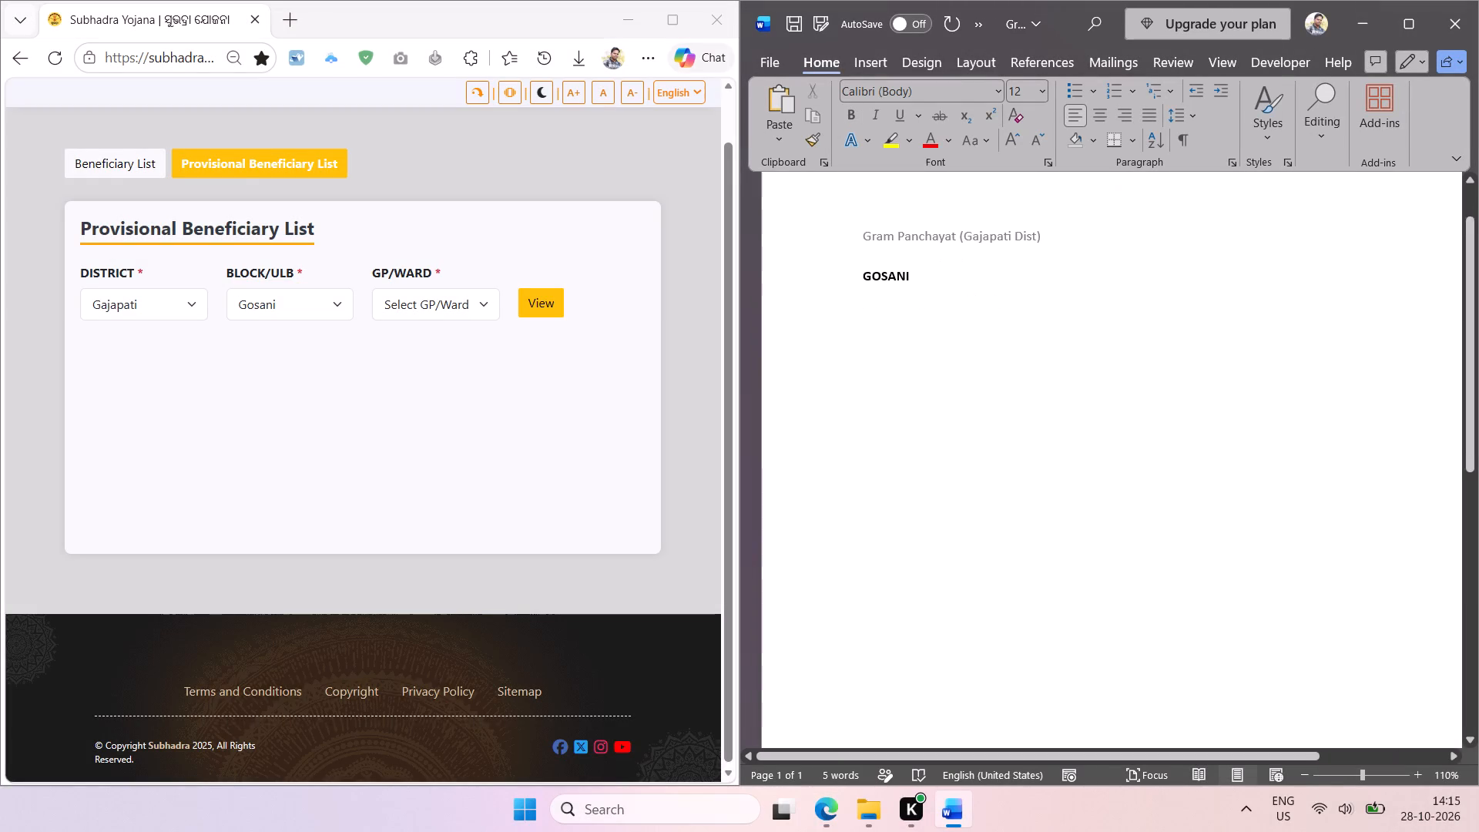
pyautogui.hscroll(1, 842, 374)
pyautogui.scroll(-1, 845, 371)
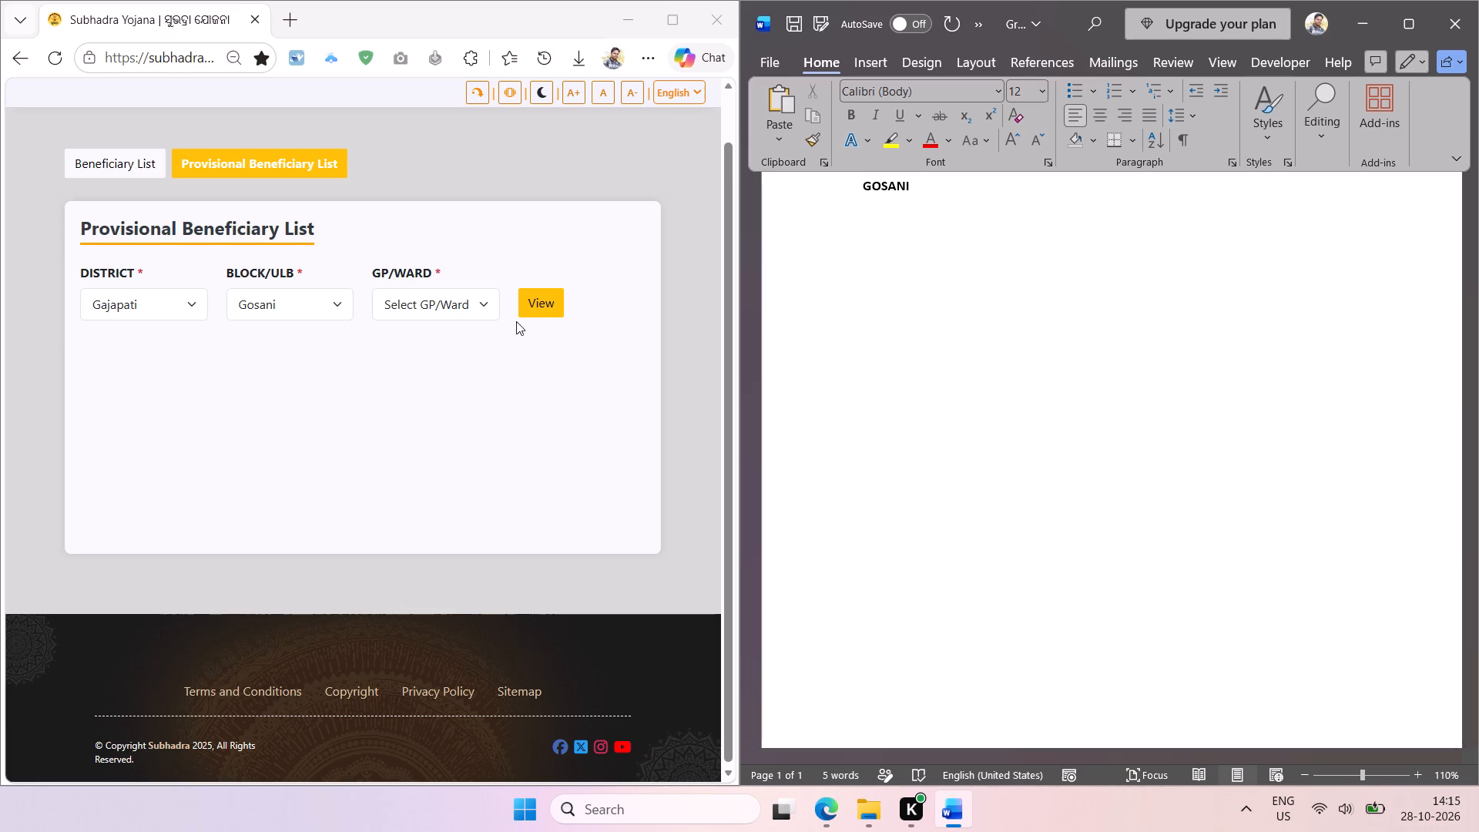
pyautogui.click(489, 300)
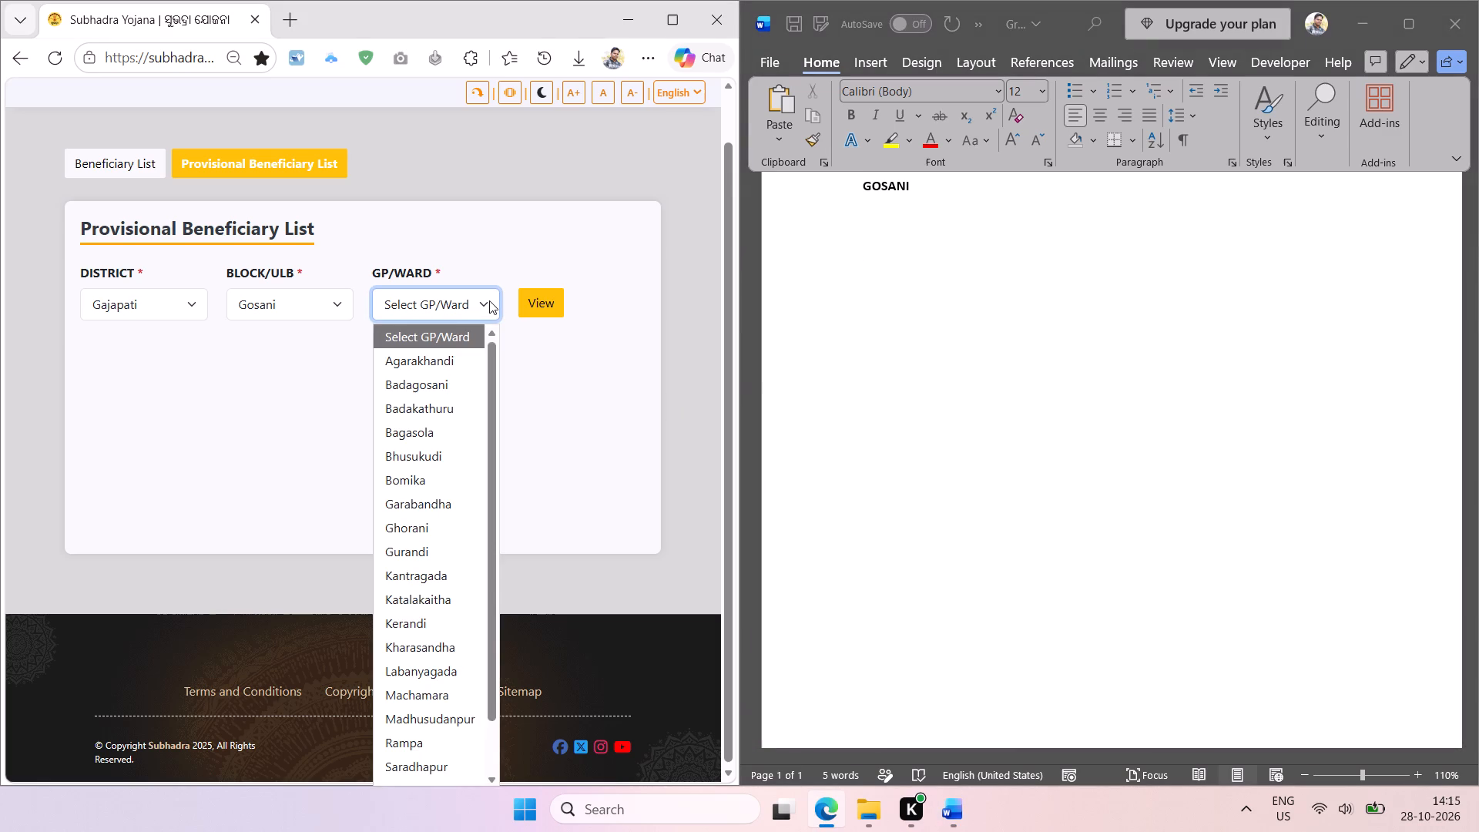
pyautogui.press('shift+super+t')
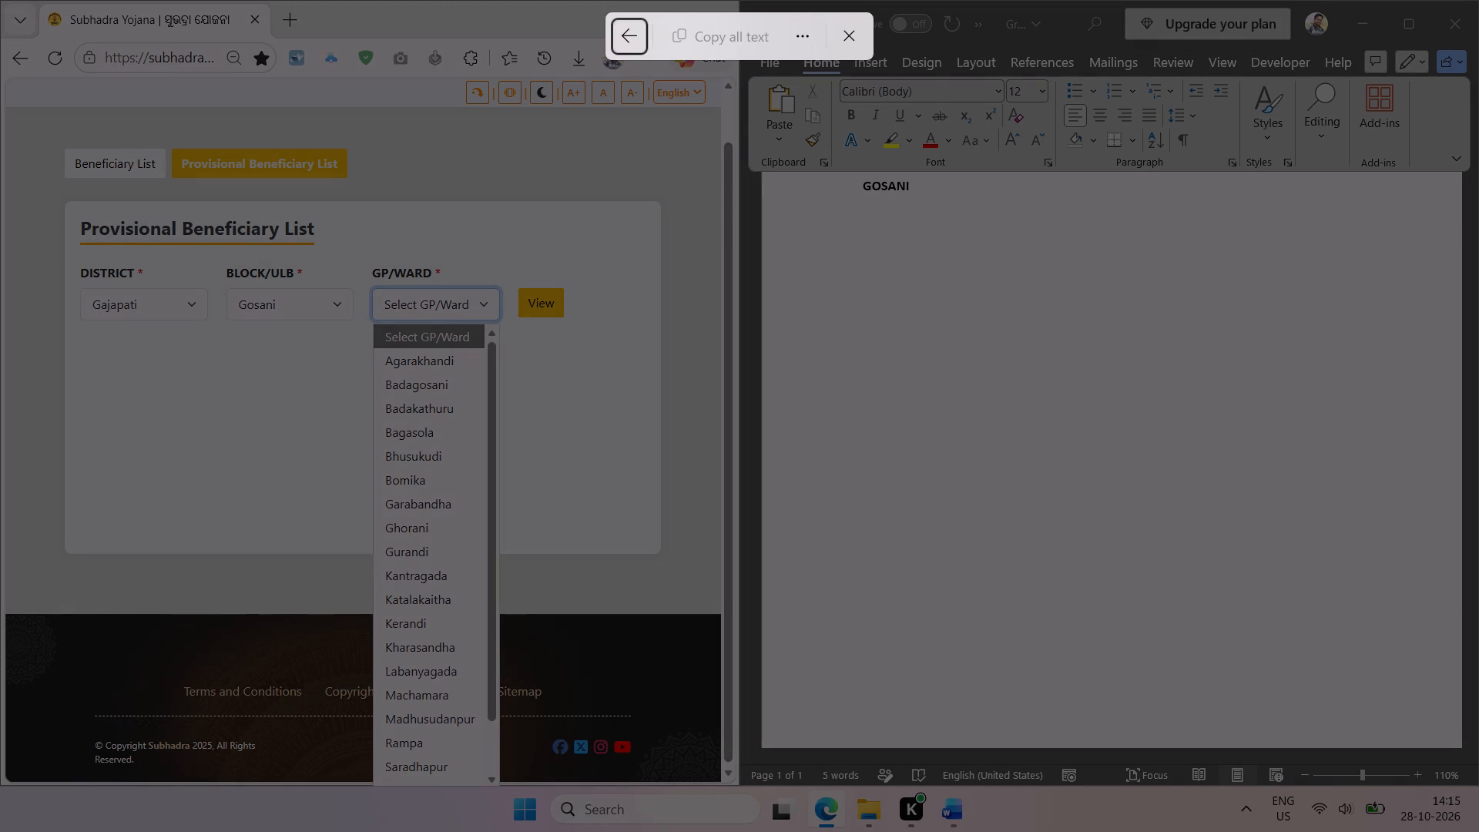
pyautogui.moveTo(379, 348); pyautogui.dragTo(481, 777)
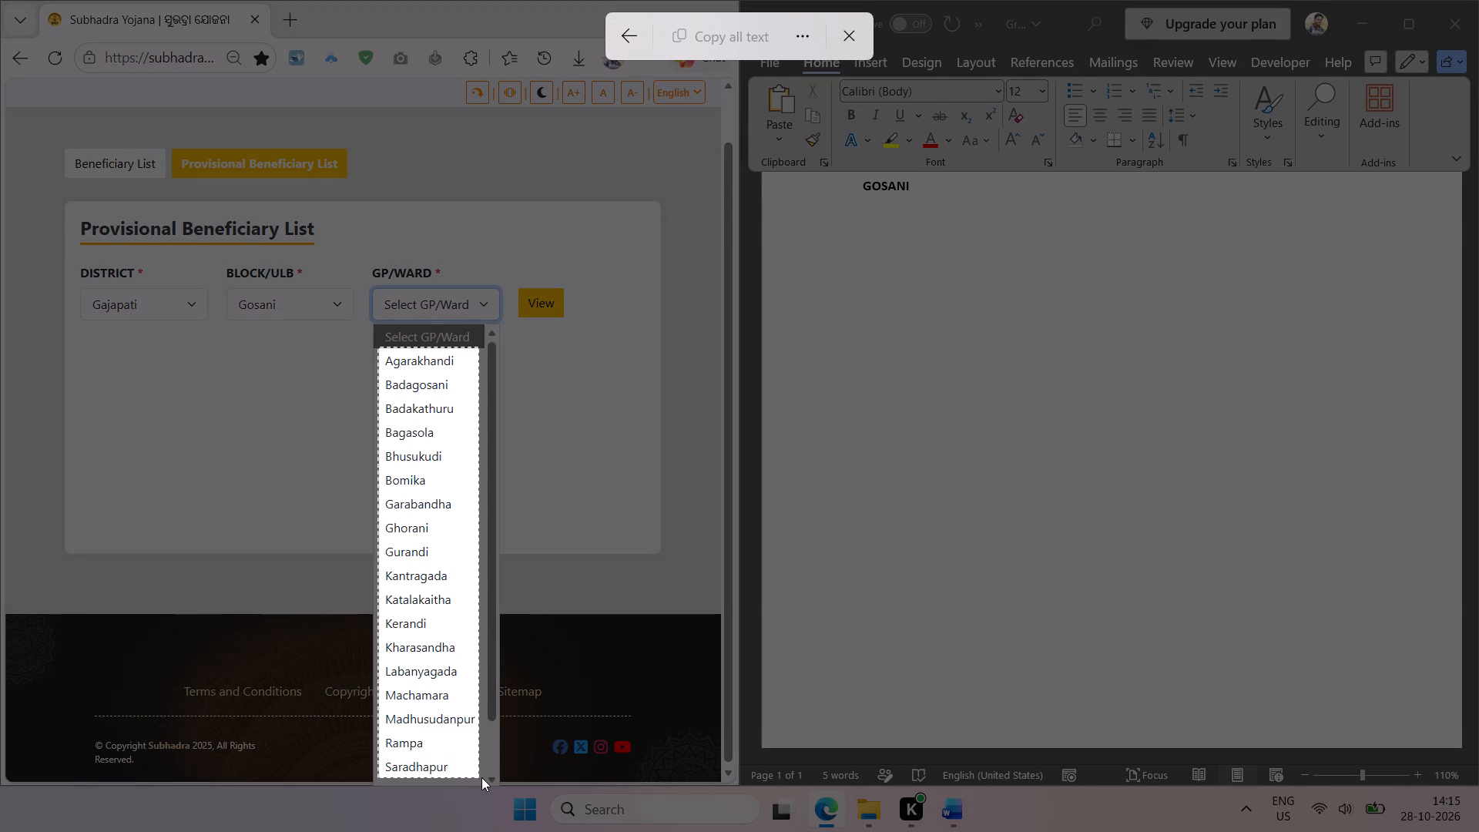
pyautogui.moveTo(481, 777); pyautogui.dragTo(485, 777)
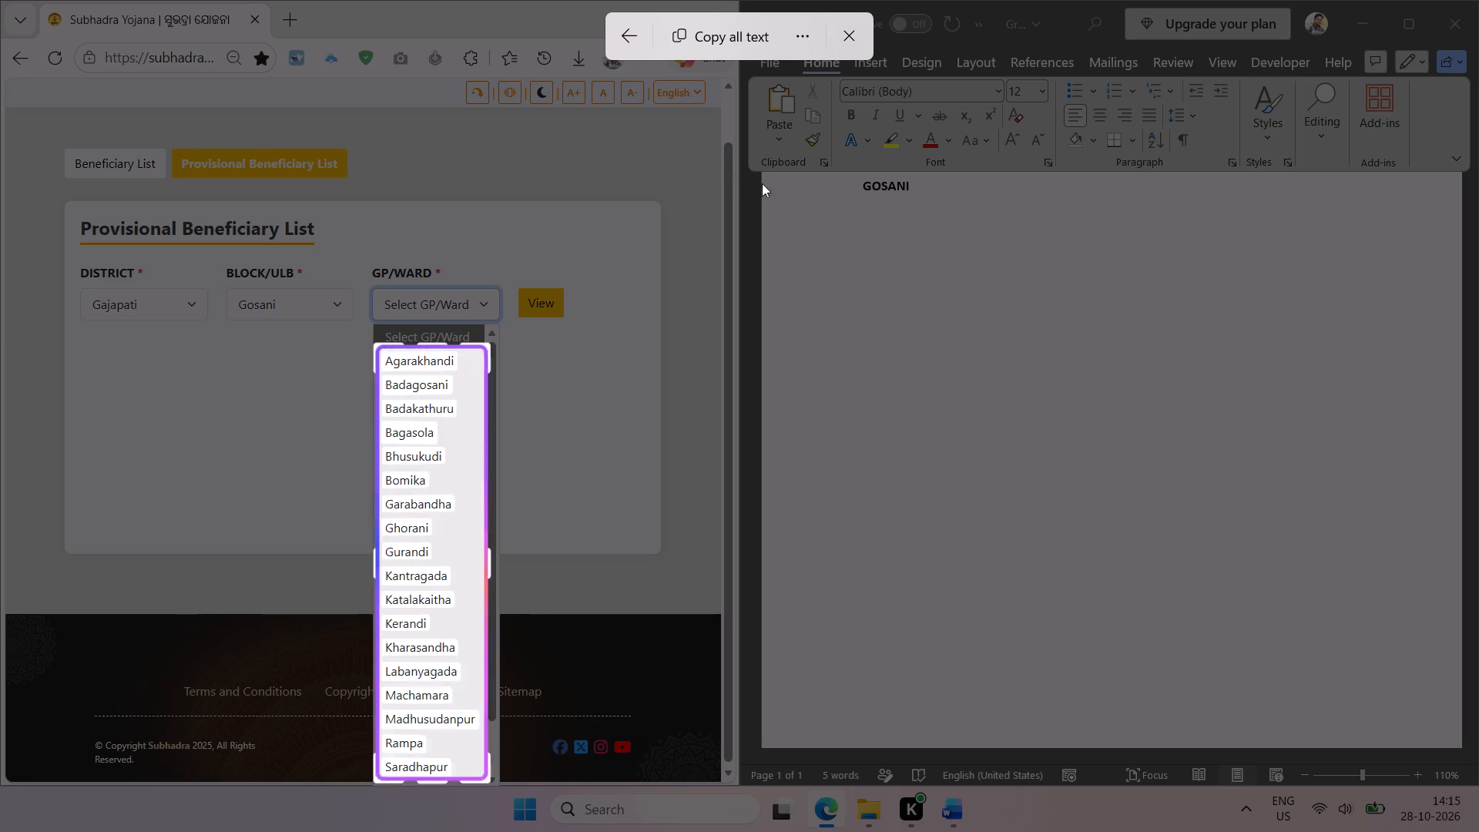
pyautogui.click(737, 40)
pyautogui.click(877, 212)
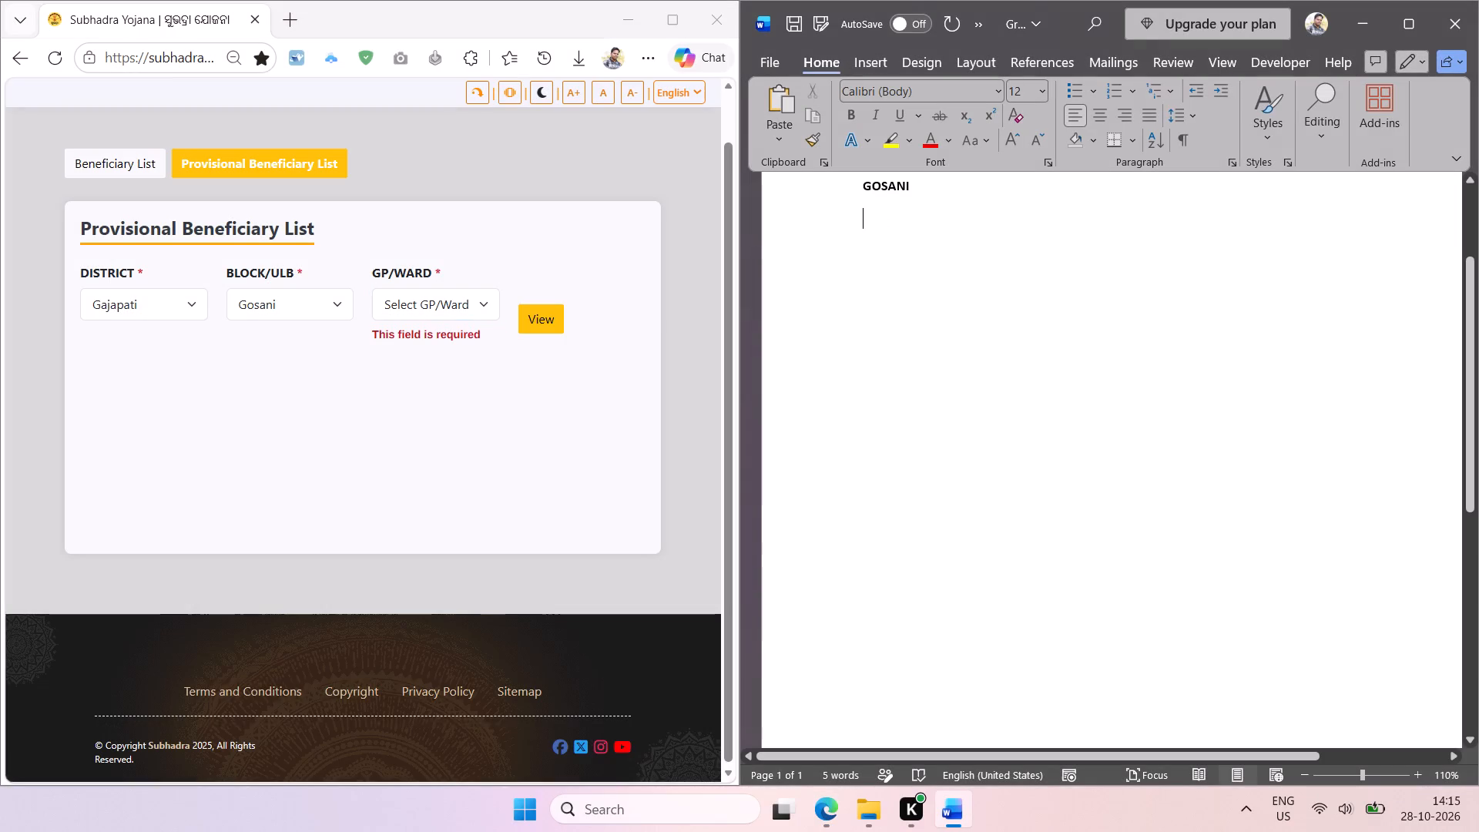
pyautogui.hotkey('ctrl', 'v')
pyautogui.press('Return')
pyautogui.press('Return')
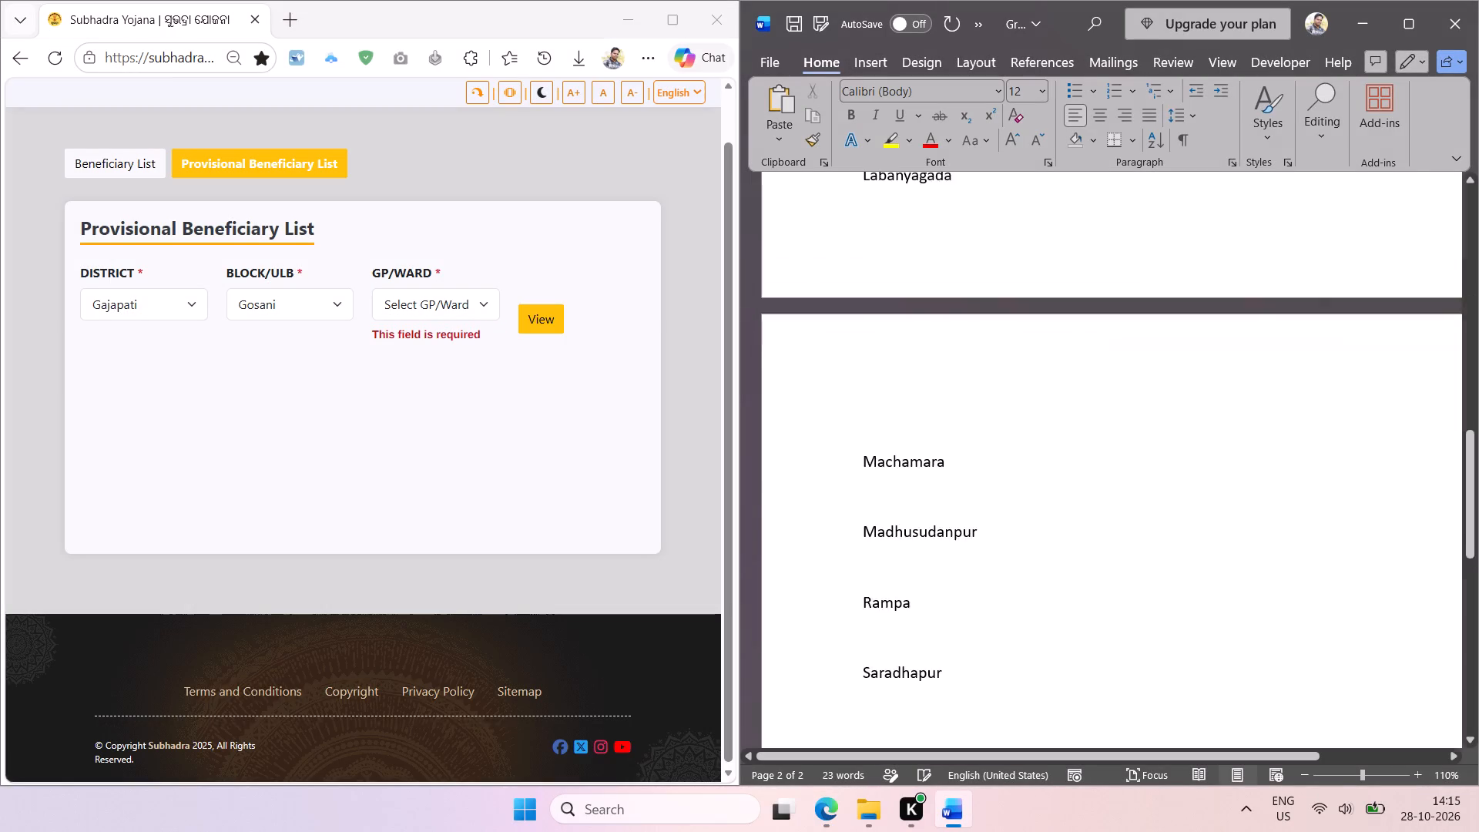
# Extract the last Gosani gram panchayats, Saradhapur through Uppalada, from the form as text and paste them at the end of the GOSANI list.
pyautogui.click(485, 299)
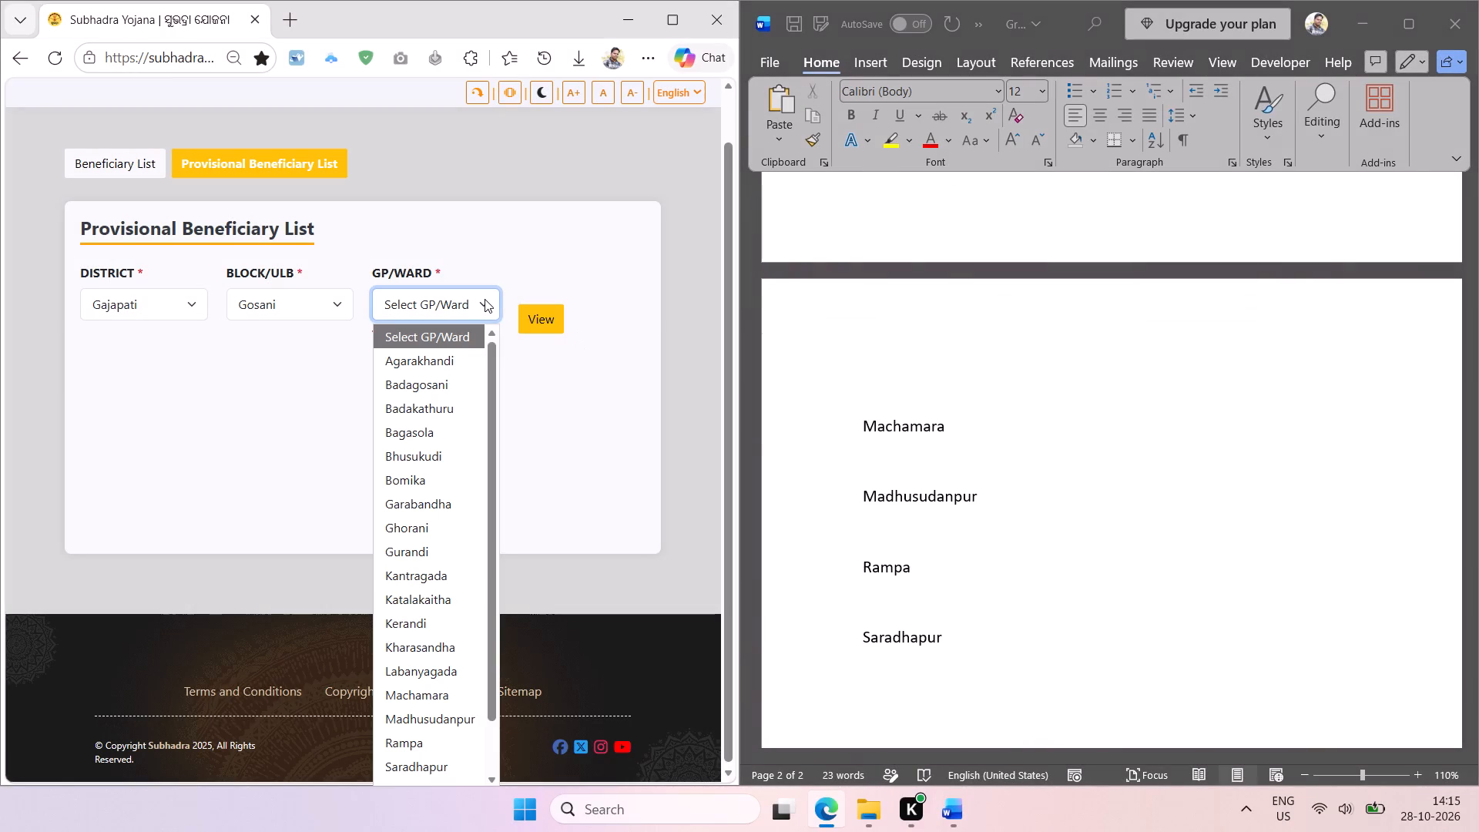
pyautogui.moveTo(494, 406); pyautogui.dragTo(497, 490)
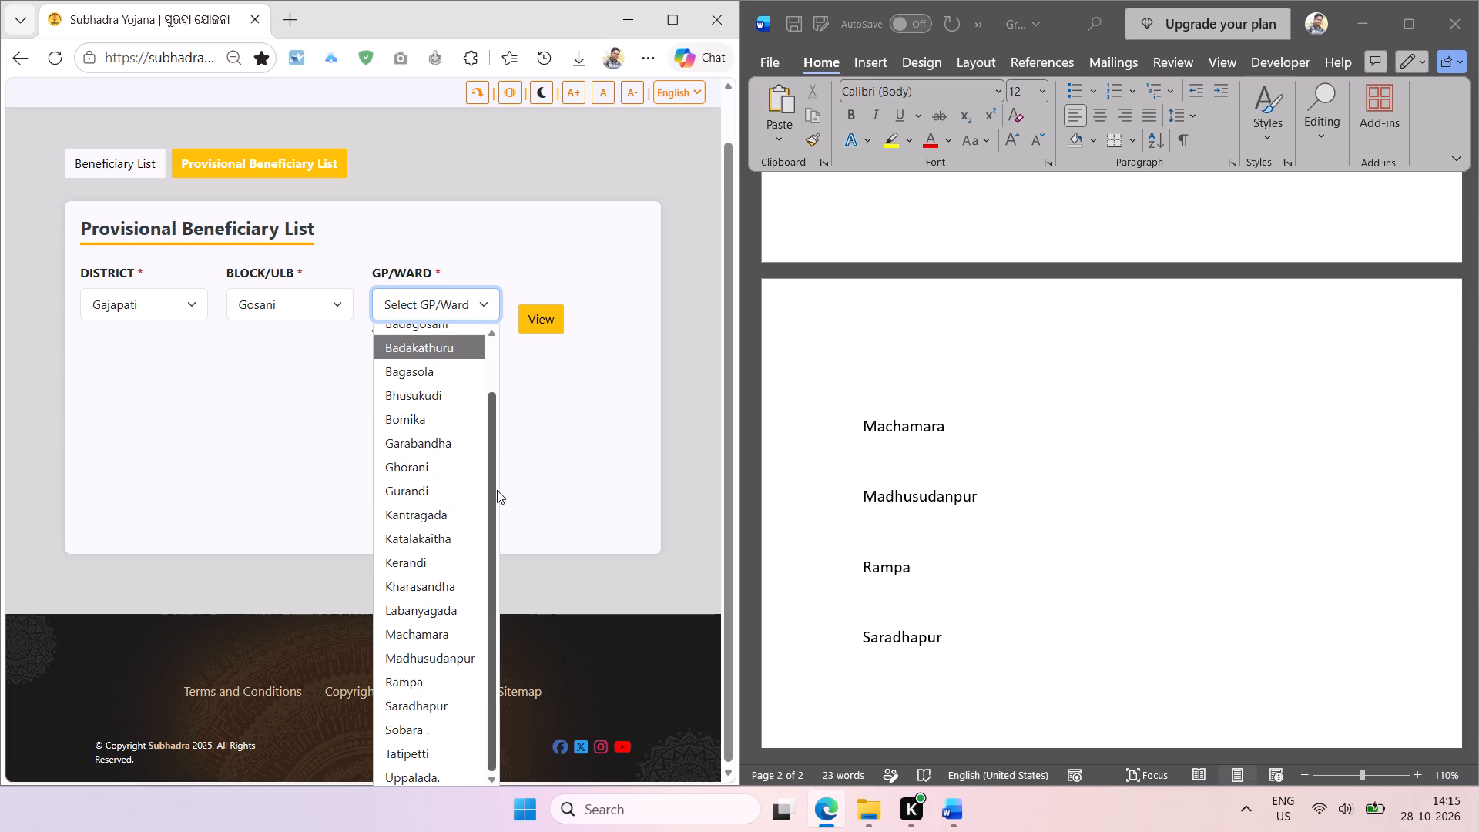
pyautogui.moveTo(497, 490); pyautogui.dragTo(500, 548)
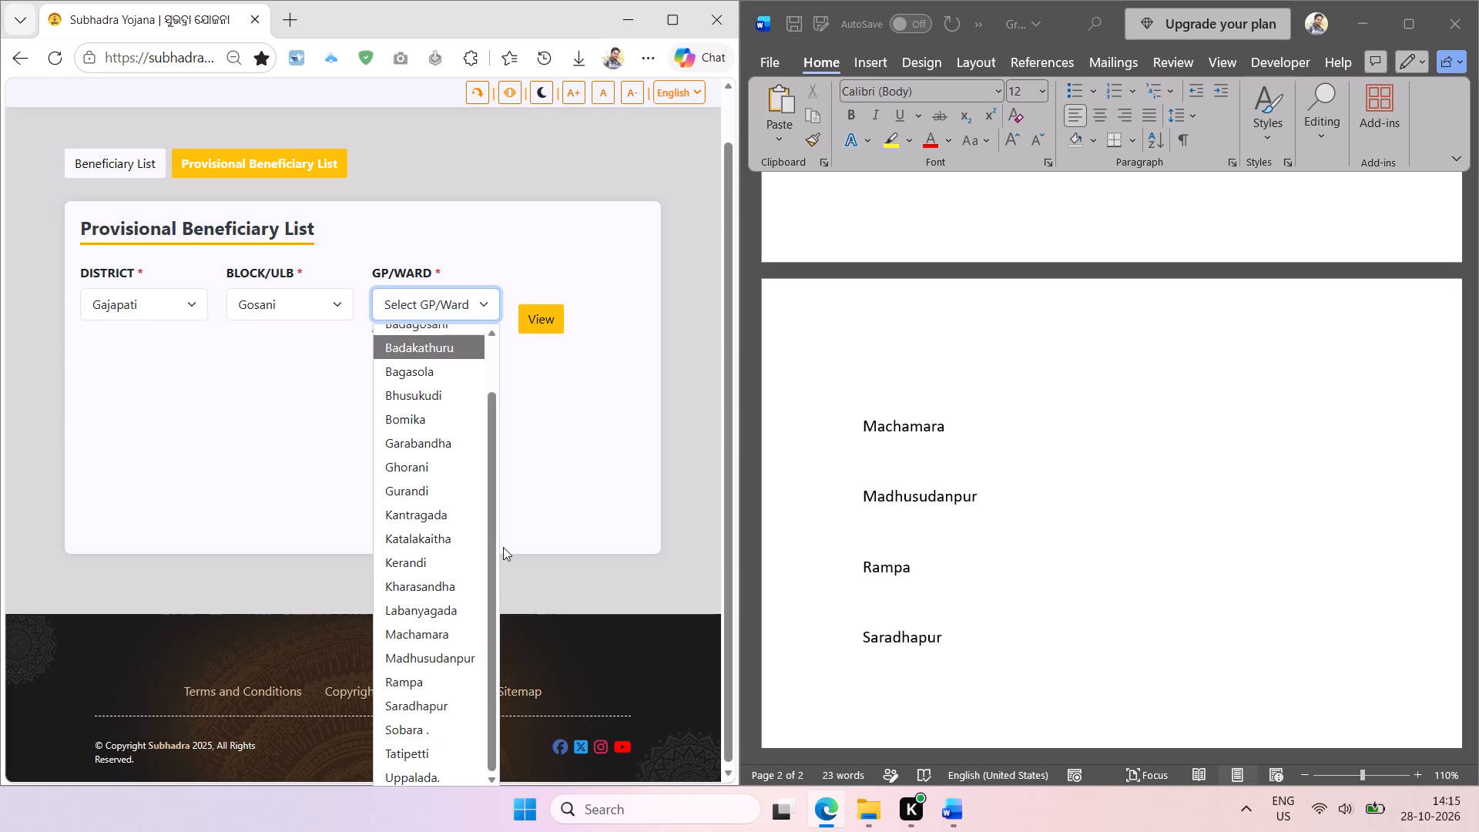
pyautogui.press('shift+super+t')
pyautogui.moveTo(378, 692); pyautogui.dragTo(408, 722)
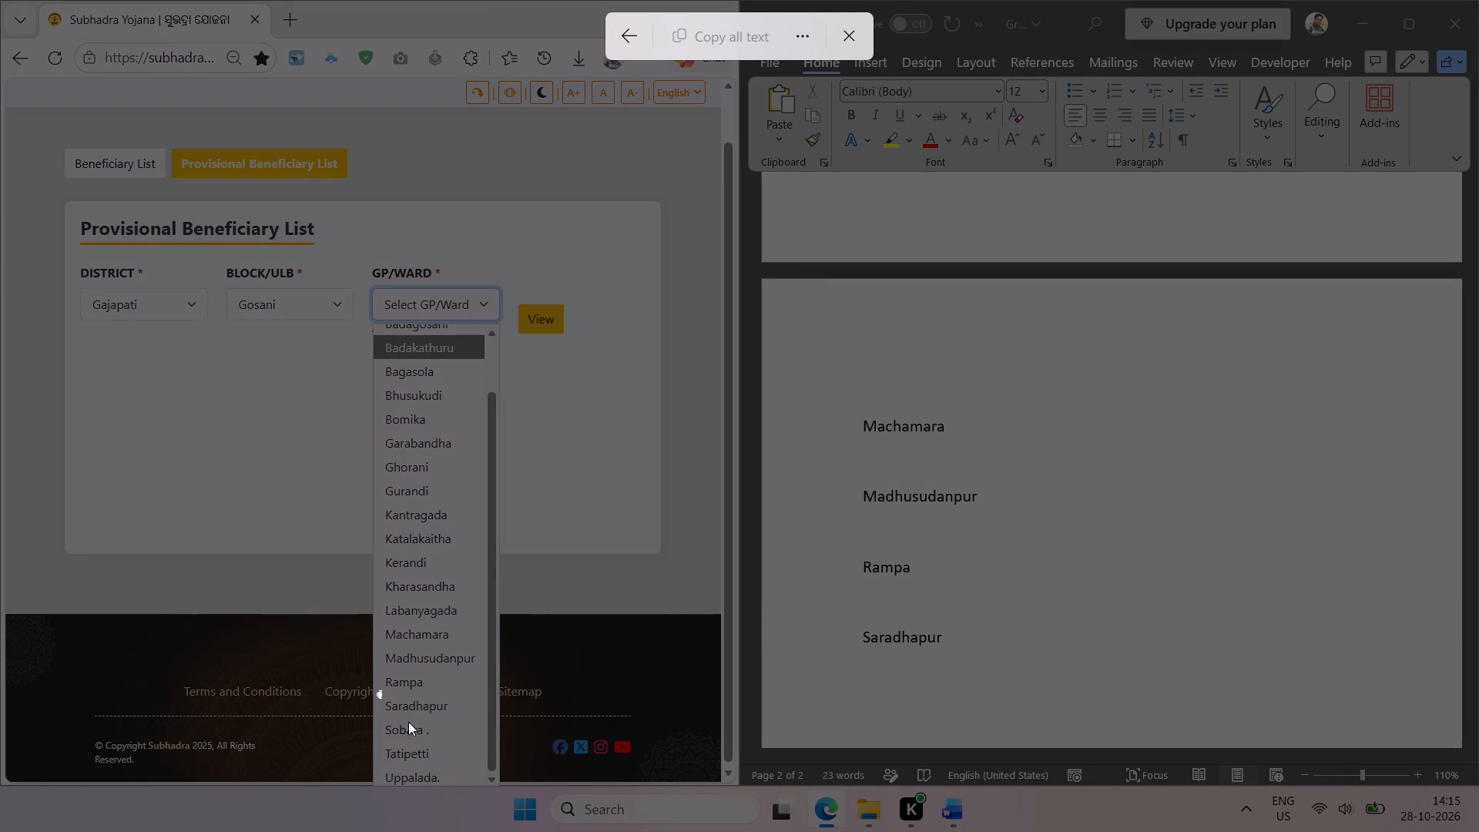
pyautogui.moveTo(408, 722); pyautogui.dragTo(477, 797)
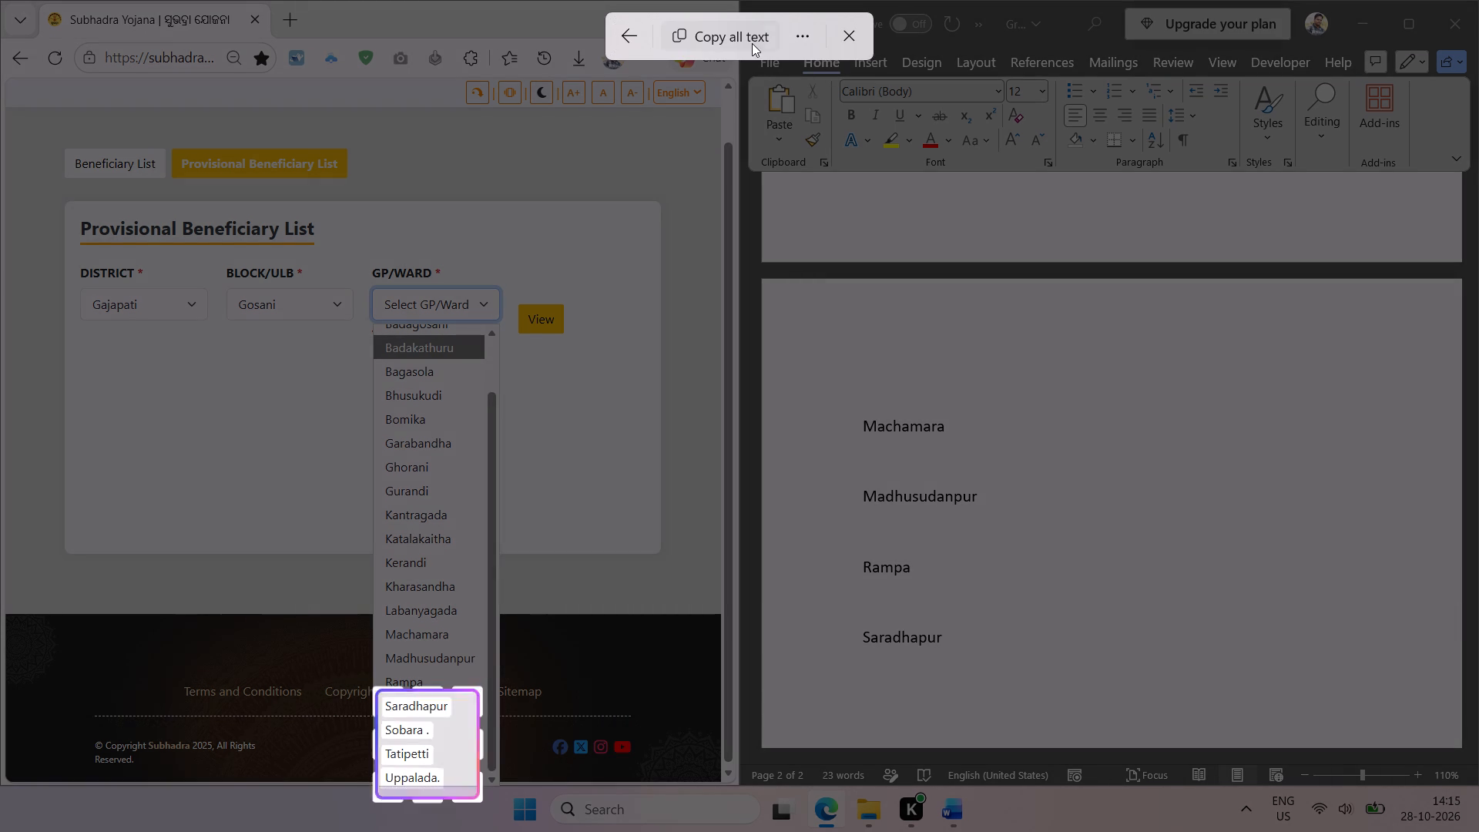
pyautogui.click(753, 38)
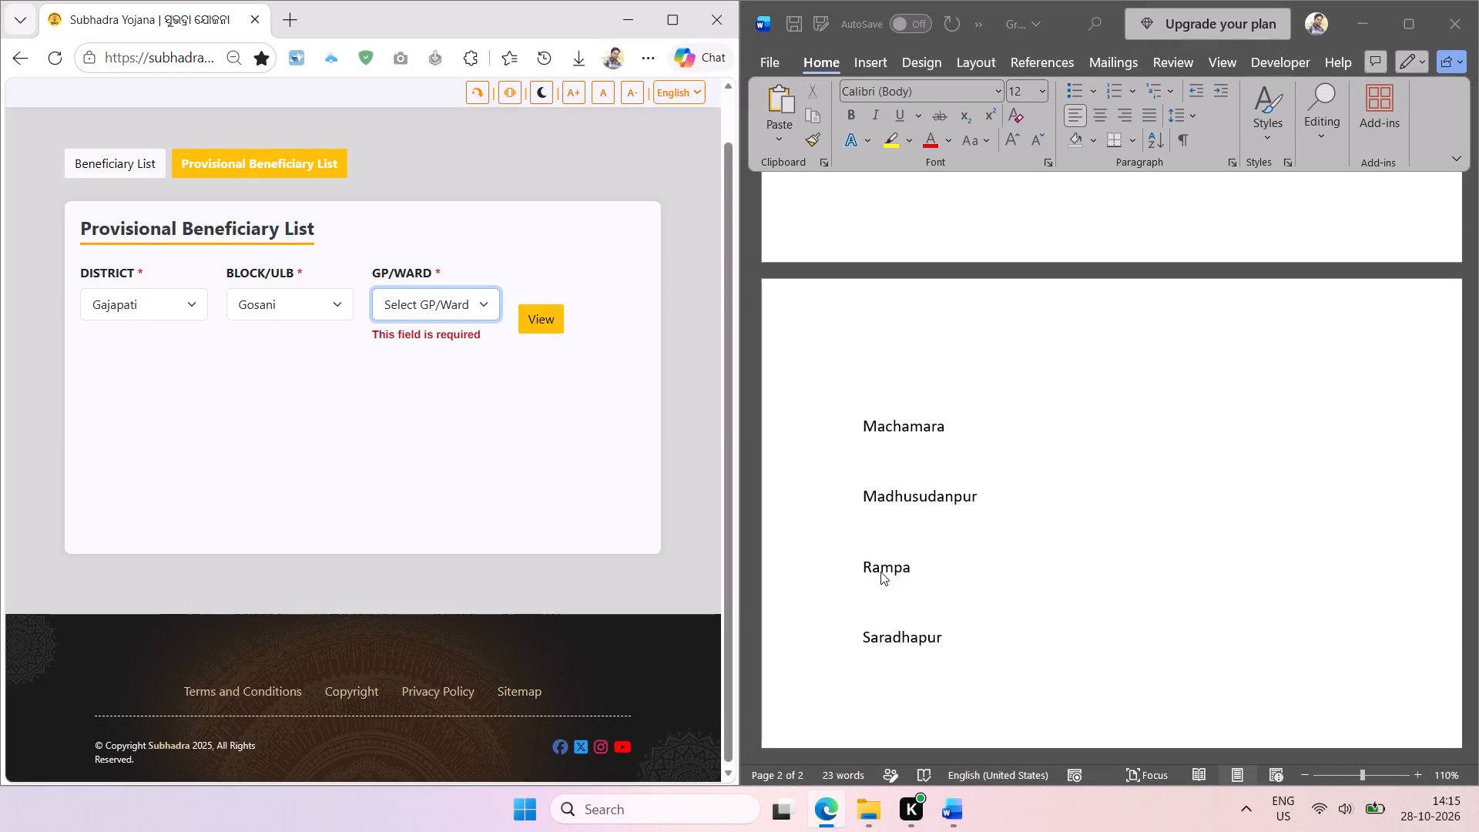
pyautogui.click(911, 651)
pyautogui.hotkey('ctrl', 'v')
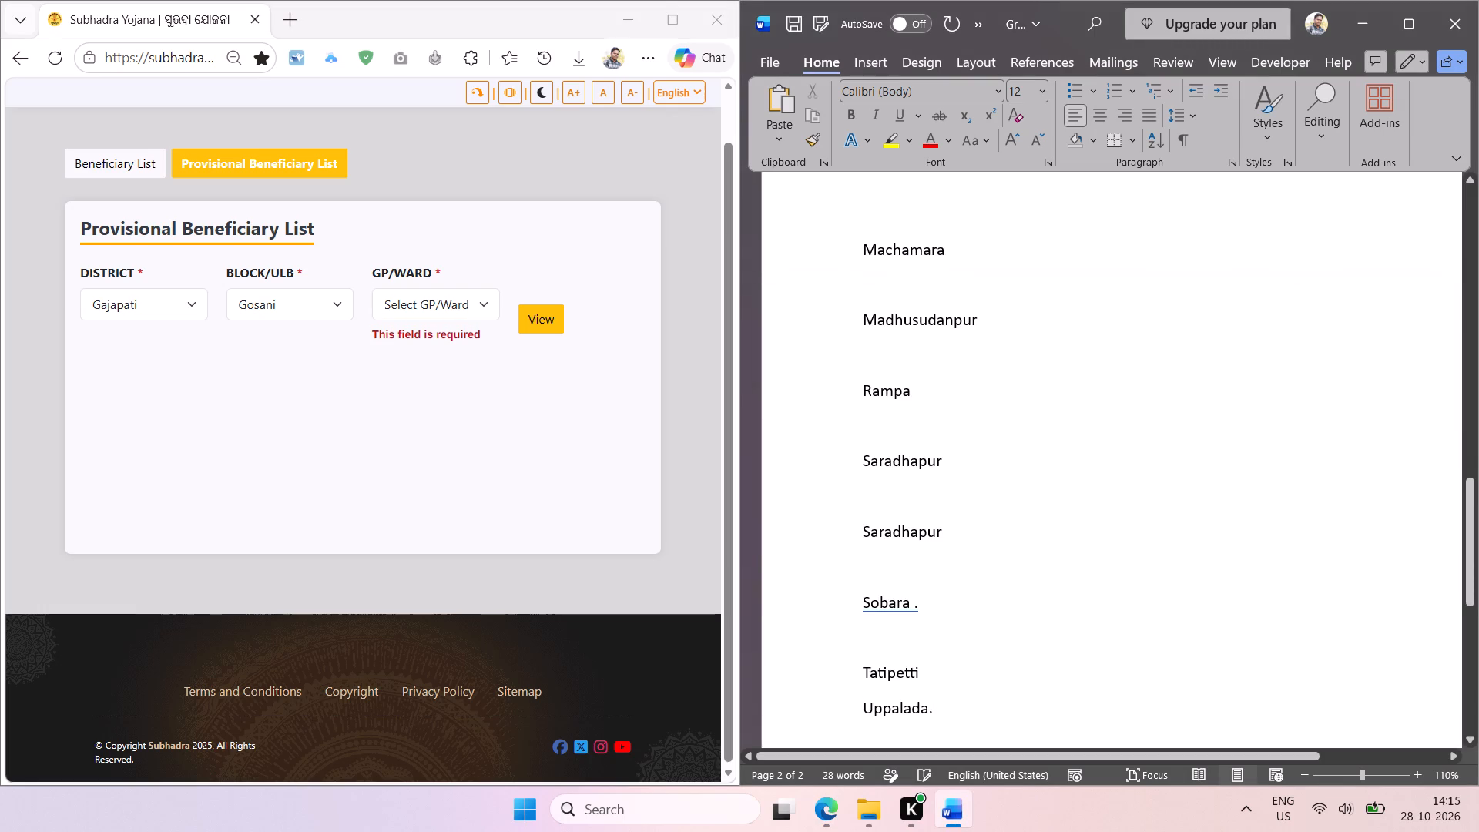
# Delete the stray periods after Uppalada and Sobara.
pyautogui.press('BackSpace')
pyautogui.click(924, 596)
pyautogui.press('BackSpace')
pyautogui.press('BackSpace')
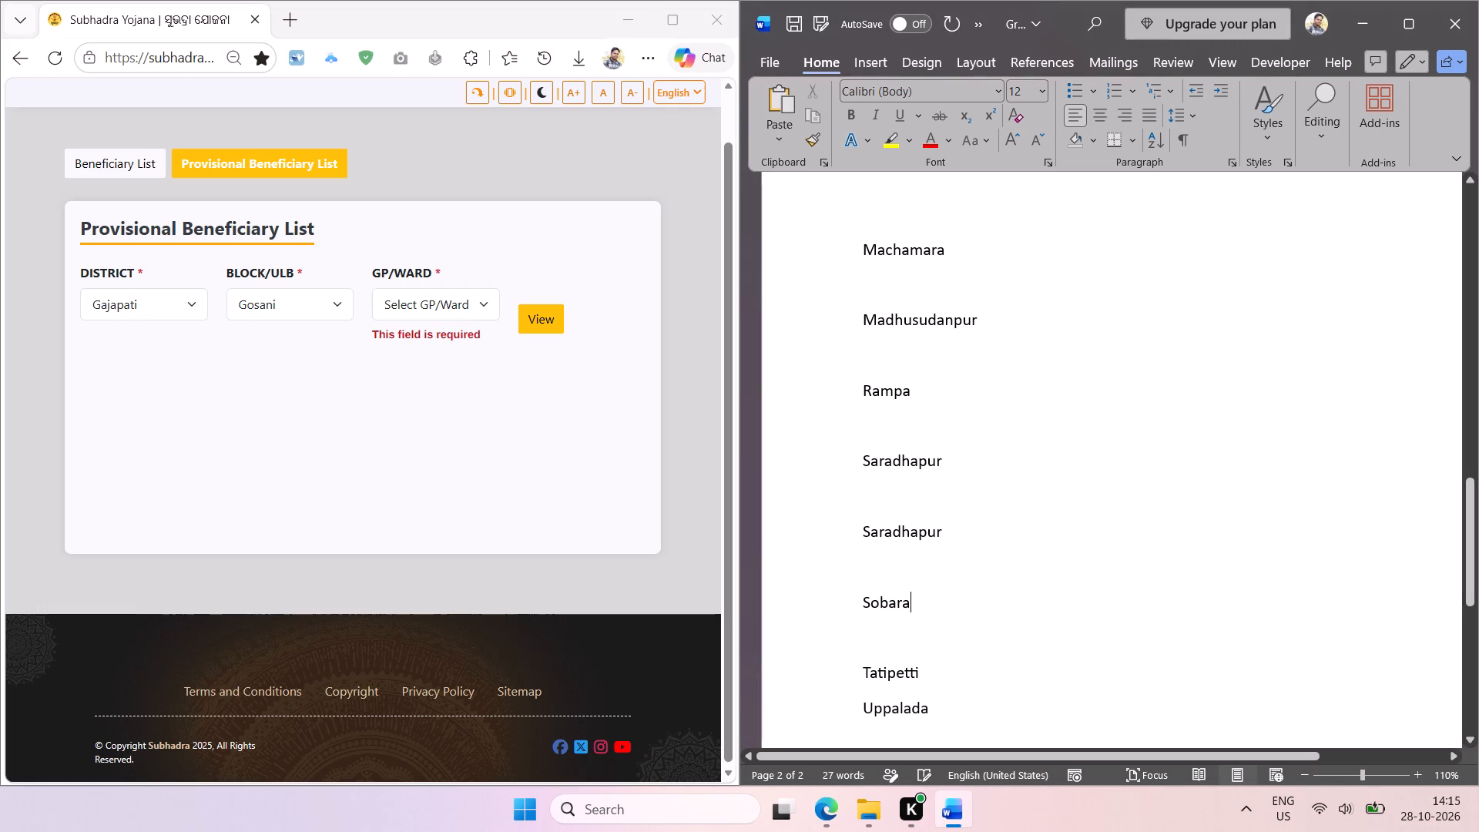
# Set the entire document to font size 10 with no space after paragraphs, and save it.
pyautogui.click(942, 716)
pyautogui.hotkey('ctrl', 'a')
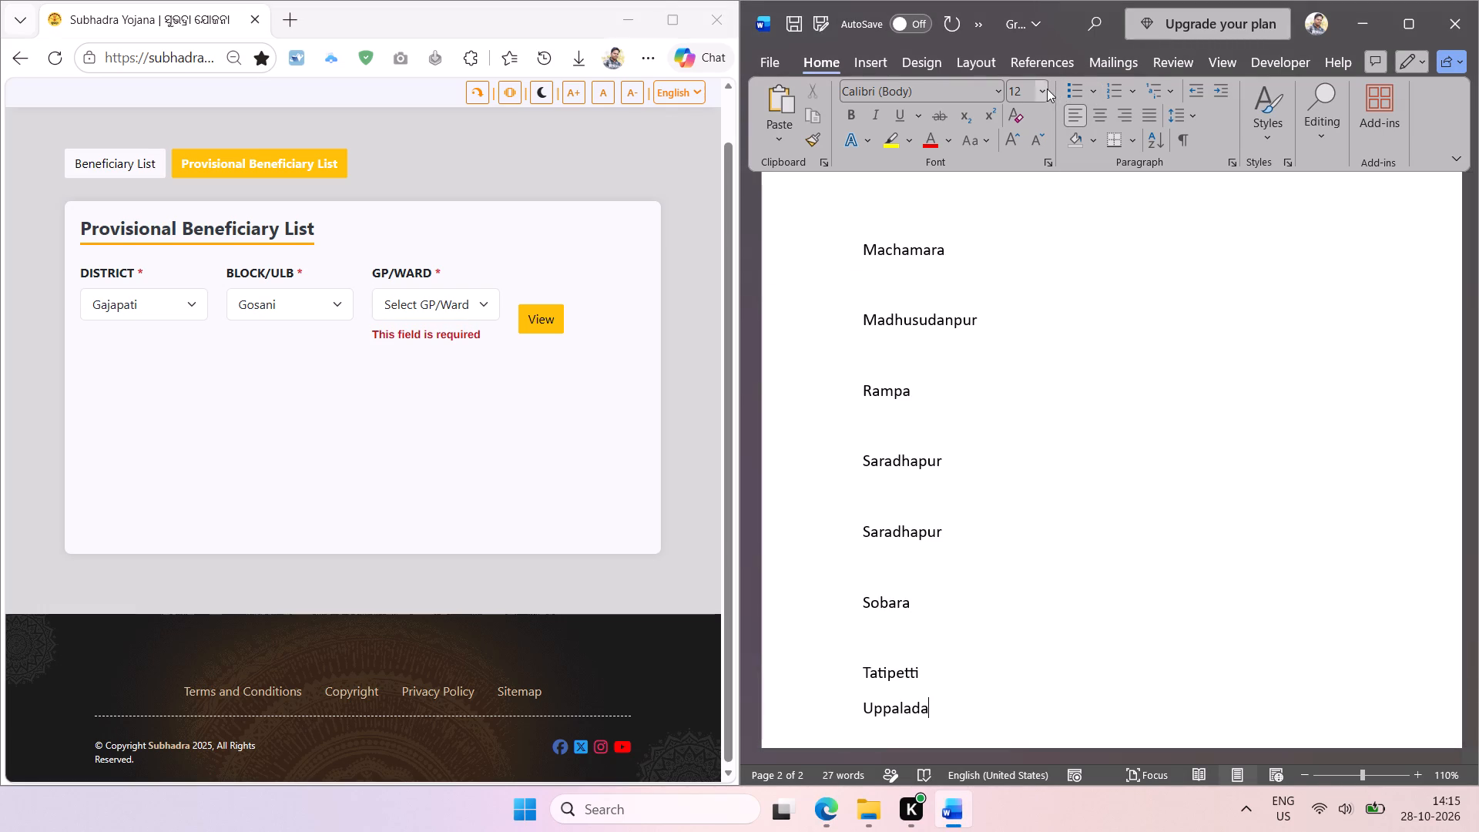
pyautogui.click(1045, 89)
pyautogui.click(1035, 161)
pyautogui.click(1192, 118)
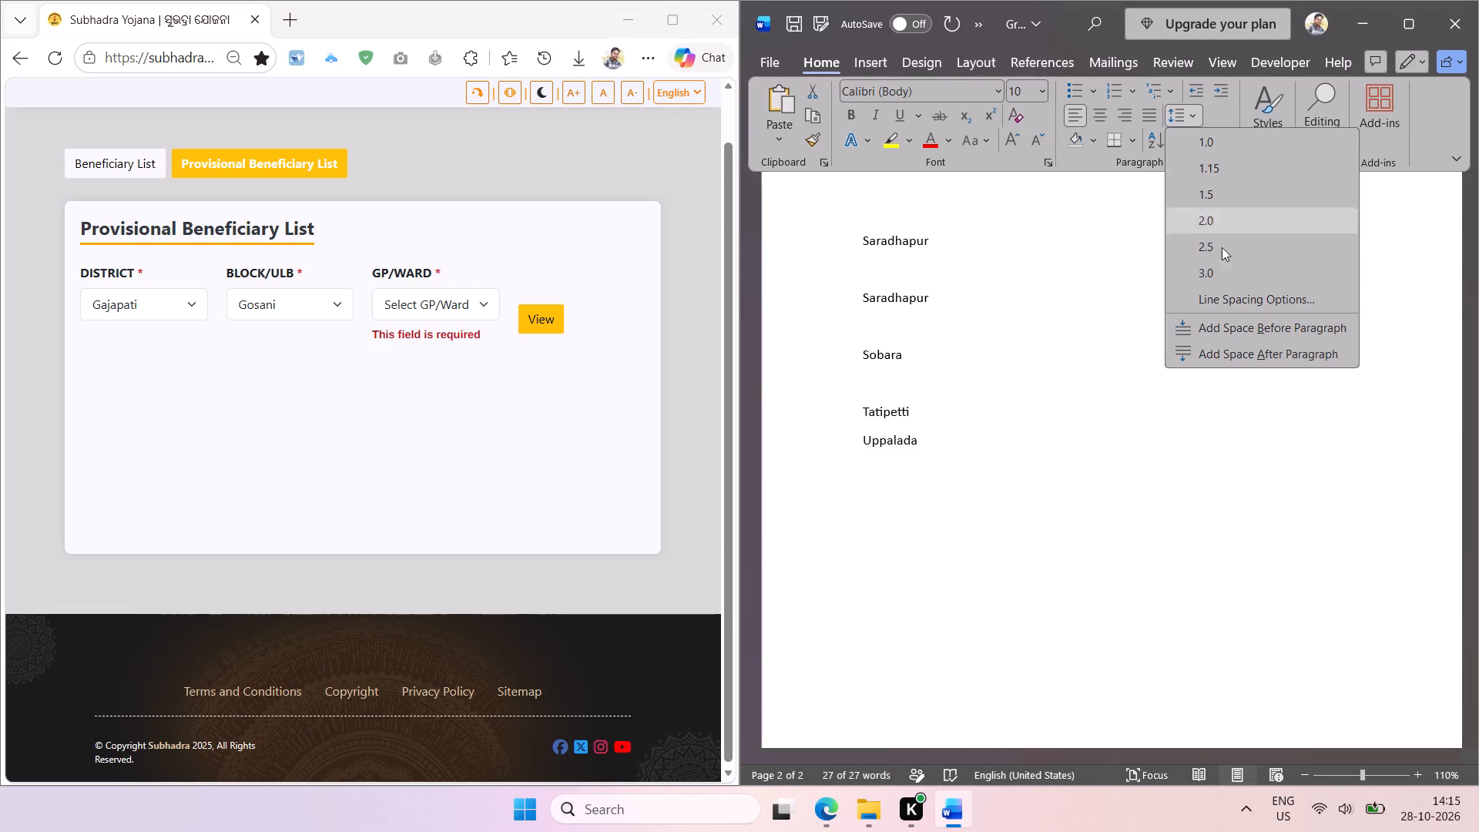
pyautogui.click(1214, 351)
pyautogui.click(1191, 119)
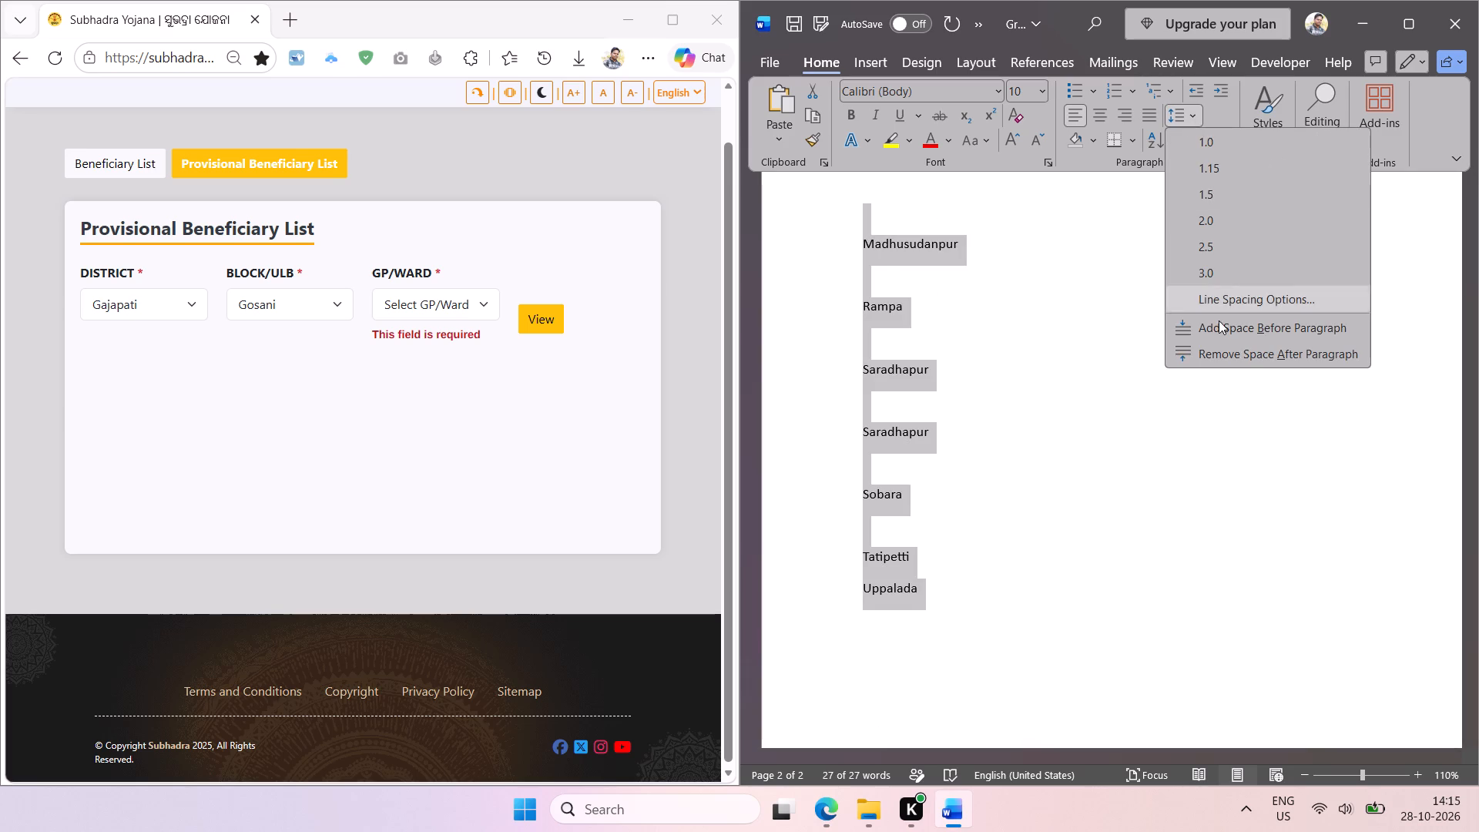
pyautogui.click(1215, 345)
pyautogui.click(1069, 352)
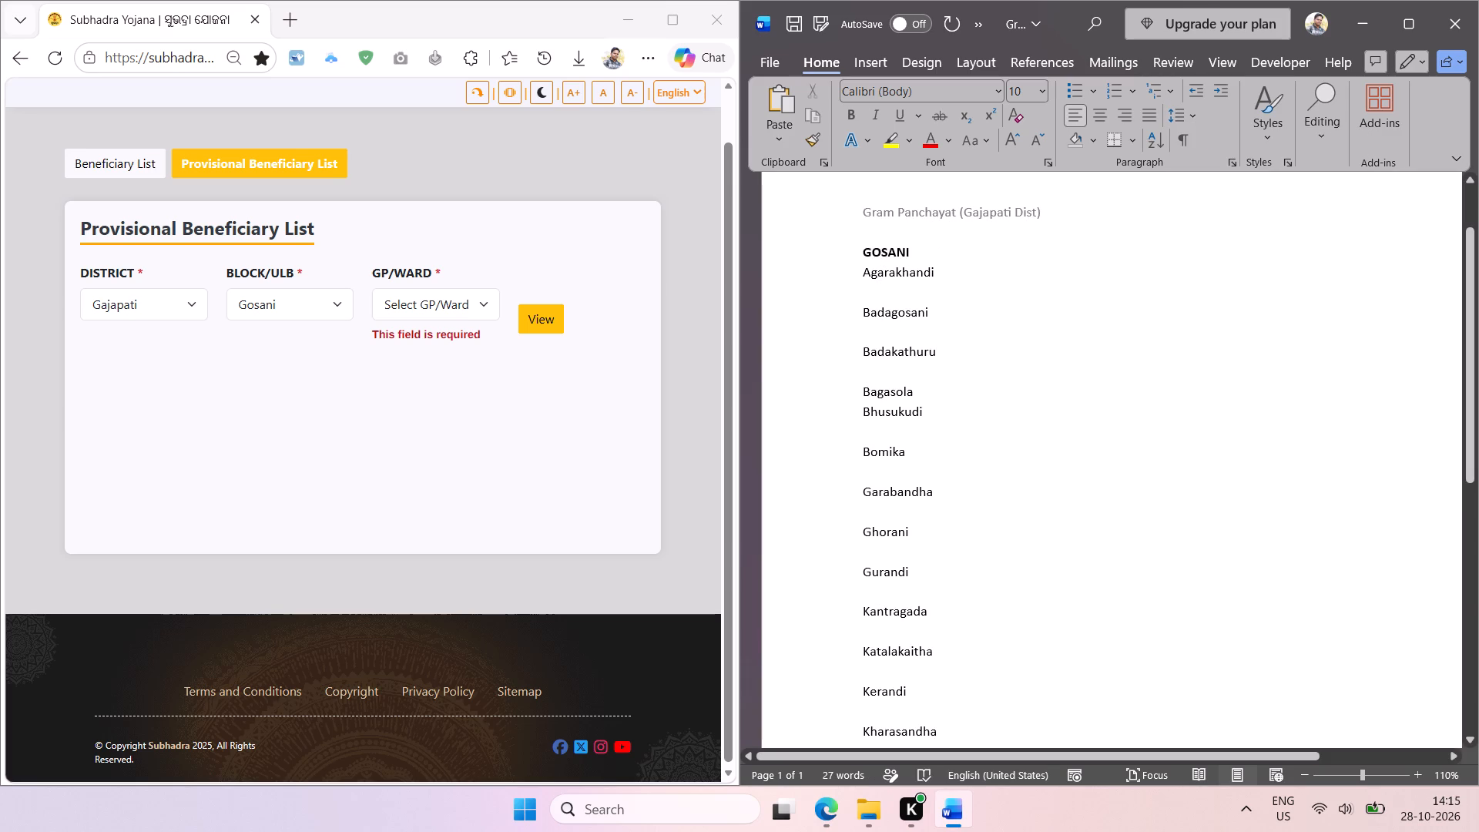
pyautogui.hotkey('ctrl', 's')
# Remove the blank lines between the Gosani gram panchayats from Agarakhandi to Kerandi.
pyautogui.click(895, 667)
pyautogui.press('BackSpace')
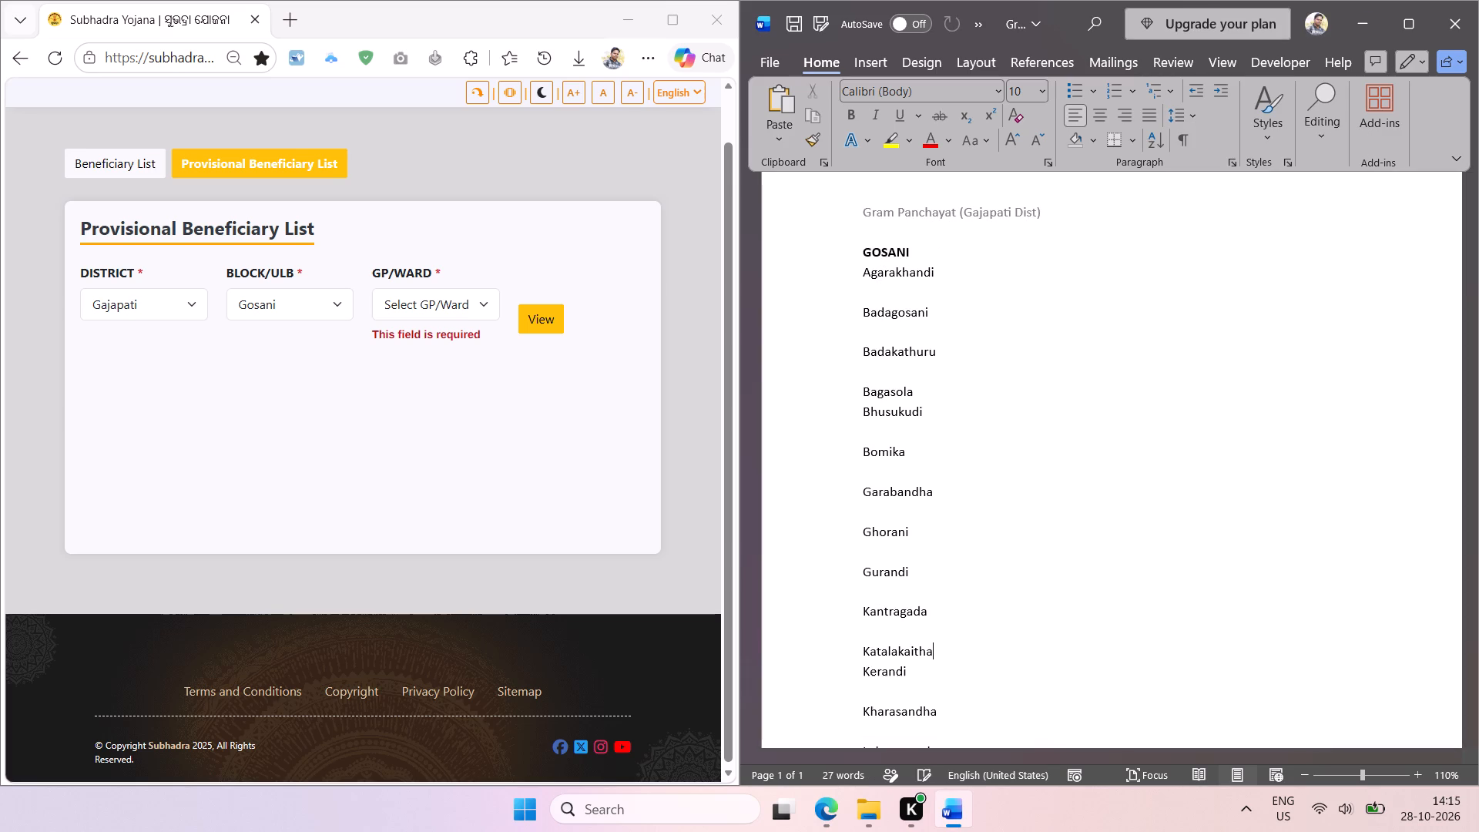
pyautogui.press('Up')
pyautogui.press('BackSpace')
pyautogui.press('Up')
pyautogui.press('BackSpace')
pyautogui.press('Up')
pyautogui.press('BackSpace')
pyautogui.press('Up')
pyautogui.press('BackSpace')
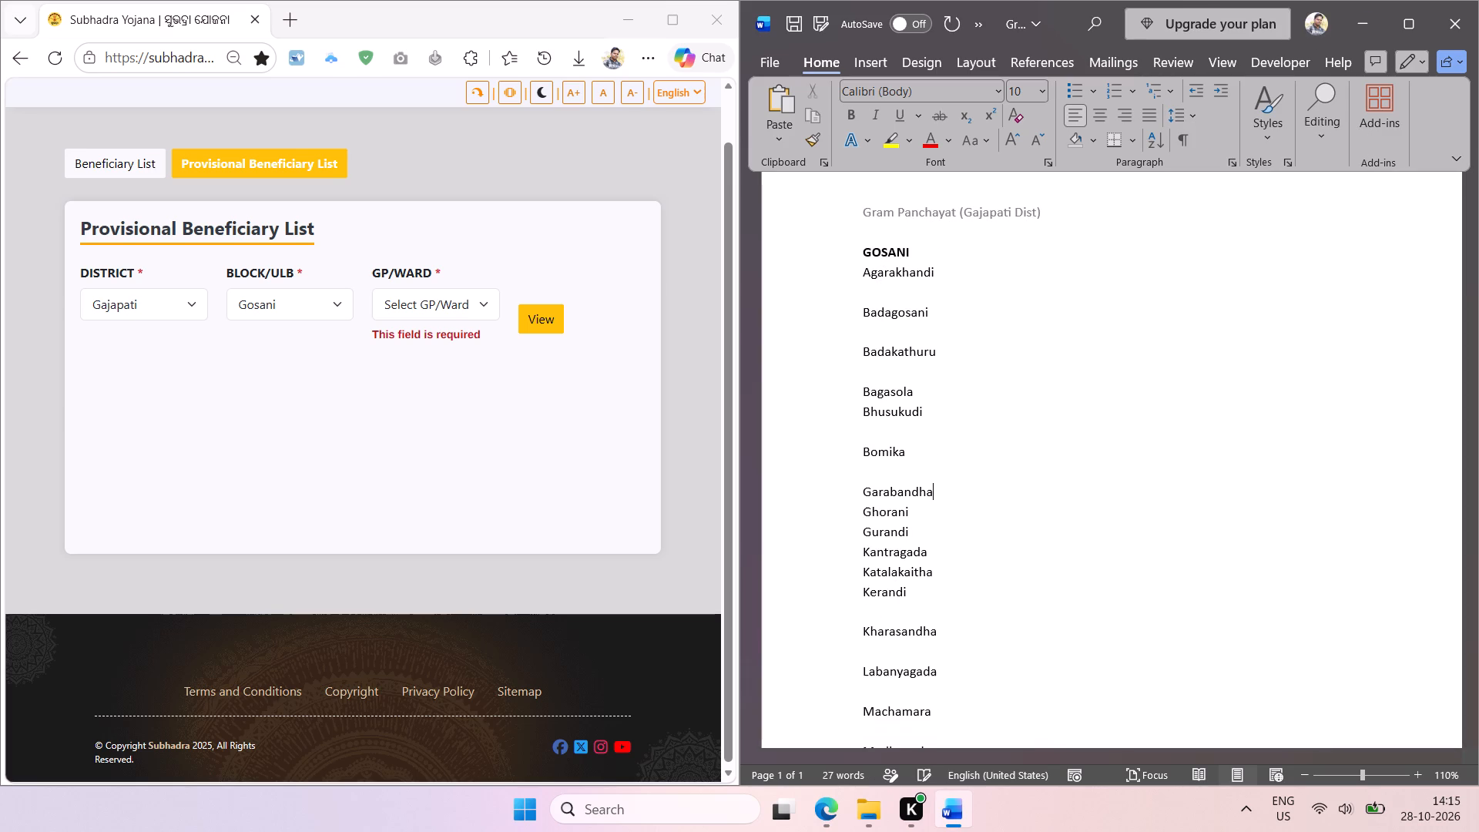
pyautogui.press('Up')
pyautogui.press('BackSpace')
pyautogui.press('Up')
pyautogui.press('BackSpace')
pyautogui.press('Up')
pyautogui.press('Up')
pyautogui.press('BackSpace')
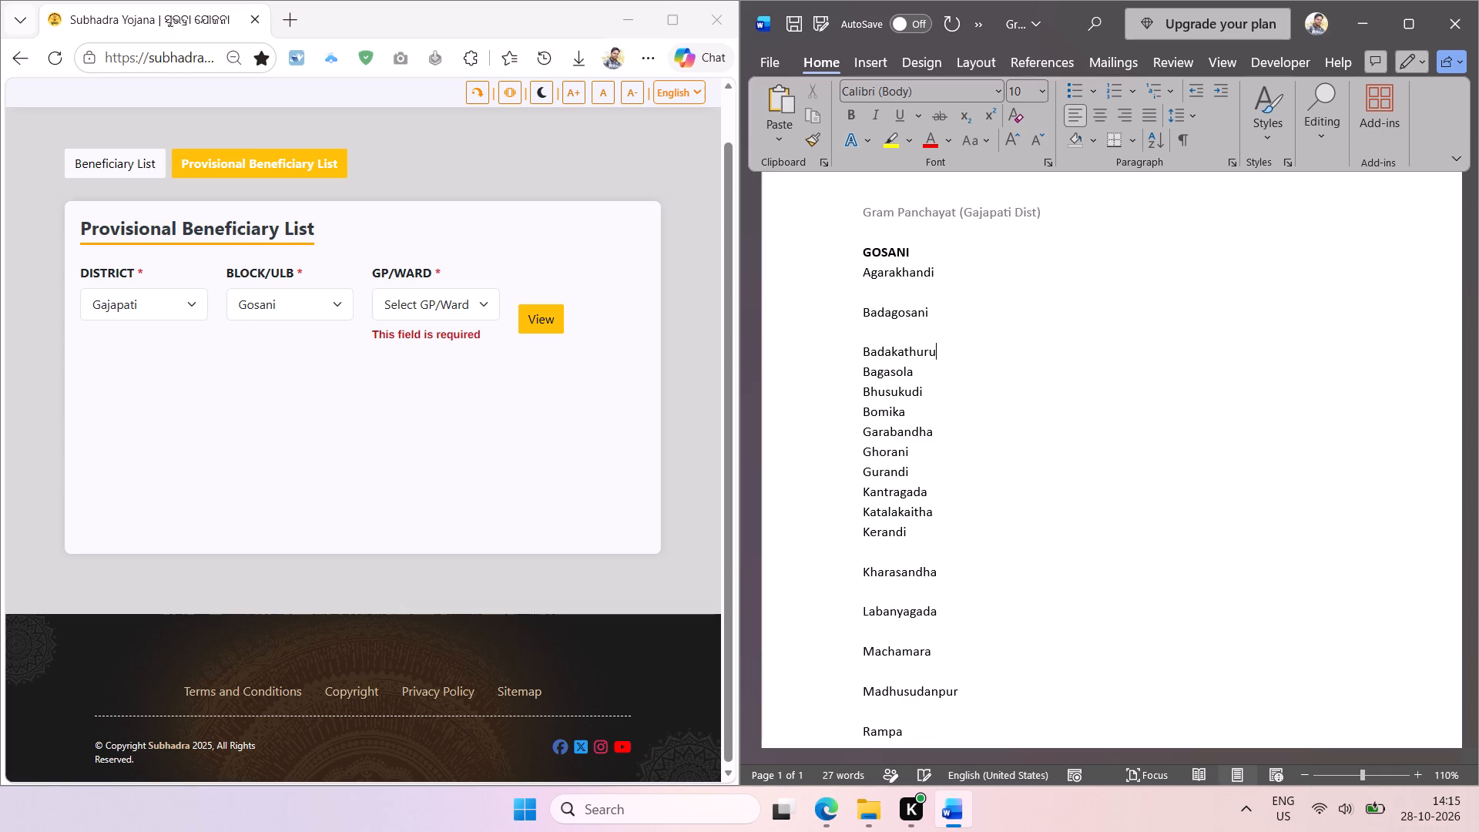
pyautogui.press('Up')
pyautogui.press('BackSpace')
pyautogui.press('Up')
pyautogui.press('BackSpace')
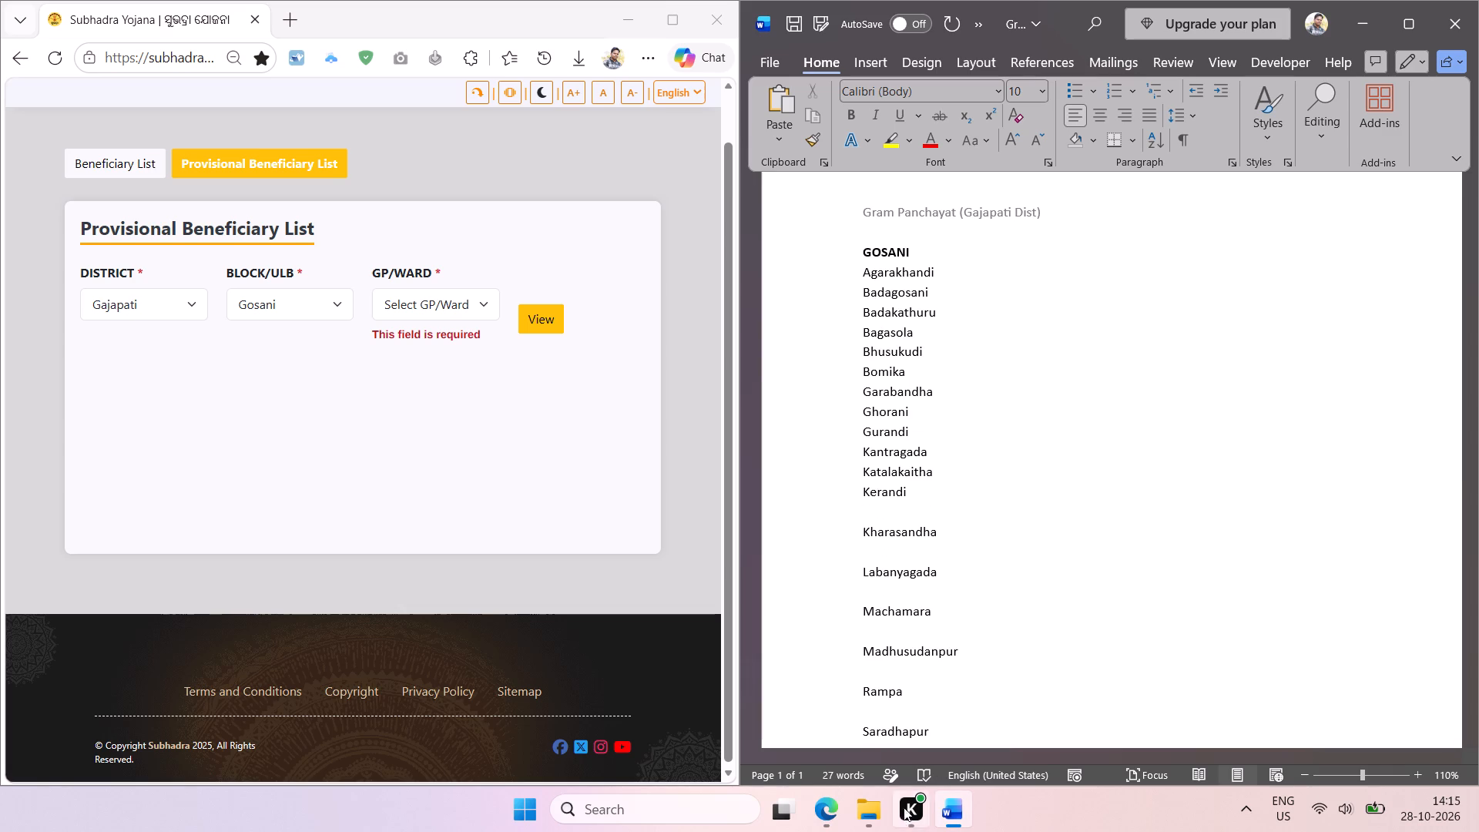
# Remove the blank lines between the Gosani gram panchayats from Kerandi to the first Saradhapur.
pyautogui.click(912, 707)
pyautogui.press('BackSpace')
pyautogui.press('Up')
pyautogui.press('BackSpace')
pyautogui.press('Up')
pyautogui.press('BackSpace')
pyautogui.press('Up')
pyautogui.press('BackSpace')
pyautogui.press('Up')
pyautogui.press('BackSpace')
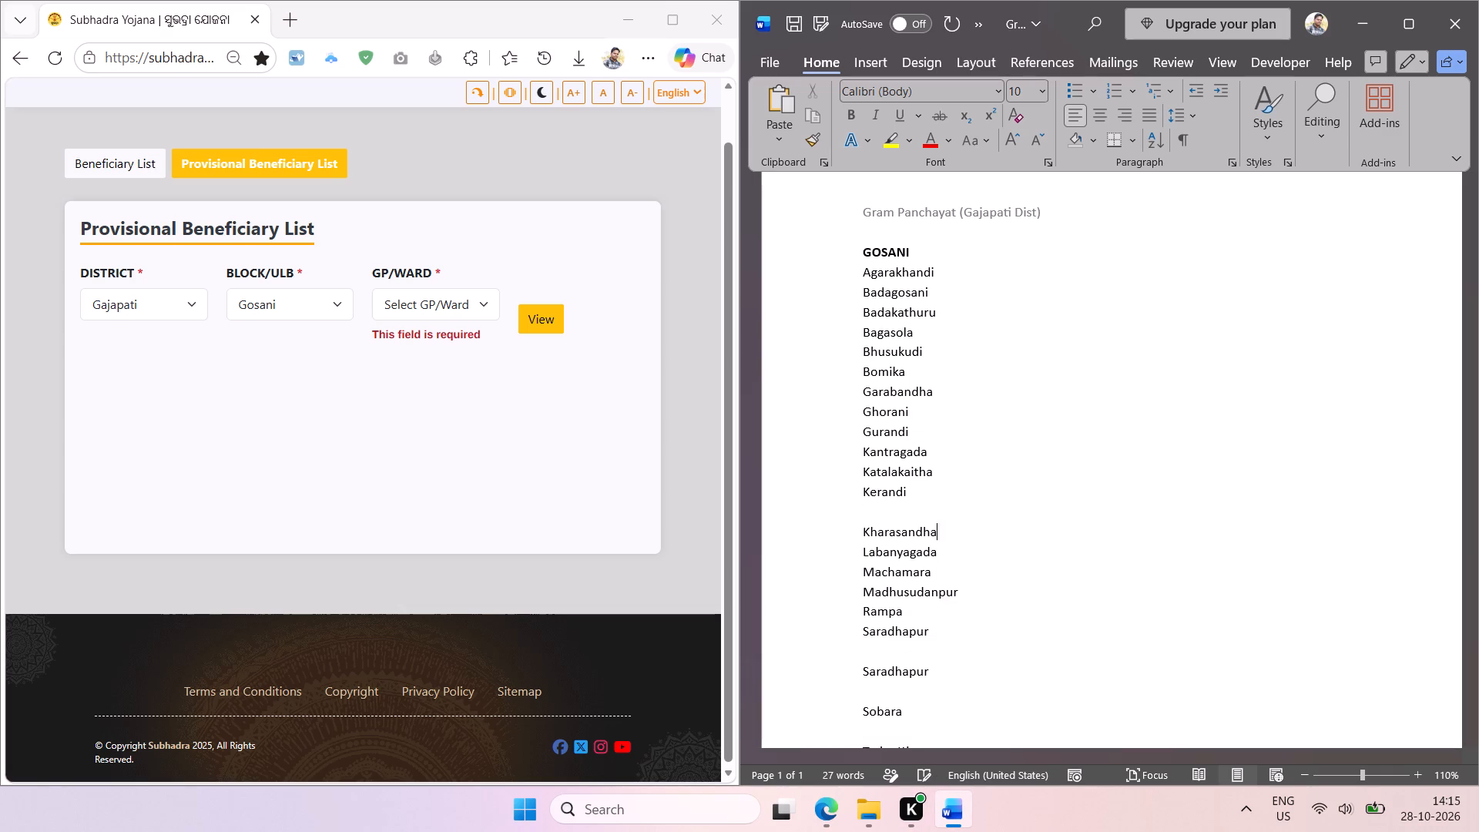
pyautogui.press('Up')
pyautogui.press('BackSpace')
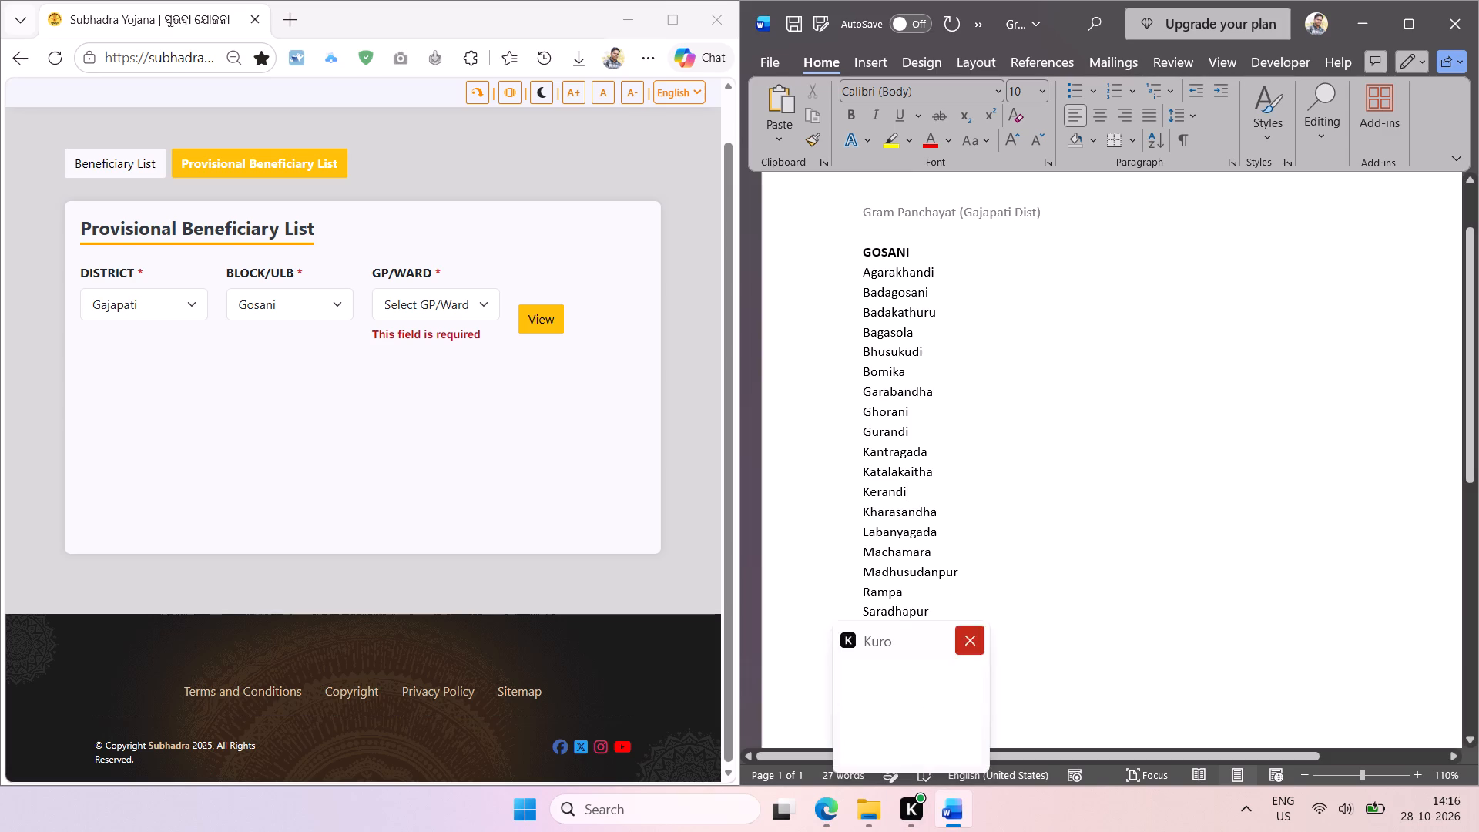
# Remove the remaining blank lines between the first Saradhapur and Tatipetti.
pyautogui.scroll(-1, 989, 591)
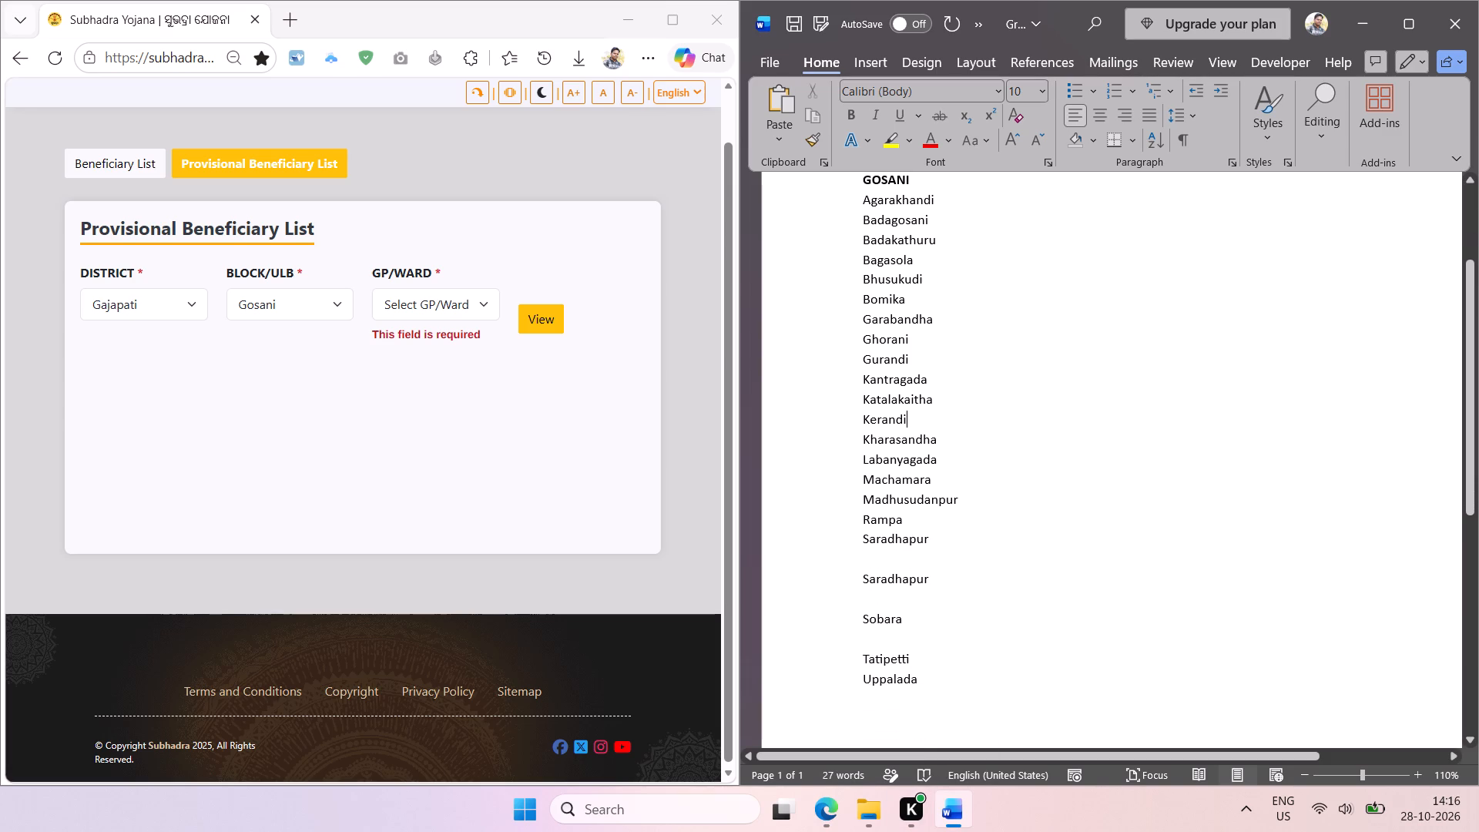
pyautogui.click(895, 646)
pyautogui.press('BackSpace')
pyautogui.press('Up')
pyautogui.press('BackSpace')
pyautogui.press('Up')
pyautogui.press('BackSpace')
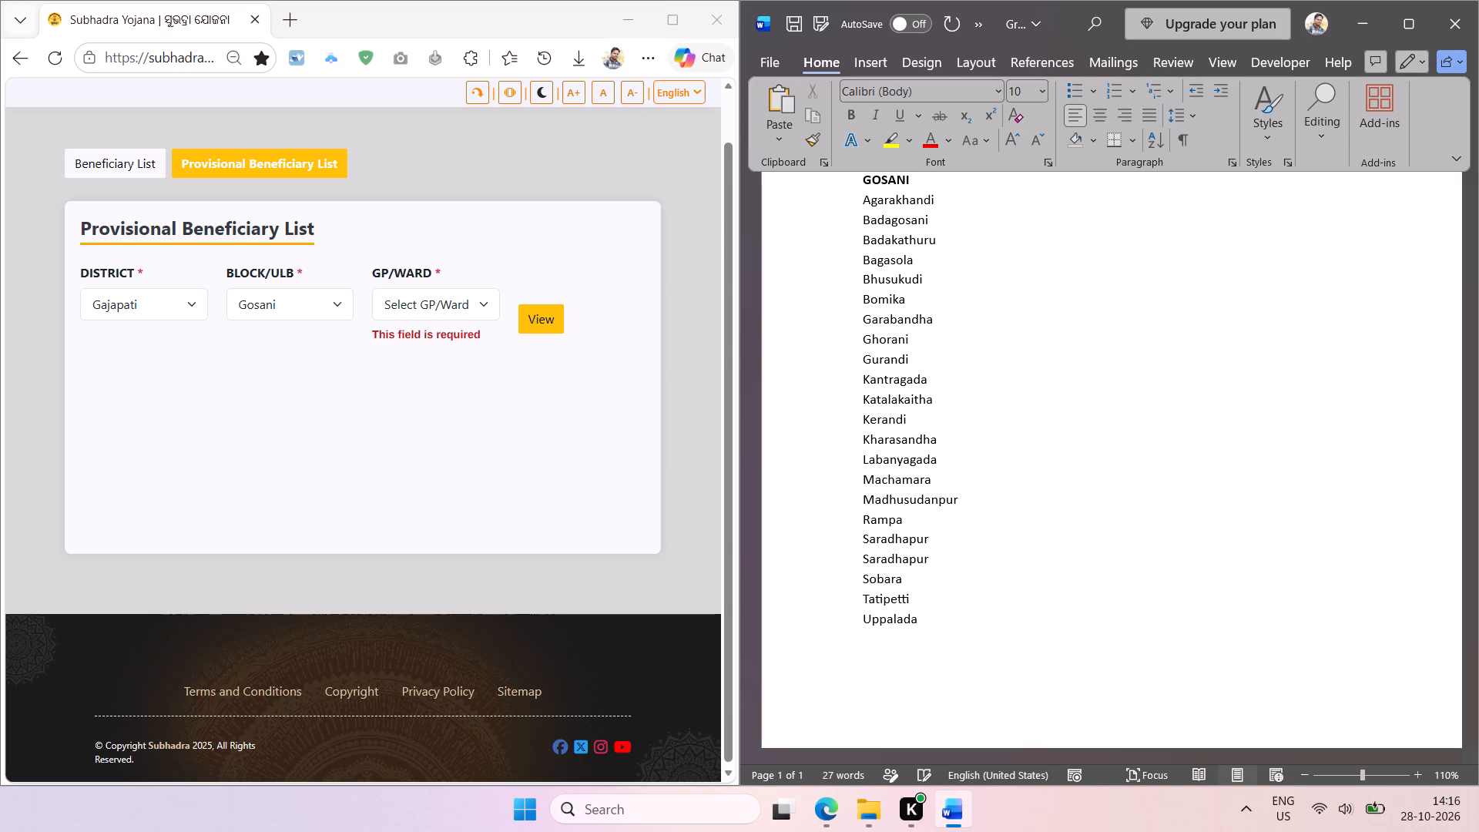
# Sort the gram panchayats under GOSANI in ascending order and format them as a numbered list aligned with the left margin.
pyautogui.moveTo(864, 194); pyautogui.dragTo(954, 579)
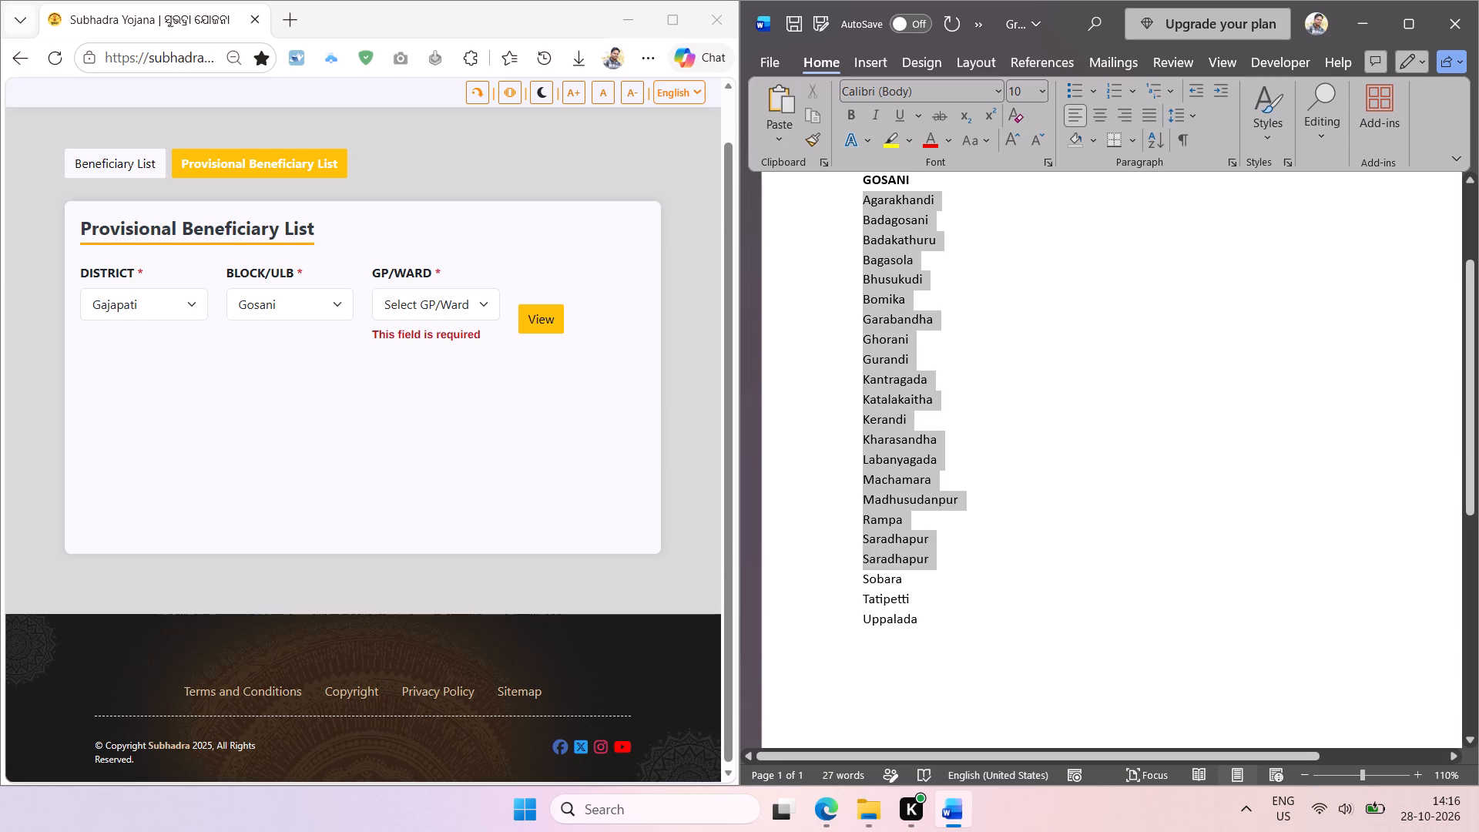
pyautogui.moveTo(954, 579); pyautogui.dragTo(951, 624)
pyautogui.click(1158, 142)
pyautogui.press('Return')
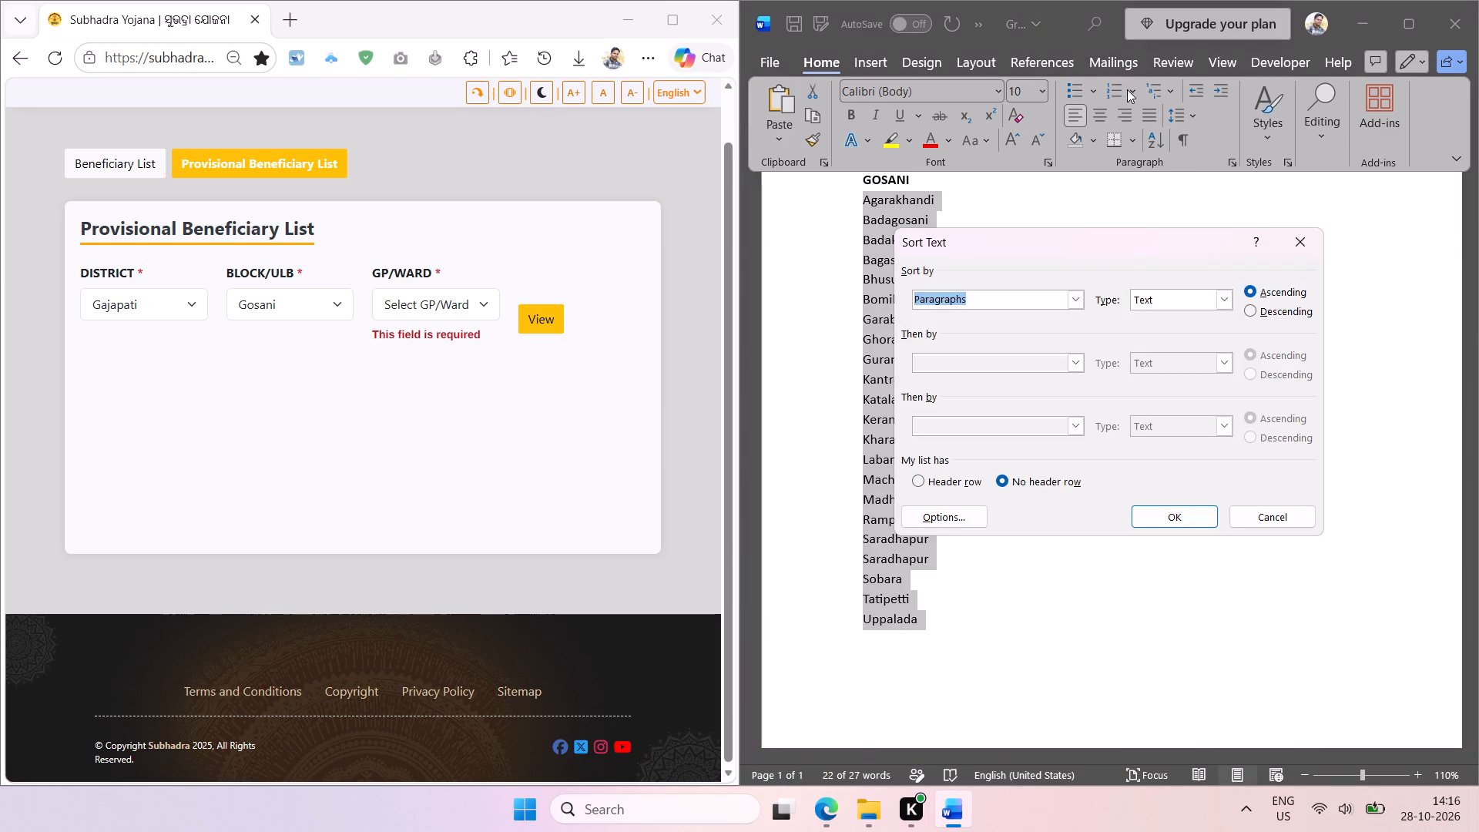
pyautogui.click(1118, 85)
pyautogui.doubleClick(1201, 86)
# Copy the bold GOSANI heading and paste it below Uppalada, leaving one blank line after the numbered list.
pyautogui.click(906, 178)
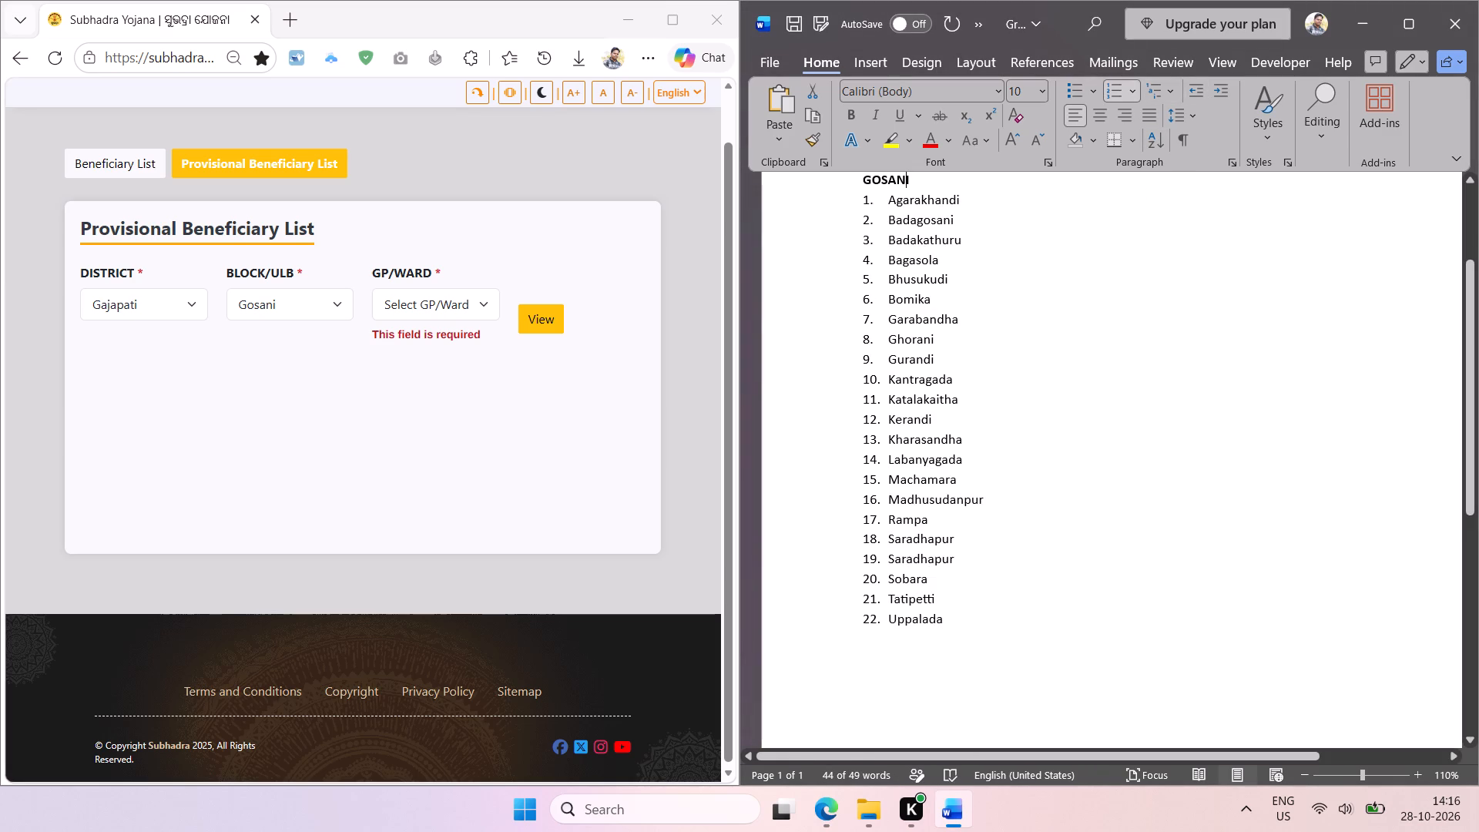
pyautogui.doubleClick(894, 186)
pyautogui.hotkey('ctrl', 'c')
pyautogui.click(954, 619)
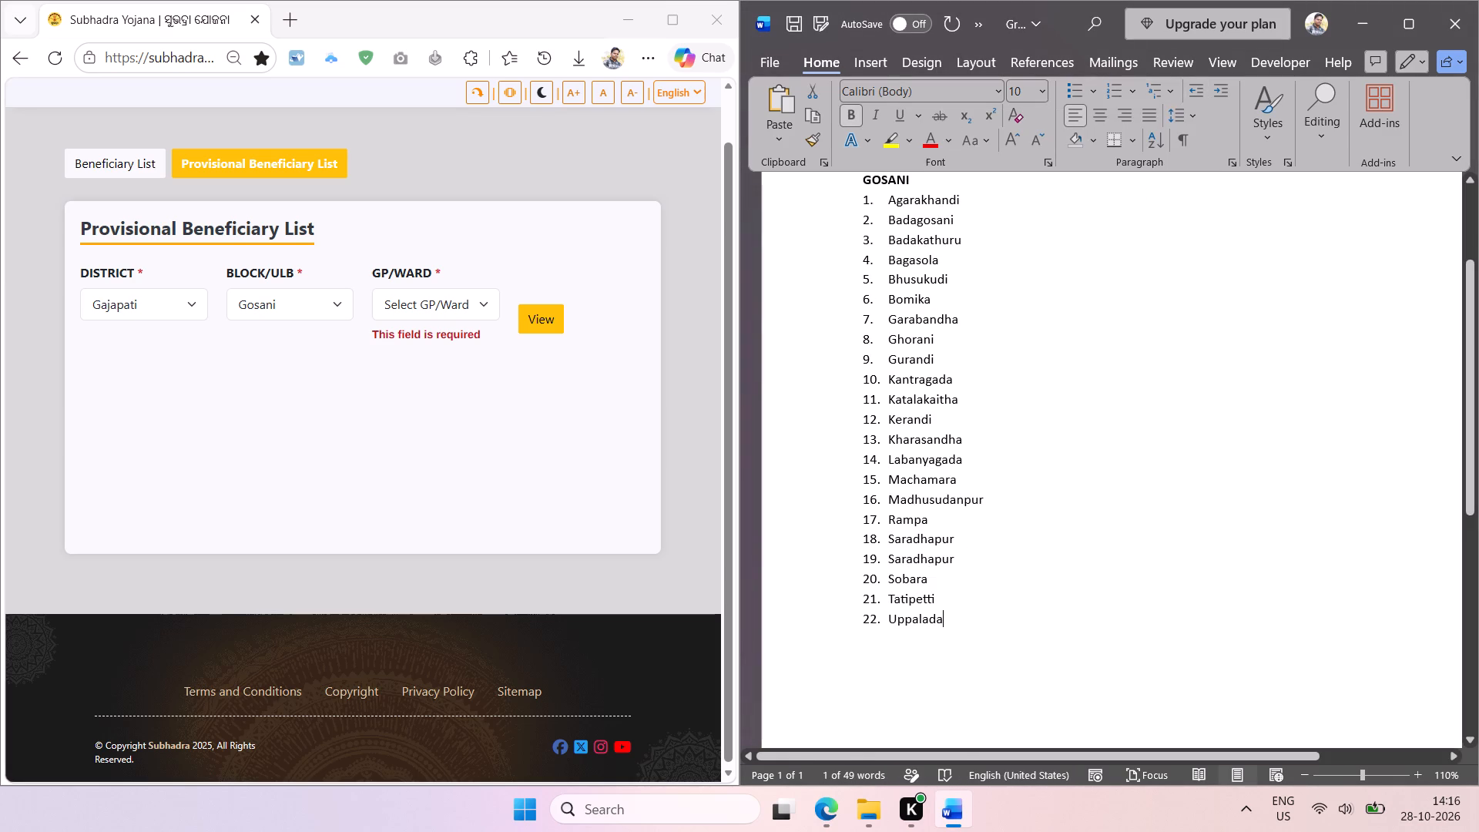
pyautogui.press('Return')
pyautogui.press('Return')
pyautogui.press('Return')
pyautogui.hotkey('ctrl', 'v')
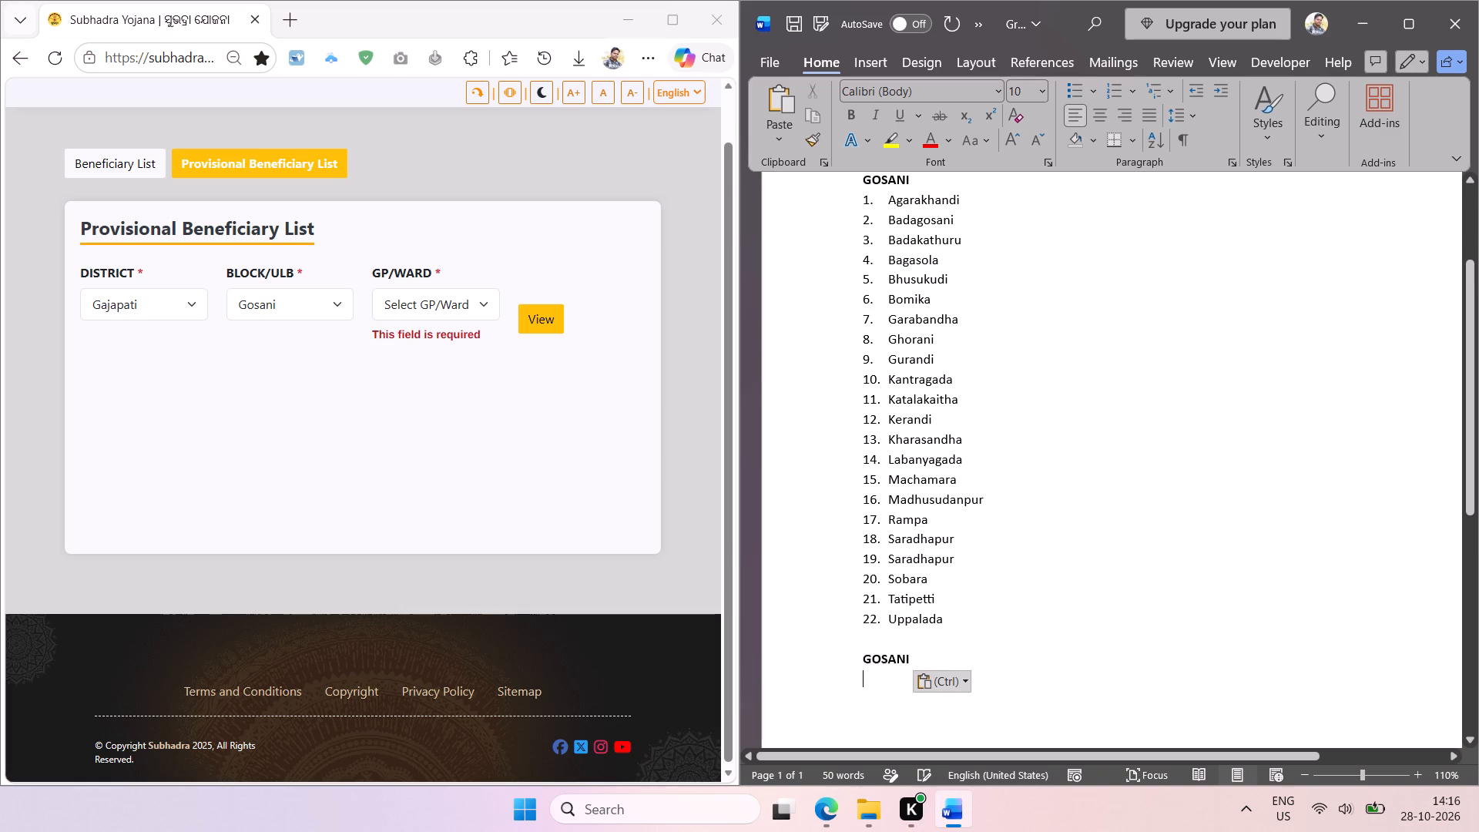
# Choose Gumma as the Block/ULB in the provisional beneficiary form.
pyautogui.scroll(-2, 954, 630)
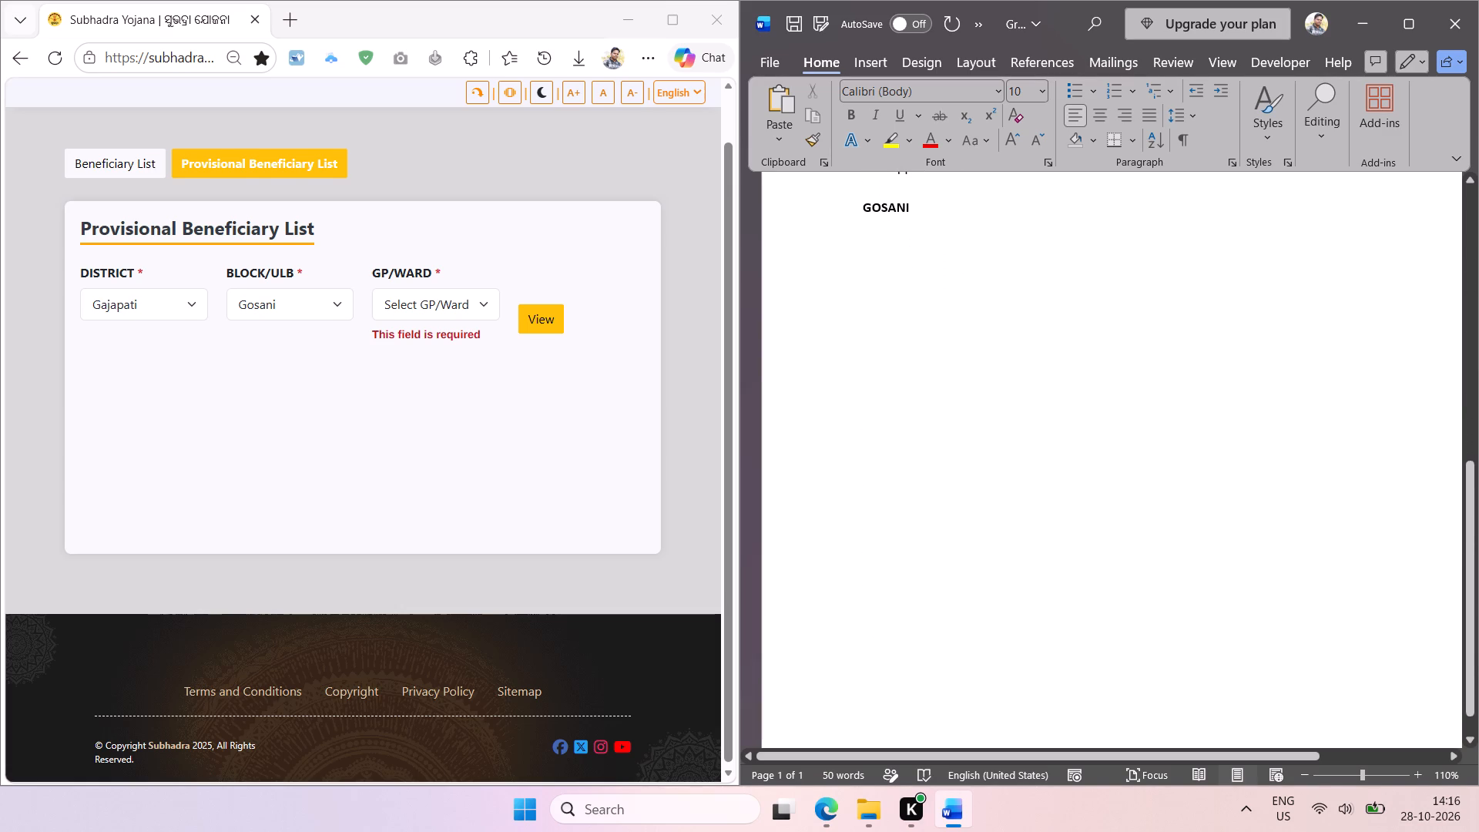
pyautogui.scroll(-2, 954, 601)
pyautogui.click(332, 307)
pyautogui.click(310, 302)
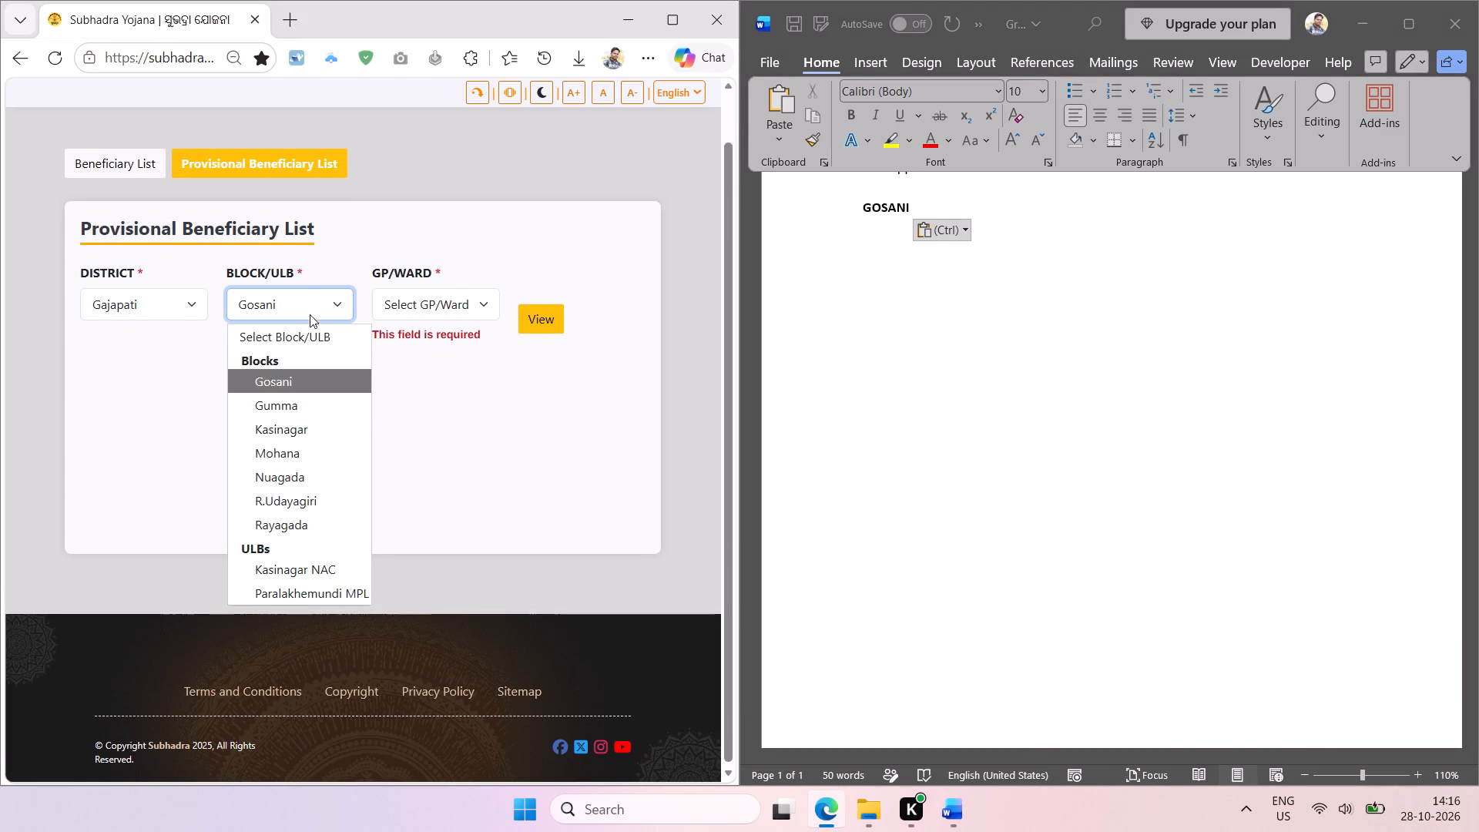
pyautogui.click(302, 401)
pyautogui.click(375, 410)
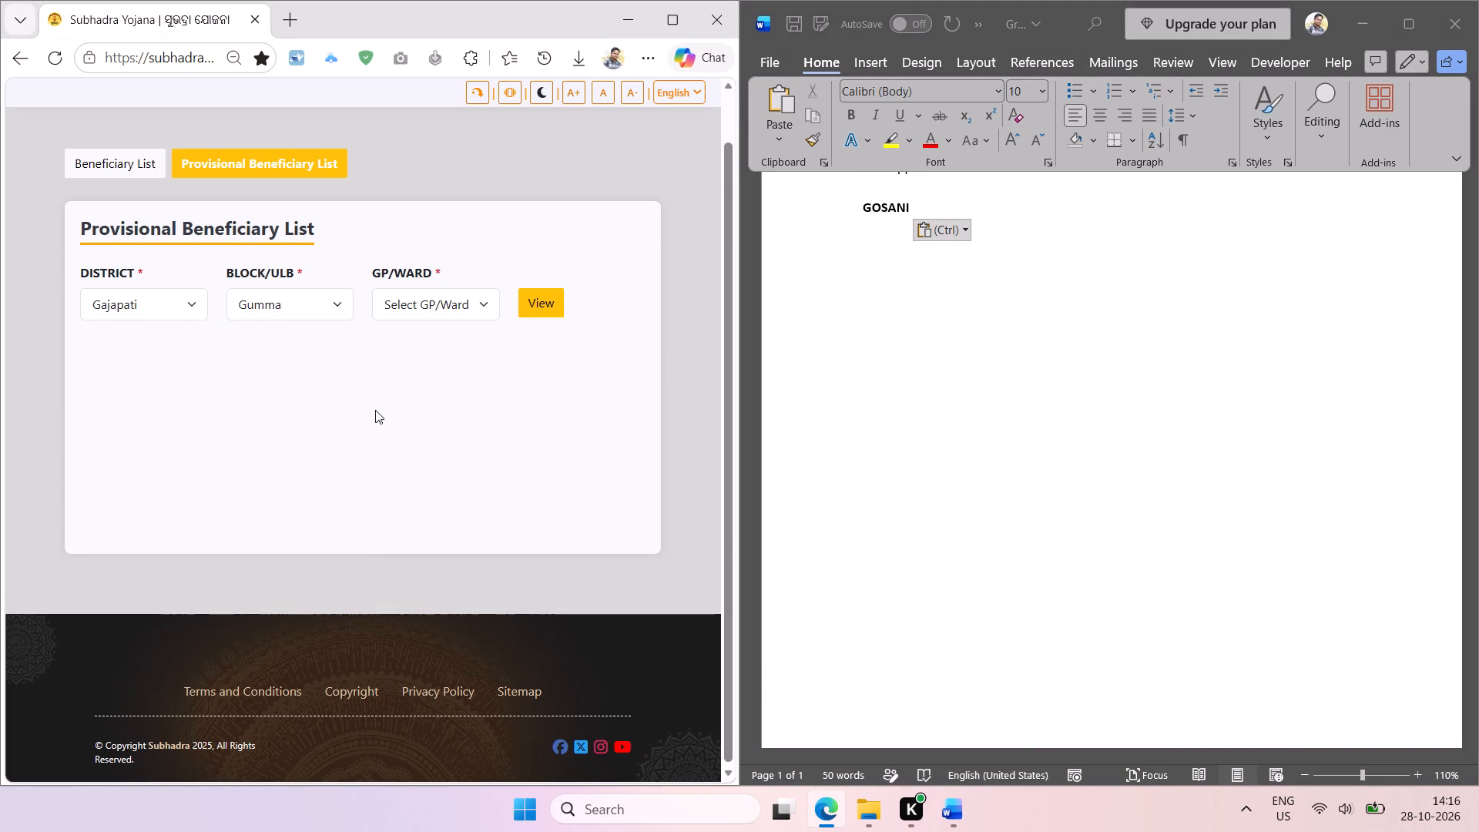
# Extract the block name Gumma from the form as text, replace the second GOSANI heading with it in uppercase, and start a new line.
pyautogui.press('shift+super+t')
pyautogui.moveTo(232, 287); pyautogui.dragTo(335, 386)
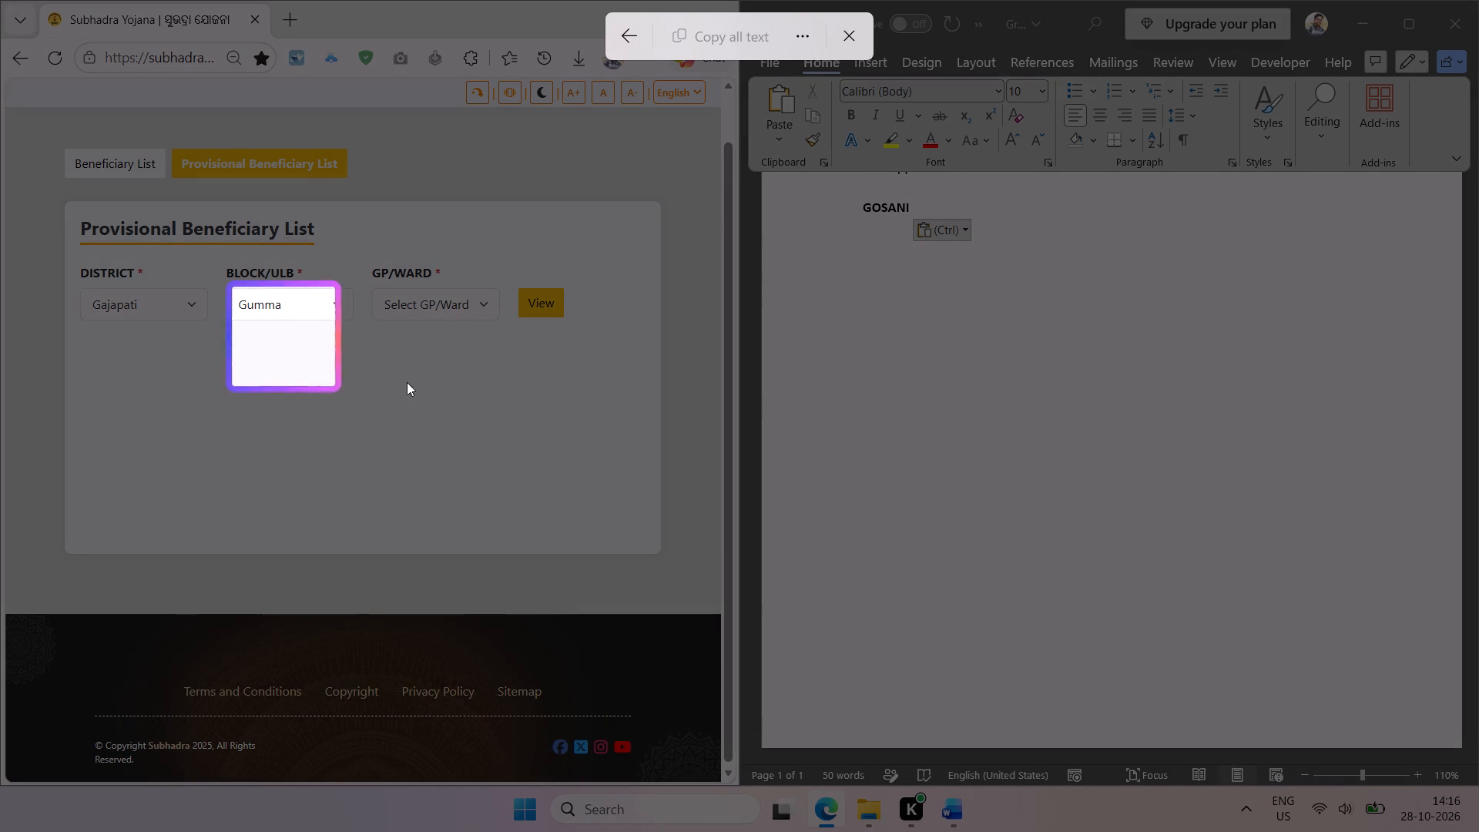
pyautogui.click(726, 33)
pyautogui.click(883, 283)
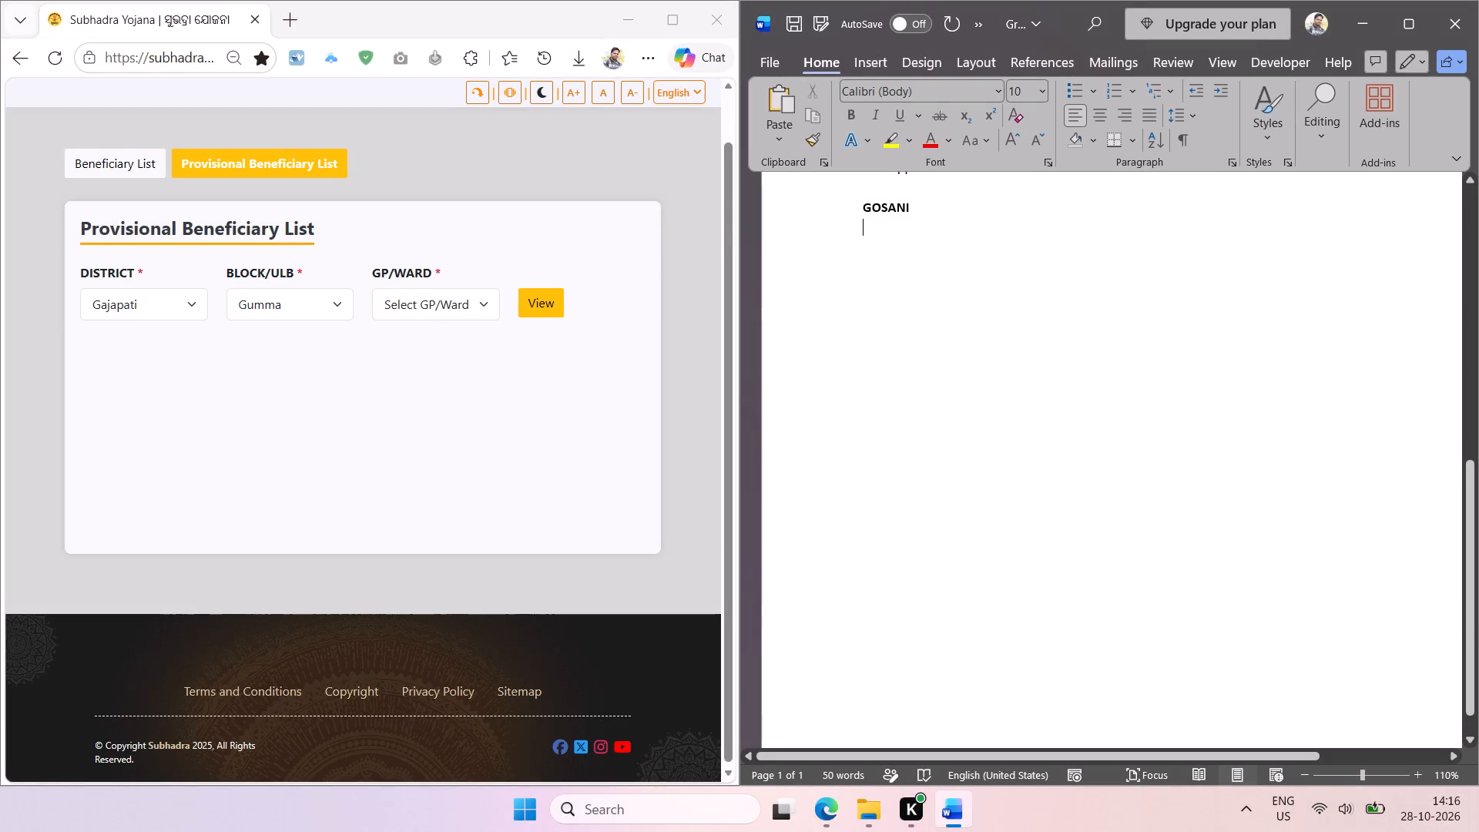
pyautogui.doubleClick(902, 213)
pyautogui.hotkey('ctrl', 'v')
pyautogui.hotkey('shift', 'F3')
pyautogui.press('Return')
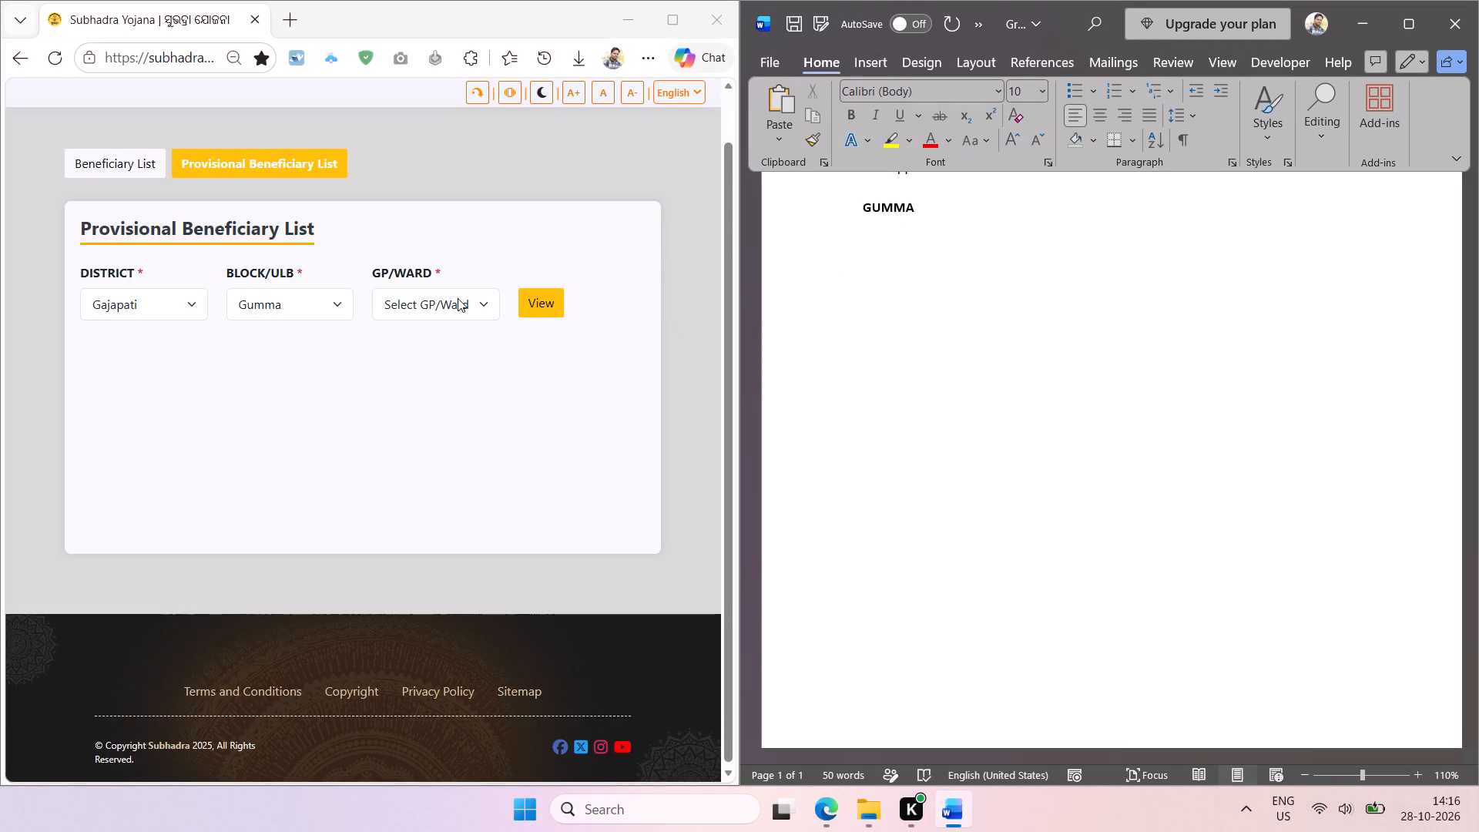
# Extract the gram panchayat names Ajayagada through Tarava from the form's GP/Ward list as text and paste them below GUMMA.
pyautogui.click(458, 298)
pyautogui.press('shift+super+t')
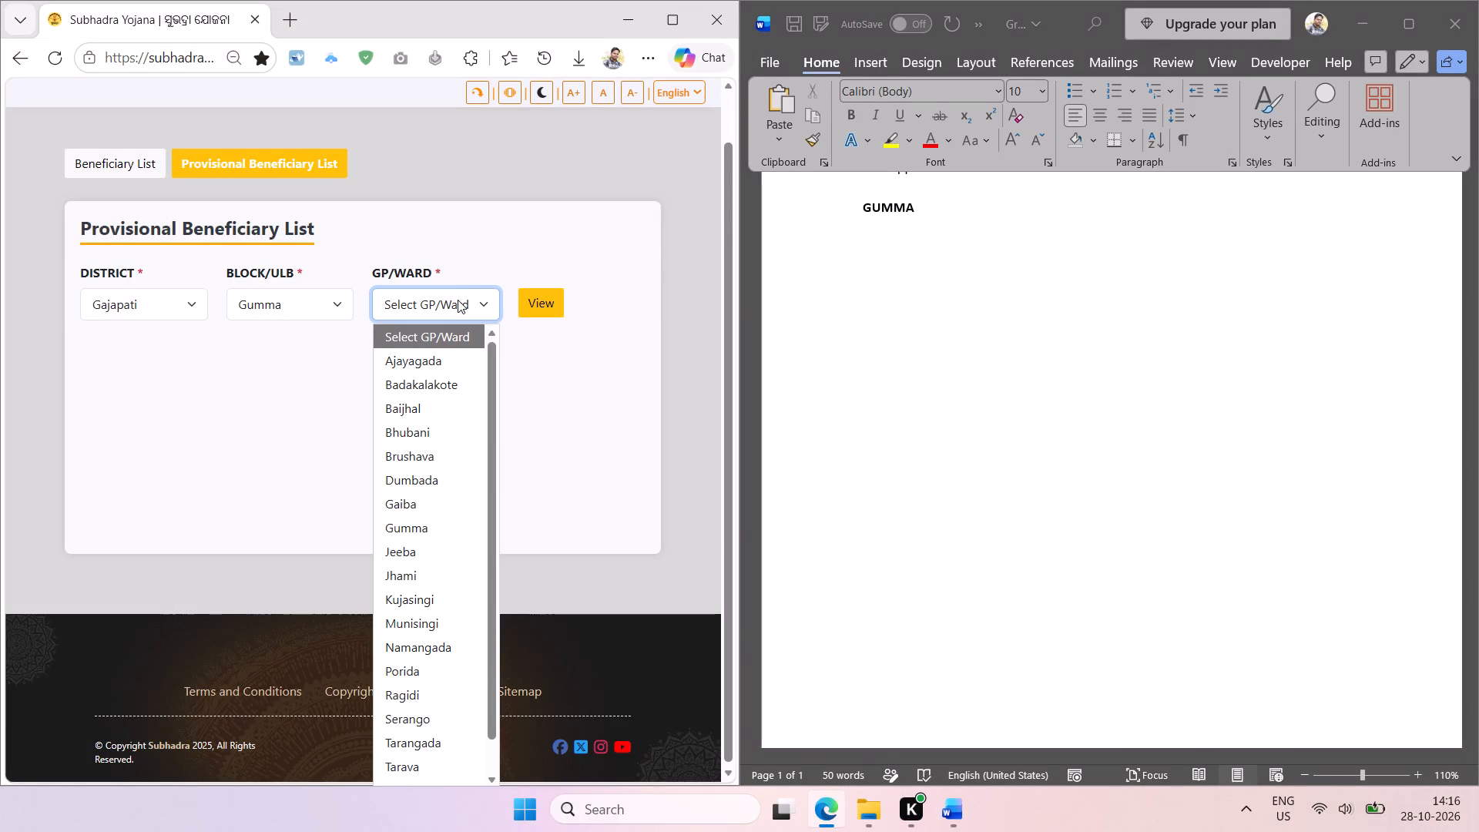
pyautogui.moveTo(377, 351); pyautogui.dragTo(493, 610)
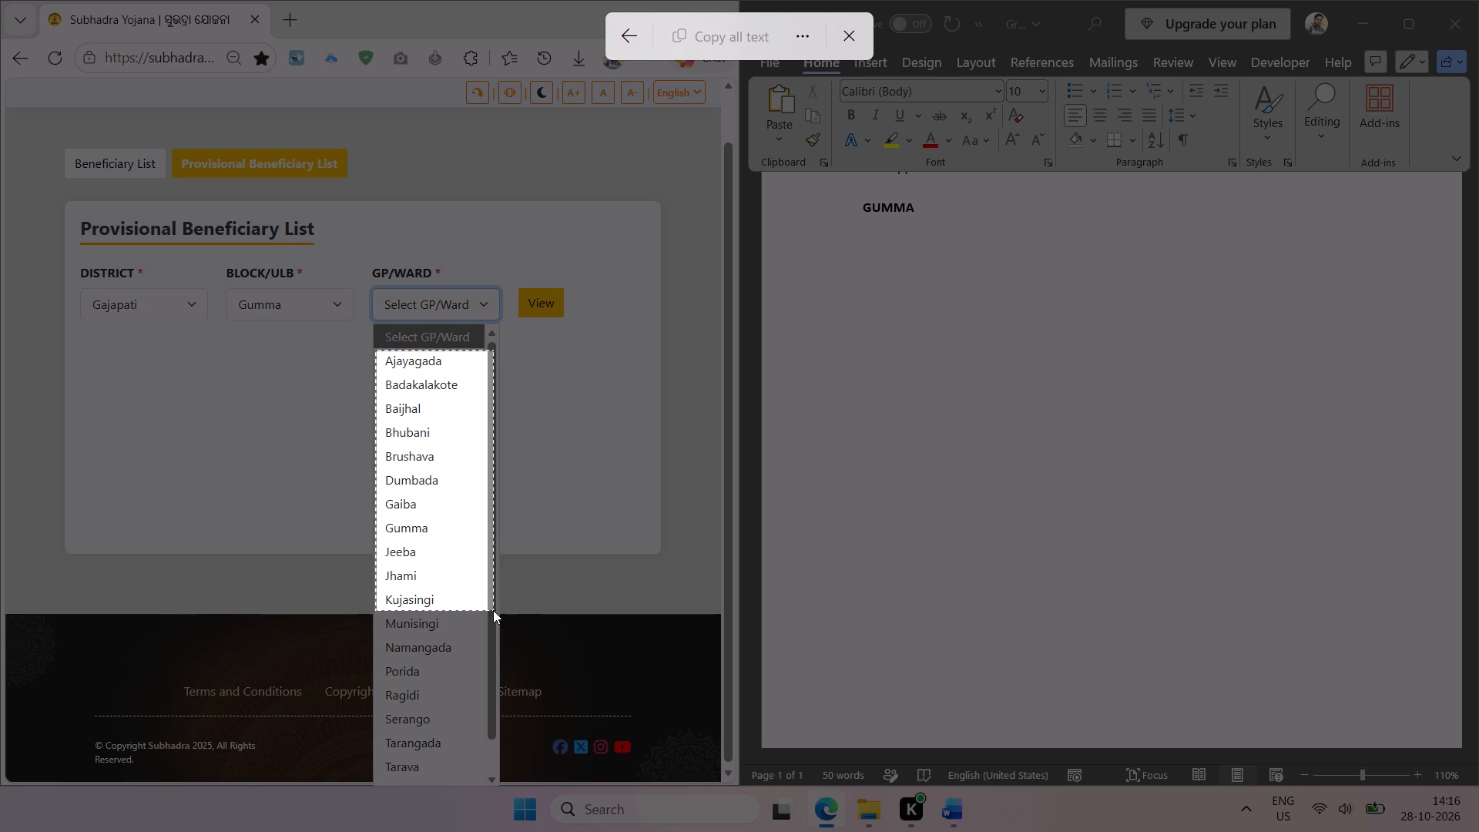
pyautogui.moveTo(493, 610); pyautogui.dragTo(471, 783)
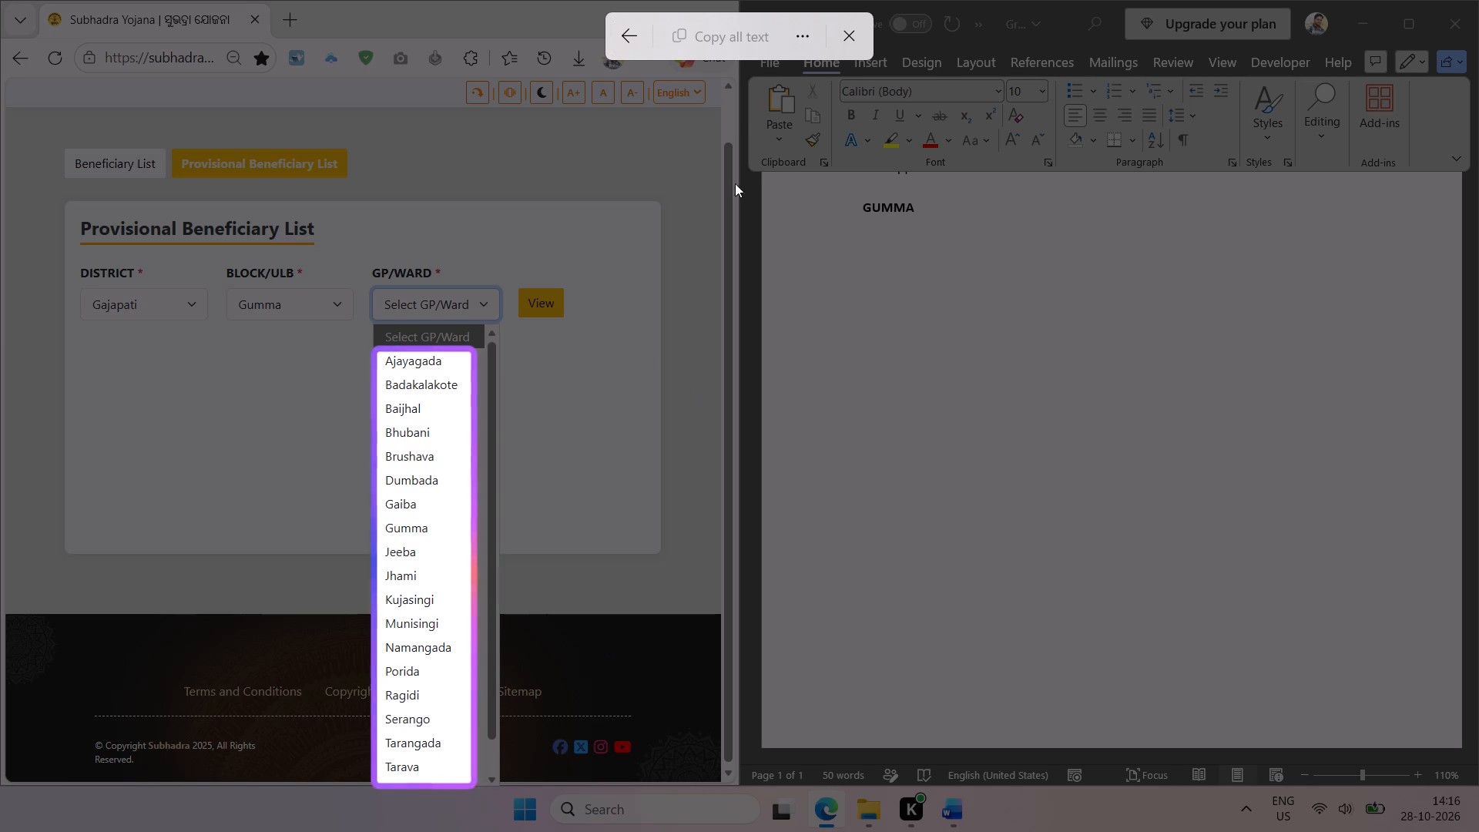
pyautogui.click(727, 31)
pyautogui.click(922, 227)
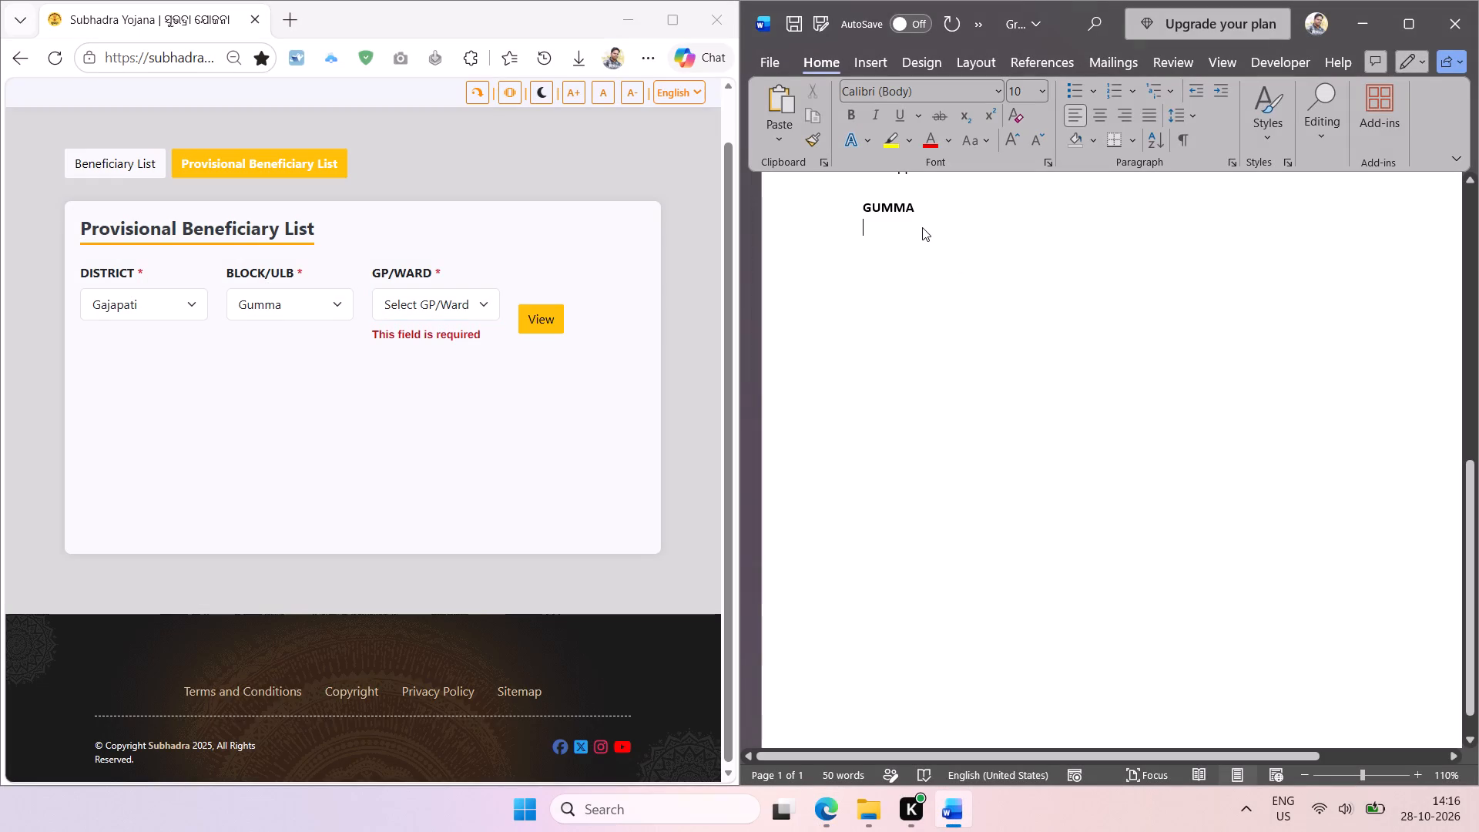
pyautogui.hotkey('ctrl', 'v')
# Extract the last names Tarava, Tumula and Ukhara from the GP/Ward list, paste them at the end, and delete the duplicate Tarava.
pyautogui.scroll(-1, 941, 586)
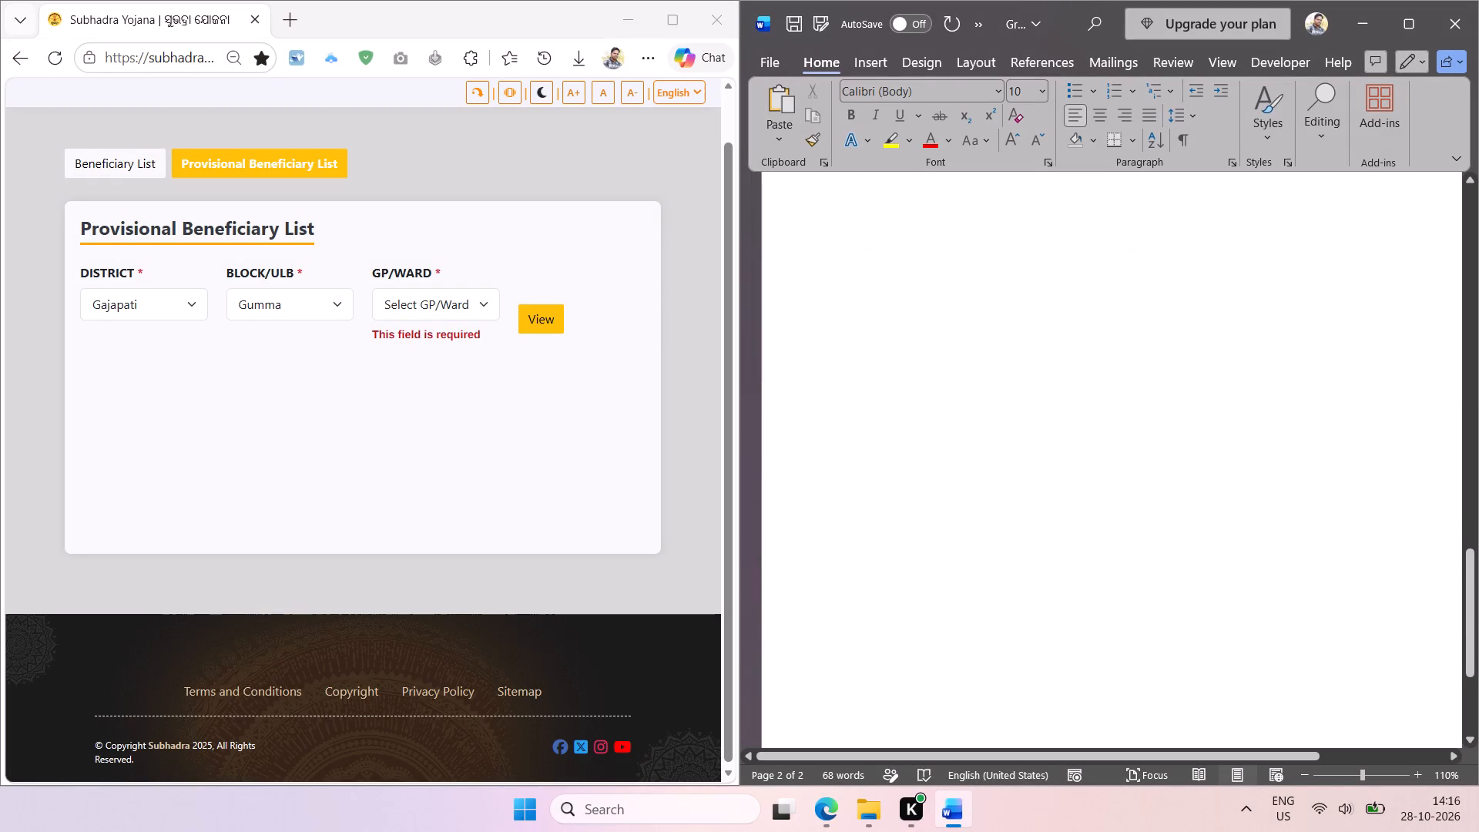
pyautogui.scroll(-1, 927, 539)
pyautogui.click(492, 296)
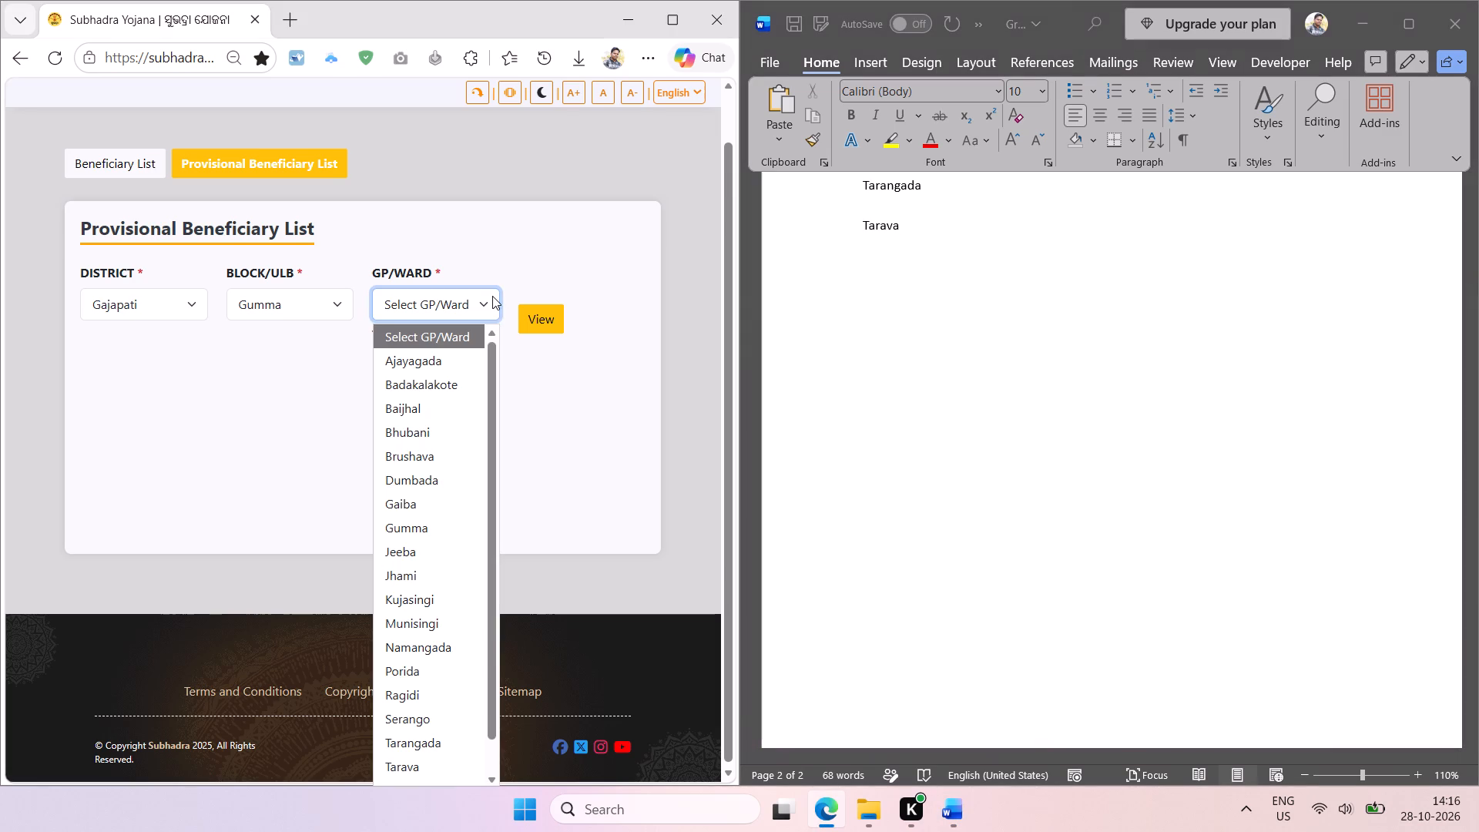
pyautogui.moveTo(498, 378); pyautogui.dragTo(507, 484)
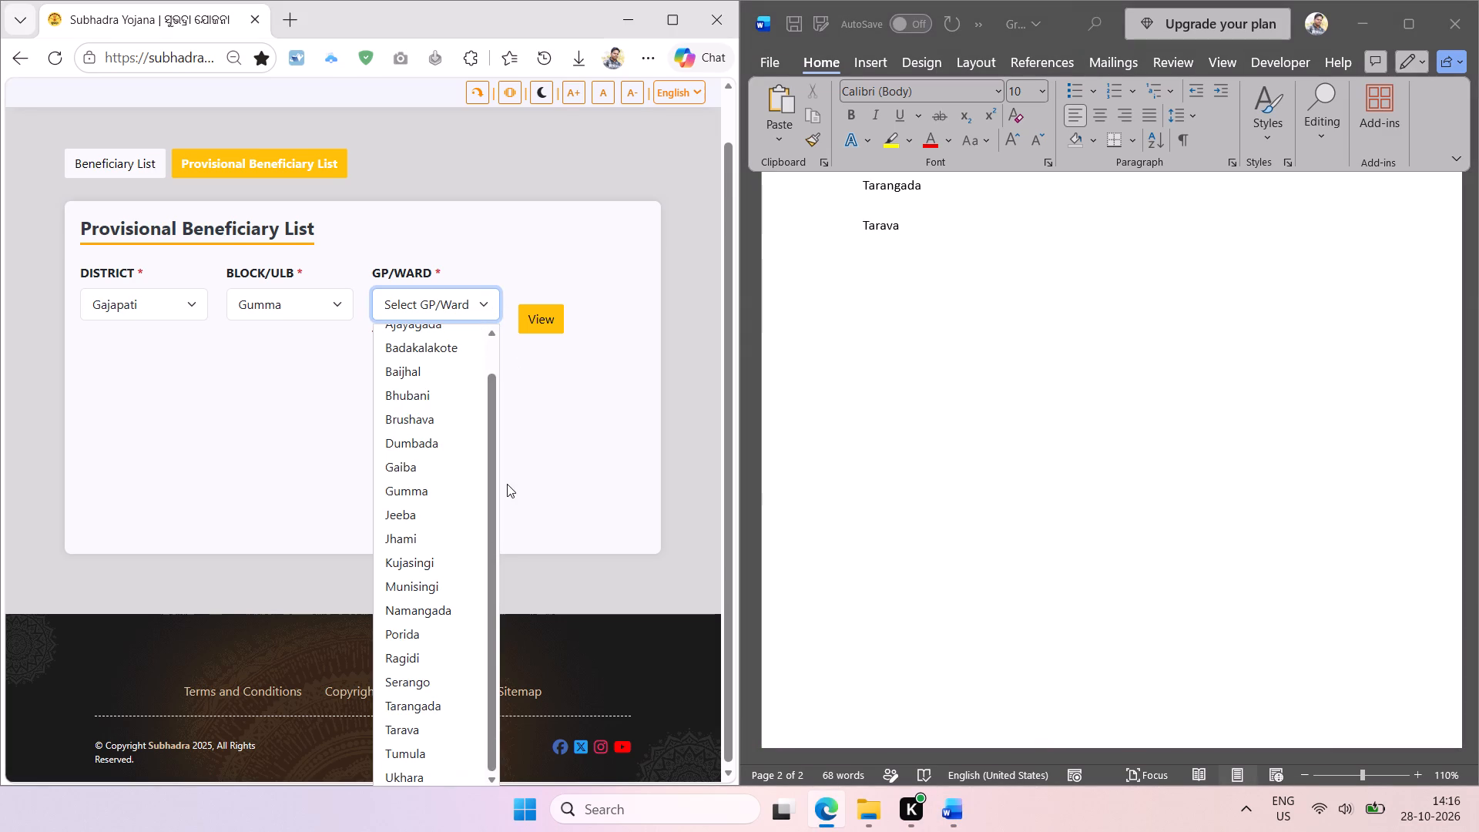
pyautogui.press('shift+super+t')
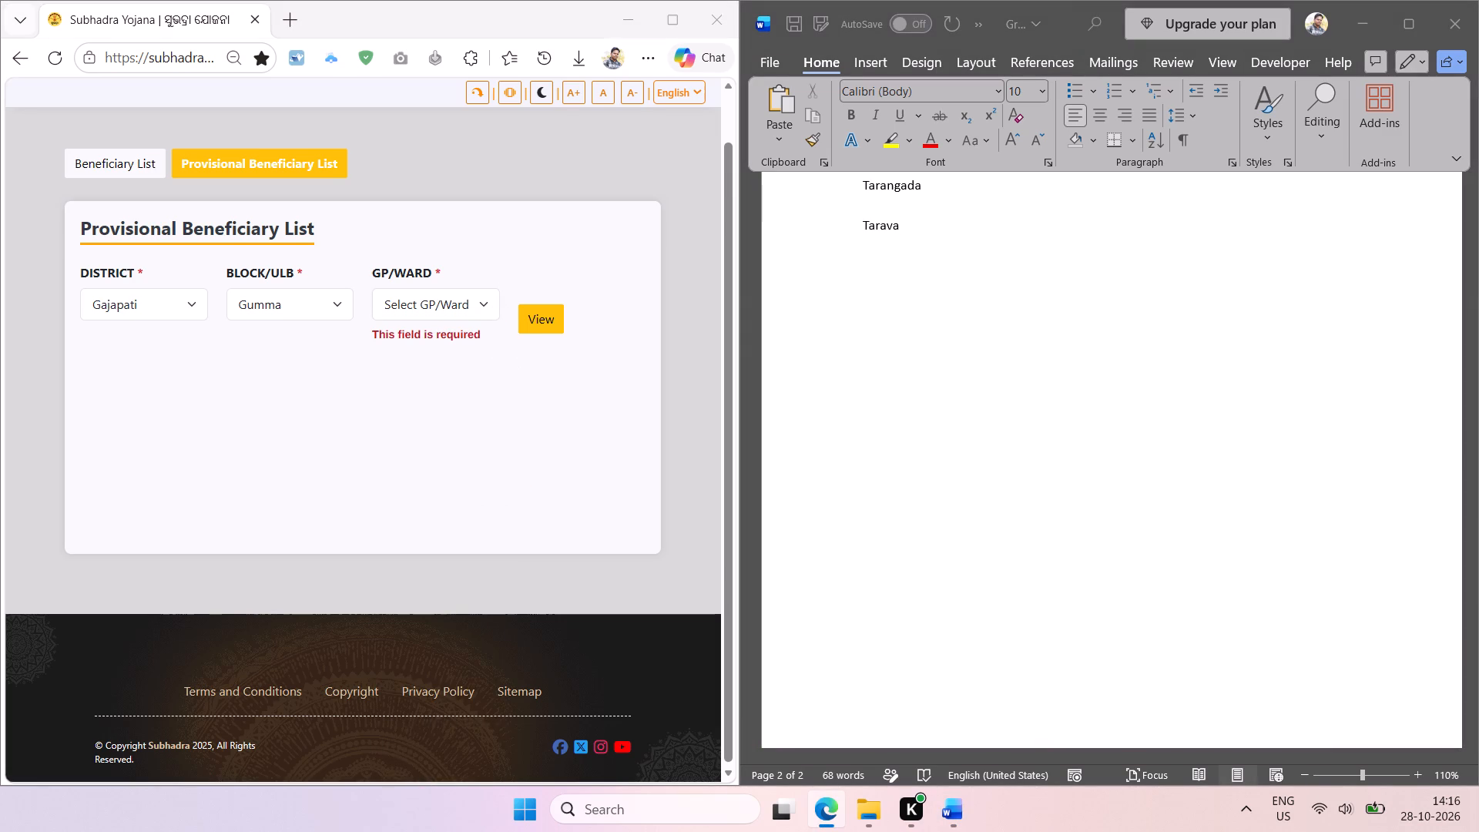
pyautogui.moveTo(377, 719); pyautogui.dragTo(444, 794)
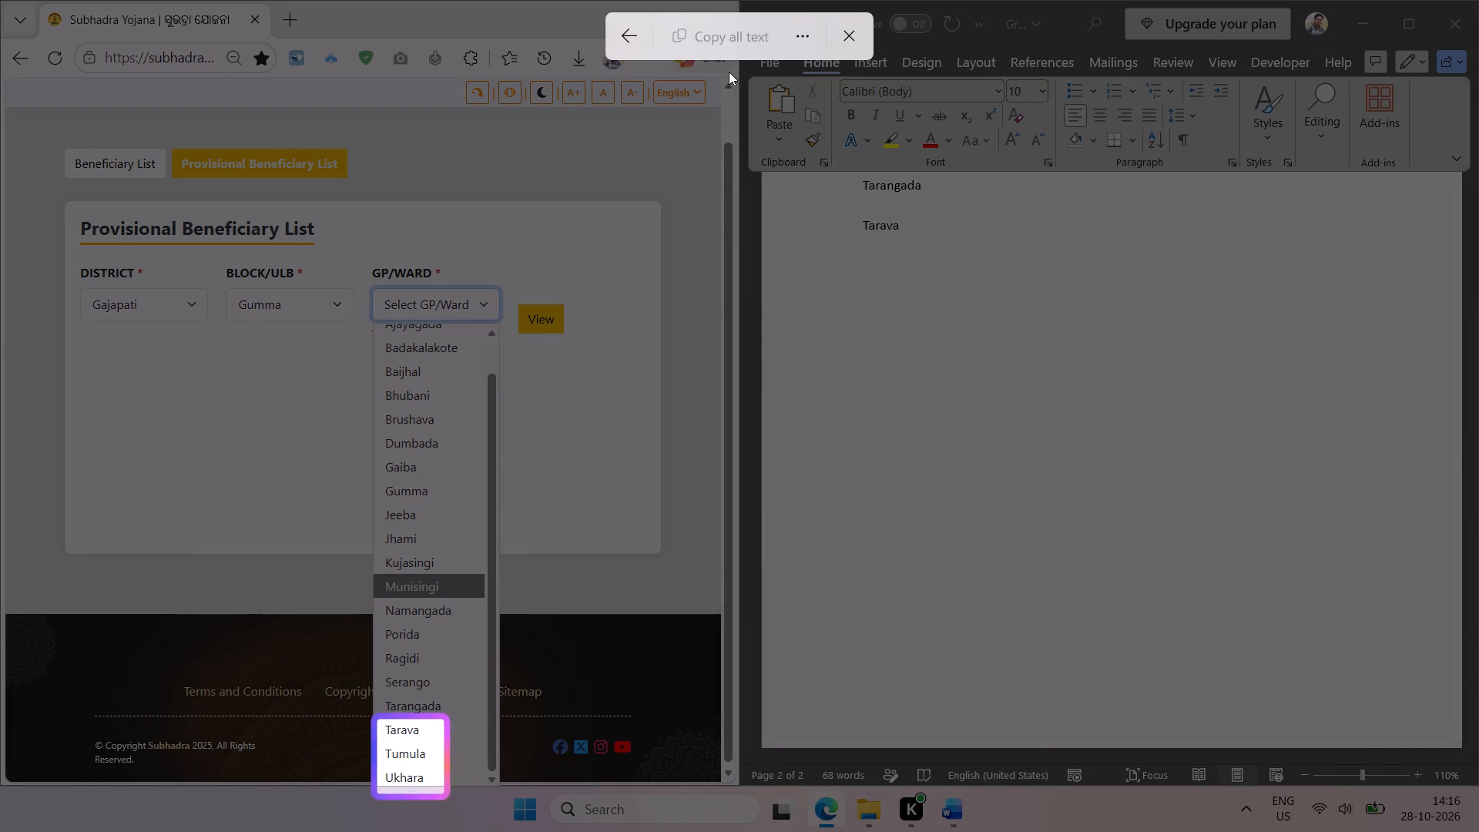
pyautogui.click(729, 43)
pyautogui.click(917, 290)
pyautogui.click(906, 256)
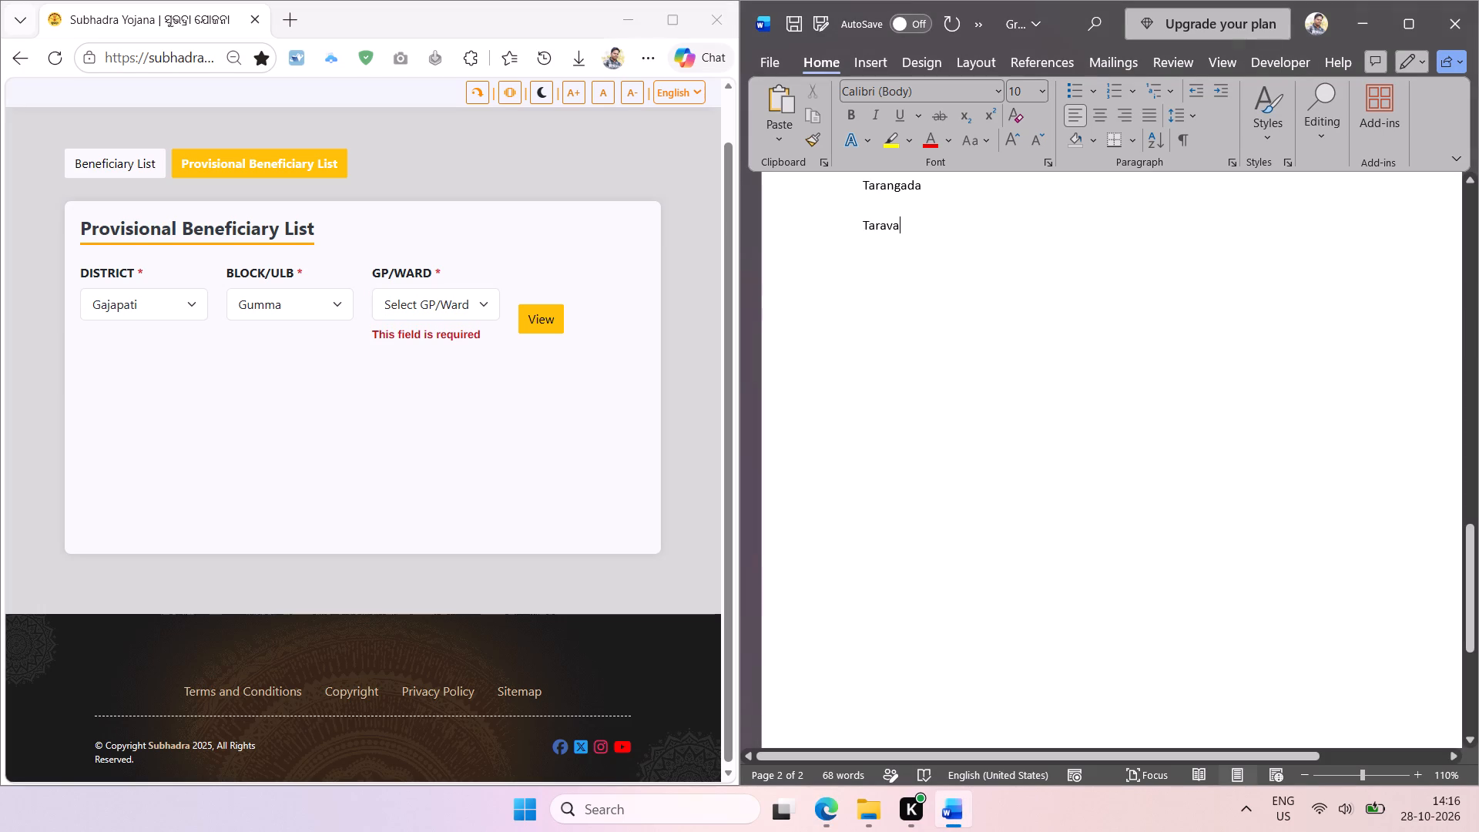
pyautogui.press('Return')
pyautogui.hotkey('ctrl', 'v')
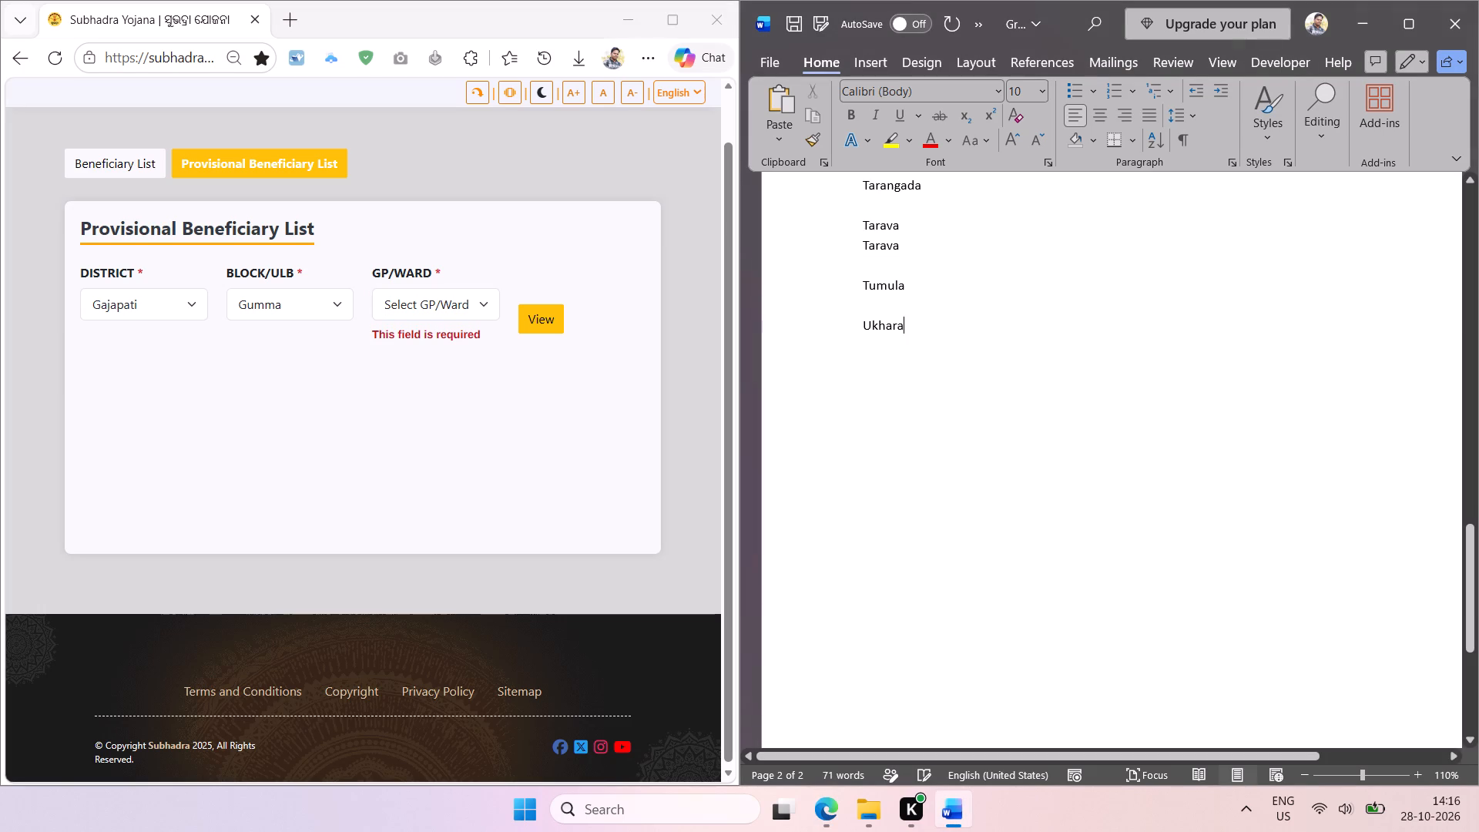
pyautogui.doubleClick(887, 233)
pyautogui.press('BackSpace')
# Remove the blank lines between the gram panchayat names from Namangada to Ukhara.
pyautogui.scroll(1, 1038, 354)
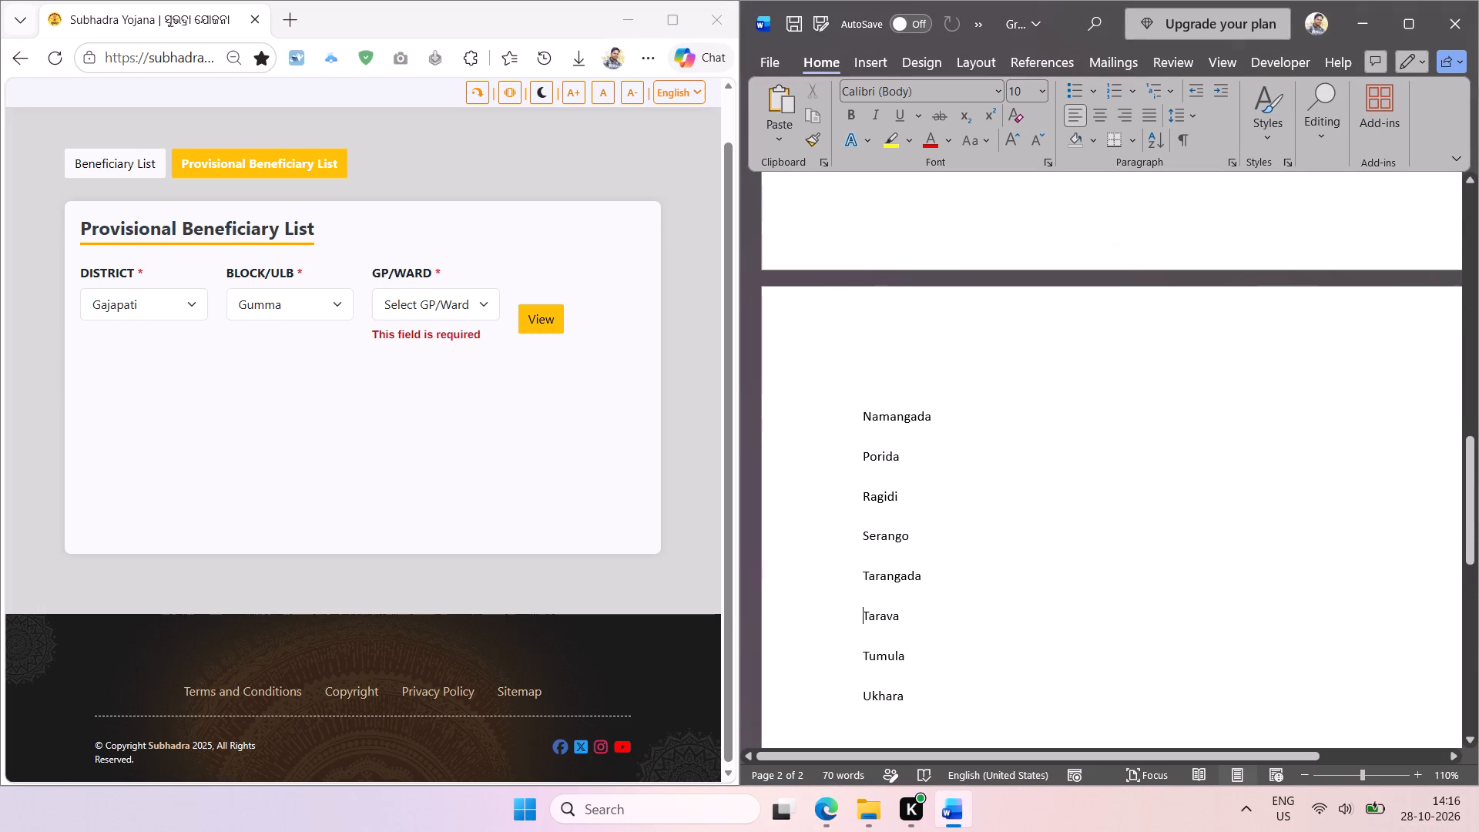
pyautogui.scroll(1, 941, 647)
pyautogui.click(897, 679)
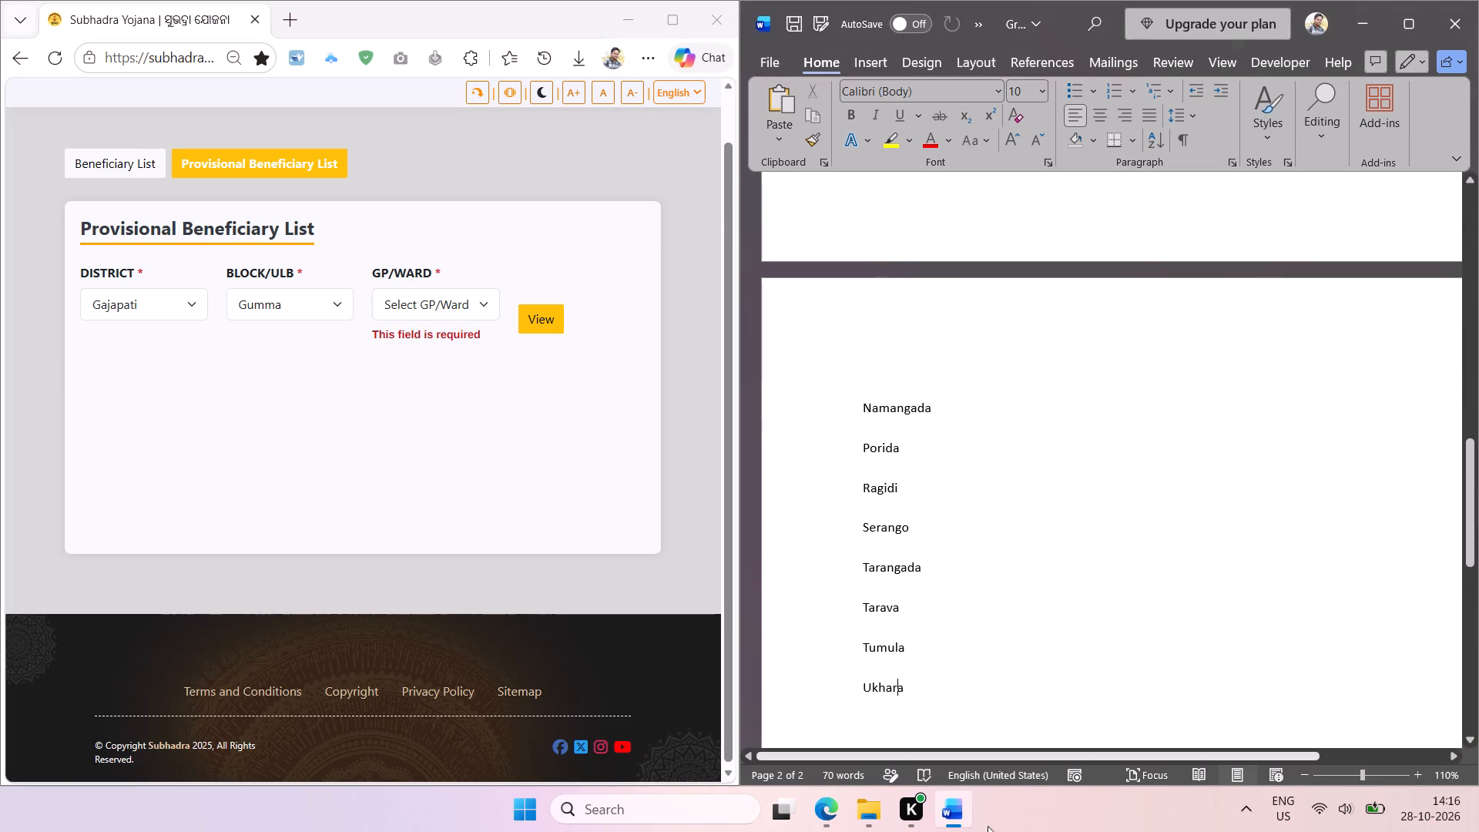
pyautogui.press('Up')
pyautogui.press('BackSpace')
pyautogui.press('Up')
pyautogui.press('BackSpace')
pyautogui.press('Up')
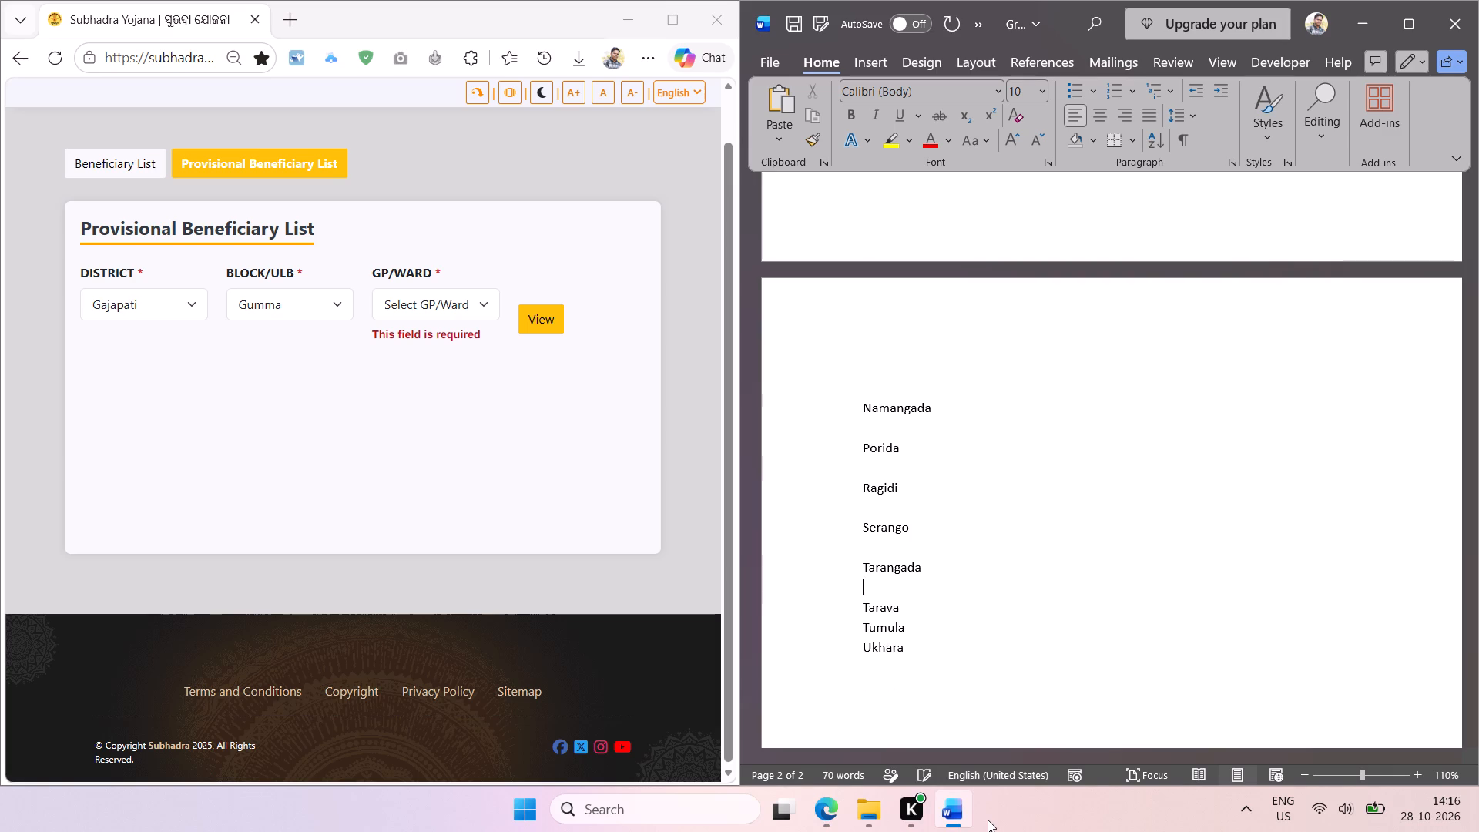
pyautogui.press('BackSpace')
pyautogui.press('Up')
pyautogui.press('BackSpace')
pyautogui.press('Up')
pyautogui.press('BackSpace')
pyautogui.press('Up')
pyautogui.press('BackSpace')
pyautogui.press('Up')
pyautogui.press('BackSpace')
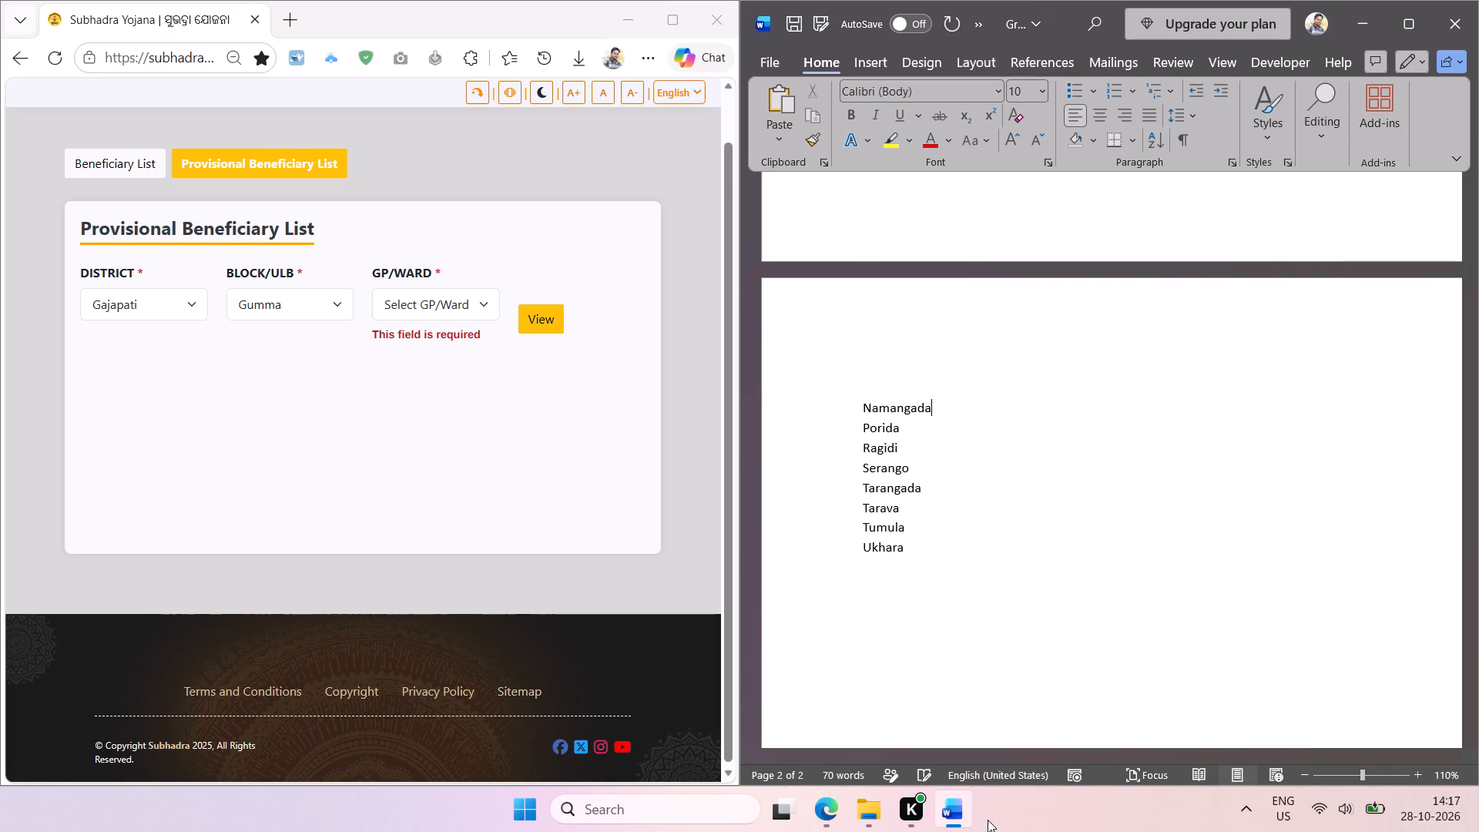
# Remove the blank lines between the gram panchayat names from Gumma to Munisingi.
pyautogui.scroll(5, 988, 820)
pyautogui.scroll(3, 1108, 538)
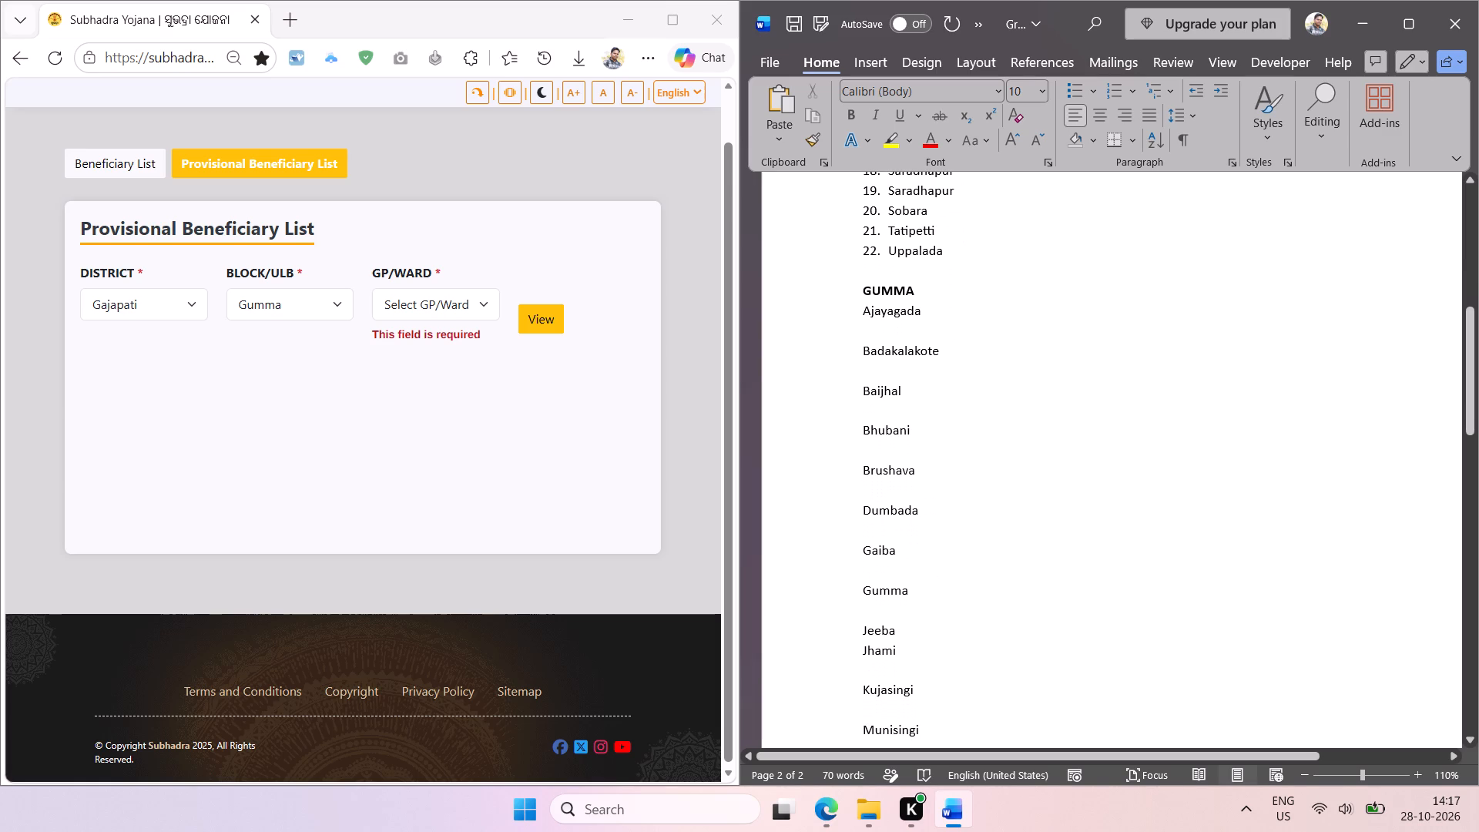
pyautogui.click(894, 706)
pyautogui.press('BackSpace')
pyautogui.press('Up')
pyautogui.press('BackSpace')
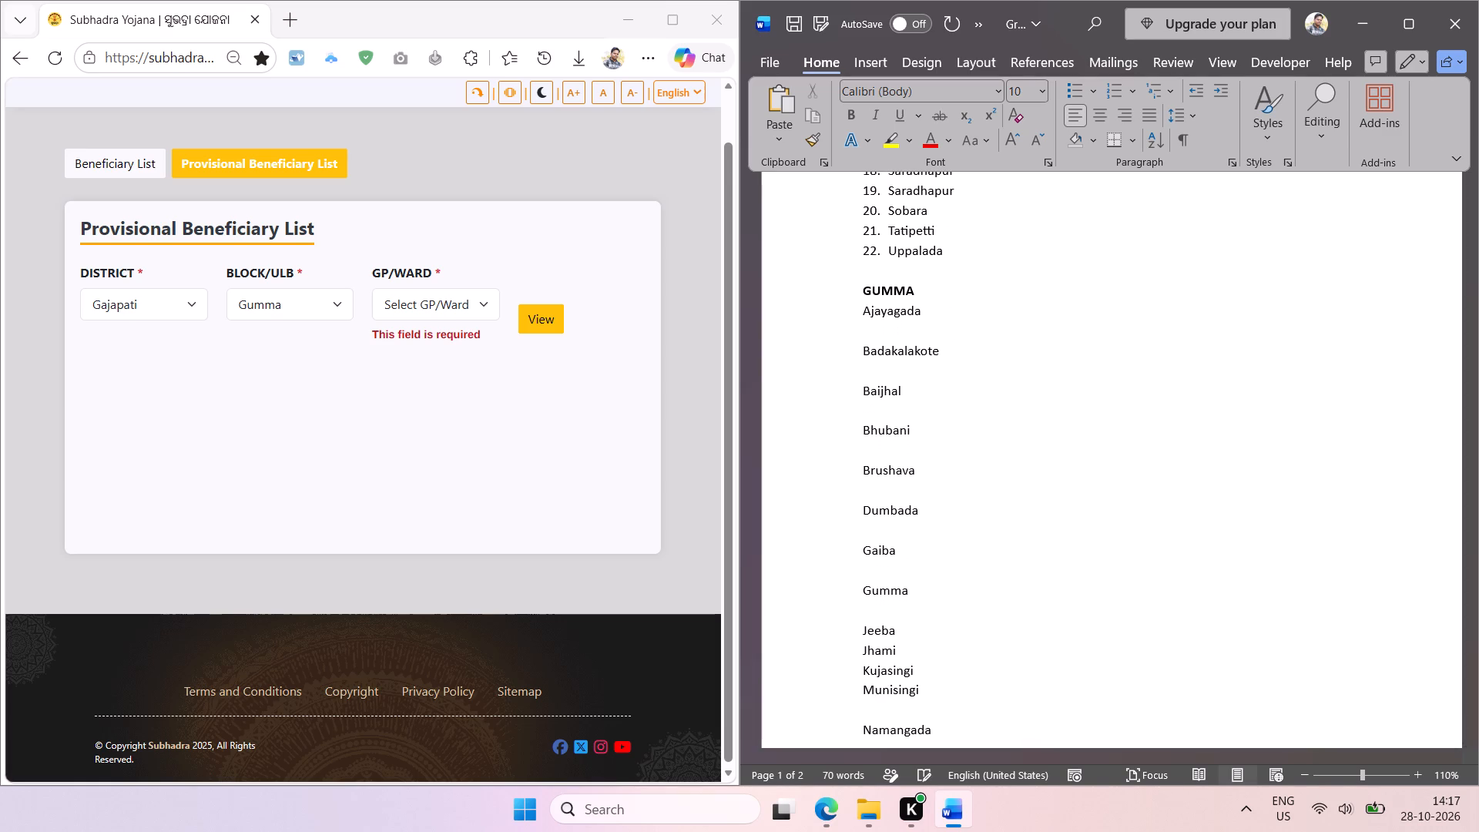
pyautogui.press('Up')
pyautogui.press('BackSpace')
pyautogui.hotkey('ctrl', 'z')
pyautogui.hotkey('ctrl', 'z')
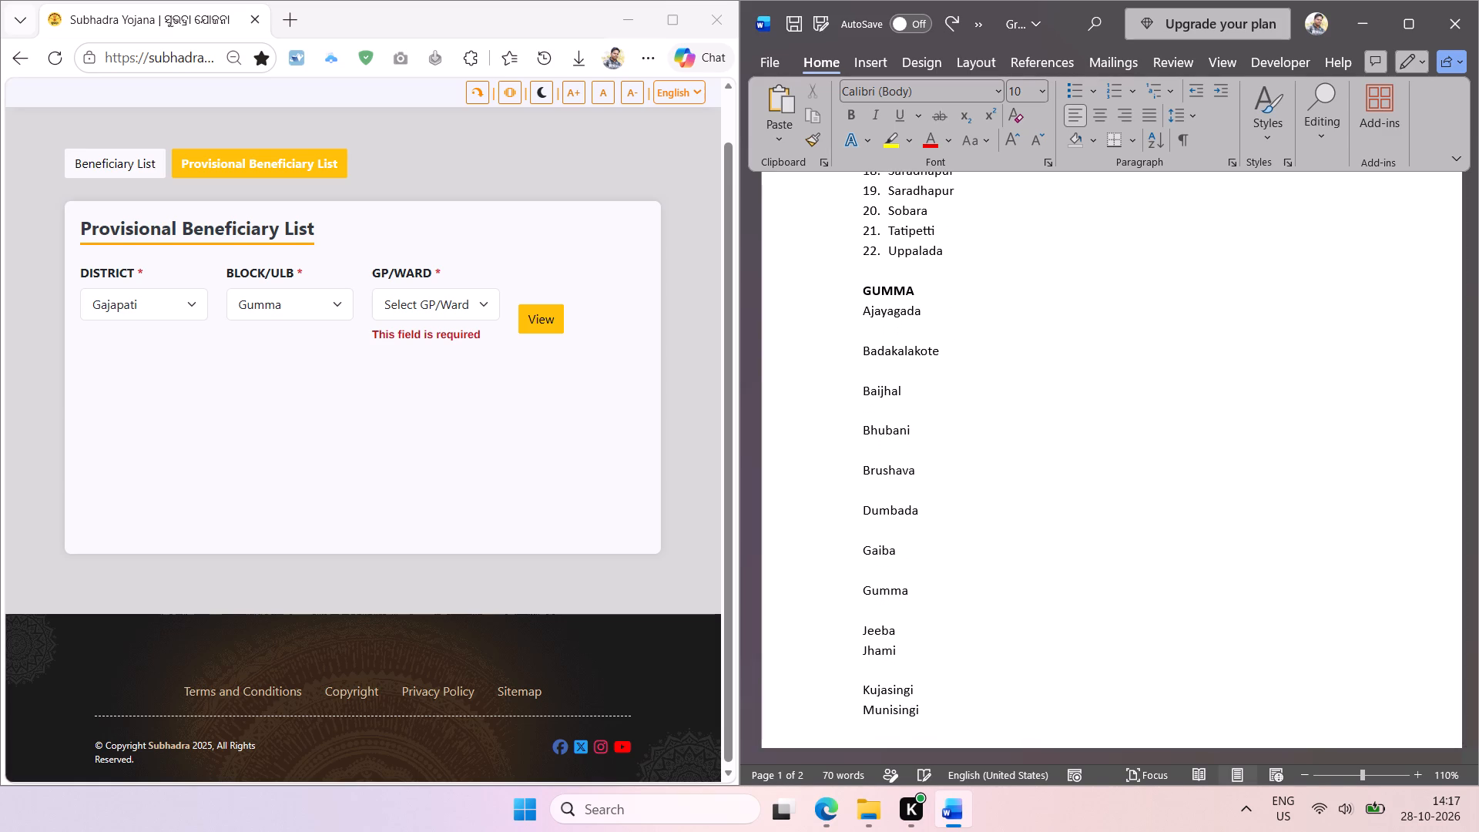
pyautogui.press('BackSpace')
pyautogui.press('Up')
pyautogui.press('Up')
pyautogui.press('BackSpace')
# Remove the remaining blank lines between Ajayagada and Gumma and between Munisingi and Namangada.
pyautogui.press('Up')
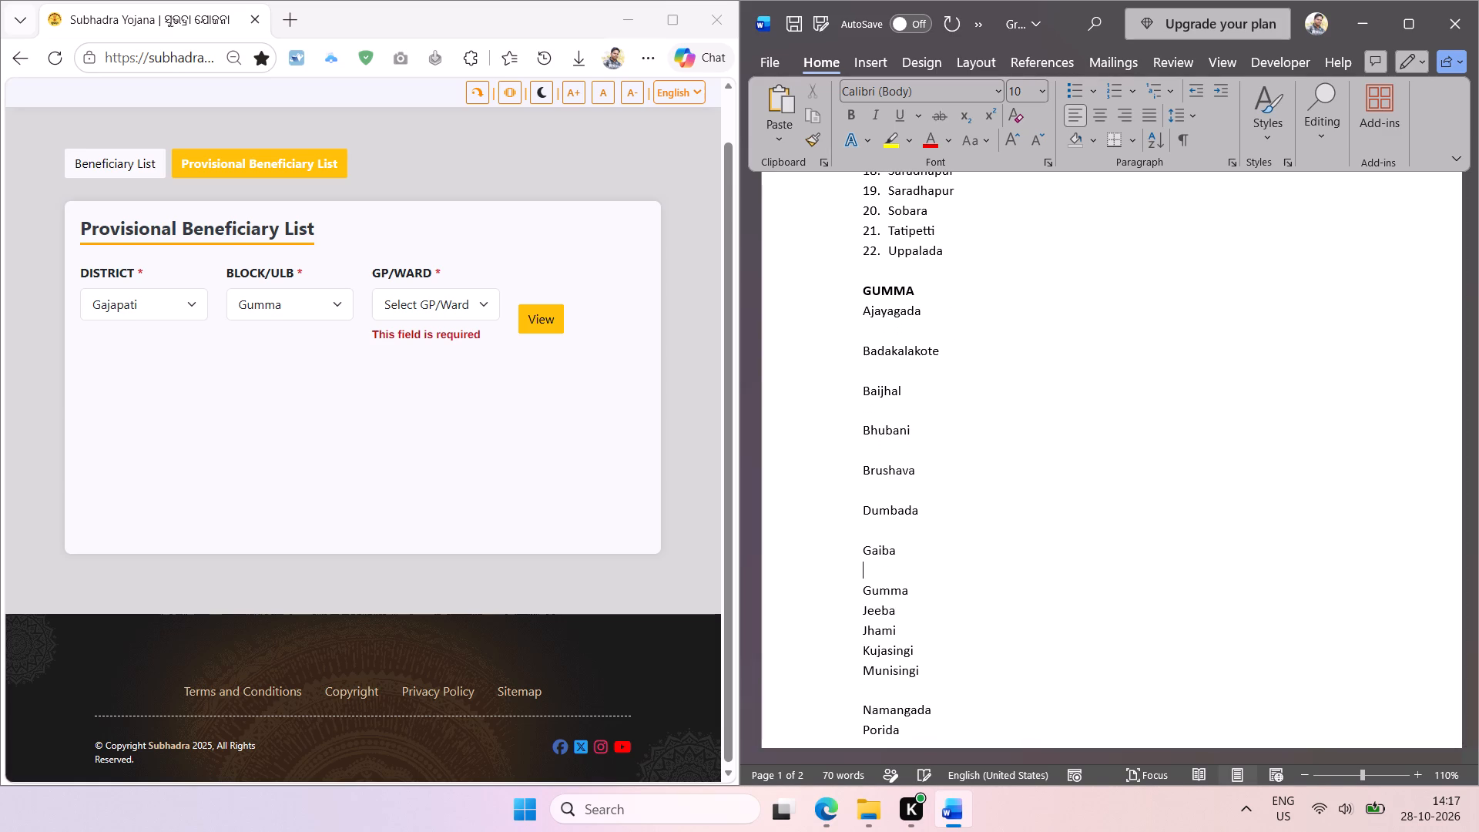
pyautogui.press('BackSpace')
pyautogui.press('Up')
pyautogui.press('BackSpace')
pyautogui.press('Up')
pyautogui.press('BackSpace')
pyautogui.press('Up')
pyautogui.press('BackSpace')
pyautogui.press('Up')
pyautogui.press('BackSpace')
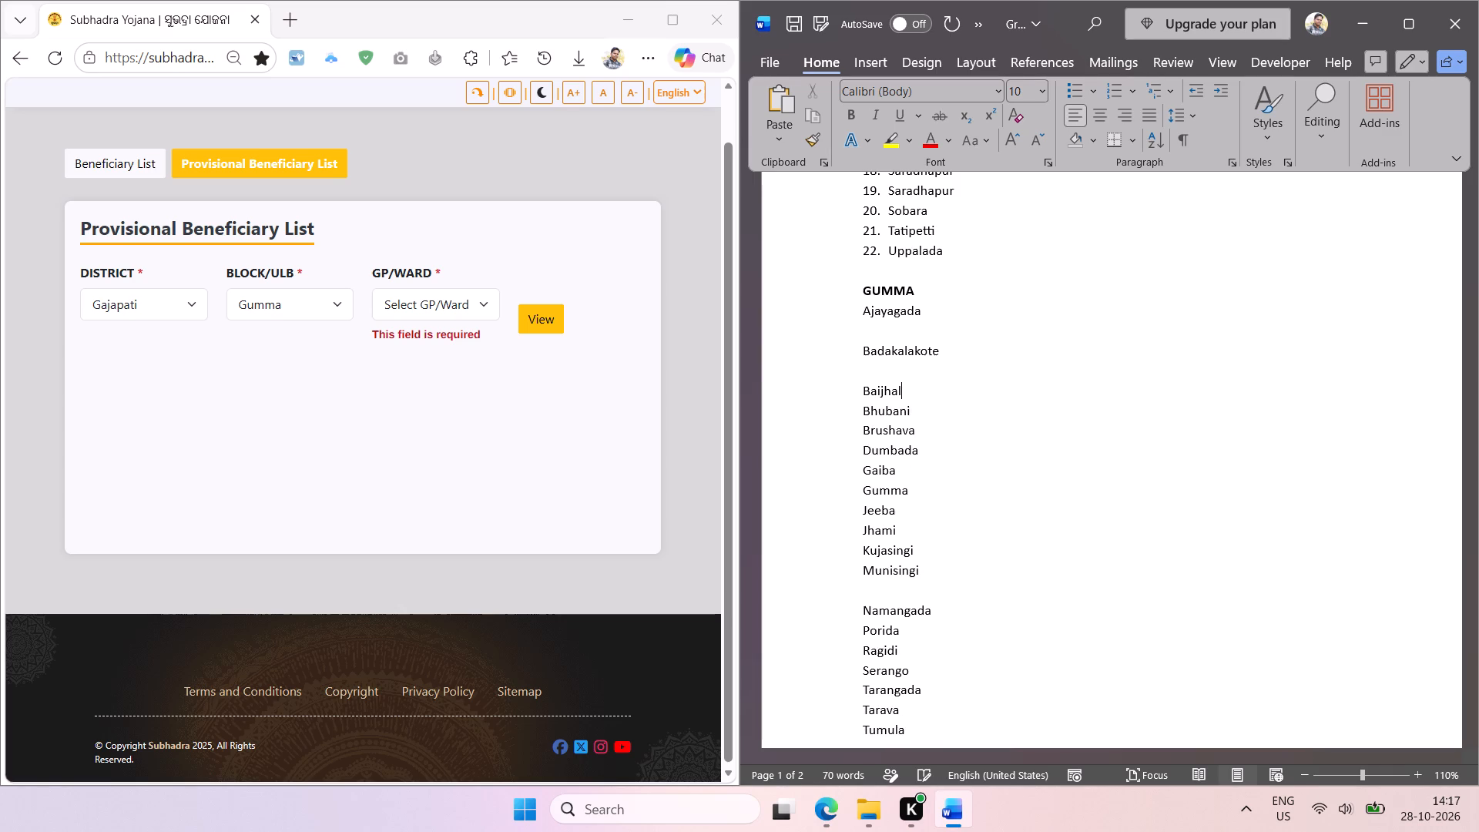
pyautogui.press('Up')
pyautogui.press('BackSpace')
pyautogui.press('Up')
pyautogui.press('BackSpace')
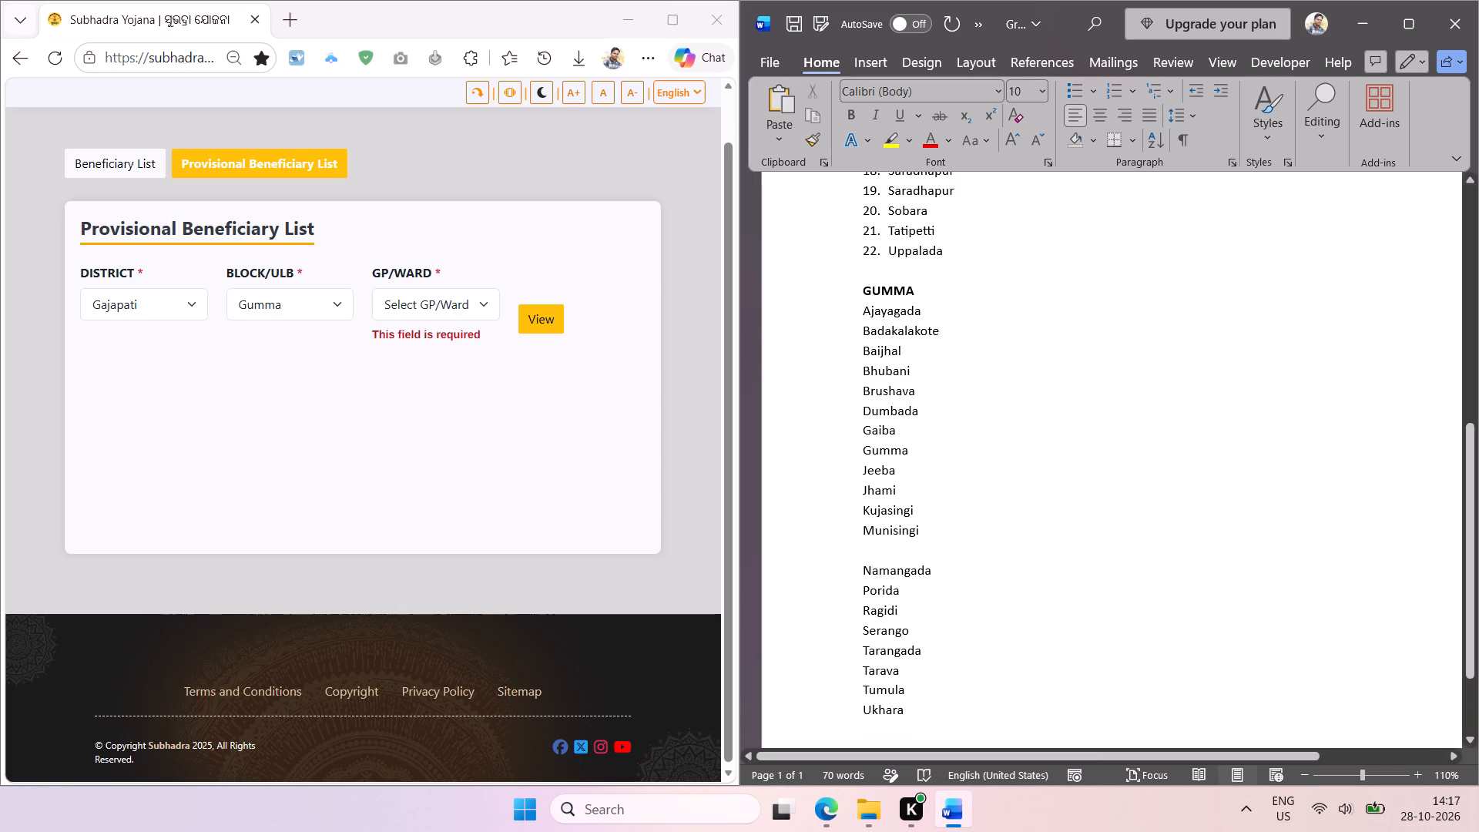
pyautogui.click(882, 549)
pyautogui.press('BackSpace')
# Sort the gram panchayats under GUMMA in ascending order and format them as a numbered list aligned with the left margin.
pyautogui.scroll(-1, 1035, 556)
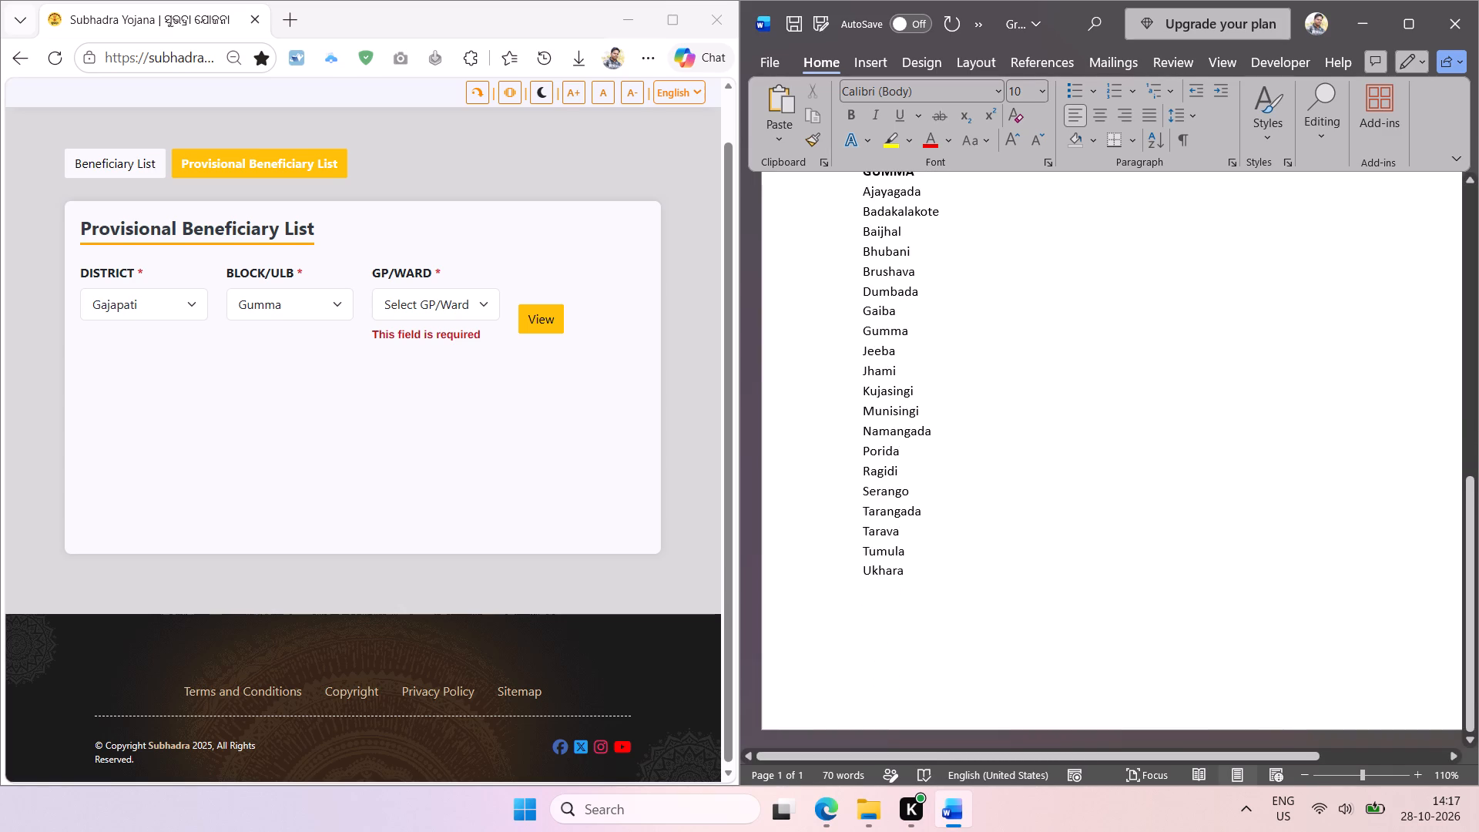
pyautogui.scroll(-1, 1035, 556)
pyautogui.moveTo(909, 699); pyautogui.dragTo(871, 431)
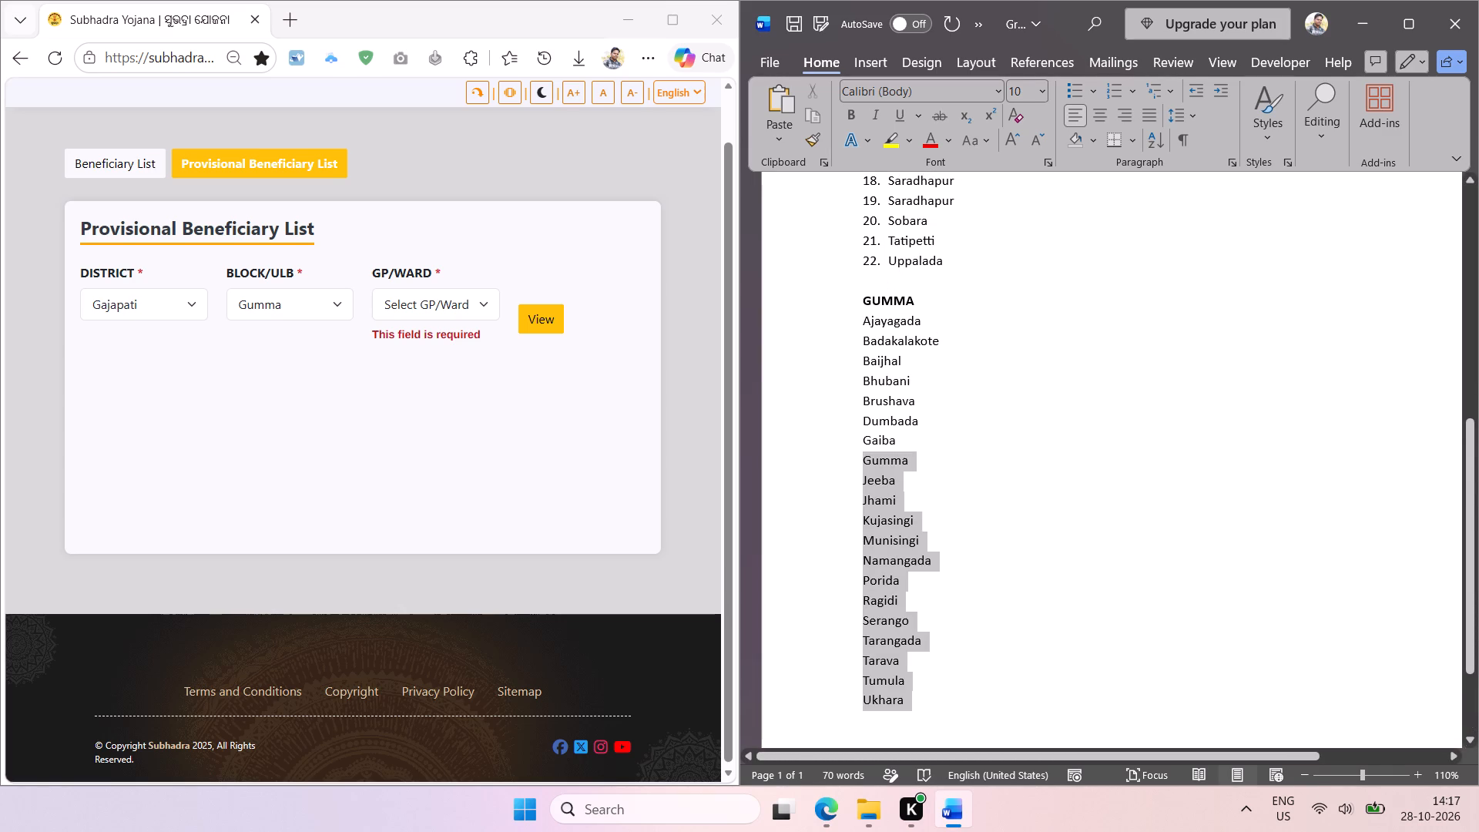
pyautogui.moveTo(871, 431); pyautogui.dragTo(857, 330)
pyautogui.click(1151, 143)
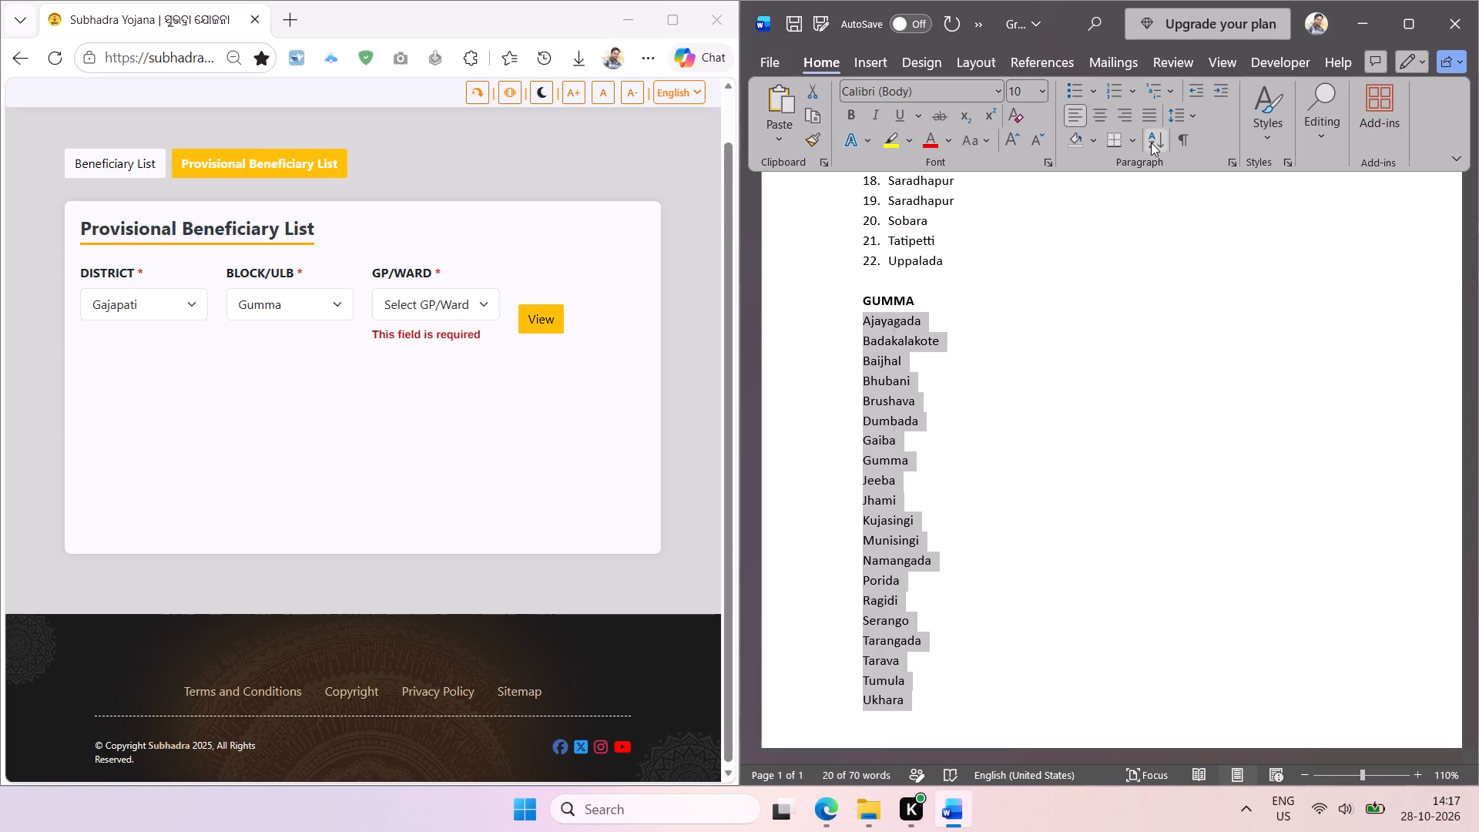
pyautogui.press('Return')
pyautogui.click(1116, 93)
pyautogui.doubleClick(1203, 92)
pyautogui.click(1017, 266)
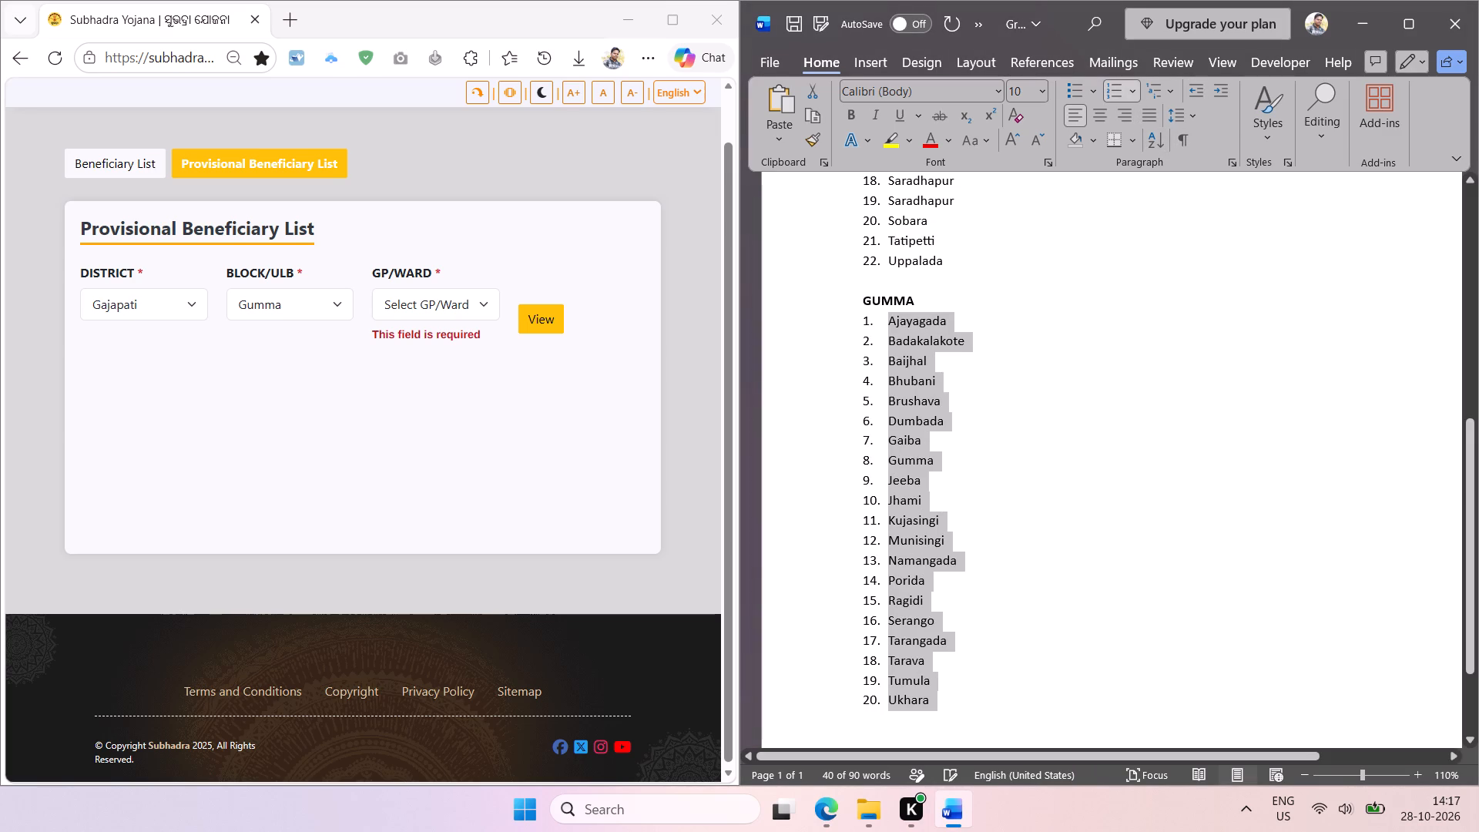
# Copy the bold GUMMA heading and paste it at the top of a new page after the numbered list ending in Ukhara.
pyautogui.doubleClick(894, 299)
pyautogui.hotkey('ctrl', 'c')
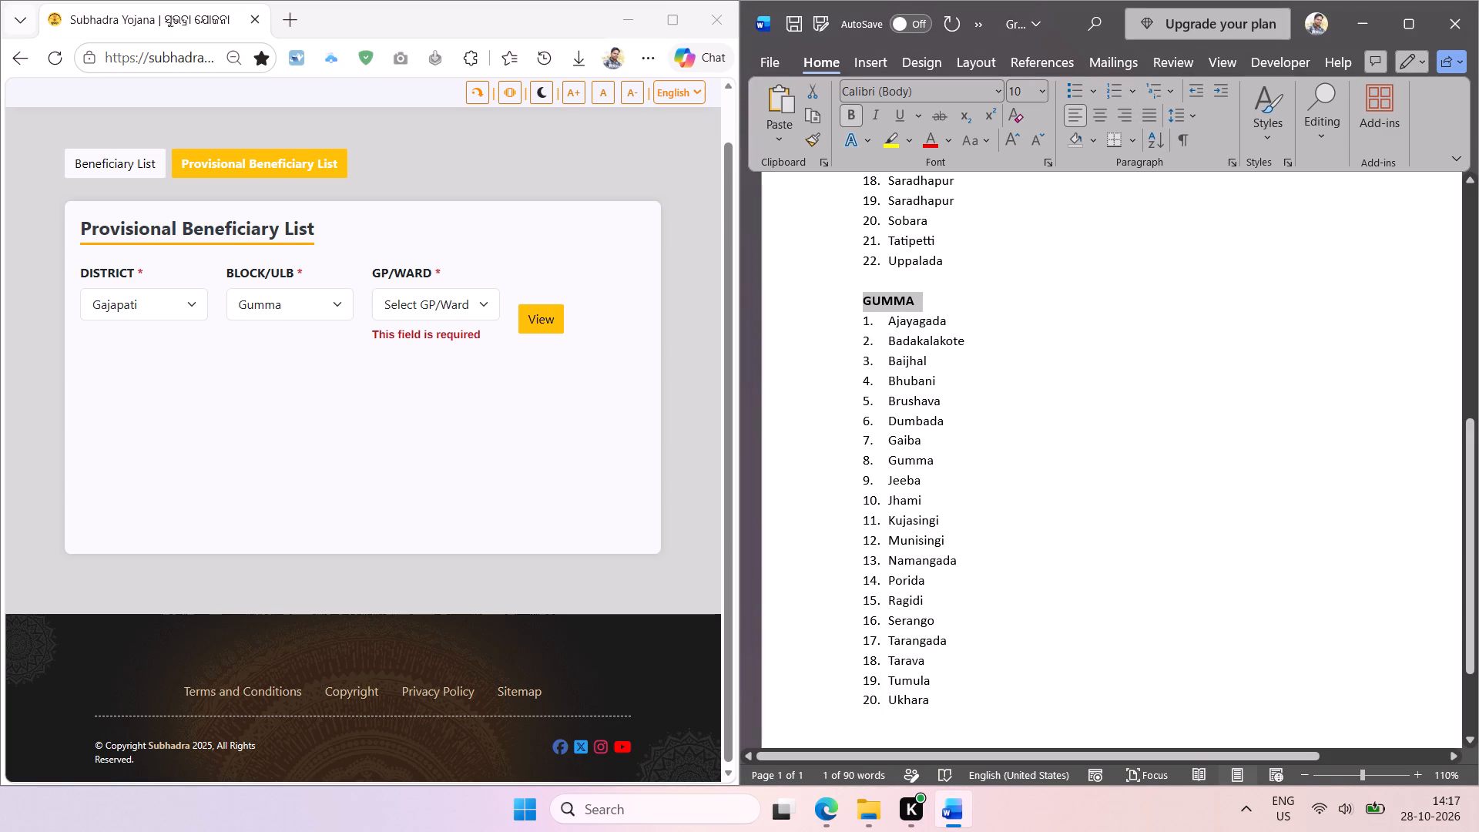
pyautogui.click(950, 696)
pyautogui.press('Return')
pyautogui.press('Return')
pyautogui.press('Return')
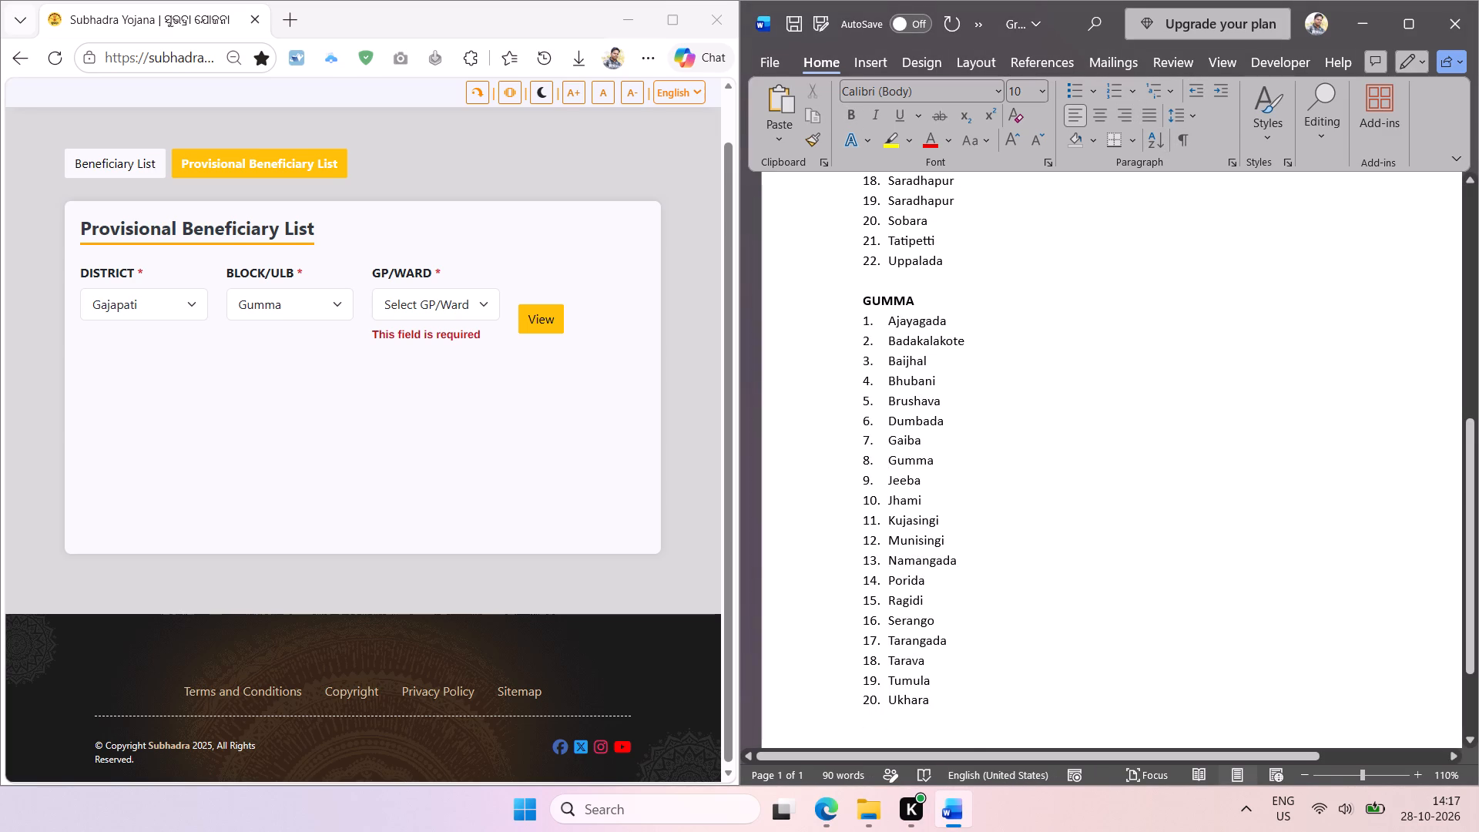
pyautogui.hotkey('ctrl', 'Return')
pyautogui.hotkey('ctrl', 'v')
pyautogui.scroll(-1, 1032, 508)
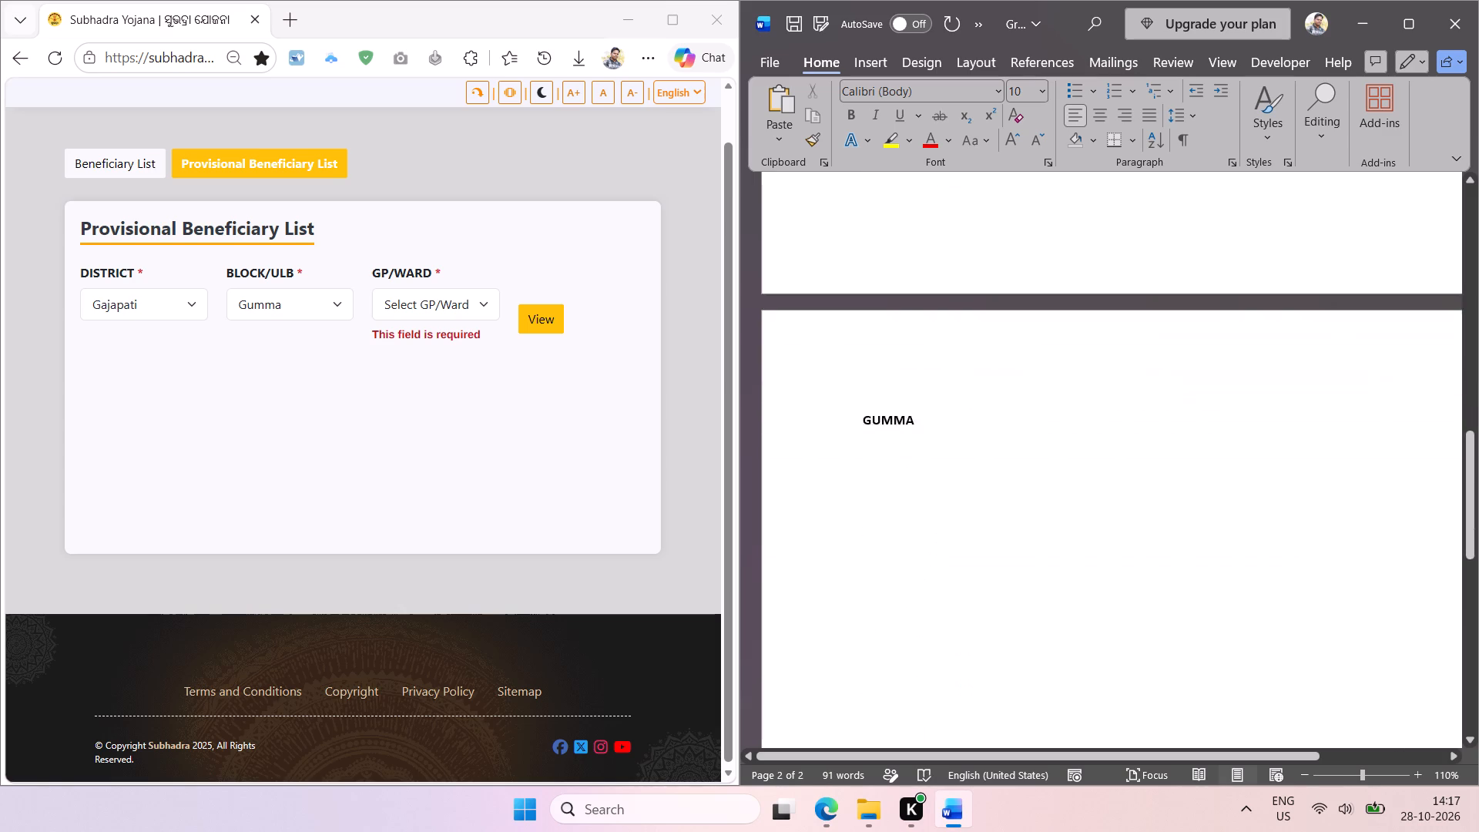
pyautogui.scroll(-1, 1032, 508)
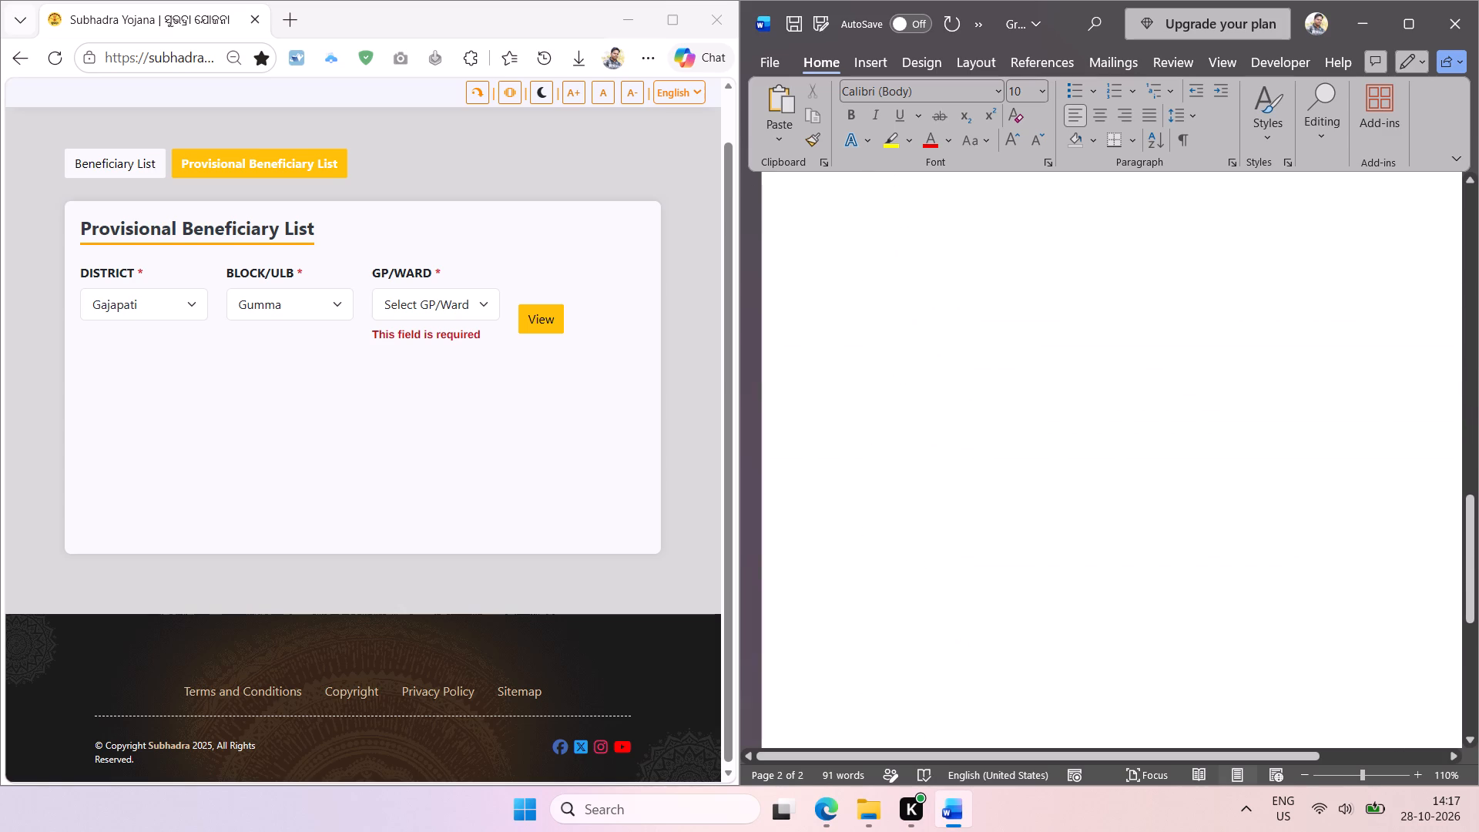
pyautogui.scroll(-1, 923, 505)
# Choose Kasinagar as the Block/ULB in the provisional beneficiary form.
pyautogui.click(317, 310)
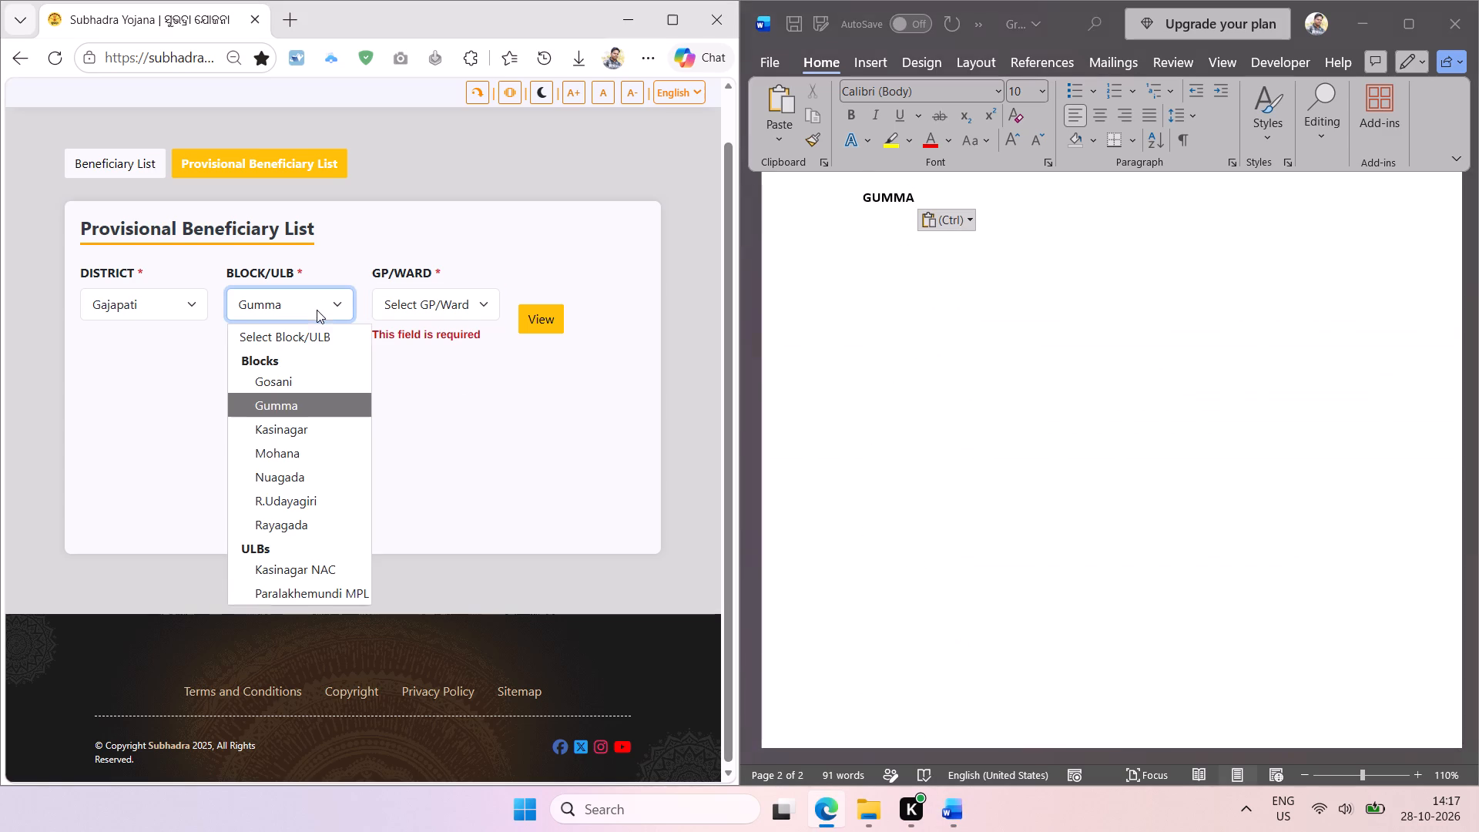
pyautogui.click(290, 428)
pyautogui.click(404, 424)
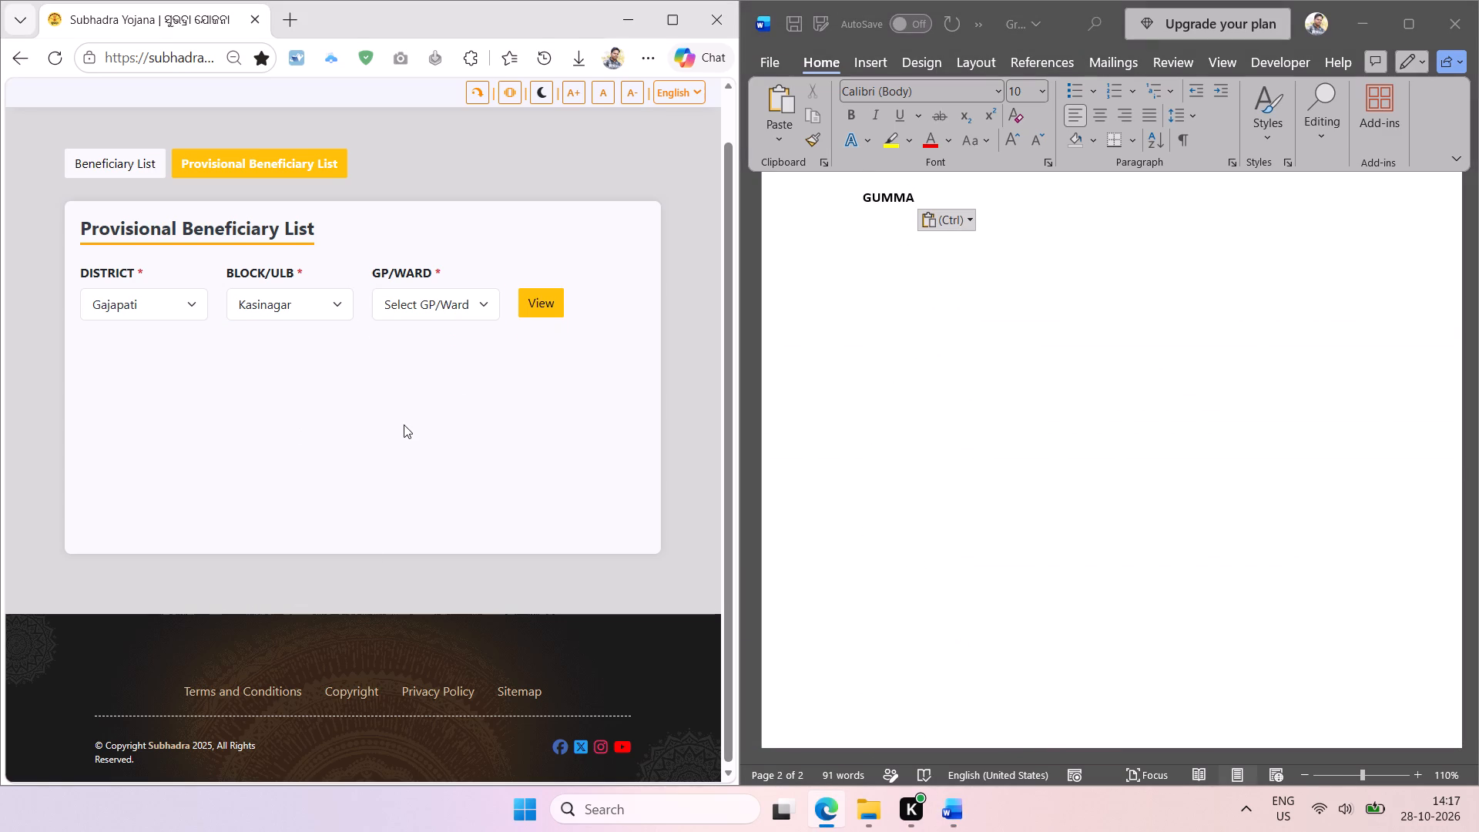
# Capture the Block/ULB name Kasinagar as text and replace the copied GUMMA heading with it in uppercase, followed by a new line.
pyautogui.press('shift+super+t')
pyautogui.moveTo(230, 289); pyautogui.dragTo(308, 358)
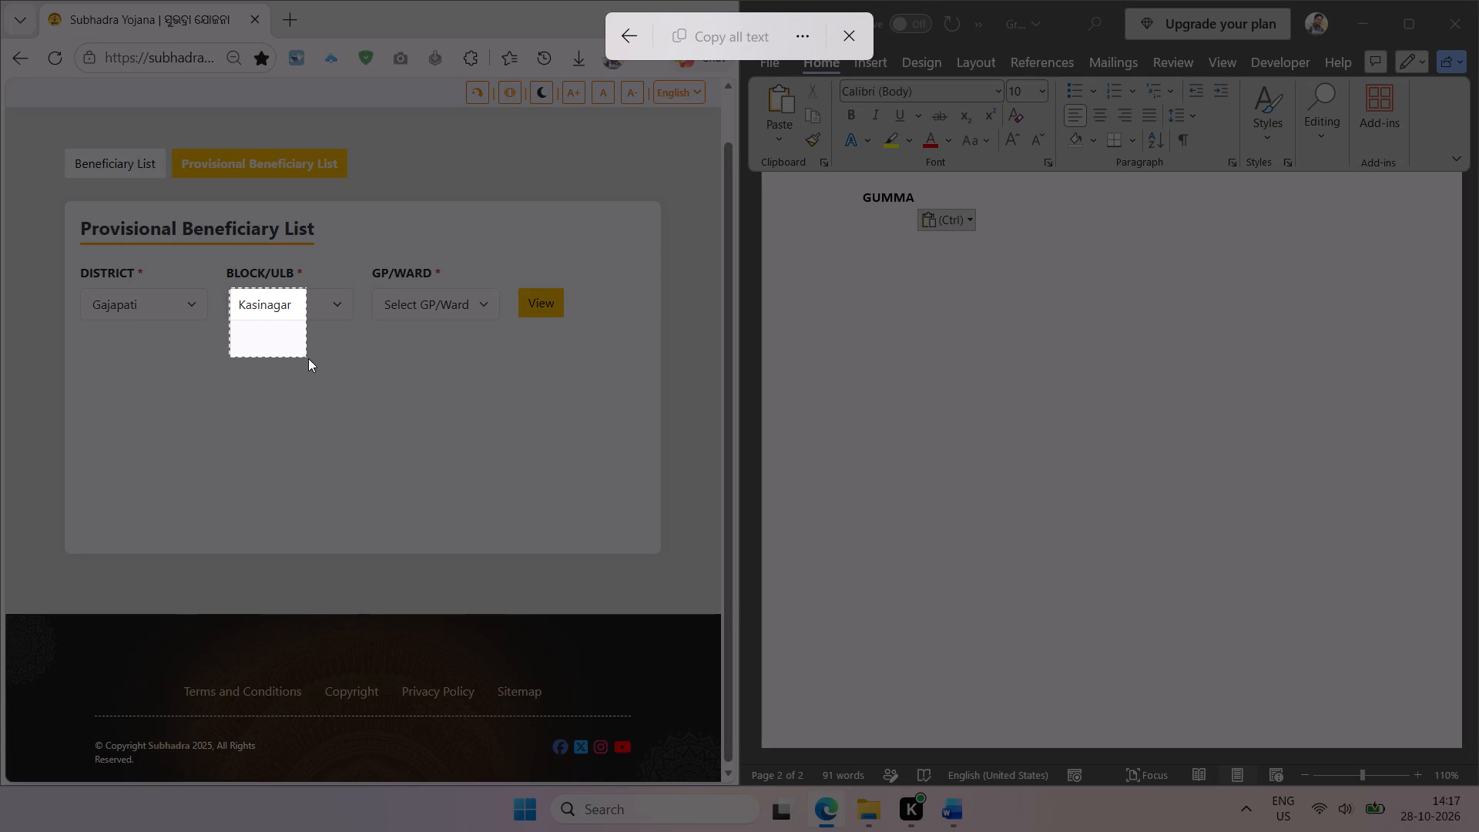
pyautogui.moveTo(308, 358); pyautogui.dragTo(310, 361)
pyautogui.click(696, 34)
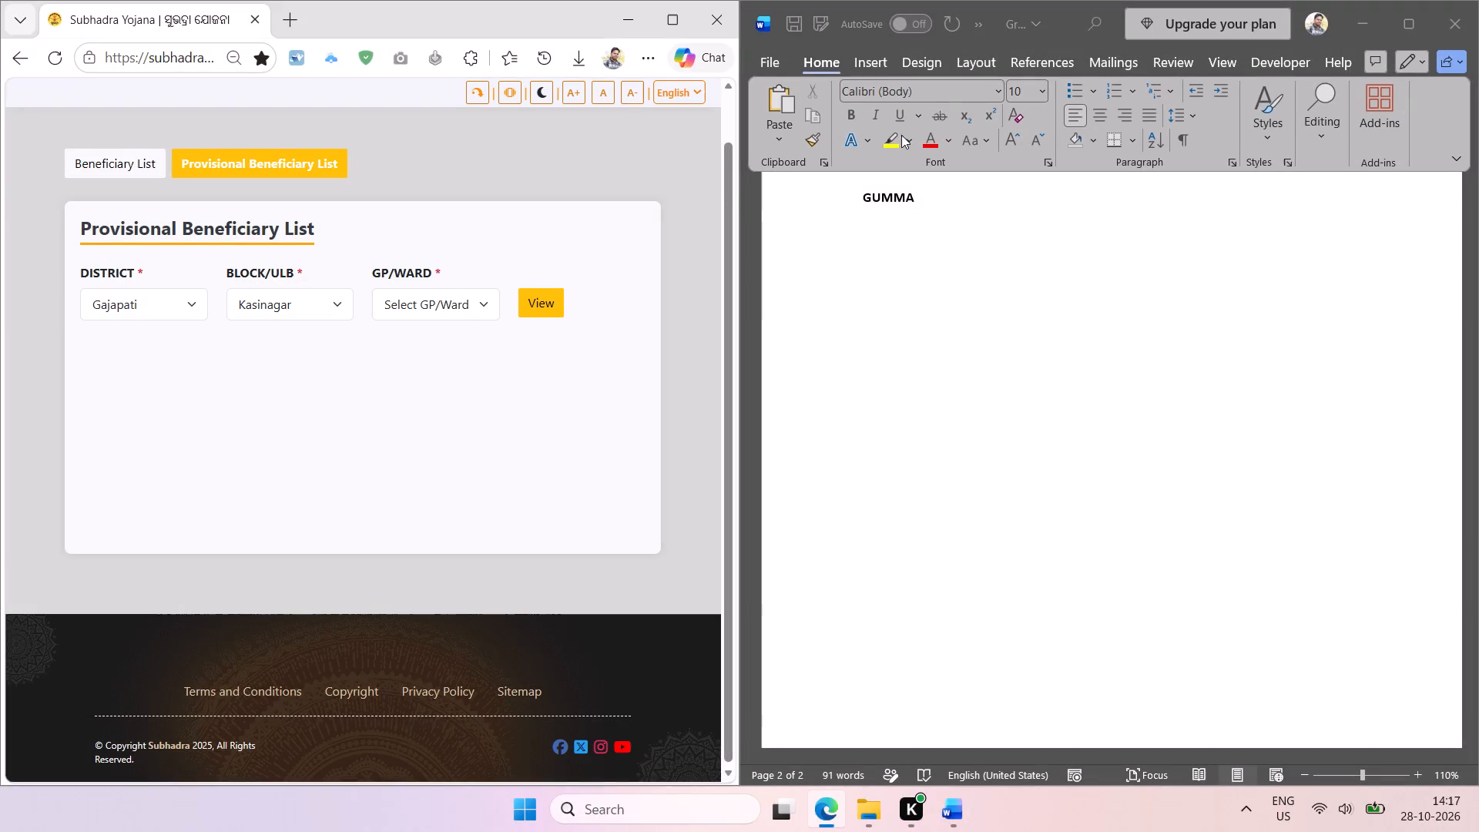
pyautogui.click(917, 201)
pyautogui.doubleClick(896, 199)
pyautogui.hotkey('ctrl', 'v')
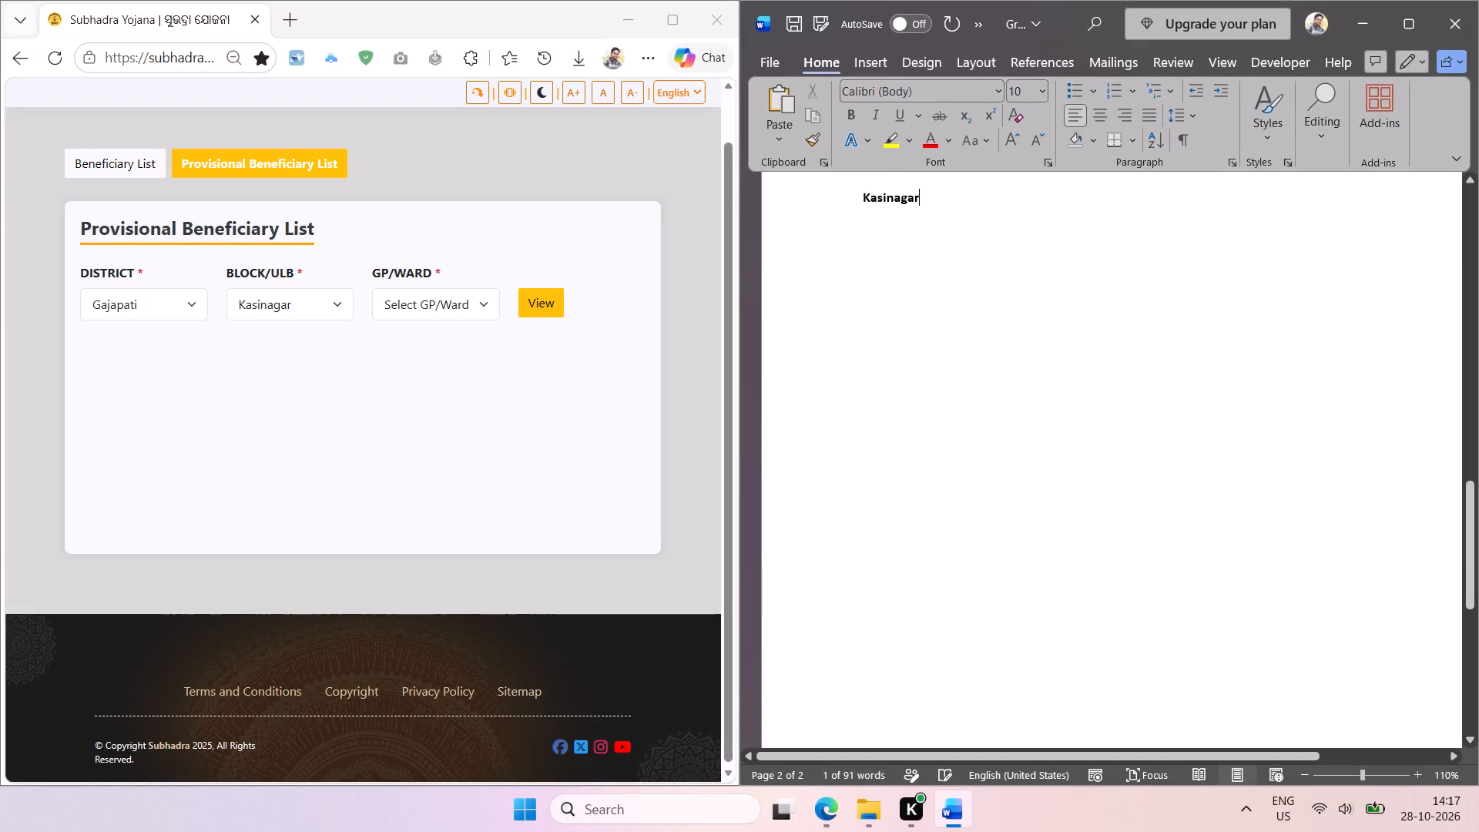
pyautogui.hotkey('shift', 'F3')
pyautogui.press('Return')
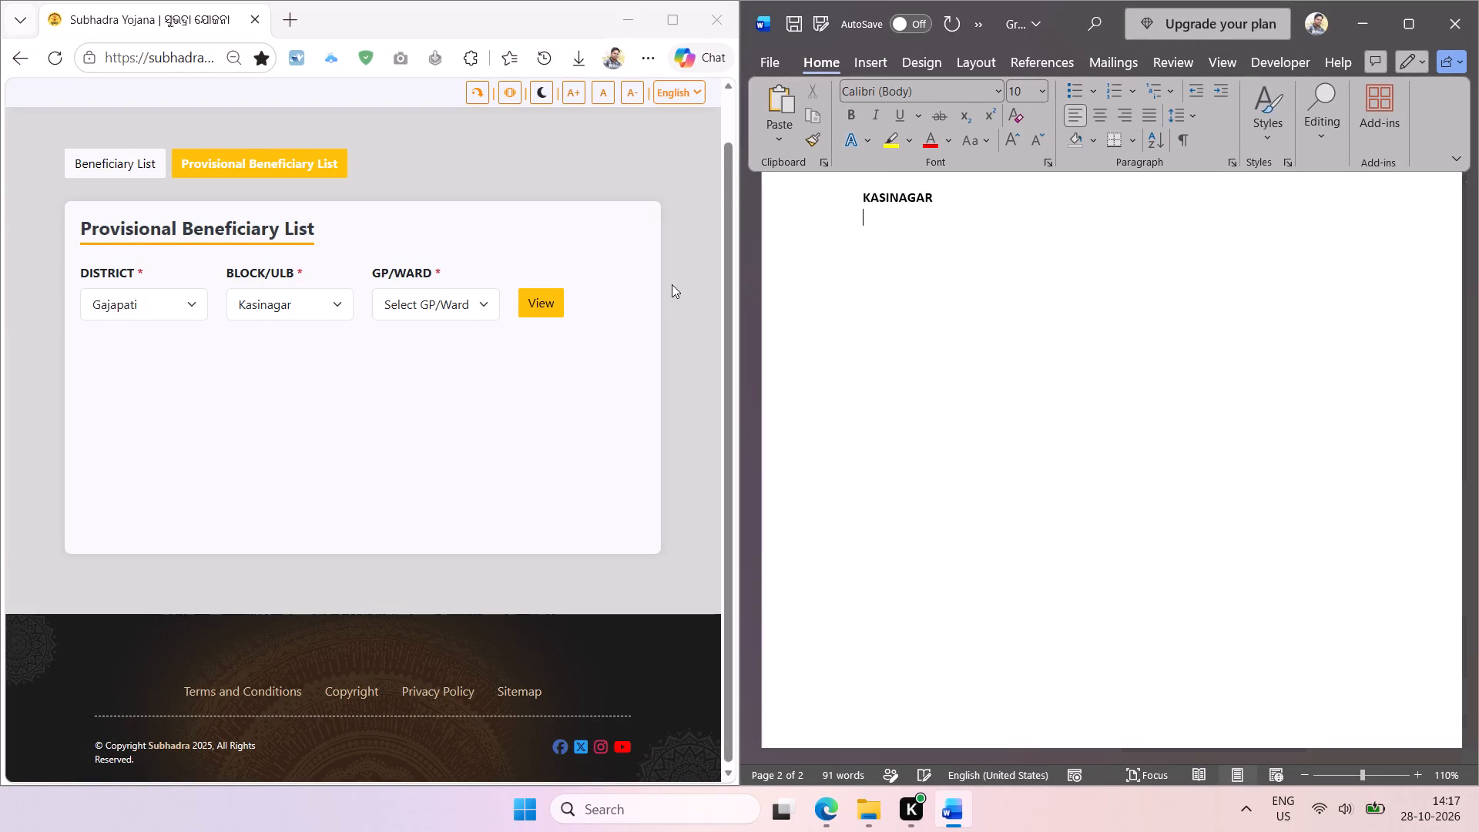
# Extract the Kasinagar gram panchayat names from Allada to Sidhamadanga as text and paste them below the KASINAGAR heading.
pyautogui.click(493, 306)
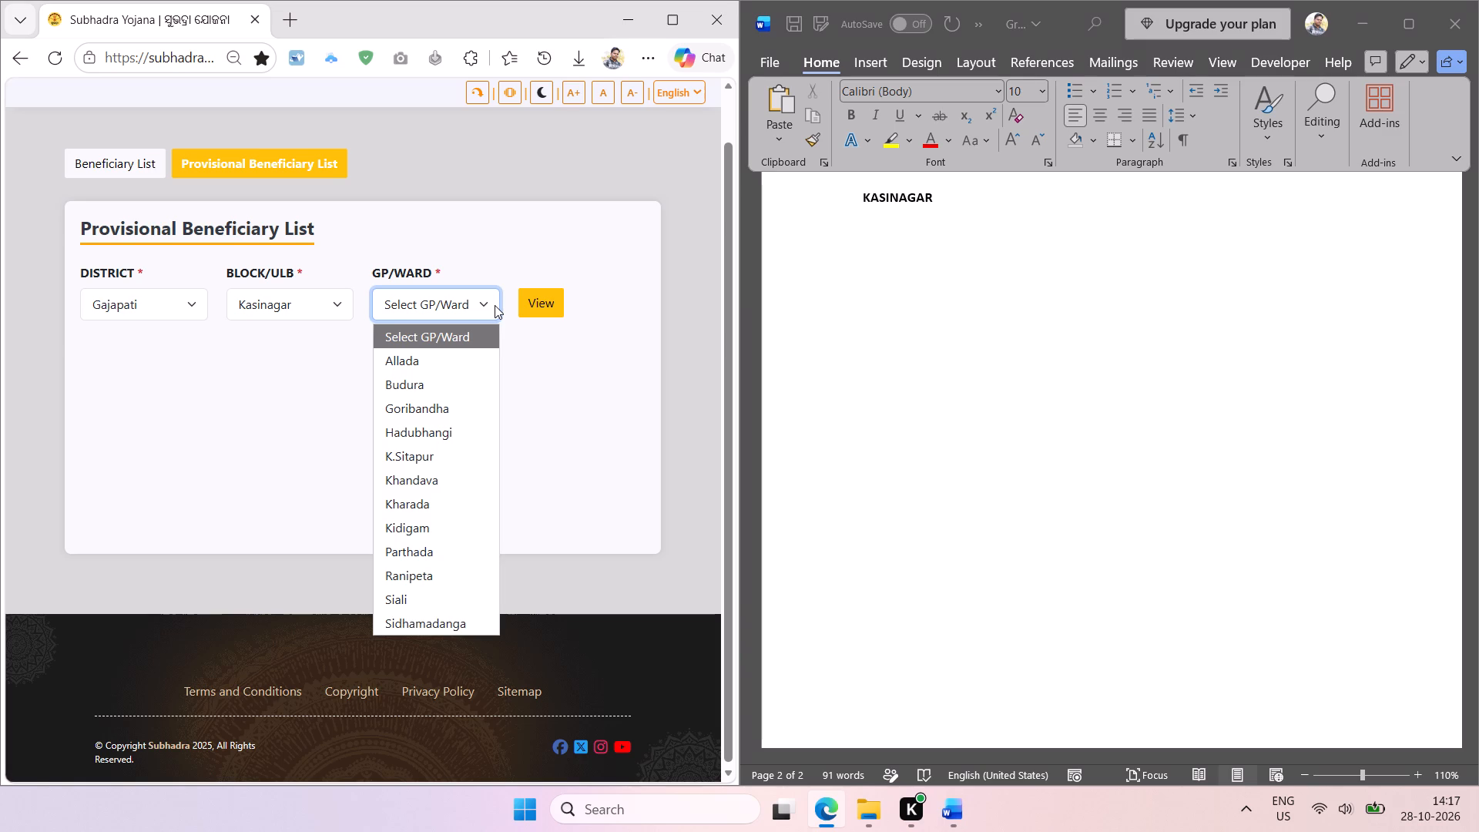
pyautogui.press('shift+super+t')
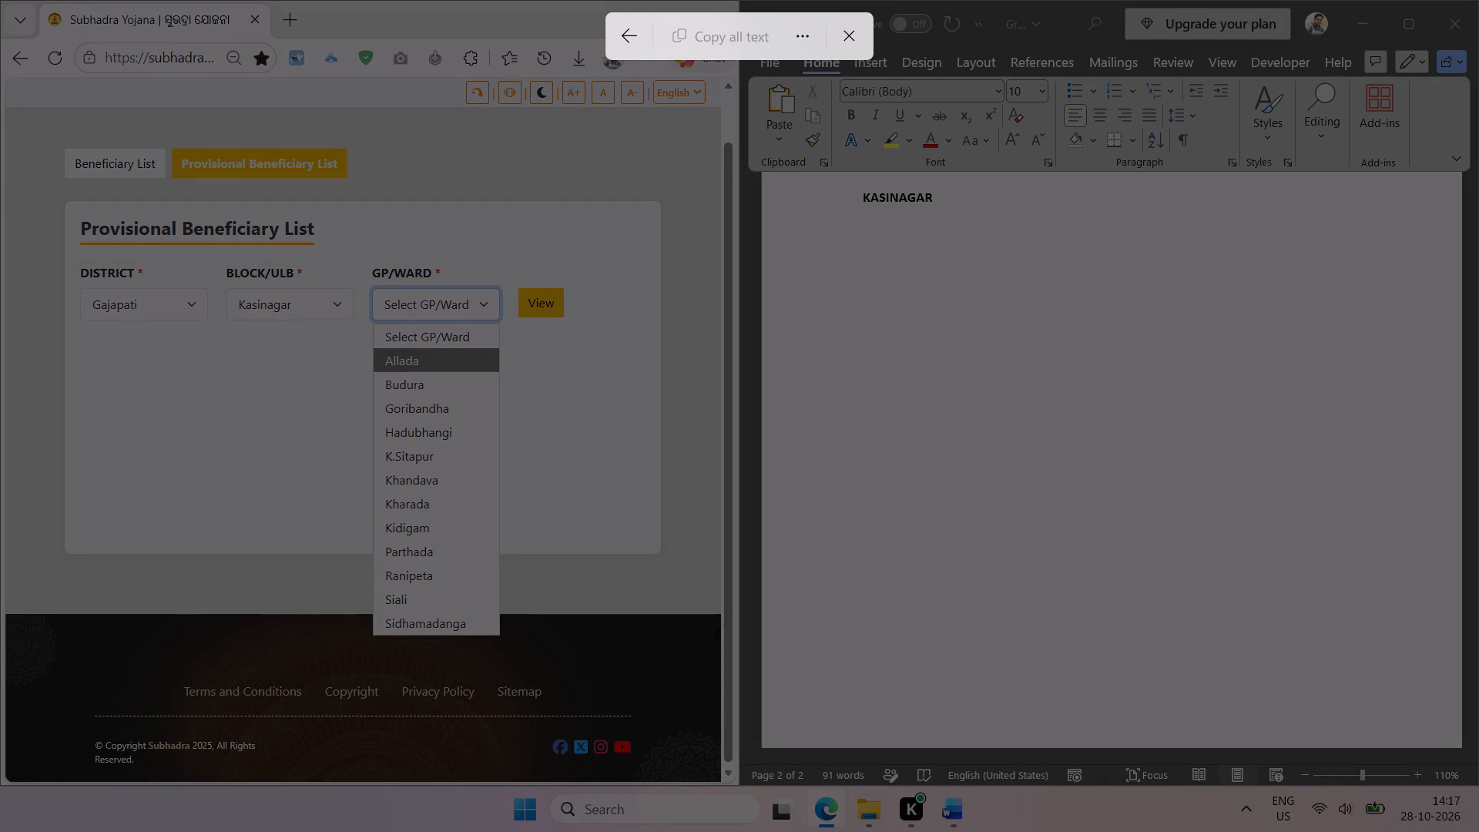
pyautogui.moveTo(377, 351); pyautogui.dragTo(484, 636)
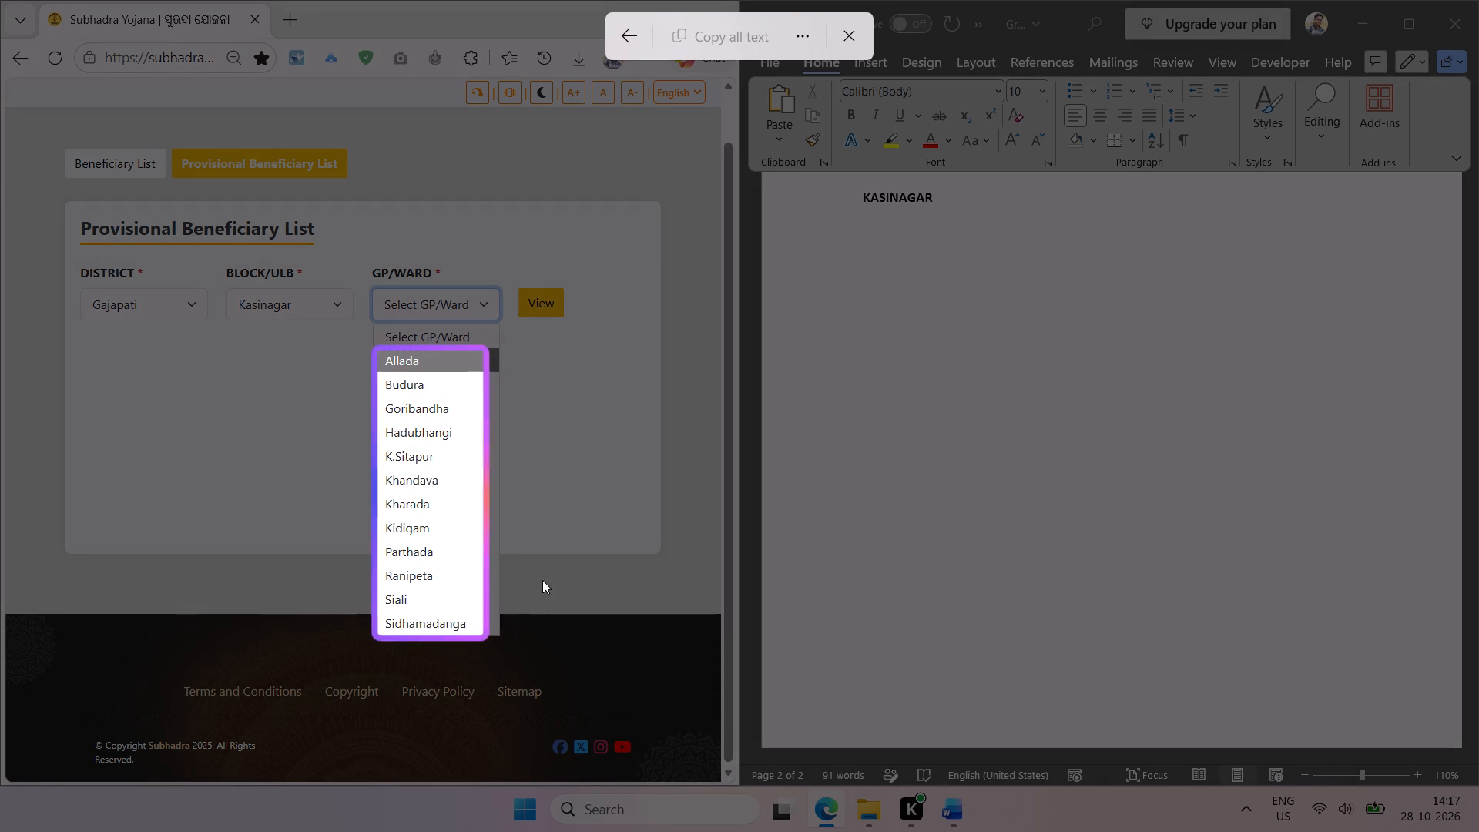
pyautogui.click(741, 34)
pyautogui.click(892, 198)
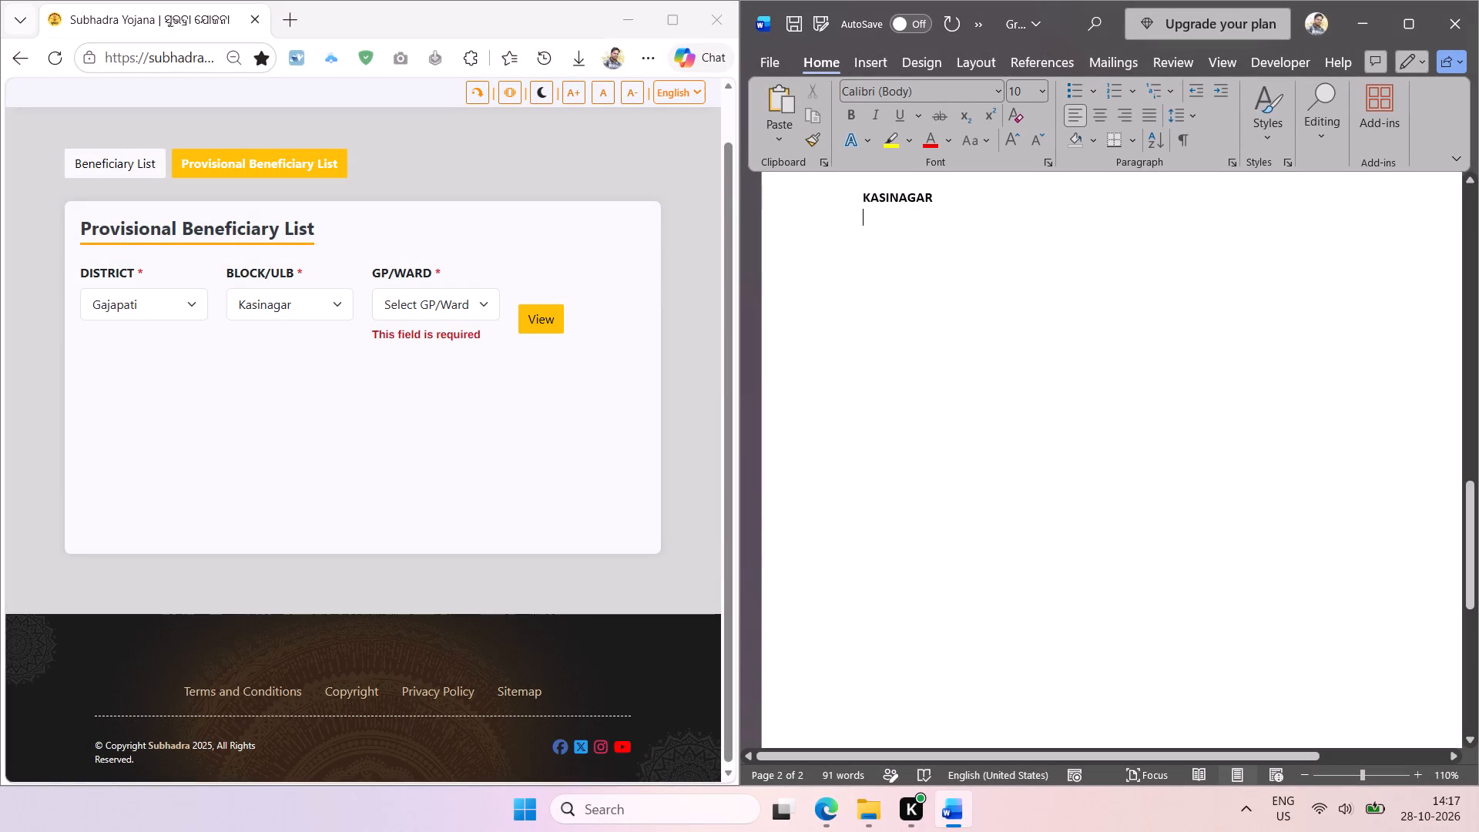
pyautogui.hotkey('ctrl', 'v')
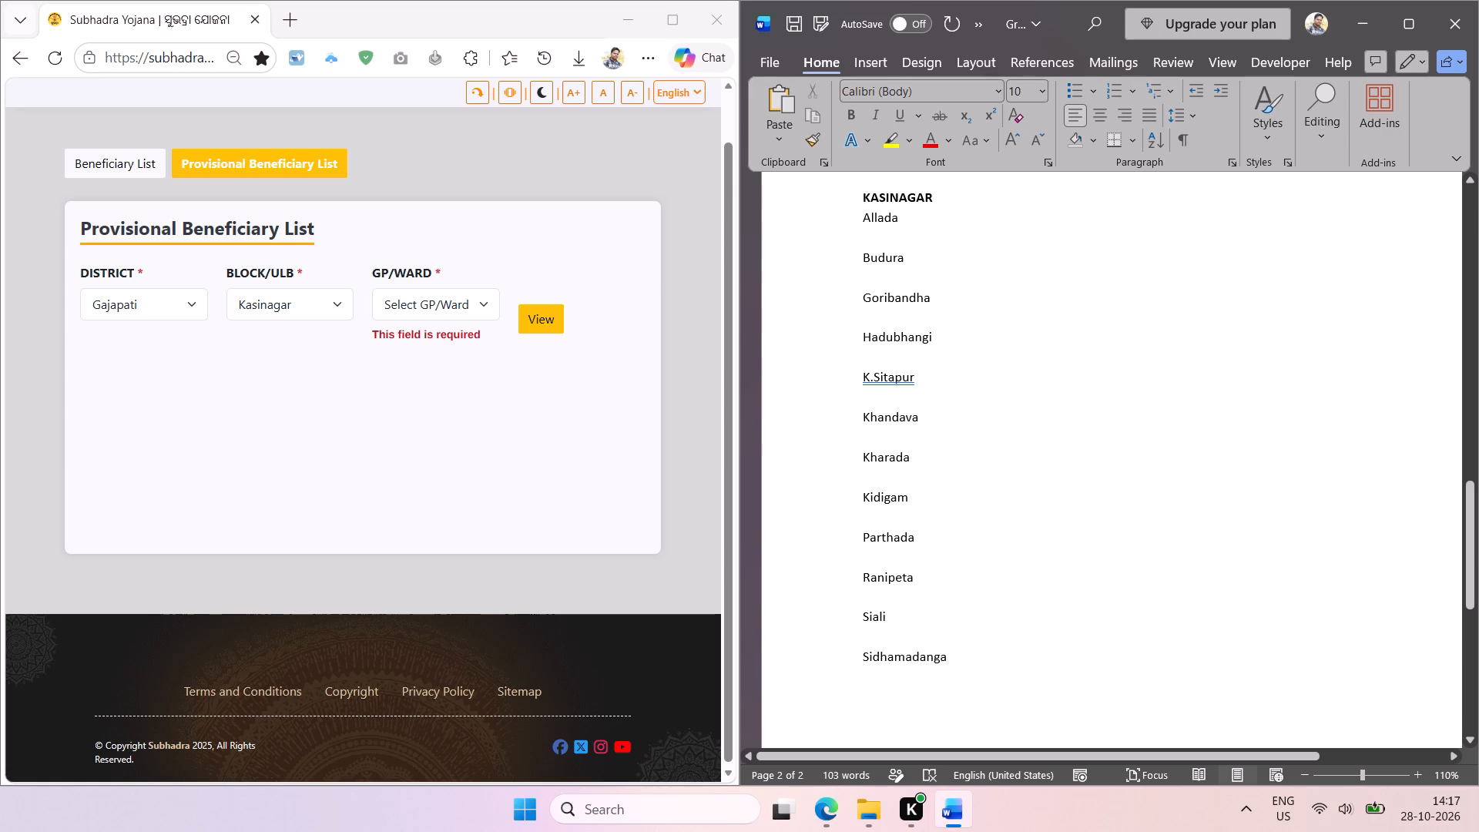
# Remove the blank lines between the gram panchayat names from K.Sitapur down to Sidhamadanga.
pyautogui.press('Up')
pyautogui.press('BackSpace')
pyautogui.press('Up')
pyautogui.press('BackSpace')
pyautogui.press('Up')
pyautogui.press('BackSpace')
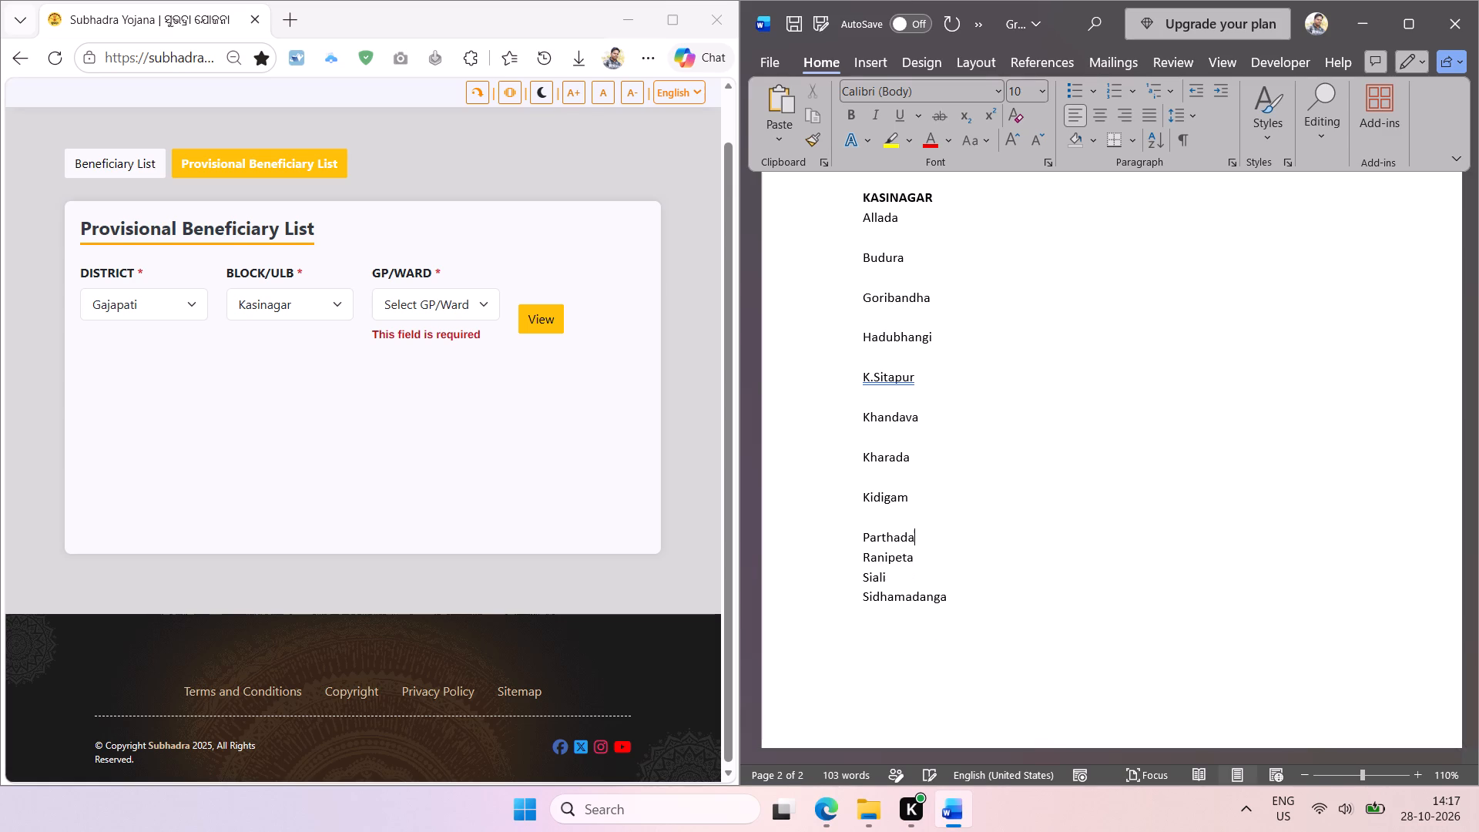
pyautogui.press('Up')
pyautogui.press('BackSpace')
pyautogui.press('Up')
pyautogui.press('BackSpace')
pyautogui.press('Up')
pyautogui.press('BackSpace')
pyautogui.press('Up')
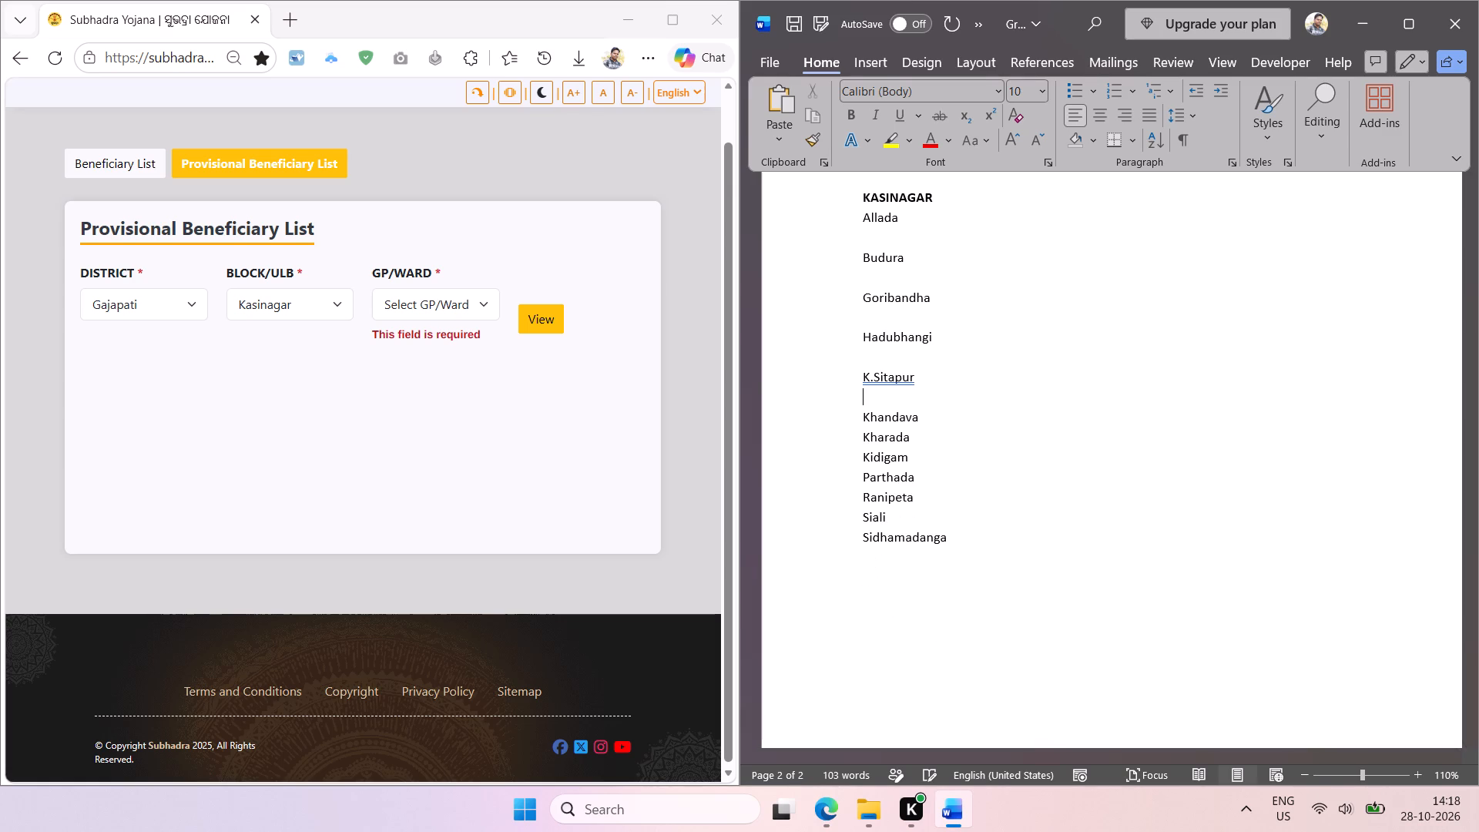
pyautogui.press('BackSpace')
# Insert a space after the period in K.Sitapur so the name reads K. Sitapur.
pyautogui.press('Up')
pyautogui.press('Down')
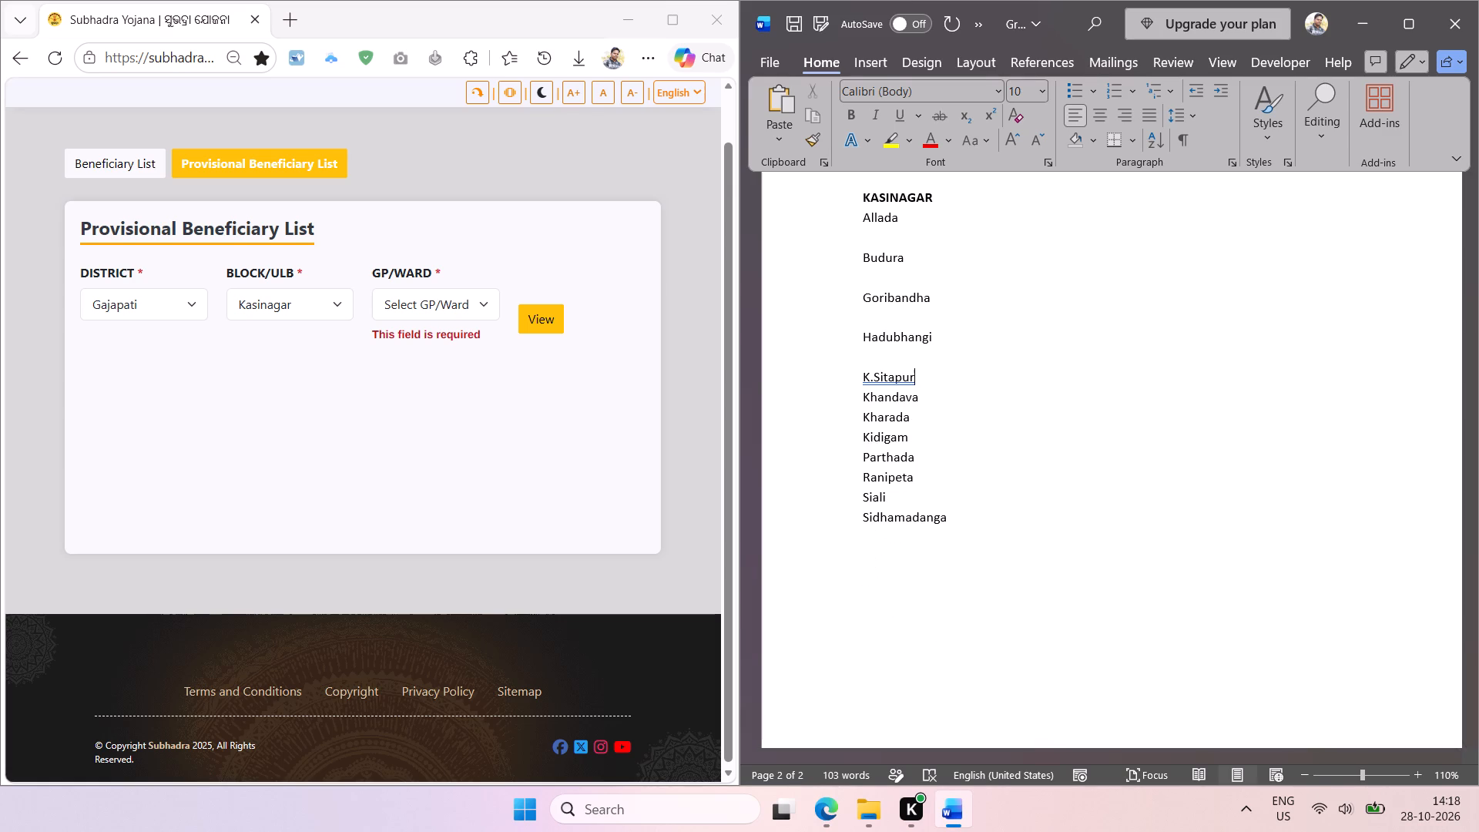
pyautogui.press('Left')
pyautogui.press('Left')
pyautogui.press('Left')
pyautogui.press('Left')
pyautogui.press('Left')
pyautogui.press('Left')
pyautogui.press('Left')
pyautogui.press('space')
# Remove the remaining blank lines between Allada and K. Sitapur.
pyautogui.press('Up')
pyautogui.press('BackSpace')
pyautogui.press('Up')
pyautogui.press('BackSpace')
pyautogui.press('Up')
pyautogui.press('BackSpace')
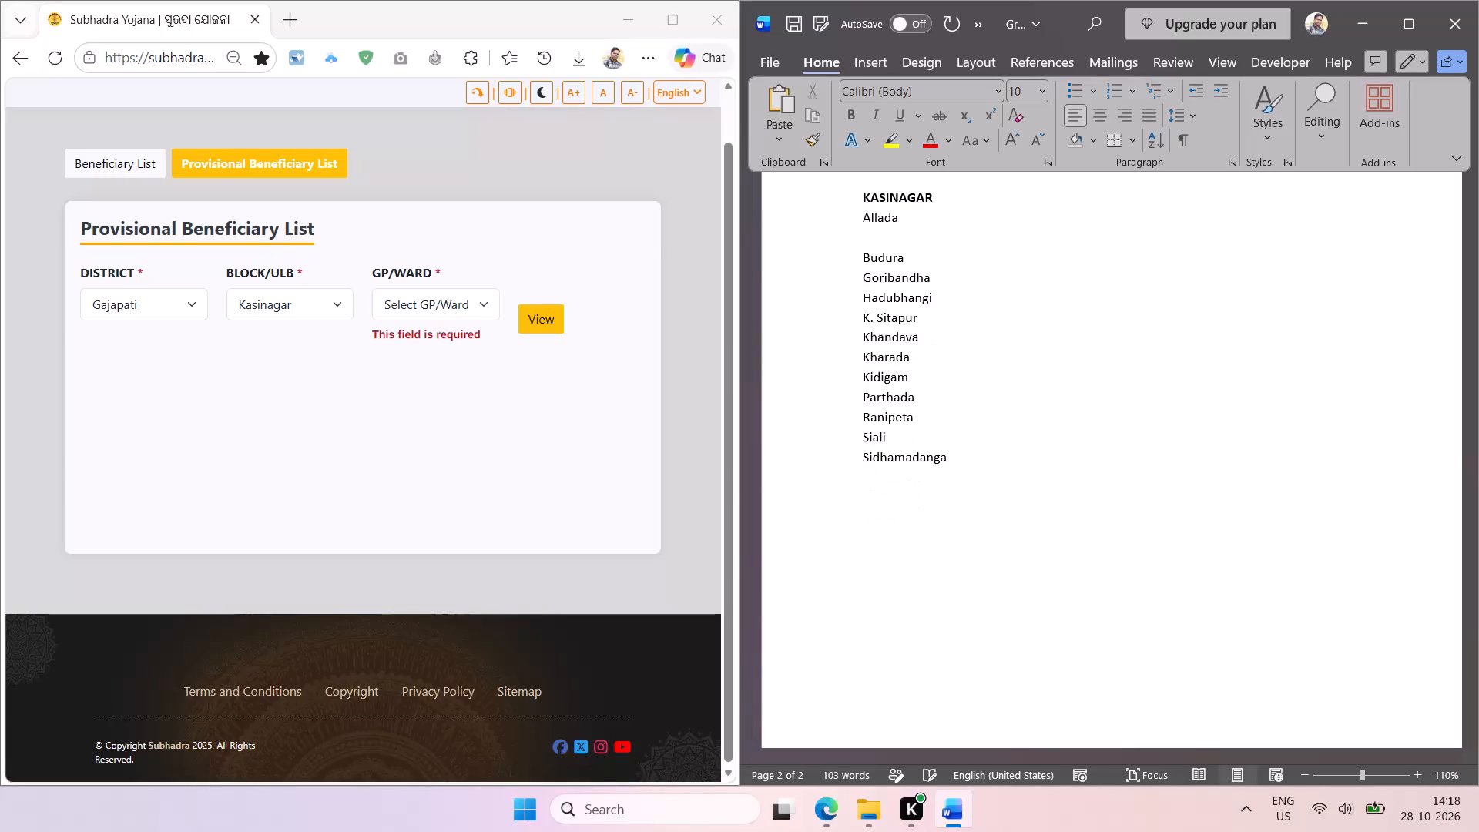
pyautogui.press('Up')
pyautogui.press('BackSpace')
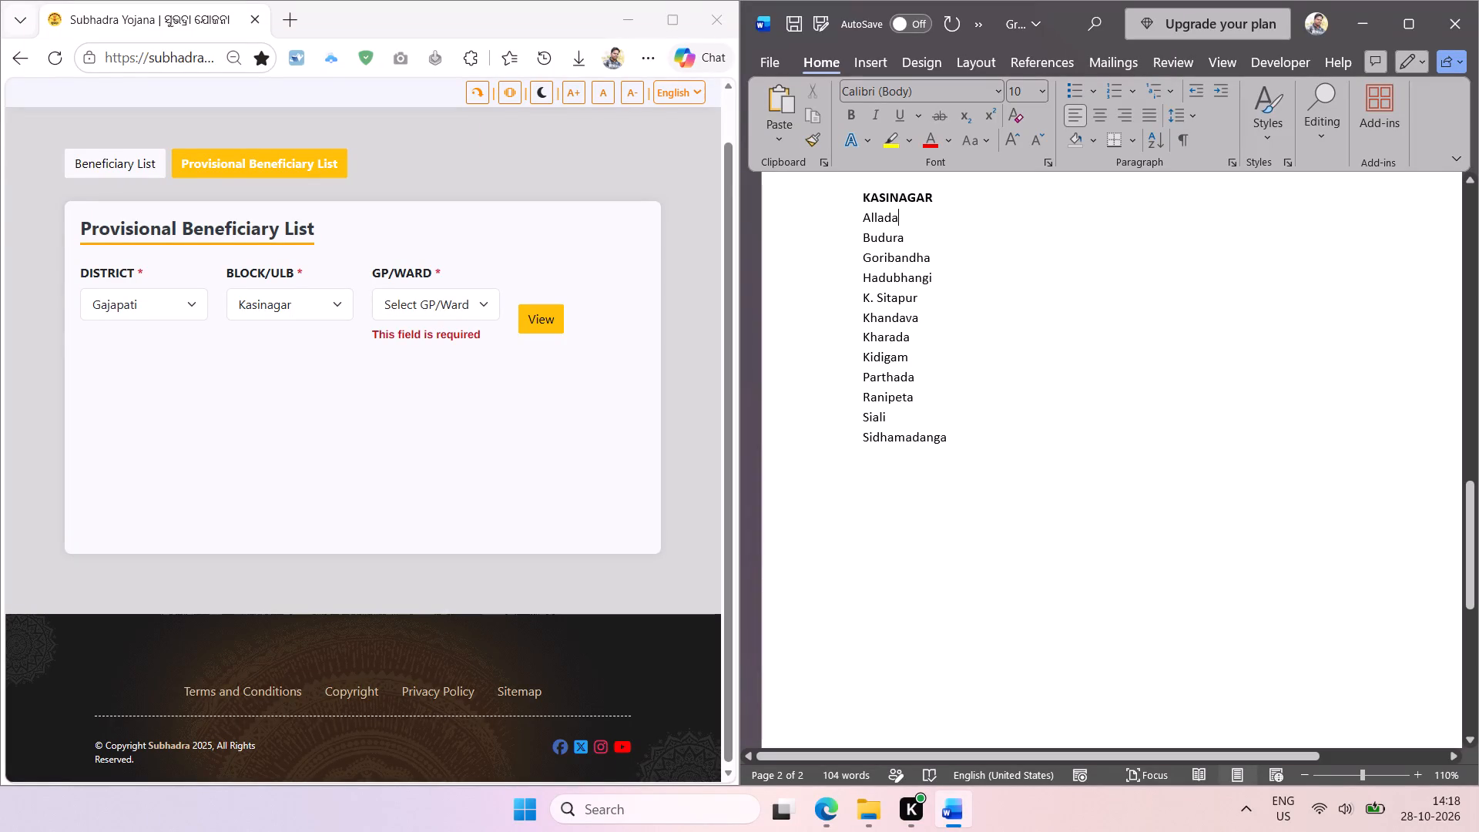
# Sort the gram panchayats under KASINAGAR in ascending order and format them as a numbered list aligned with the left margin.
pyautogui.moveTo(970, 440); pyautogui.dragTo(868, 223)
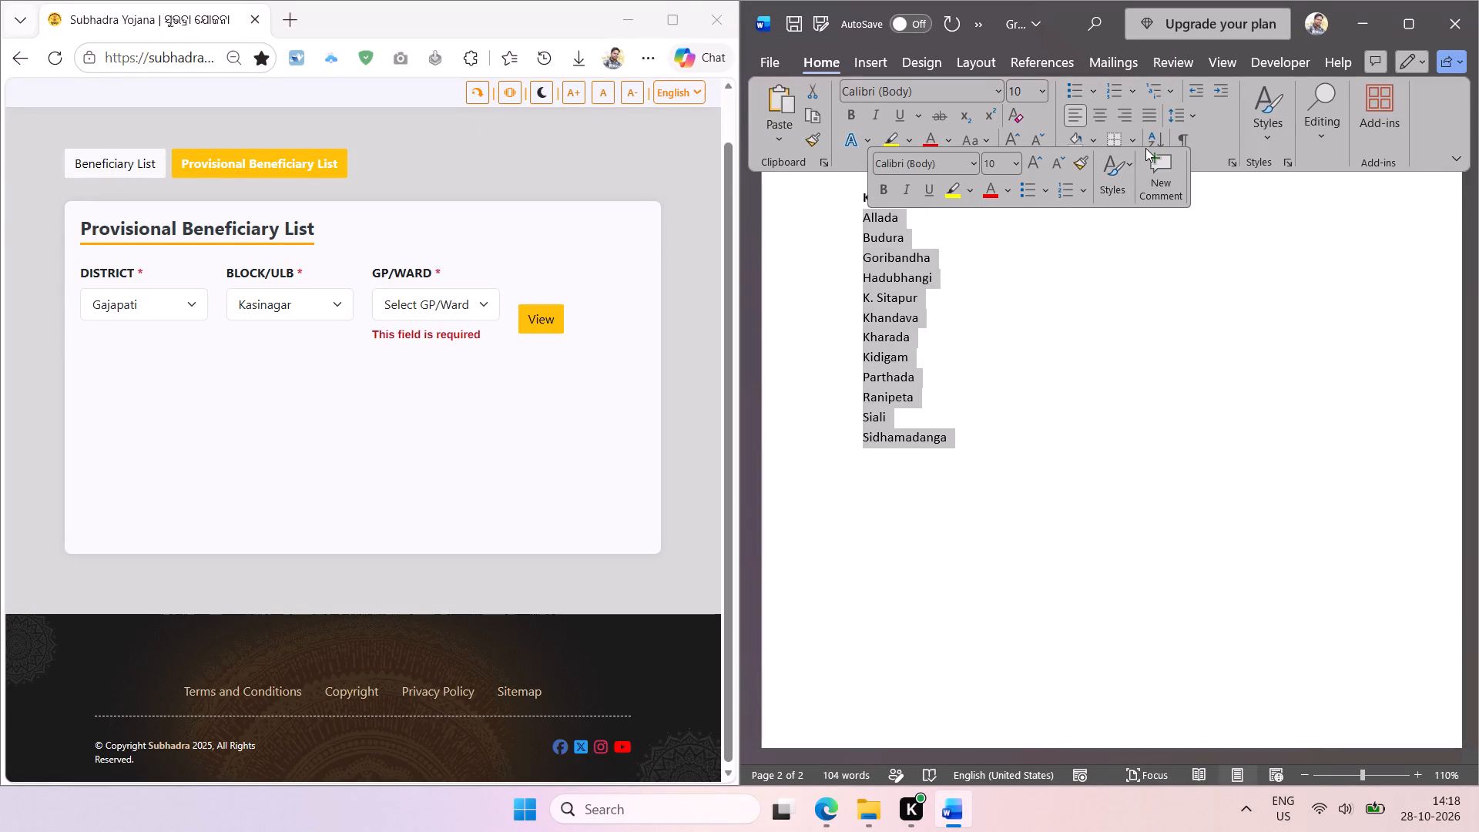
pyautogui.click(1152, 141)
pyautogui.press('Return')
pyautogui.click(1114, 97)
pyautogui.doubleClick(1192, 91)
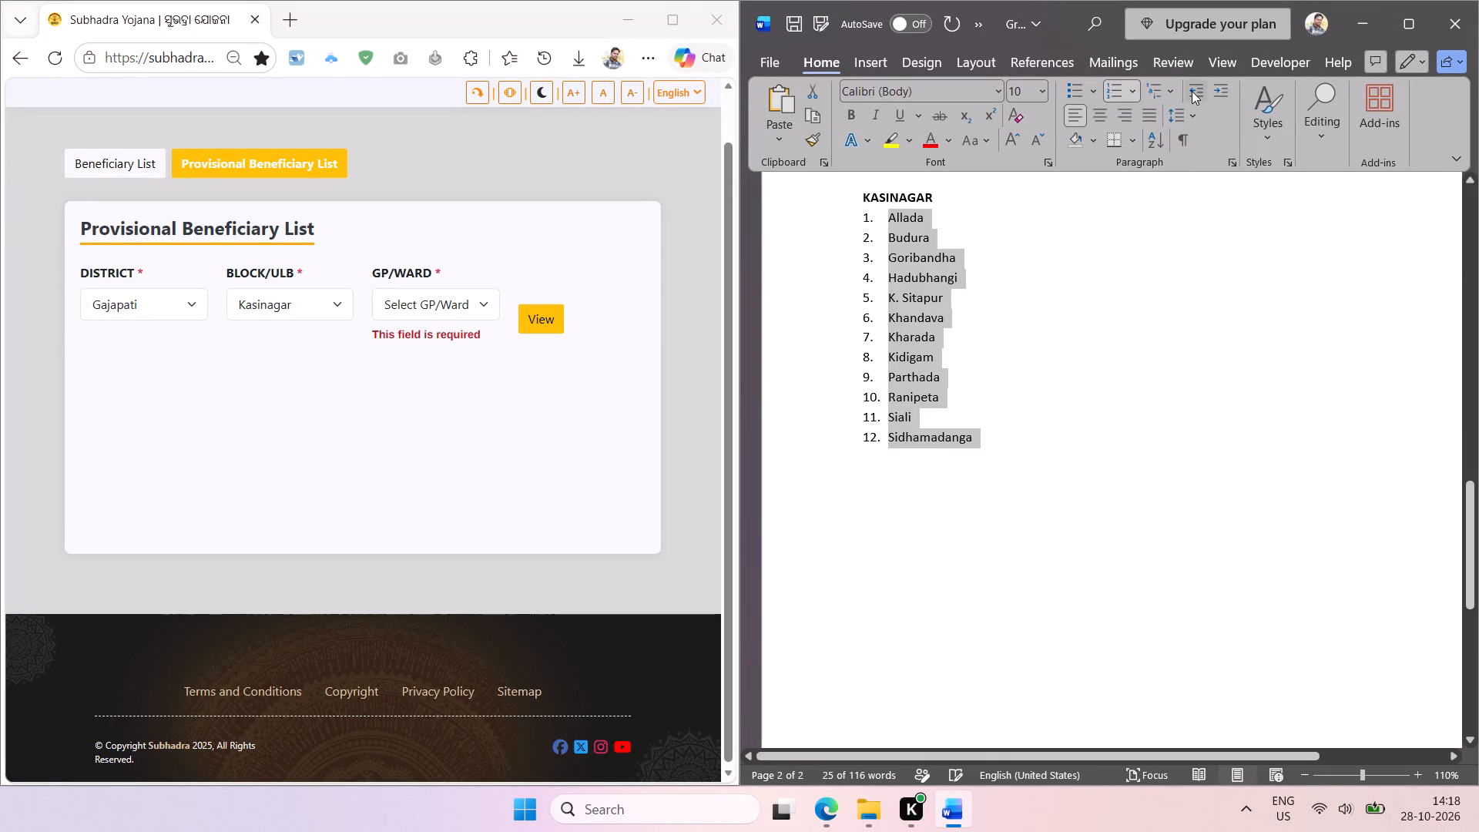
pyautogui.click(975, 232)
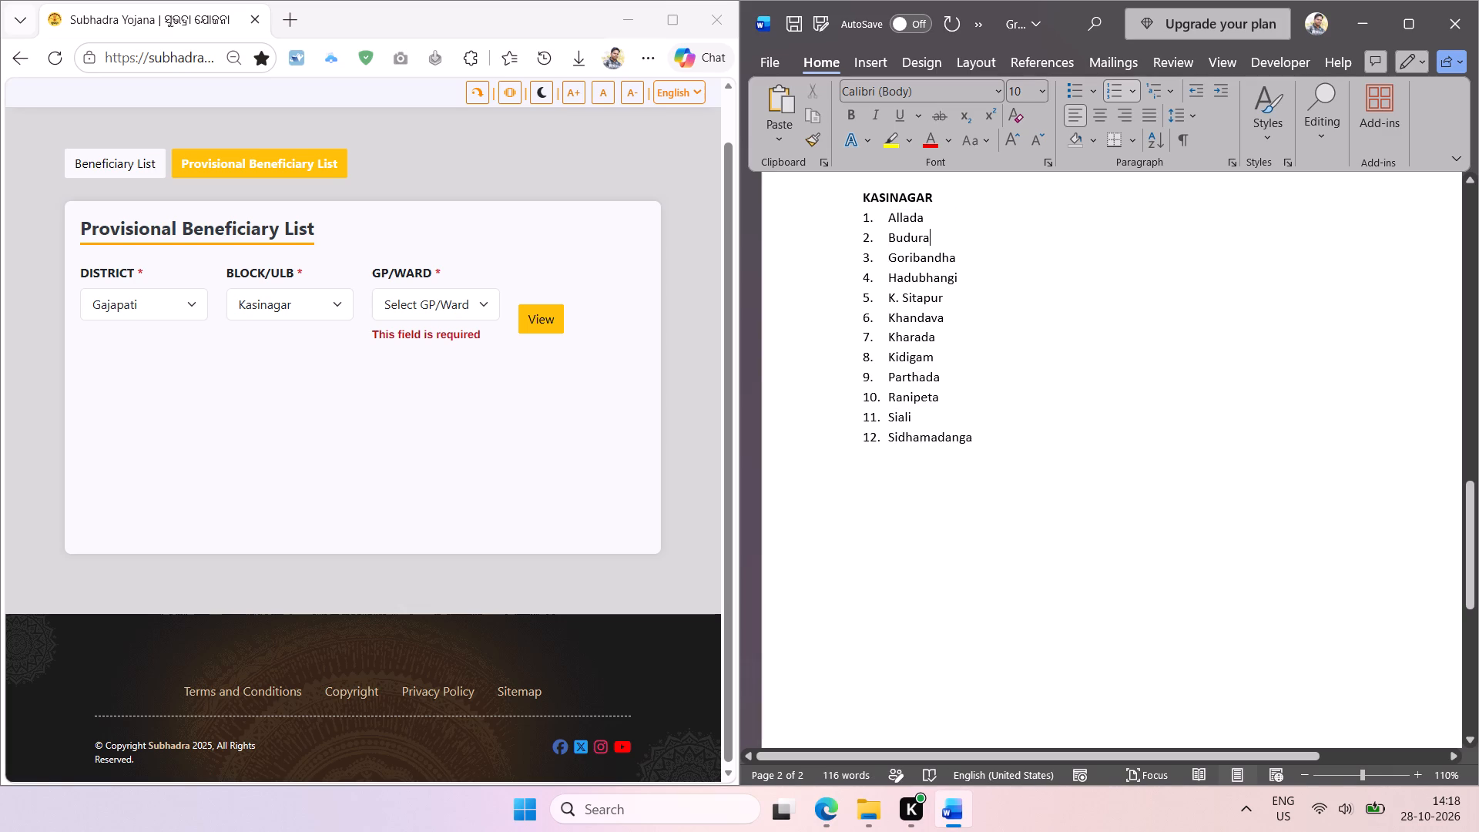
# Copy the bold KASINAGAR heading and paste it below the numbered list ending in Sidhamadanga, leaving a blank line between.
pyautogui.tripleClick(928, 196)
pyautogui.doubleClick(927, 196)
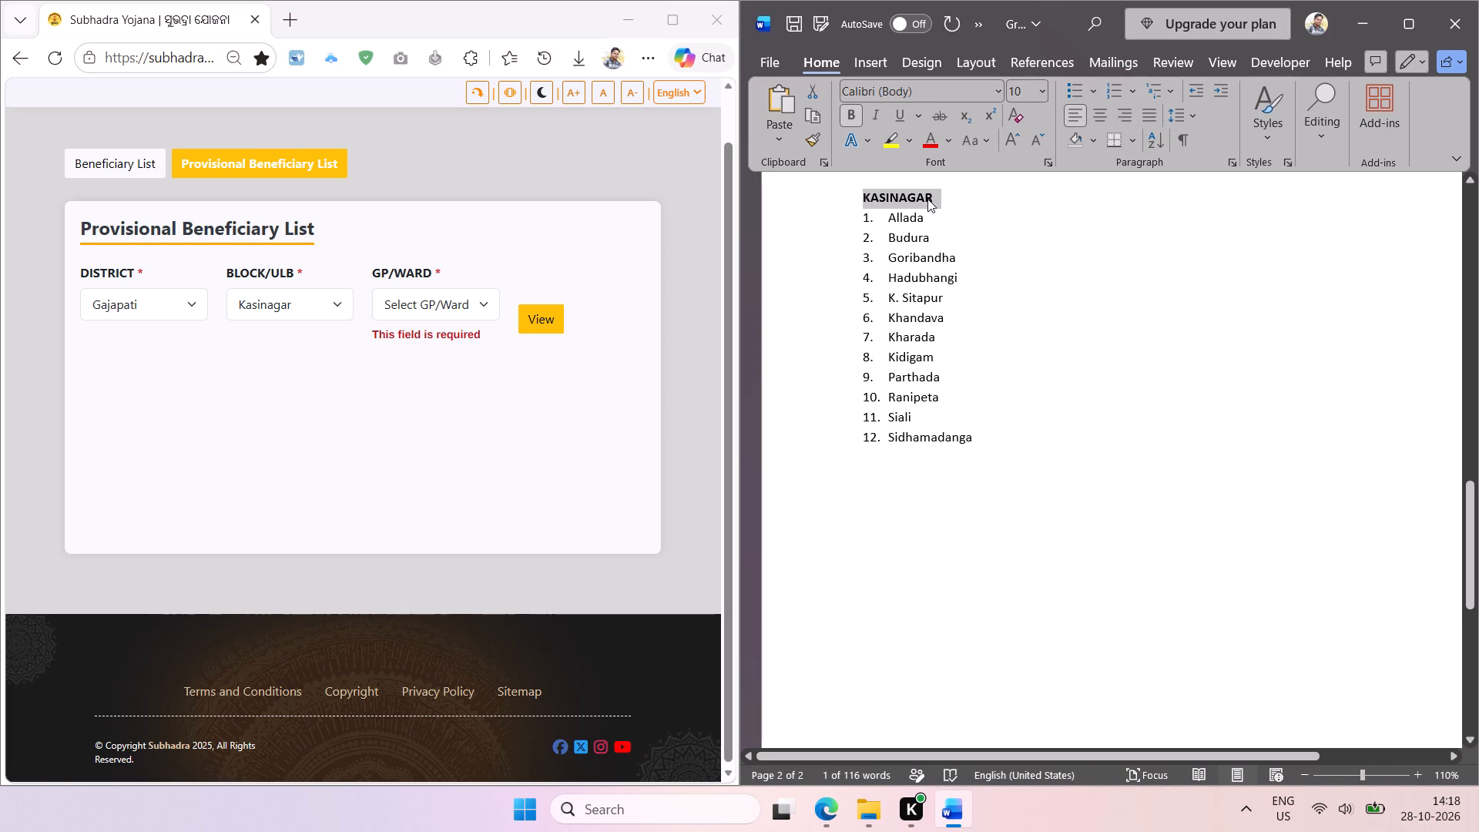
pyautogui.hotkey('ctrl', 'c')
pyautogui.click(990, 445)
pyautogui.press('Return')
pyautogui.press('Return')
pyautogui.press('Return')
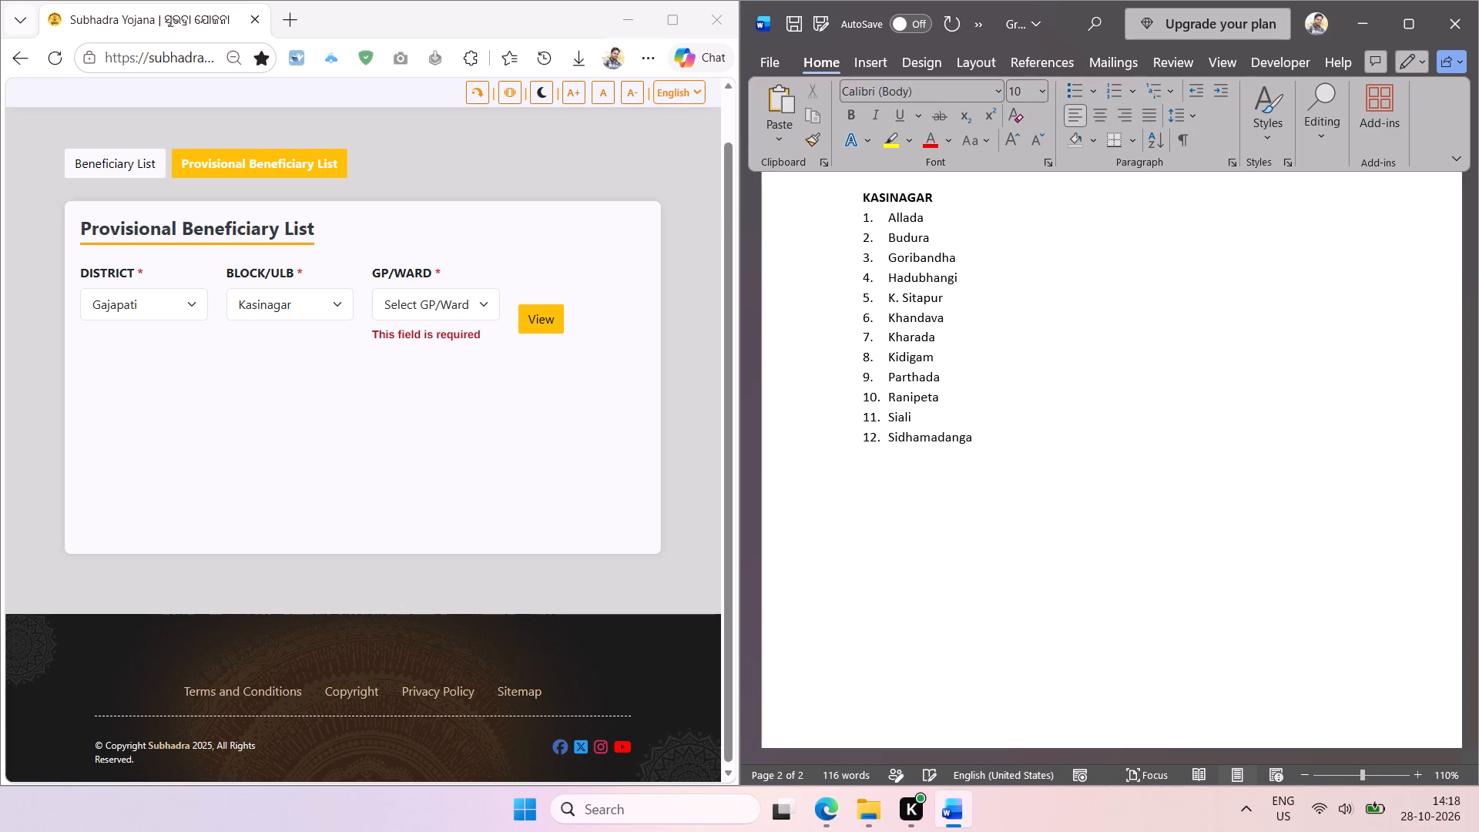
pyautogui.hotkey('ctrl', 'v')
pyautogui.scroll(-1, 985, 443)
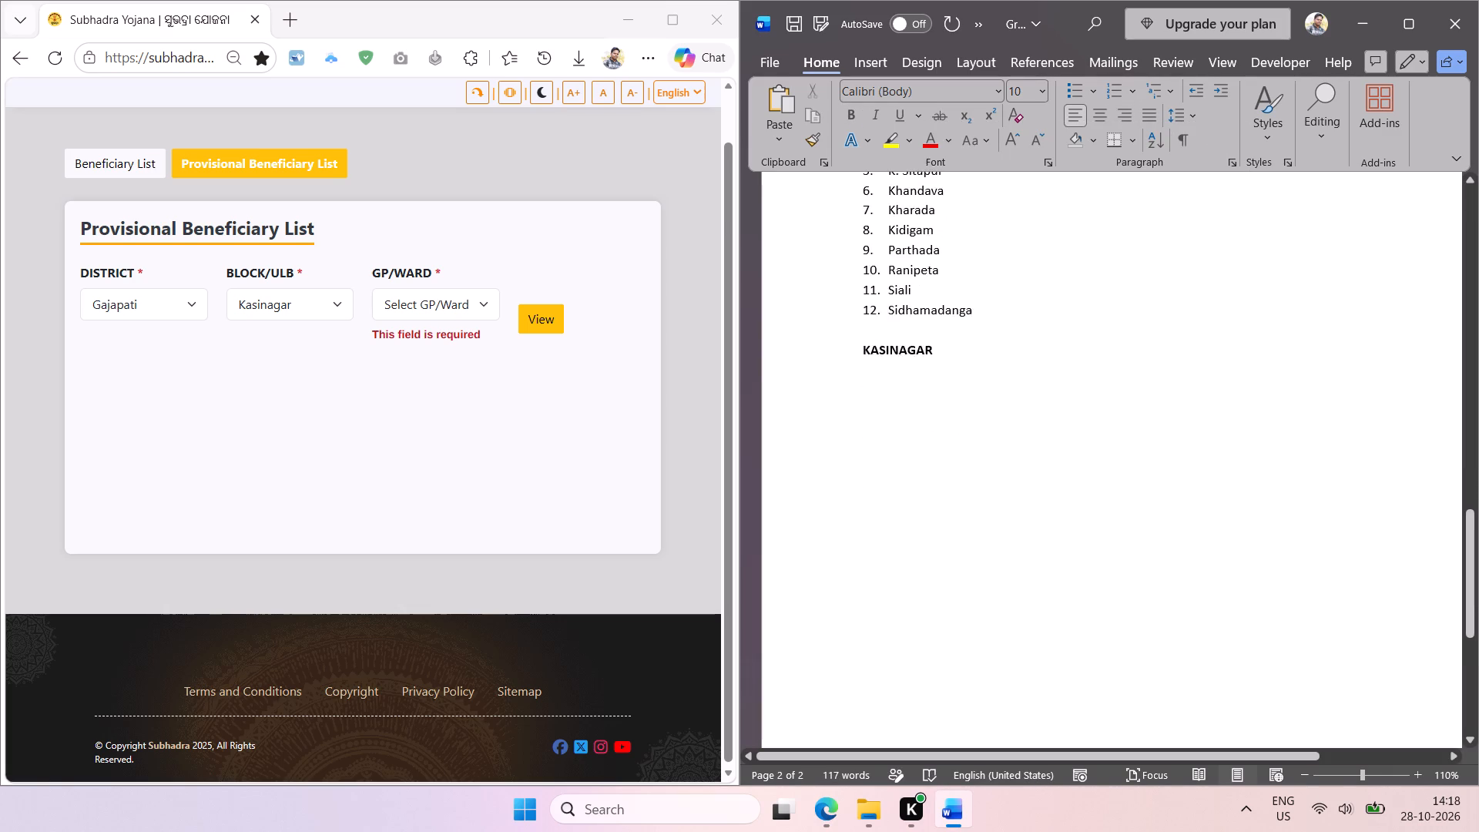
pyautogui.scroll(-1, 982, 435)
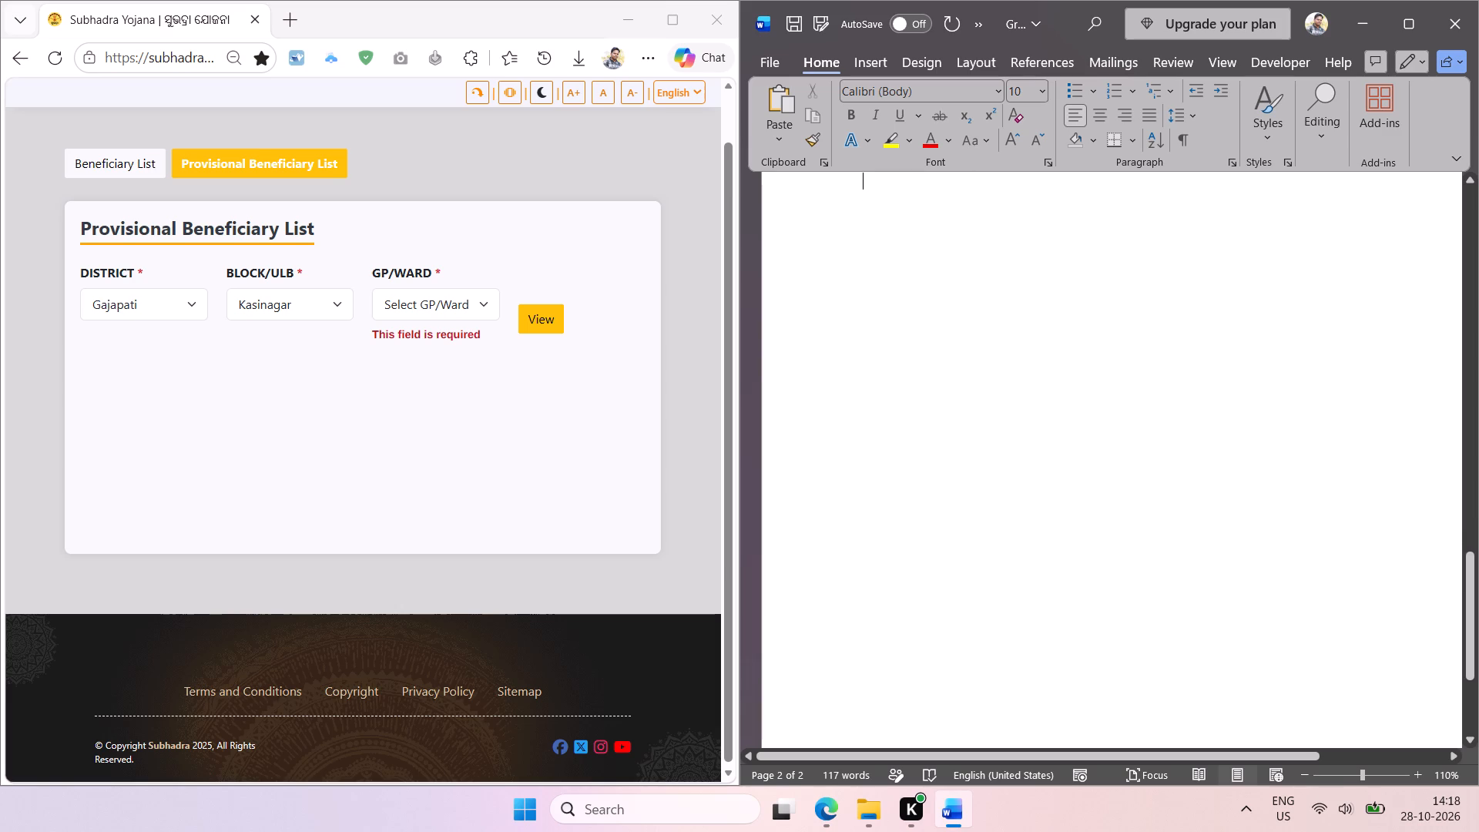
pyautogui.scroll(-1, 974, 404)
# Choose Mohana as the Block/ULB in the provisional beneficiary form.
pyautogui.click(334, 317)
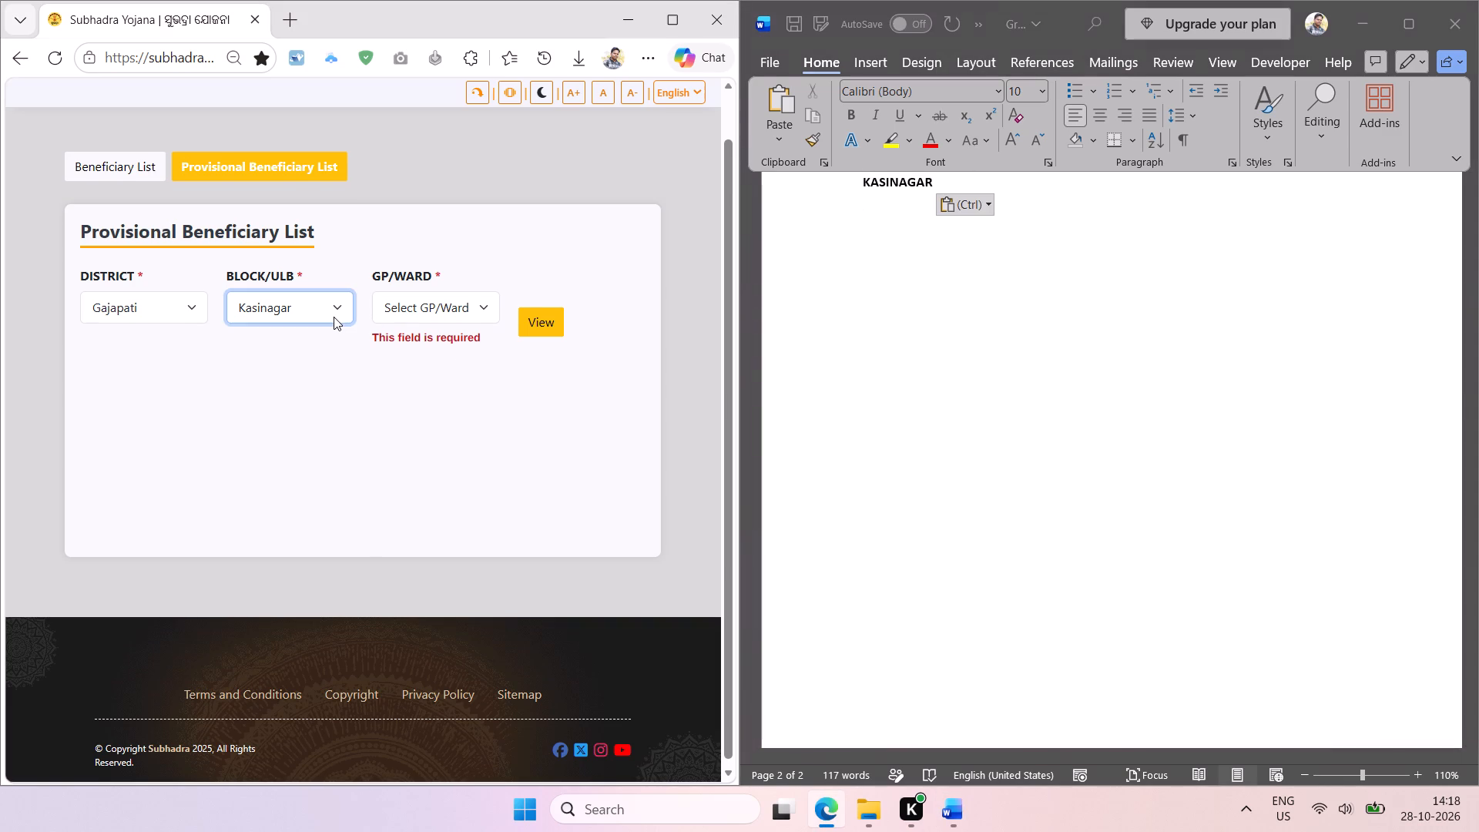
pyautogui.click(334, 317)
pyautogui.click(324, 458)
pyautogui.click(399, 444)
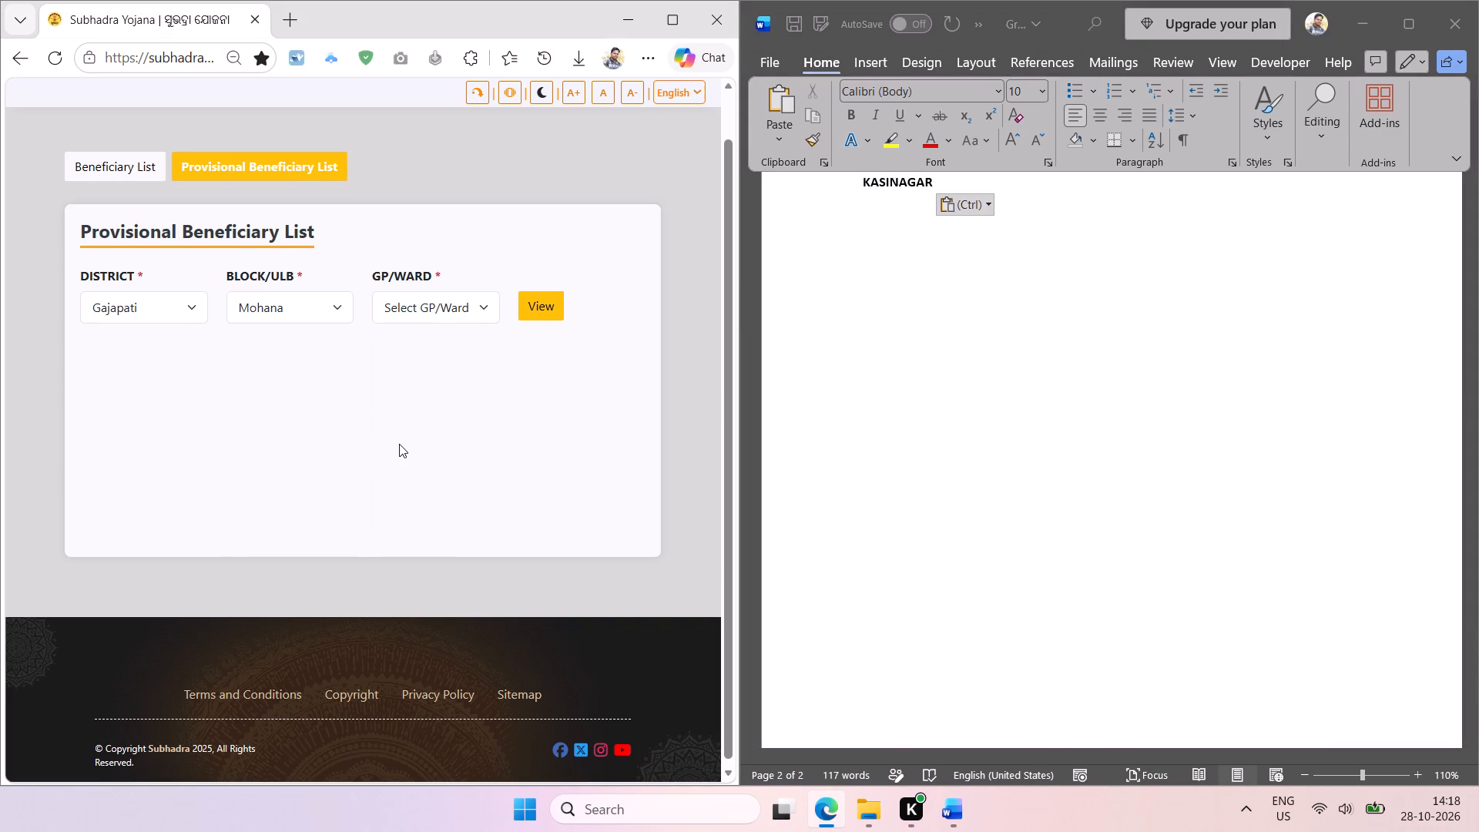
# Capture the Block/ULB name Mohana as text and replace the copied KASINAGAR heading with it in uppercase, followed by a new line.
pyautogui.press('shift+super+t')
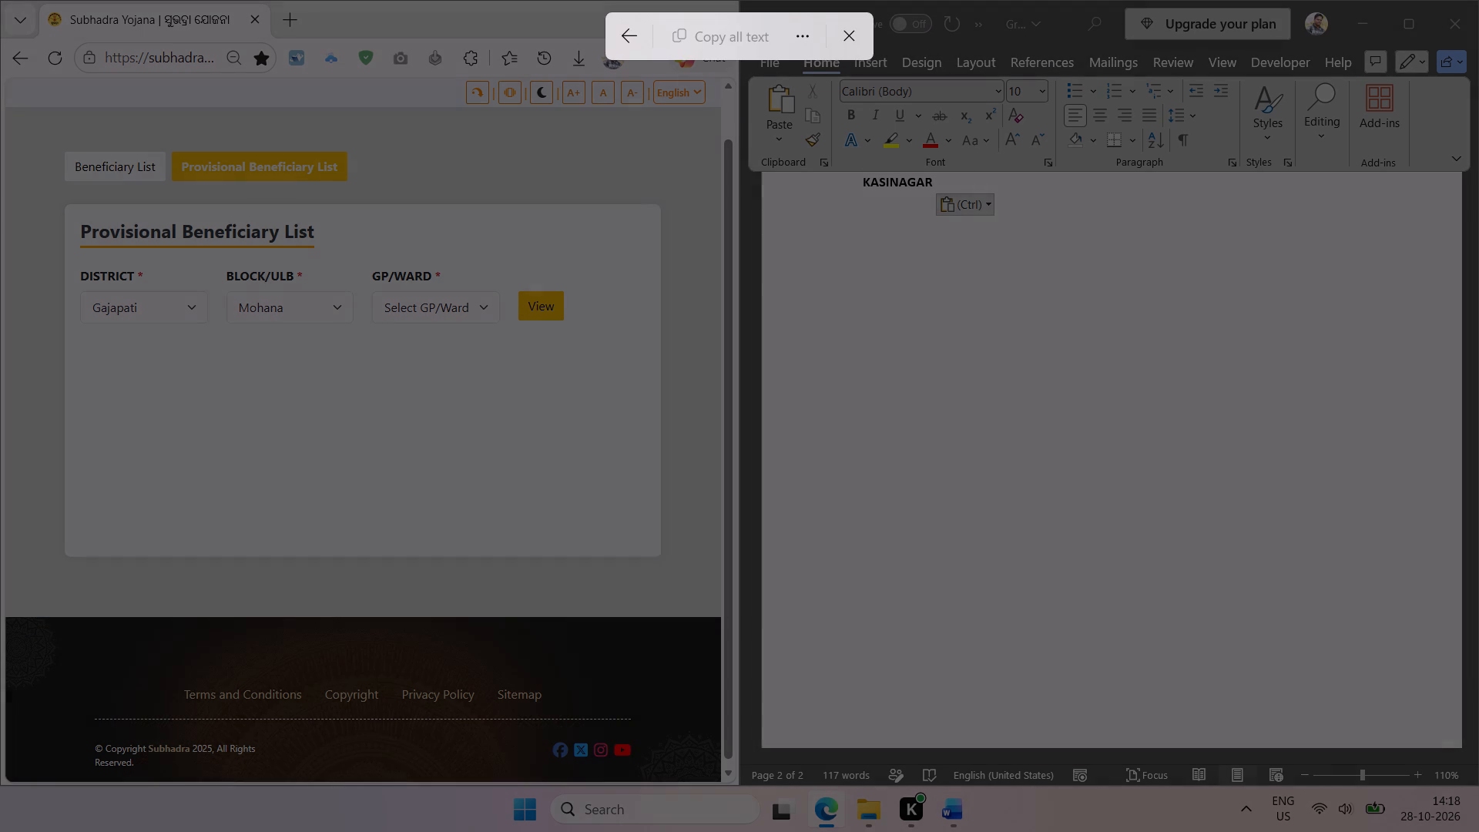
pyautogui.moveTo(231, 294); pyautogui.dragTo(318, 415)
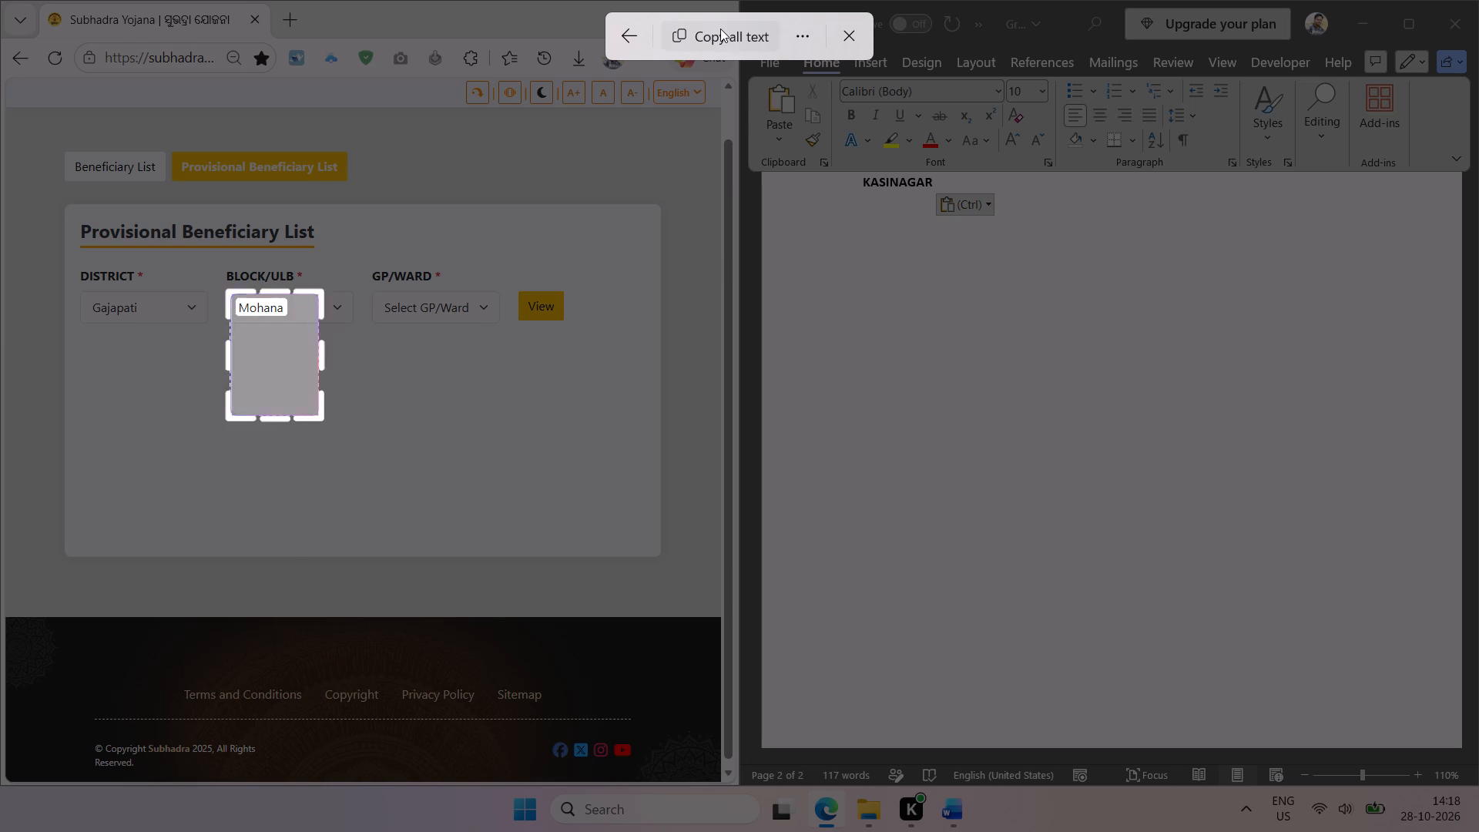
pyautogui.click(720, 29)
pyautogui.click(922, 199)
pyautogui.doubleClick(908, 184)
pyautogui.hotkey('ctrl', 'v')
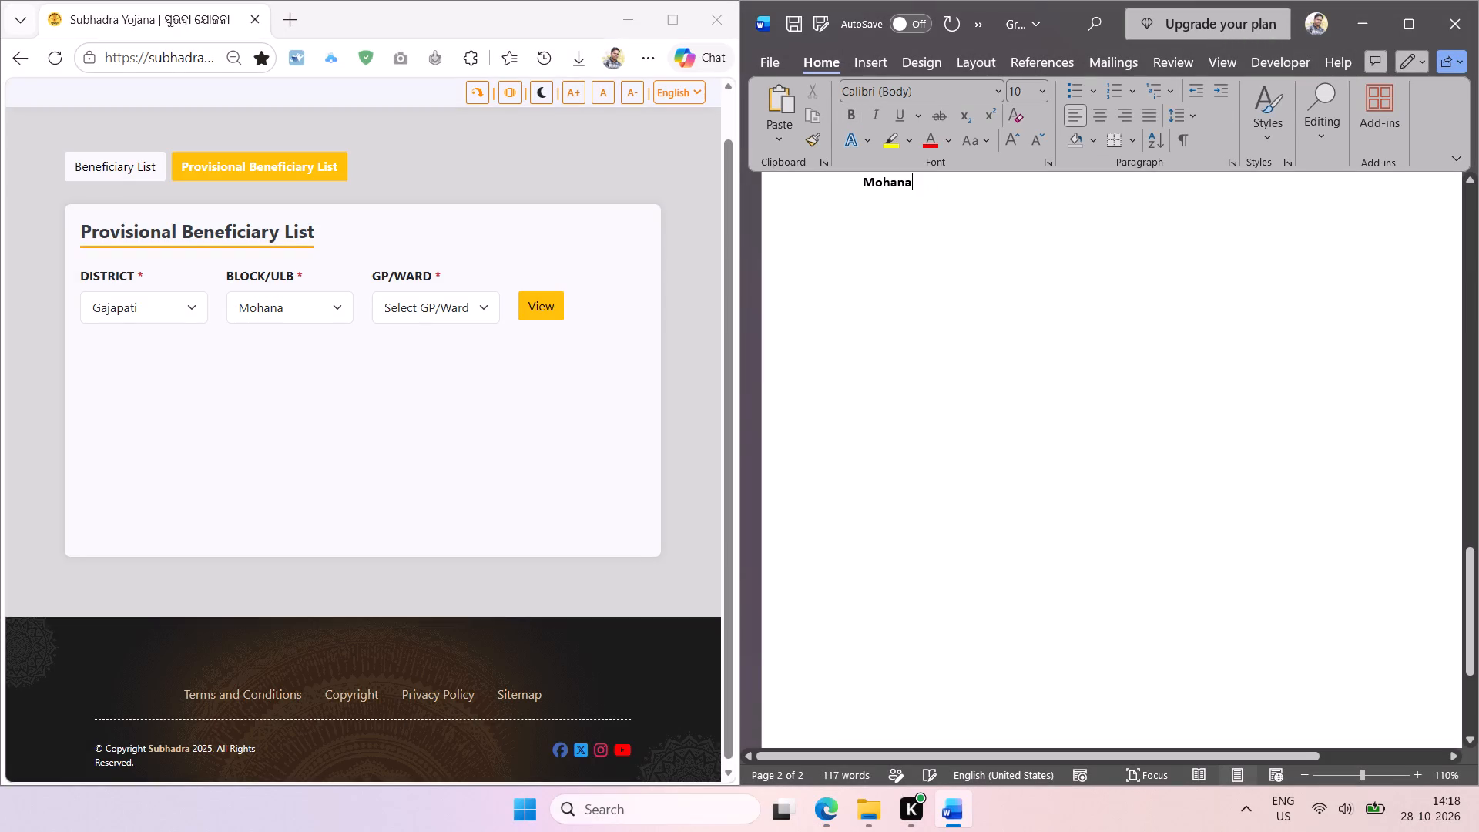
pyautogui.hotkey('shift', 'F3')
pyautogui.press('Return')
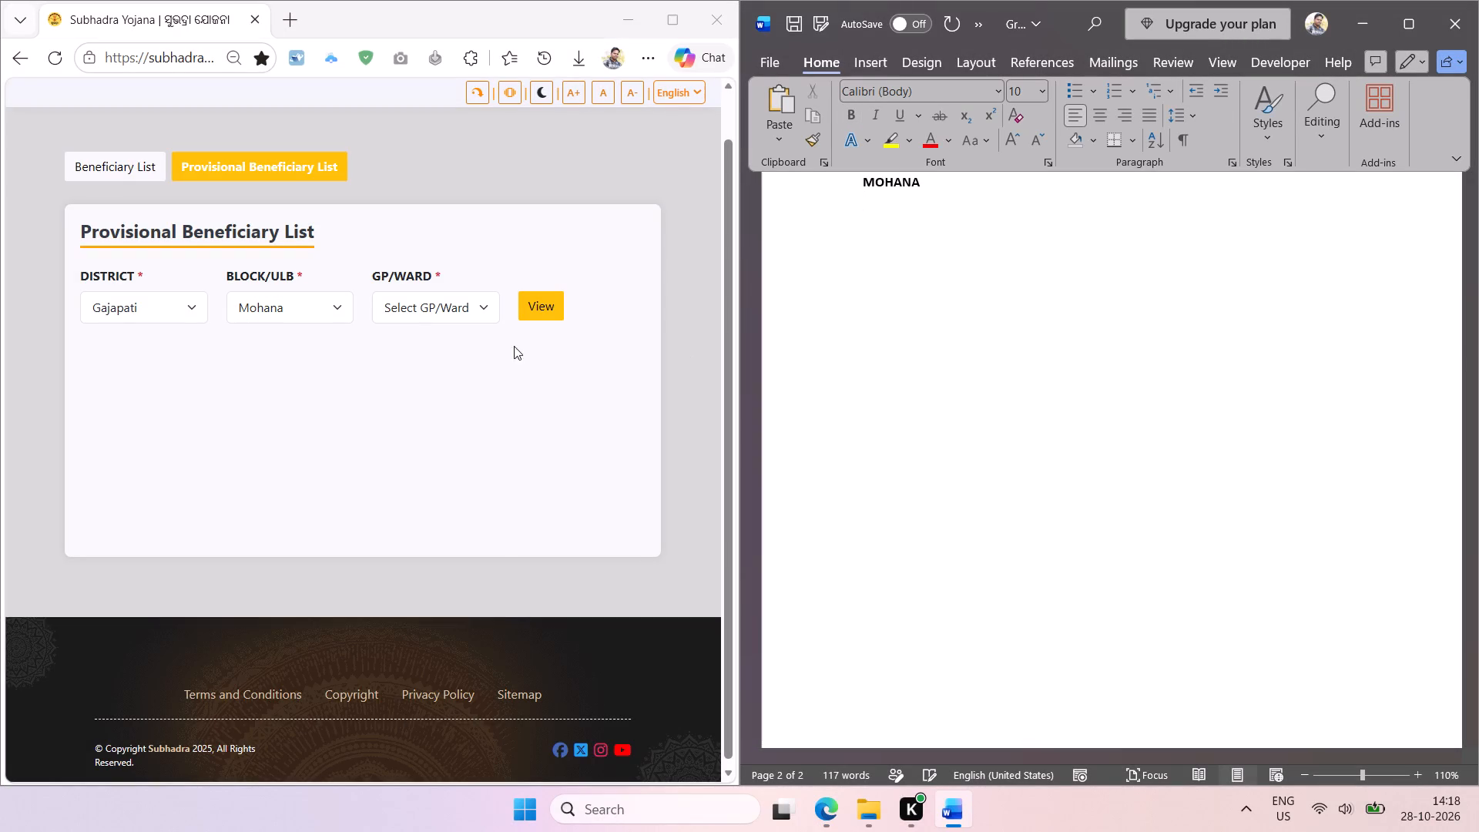
# Extract the first batch of Mohana gram panchayat names, from Mohana to Garadama, as text and paste them below the MOHANA heading.
pyautogui.click(474, 307)
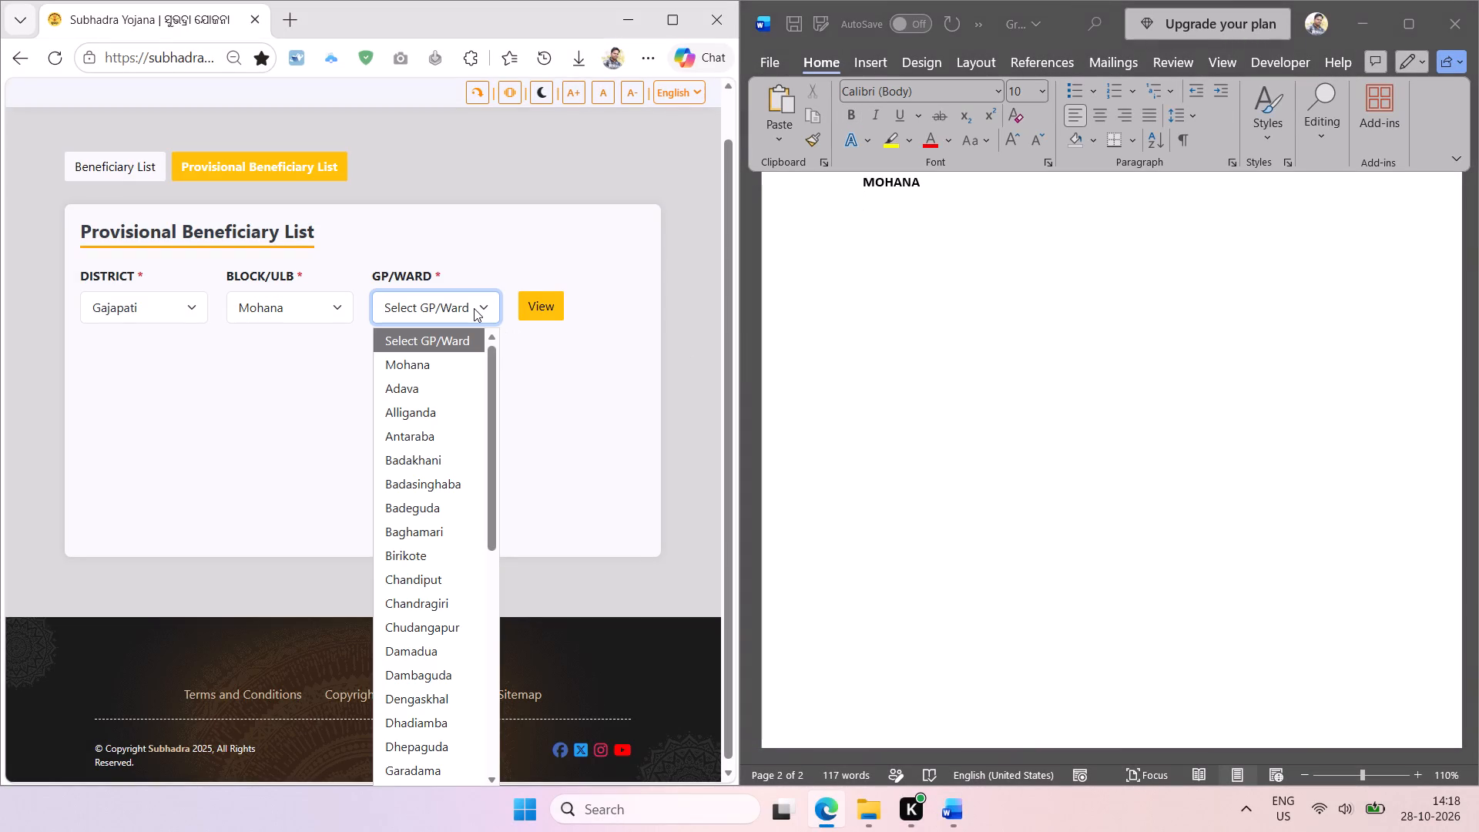
pyautogui.press('shift+super+t')
pyautogui.moveTo(376, 354); pyautogui.dragTo(392, 395)
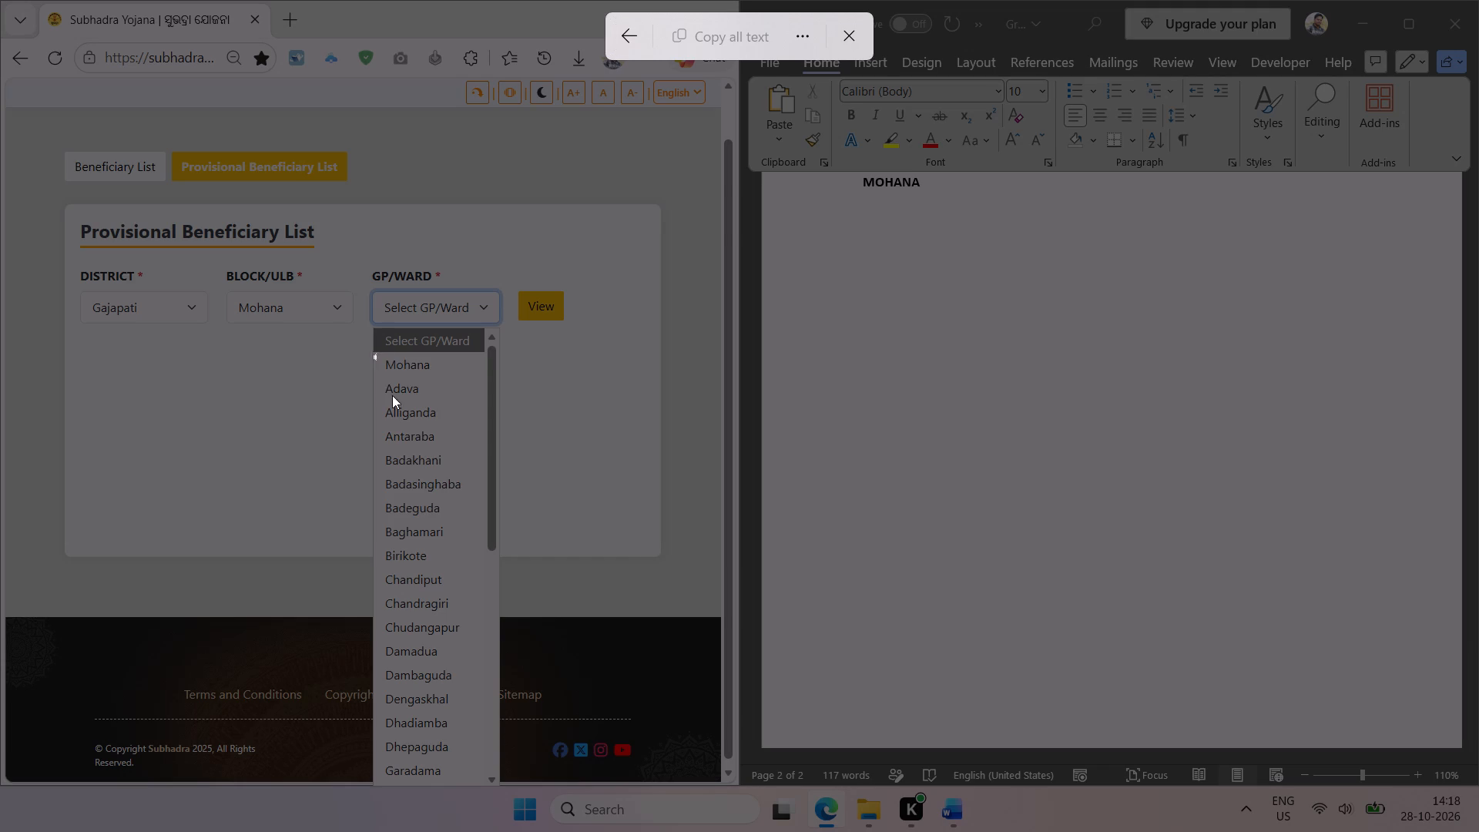
pyautogui.moveTo(392, 395); pyautogui.dragTo(476, 783)
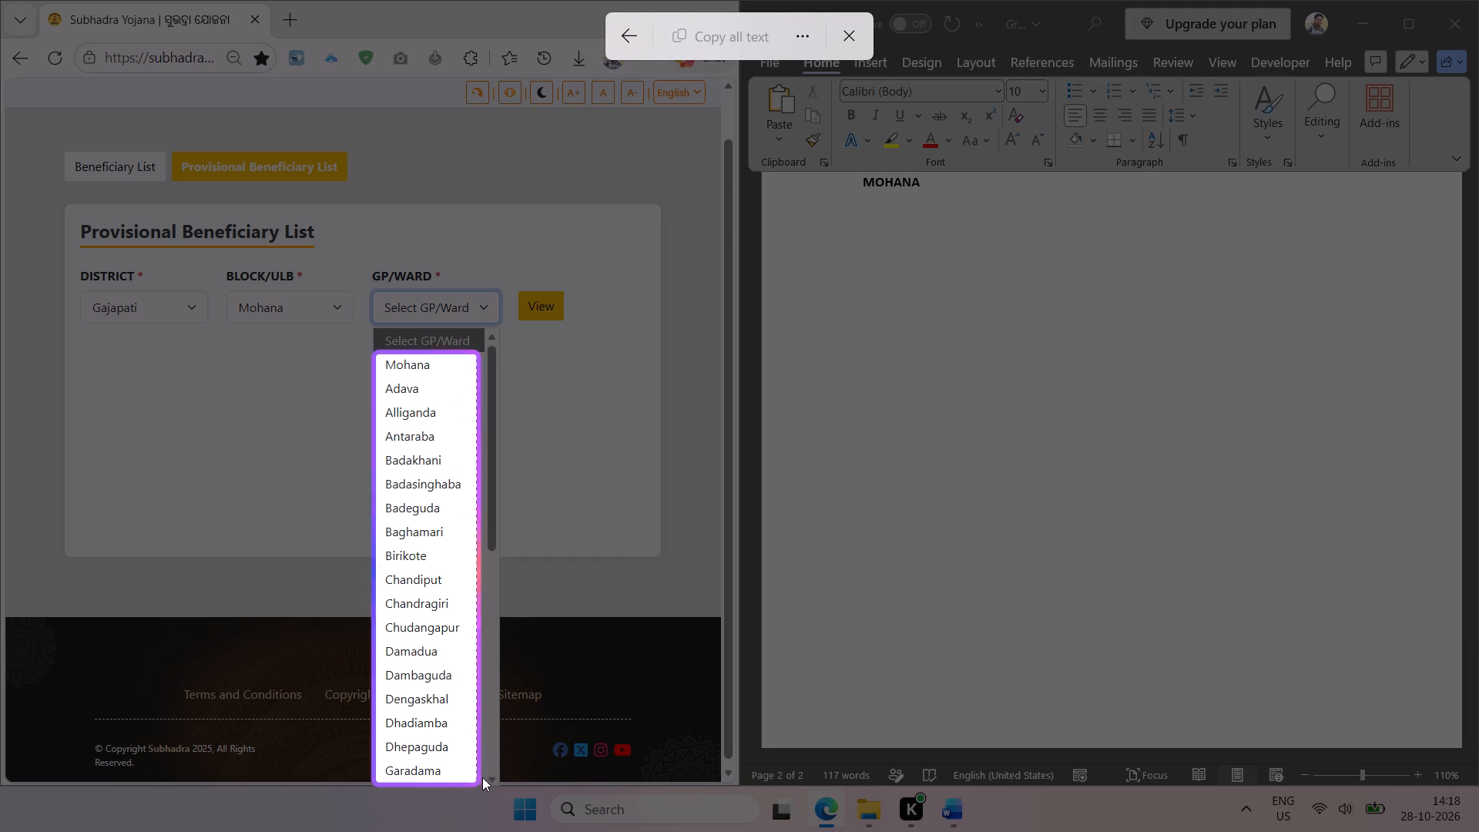
pyautogui.click(720, 46)
pyautogui.click(901, 208)
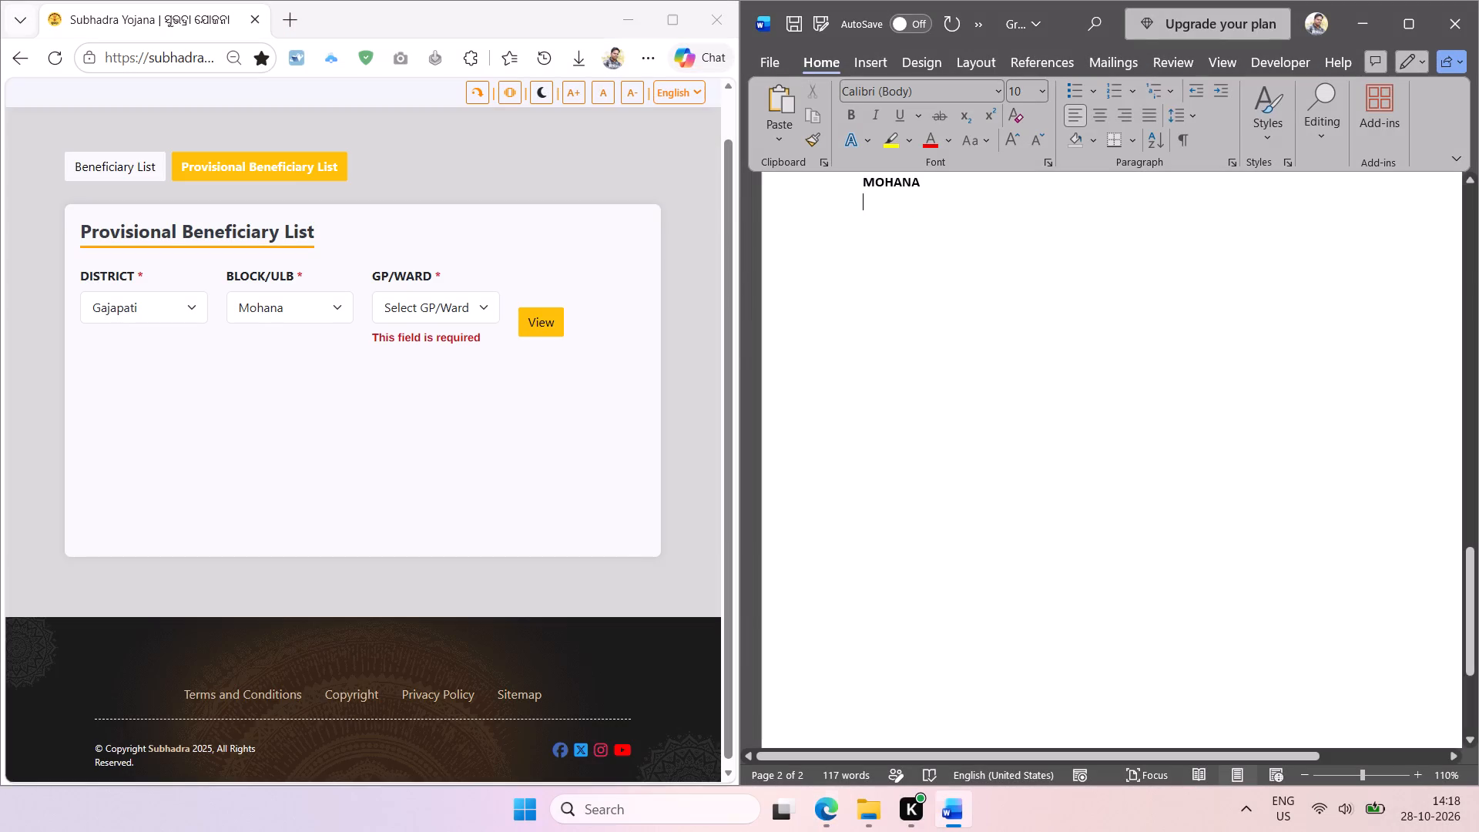
pyautogui.hotkey('ctrl', 'v')
# Extract the next batch of Mohana gram panchayat names, from Garadama to Paniganda, as text and paste them below the first batch, adding new lines after each batch.
pyautogui.click(942, 712)
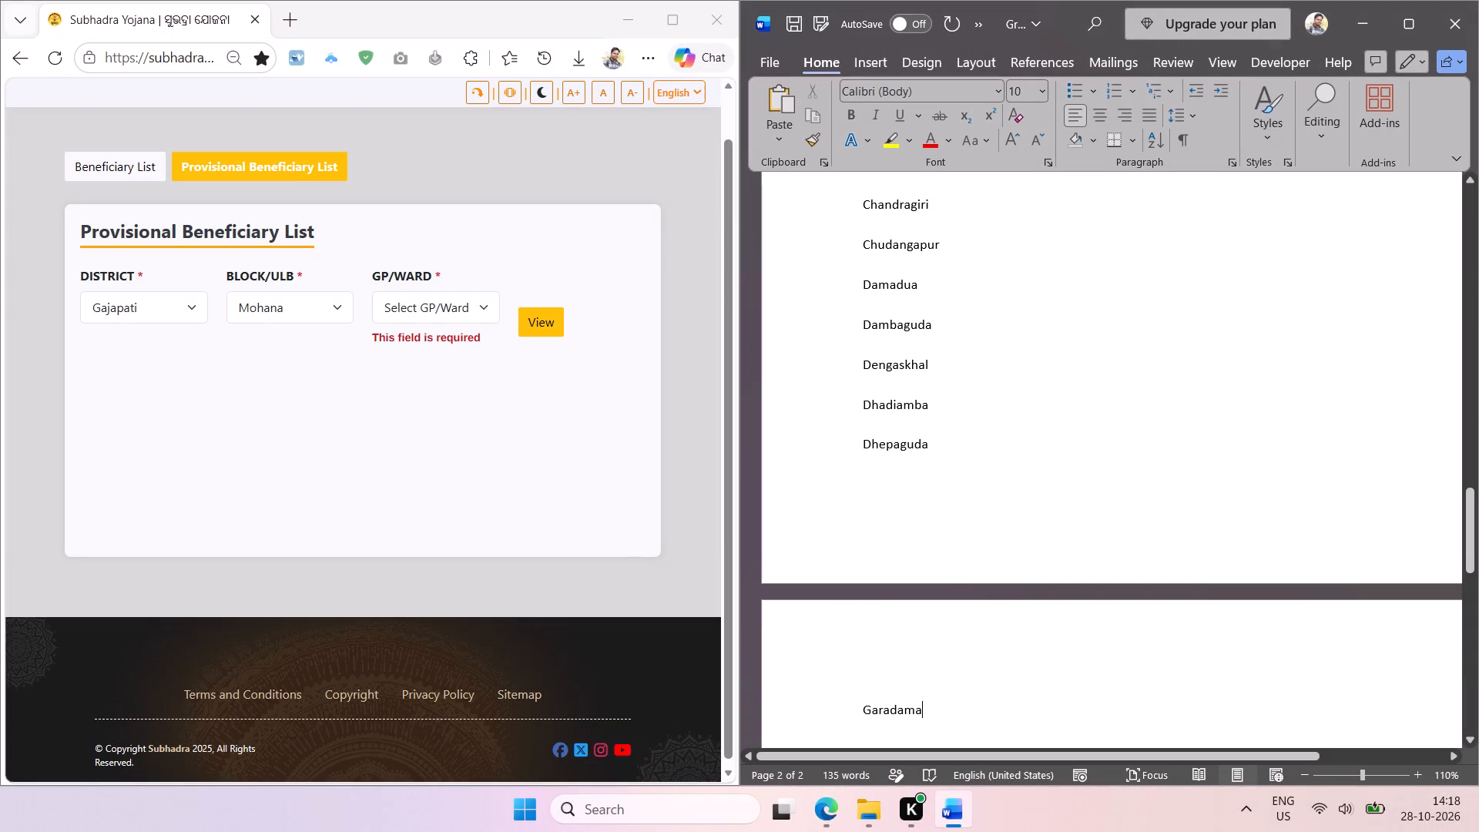
pyautogui.press('Return')
pyautogui.press('Return')
pyautogui.click(464, 308)
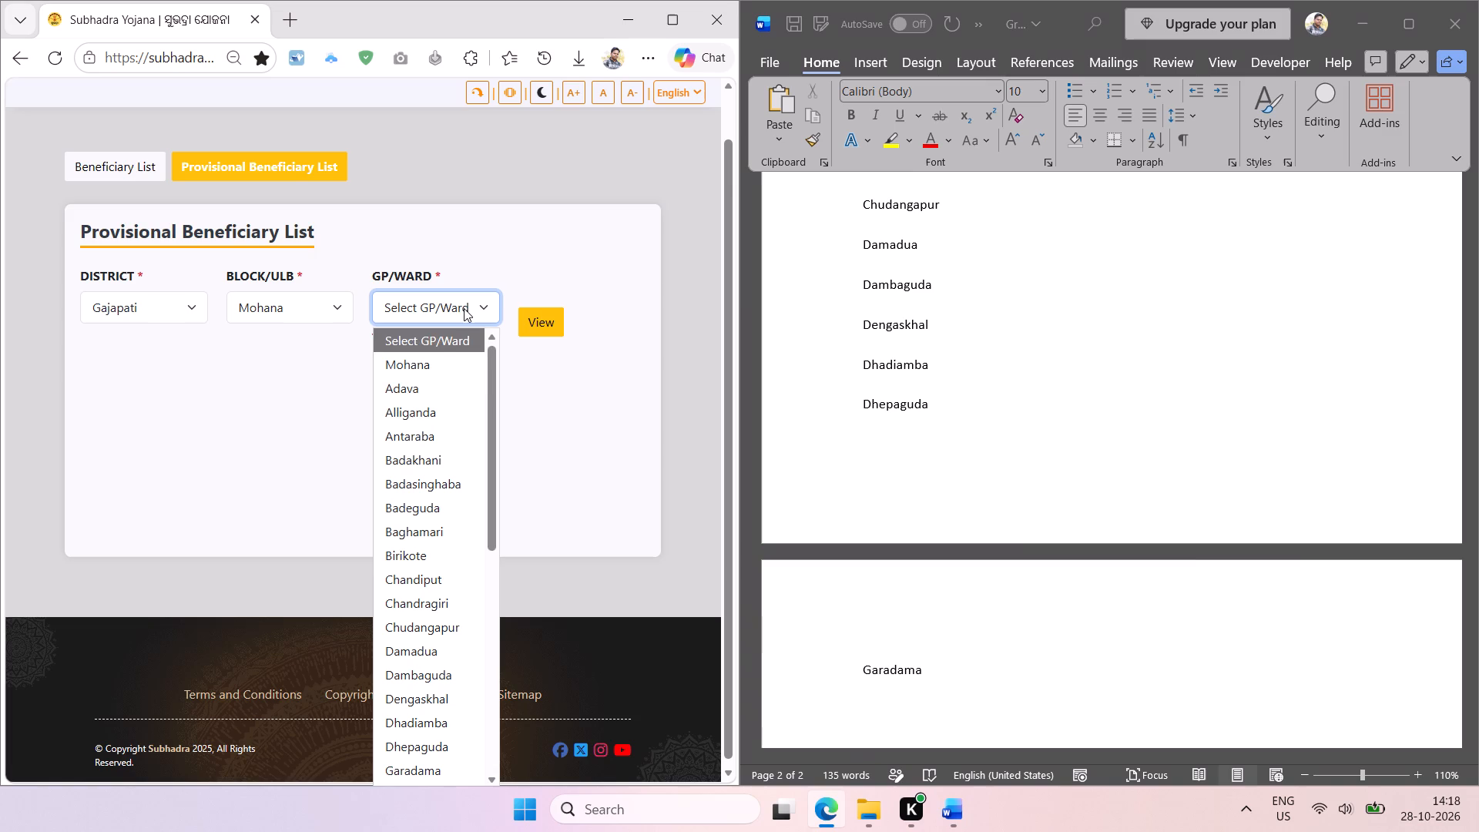
pyautogui.moveTo(495, 385); pyautogui.dragTo(495, 552)
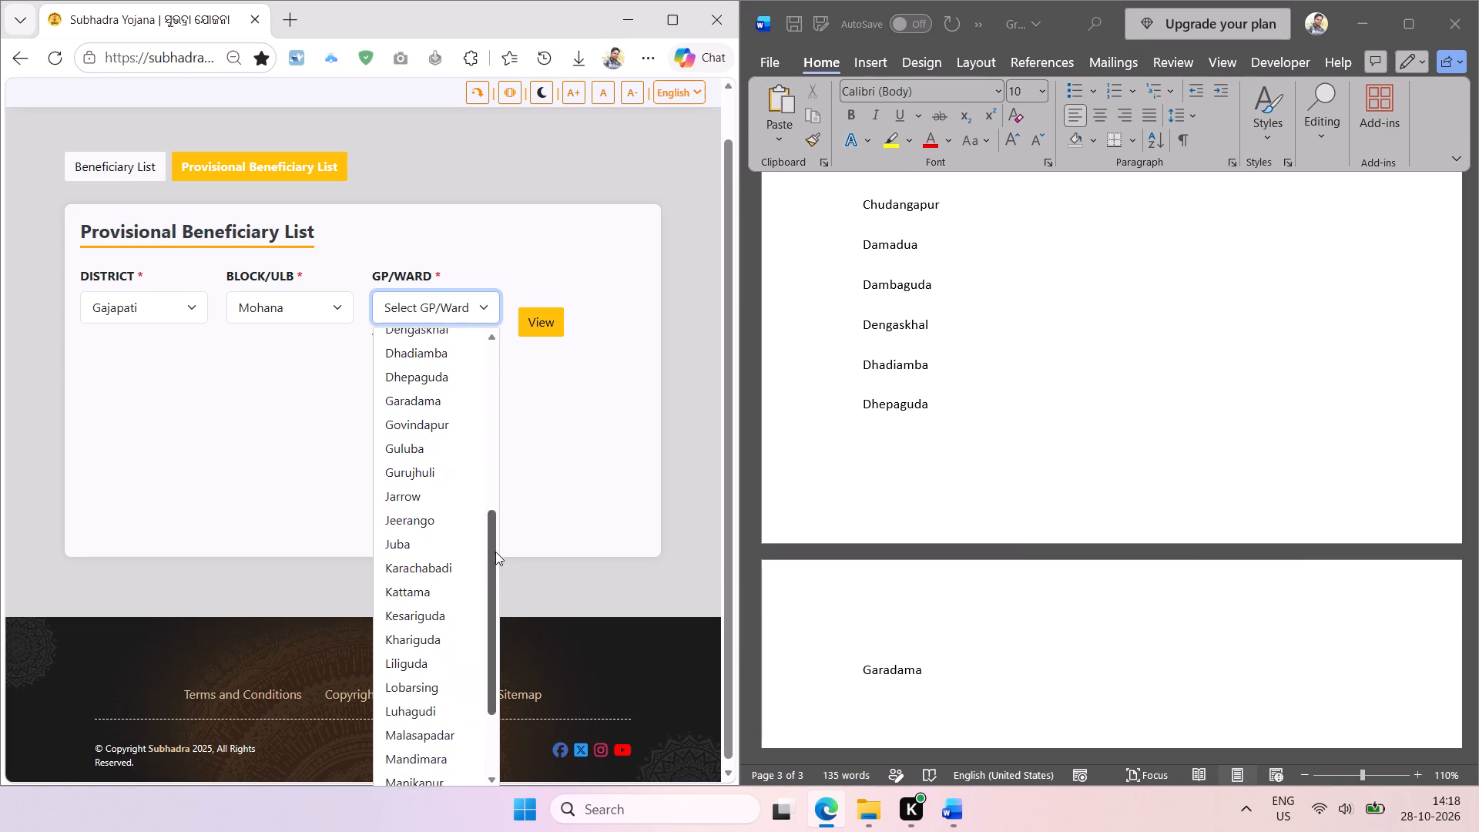
pyautogui.moveTo(495, 552); pyautogui.dragTo(494, 566)
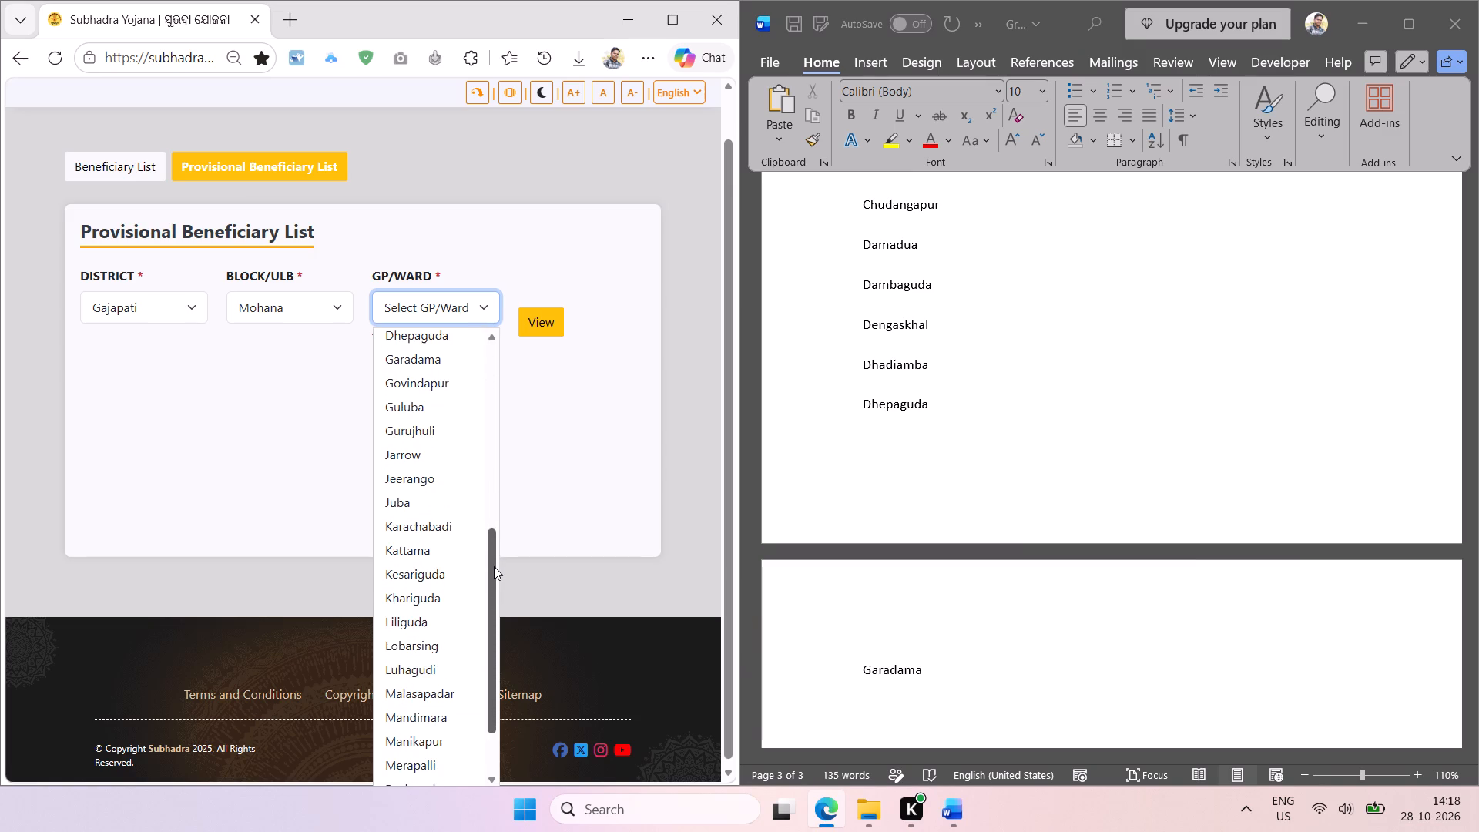
pyautogui.moveTo(494, 566); pyautogui.dragTo(494, 539)
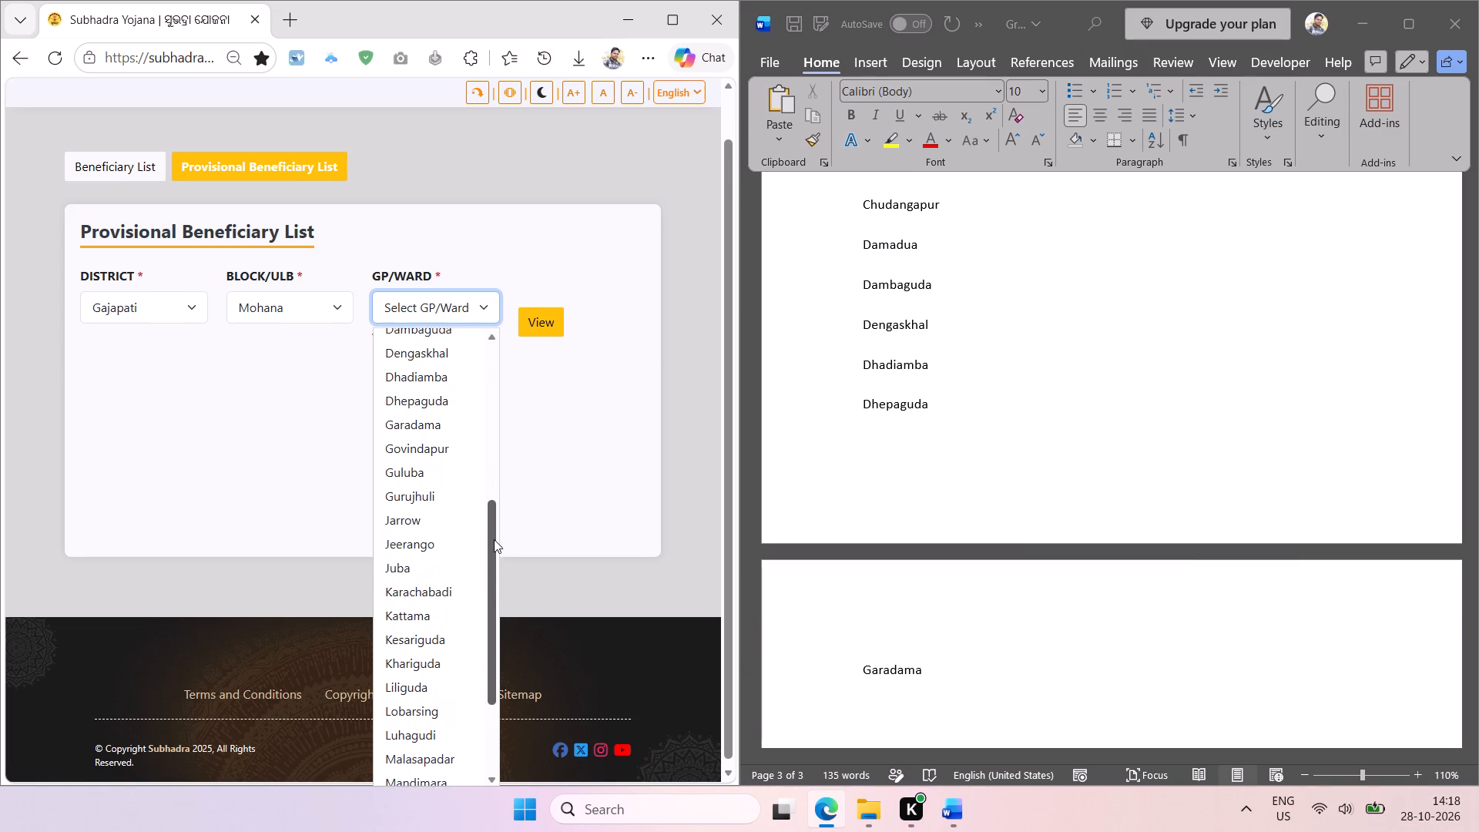
pyautogui.moveTo(494, 539); pyautogui.dragTo(496, 526)
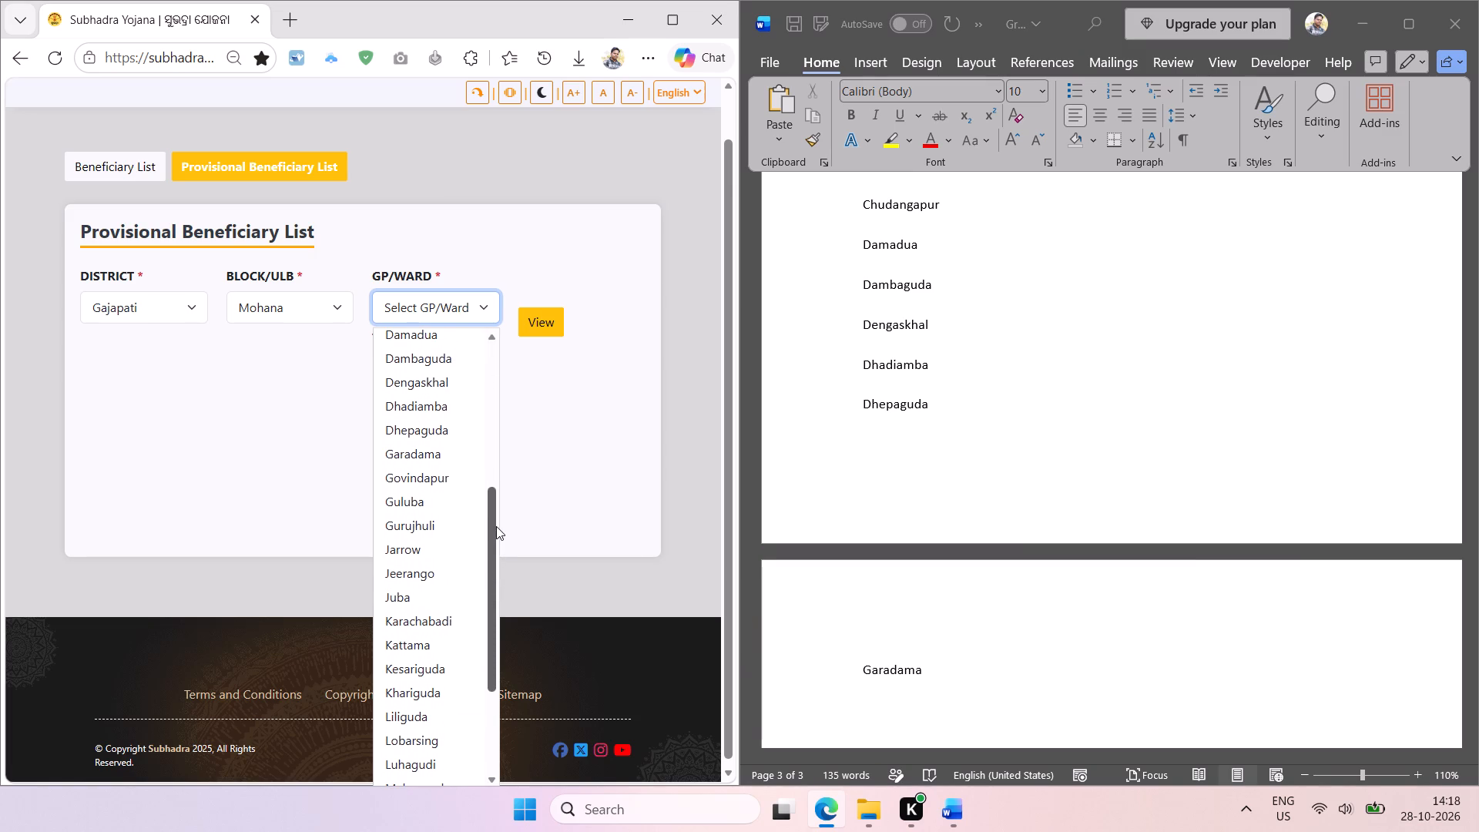
pyautogui.moveTo(496, 526); pyautogui.dragTo(496, 545)
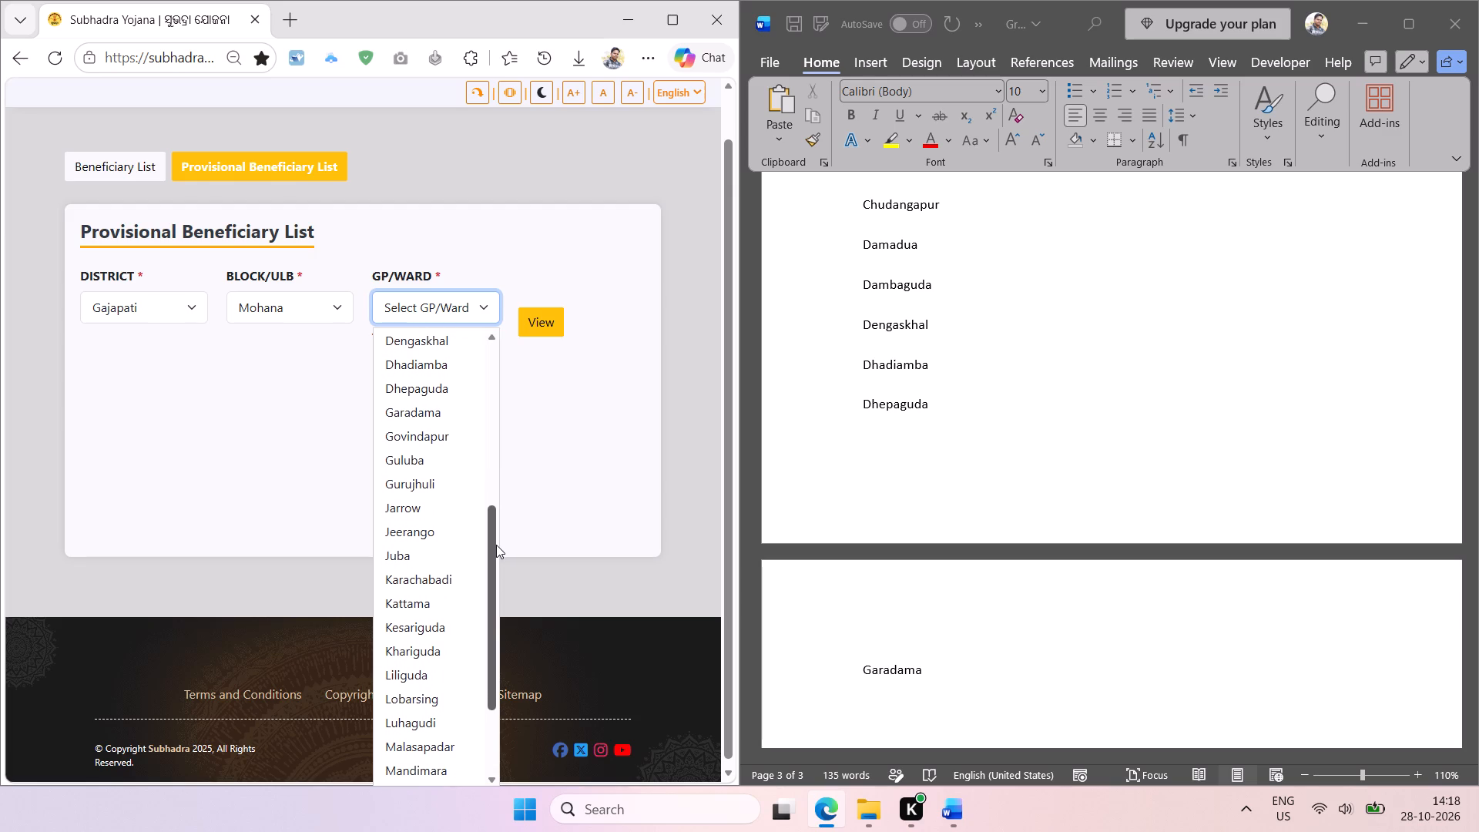
pyautogui.moveTo(496, 545); pyautogui.dragTo(497, 525)
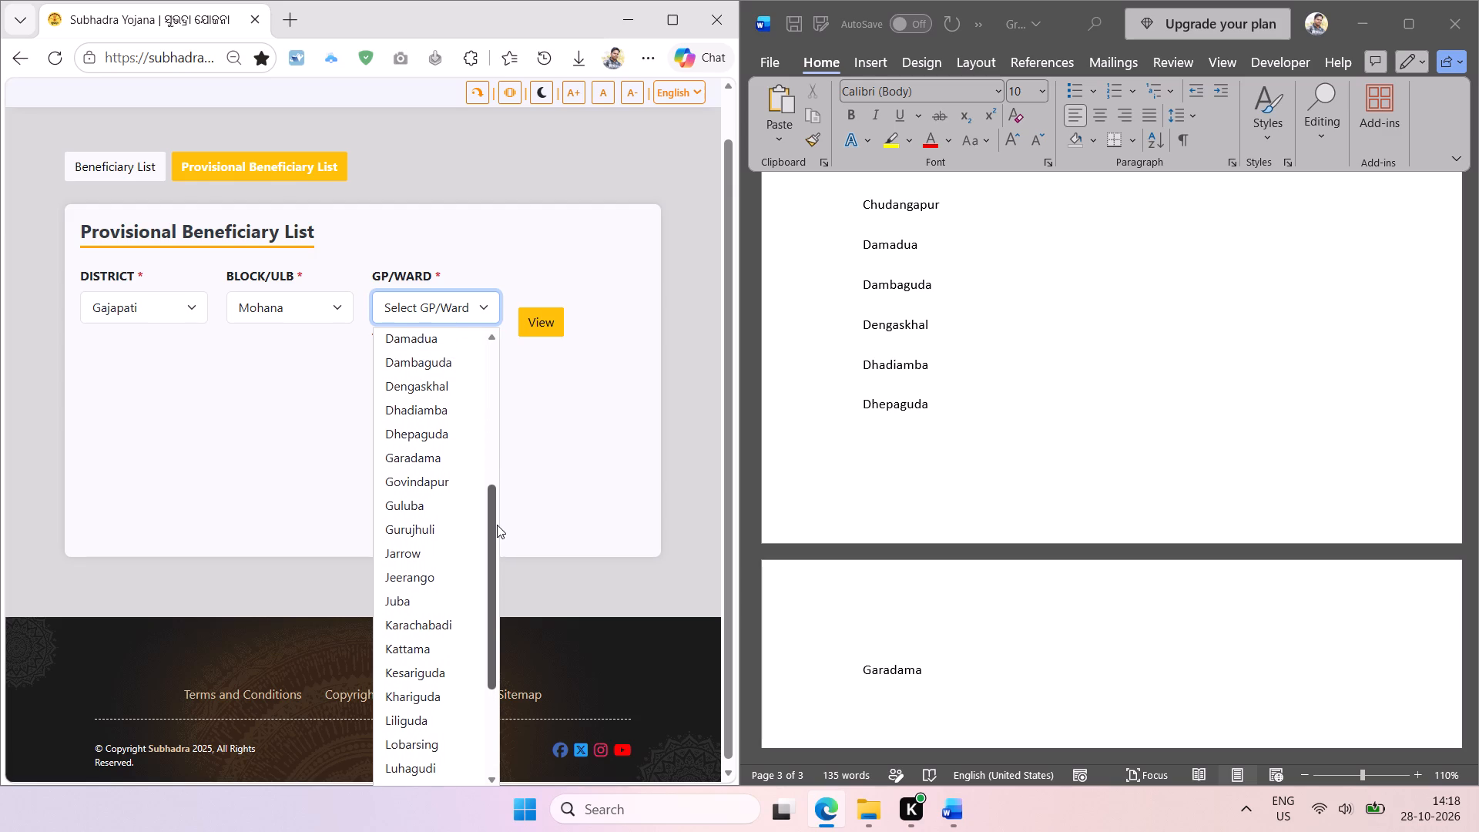
pyautogui.moveTo(497, 525); pyautogui.dragTo(498, 576)
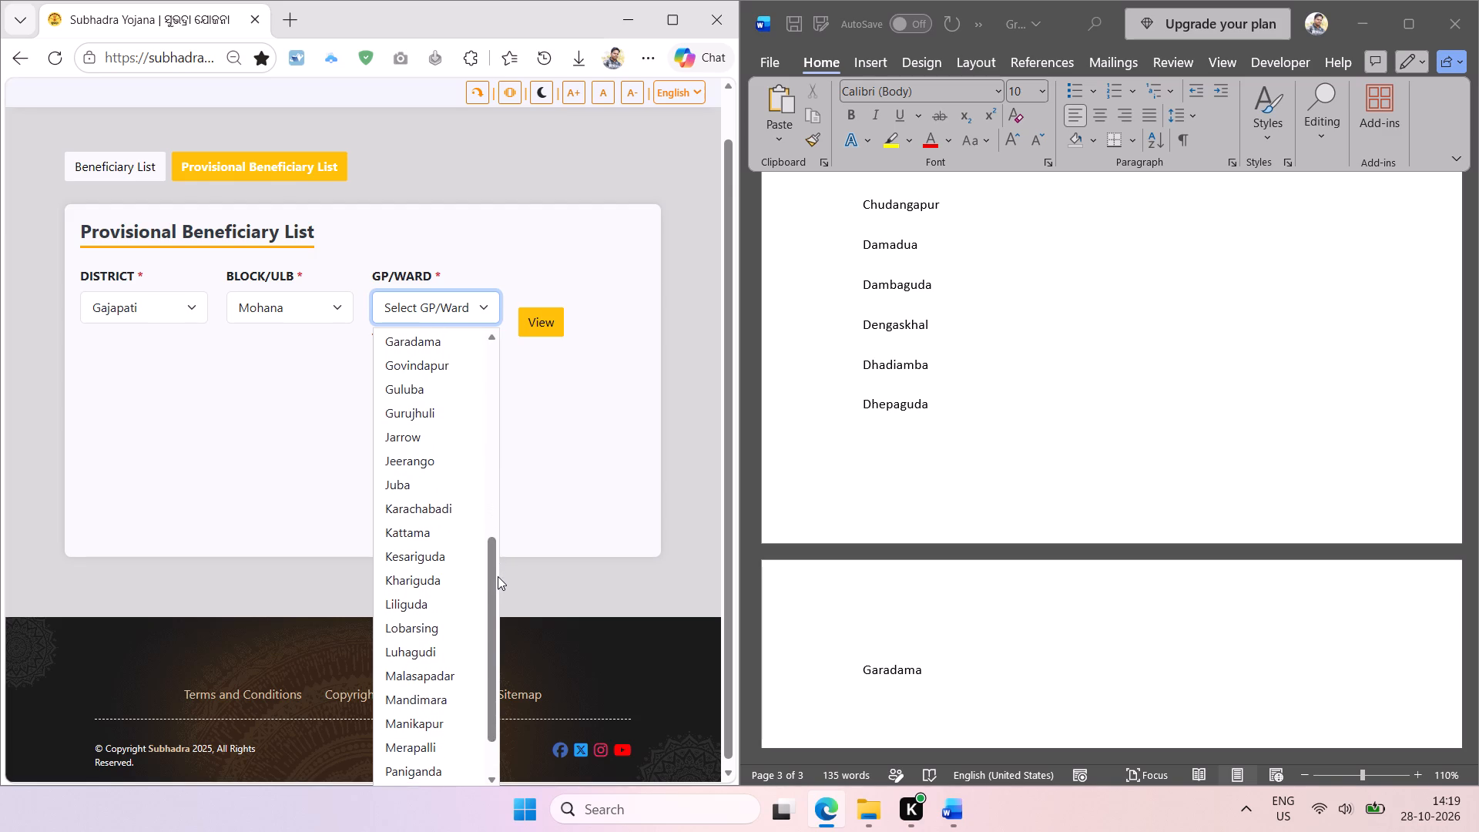
pyautogui.press('shift+super+t')
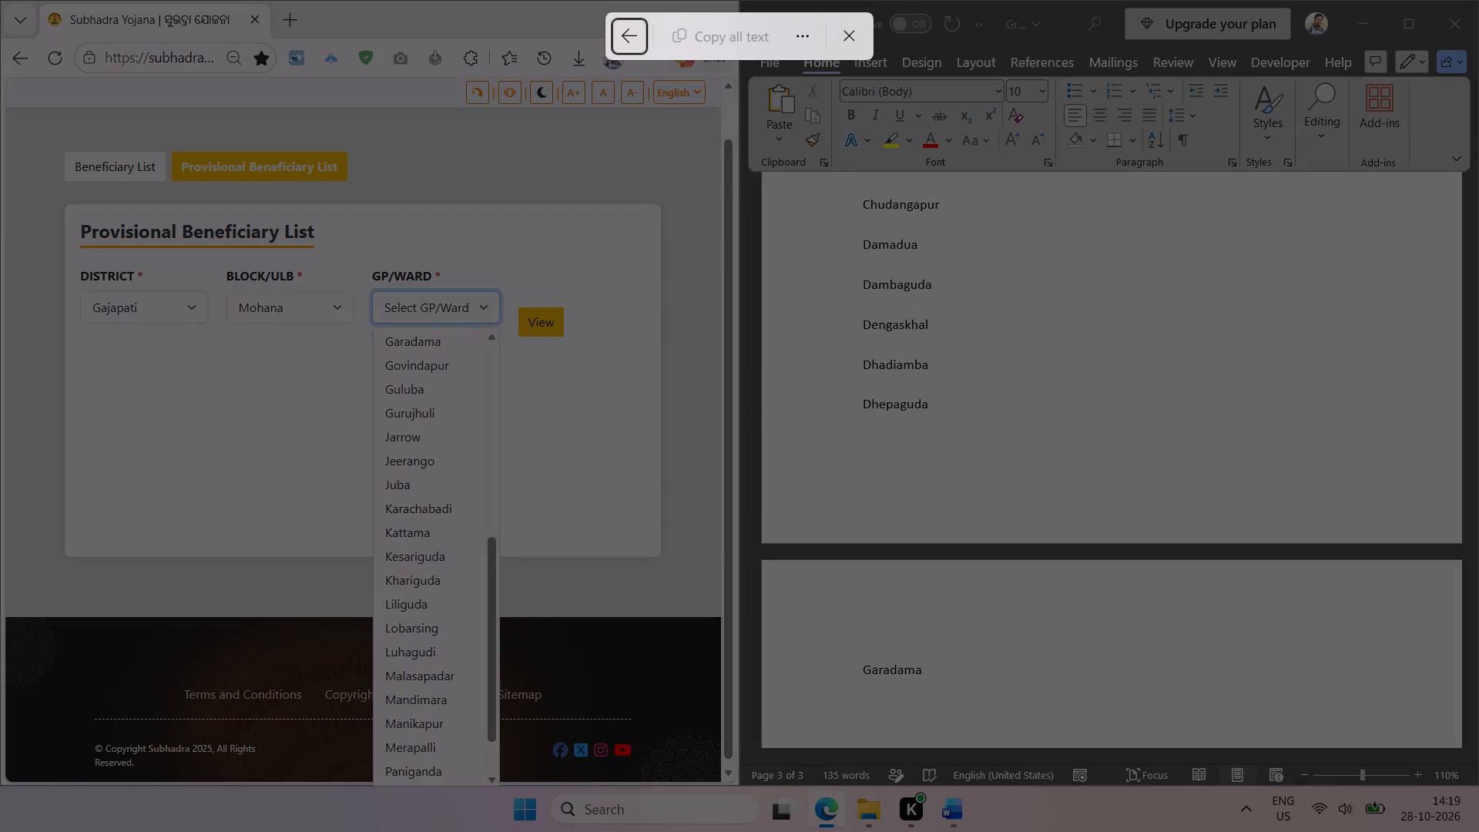
pyautogui.moveTo(373, 332); pyautogui.dragTo(474, 498)
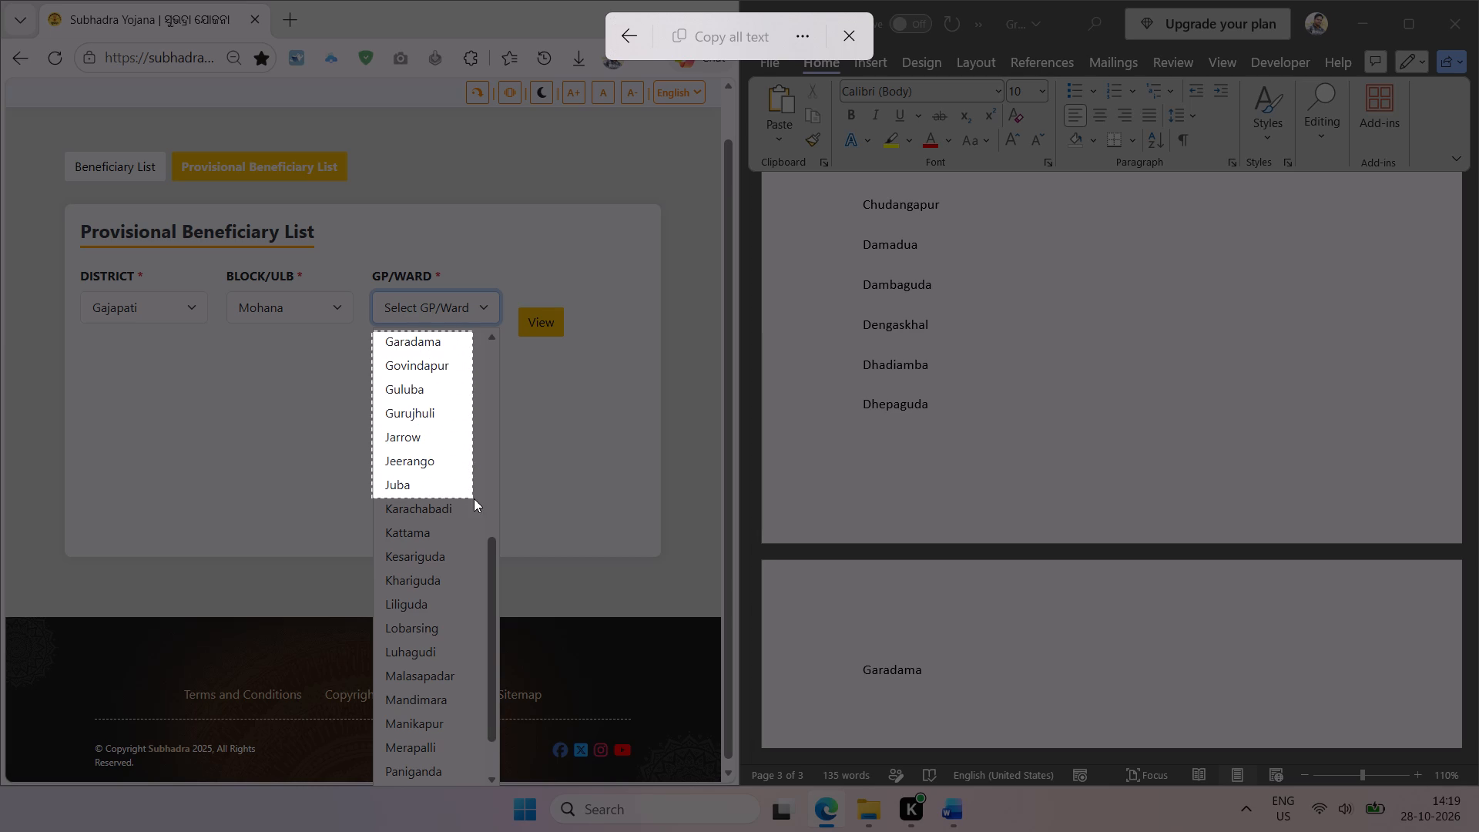
pyautogui.moveTo(474, 498); pyautogui.dragTo(478, 785)
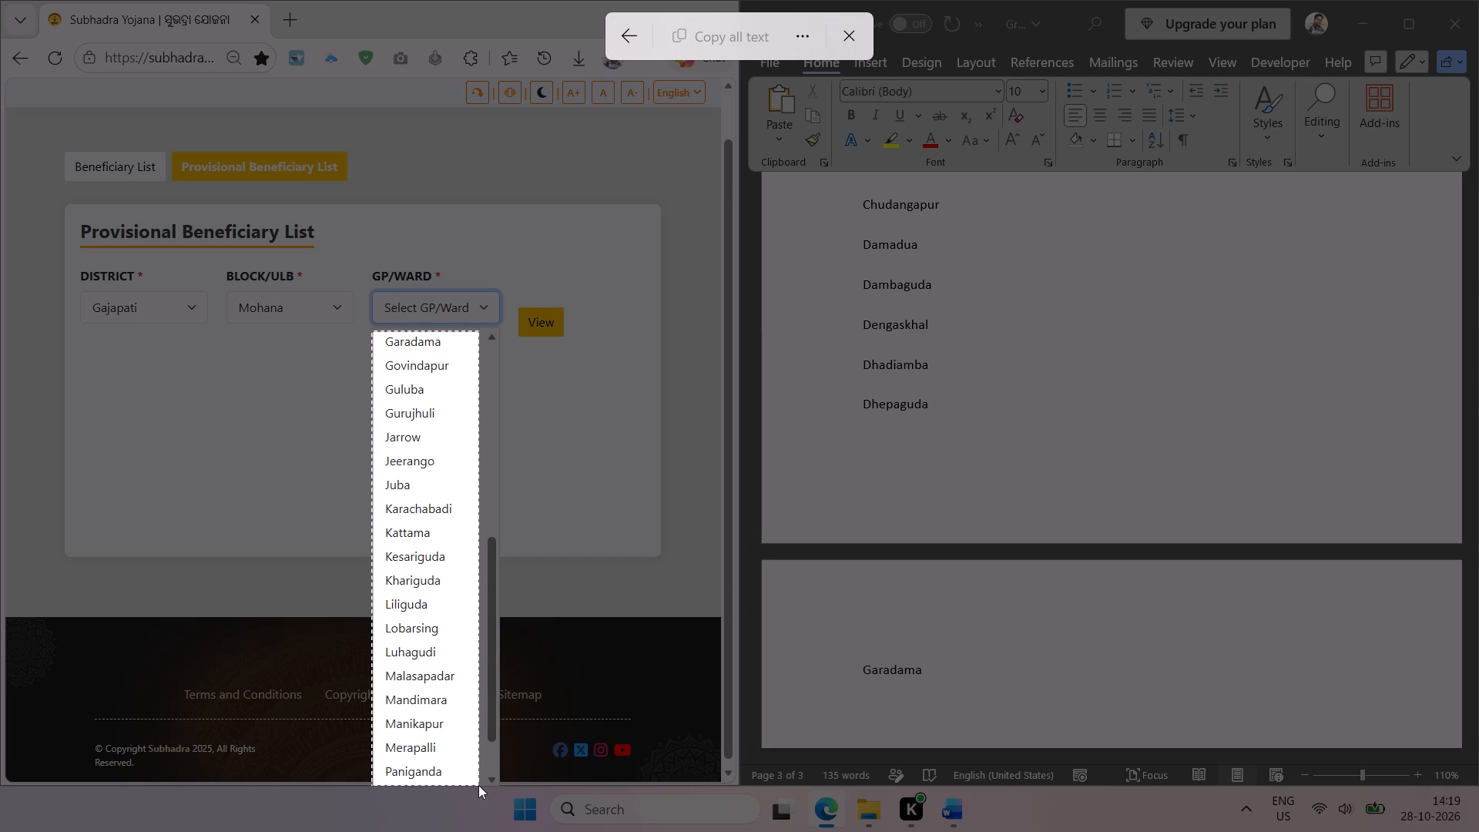
pyautogui.moveTo(478, 785); pyautogui.dragTo(477, 783)
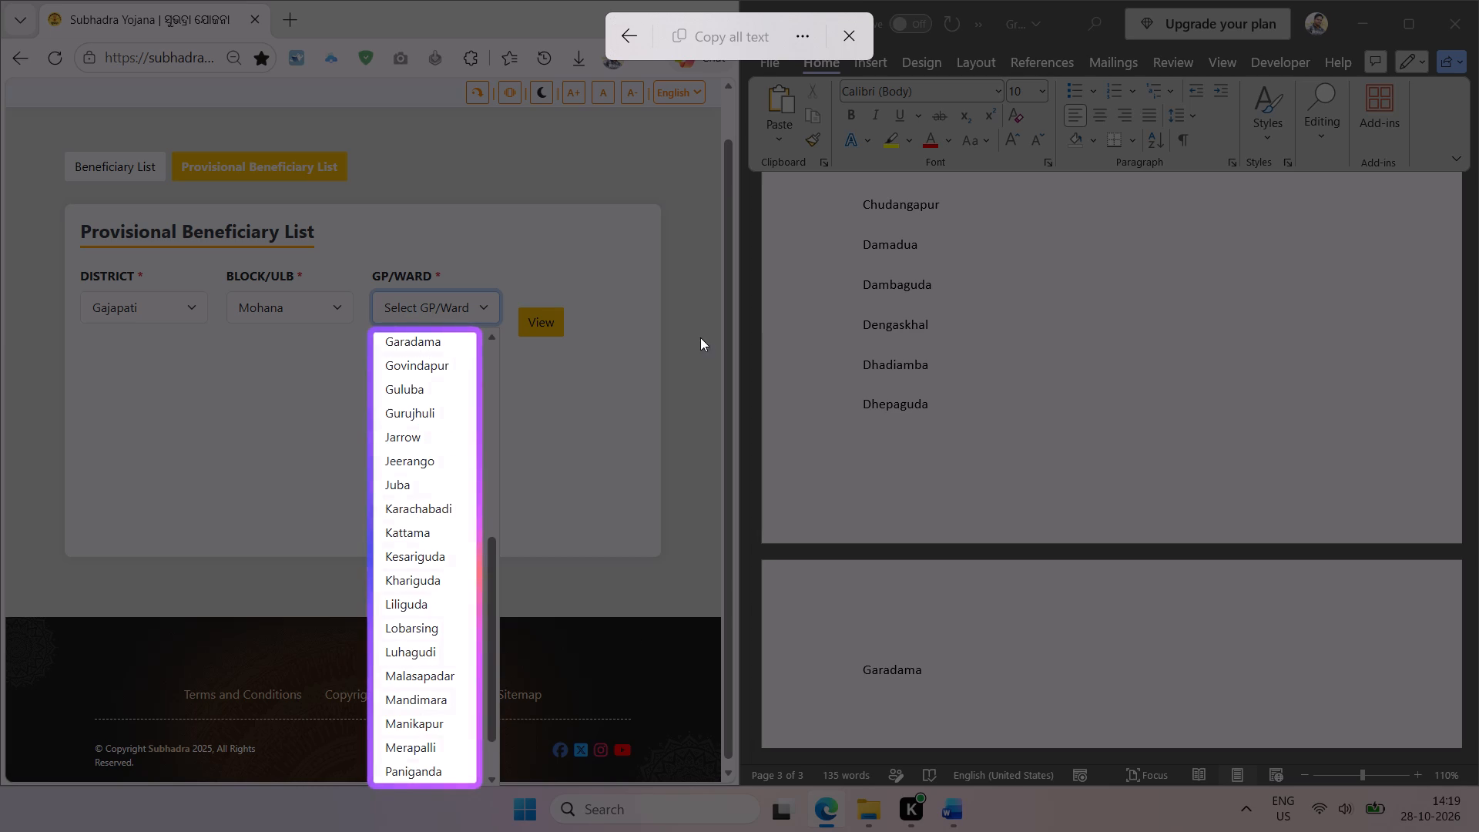
pyautogui.click(719, 33)
pyautogui.click(934, 665)
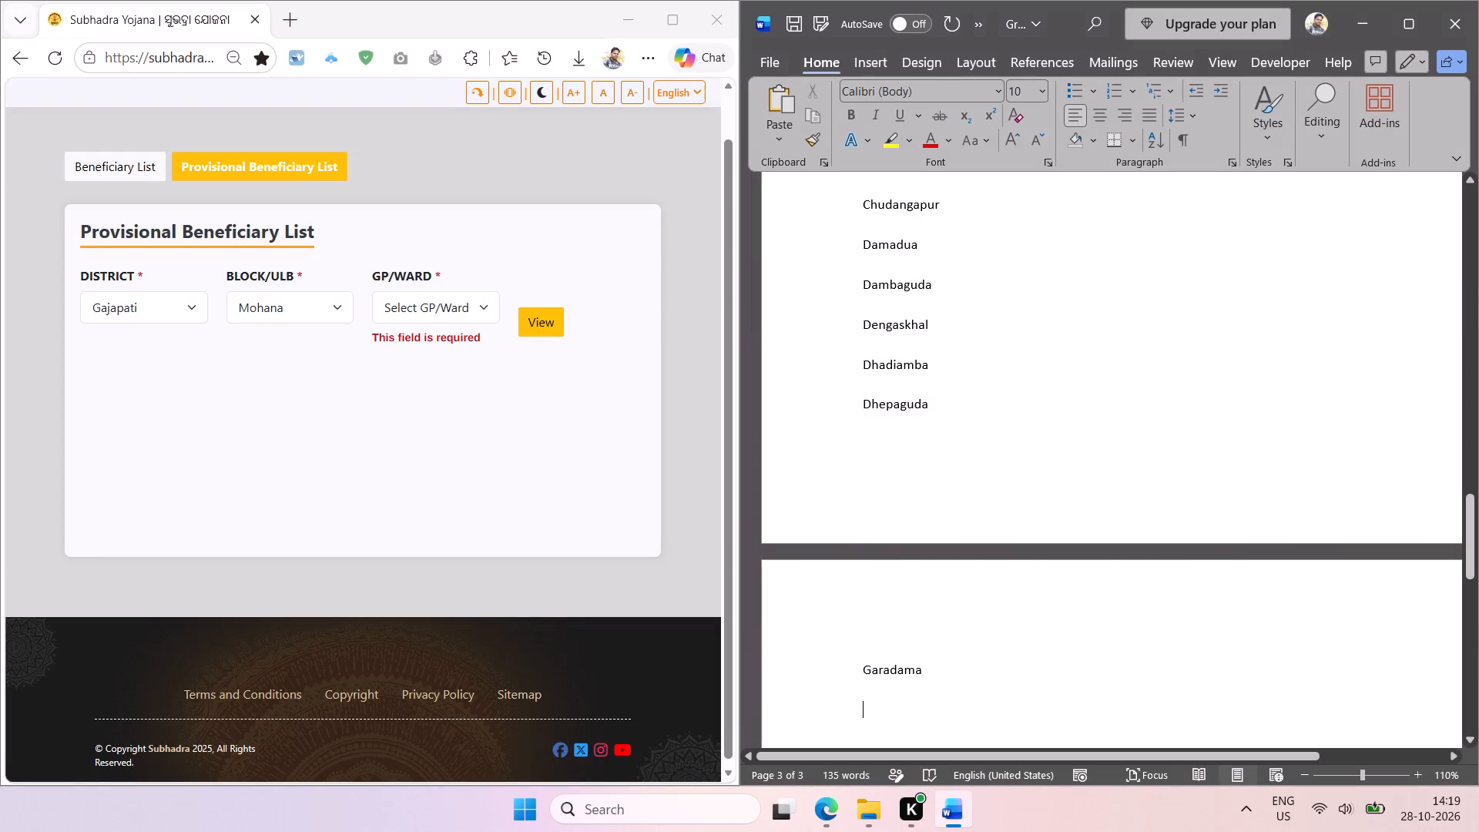
pyautogui.hotkey('ctrl', 'v')
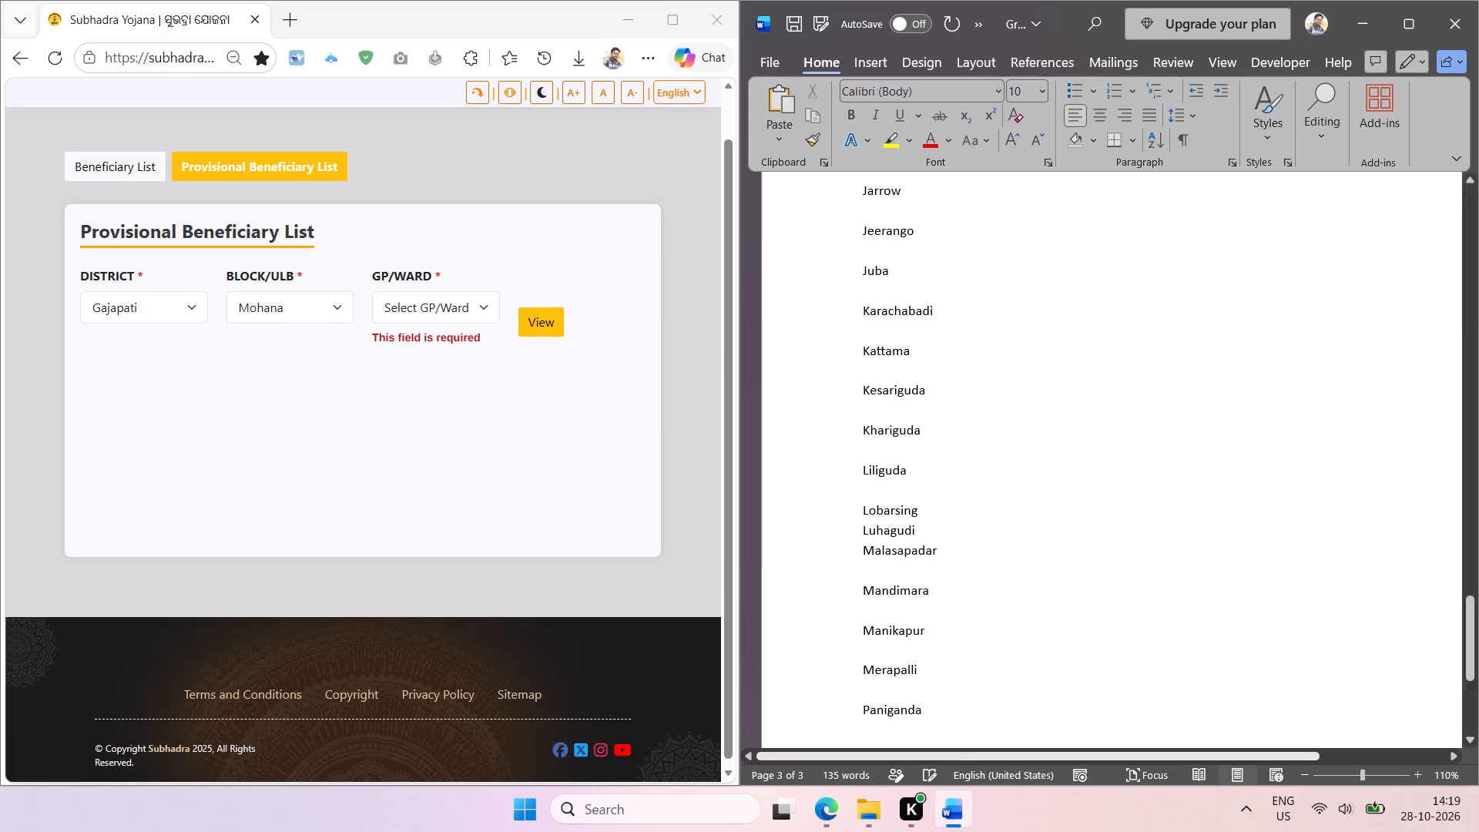
pyautogui.press('Return')
pyautogui.press('Return')
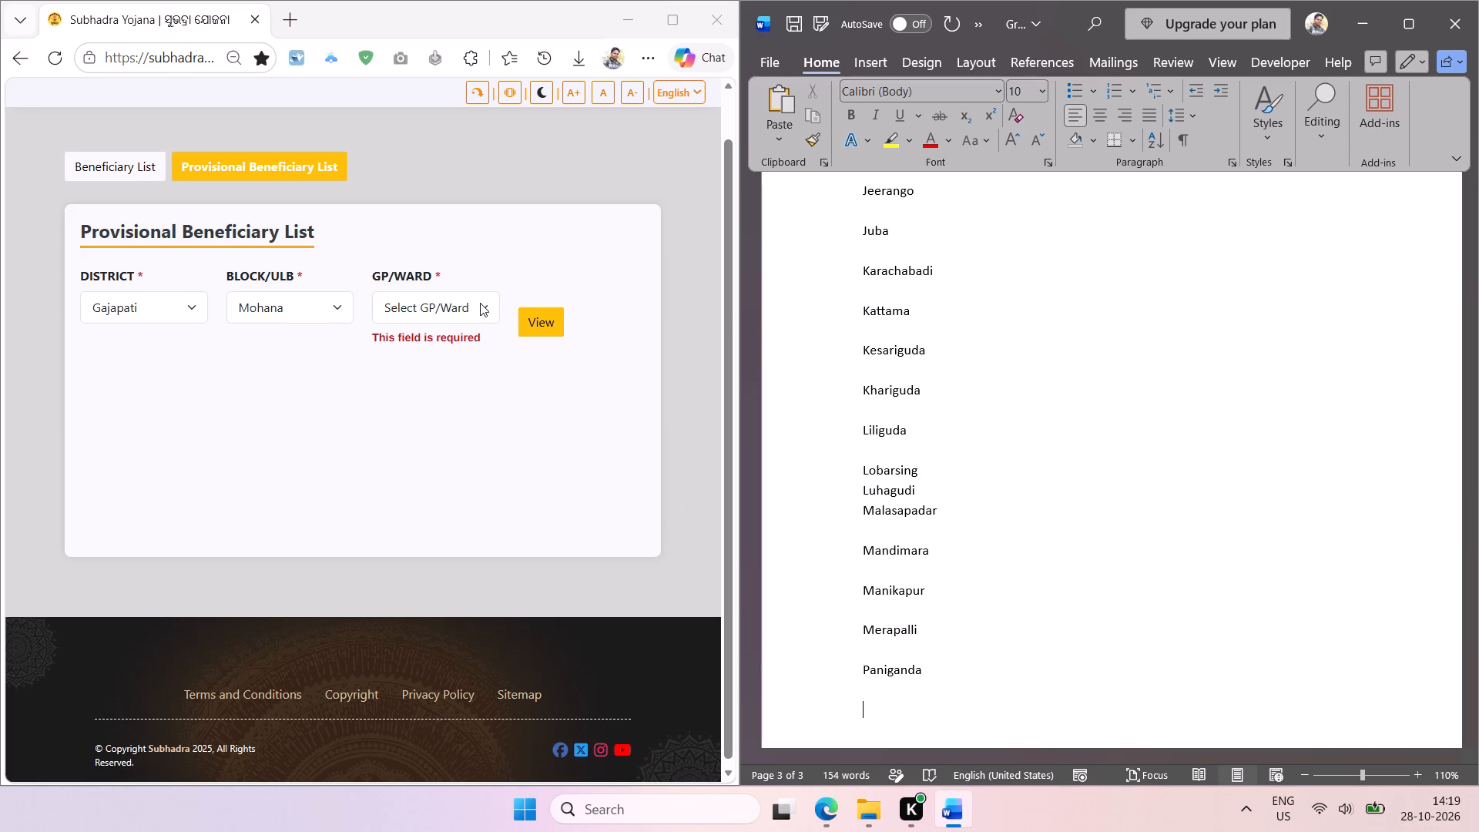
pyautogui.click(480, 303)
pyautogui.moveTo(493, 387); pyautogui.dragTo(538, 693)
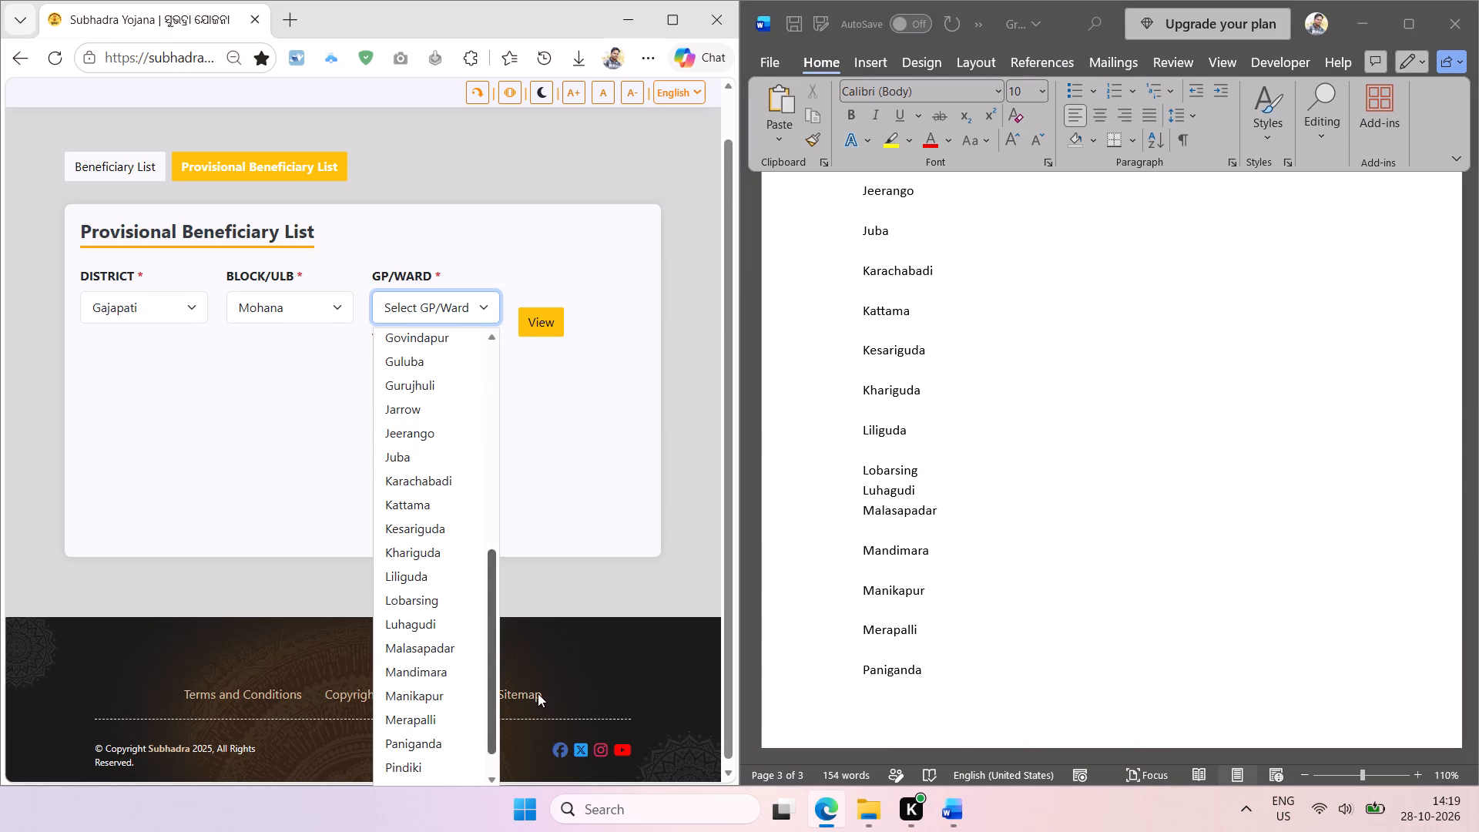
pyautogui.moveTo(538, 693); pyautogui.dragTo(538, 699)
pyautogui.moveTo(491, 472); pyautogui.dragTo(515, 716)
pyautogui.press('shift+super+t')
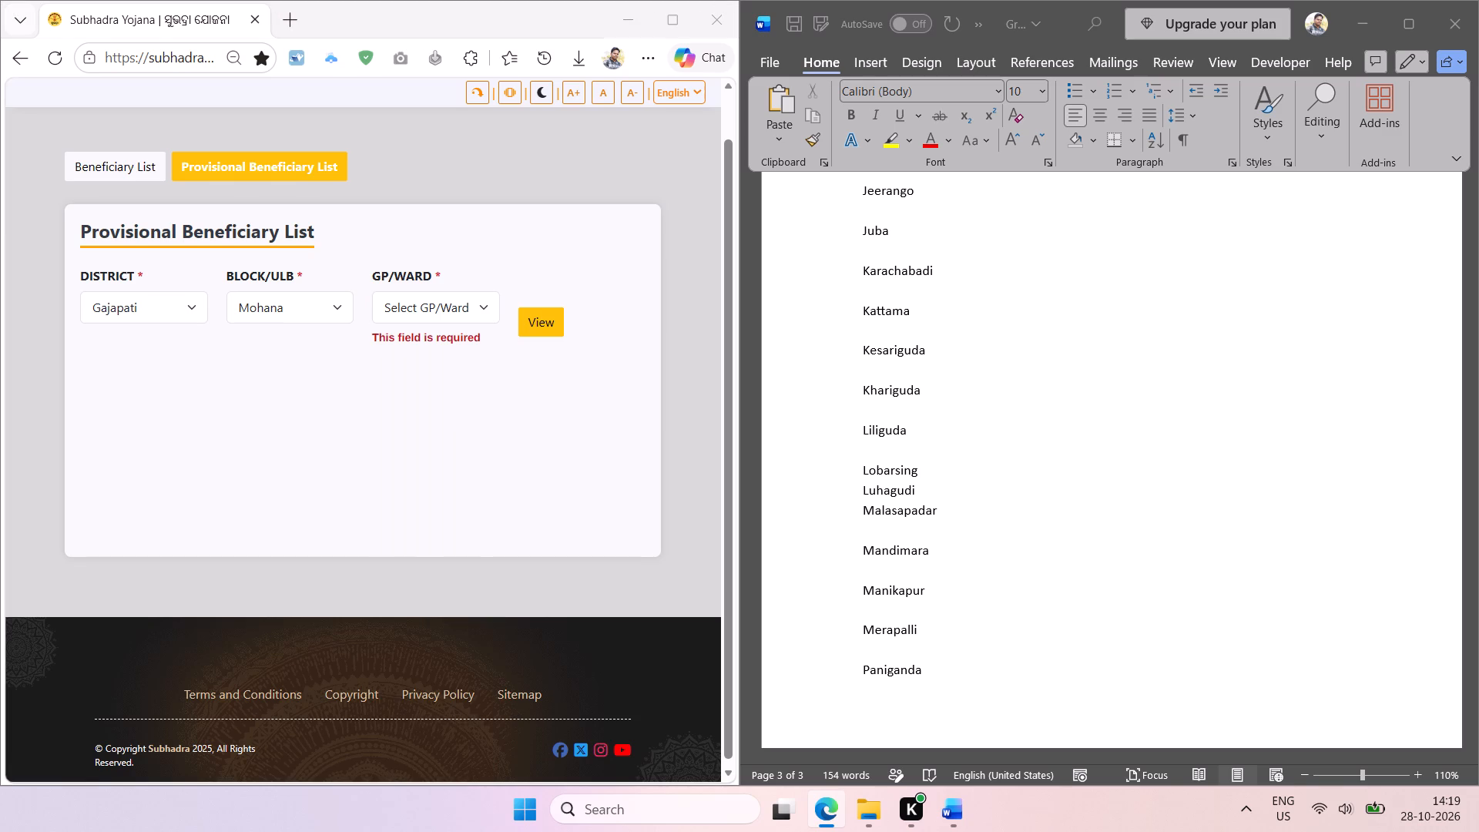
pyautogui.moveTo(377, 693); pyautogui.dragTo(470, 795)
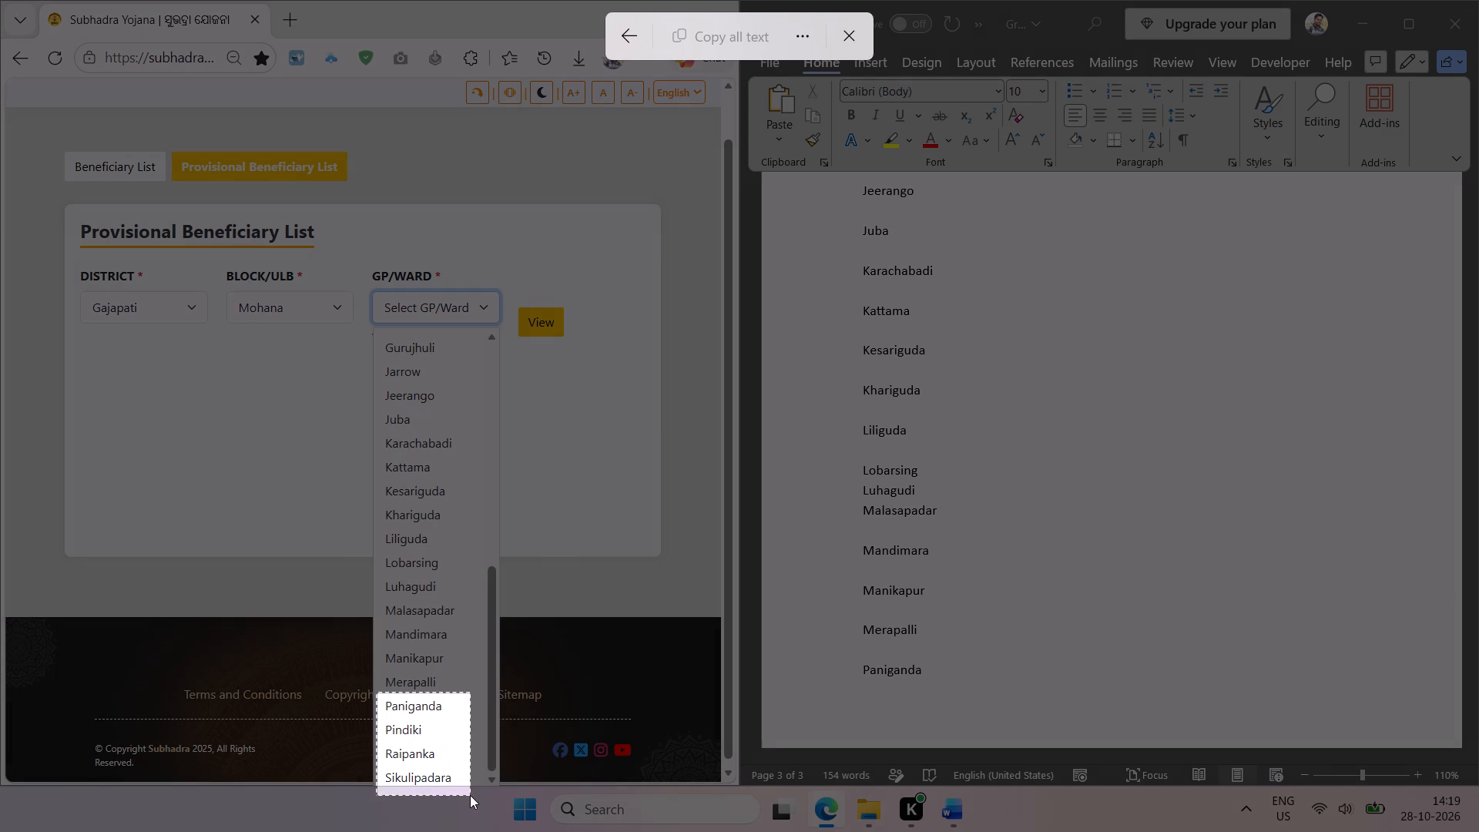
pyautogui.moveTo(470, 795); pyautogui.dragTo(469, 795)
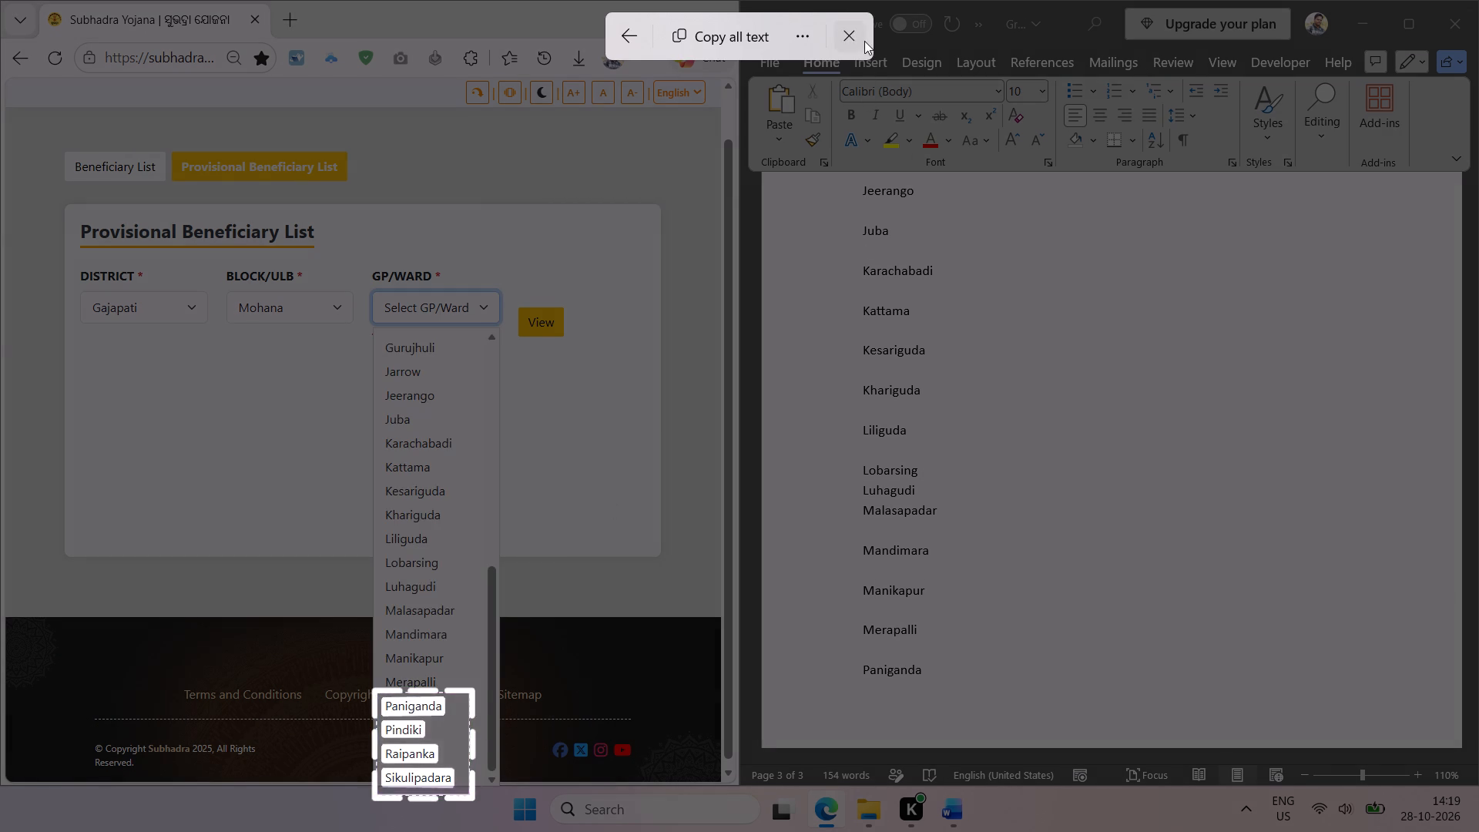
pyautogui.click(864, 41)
# Extract the last Mohana gram panchayat names, from Paniganda to Sikulipadara, as text and paste them at the end of the Mohana list.
pyautogui.click(480, 313)
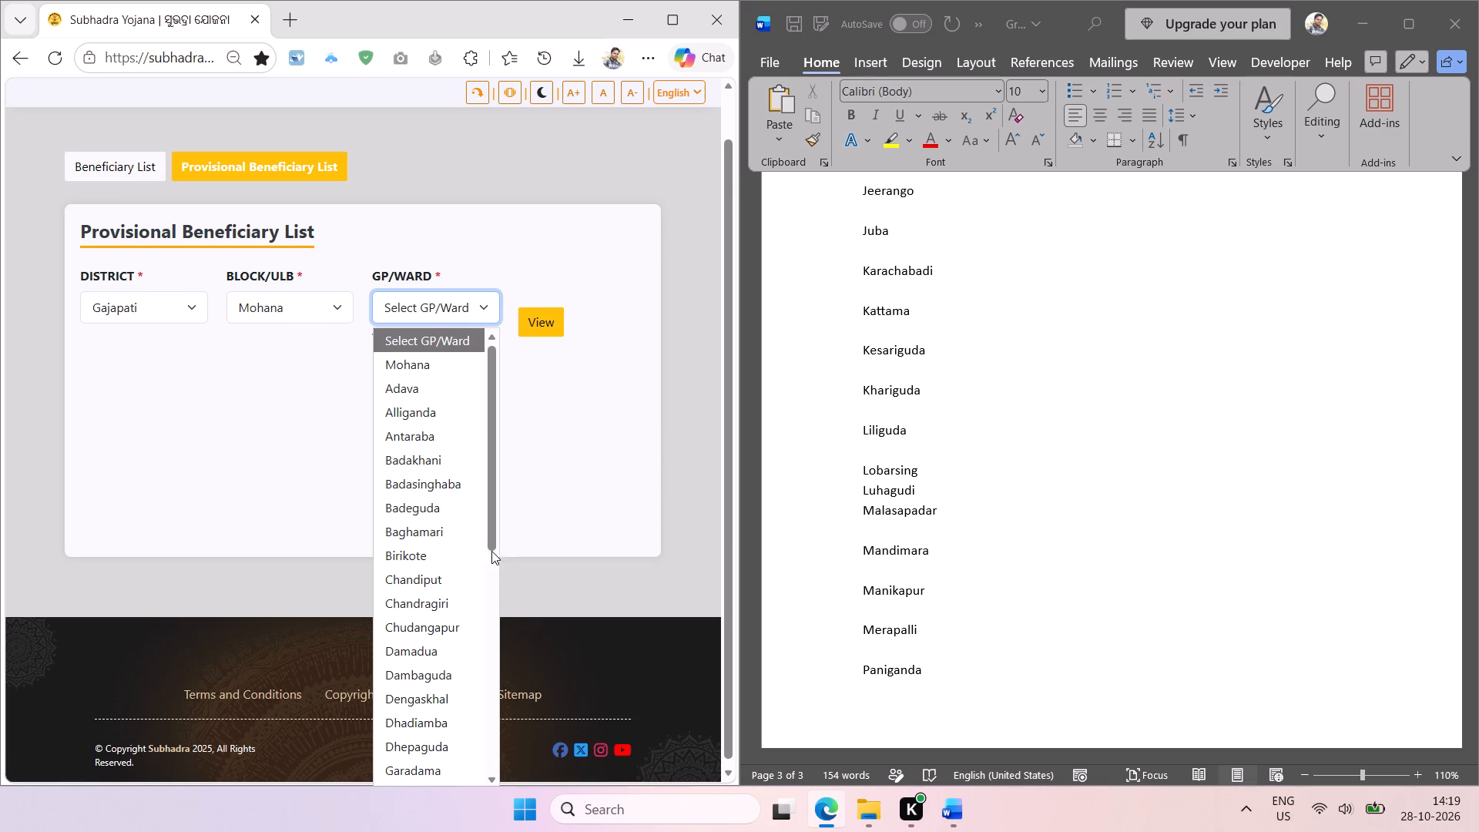
pyautogui.moveTo(491, 540); pyautogui.dragTo(513, 797)
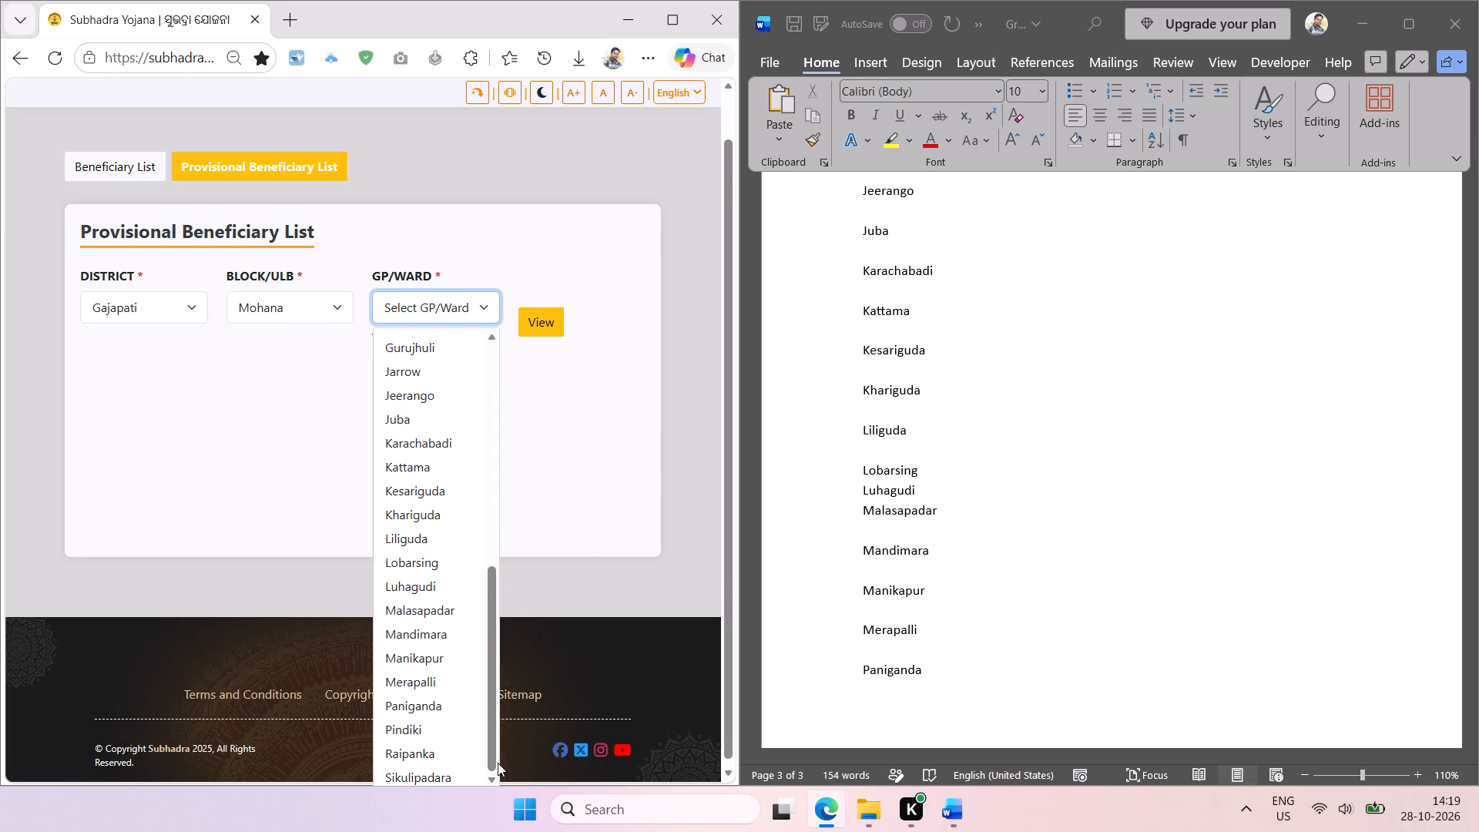
pyautogui.moveTo(496, 762); pyautogui.dragTo(495, 786)
pyautogui.press('shift+super+t')
pyautogui.moveTo(382, 695); pyautogui.dragTo(488, 770)
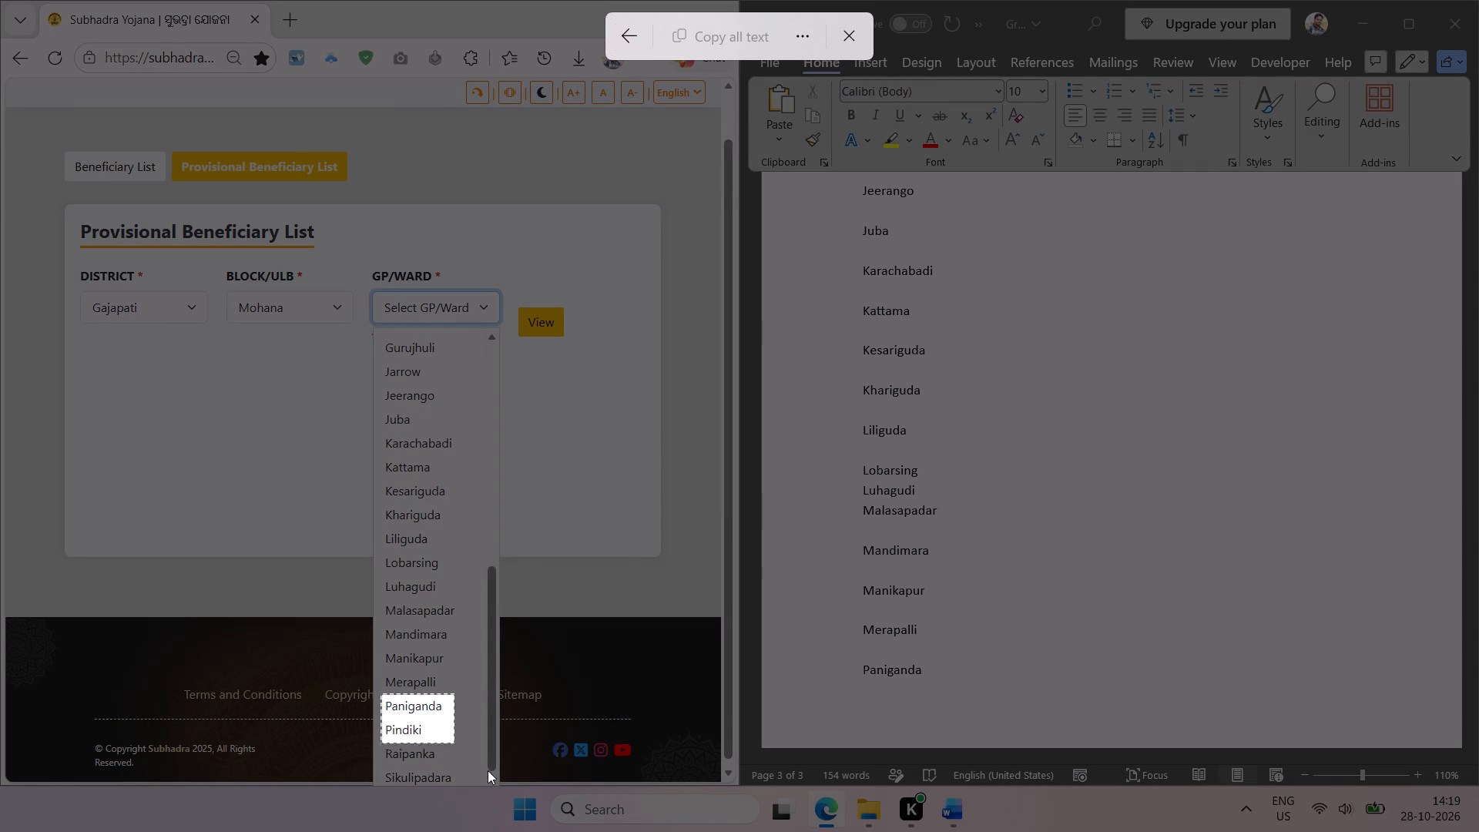
pyautogui.moveTo(488, 770); pyautogui.dragTo(468, 800)
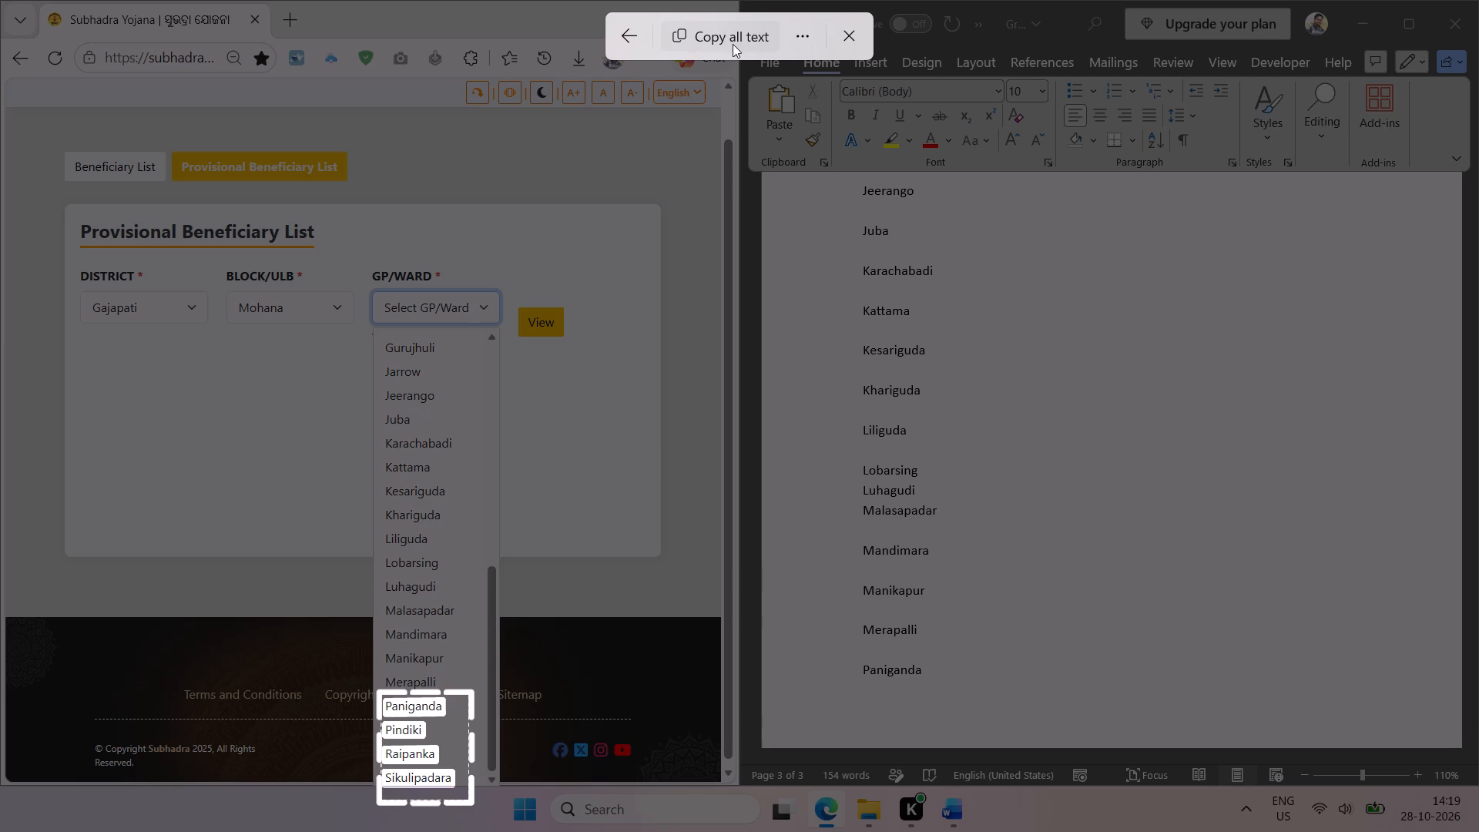
pyautogui.click(723, 29)
pyautogui.click(945, 663)
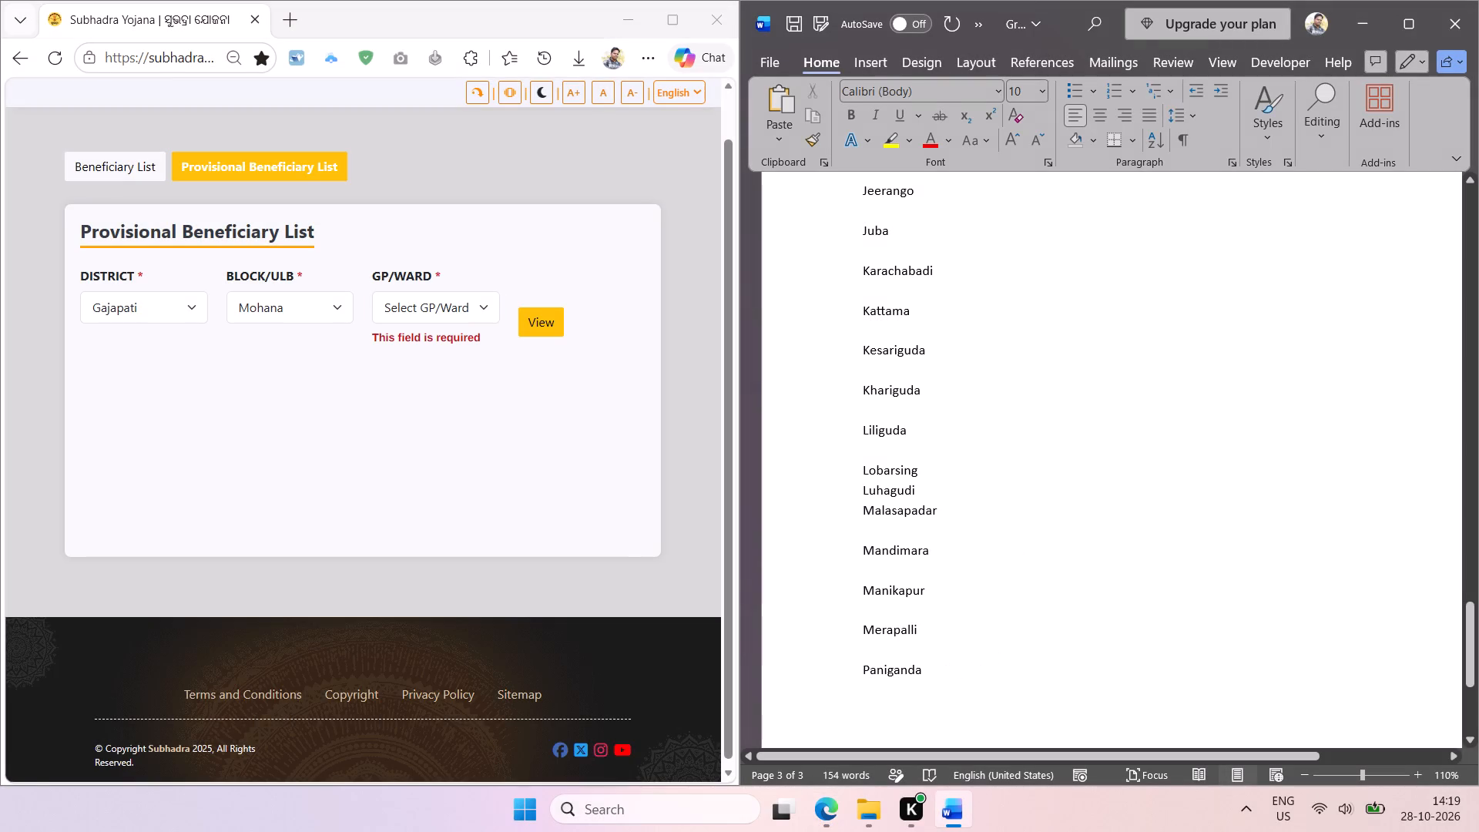
pyautogui.hotkey('ctrl', 'v')
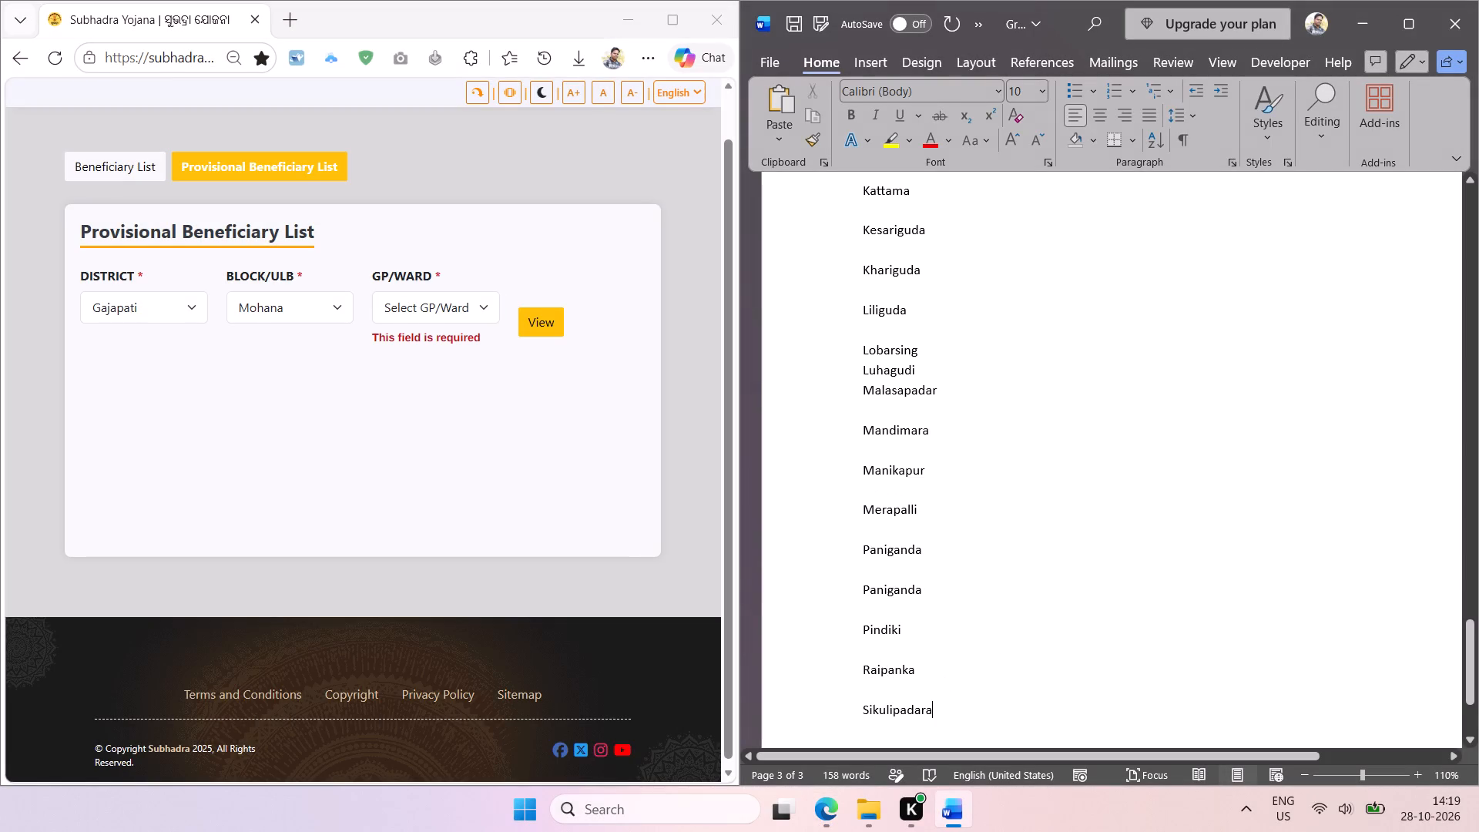
# Delete the repeated Paniganda and Garadama entries where the pasted batches overlap in the Mohana list.
pyautogui.doubleClick(909, 584)
pyautogui.press('BackSpace')
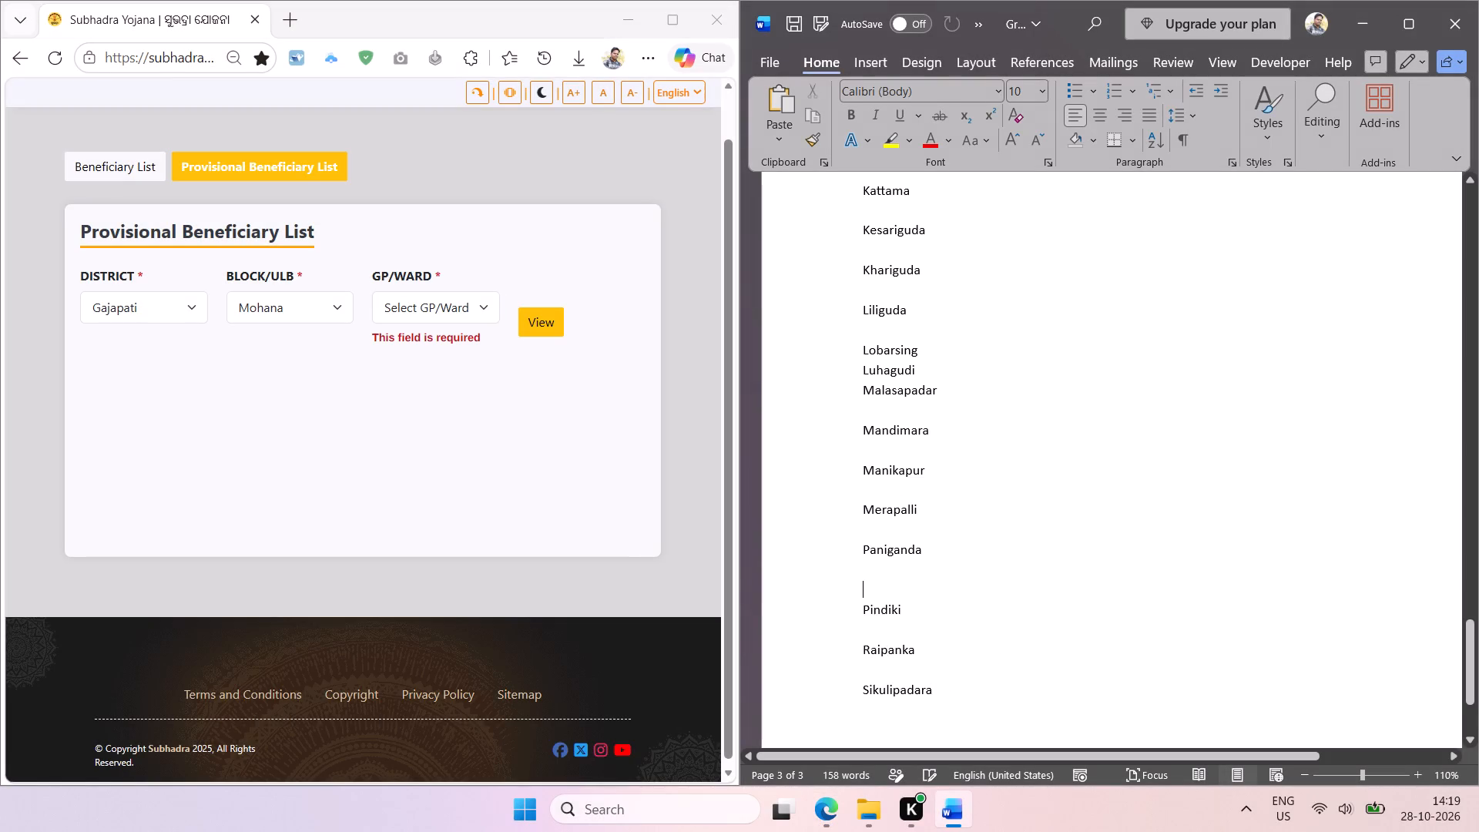
pyautogui.press('BackSpace')
pyautogui.scroll(1, 944, 582)
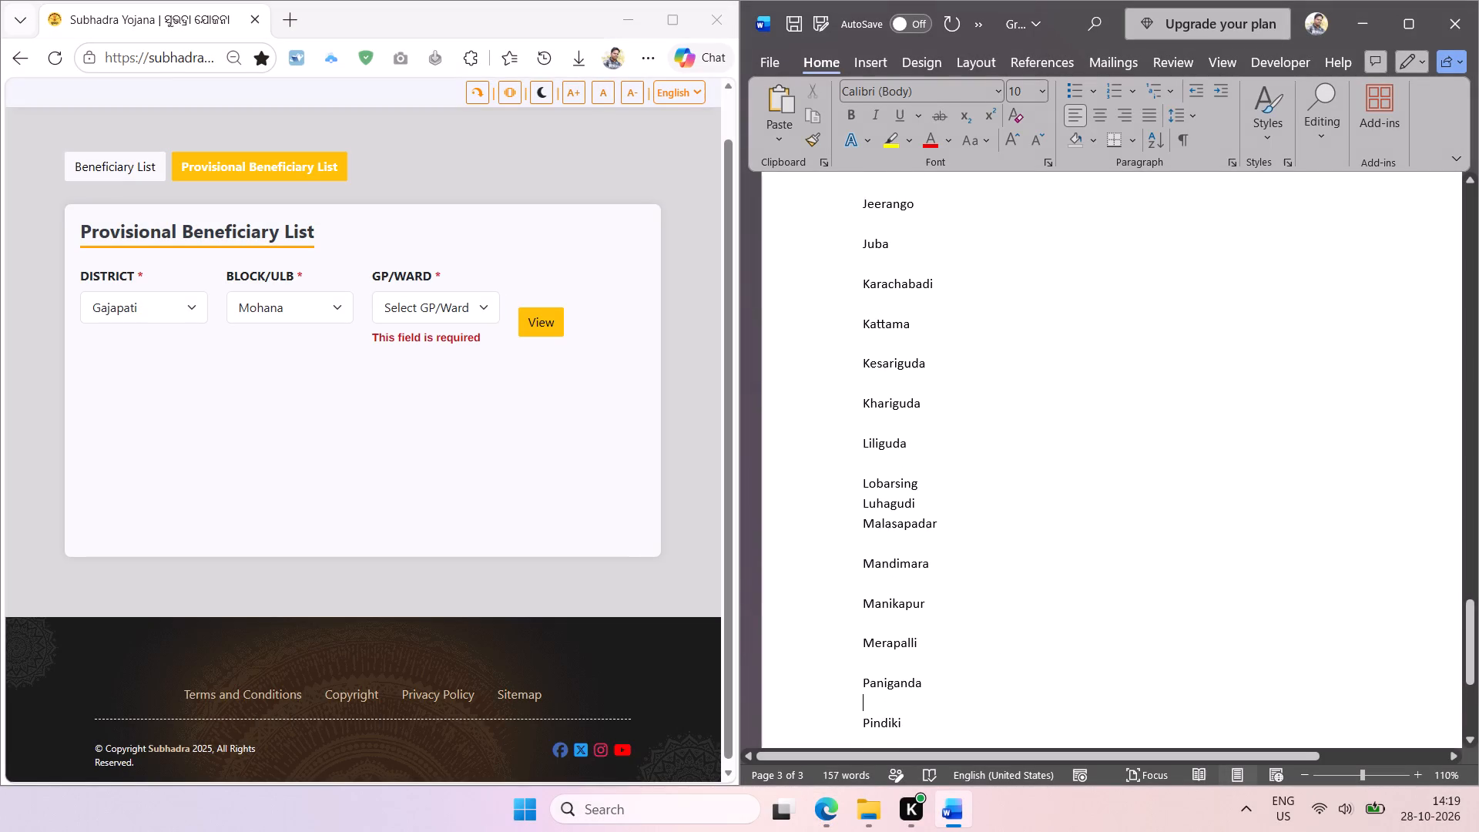
pyautogui.scroll(3, 944, 582)
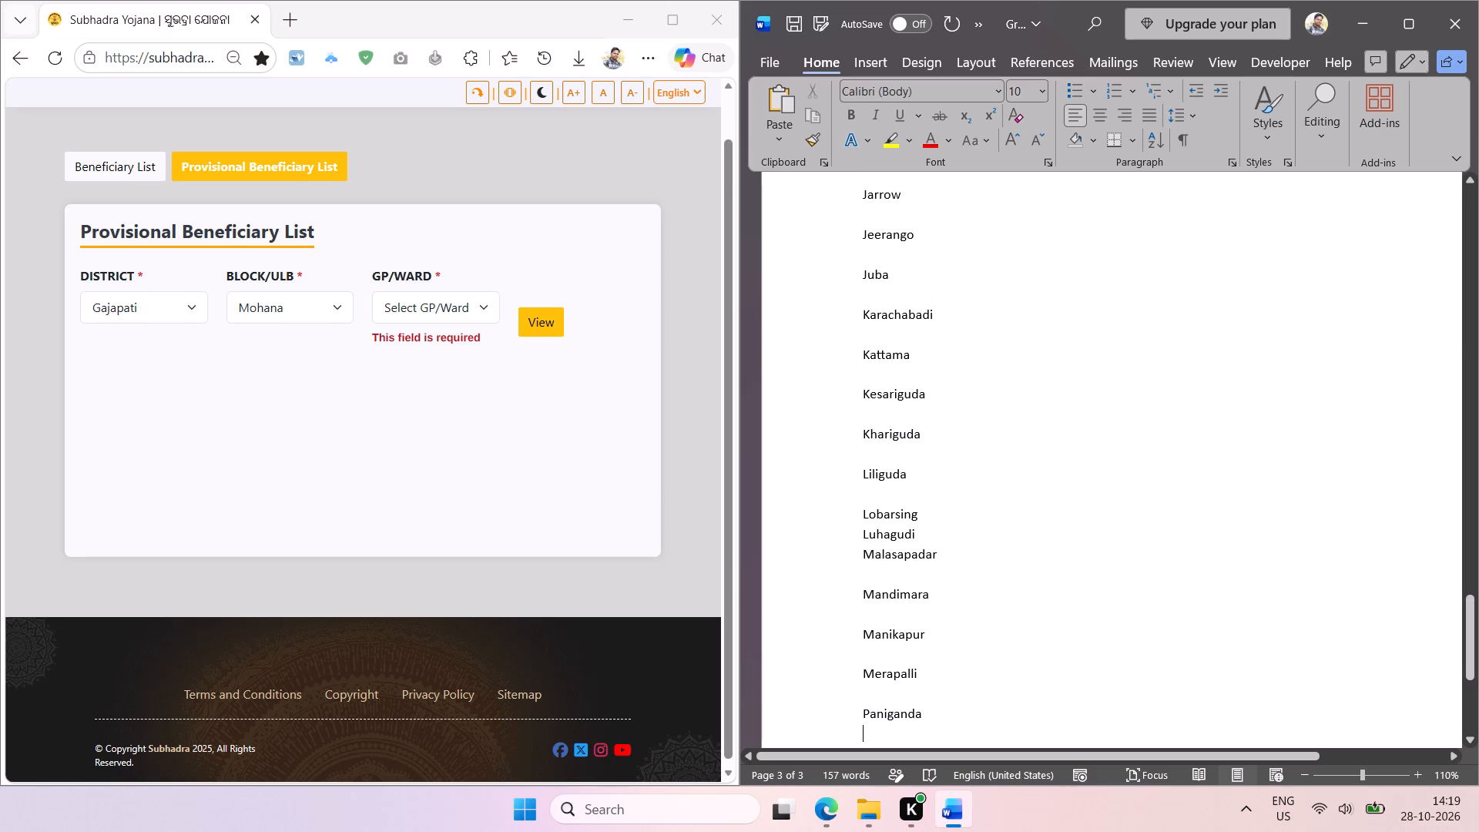
pyautogui.scroll(3, 944, 582)
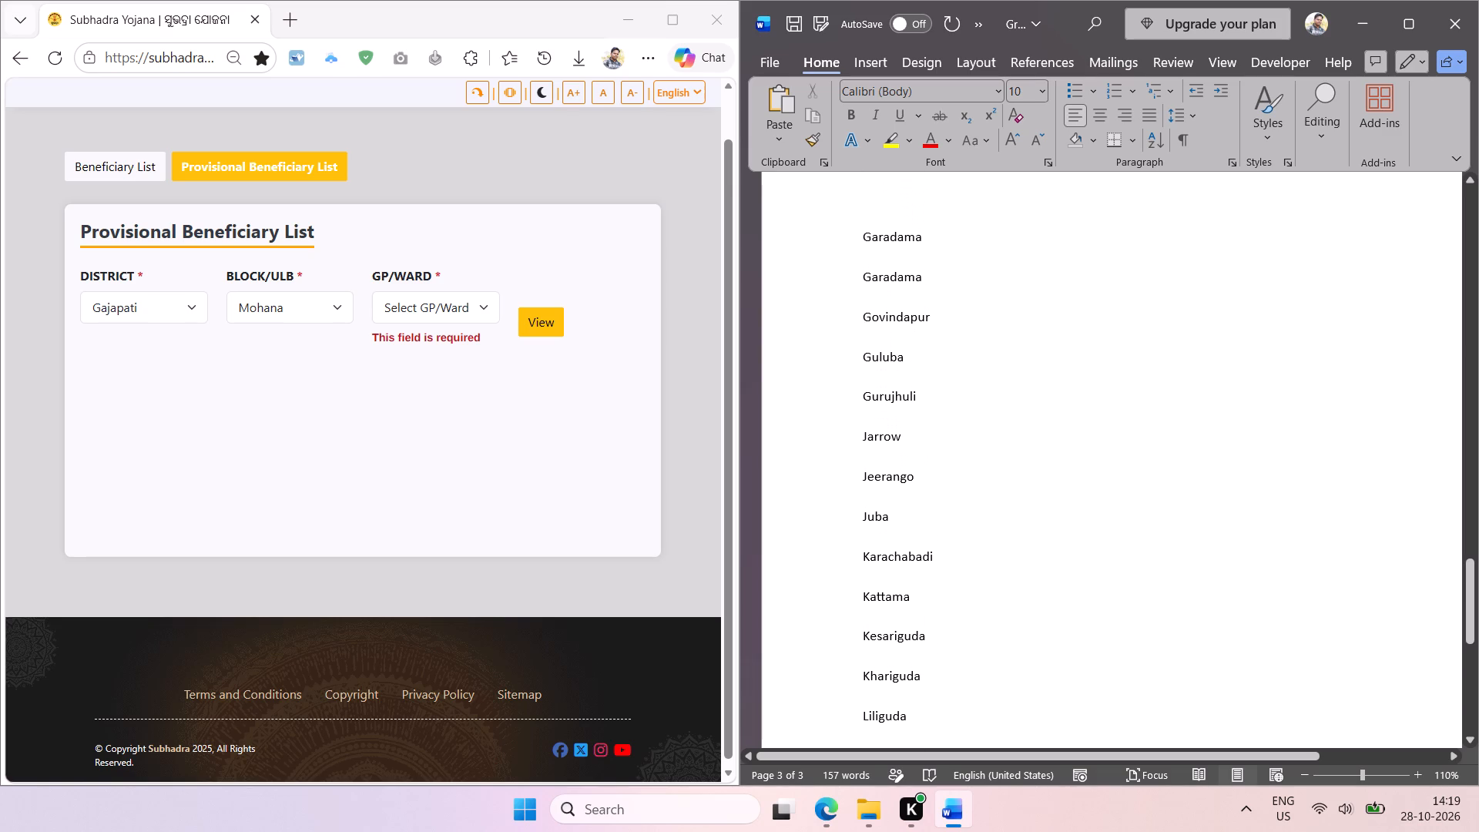
pyautogui.scroll(1, 944, 582)
pyautogui.doubleClick(901, 368)
pyautogui.press('BackSpace')
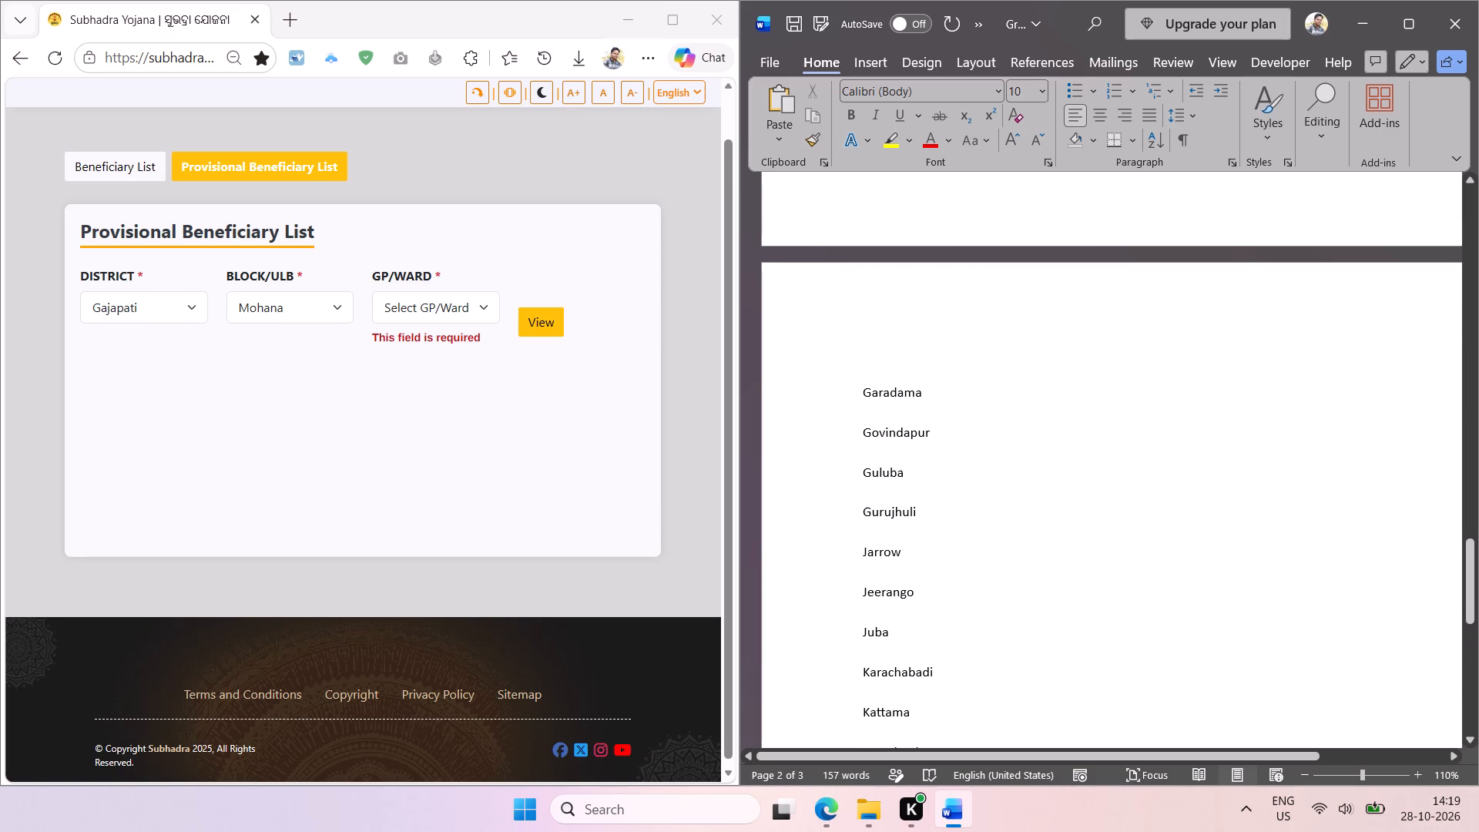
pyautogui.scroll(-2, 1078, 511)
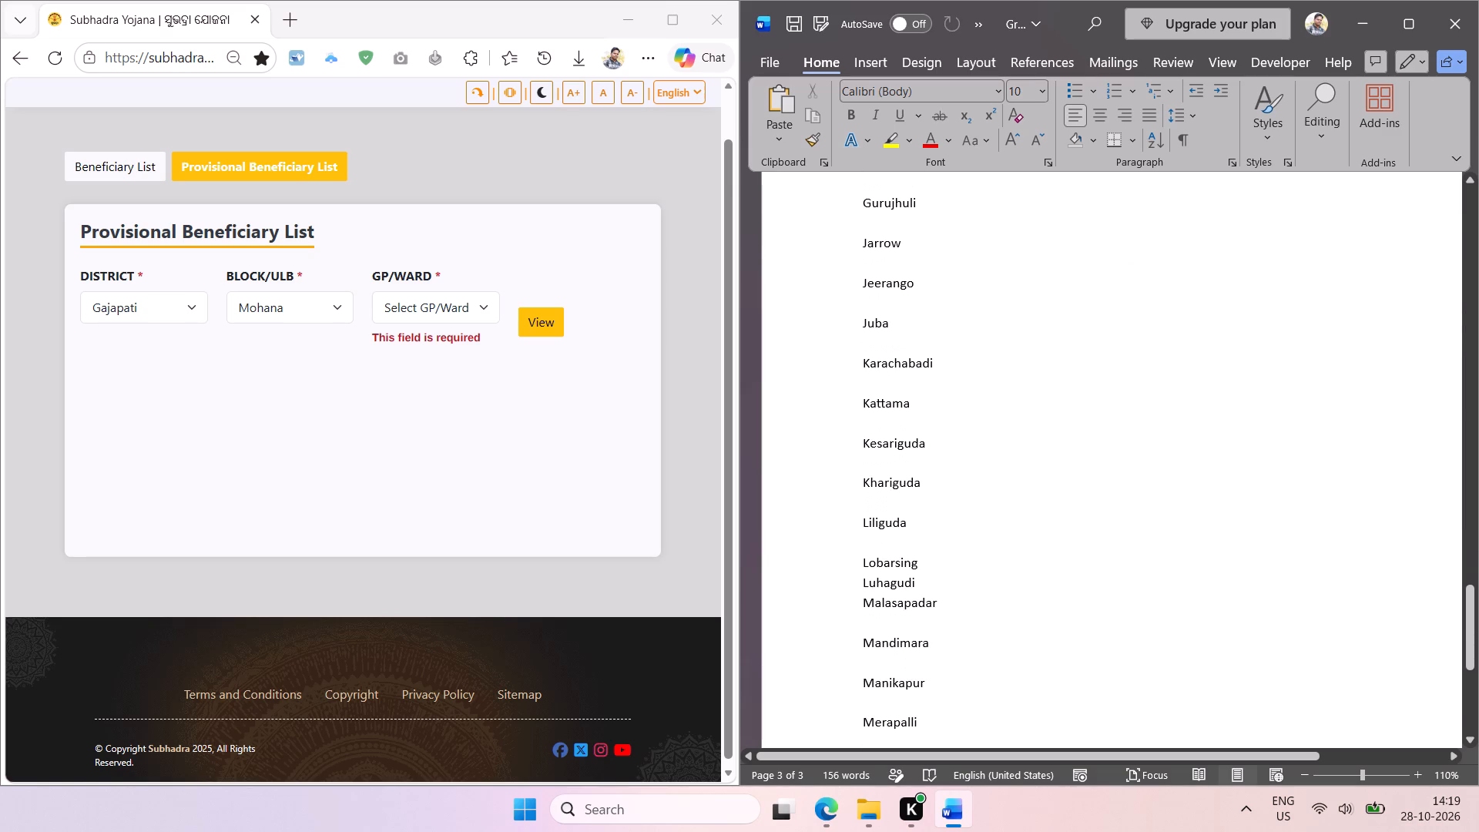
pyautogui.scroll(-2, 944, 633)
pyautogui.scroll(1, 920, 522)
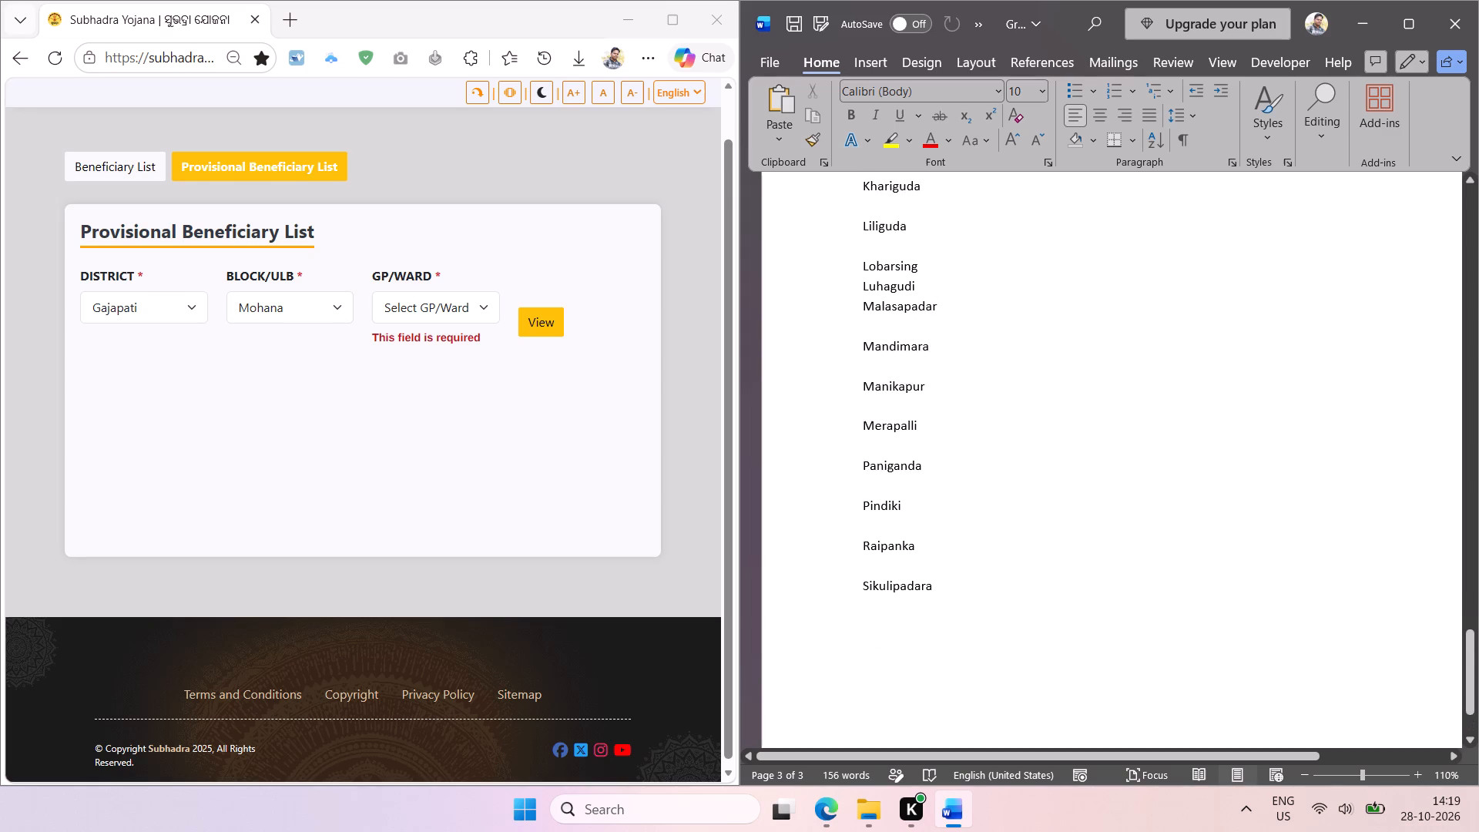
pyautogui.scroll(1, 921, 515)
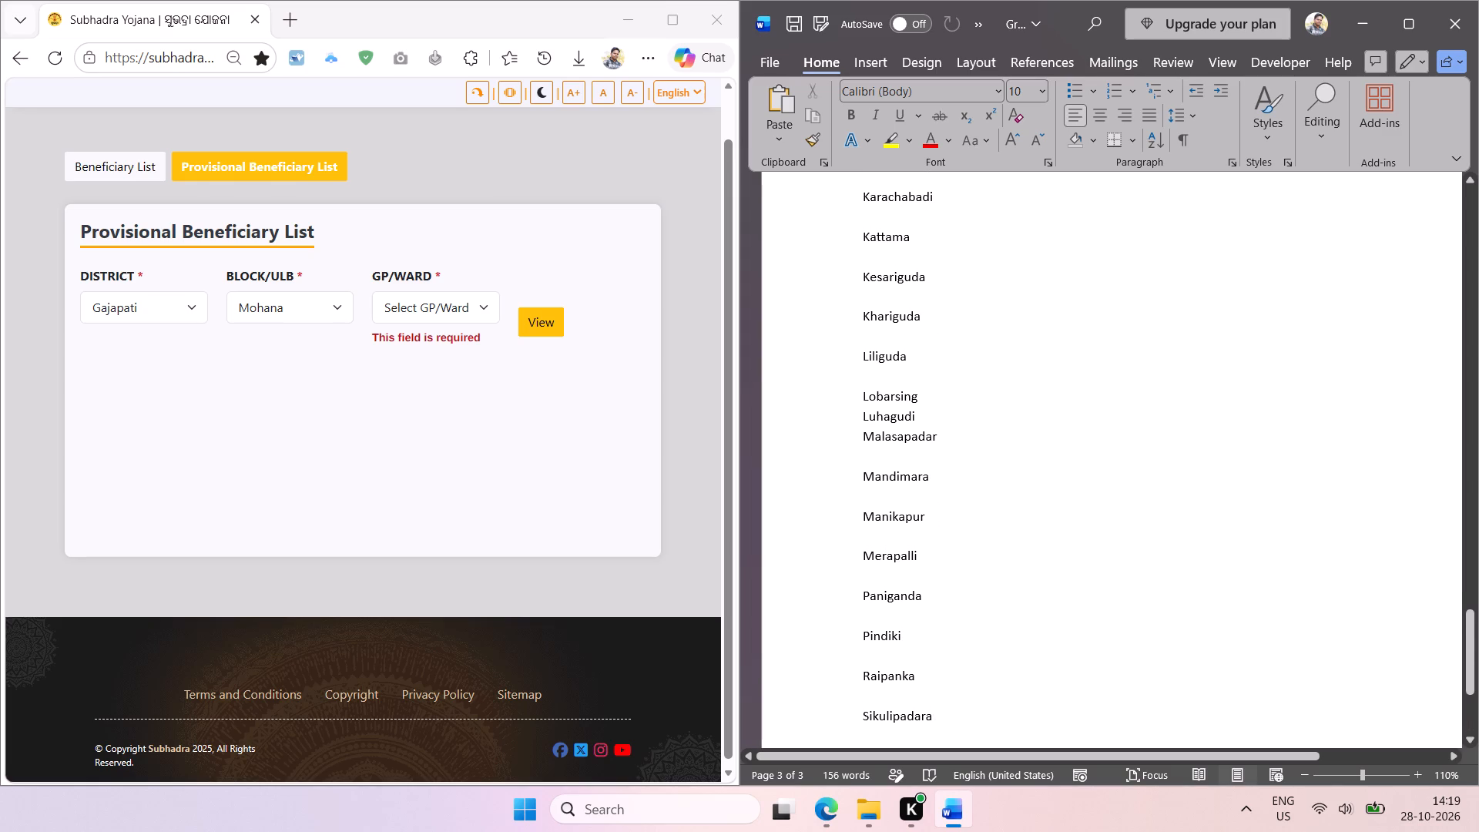
# Remove the blank lines between the gram panchayat names from Sikulipadara up to Malasapadar in the Mohana list.
pyautogui.click(867, 694)
pyautogui.press('BackSpace')
pyautogui.press('Up')
pyautogui.press('BackSpace')
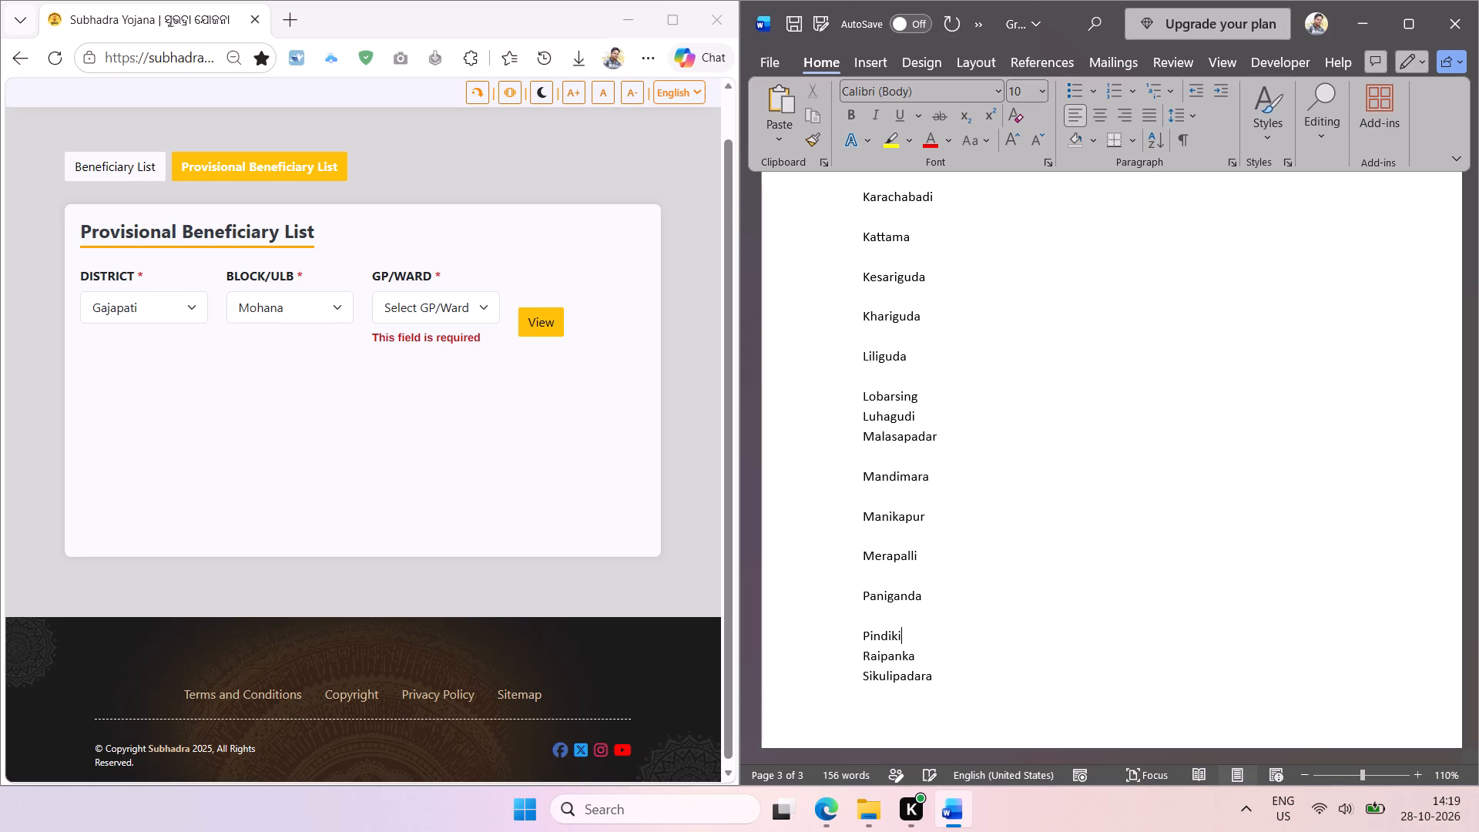
pyautogui.press('Up')
pyautogui.press('BackSpace')
pyautogui.press('Up')
pyautogui.press('BackSpace')
pyautogui.press('Up')
pyautogui.press('BackSpace')
pyautogui.press('Up')
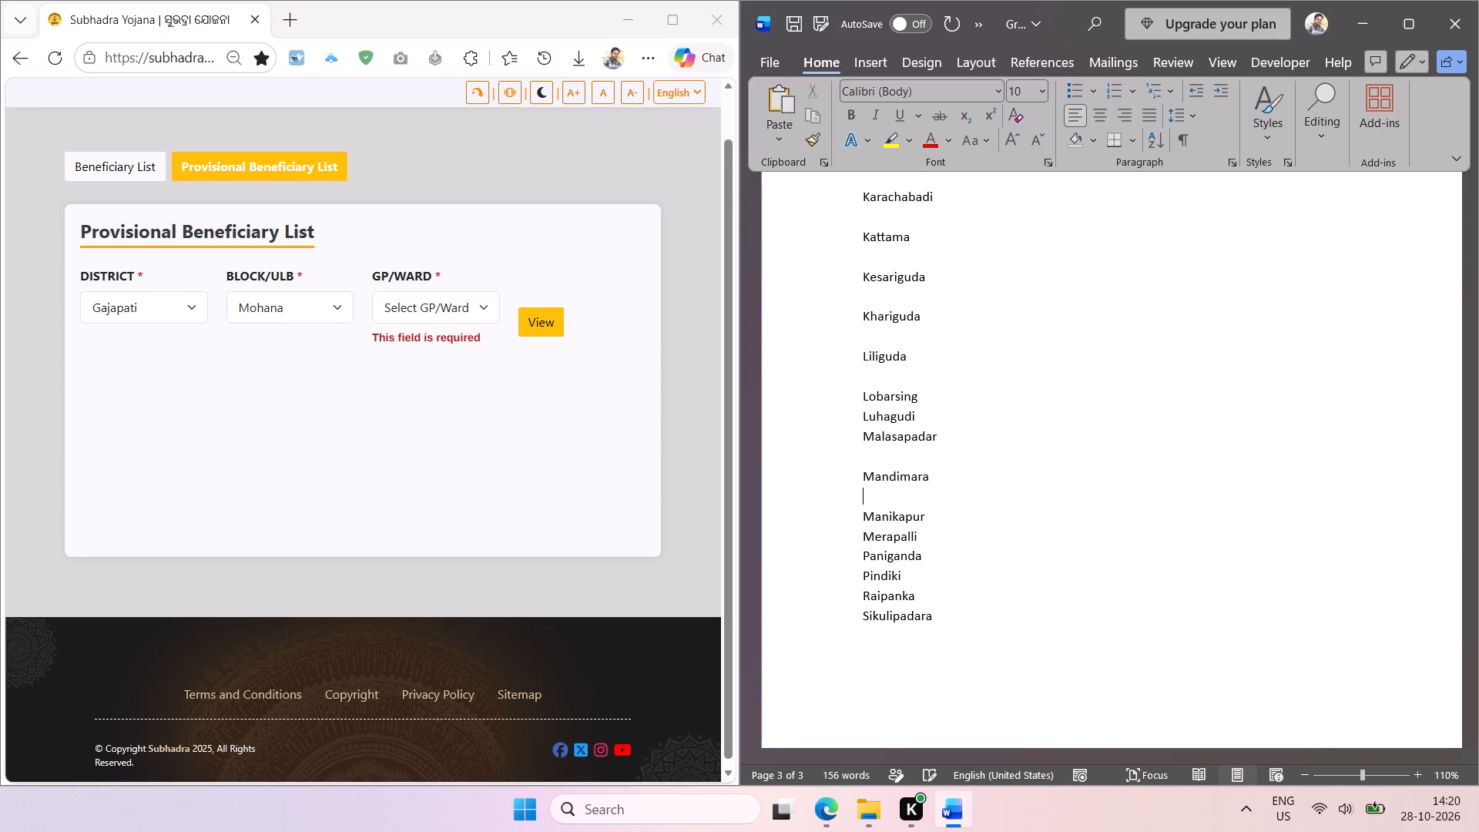
pyautogui.press('BackSpace')
pyautogui.press('Up')
pyautogui.press('BackSpace')
# Remove the blank lines between the names from Lobarsing up to Karachabadi in the Mohana list.
pyautogui.press('Up')
pyautogui.press('Up')
pyautogui.press('Up')
pyautogui.press('BackSpace')
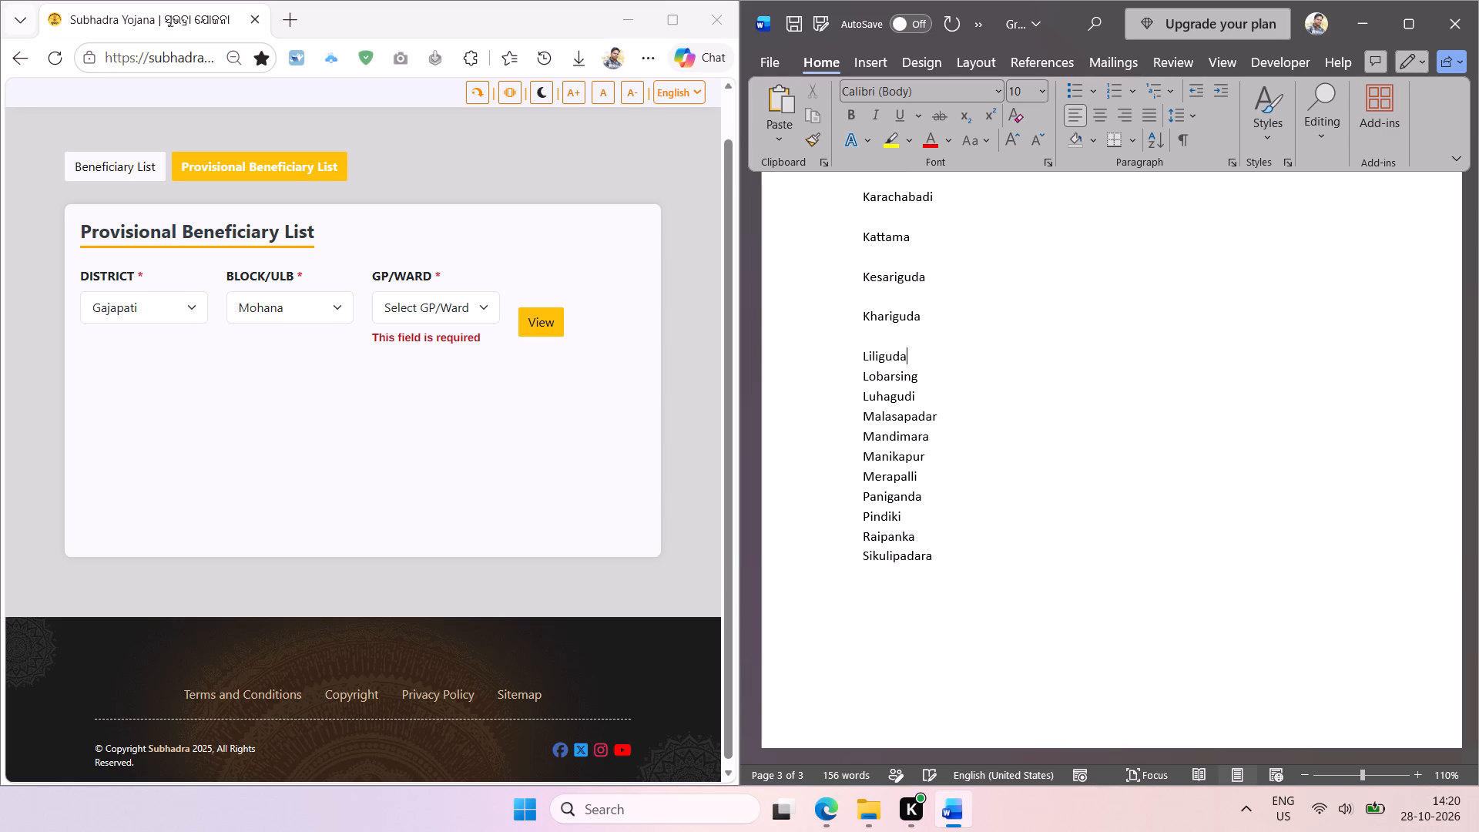
pyautogui.press('Up')
pyautogui.press('BackSpace')
pyautogui.press('Up')
pyautogui.press('BackSpace')
pyautogui.press('Up')
pyautogui.press('BackSpace')
pyautogui.press('Up')
pyautogui.press('BackSpace')
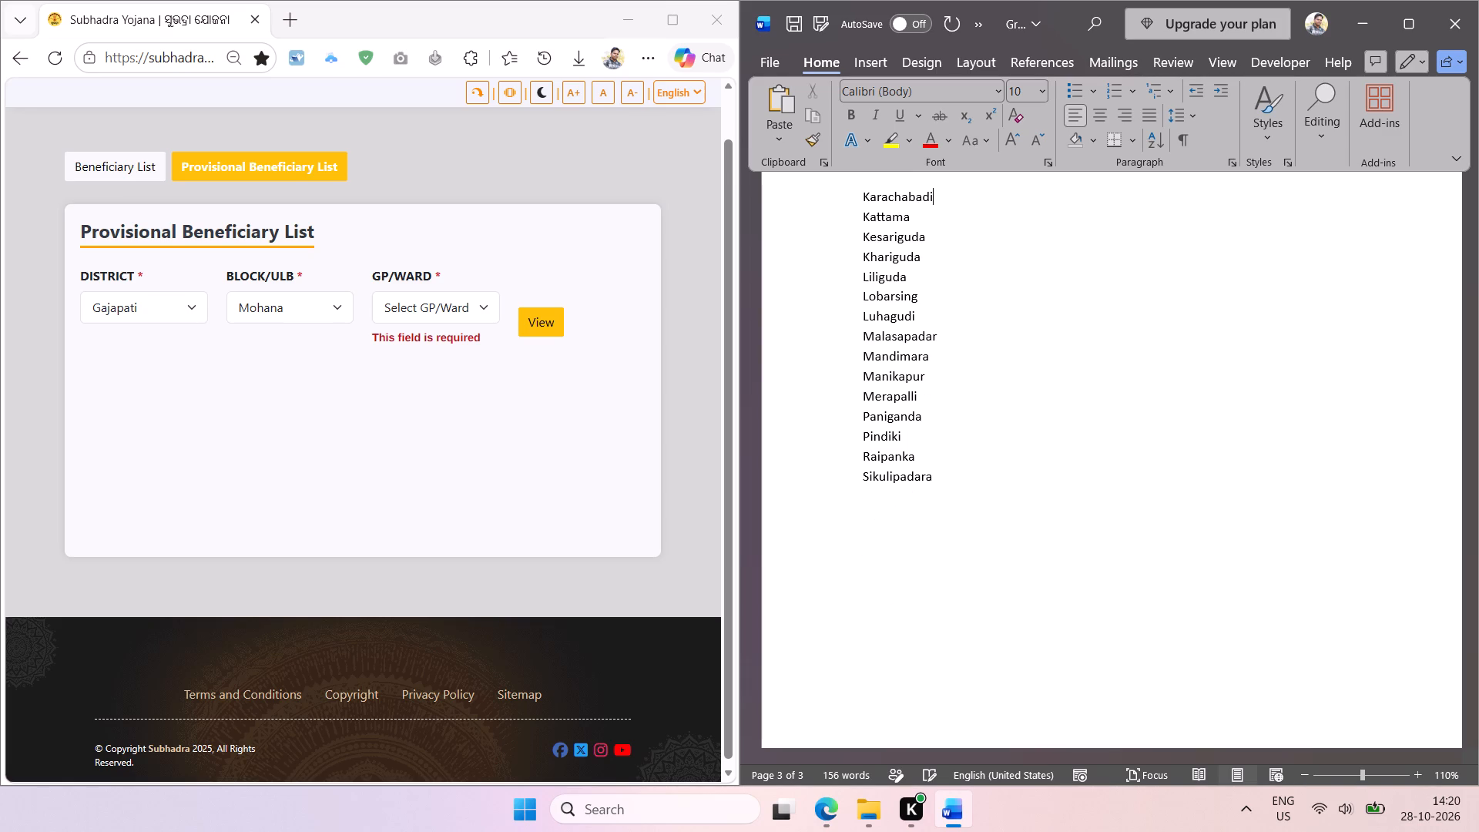
# Remove the blank lines between the names from Karachabadi up to Garadama in the Mohana list.
pyautogui.scroll(5, 1074, 689)
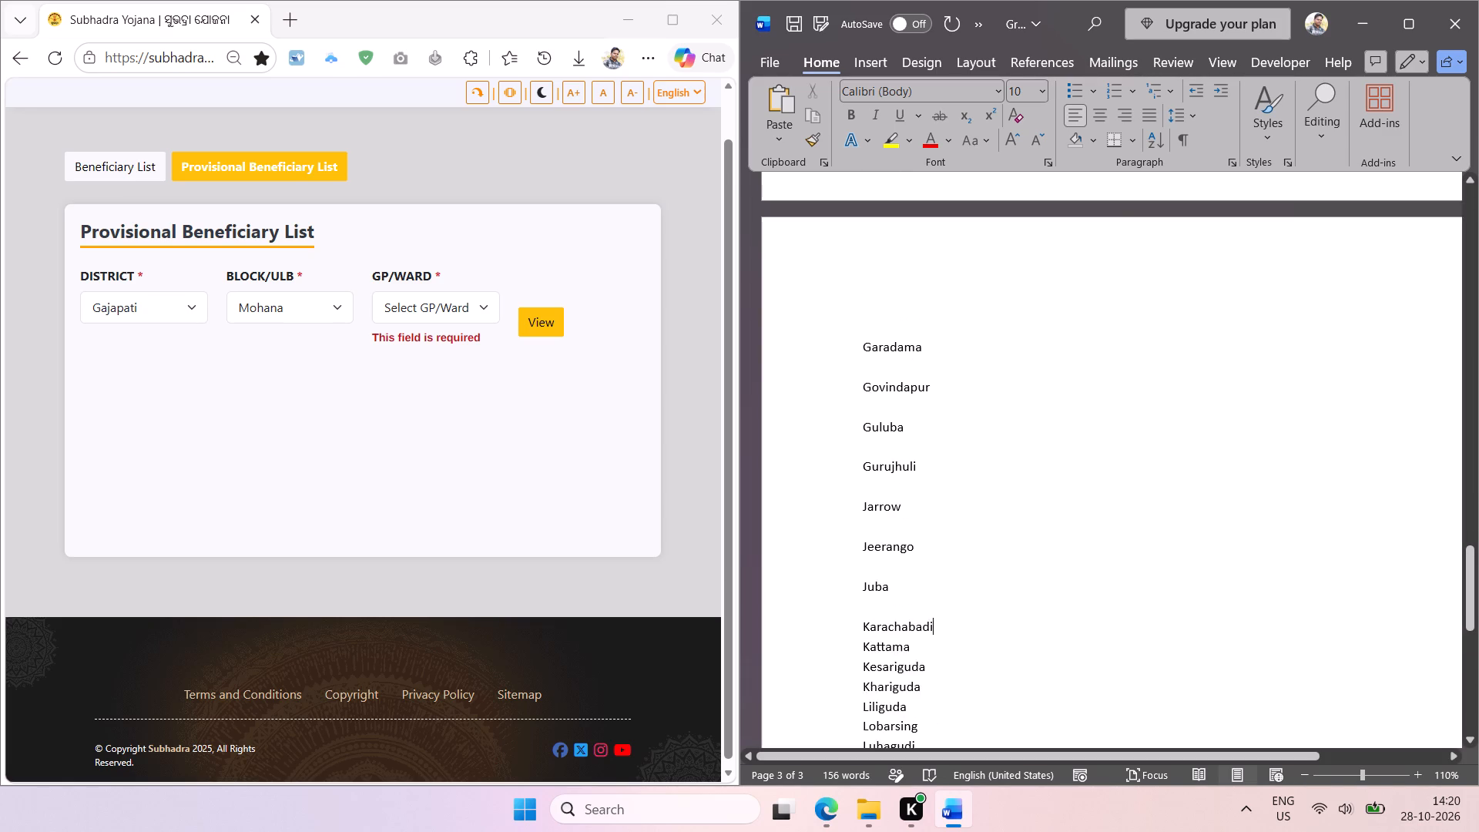
pyautogui.scroll(1, 1074, 689)
pyautogui.press('Up')
pyautogui.press('BackSpace')
pyautogui.press('Up')
pyautogui.press('BackSpace')
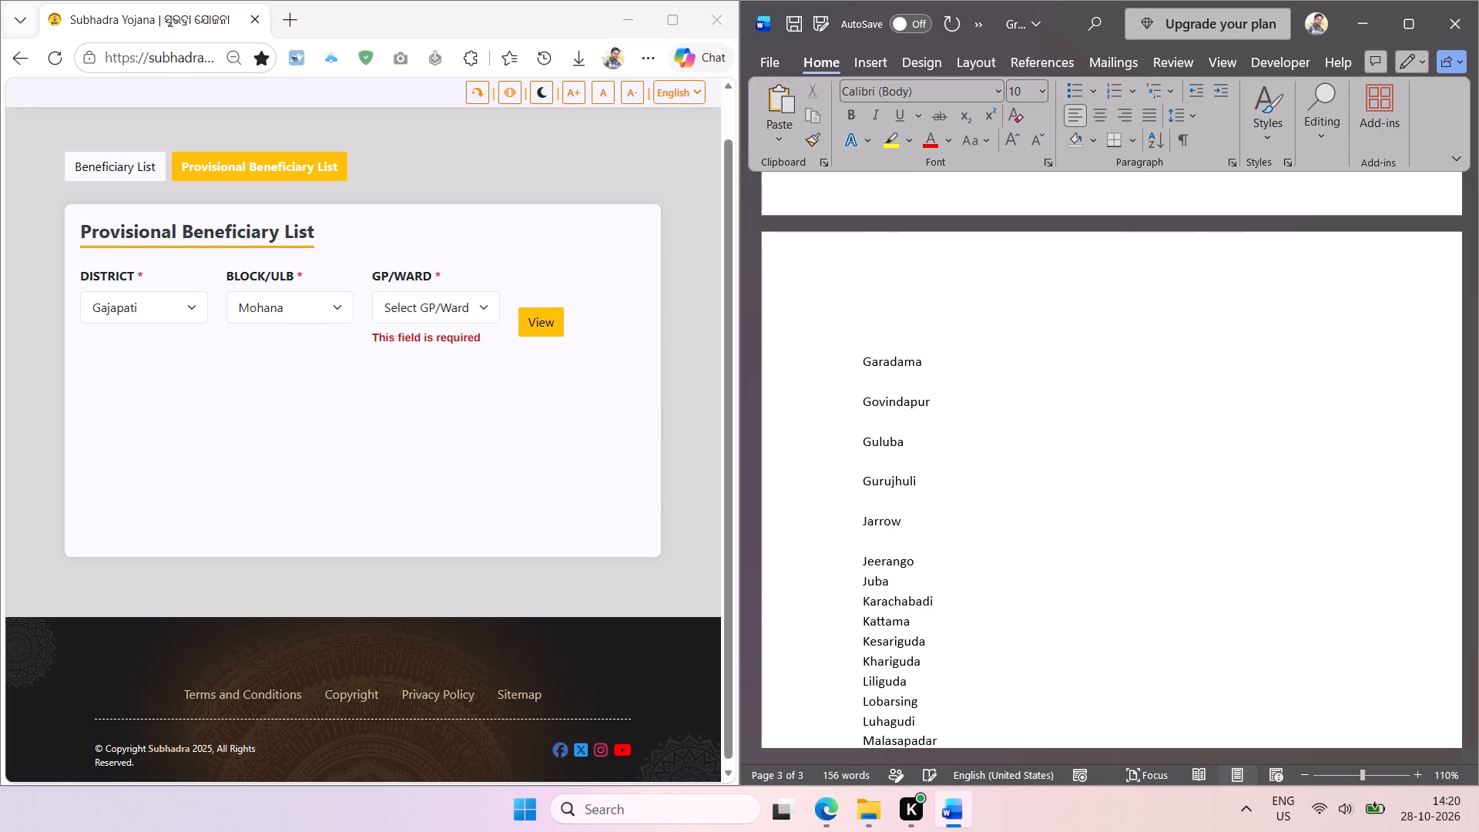
pyautogui.press('Up')
pyautogui.press('BackSpace')
pyautogui.press('Up')
pyautogui.press('BackSpace')
pyautogui.press('Up')
pyautogui.press('BackSpace')
pyautogui.press('Up')
pyautogui.press('BackSpace')
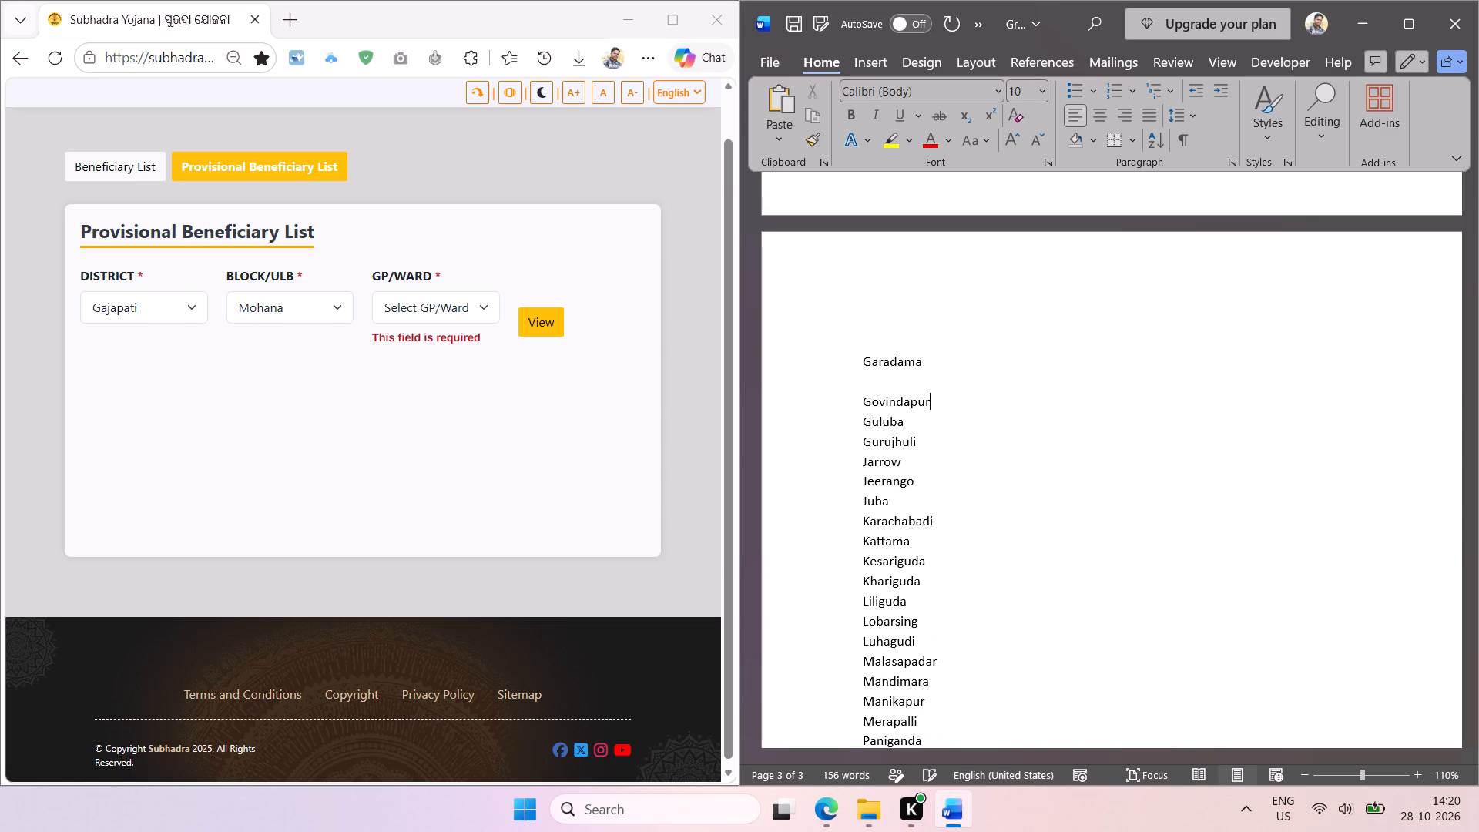
pyautogui.press('Up')
pyautogui.press('BackSpace')
pyautogui.press('Up')
pyautogui.press('BackSpace')
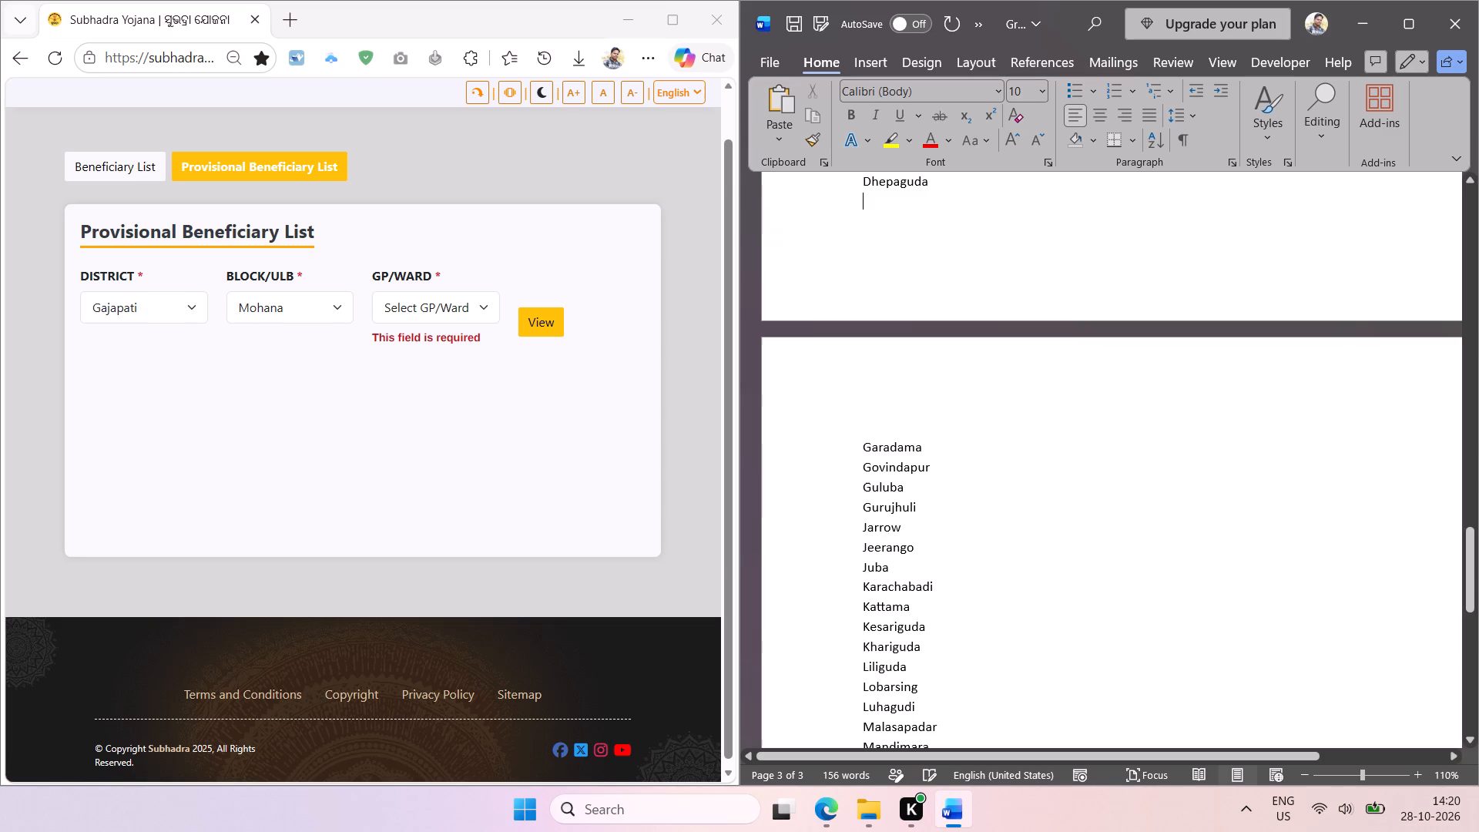
# Remove the blank lines between the names from Garadama up to Chudangapur in the Mohana list.
pyautogui.scroll(3, 1074, 689)
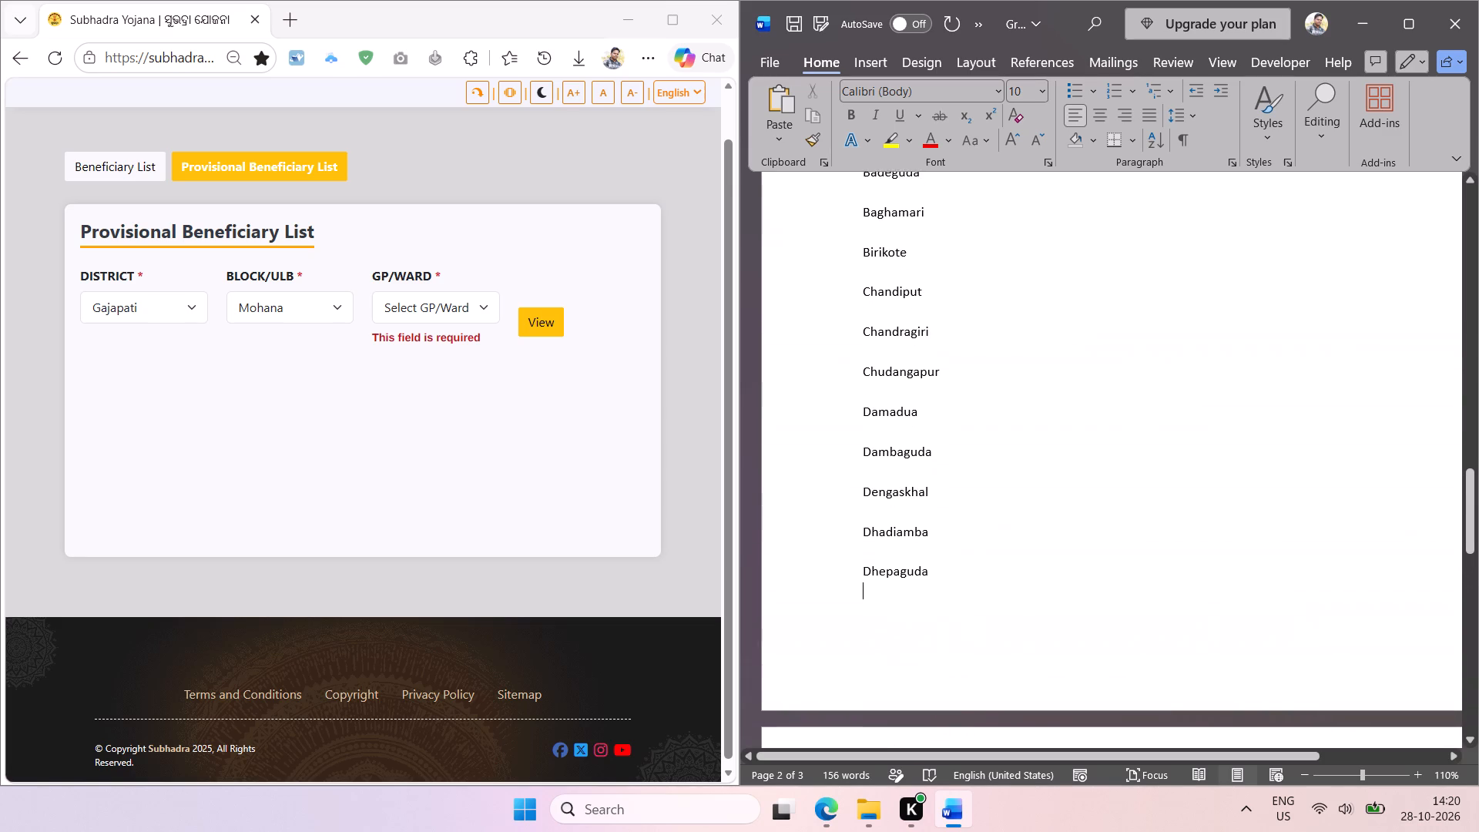
pyautogui.scroll(1, 1074, 689)
pyautogui.press('BackSpace')
pyautogui.press('Up')
pyautogui.press('BackSpace')
pyautogui.press('Up')
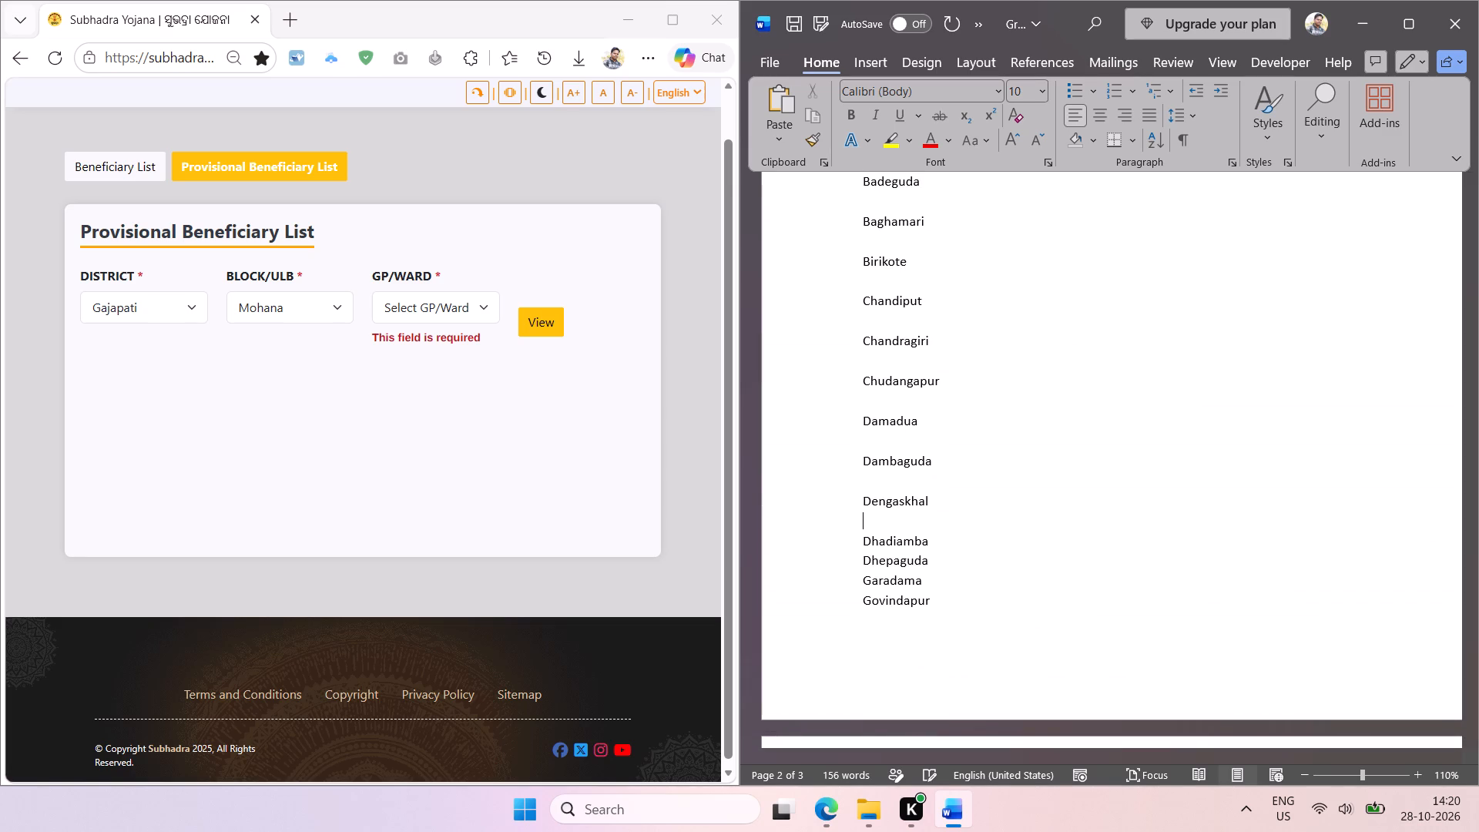
pyautogui.press('BackSpace')
pyautogui.press('Up')
pyautogui.press('BackSpace')
pyautogui.press('Up')
pyautogui.press('BackSpace')
pyautogui.press('Up')
pyautogui.press('BackSpace')
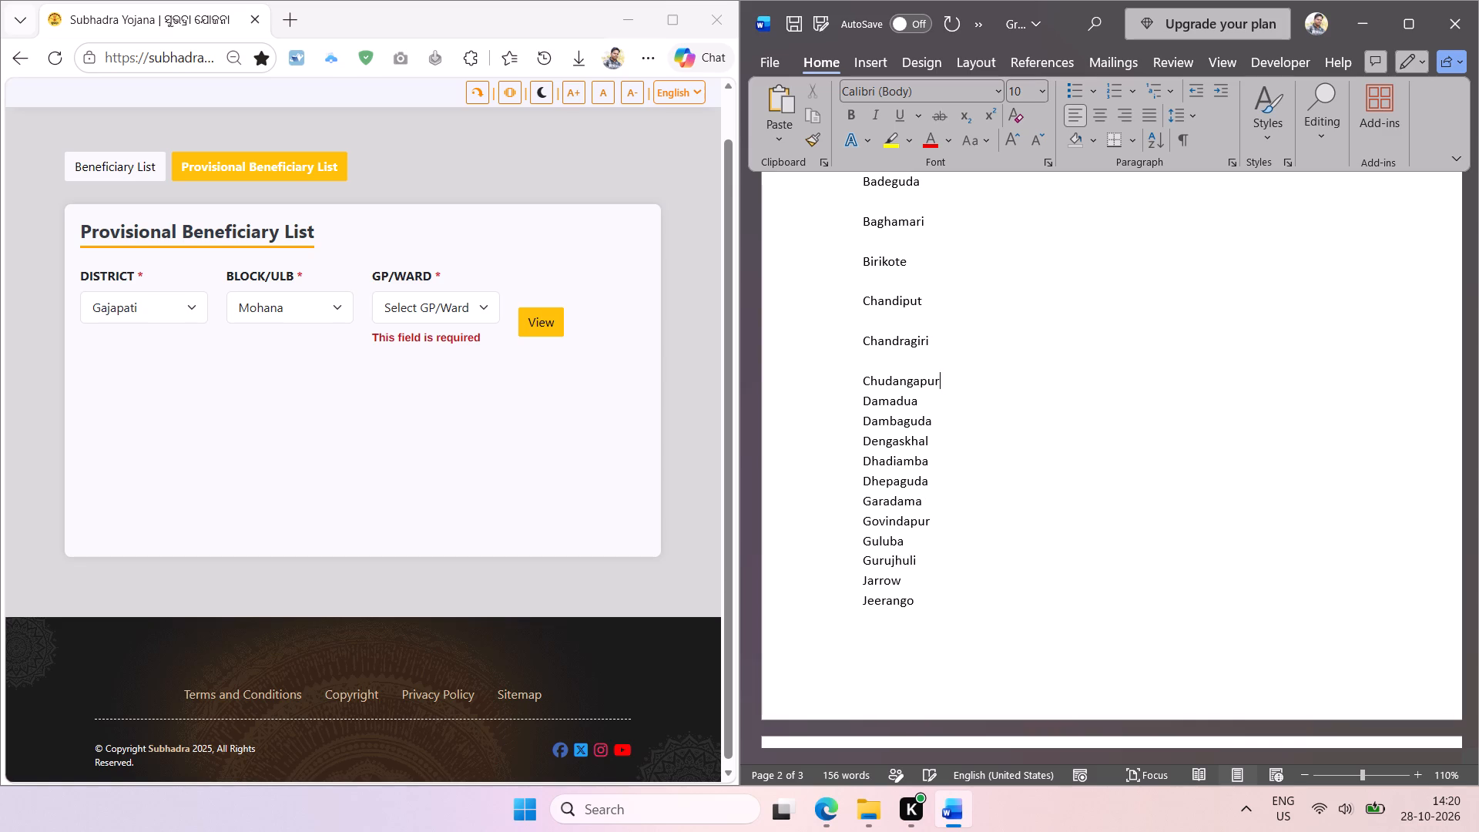
# Remove the blank lines between the names from Chudangapur up to Badeguda in the Mohana list.
pyautogui.press('Up')
pyautogui.press('BackSpace')
pyautogui.press('Up')
pyautogui.press('BackSpace')
pyautogui.press('Up')
pyautogui.press('BackSpace')
pyautogui.press('Up')
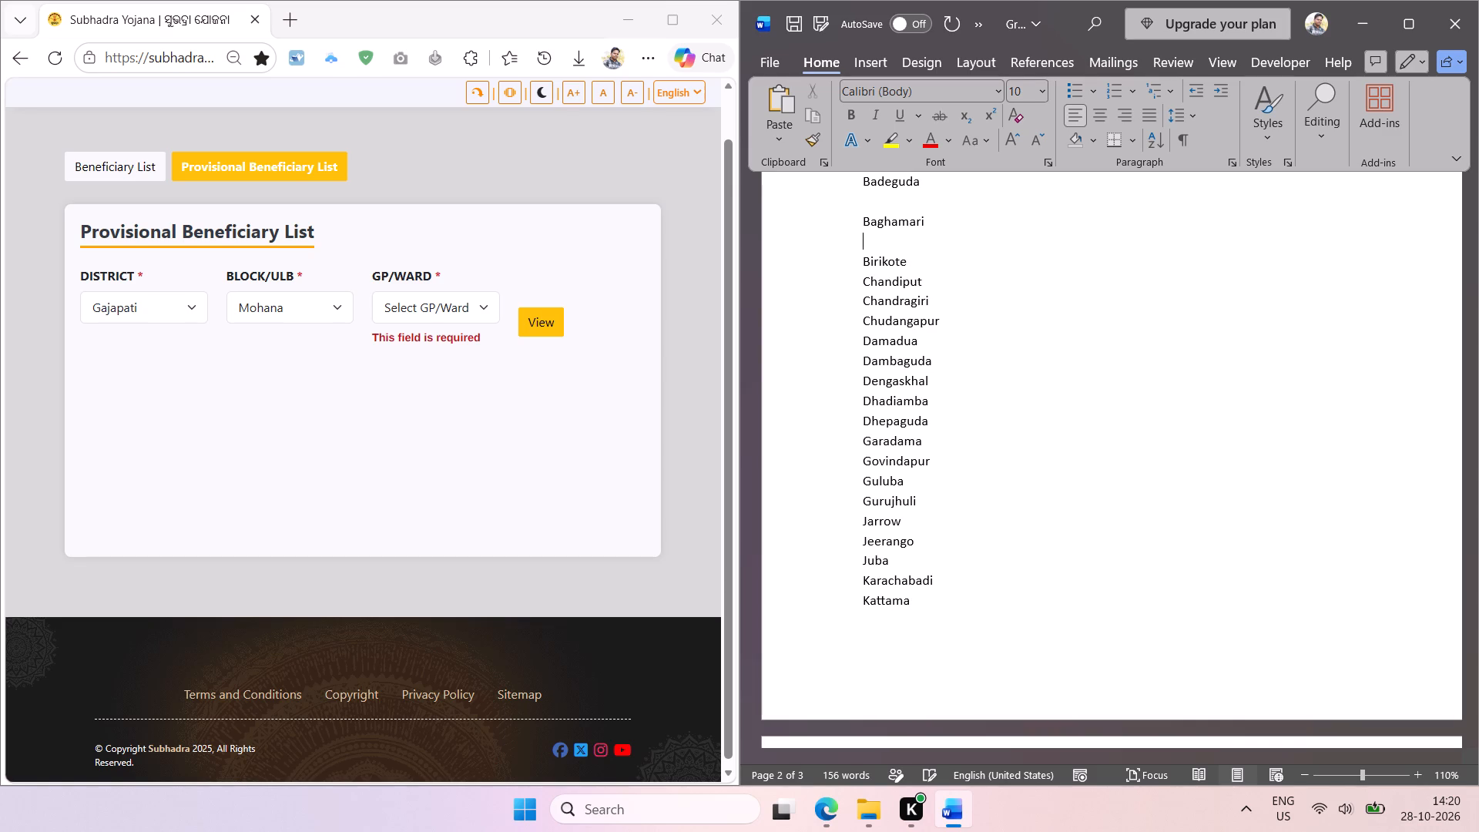
pyautogui.press('BackSpace')
pyautogui.press('Up')
pyautogui.press('BackSpace')
# Remove the blank lines between the names from Badeguda up to Mohana at the start of the Mohana list.
pyautogui.scroll(2, 1074, 689)
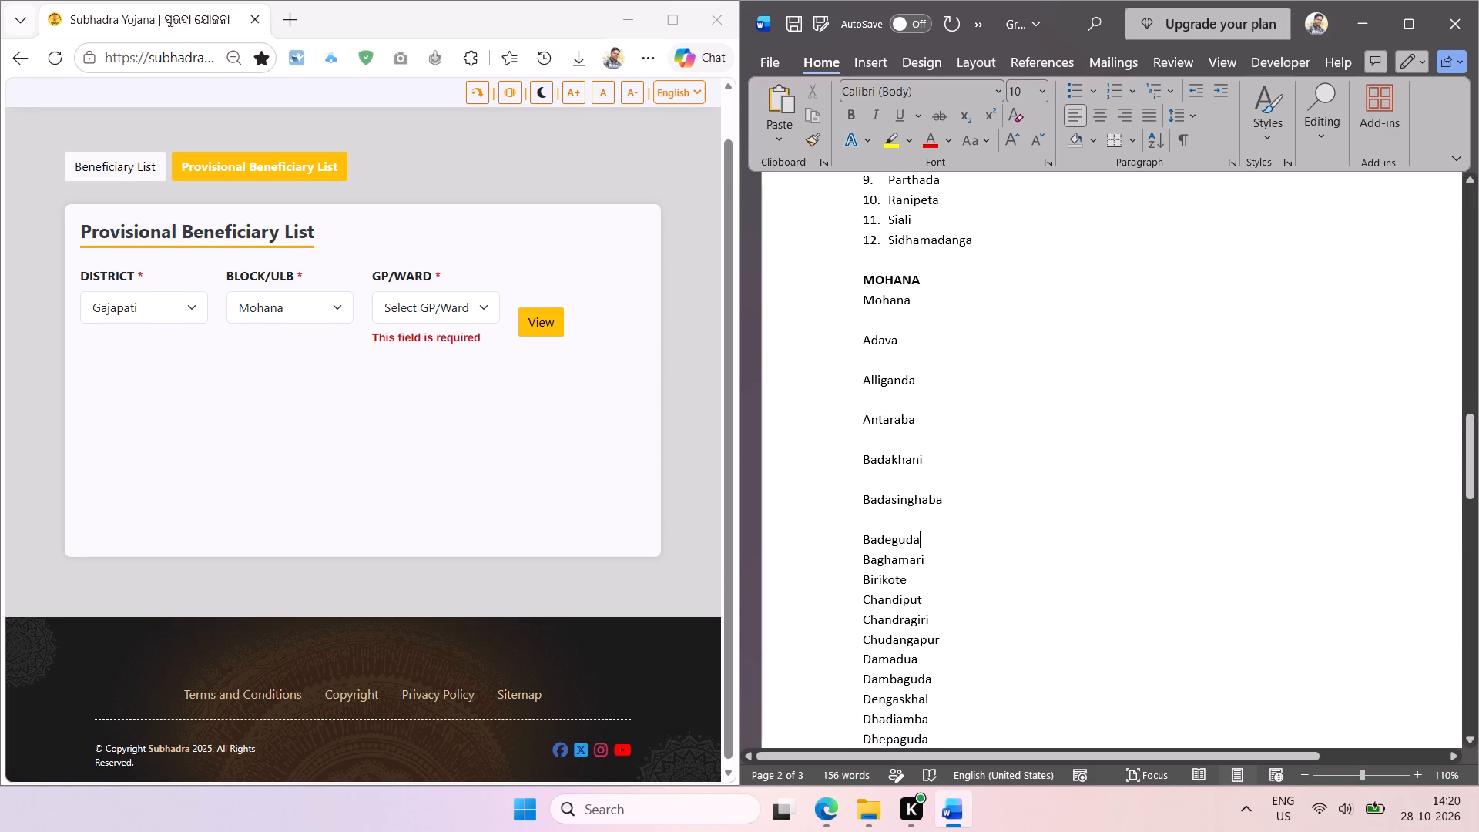
pyautogui.scroll(2, 1074, 689)
pyautogui.press('Up')
pyautogui.press('BackSpace')
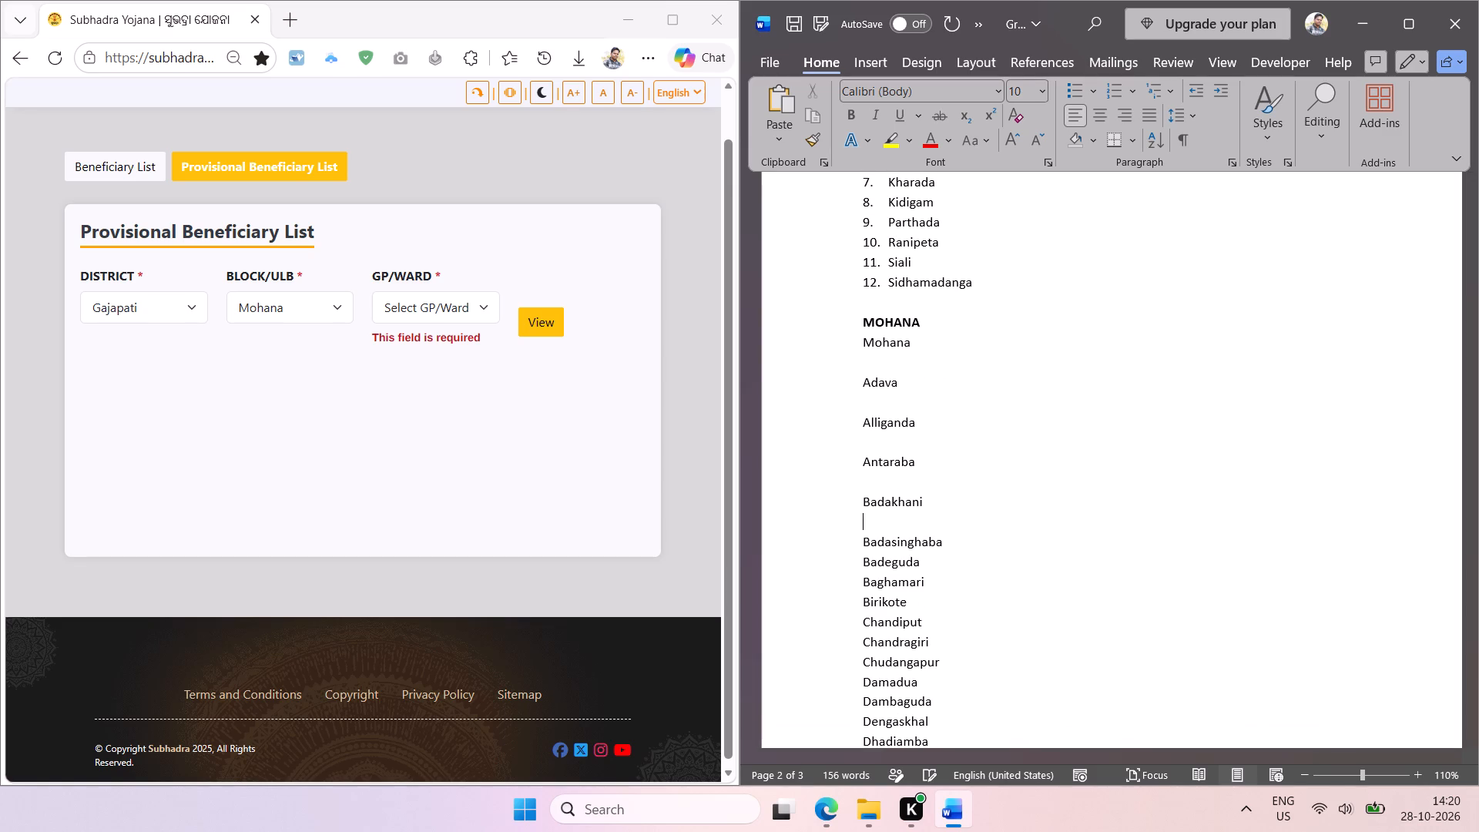
pyautogui.press('Up')
pyautogui.press('BackSpace')
pyautogui.press('Up')
pyautogui.press('BackSpace')
pyautogui.press('Up')
pyautogui.press('BackSpace')
pyautogui.press('Up')
pyautogui.press('BackSpace')
pyautogui.press('Up')
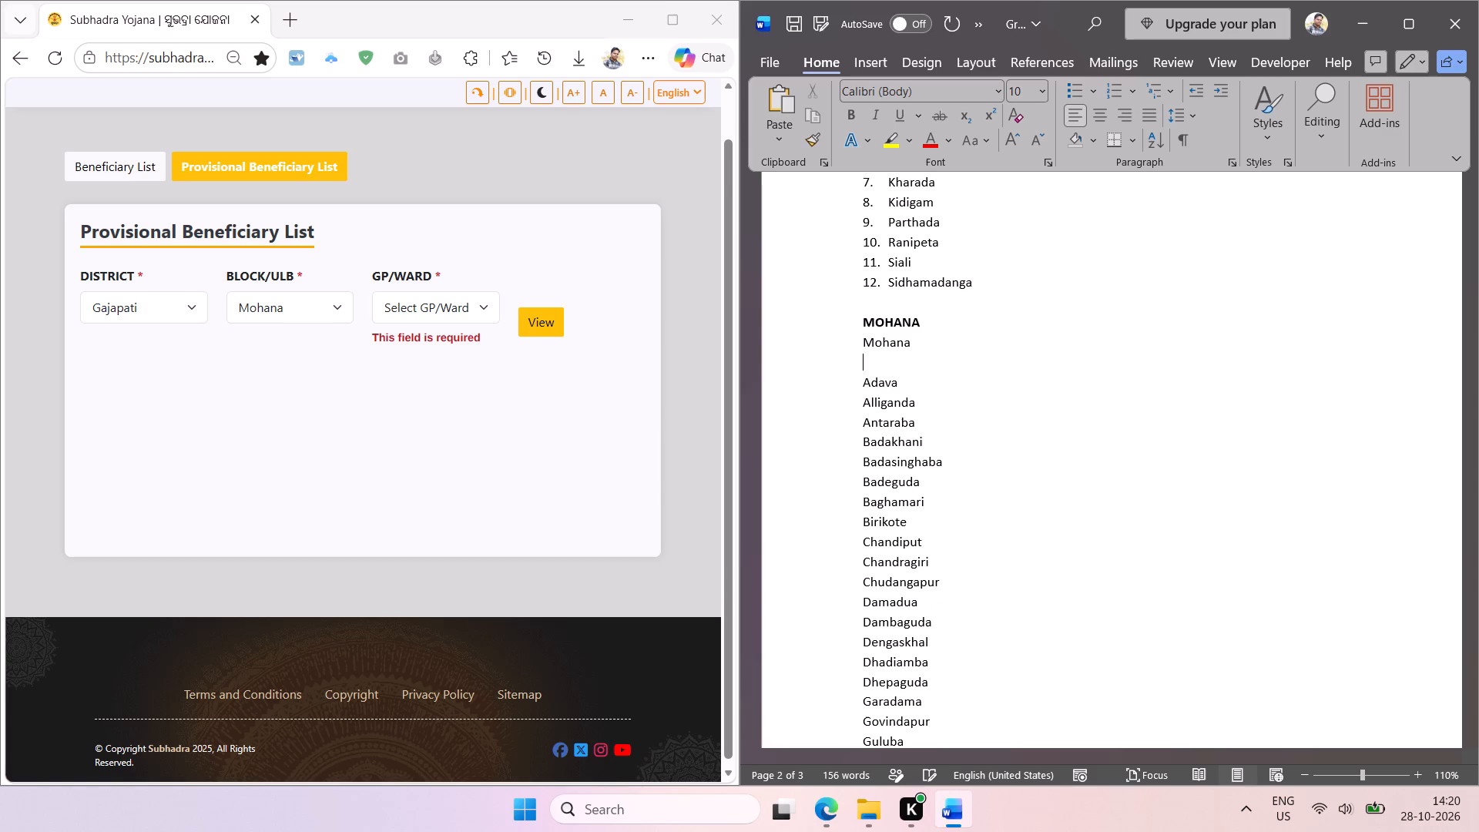
pyautogui.press('BackSpace')
# Insert a page break before the MOHANA heading, below the Kasinagar list.
pyautogui.scroll(-4, 1074, 689)
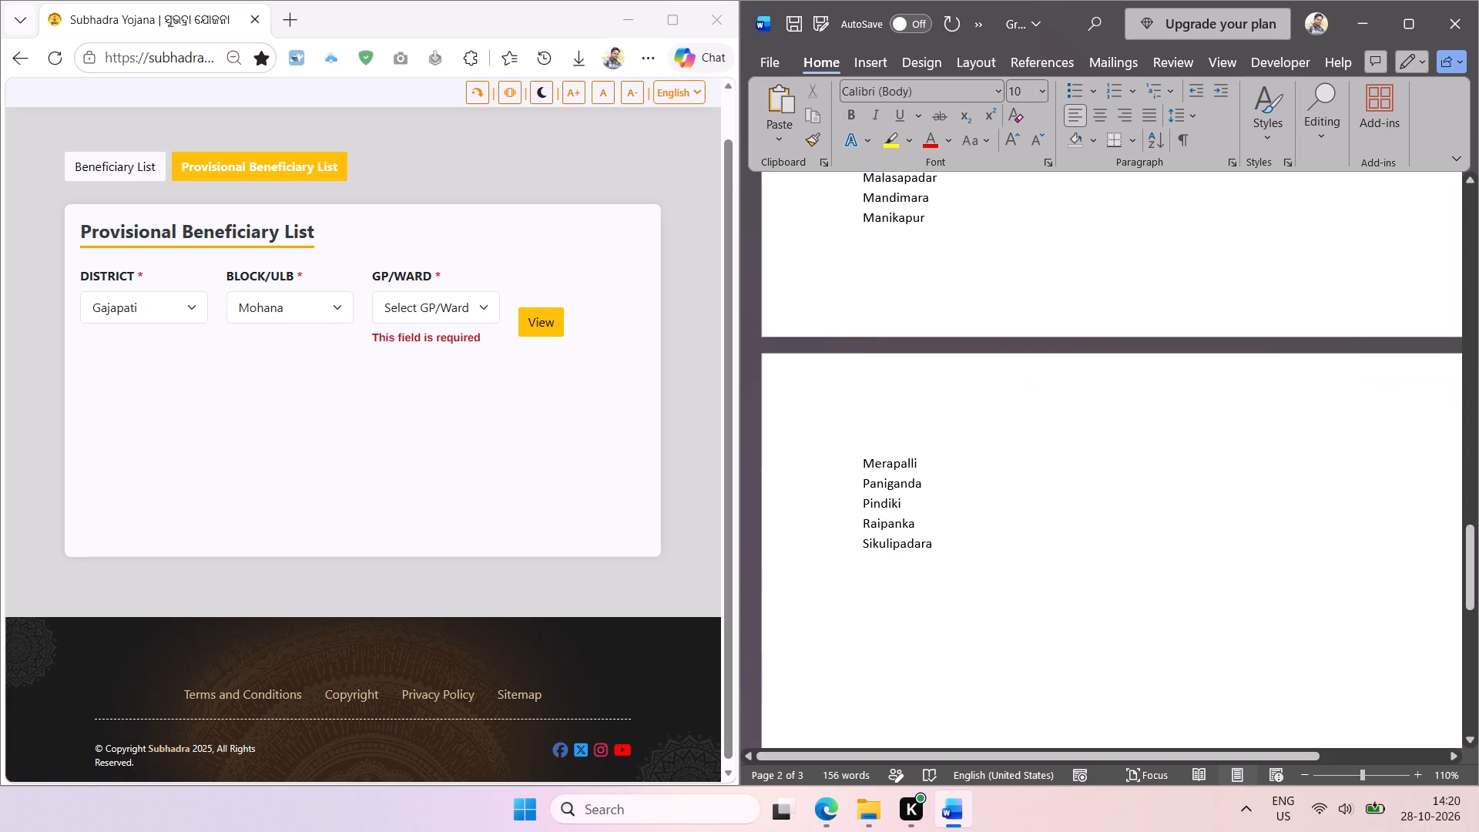
pyautogui.scroll(4, 1103, 705)
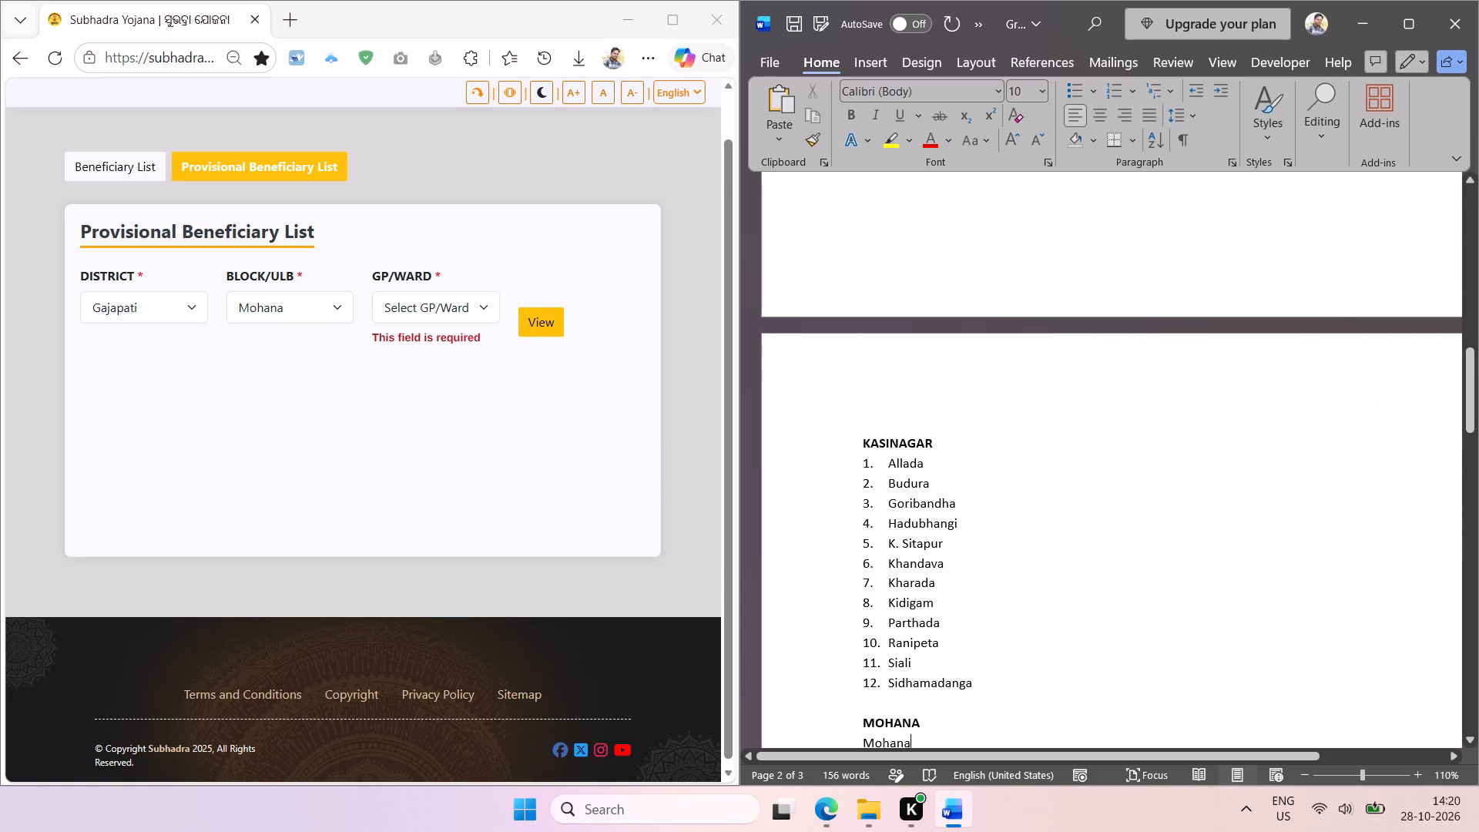
pyautogui.click(859, 480)
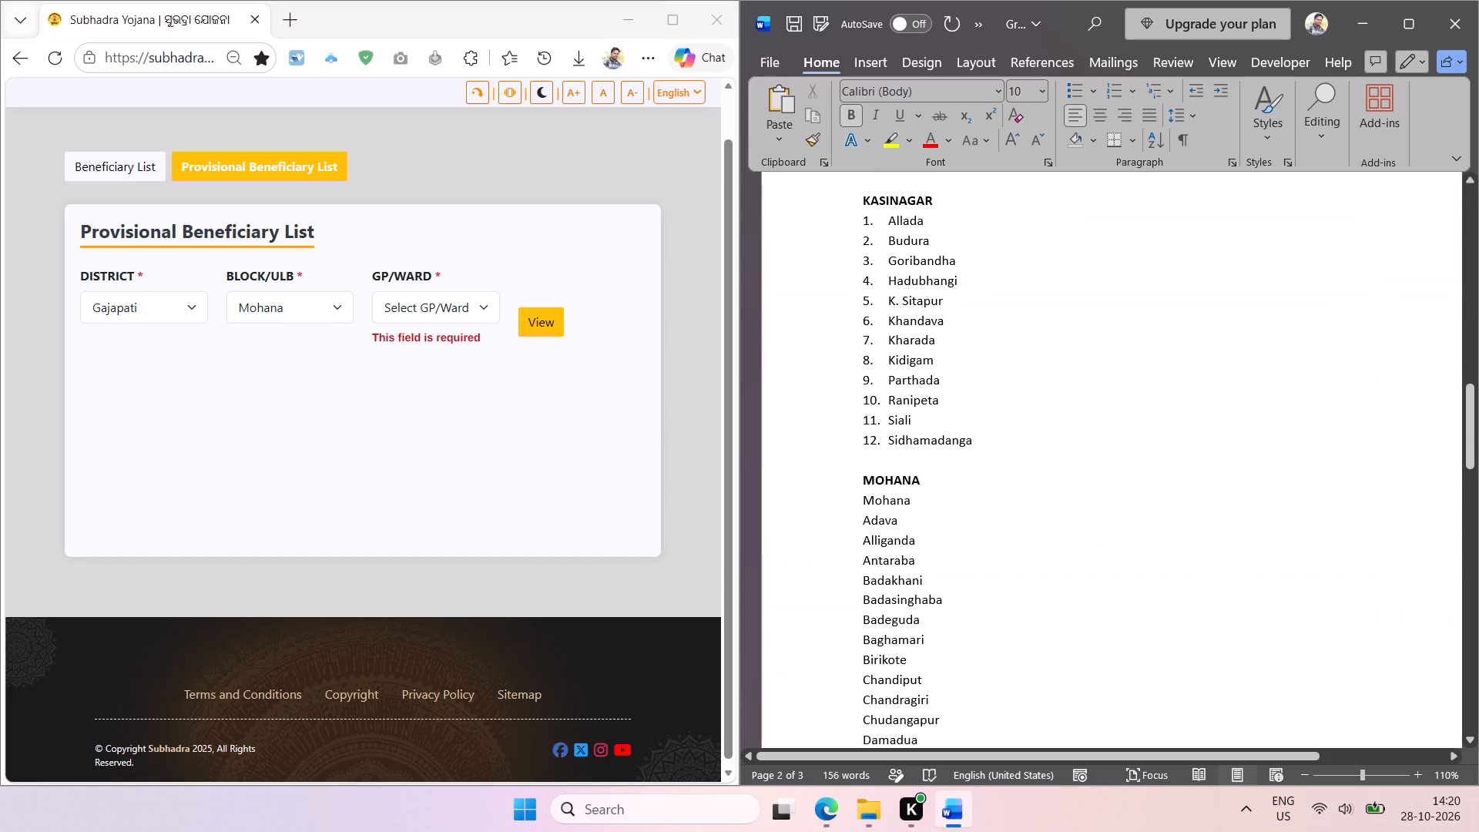
pyautogui.hotkey('ctrl', 'Return')
# Sort all gram panchayat names under MOHANA alphabetically and format them as a numbered list with decreased indent.
pyautogui.scroll(-3, 1059, 357)
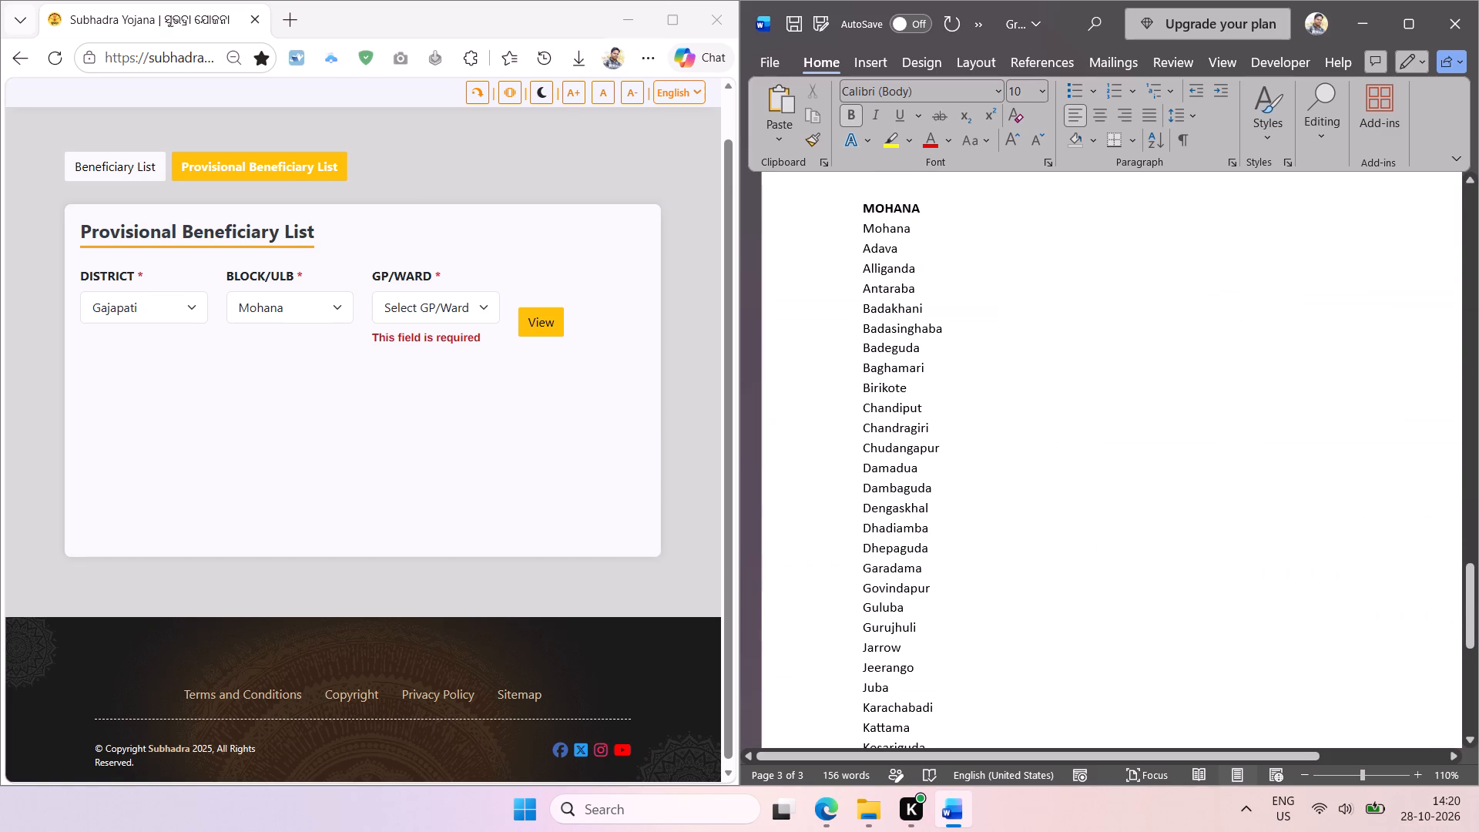
pyautogui.click(860, 230)
pyautogui.scroll(-3, 972, 335)
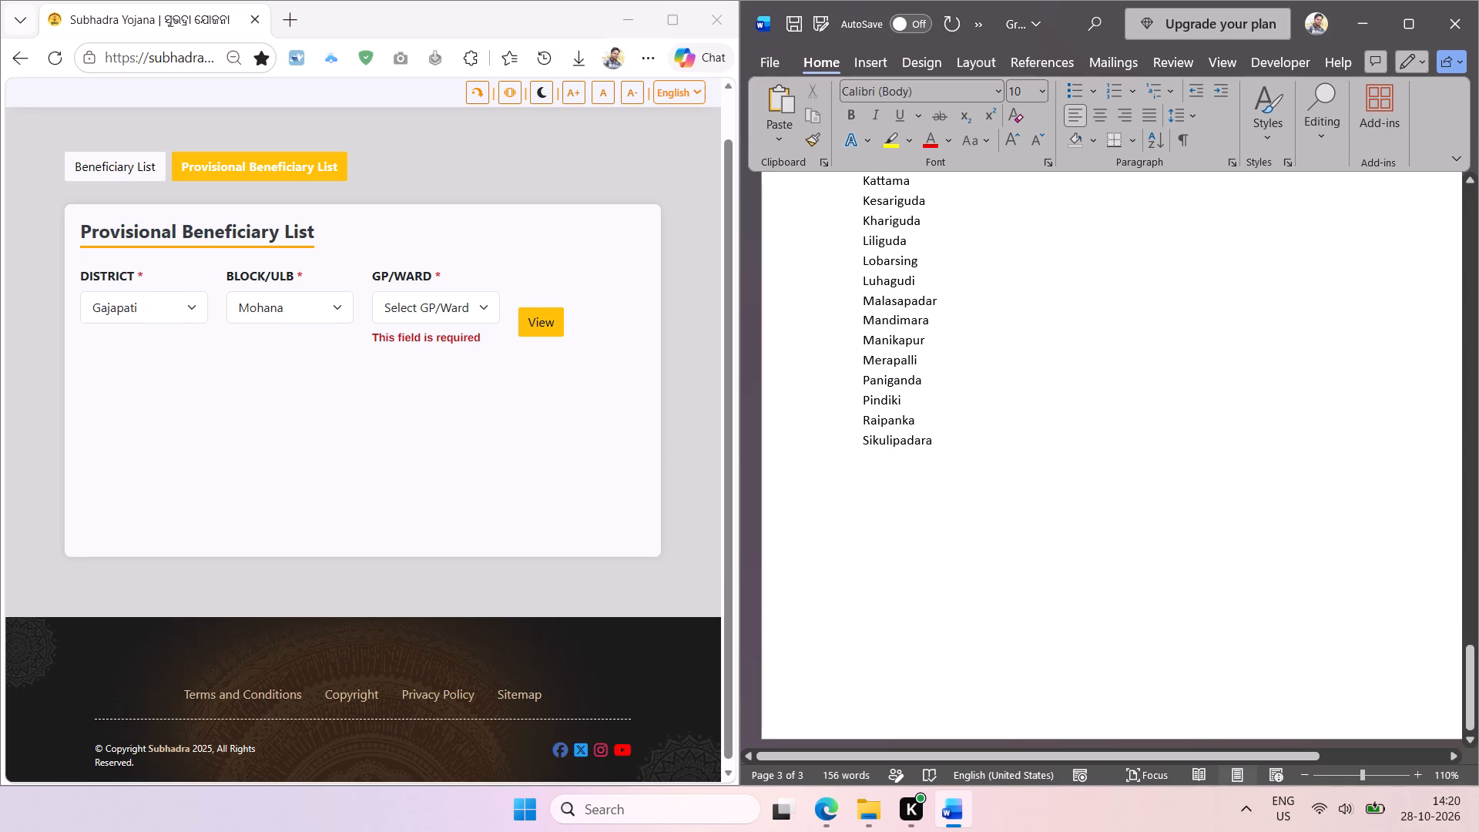
pyautogui.keyDown('shift'); pyautogui.click(935, 440); pyautogui.keyUp('shift')
pyautogui.click(1156, 152)
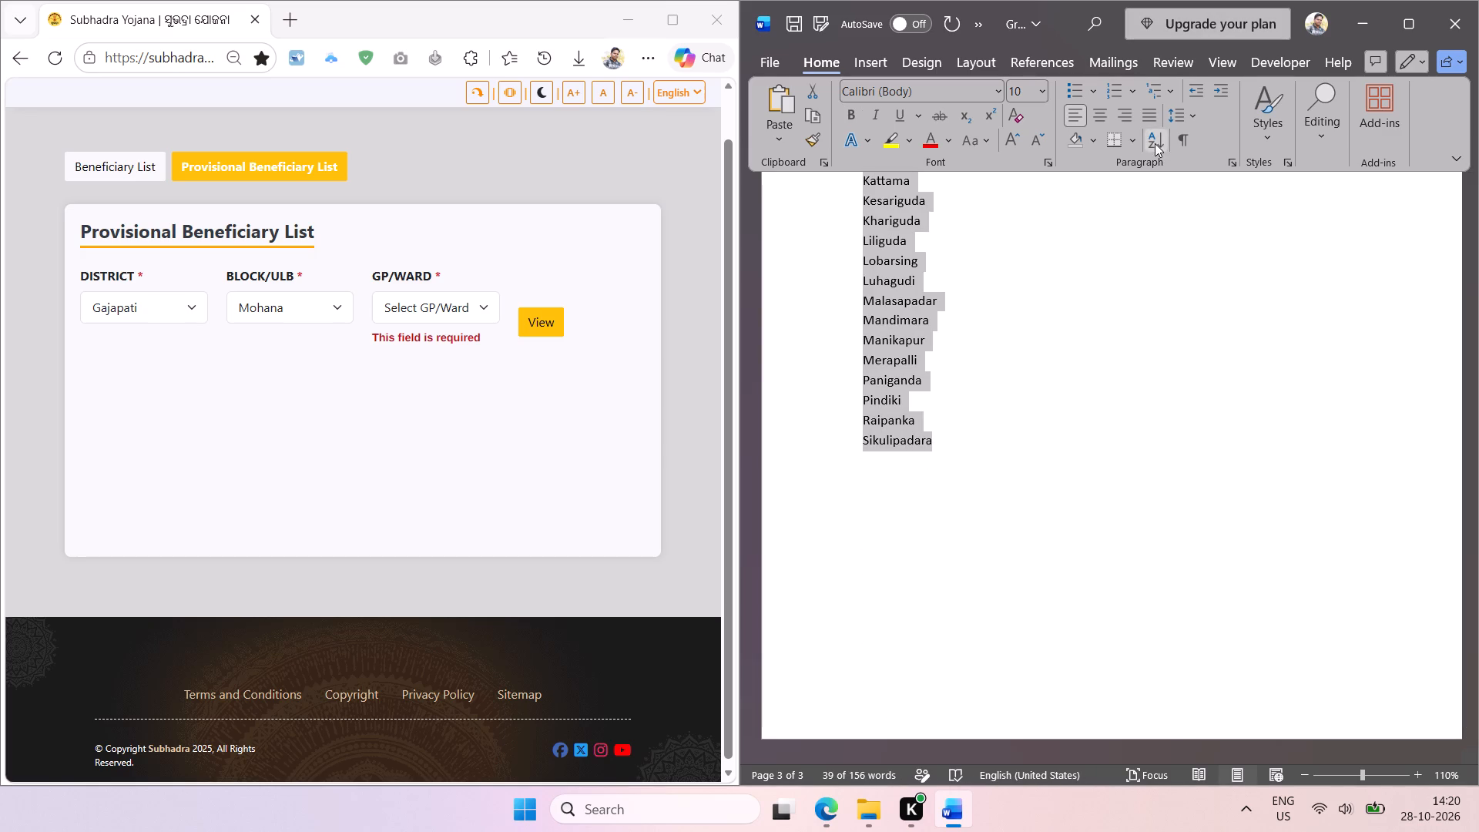
pyautogui.click(1155, 143)
pyautogui.press('Return')
pyautogui.click(1114, 82)
pyautogui.click(1195, 88)
pyautogui.click(1088, 350)
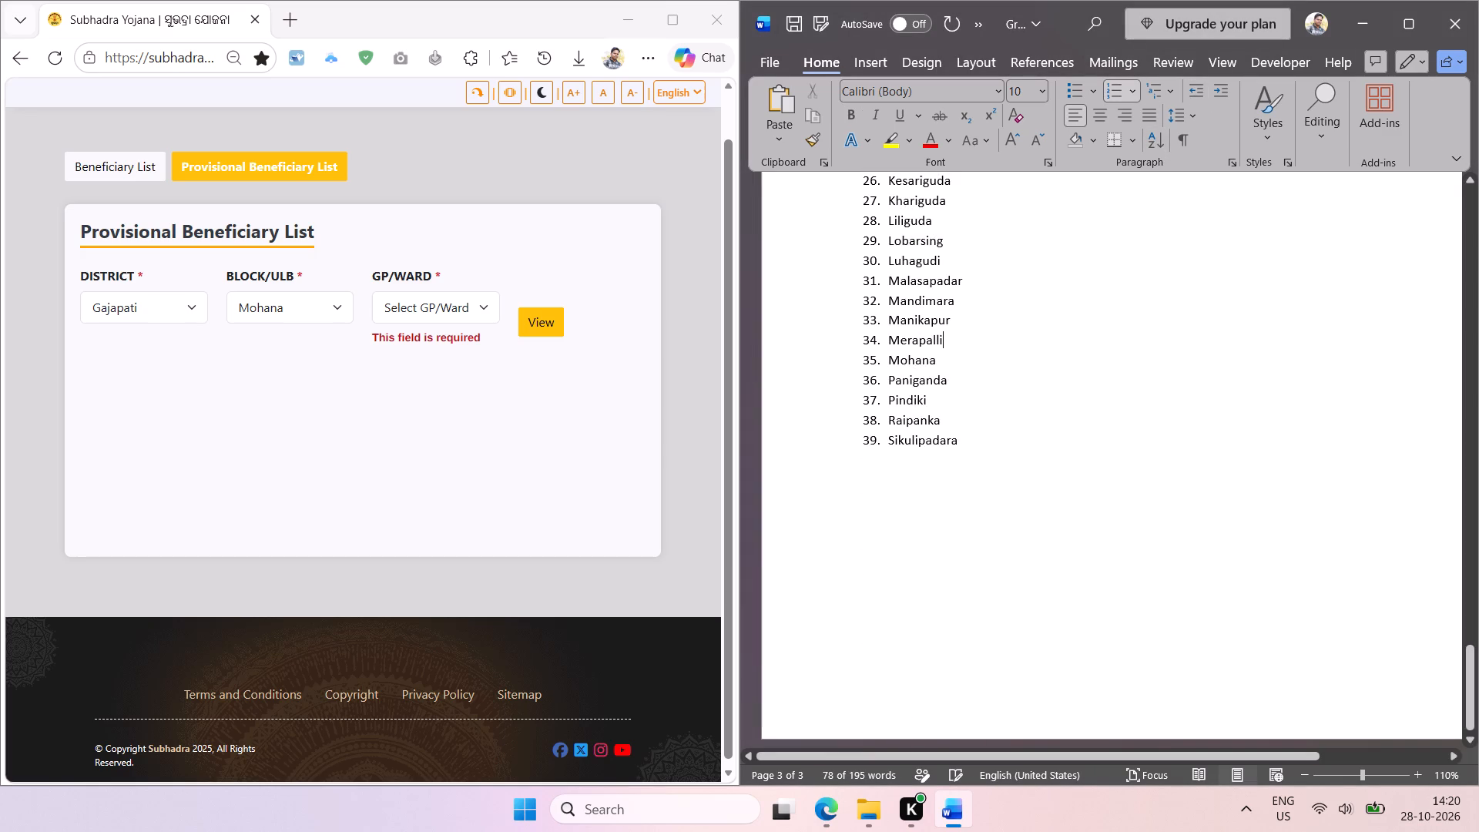
# Copy the MOHANA heading and place the cursor after Sikulipadara at the end of the numbered list.
pyautogui.scroll(2, 985, 334)
pyautogui.doubleClick(907, 414)
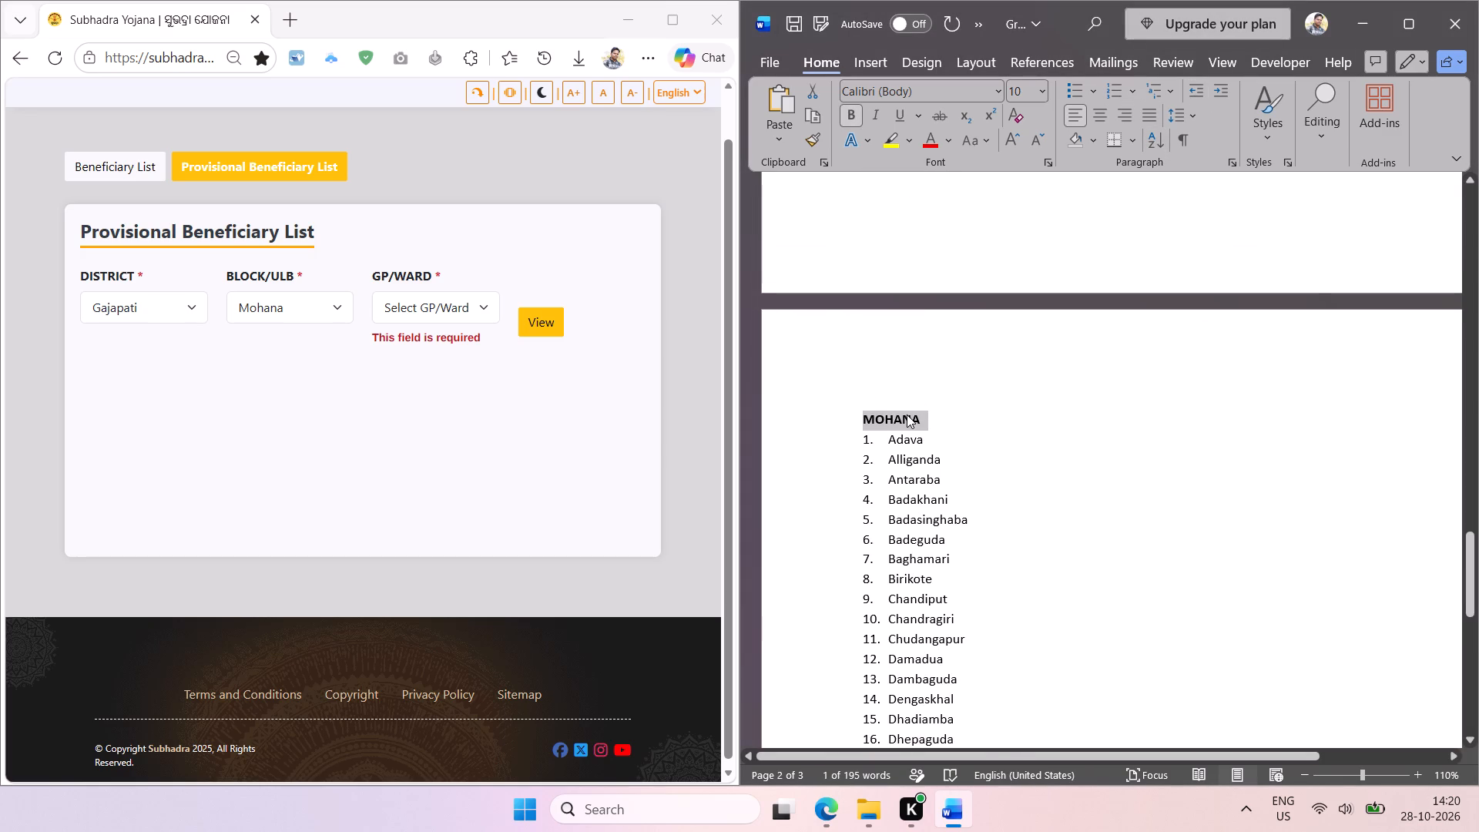
pyautogui.hotkey('ctrl', 'c')
pyautogui.click(1027, 575)
pyautogui.scroll(-4, 1026, 578)
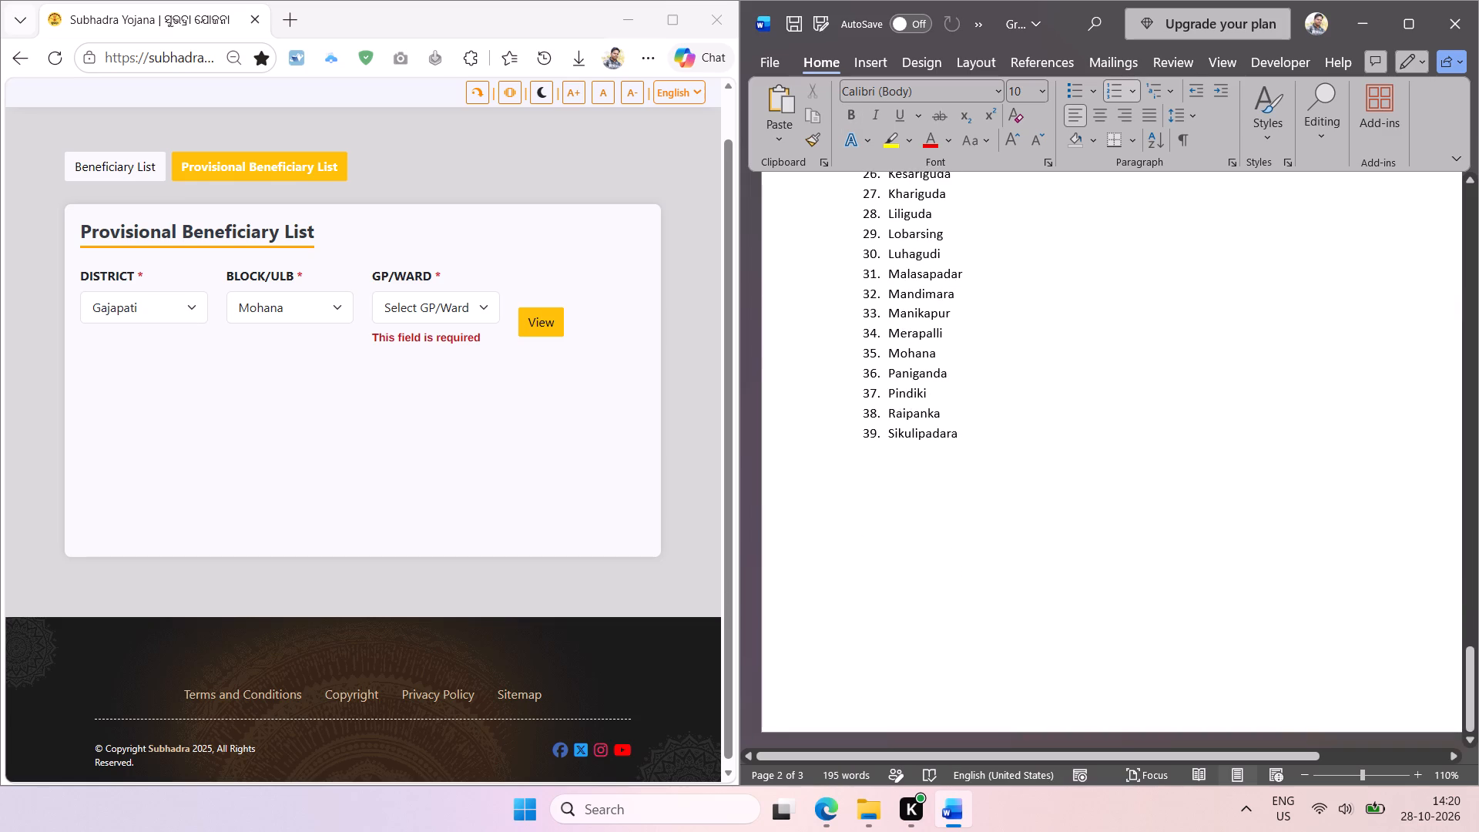
pyautogui.click(974, 437)
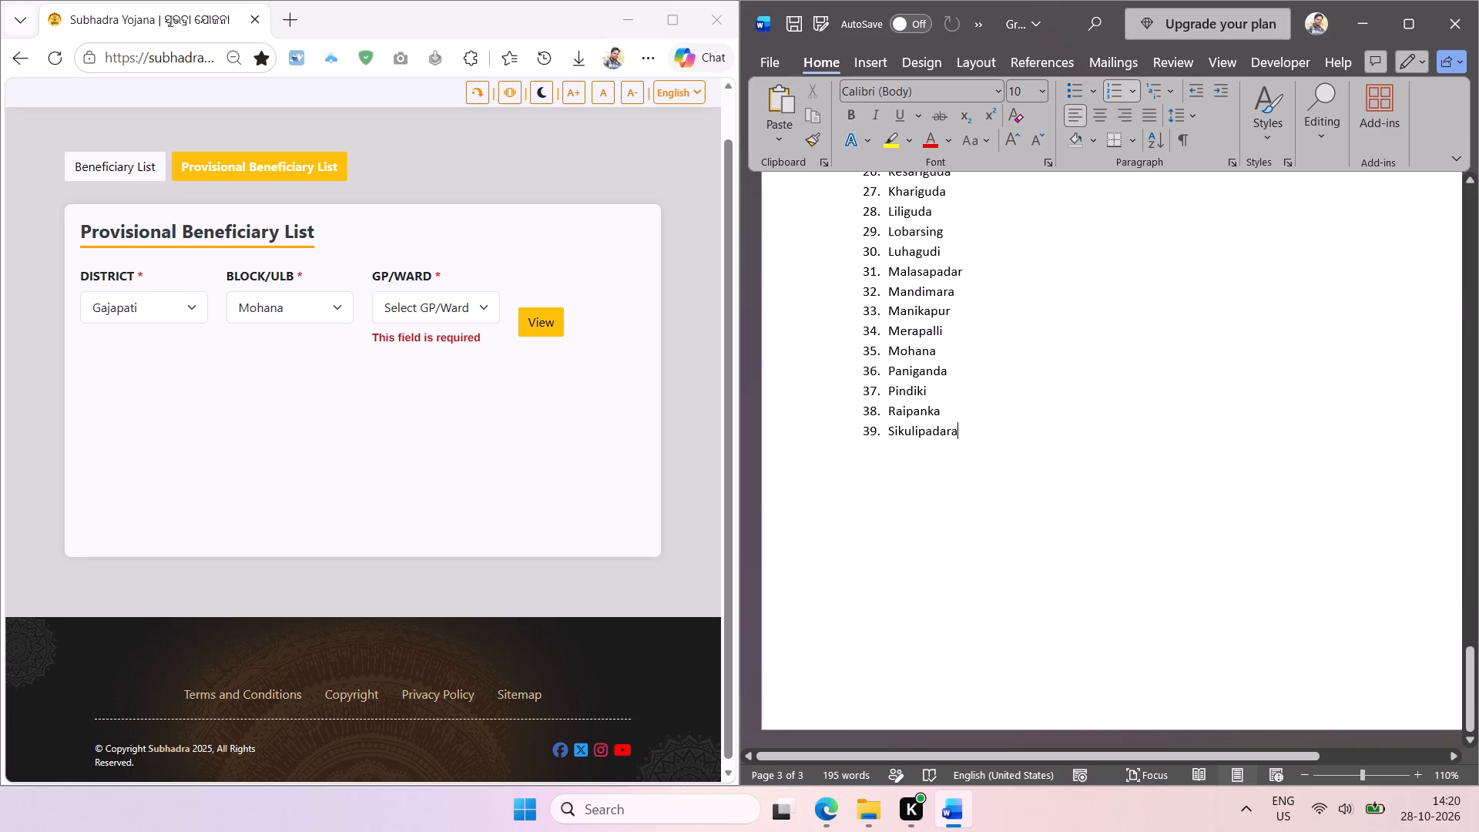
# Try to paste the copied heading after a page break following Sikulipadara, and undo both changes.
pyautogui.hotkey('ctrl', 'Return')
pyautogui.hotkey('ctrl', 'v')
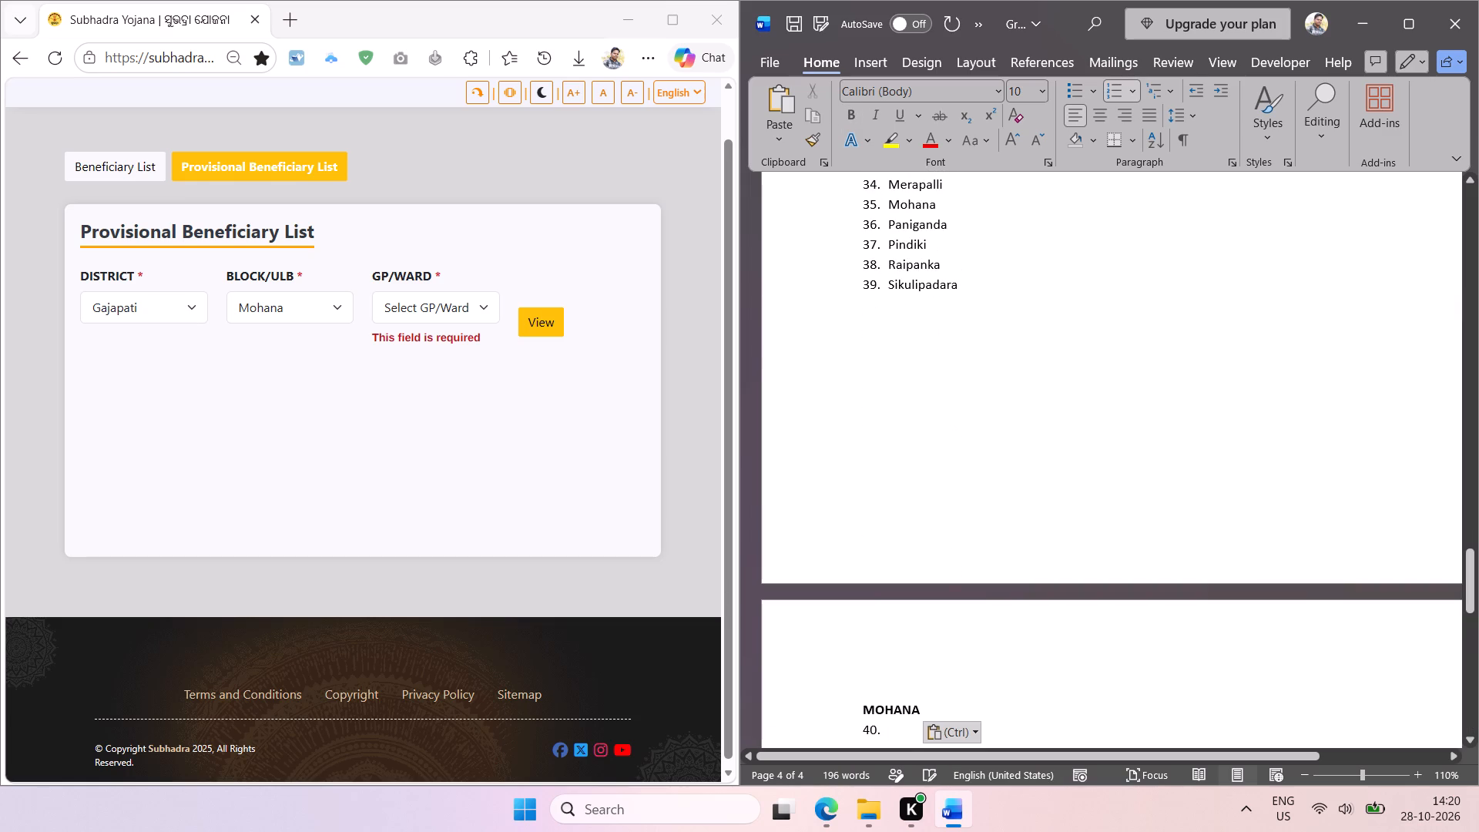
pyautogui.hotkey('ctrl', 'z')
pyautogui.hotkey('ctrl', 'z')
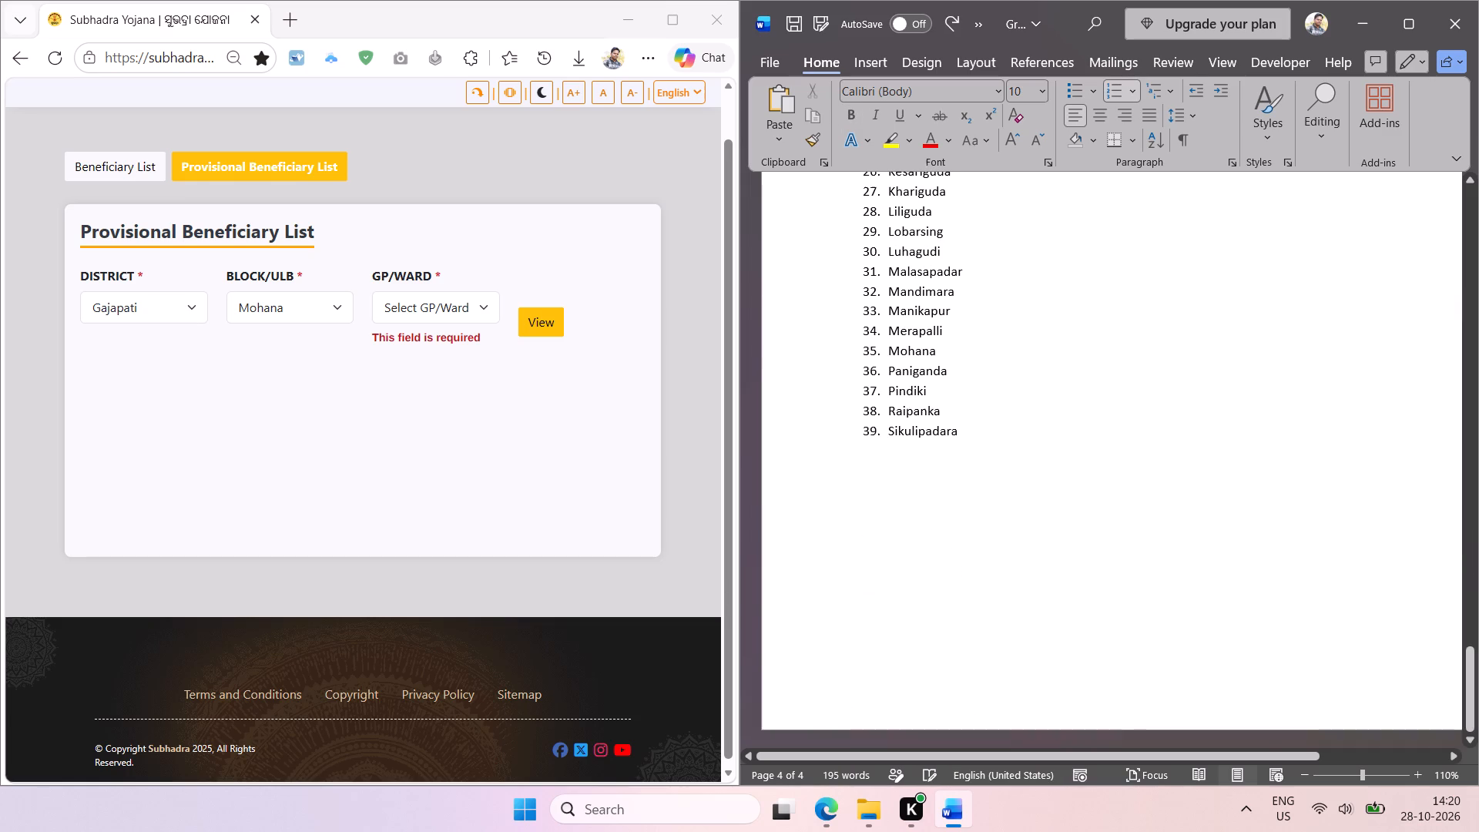
# Add new lines after Sikulipadara to end the numbering and paste the copied MOHANA heading there.
pyautogui.press('Return')
pyautogui.press('Return')
pyautogui.press('Return')
pyautogui.hotkey('ctrl', 'v')
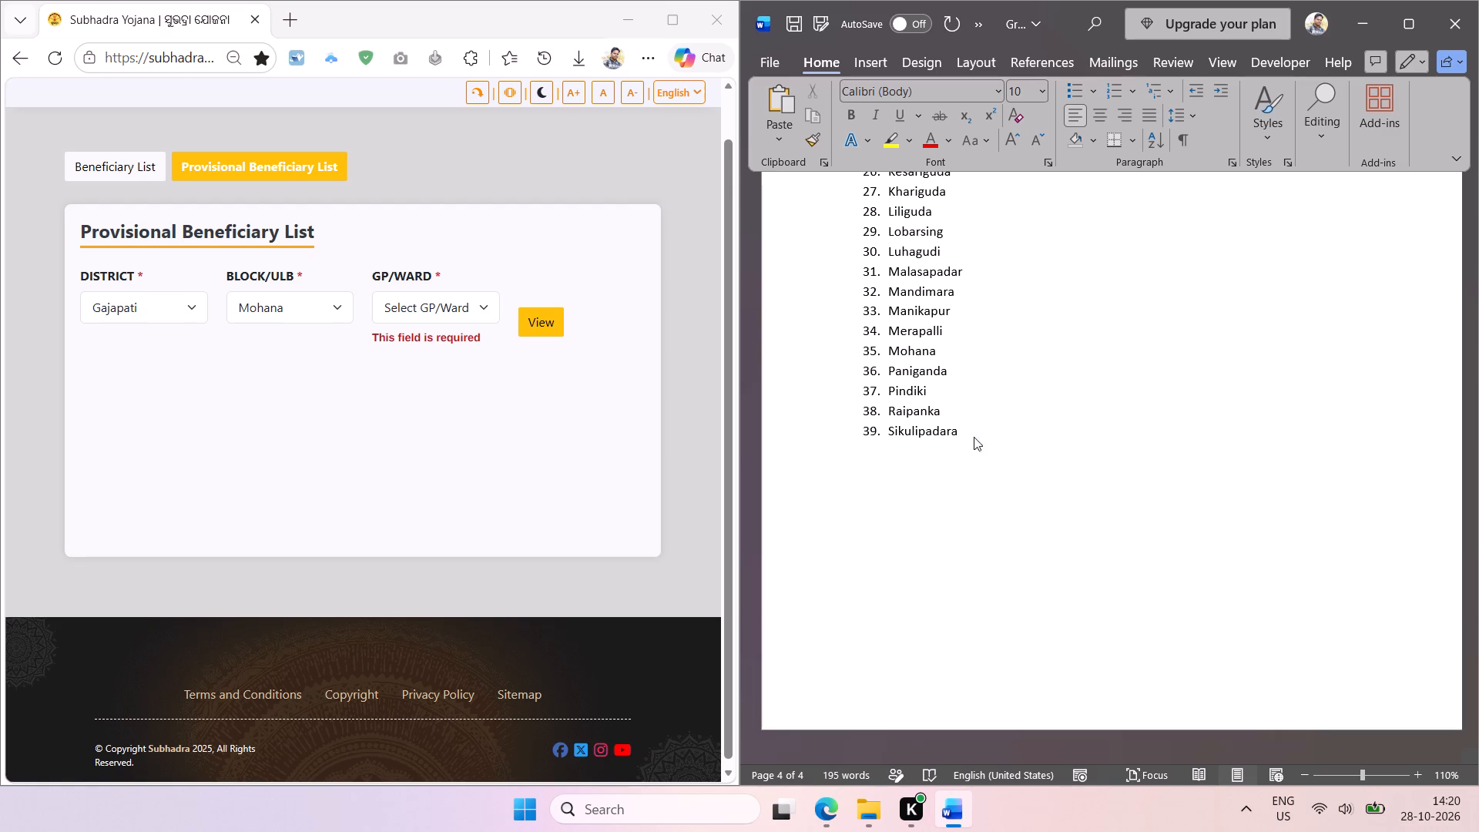
pyautogui.scroll(-3, 974, 437)
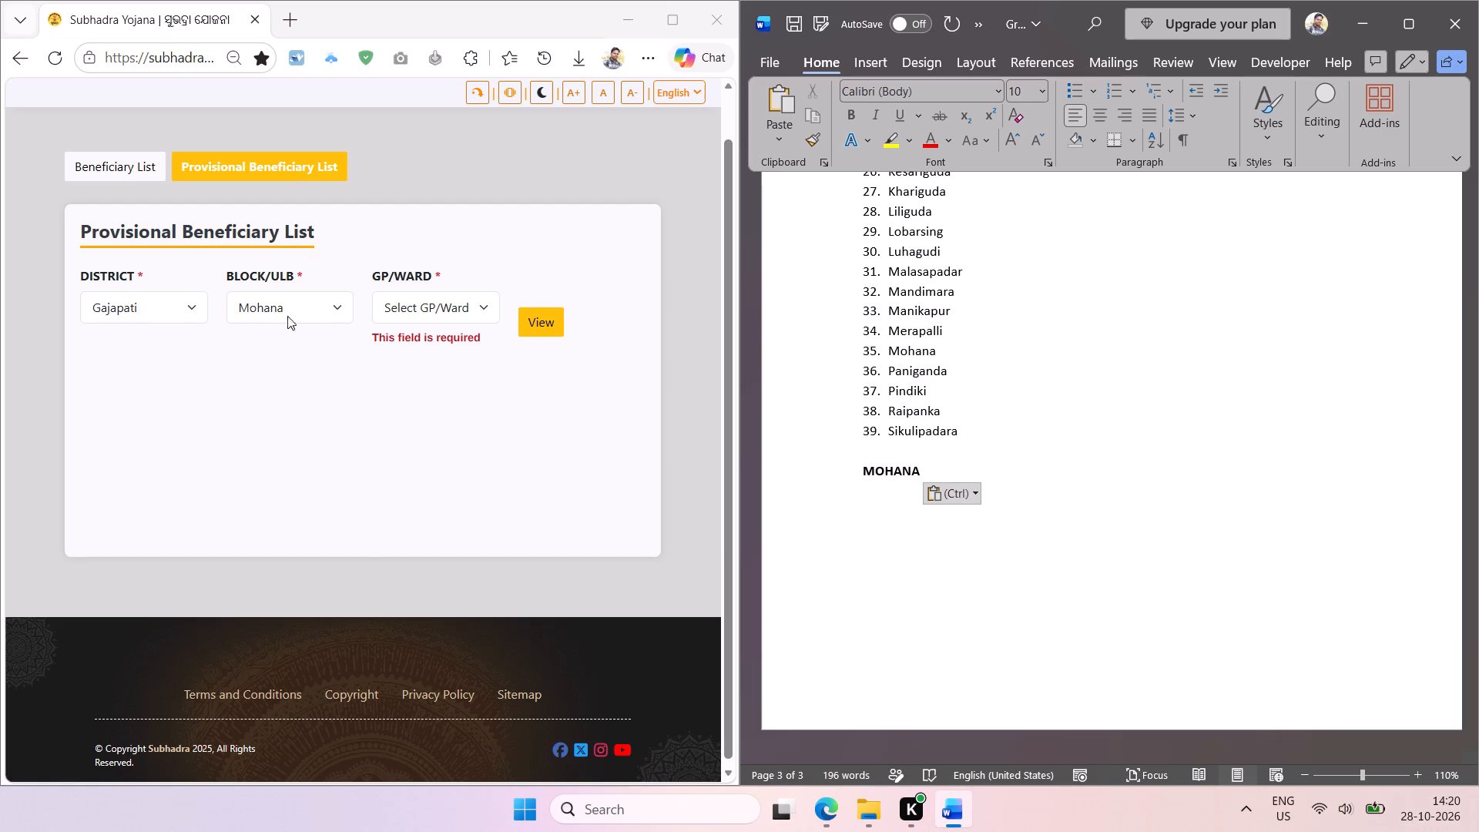
# Select Nuagada as the block in the Provisional Beneficiary List form.
pyautogui.click(318, 314)
pyautogui.click(288, 475)
pyautogui.click(442, 439)
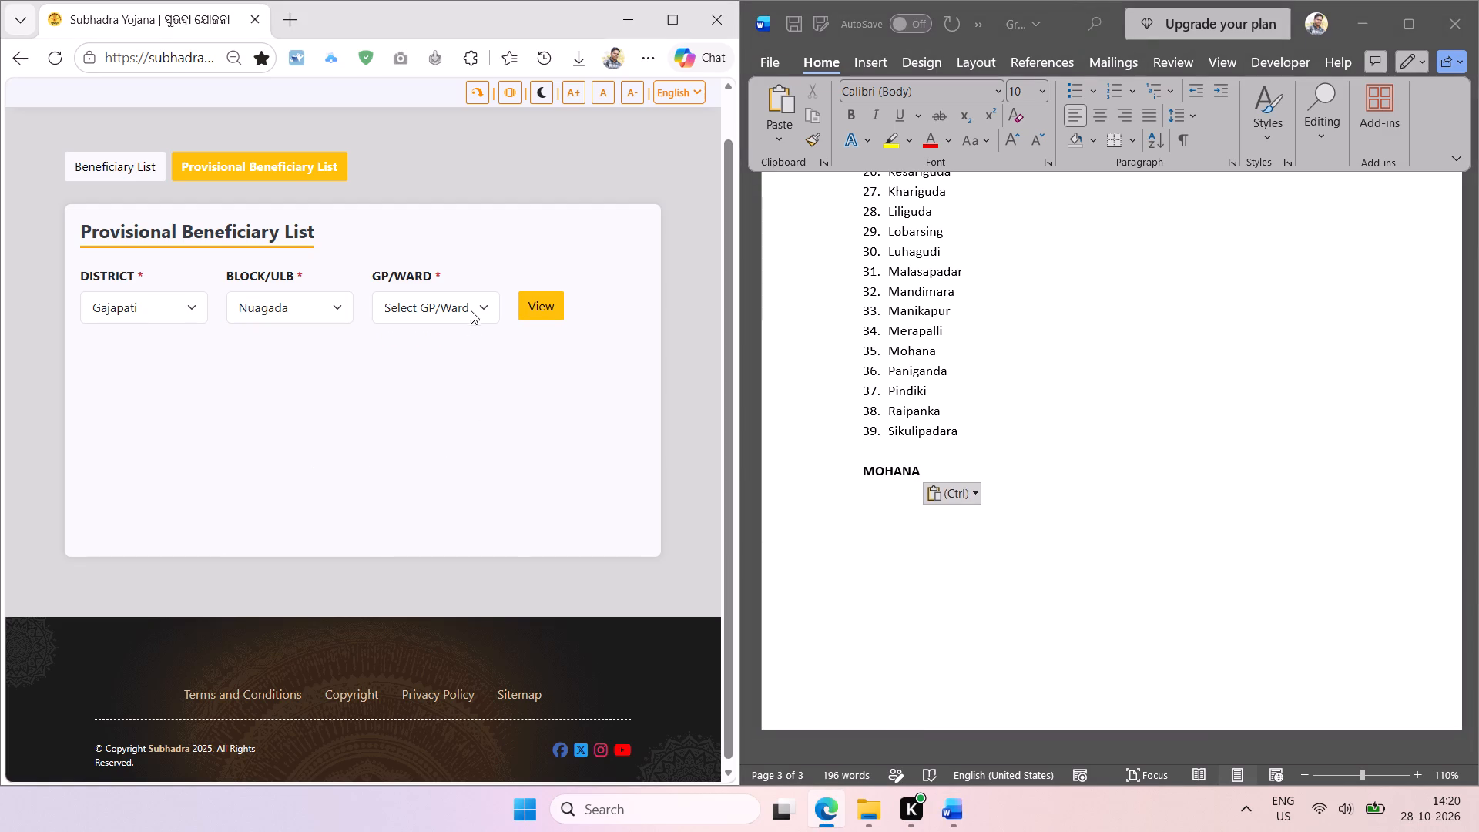
pyautogui.click(471, 308)
pyautogui.click(471, 308)
# Insert a page break before the pasted MOHANA heading below the Mohana list.
pyautogui.click(854, 481)
pyautogui.click(861, 472)
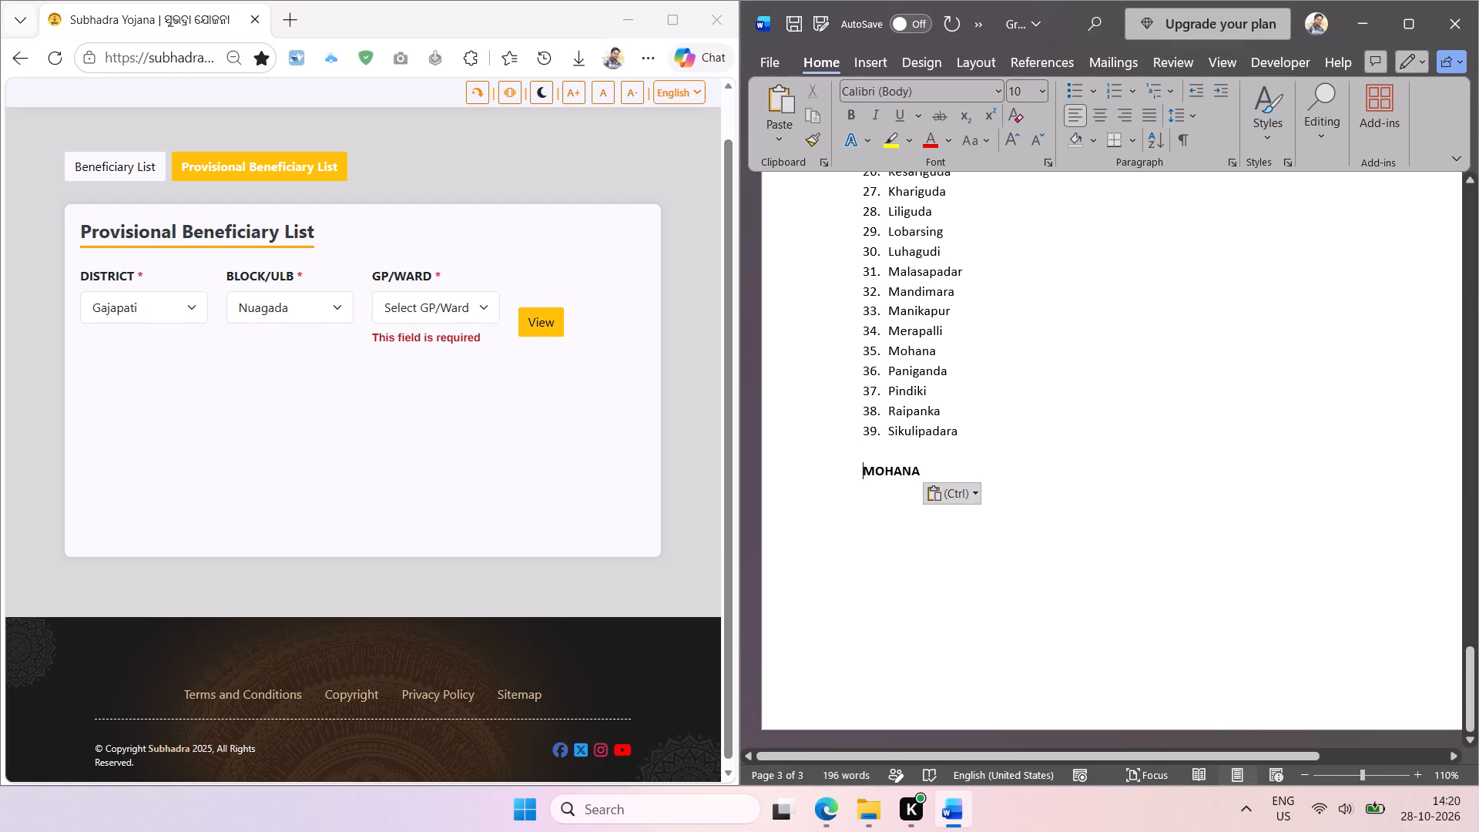
pyautogui.hotkey('ctrl', 'Return')
pyautogui.scroll(-1, 861, 472)
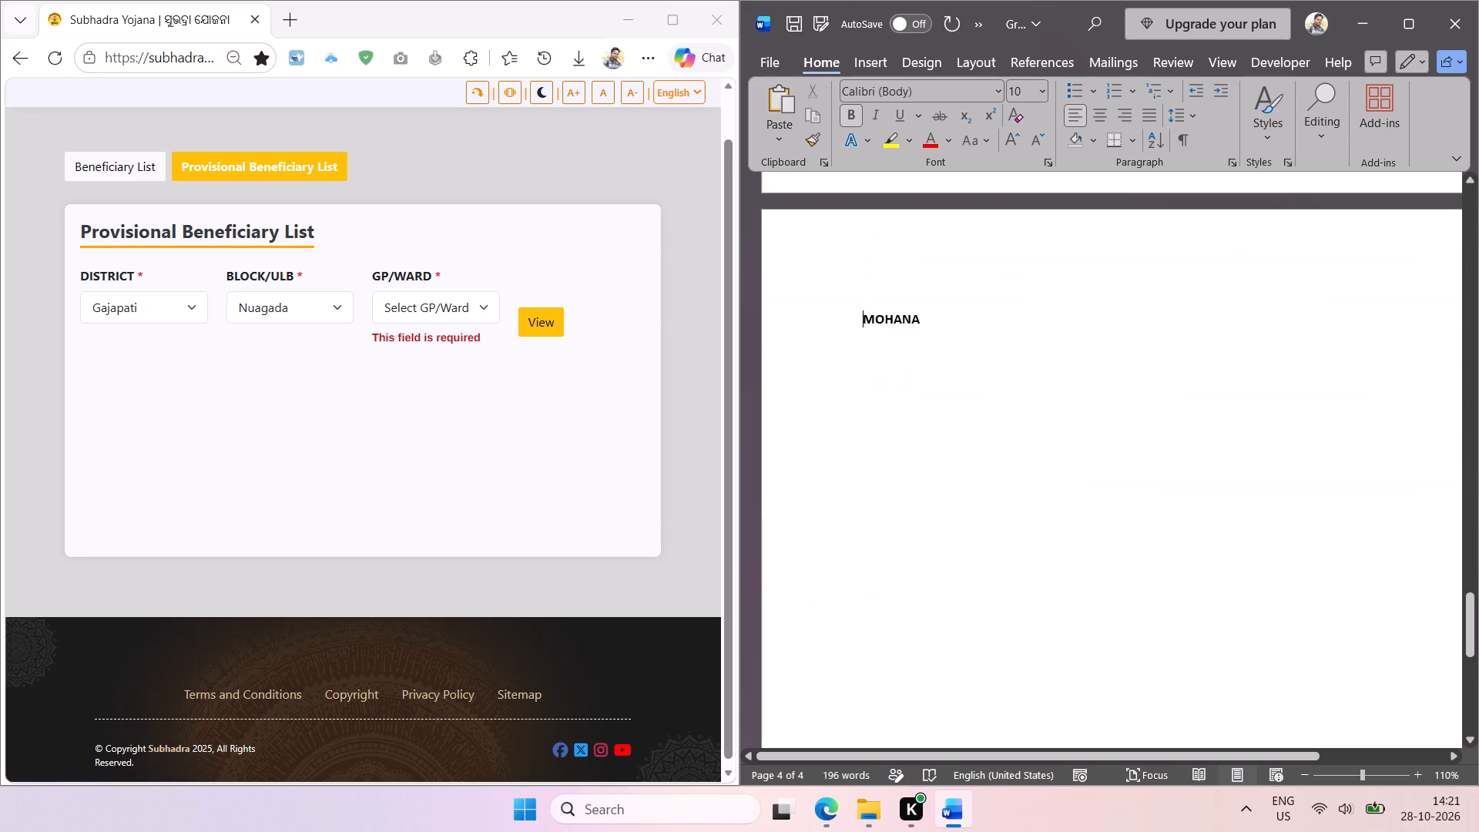
pyautogui.scroll(-2, 861, 472)
# Extract the block name Nuagada from the form, replace the pasted MOHANA heading with it in uppercase, and start a new line below.
pyautogui.click(334, 384)
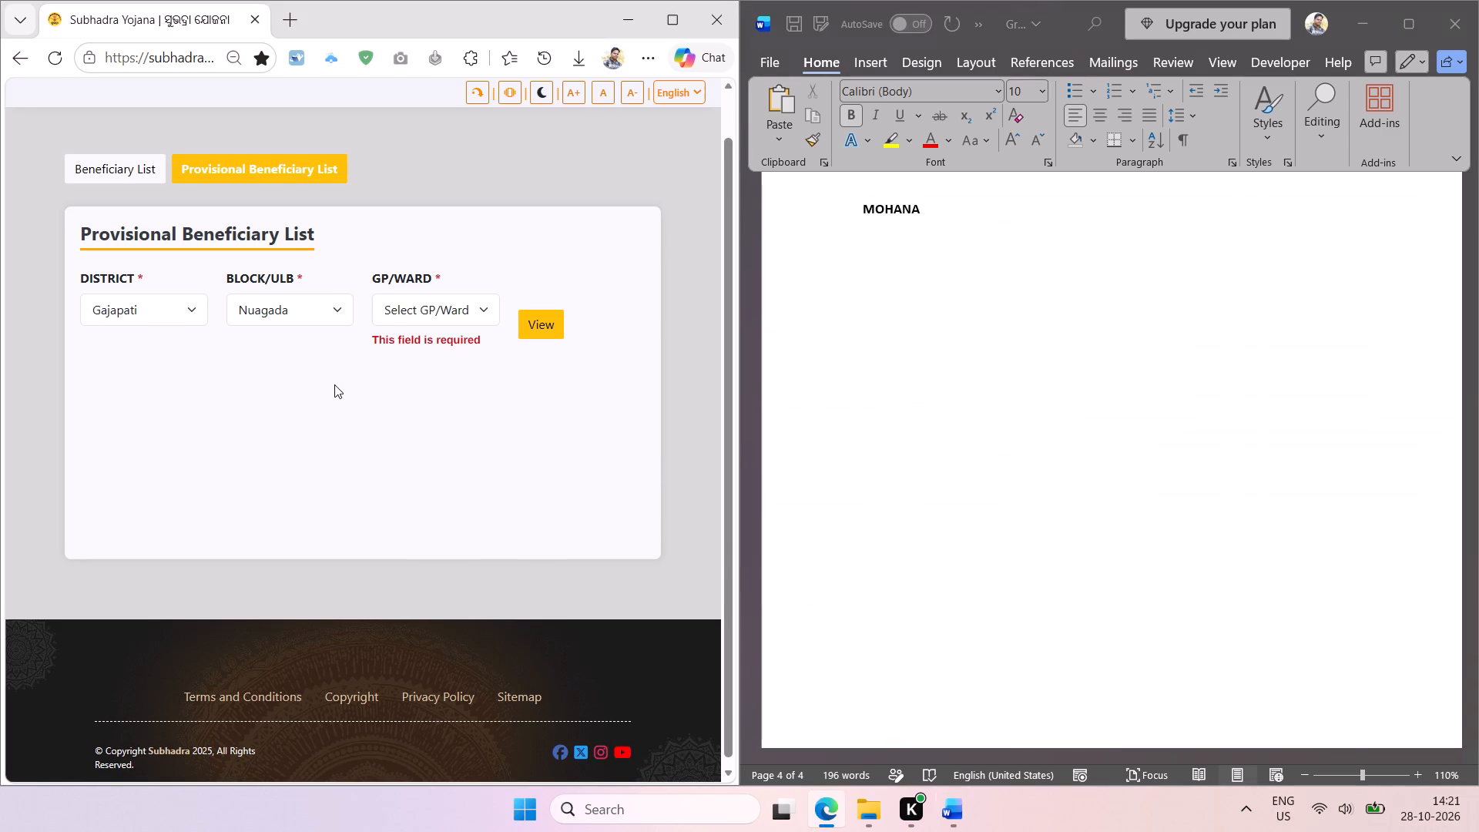
pyautogui.press('shift+super+t')
pyautogui.moveTo(234, 296); pyautogui.dragTo(287, 354)
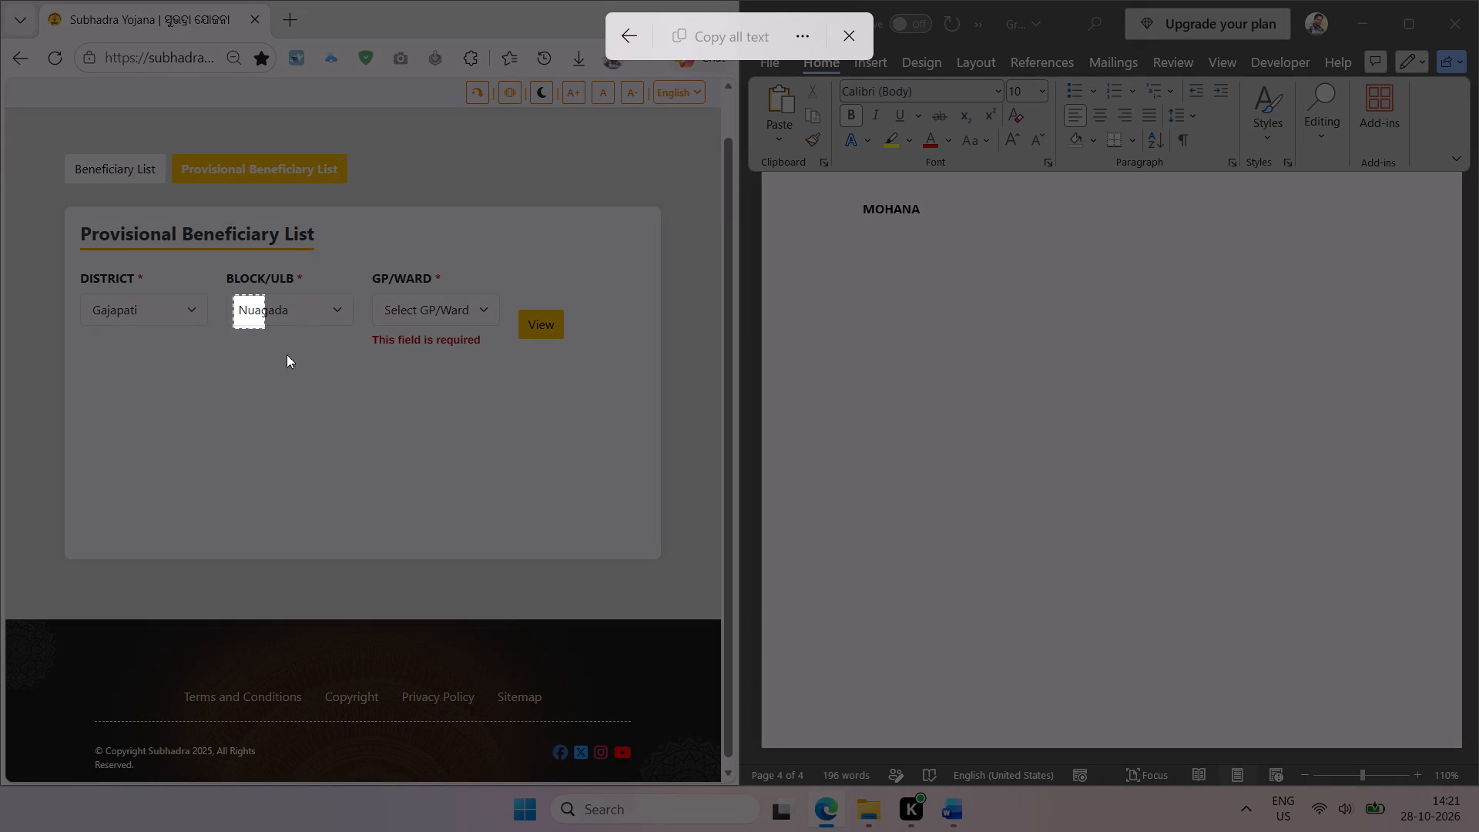
pyautogui.moveTo(287, 354); pyautogui.dragTo(308, 413)
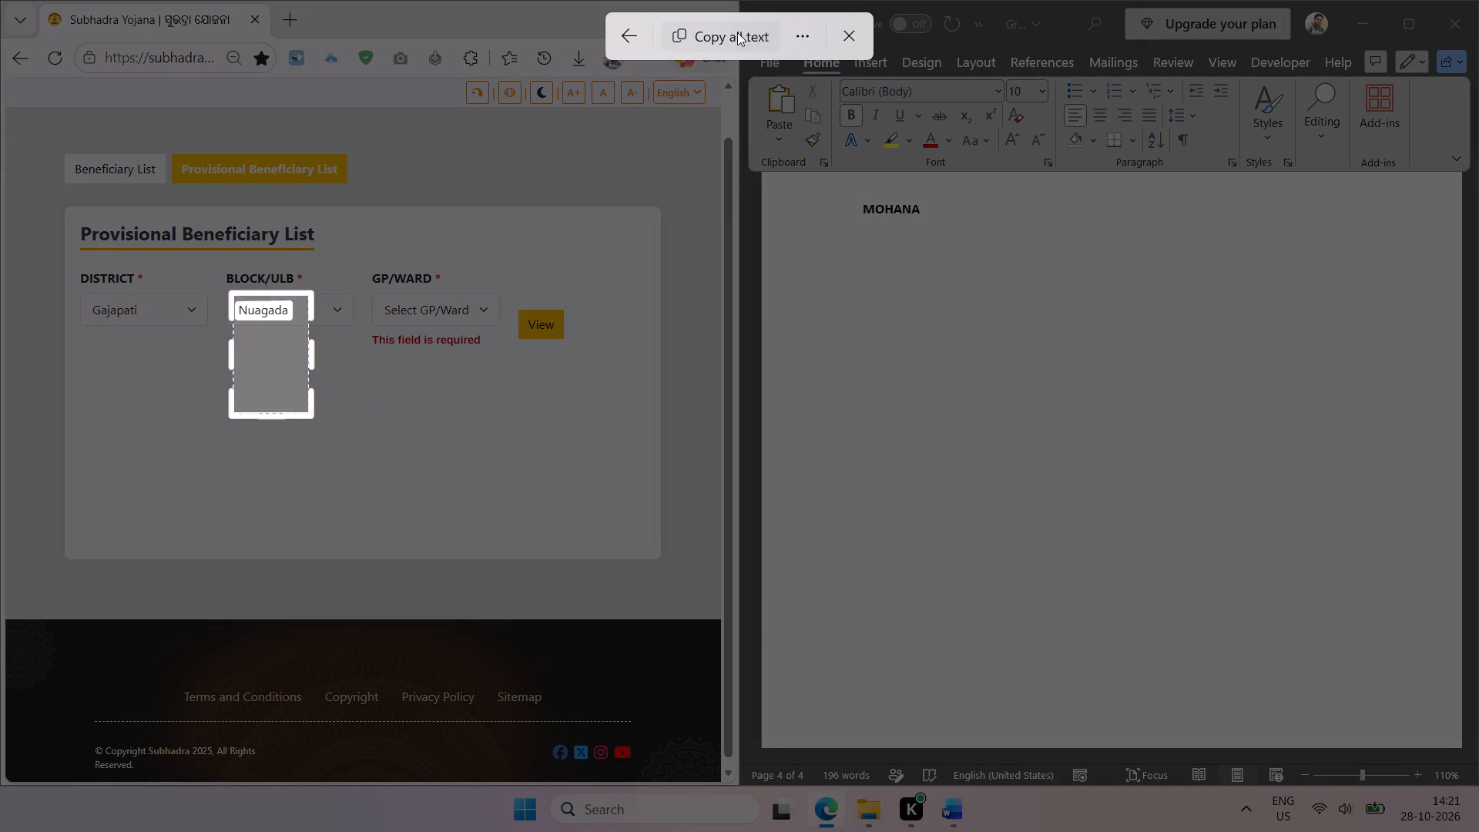
pyautogui.click(737, 32)
pyautogui.click(904, 213)
pyautogui.doubleClick(894, 208)
pyautogui.hotkey('ctrl', 'v')
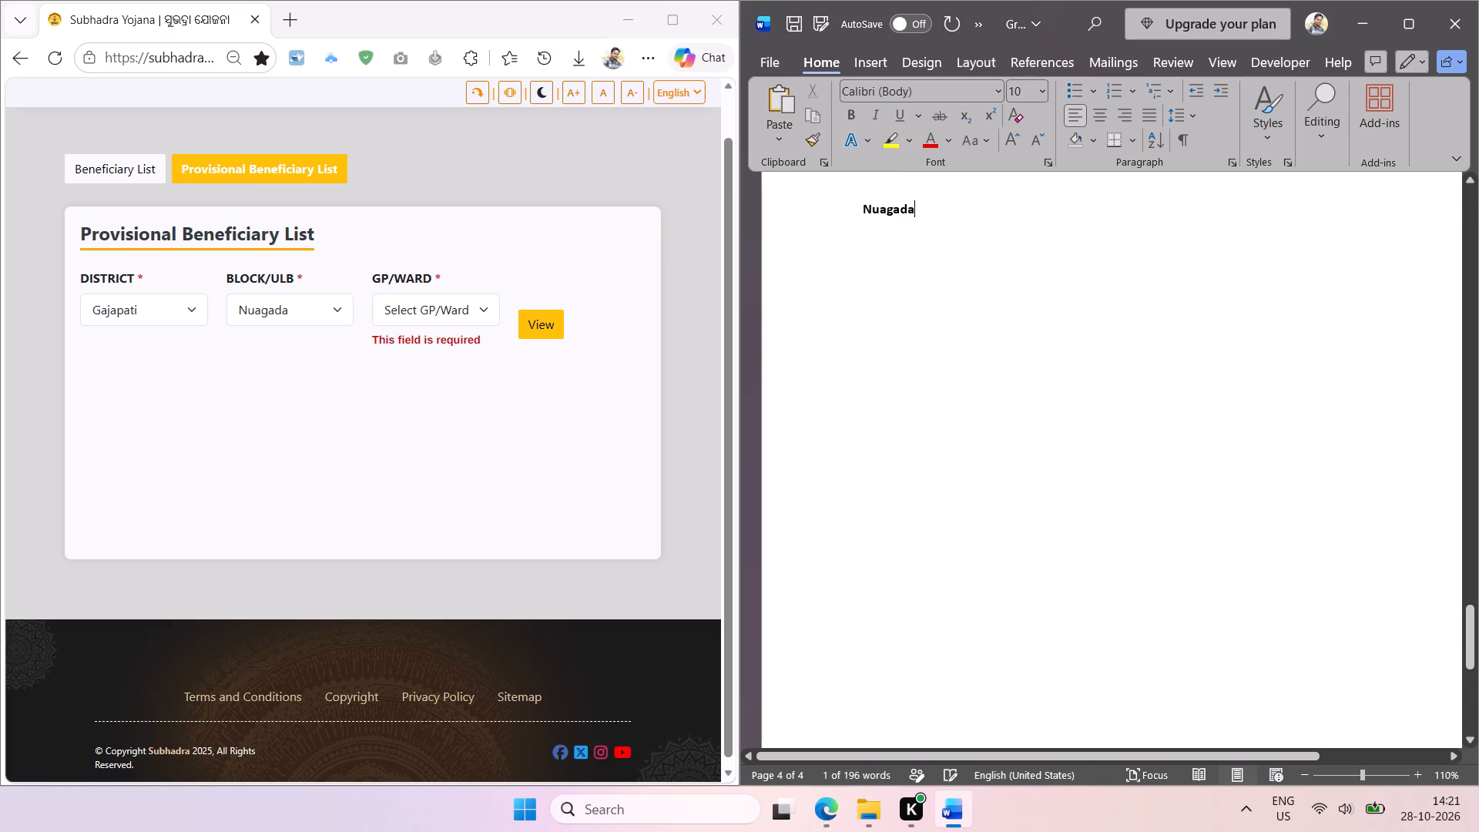
pyautogui.hotkey('shift', 'F3')
pyautogui.press('Return')
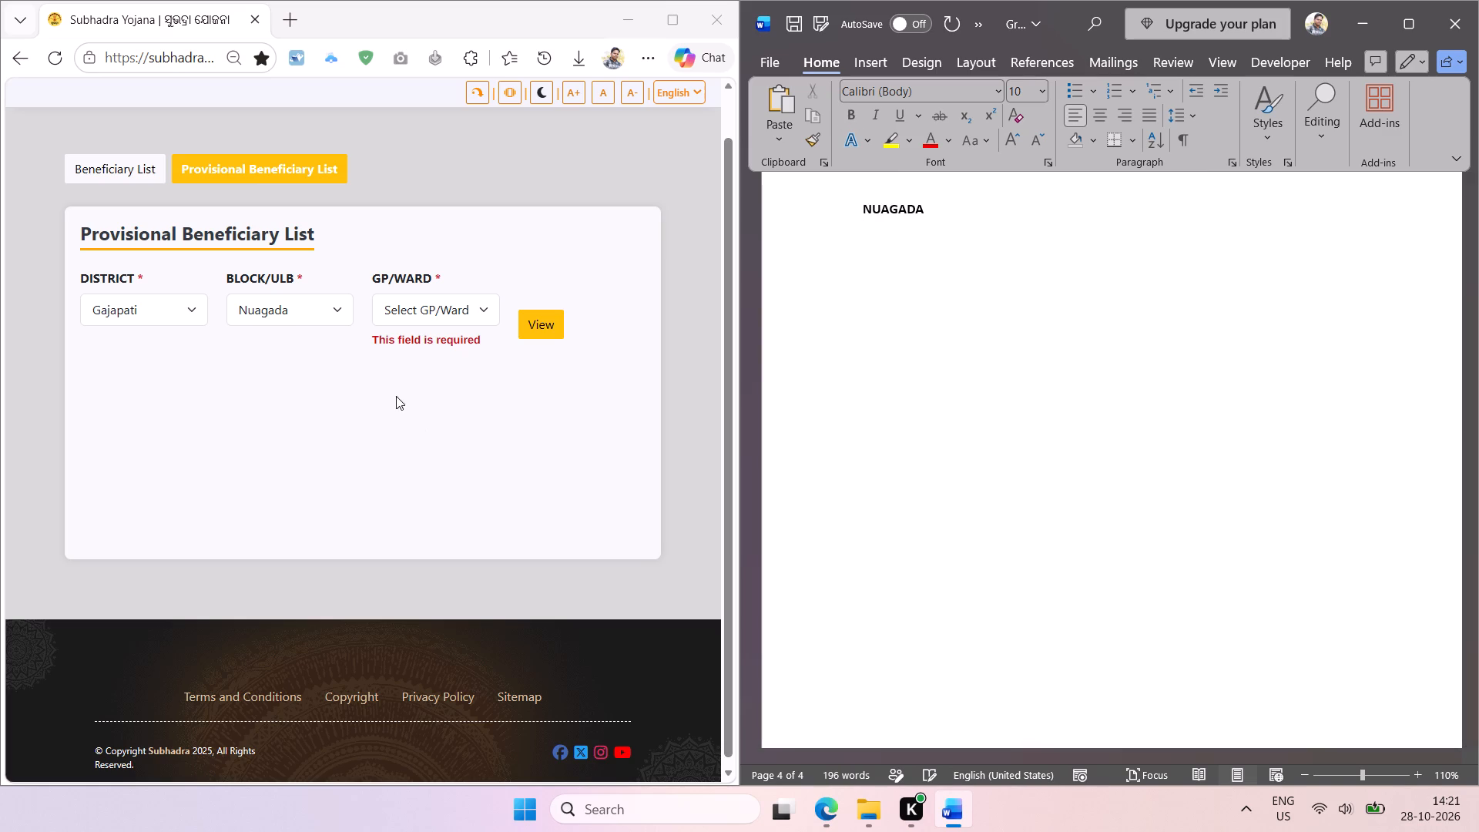
# Extract the Nuagada gram panchayat names from Anuguru to Titisingi from the GP/Ward list and paste them under the NUAGADA heading.
pyautogui.click(488, 310)
pyautogui.press('shift+super+t')
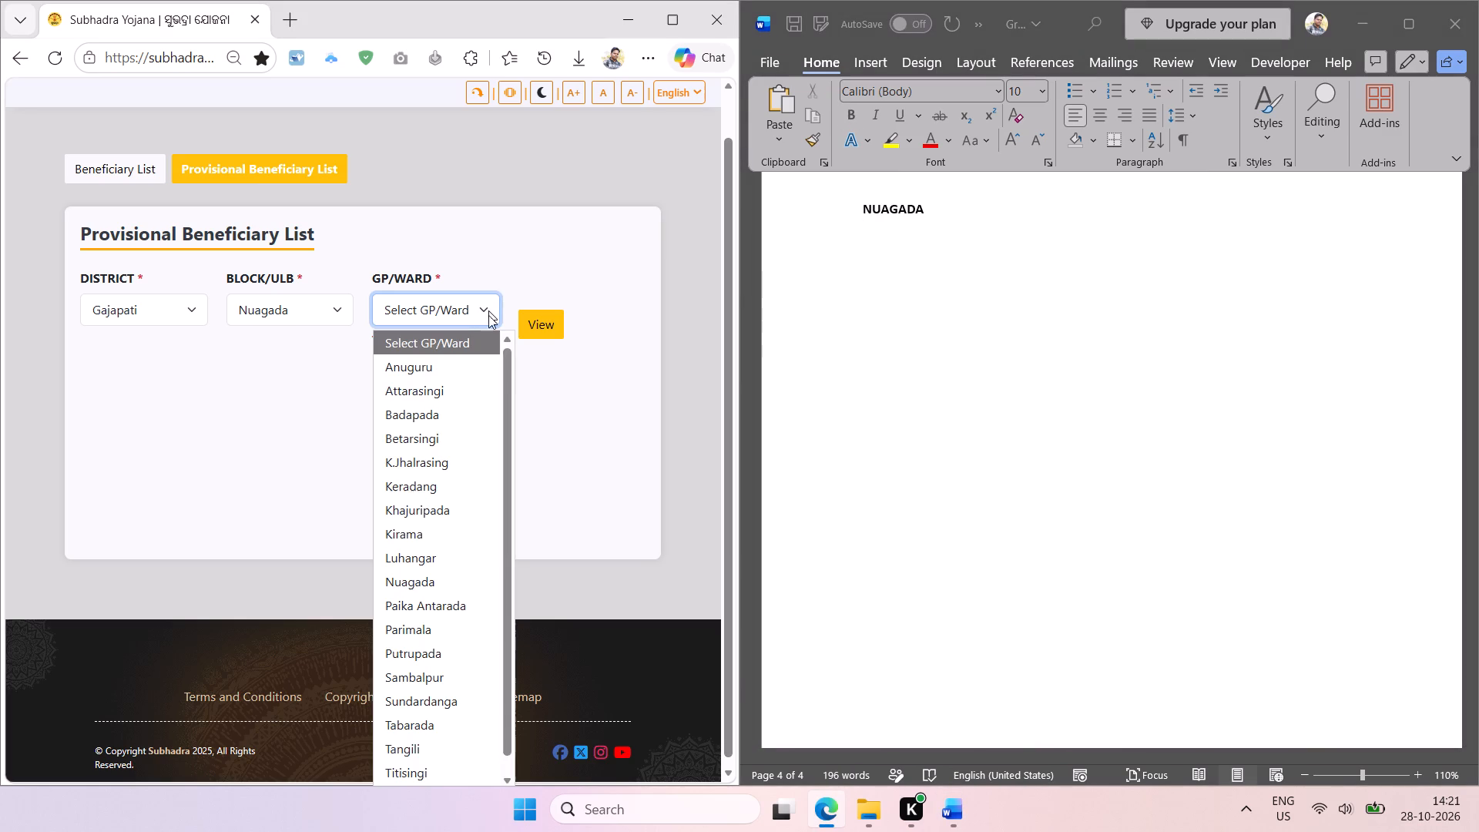
pyautogui.moveTo(377, 357); pyautogui.dragTo(465, 693)
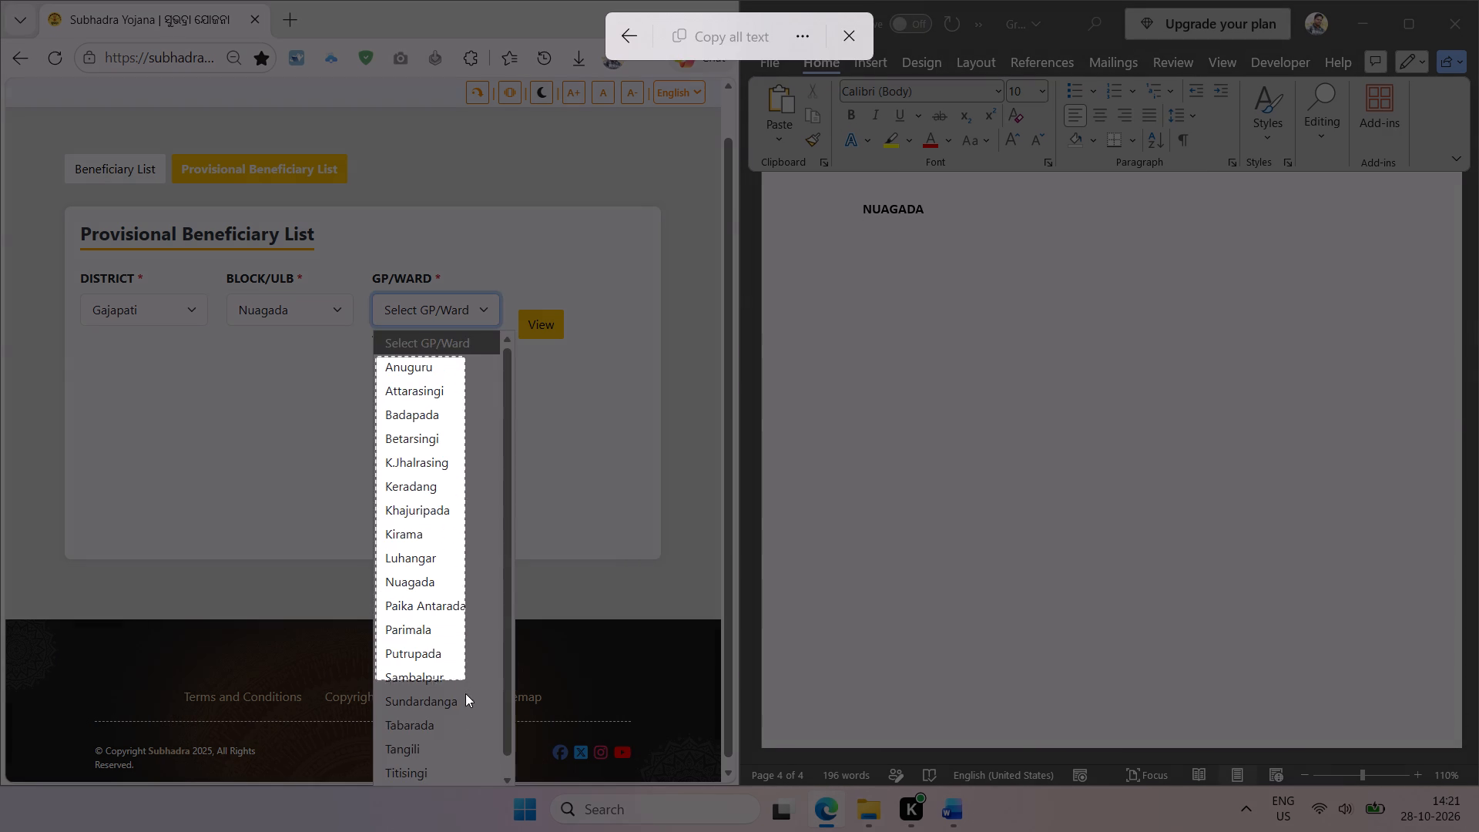
pyautogui.moveTo(465, 693); pyautogui.dragTo(486, 782)
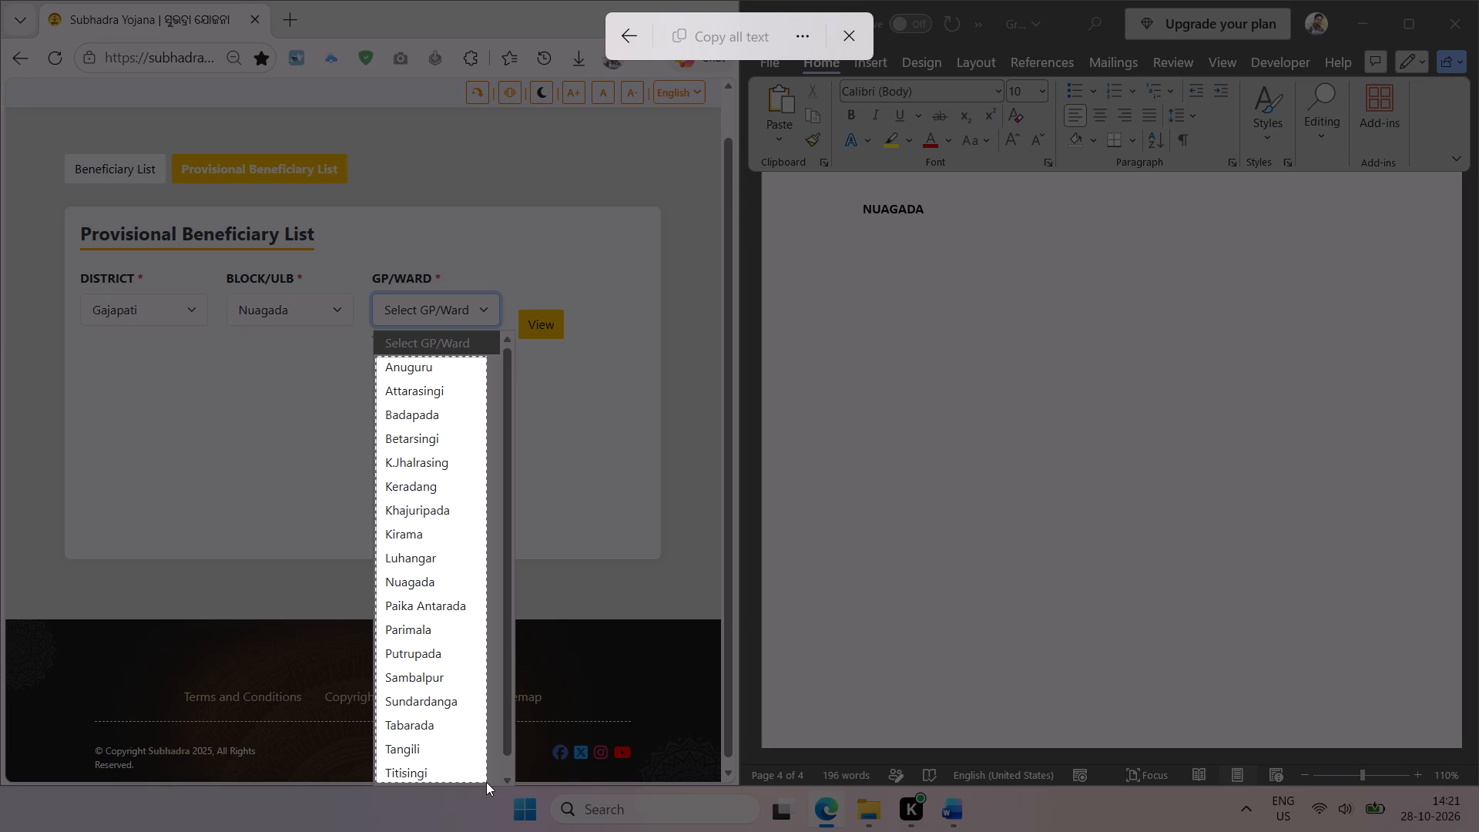
pyautogui.moveTo(486, 782); pyautogui.dragTo(487, 782)
pyautogui.click(748, 35)
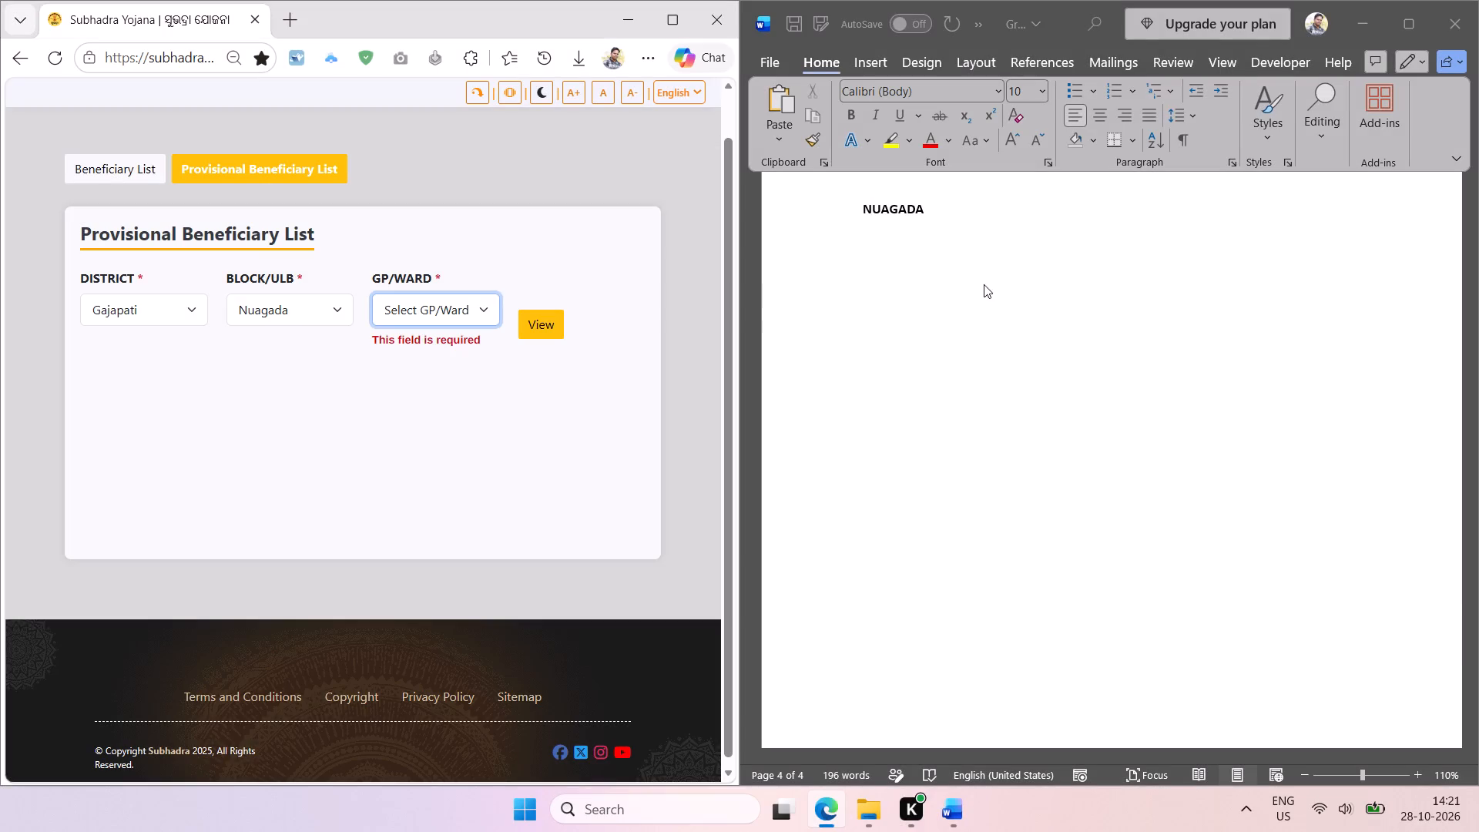
pyautogui.click(891, 223)
pyautogui.hotkey('ctrl', 'v')
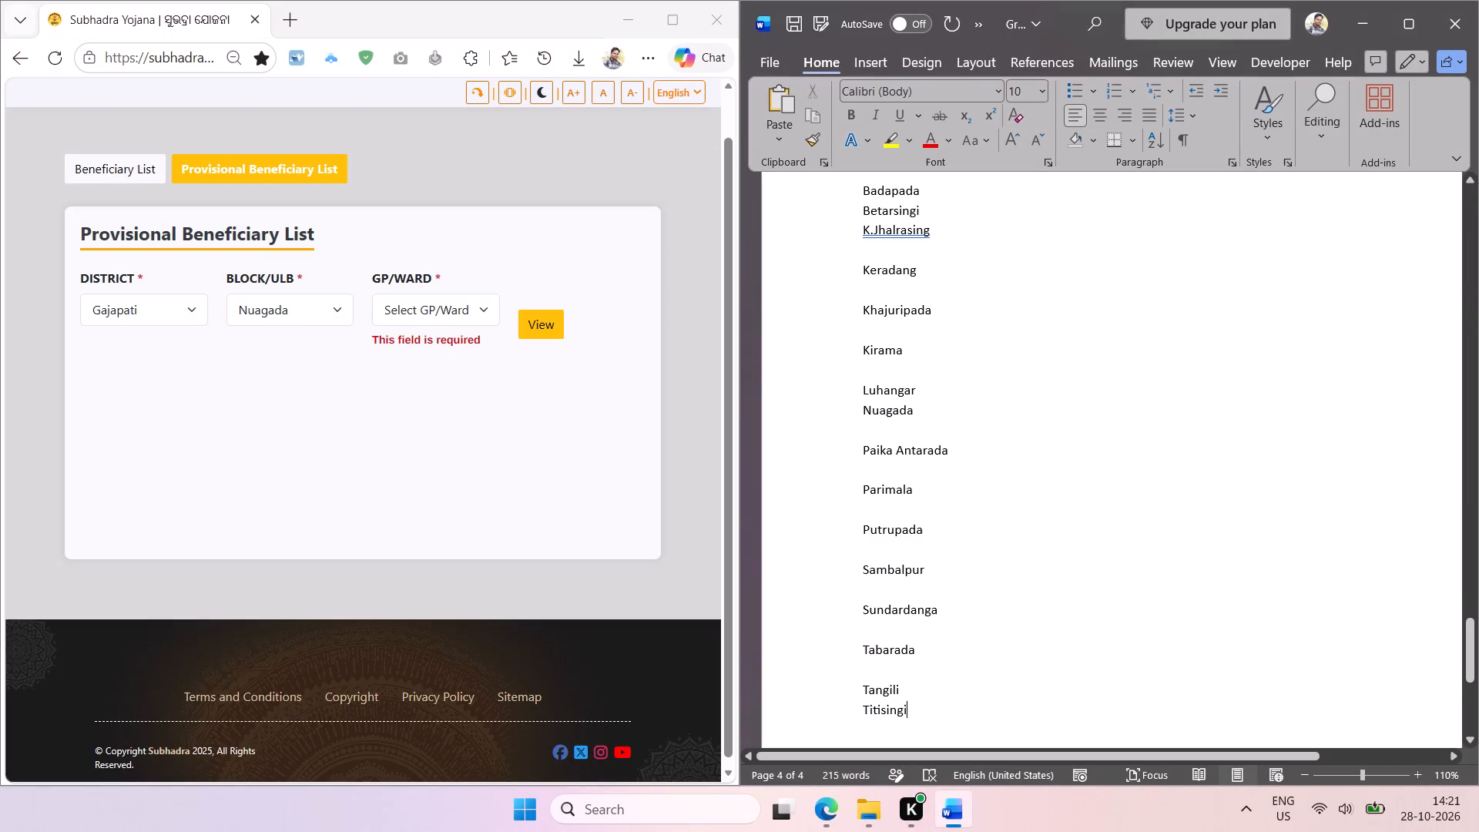
# Extract the last GP/Ward entry, Udayapur, add it directly below Titisingi, and remove the duplicate Titisingi and extra blank line.
pyautogui.click(951, 706)
pyautogui.press('Return')
pyautogui.press('Return')
pyautogui.click(488, 309)
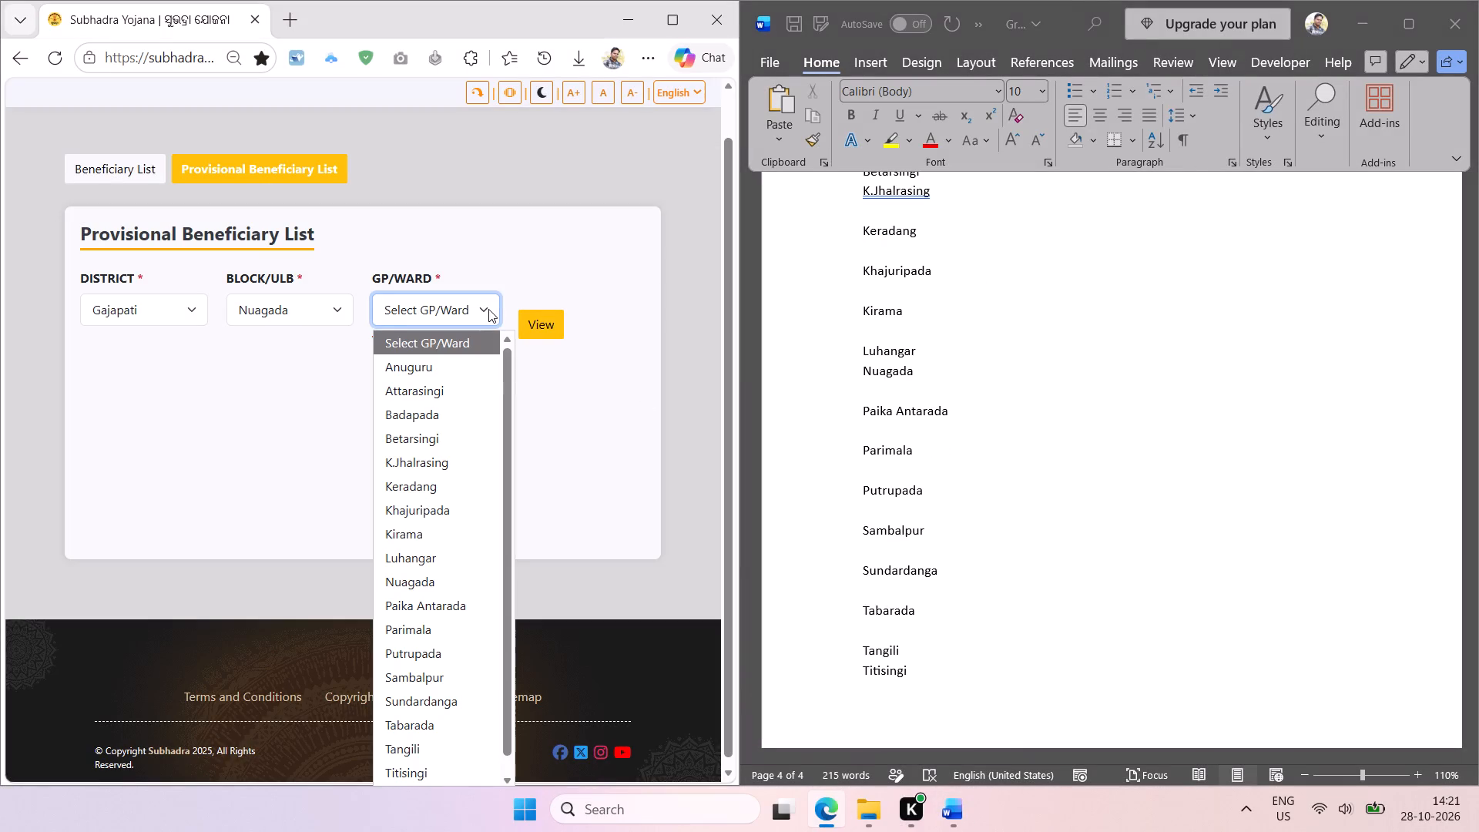
pyautogui.moveTo(506, 367); pyautogui.dragTo(510, 457)
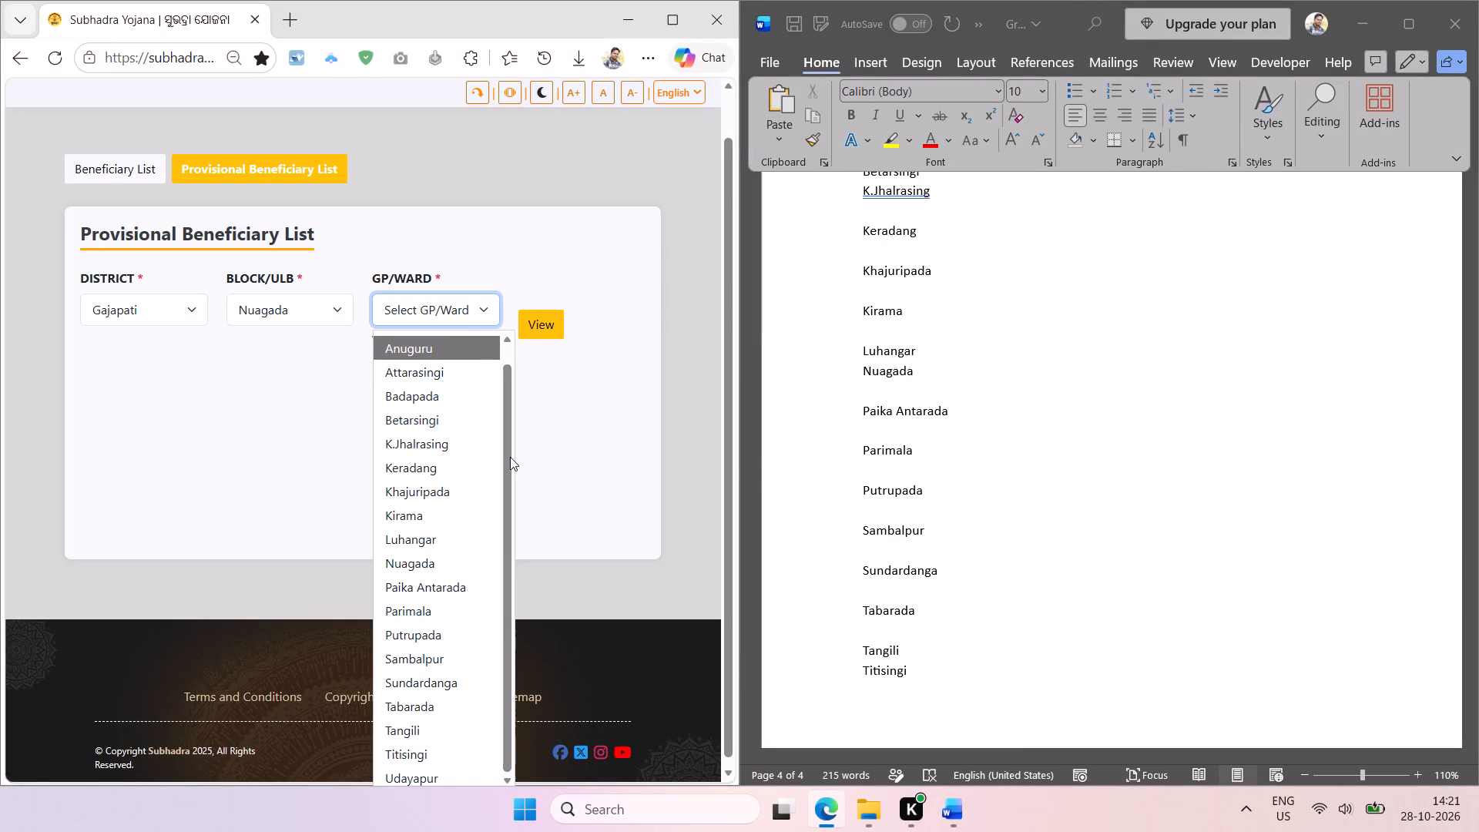
pyautogui.press('shift+super+t')
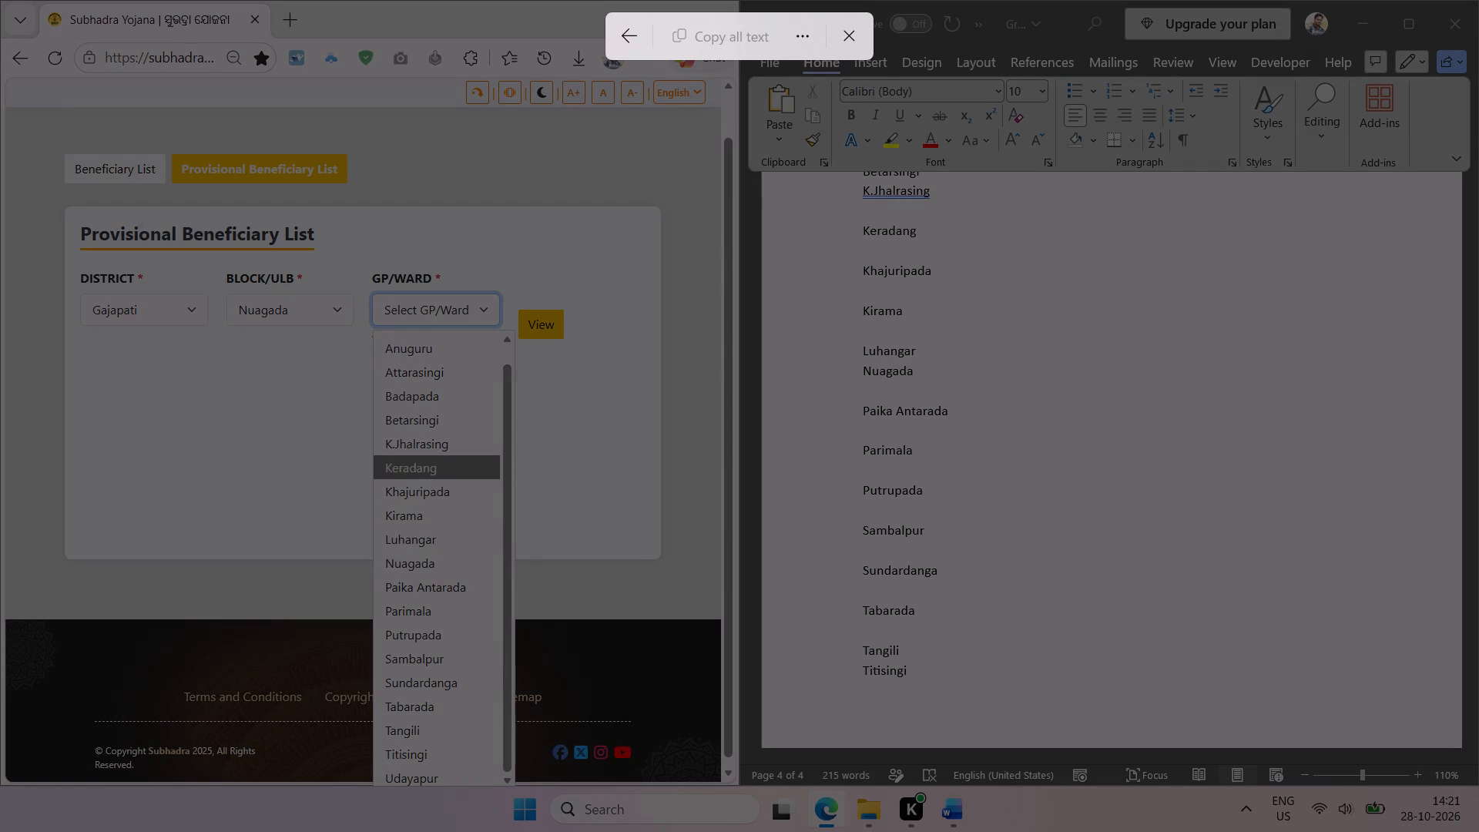
pyautogui.moveTo(378, 740); pyautogui.dragTo(459, 819)
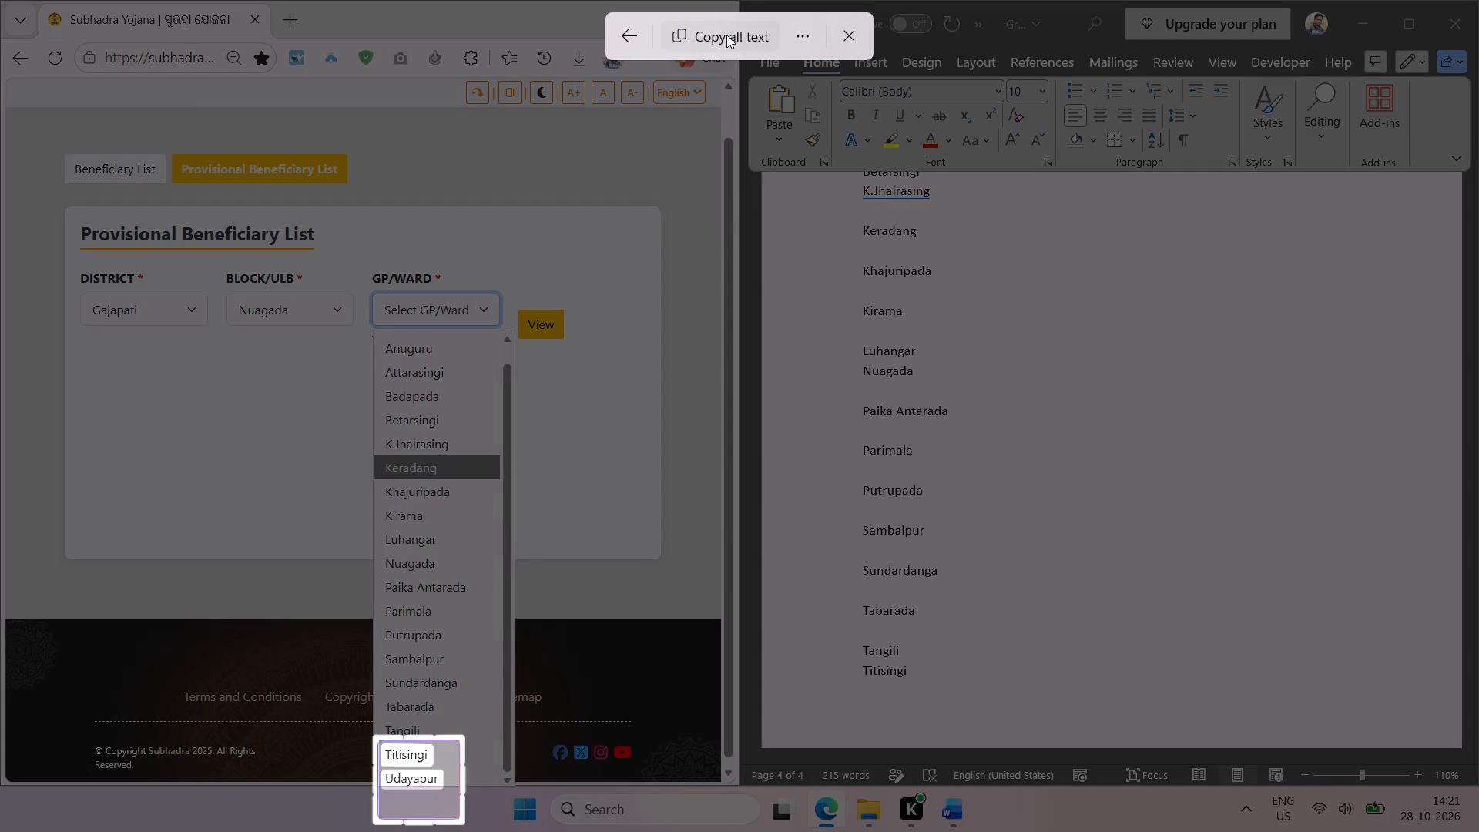
pyautogui.click(726, 32)
pyautogui.click(913, 689)
pyautogui.hotkey('ctrl', 'v')
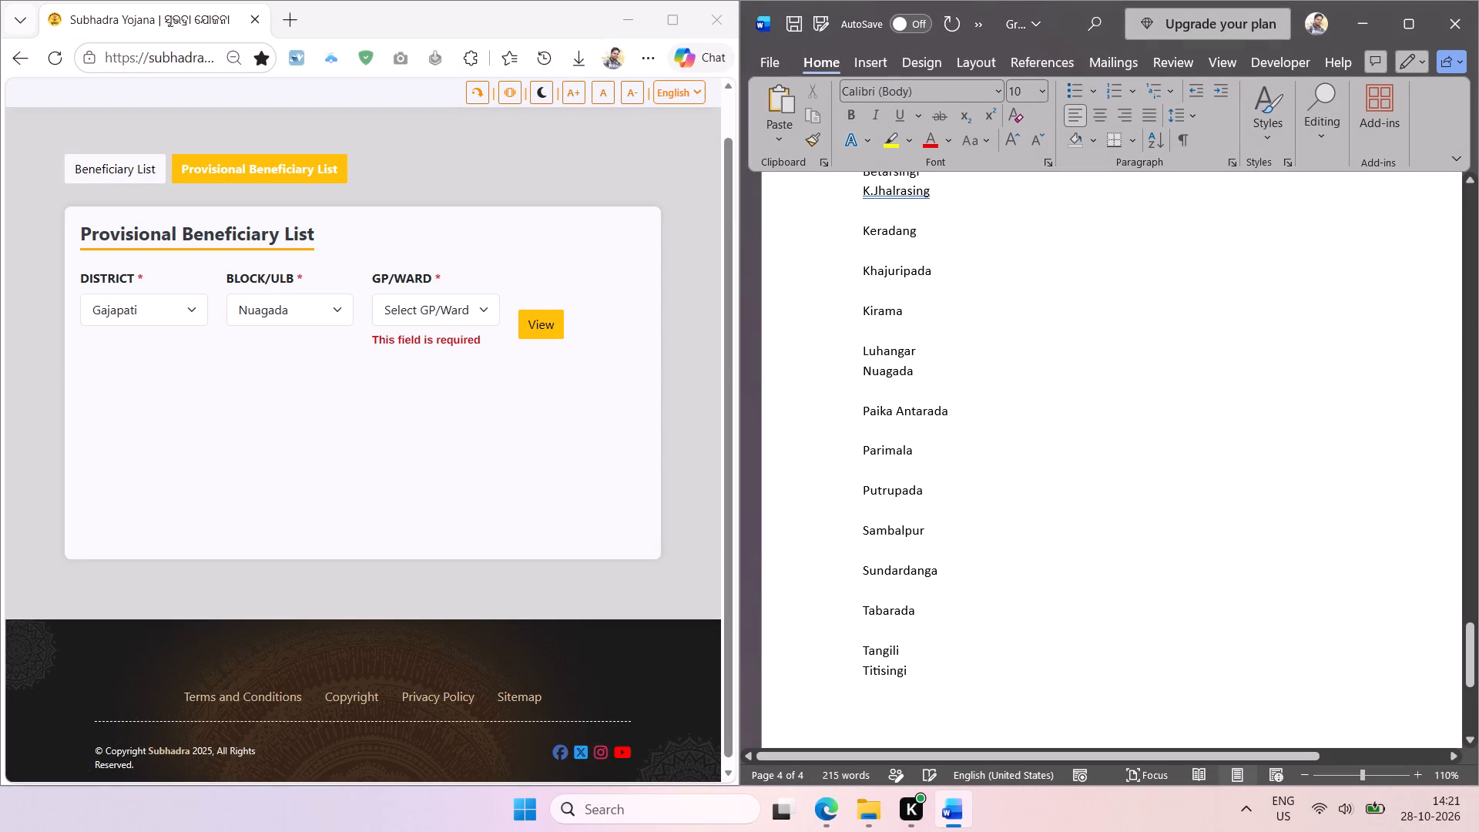
pyautogui.doubleClick(887, 706)
pyautogui.press('BackSpace')
pyautogui.click(902, 698)
pyautogui.press('BackSpace')
# Delete the blank lines between the panchayat names from Tangili up to K.Jhalrasing.
pyautogui.press('Up')
pyautogui.press('Up')
pyautogui.press('BackSpace')
pyautogui.press('Up')
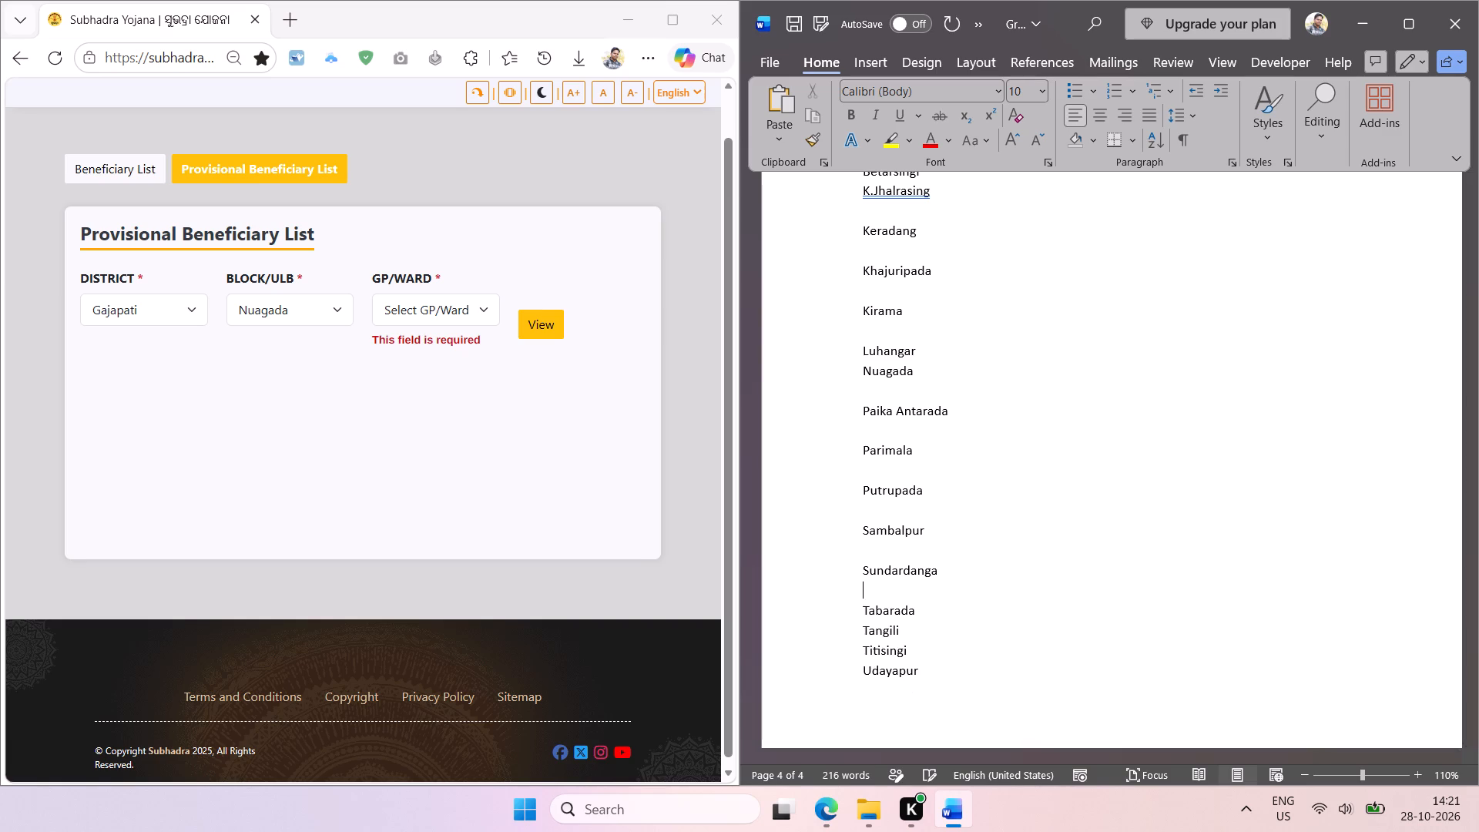
pyautogui.press('BackSpace')
pyautogui.press('Up')
pyautogui.press('BackSpace')
pyautogui.press('Up')
pyautogui.press('BackSpace')
pyautogui.press('Up')
pyautogui.press('BackSpace')
pyautogui.press('Up')
pyautogui.press('BackSpace')
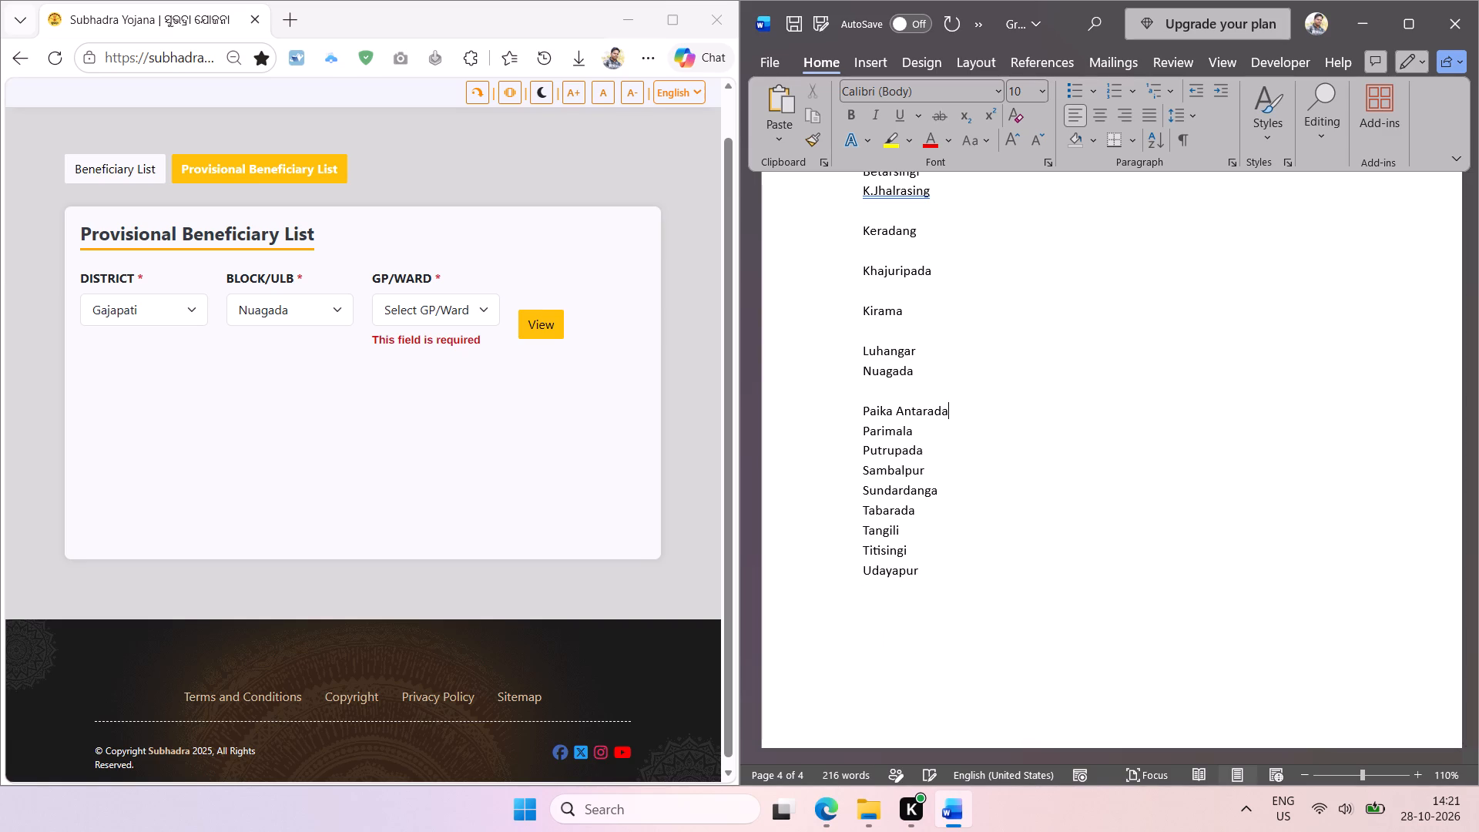
pyautogui.press('Up')
pyautogui.press('BackSpace')
pyautogui.press('Up')
pyautogui.press('Up')
pyautogui.press('BackSpace')
pyautogui.press('Up')
pyautogui.press('BackSpace')
pyautogui.press('Up')
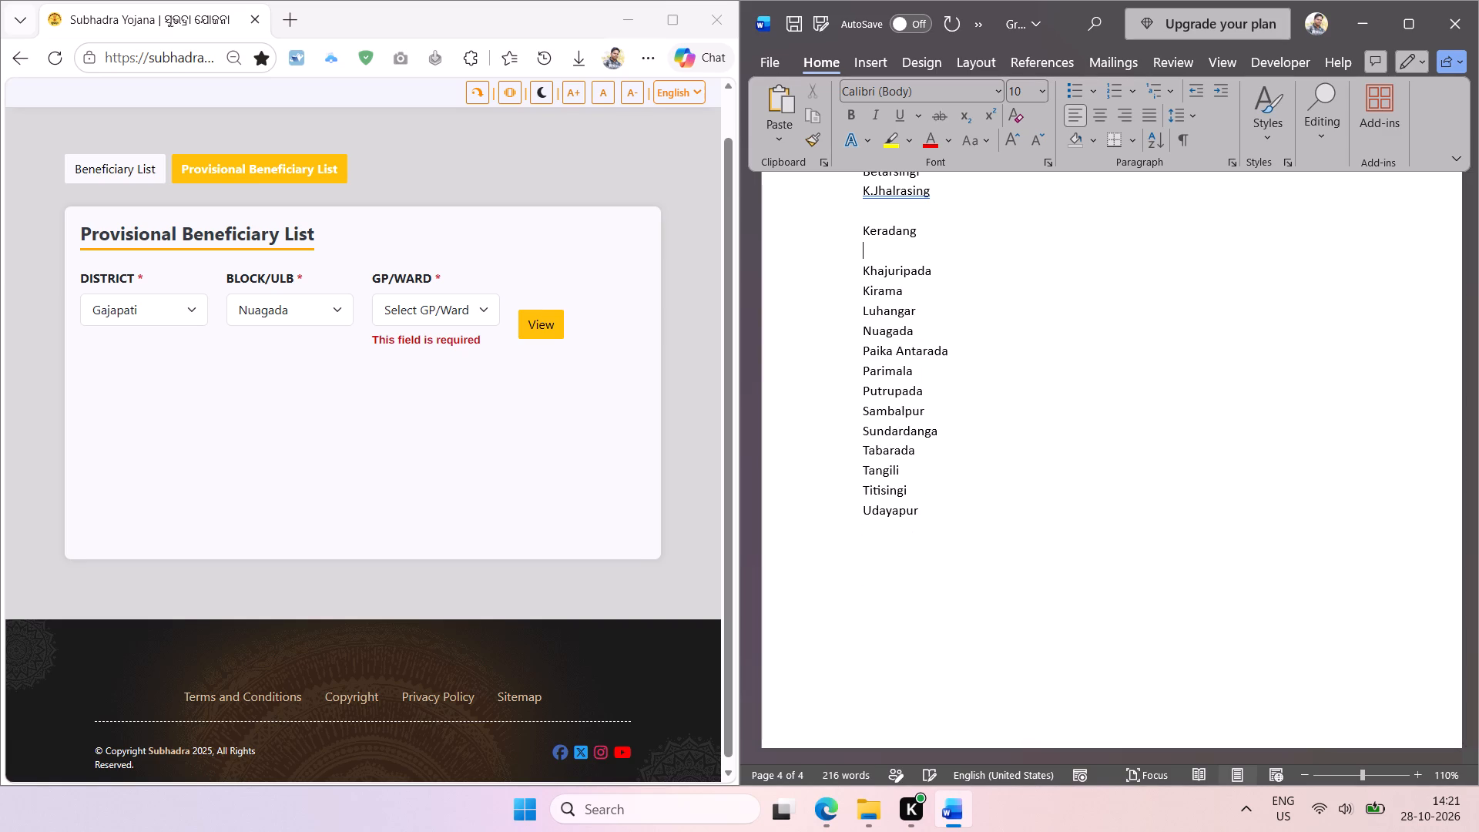
pyautogui.press('BackSpace')
pyautogui.press('Up')
pyautogui.press('BackSpace')
pyautogui.press('Up')
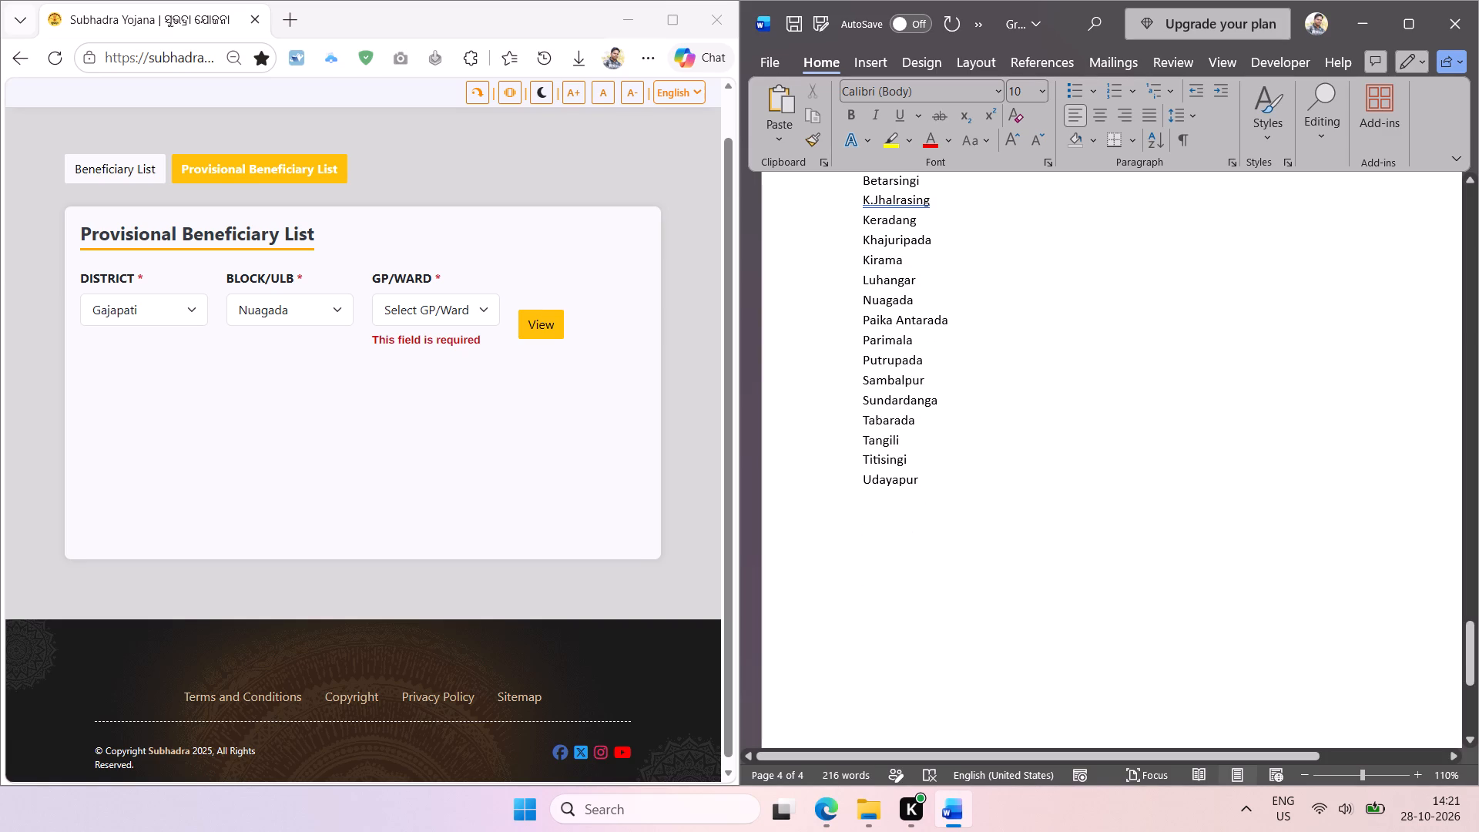
pyautogui.press('Down')
pyautogui.press('Left')
pyautogui.press('Left')
pyautogui.press('Left')
pyautogui.press('Left')
pyautogui.press('Left')
pyautogui.press('Left')
pyautogui.press('Left')
pyautogui.press('Left')
pyautogui.press('Left')
pyautogui.press('Left')
pyautogui.press('space')
# Delete the remaining blank lines above and below Attarasingi near the start of the Nuagada list.
pyautogui.scroll(1, 902, 698)
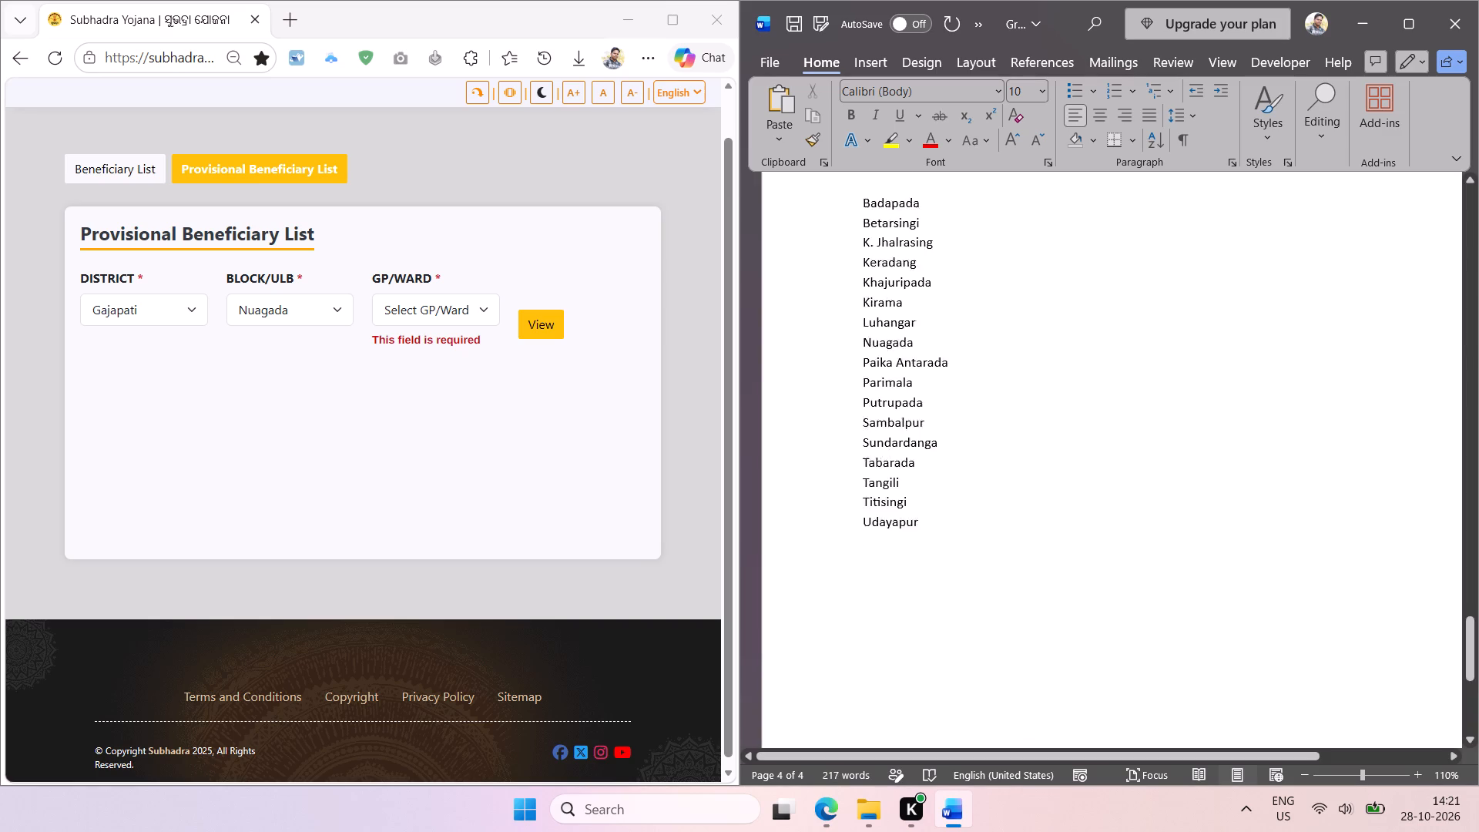
pyautogui.scroll(2, 902, 698)
pyautogui.press('Up')
pyautogui.press('Up')
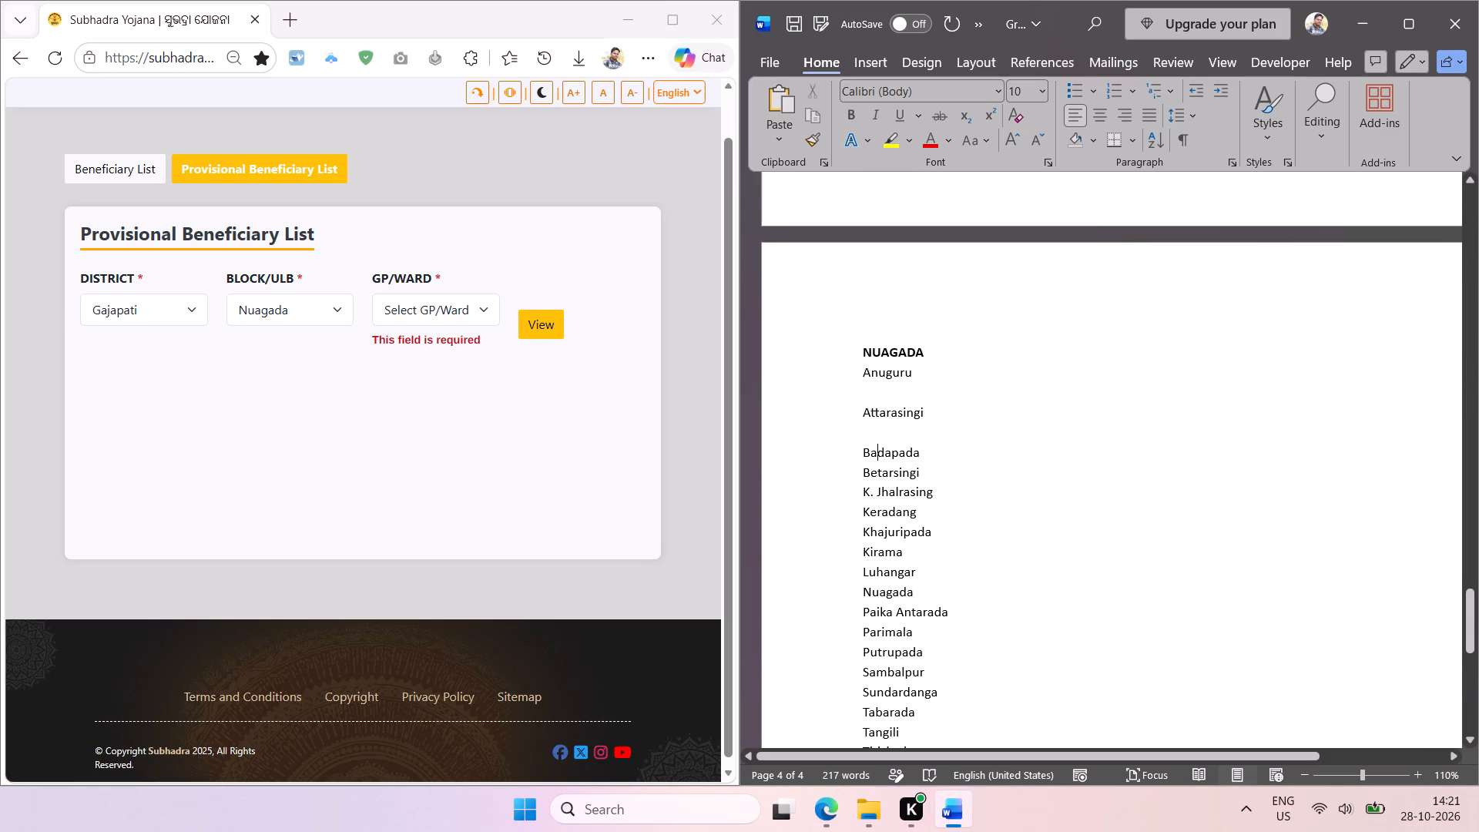
pyautogui.press('Up')
pyautogui.press('BackSpace')
pyautogui.press('Up')
pyautogui.press('BackSpace')
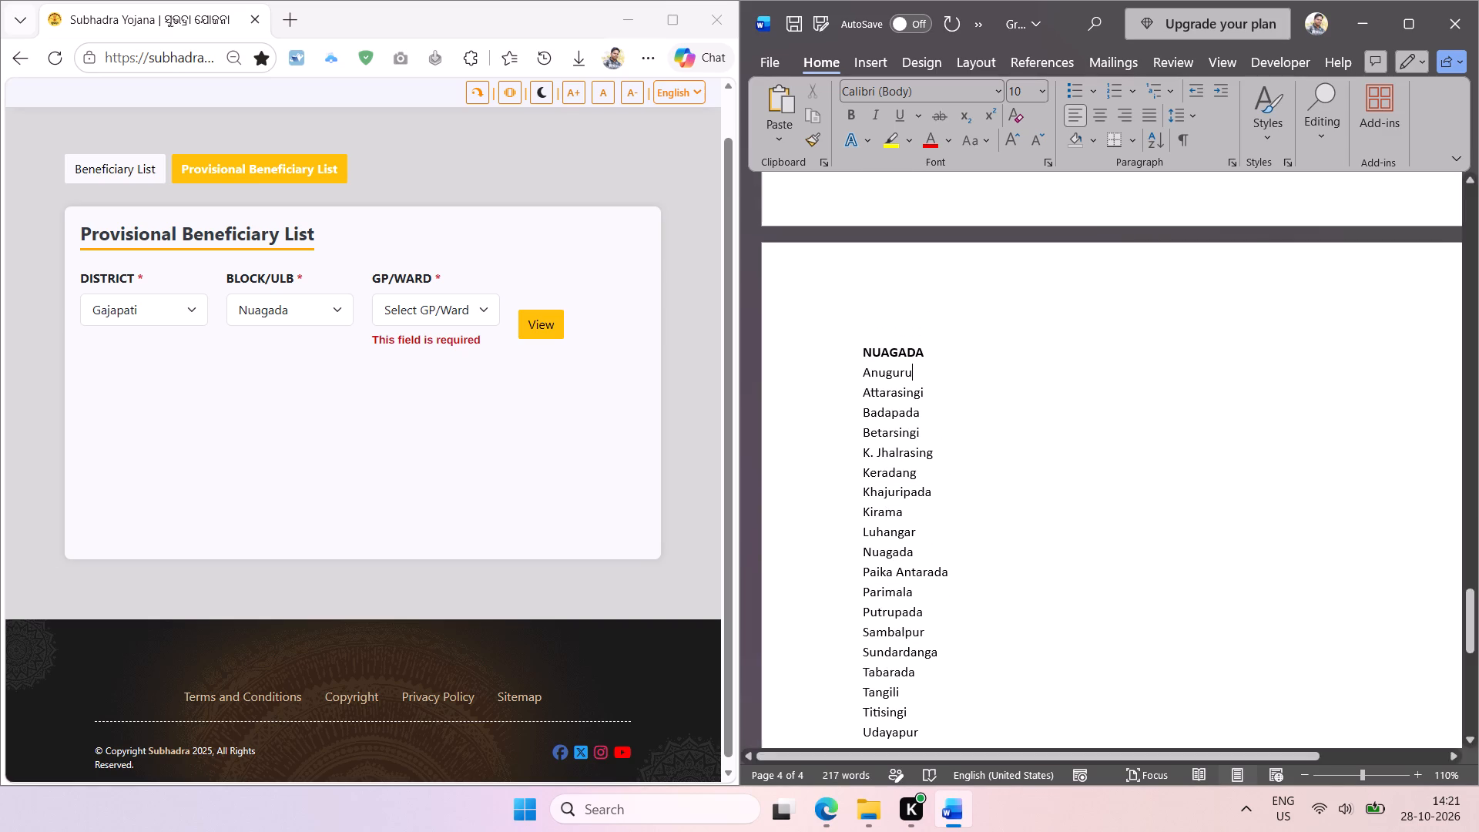
# Sort the Nuagada panchayat names from Anuguru to Udayapur alphabetically.
pyautogui.scroll(-1, 981, 802)
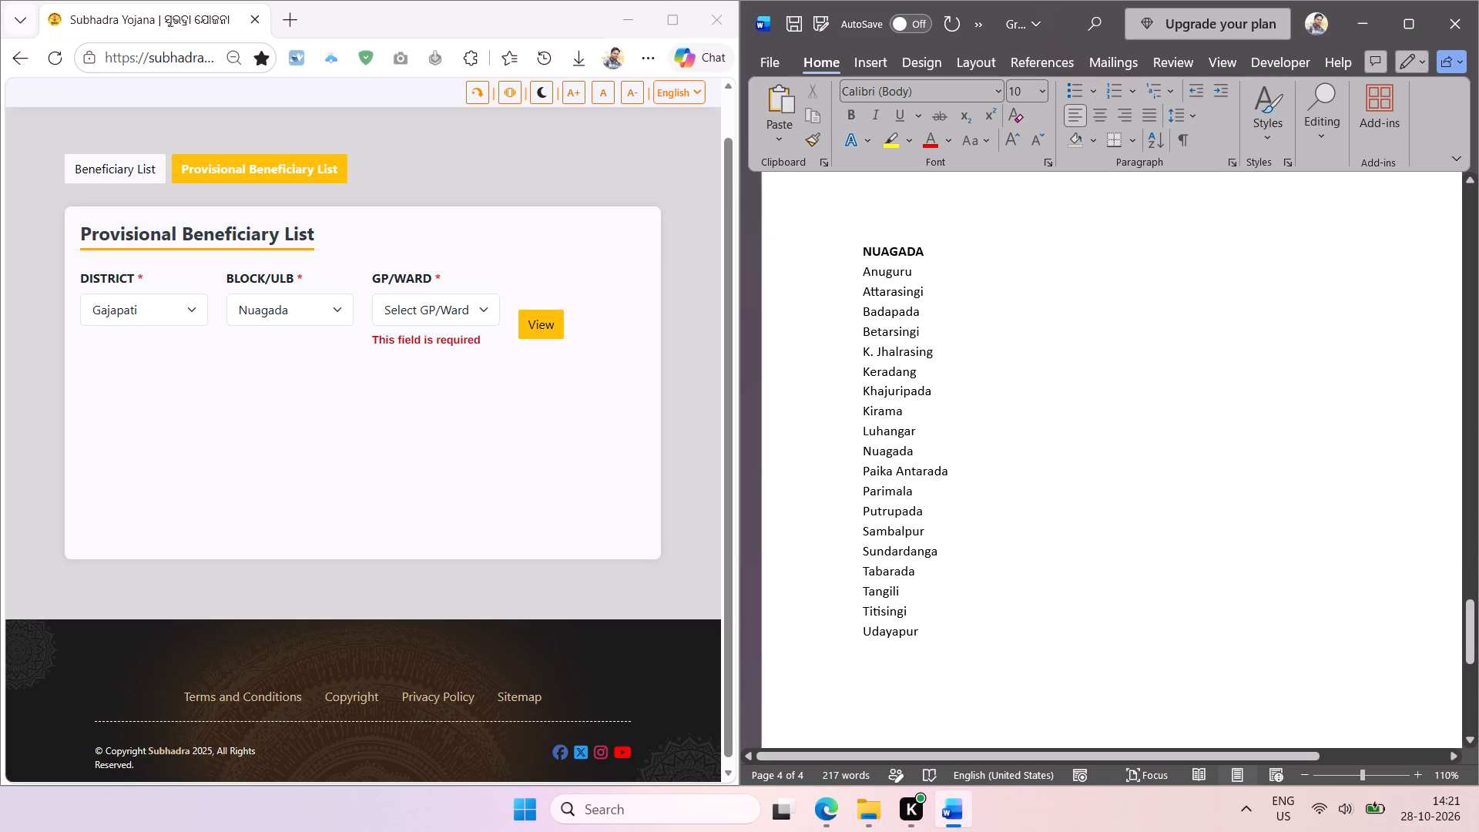
pyautogui.scroll(-1, 904, 591)
pyautogui.moveTo(919, 635); pyautogui.dragTo(837, 269)
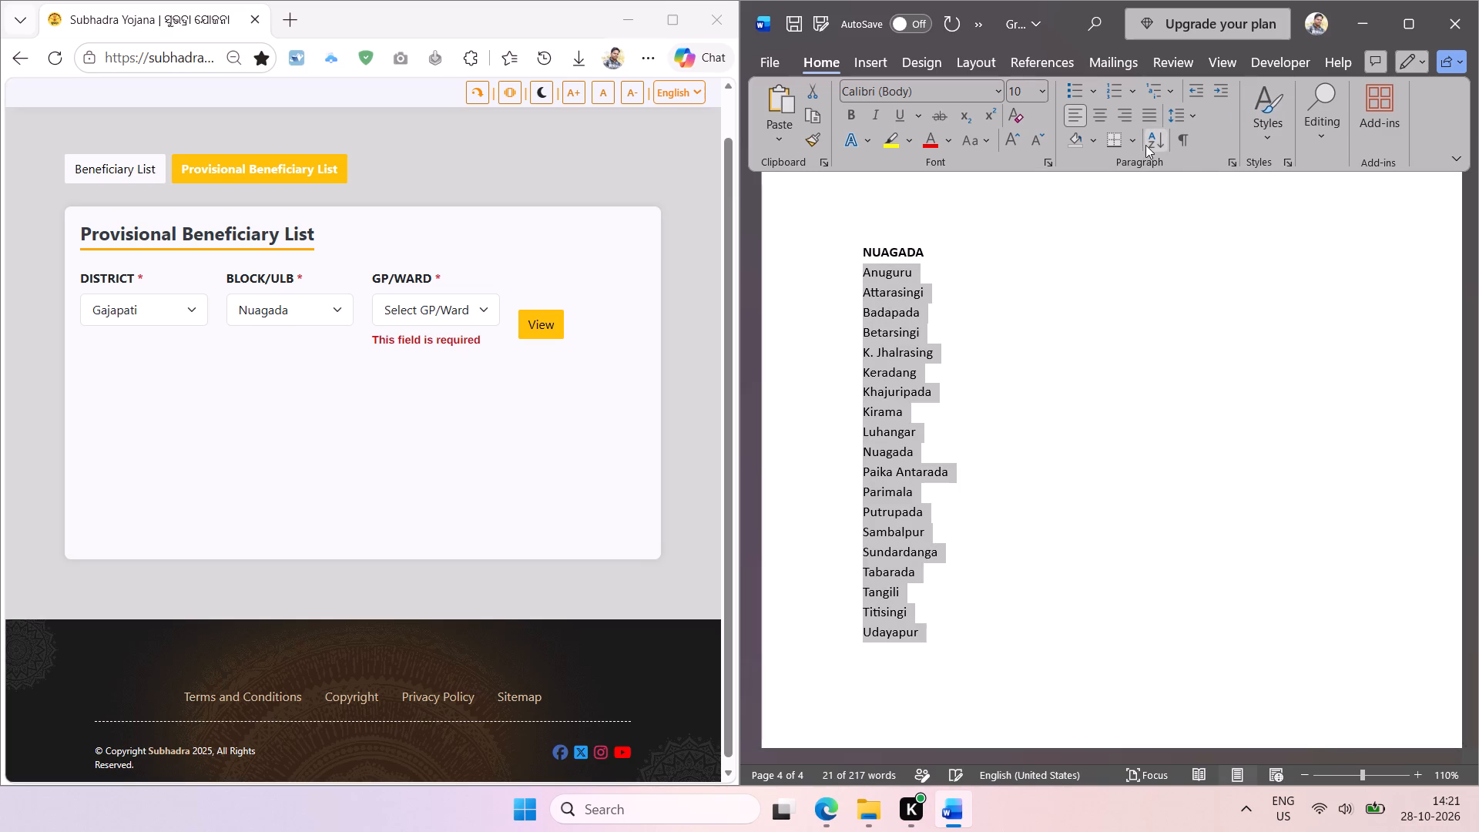
pyautogui.click(1143, 141)
pyautogui.click(1152, 143)
pyautogui.press('Return')
# Number the Nuagada panchayat list and reduce its indent to line up with the NUAGADA heading.
pyautogui.click(1116, 92)
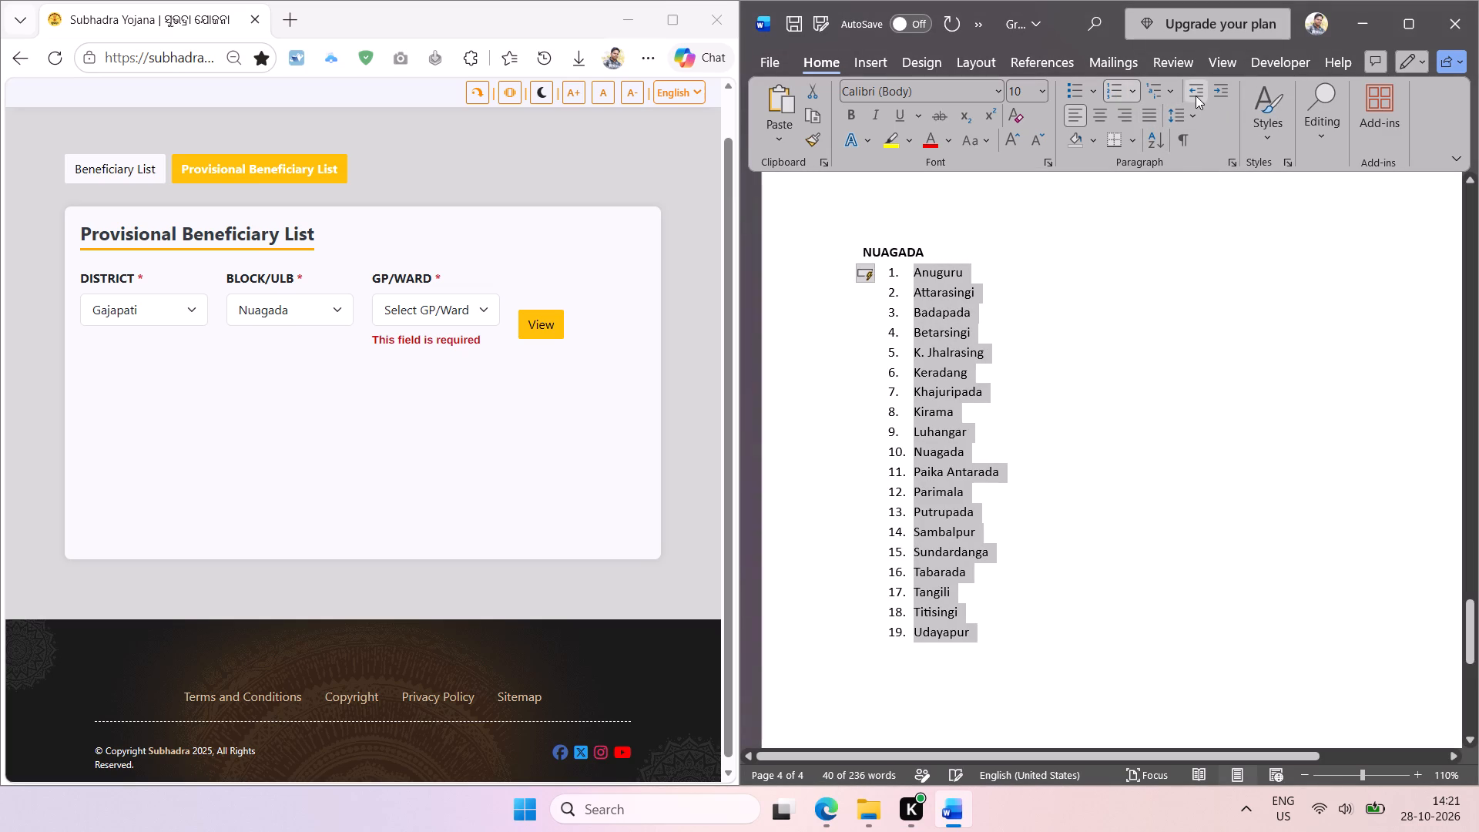
pyautogui.doubleClick(1196, 96)
pyautogui.click(1011, 287)
# Copy the NUAGADA heading, end the numbering after Udayapur with new lines, and paste the heading there.
pyautogui.doubleClick(904, 253)
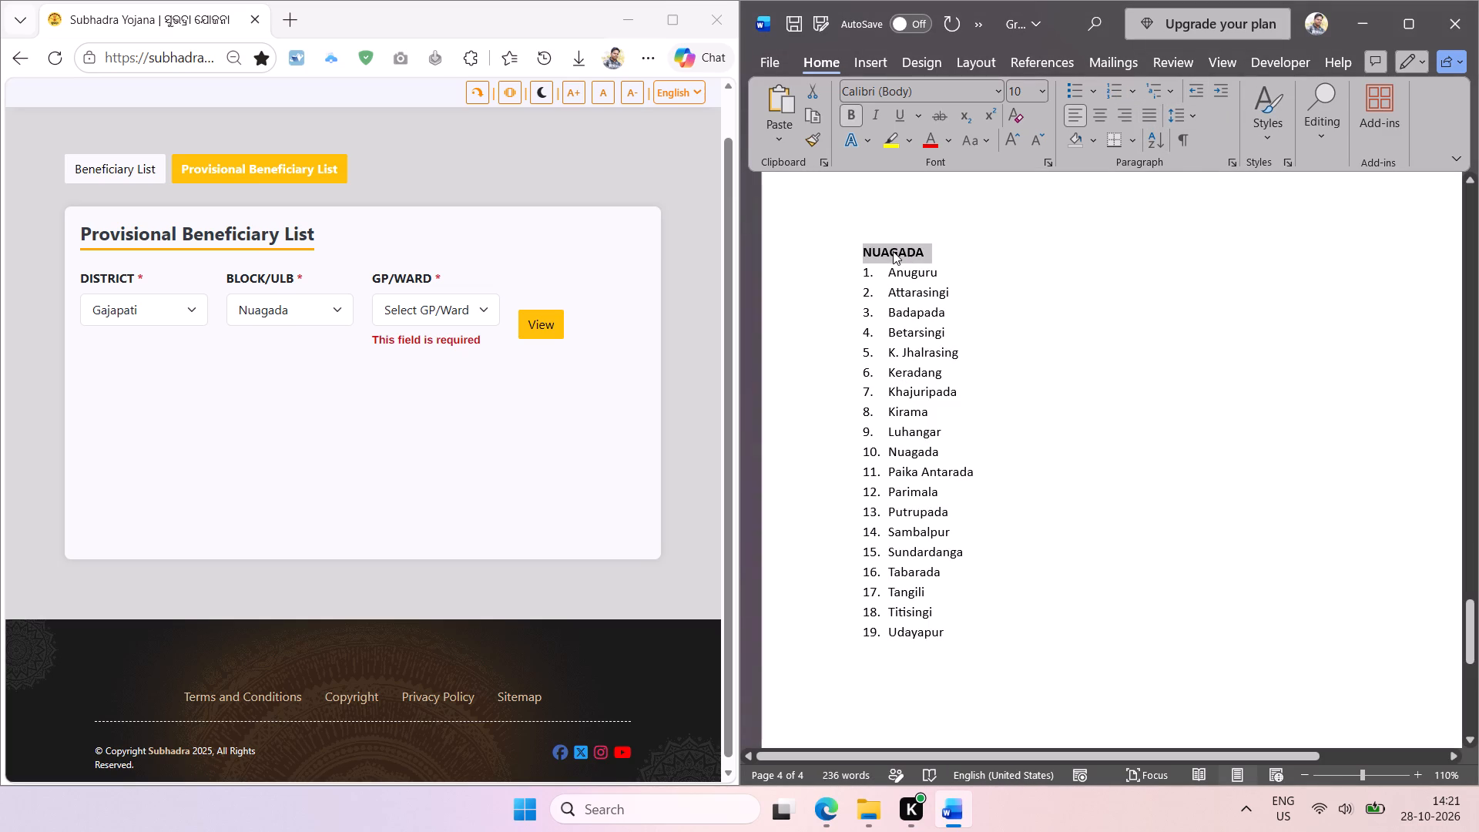
pyautogui.hotkey('ctrl', 'c')
pyautogui.click(967, 642)
pyautogui.press('Return')
pyautogui.press('Return')
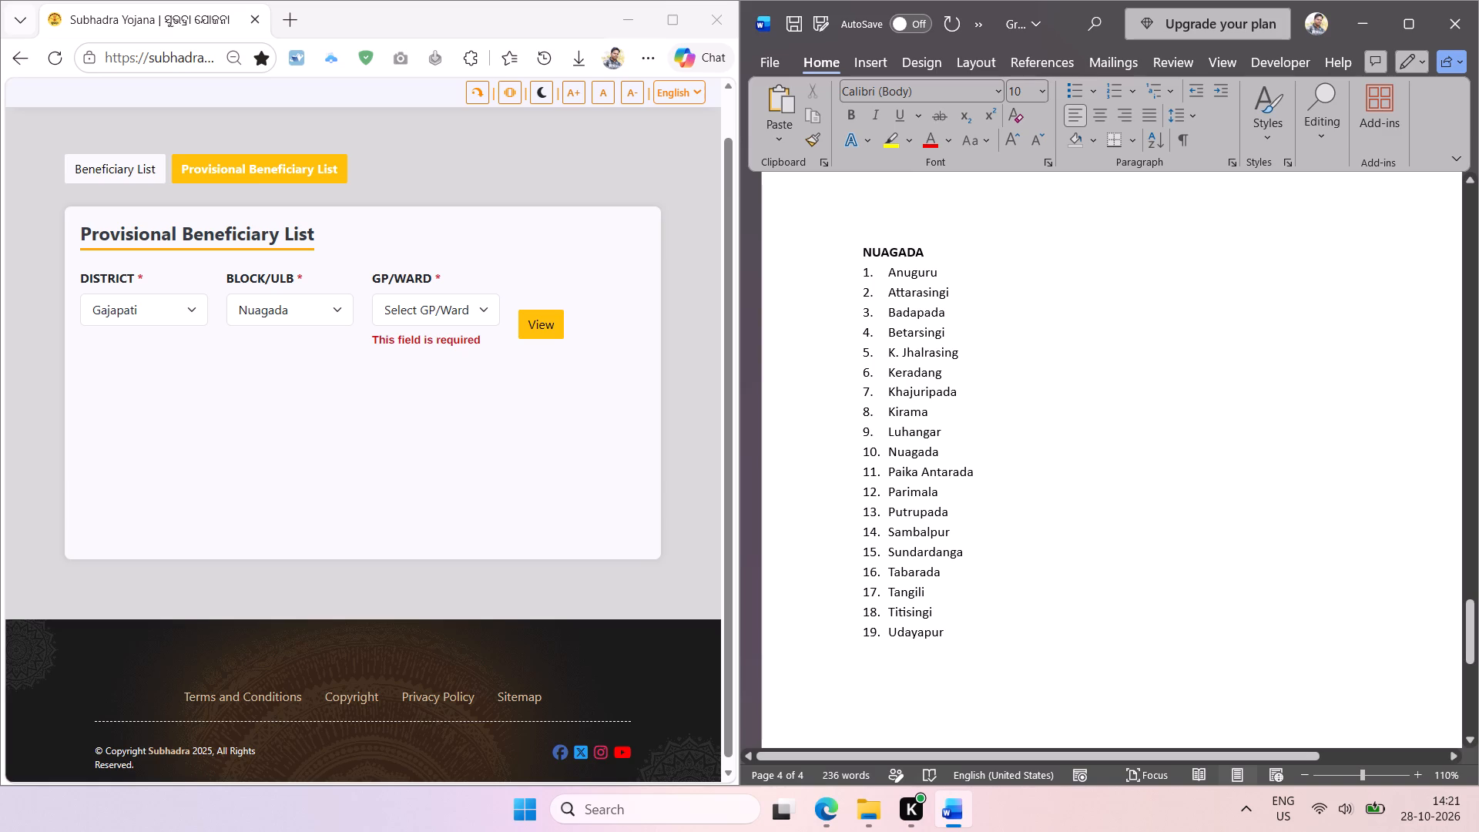
pyautogui.press('Return')
pyautogui.hotkey('ctrl', 'v')
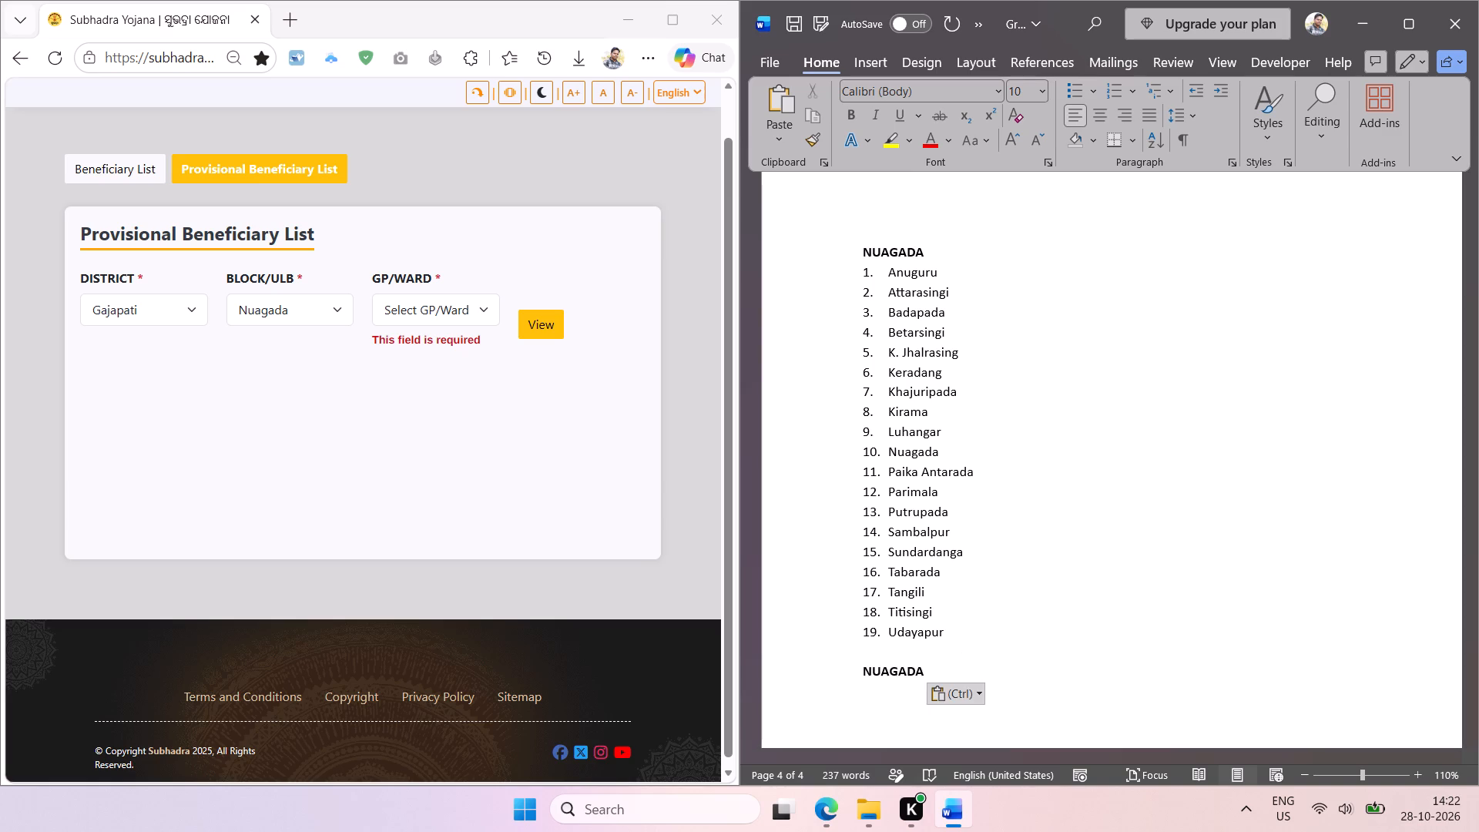
pyautogui.scroll(-1, 964, 646)
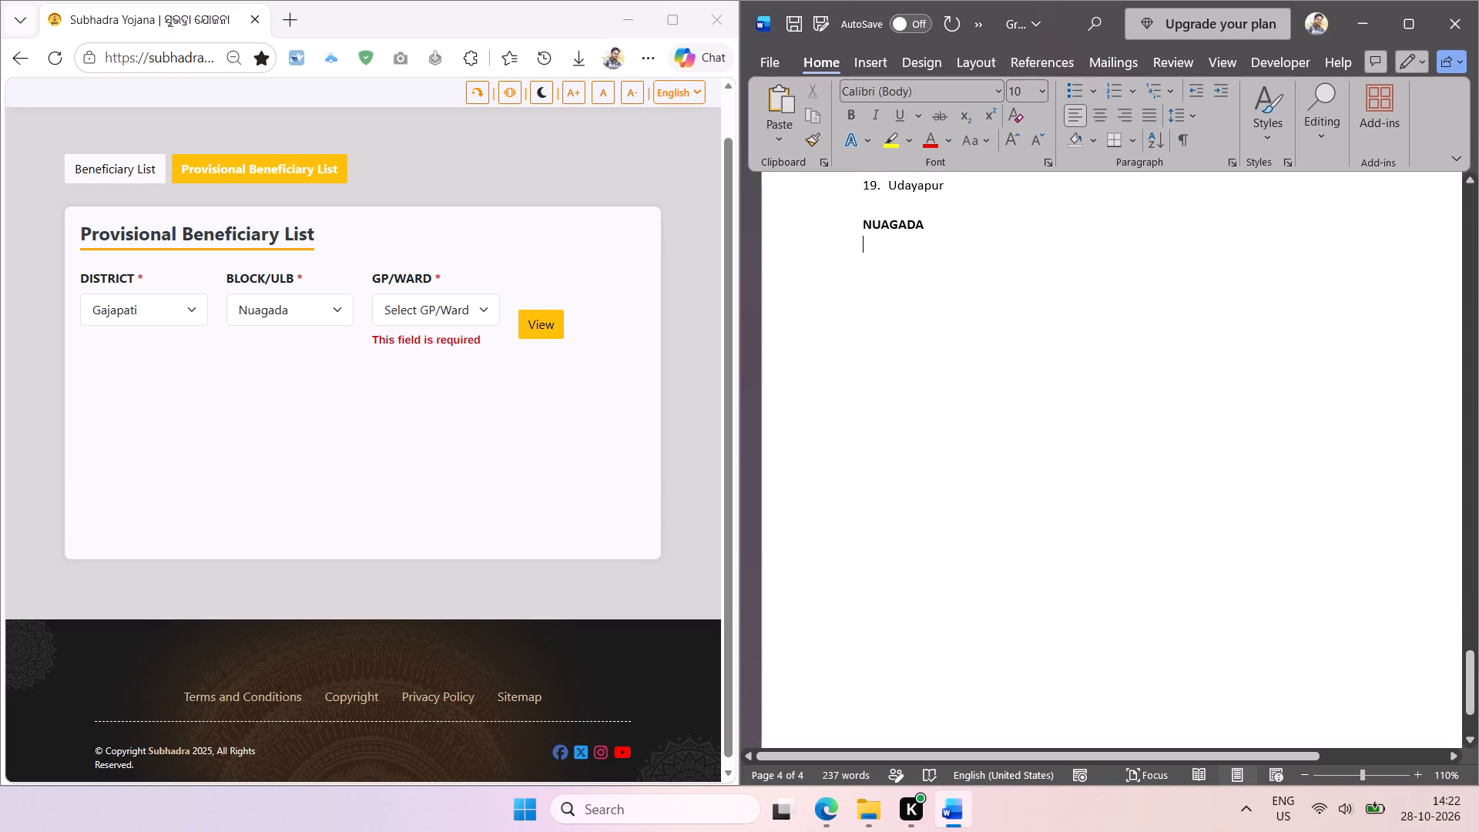
pyautogui.scroll(-1, 981, 636)
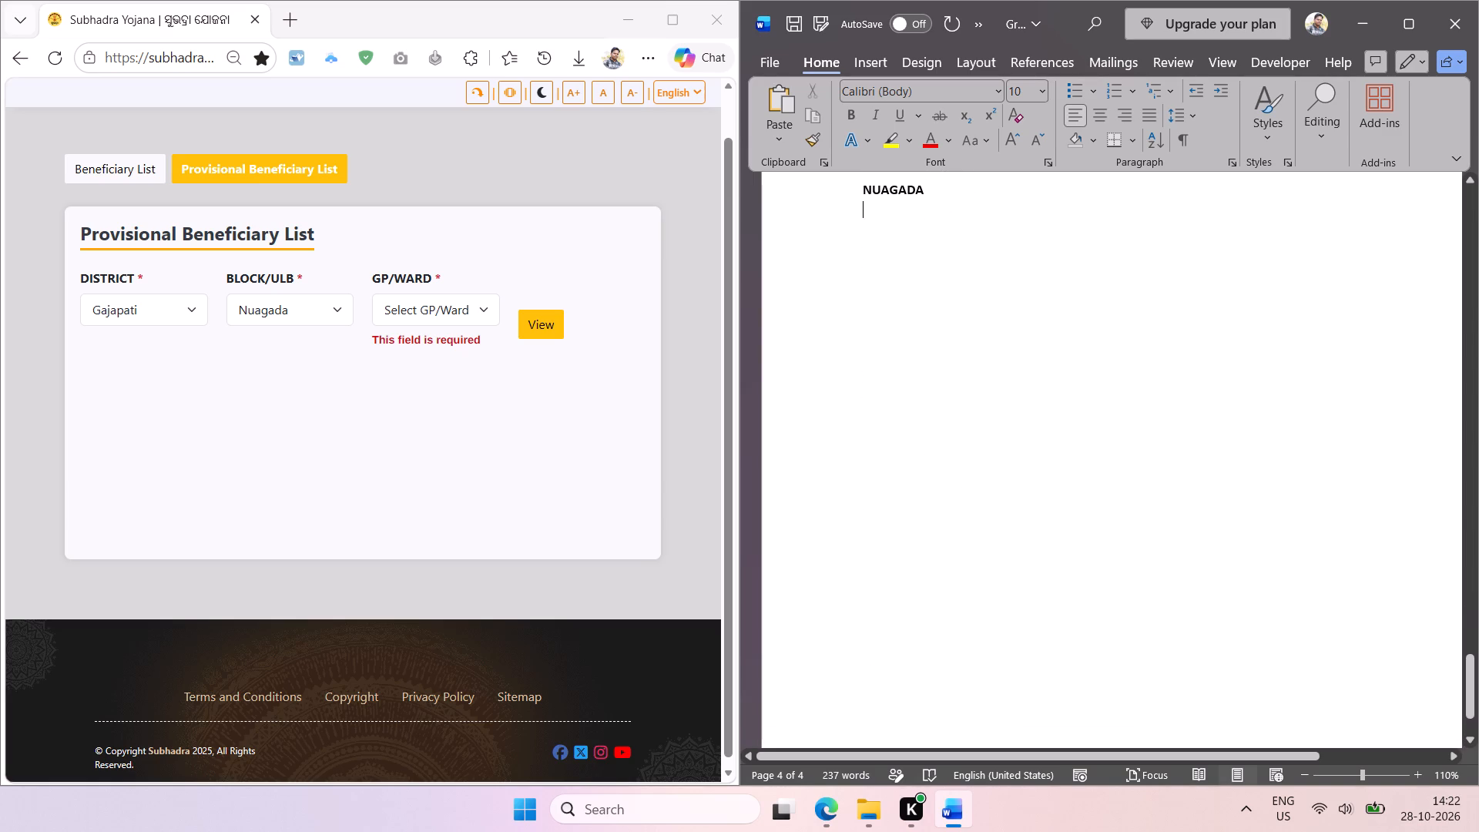
pyautogui.scroll(-1, 949, 527)
# Select R.Udayagiri as the block in the Provisional Beneficiary List form.
pyautogui.click(323, 309)
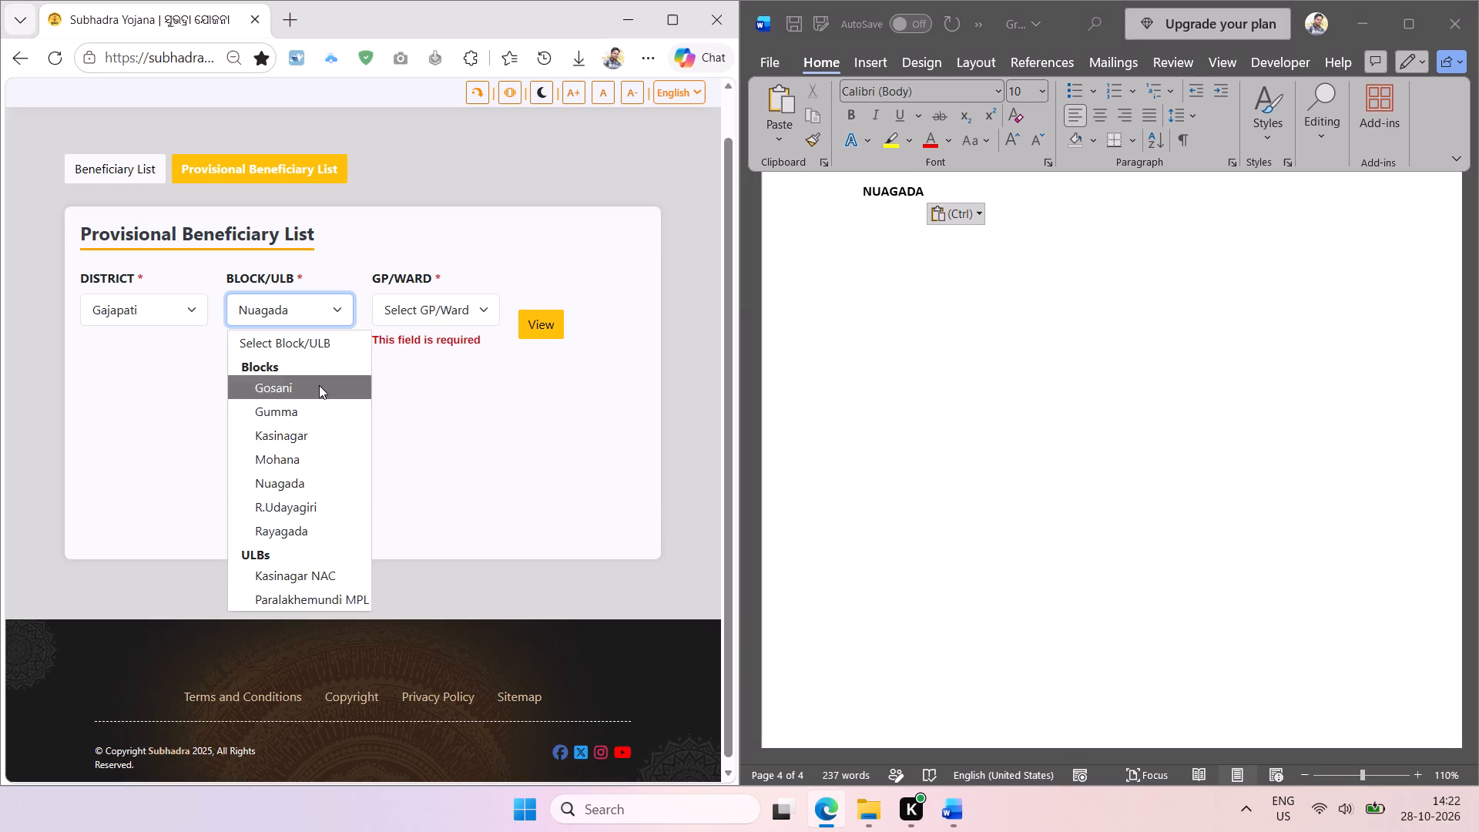
pyautogui.click(287, 511)
pyautogui.click(363, 425)
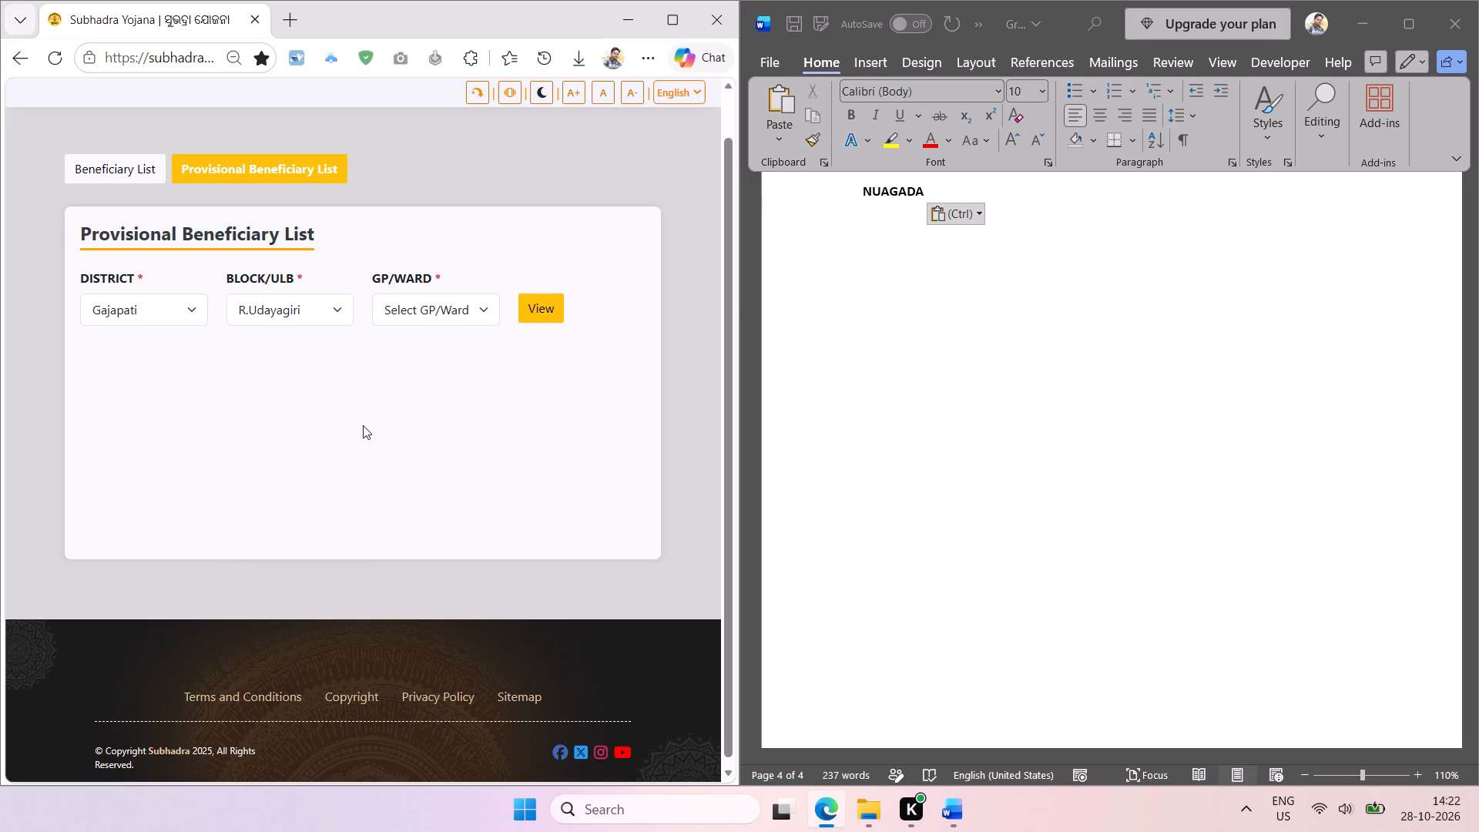
# Replace the second NUAGADA heading with the block name captured from the form, formatted as R. UDAYAGIRI, and start a new line.
pyautogui.press('shift+super+t')
pyautogui.moveTo(235, 297); pyautogui.dragTo(317, 365)
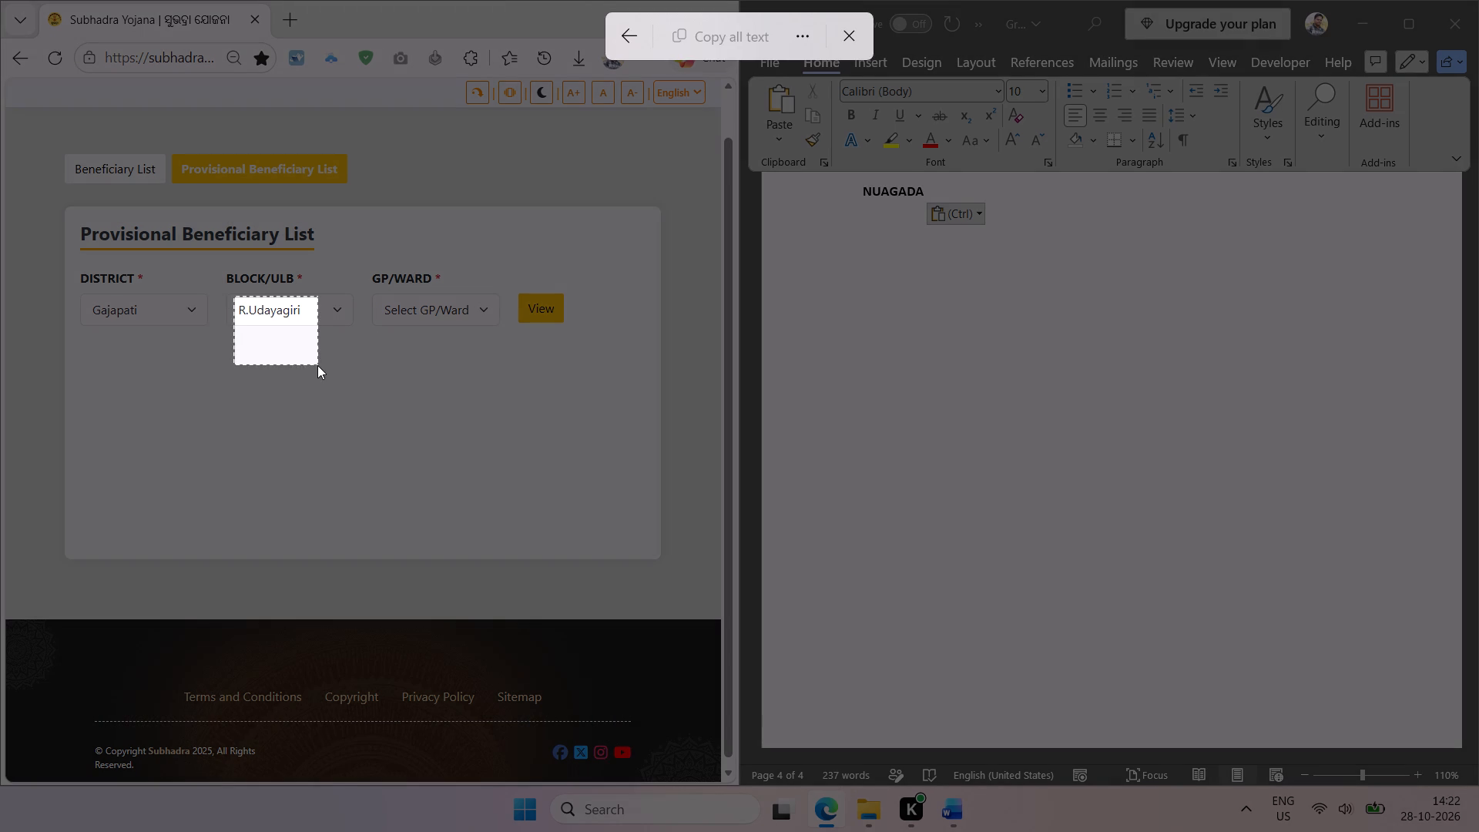
pyautogui.moveTo(317, 365); pyautogui.dragTo(318, 365)
pyautogui.click(726, 32)
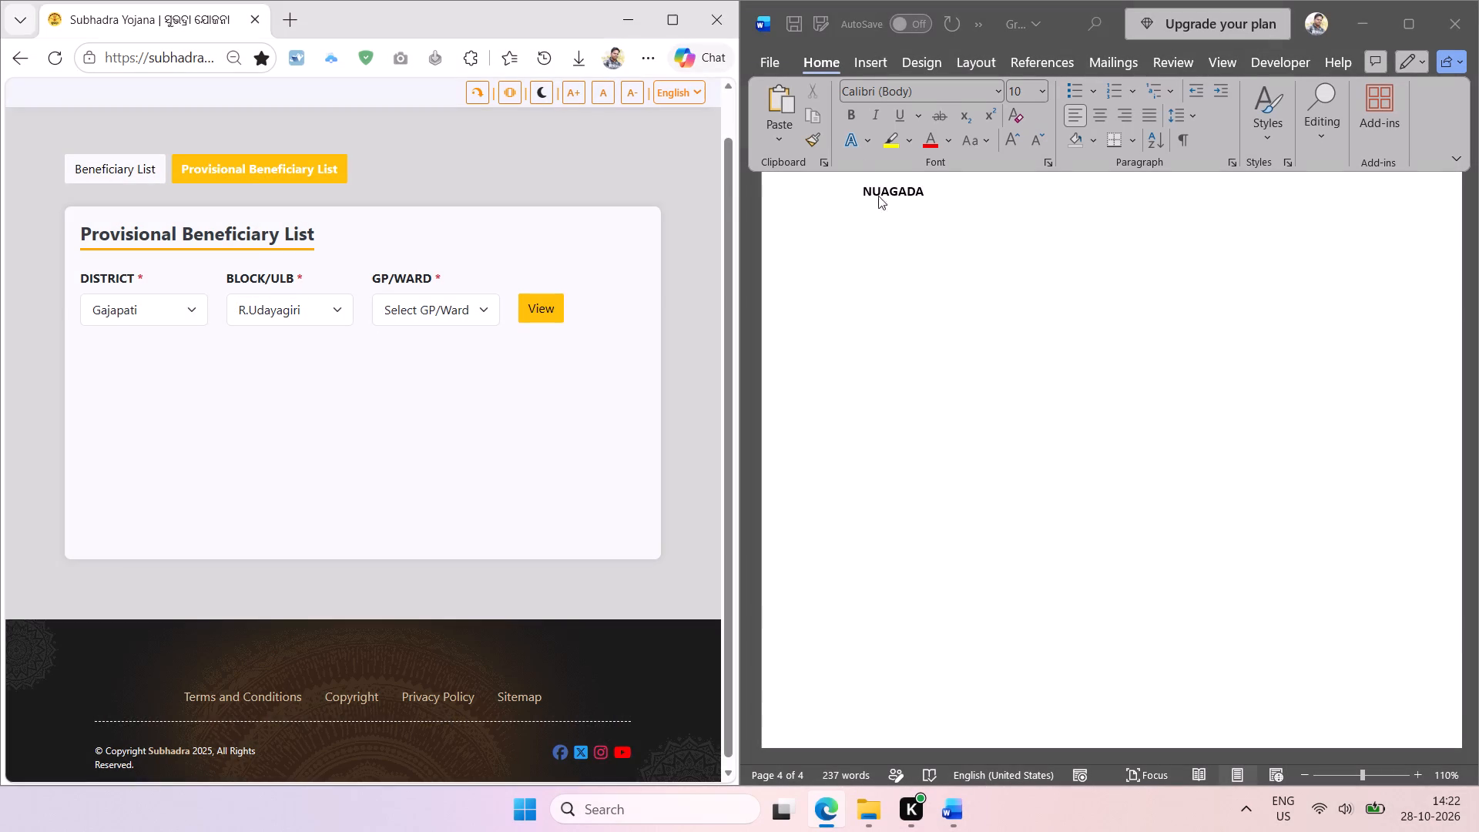
pyautogui.click(880, 201)
pyautogui.doubleClick(895, 193)
pyautogui.hotkey('ctrl', 'v')
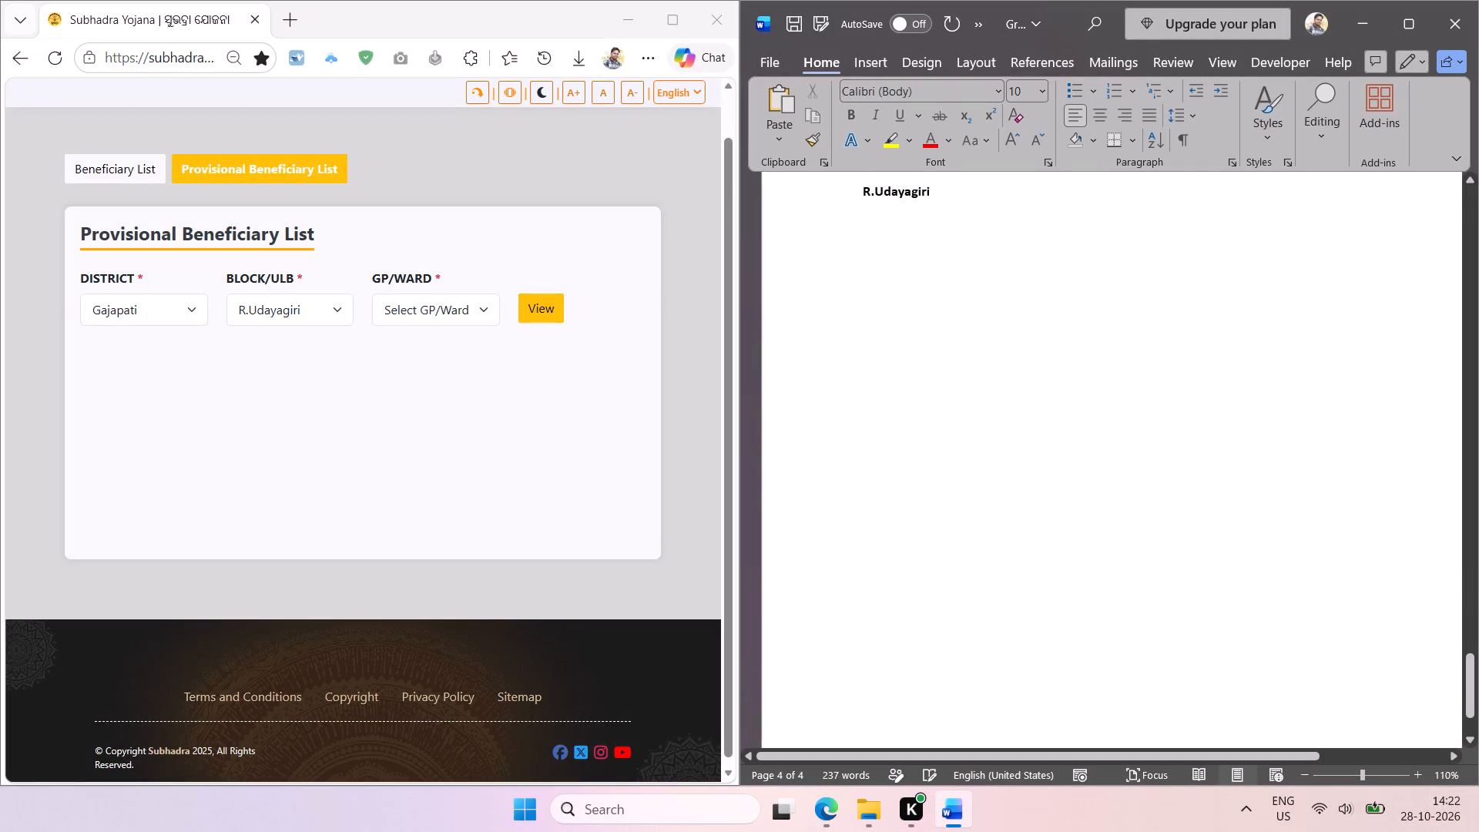
pyautogui.click(874, 189)
pyautogui.press('space')
pyautogui.click(939, 192)
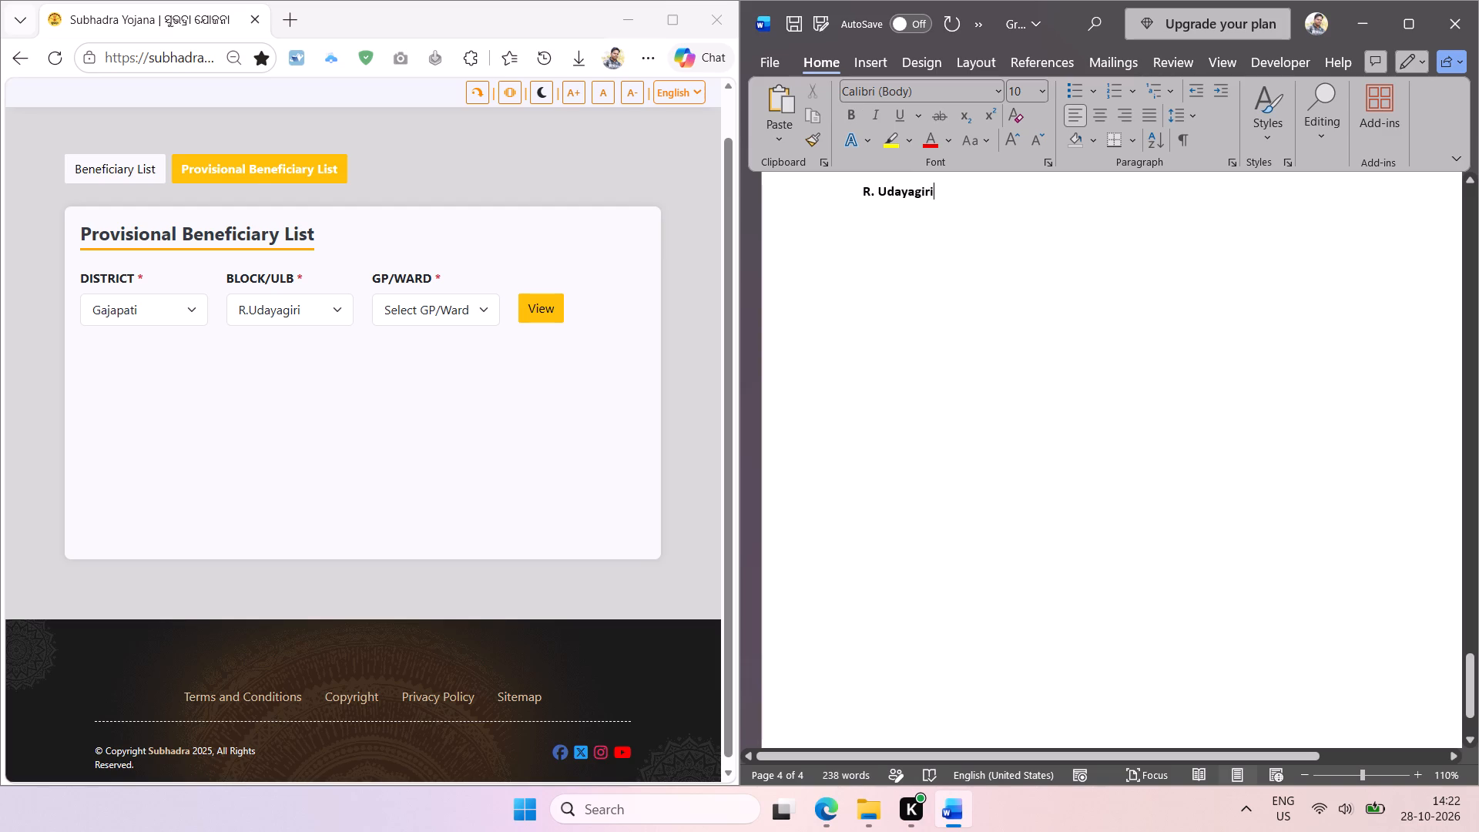
pyautogui.hotkey('shift', 'F3')
pyautogui.click(948, 193)
pyautogui.press('Return')
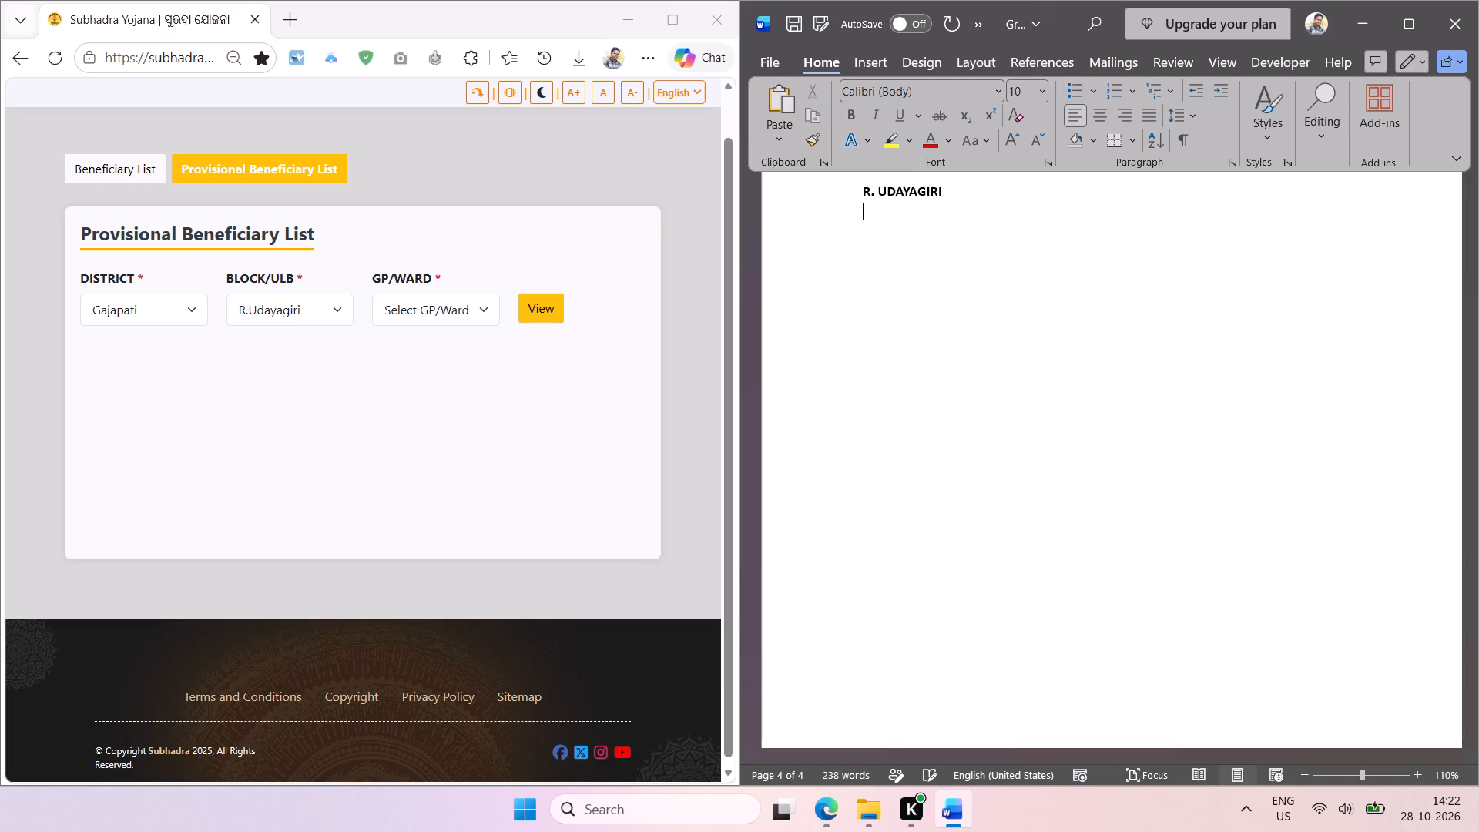
# Capture the GP/Ward names Abarsing to Tabarsingi as text from the form and paste them under the R. UDAYAGIRI heading.
pyautogui.click(462, 310)
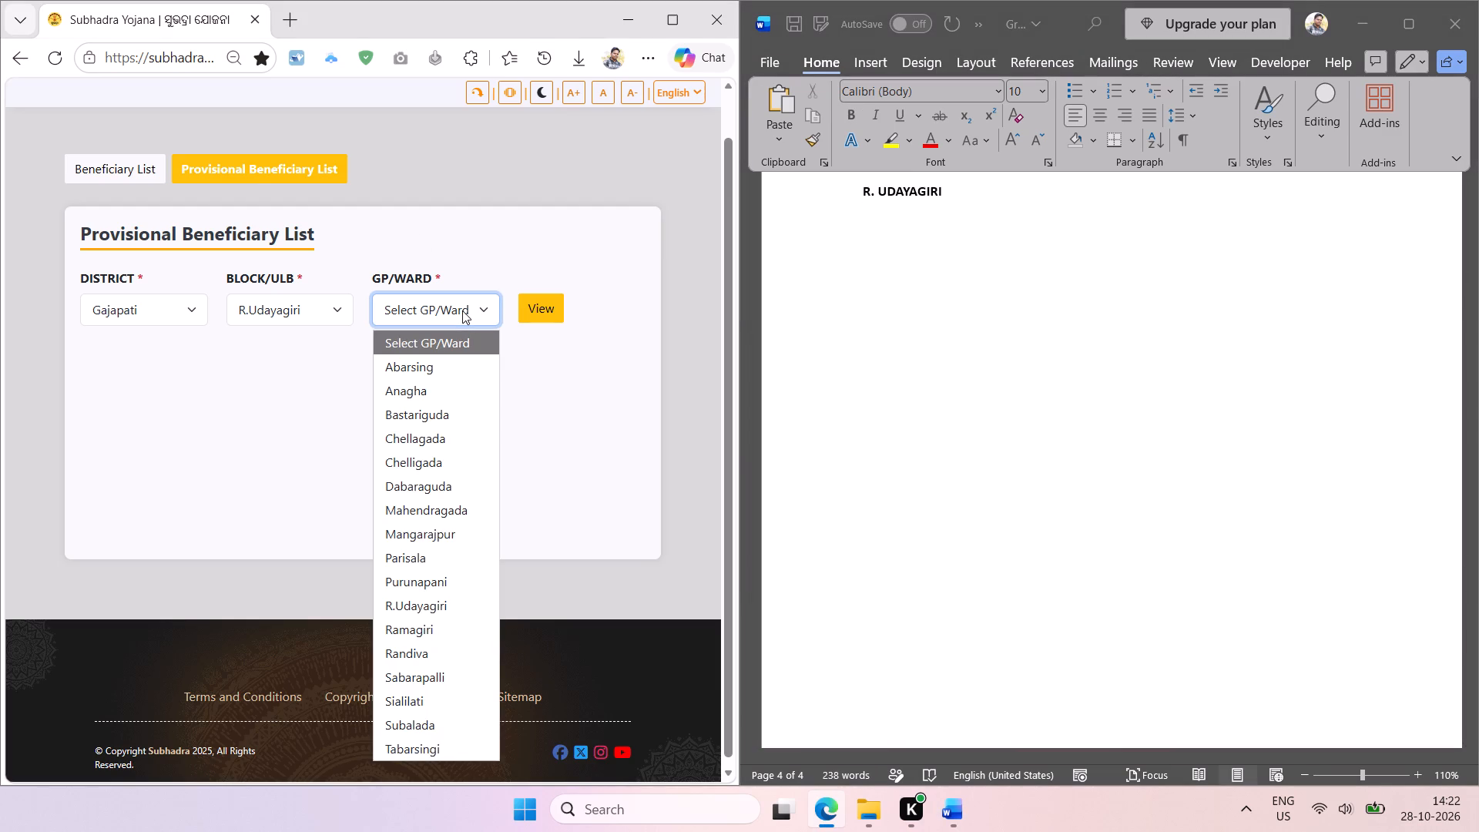
pyautogui.press('shift+super+t')
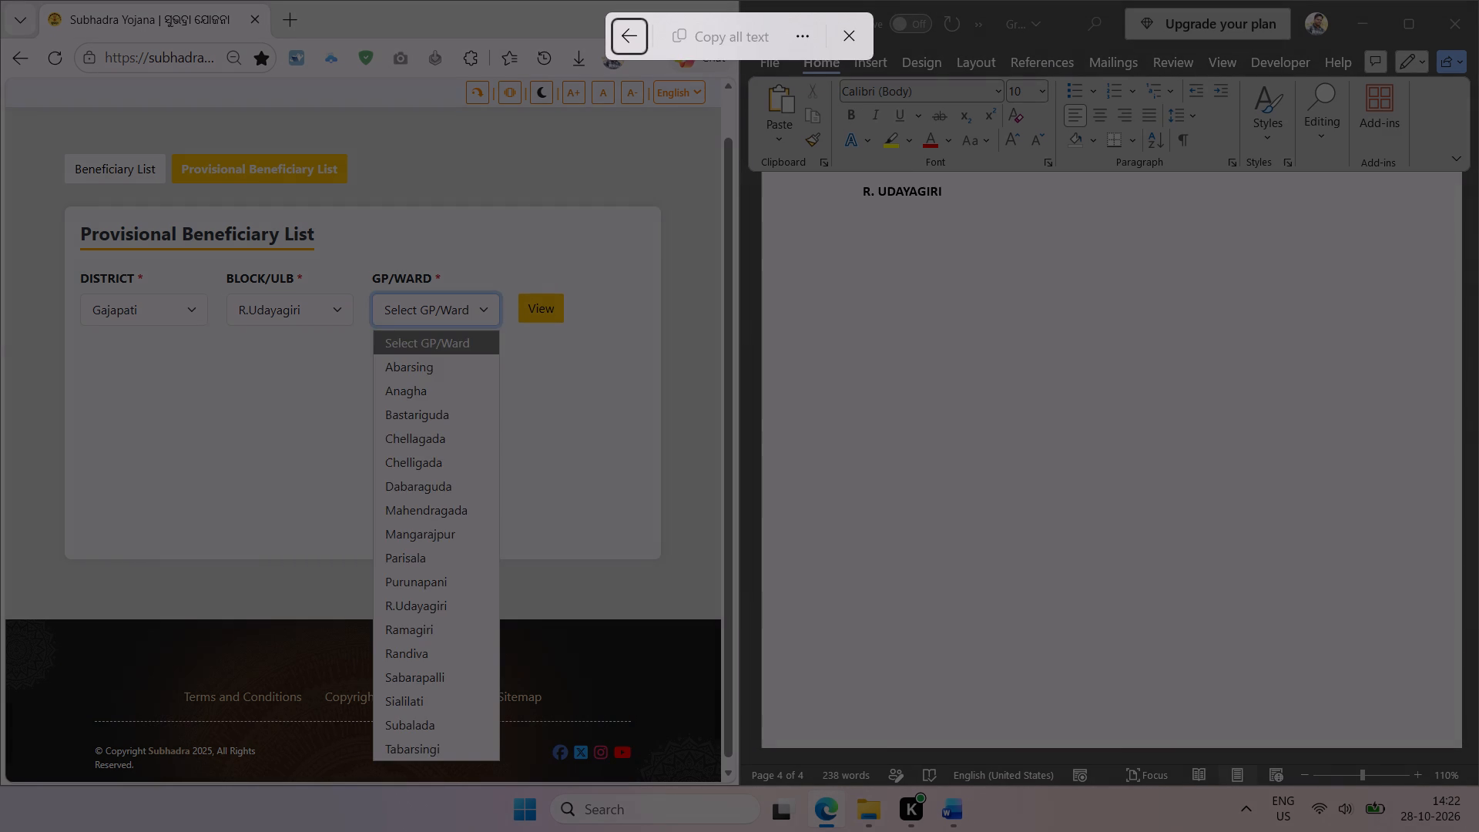
pyautogui.moveTo(379, 359); pyautogui.dragTo(491, 767)
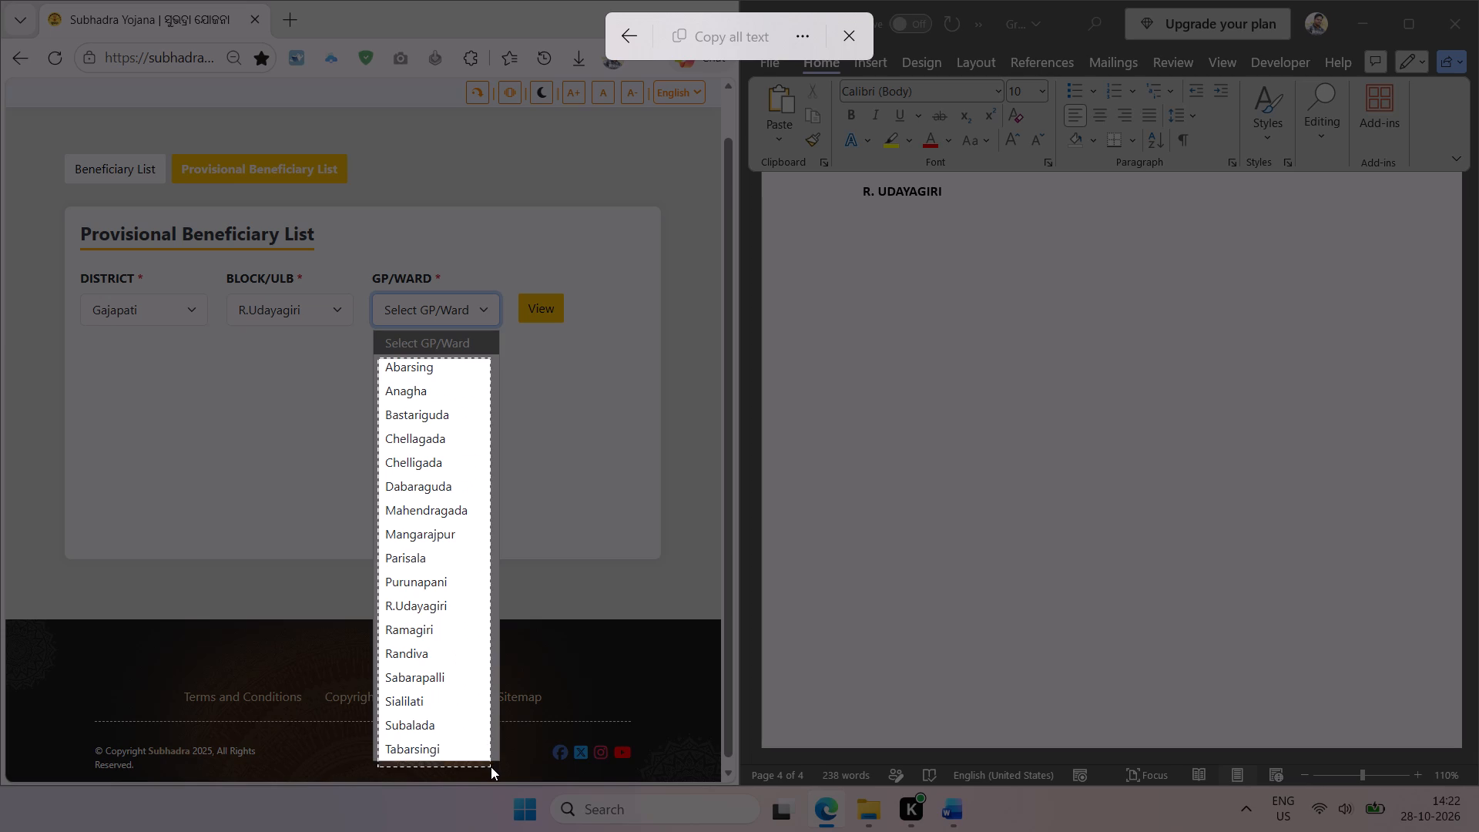
pyautogui.moveTo(491, 767); pyautogui.dragTo(494, 759)
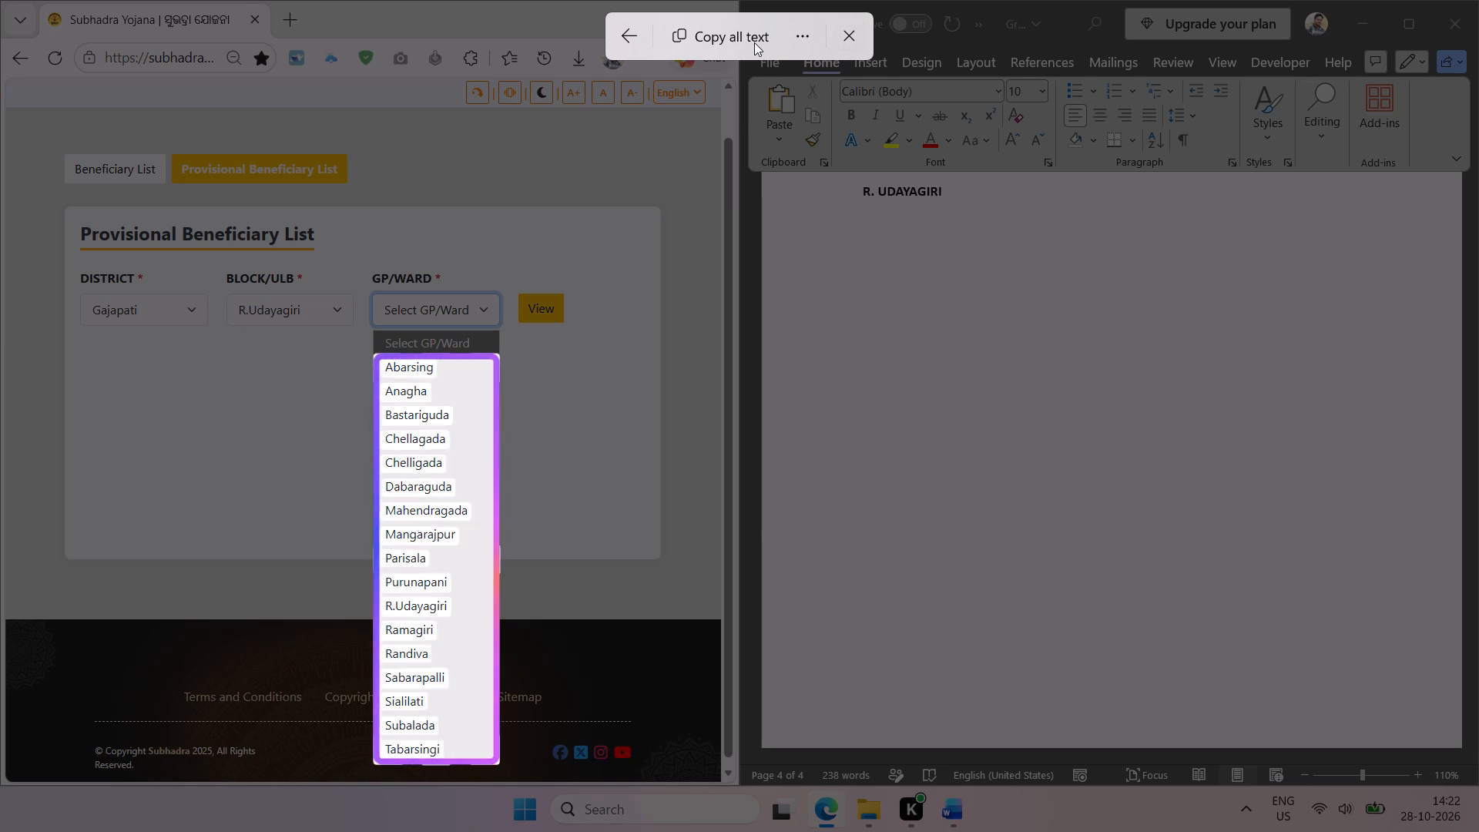
pyautogui.click(752, 42)
pyautogui.click(902, 206)
pyautogui.hotkey('ctrl', 'v')
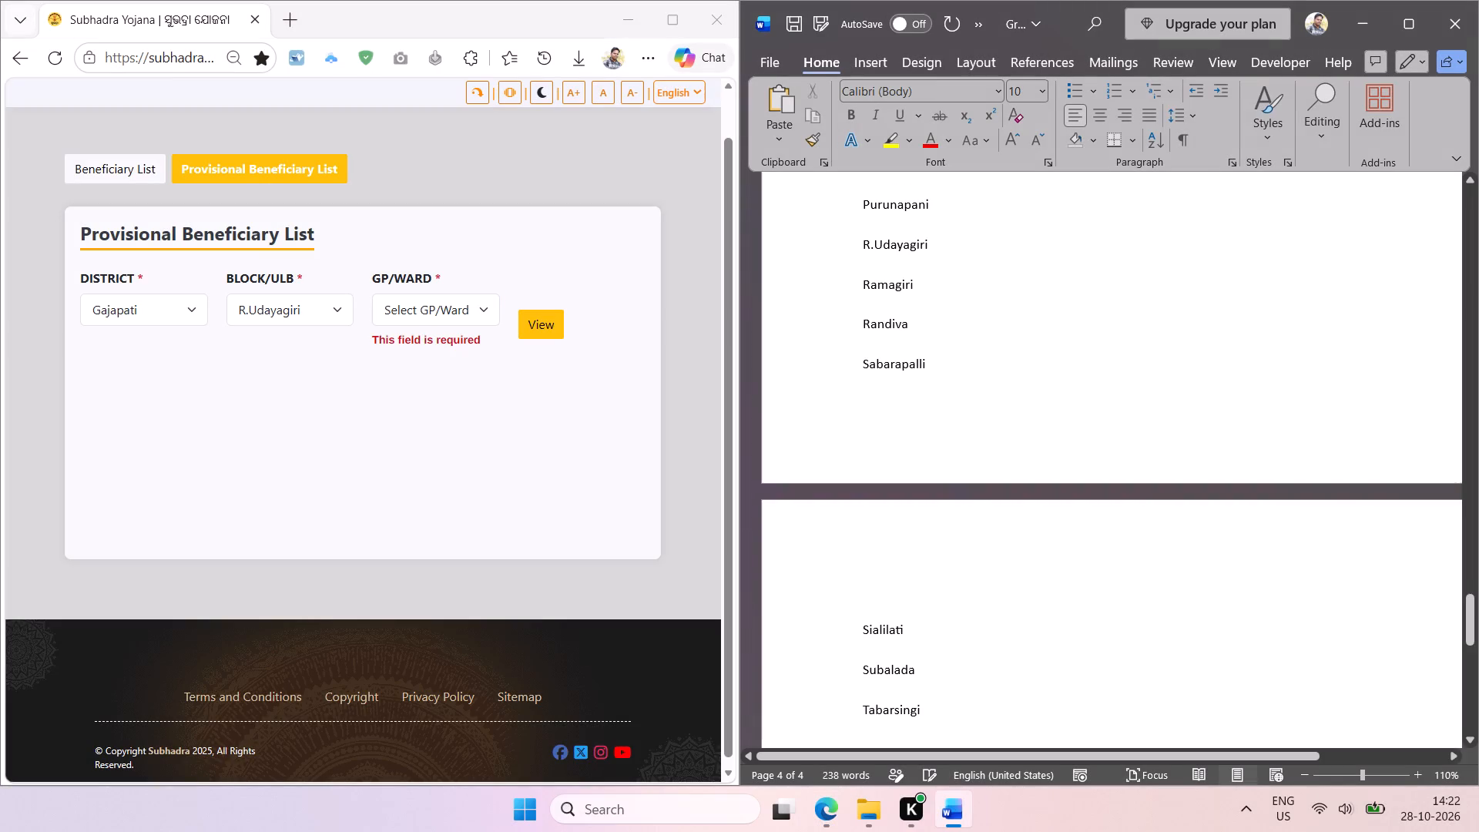
# Insert a space after "R." in the pasted R.Udayagiri panchayat name.
pyautogui.click(876, 247)
pyautogui.press('space')
# Remove the blank lines between the panchayat names from Tabarsingi up to R. Udayagiri.
pyautogui.scroll(-1, 951, 609)
pyautogui.click(895, 434)
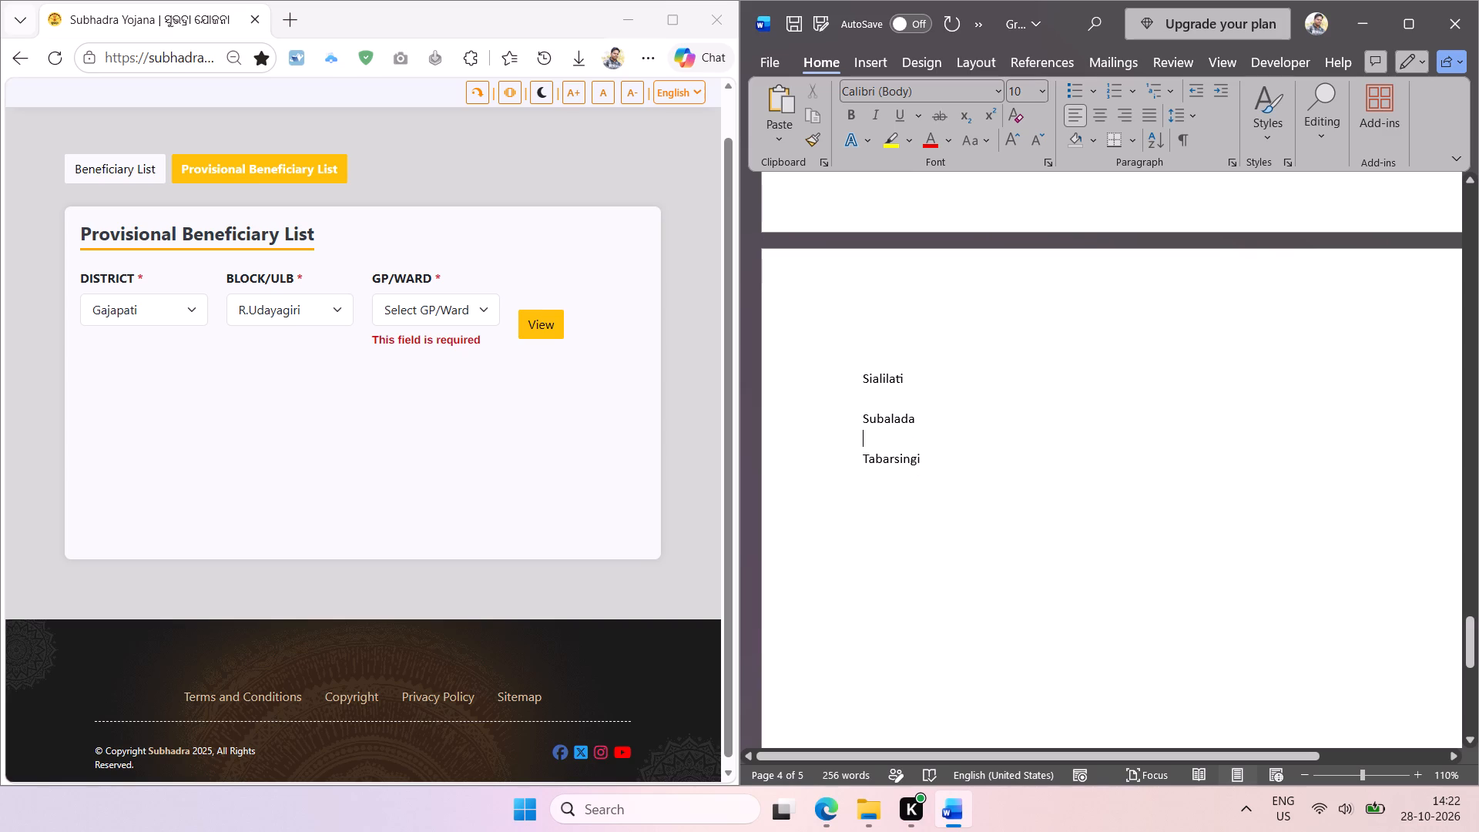
pyautogui.press('BackSpace')
pyautogui.press('Up')
pyautogui.press('BackSpace')
pyautogui.press('Up')
pyautogui.press('BackSpace')
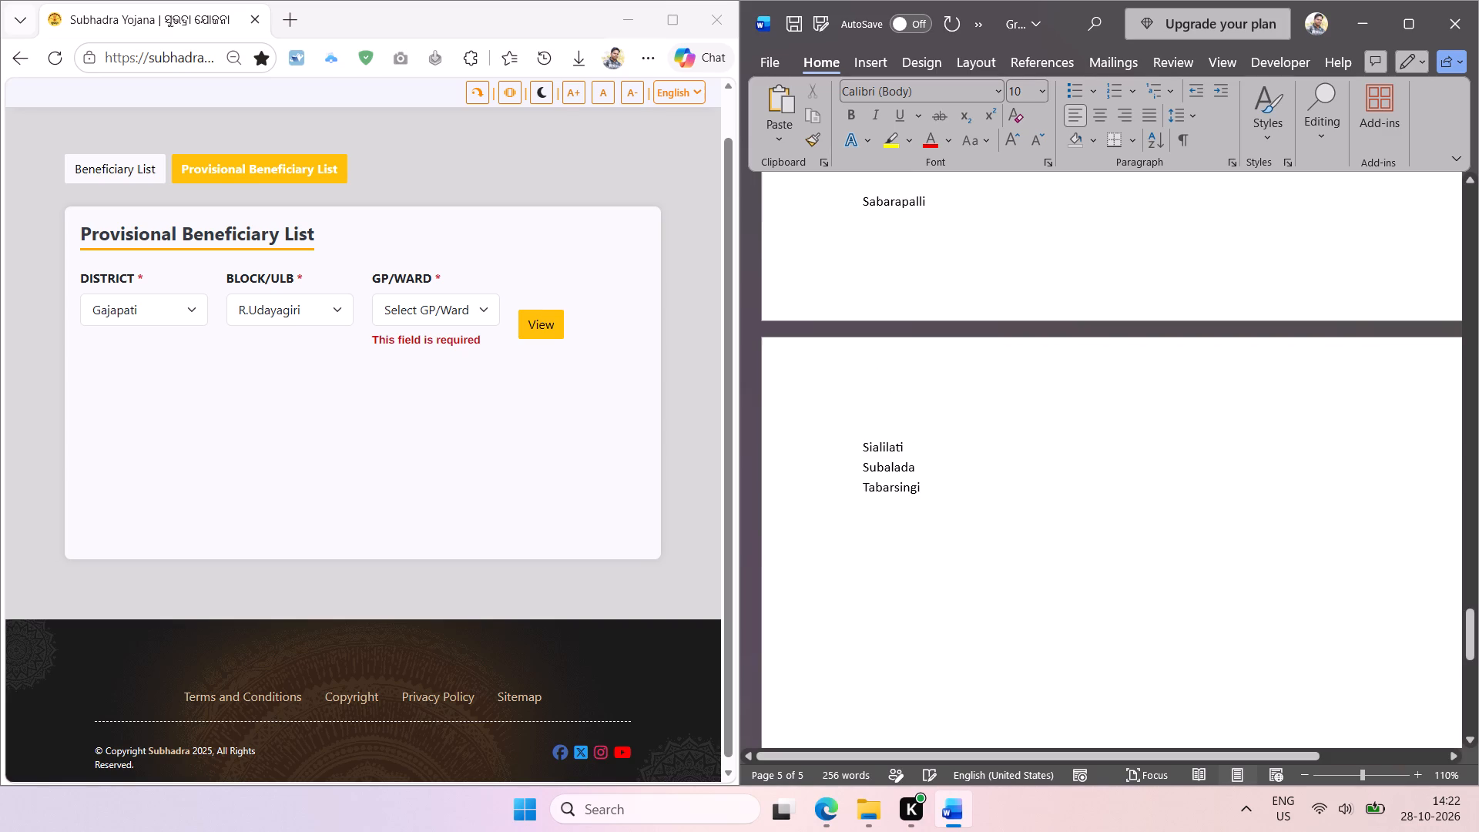
pyautogui.scroll(4, 1038, 452)
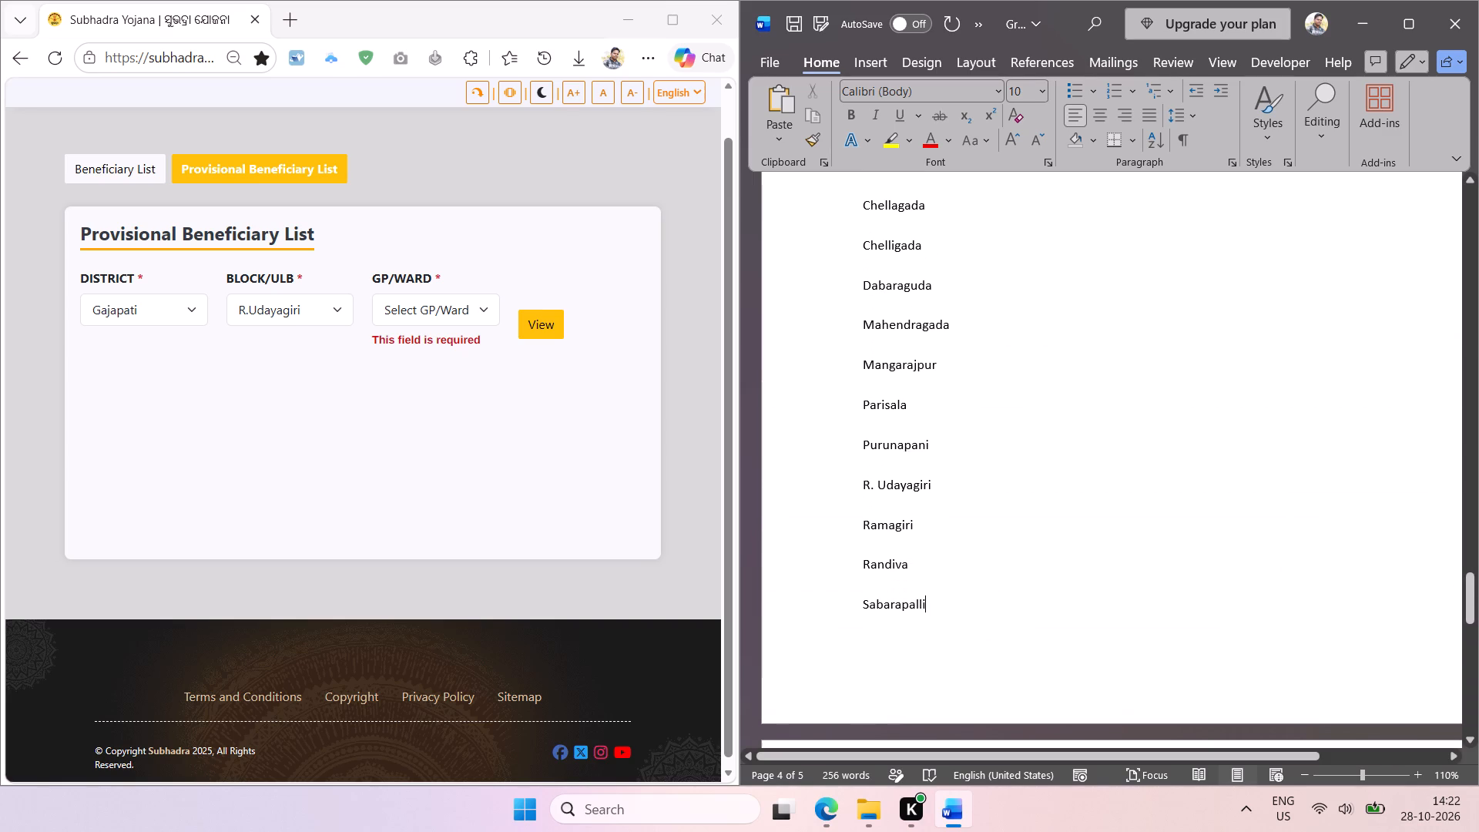
pyautogui.press('Up')
pyautogui.press('BackSpace')
pyautogui.press('Up')
pyautogui.press('BackSpace')
pyautogui.press('Up')
pyautogui.press('BackSpace')
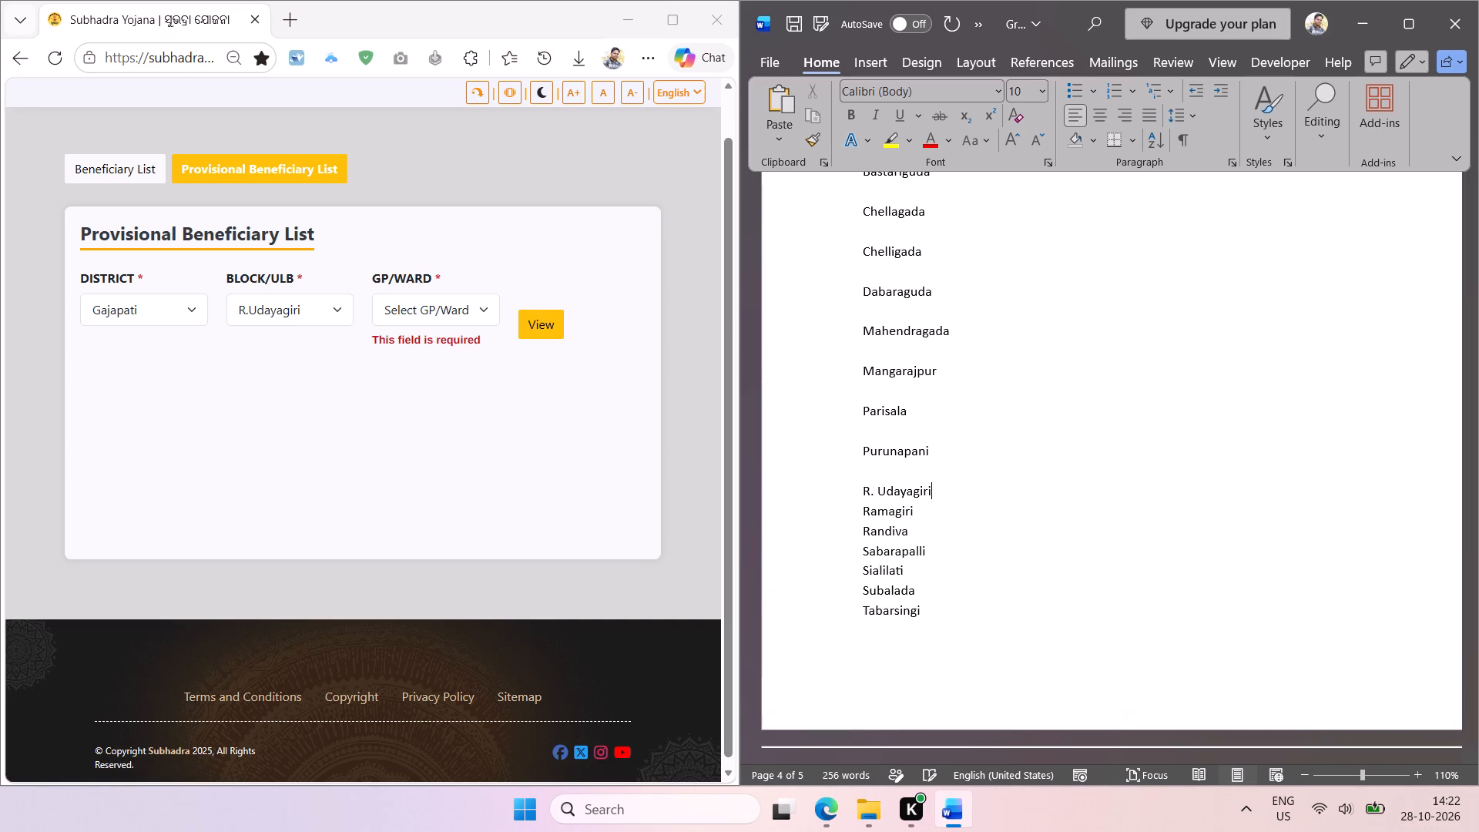
# Remove the blank lines between the panchayat names from R. Udayagiri up to Chellagada.
pyautogui.press('Up')
pyautogui.press('BackSpace')
pyautogui.press('Up')
pyautogui.press('BackSpace')
pyautogui.press('Up')
pyautogui.press('BackSpace')
pyautogui.press('Up')
pyautogui.press('BackSpace')
pyautogui.press('Up')
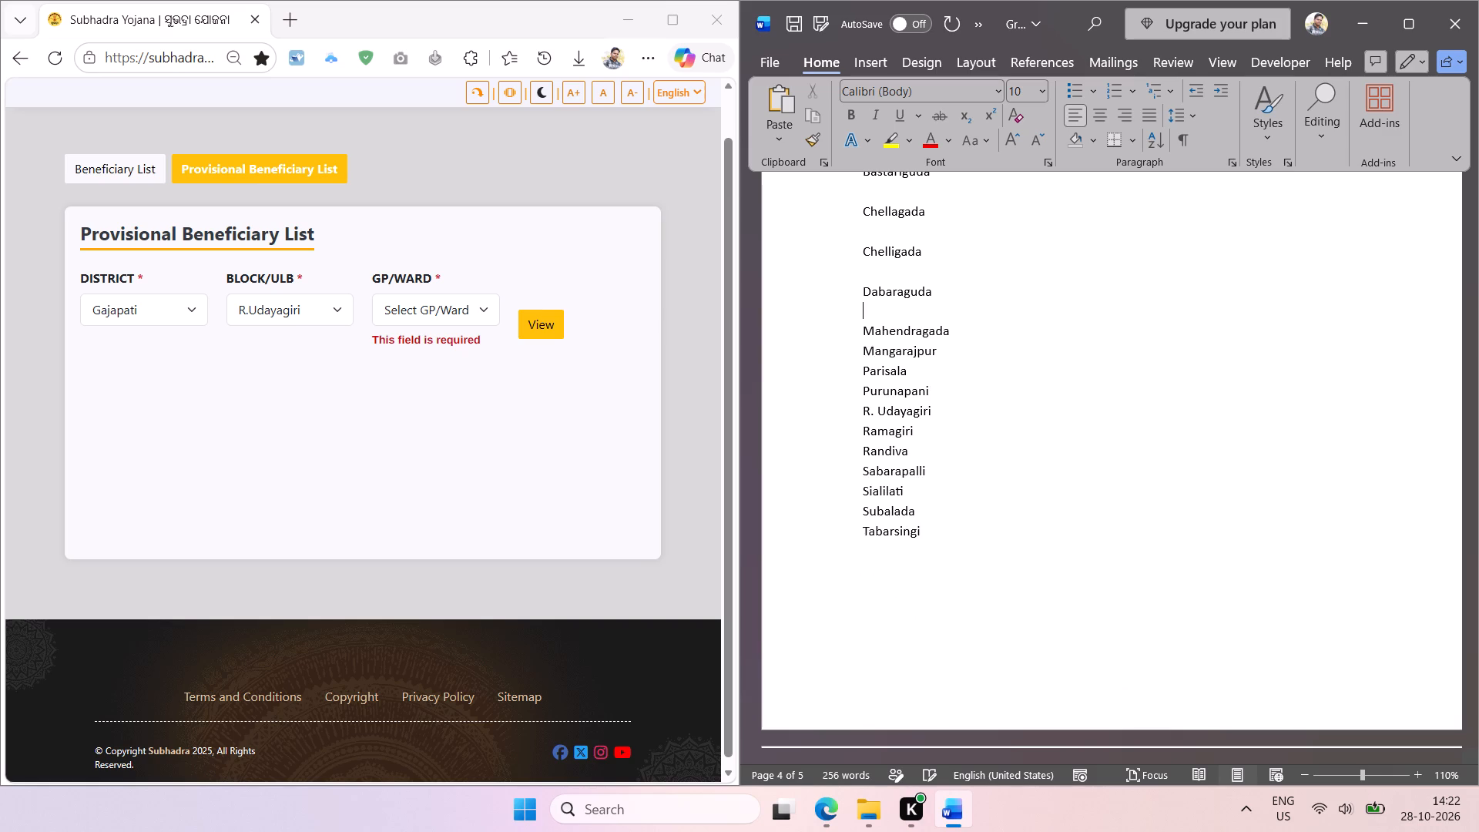
pyautogui.press('BackSpace')
pyautogui.press('Up')
pyautogui.press('BackSpace')
pyautogui.press('Up')
pyautogui.press('BackSpace')
# Remove the remaining blank lines between the panchayat names from Chellagada up to Abarsing.
pyautogui.scroll(1, 1038, 452)
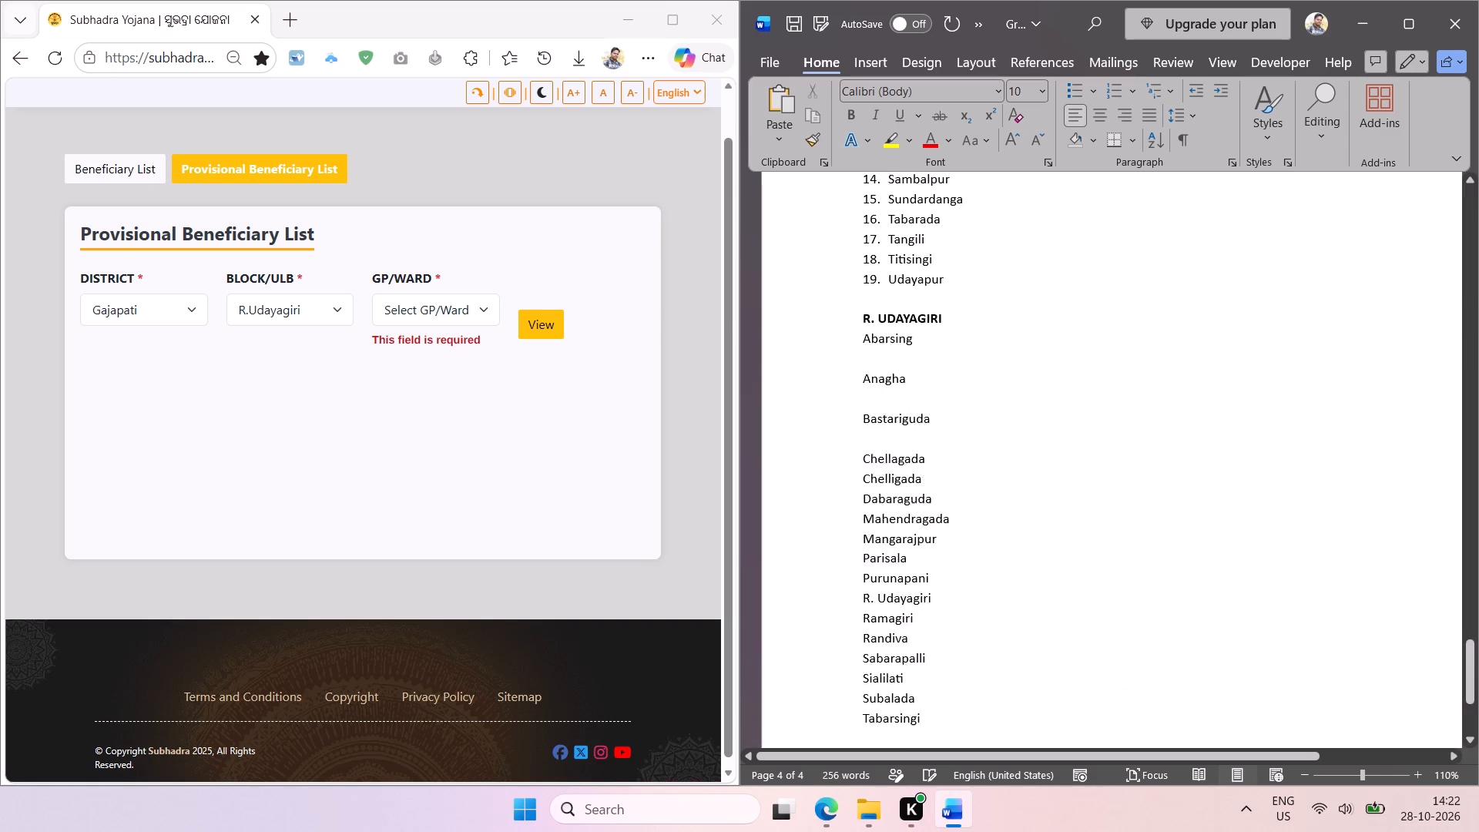
pyautogui.scroll(1, 1038, 452)
pyautogui.press('Up')
pyautogui.press('BackSpace')
pyautogui.press('Up')
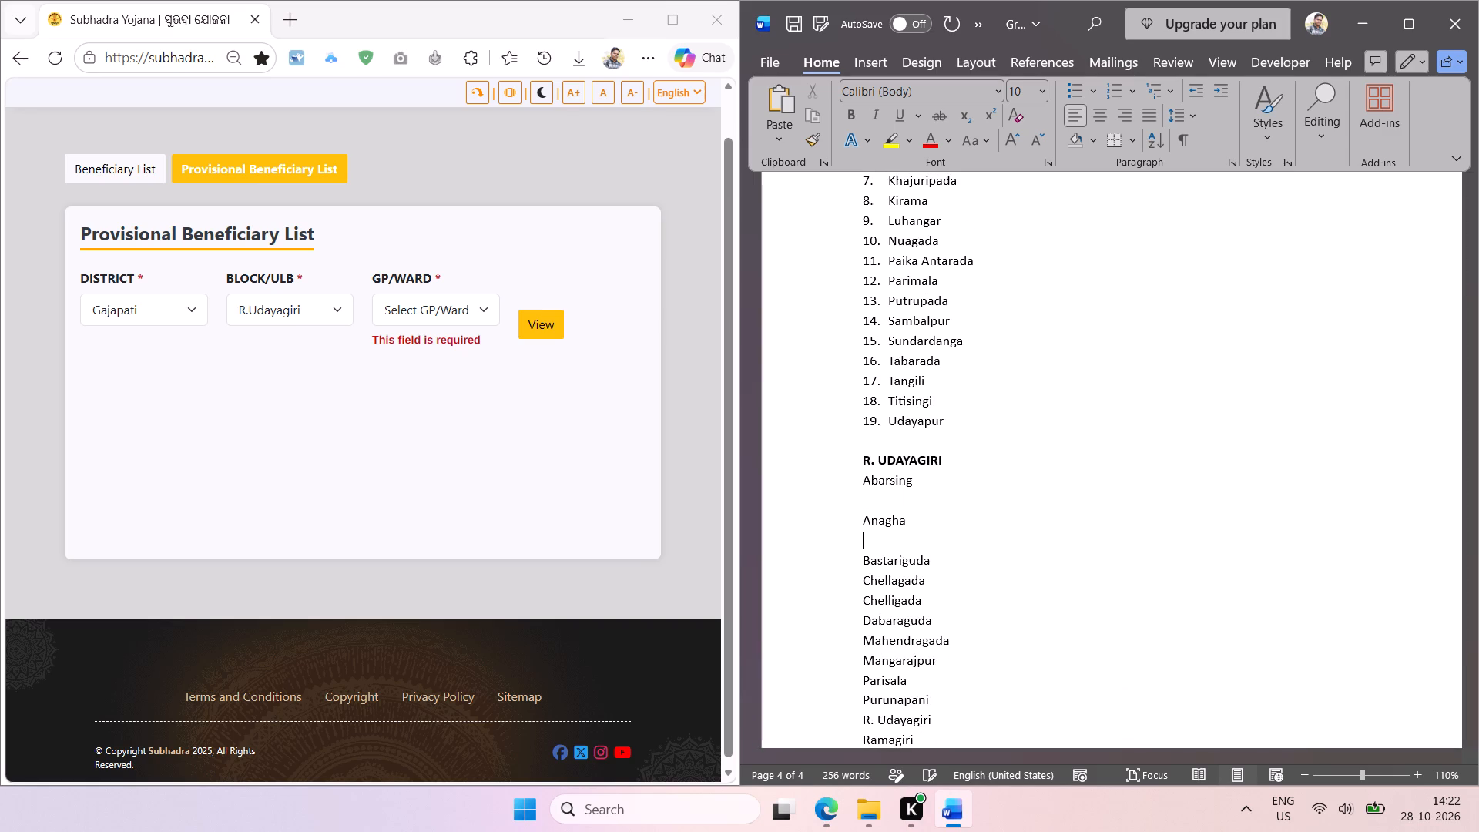
pyautogui.press('BackSpace')
pyautogui.press('Up')
pyautogui.press('BackSpace')
pyautogui.scroll(1, 1038, 452)
pyautogui.scroll(-1, 1038, 452)
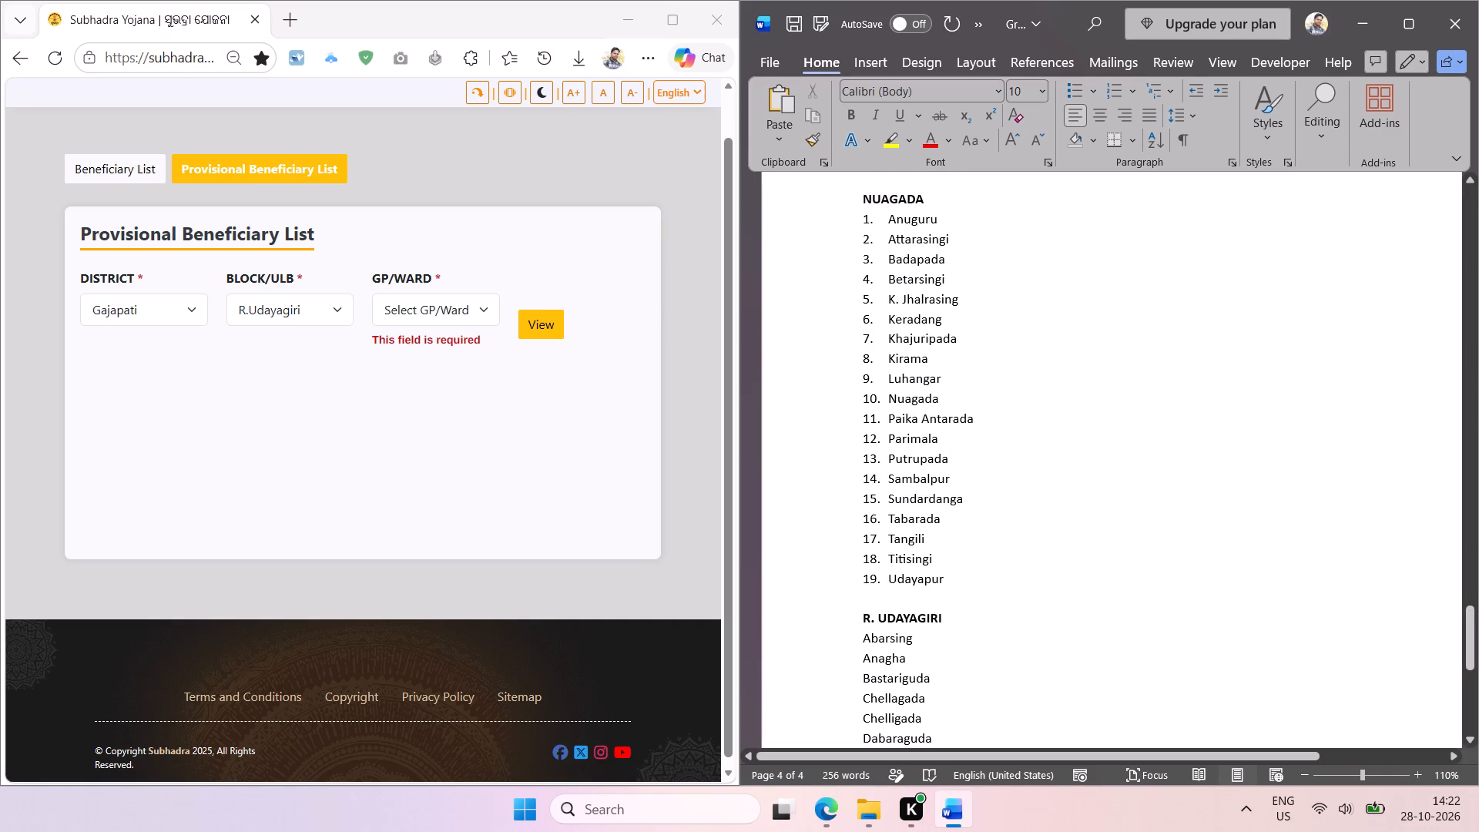
# Set the R. Udayagiri panchayat names from Abarsing to Tabarsingi to No Border and sort them alphabetically in ascending order.
pyautogui.scroll(-1, 1055, 450)
pyautogui.moveTo(933, 643); pyautogui.dragTo(867, 364)
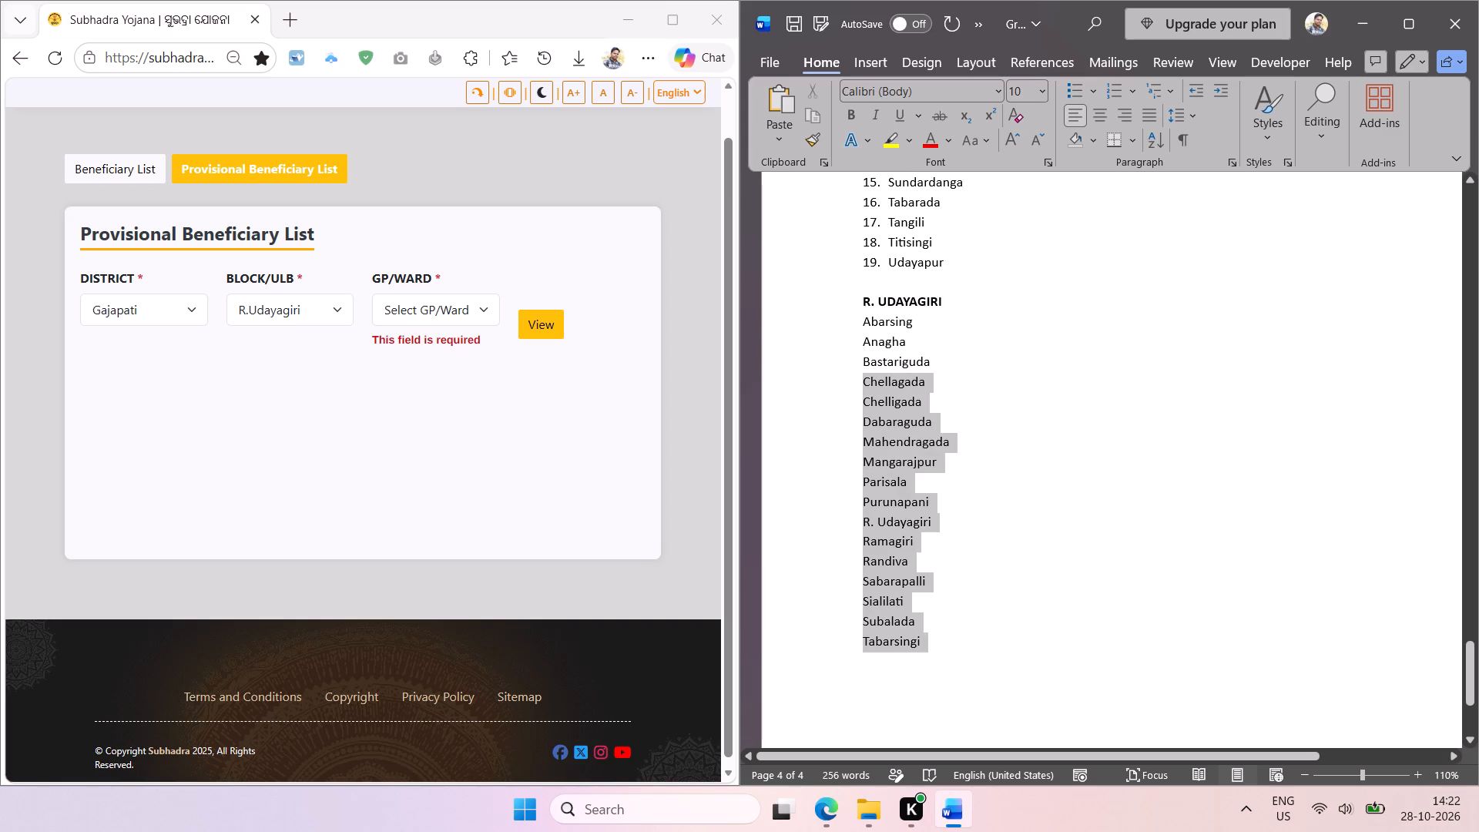
pyautogui.moveTo(867, 364); pyautogui.dragTo(858, 329)
pyautogui.click(1140, 145)
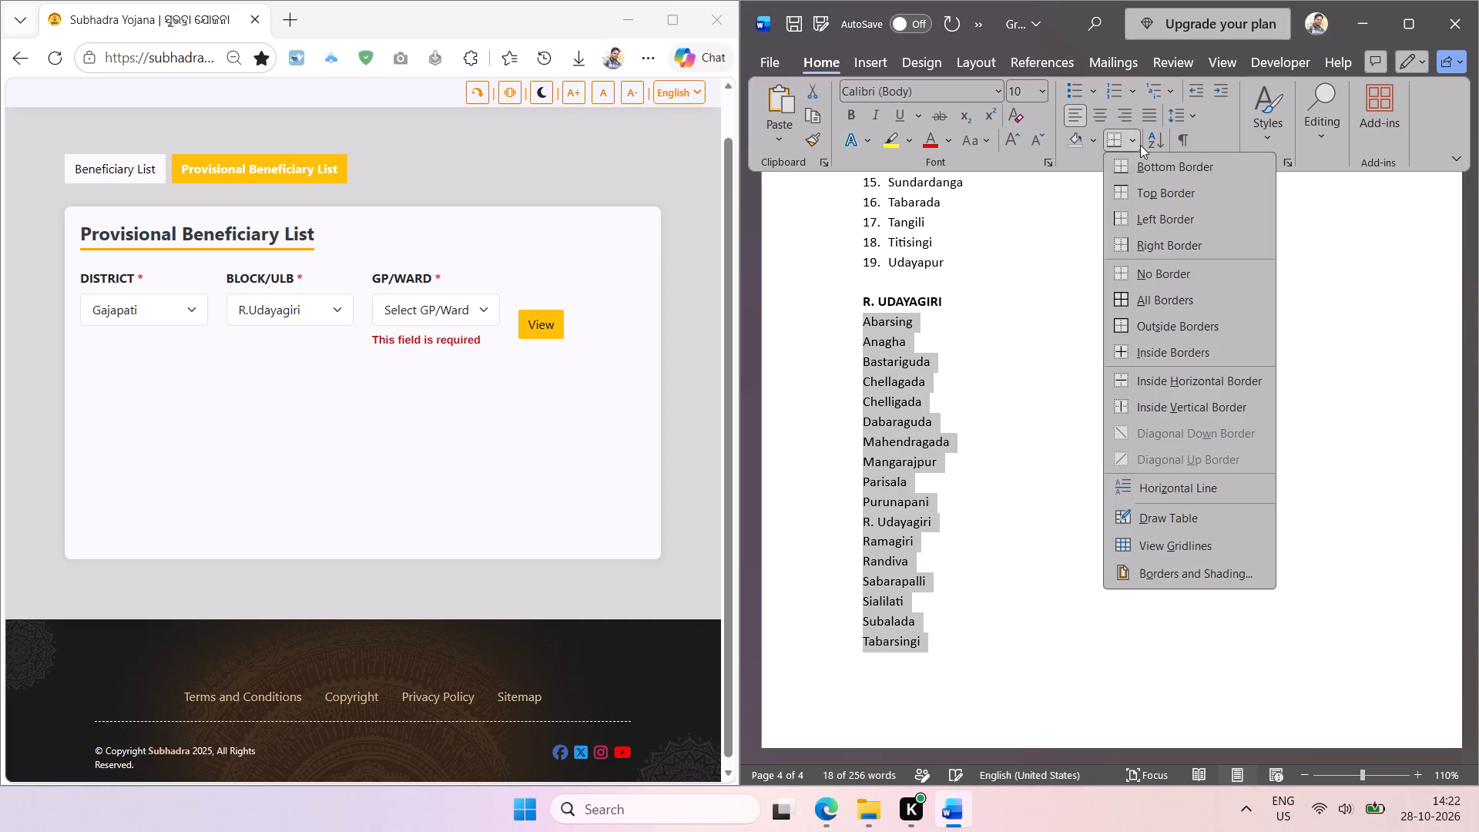
pyautogui.click(1140, 145)
pyautogui.click(1145, 143)
pyautogui.click(1146, 143)
pyautogui.click(1146, 143)
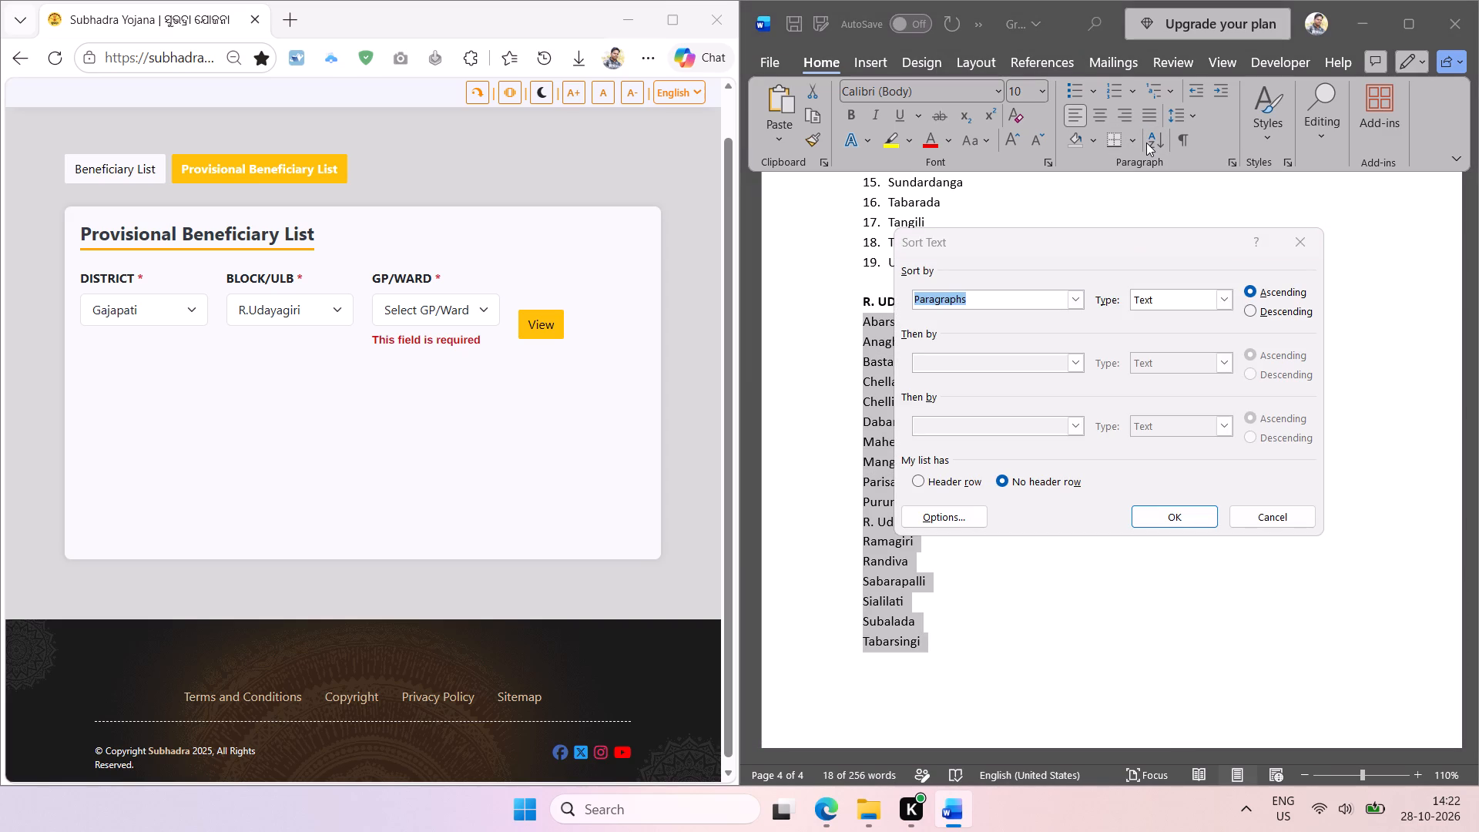
pyautogui.click(1303, 246)
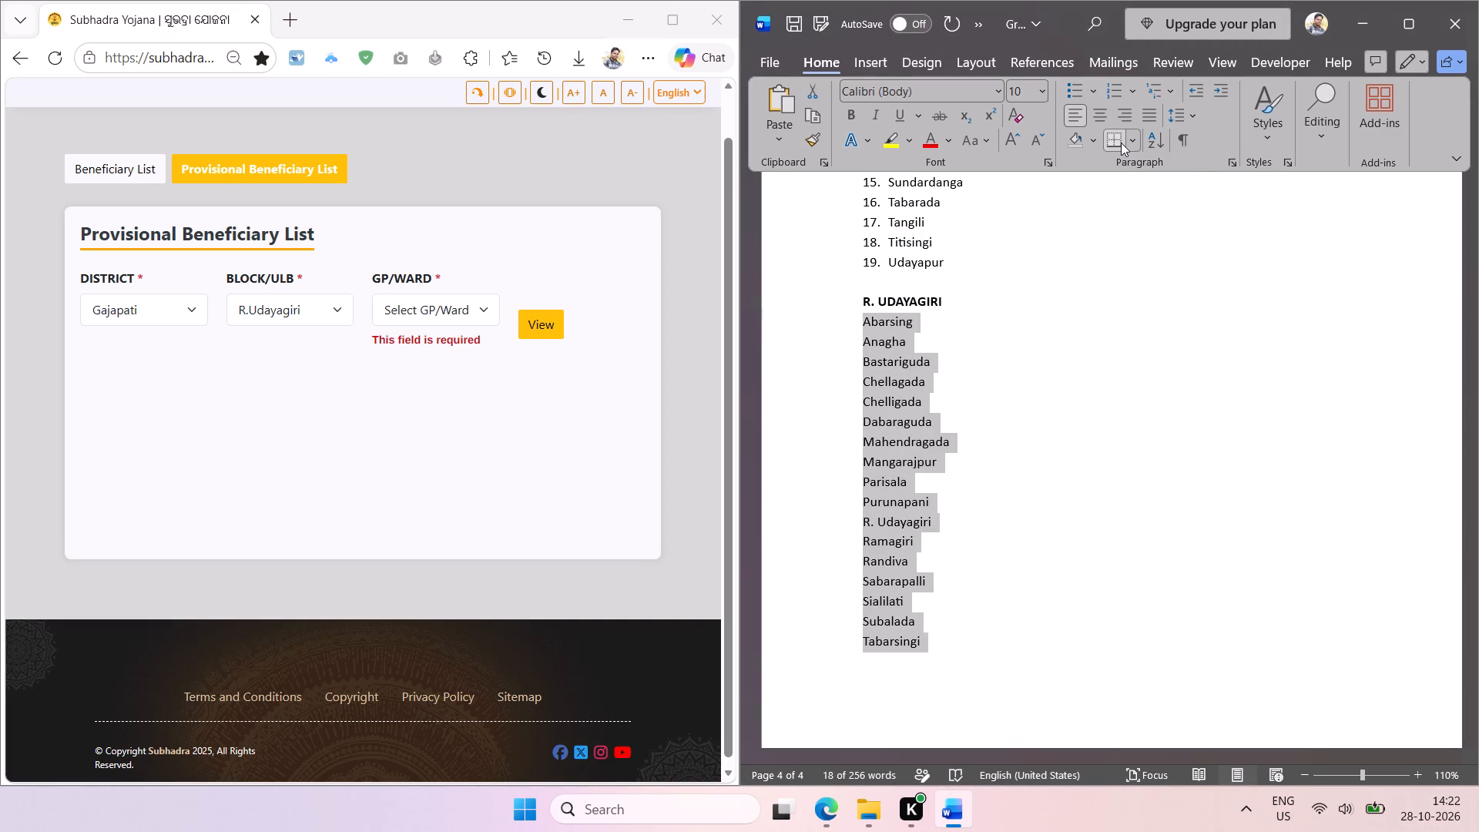
pyautogui.click(1130, 140)
pyautogui.click(1174, 273)
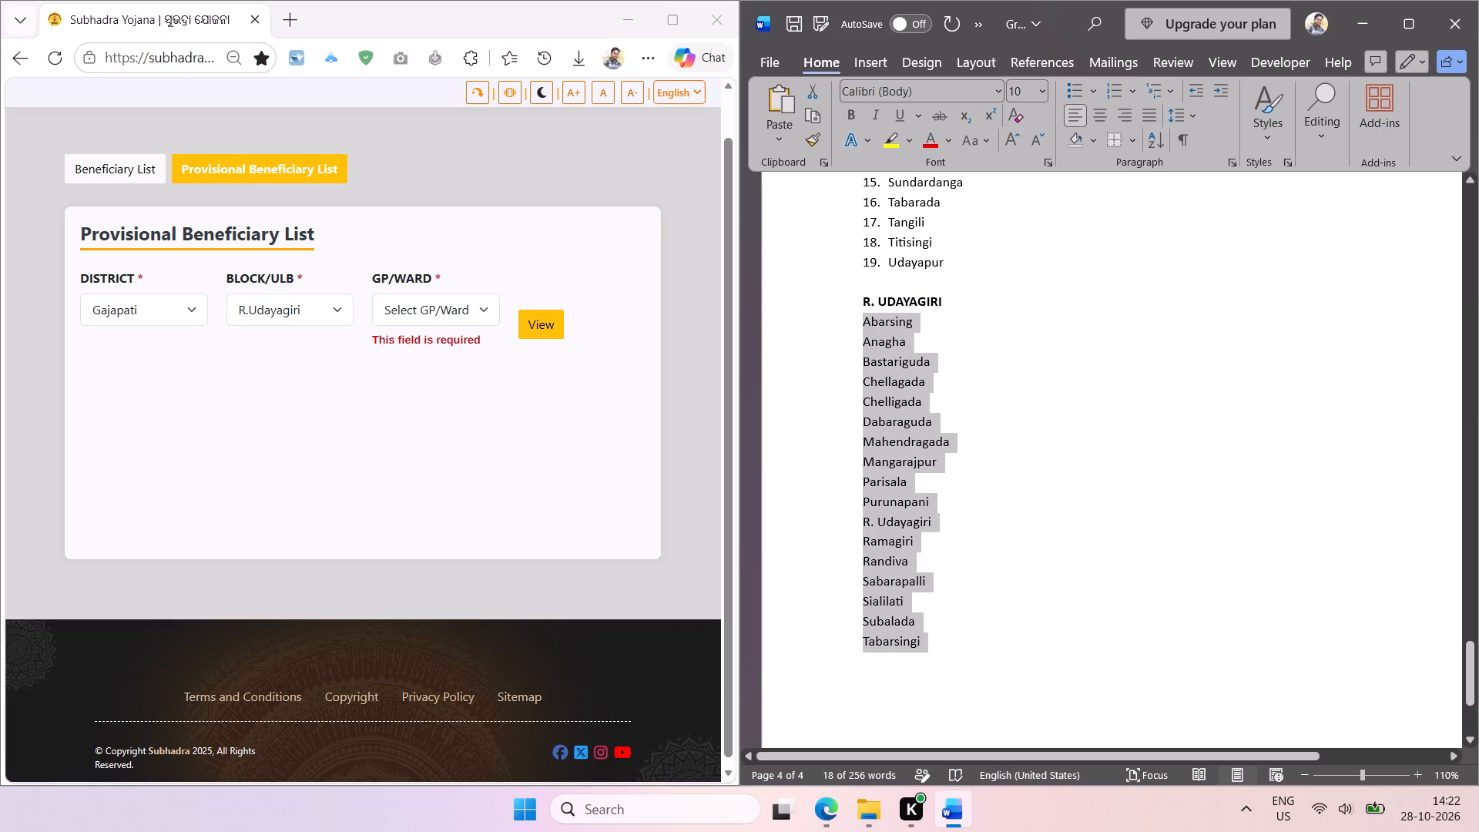
pyautogui.click(1155, 144)
pyautogui.press('Return')
# Number the R. Udayagiri panchayat list and reduce its indent to line up with the R. UDAYAGIRI heading.
pyautogui.click(1117, 89)
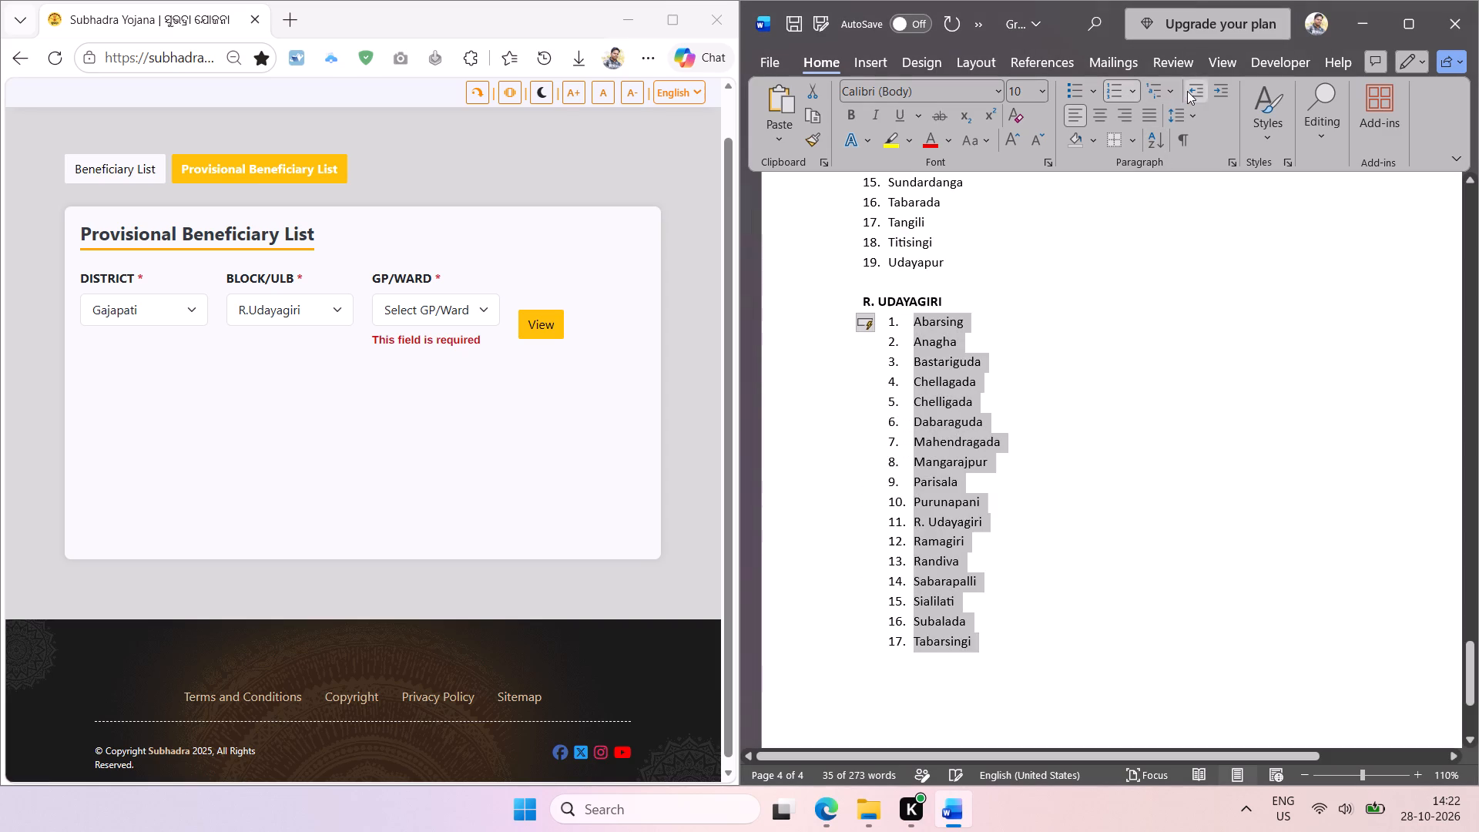
pyautogui.doubleClick(1187, 90)
pyautogui.click(981, 294)
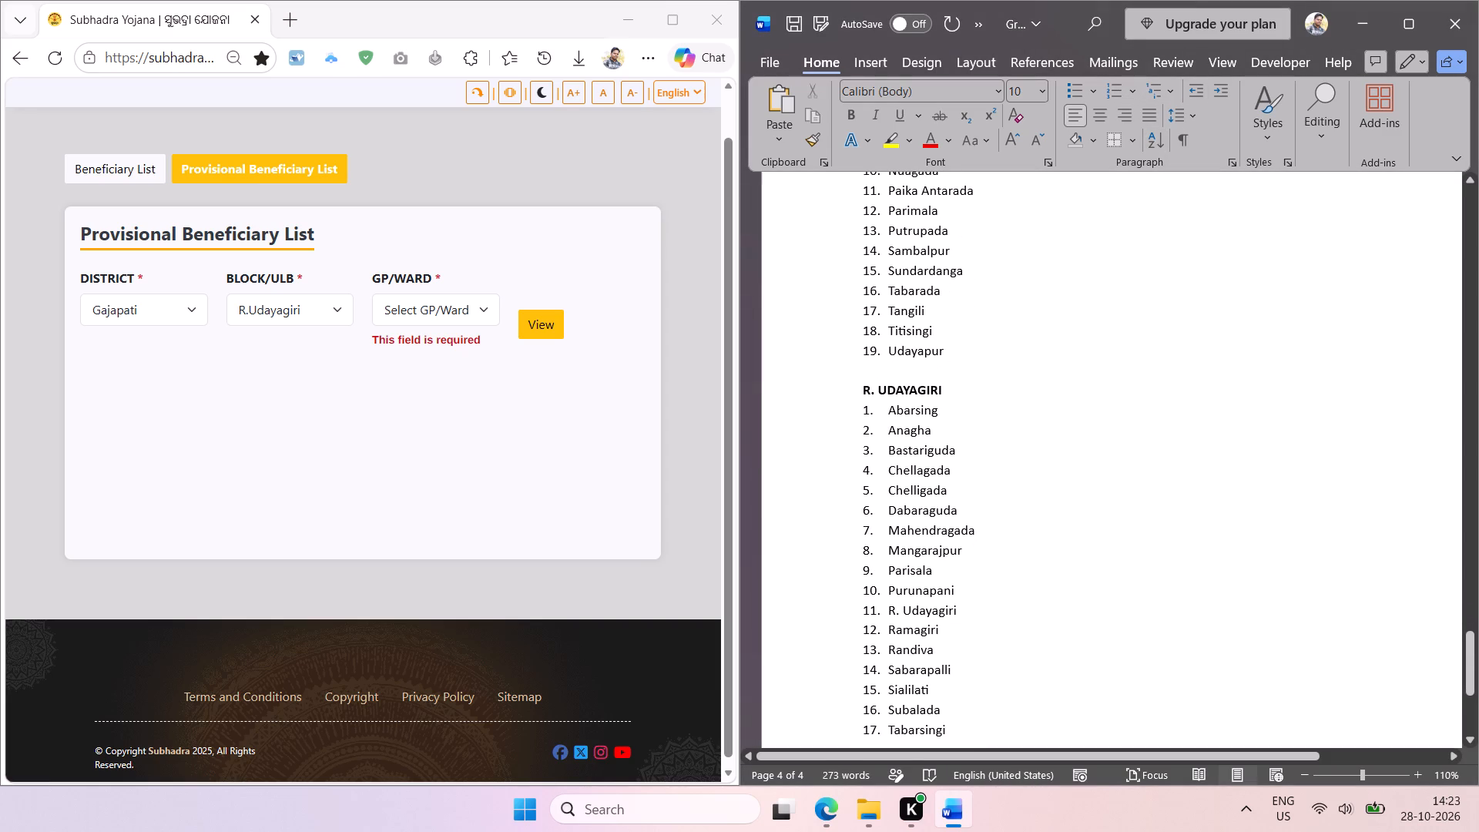
# Copy the R. UDAYAGIRI heading, paste it on a new unnumbered line below Tabarsingi, and delete the copy's "R." prefix.
pyautogui.moveTo(941, 391); pyautogui.dragTo(854, 394)
pyautogui.hotkey('ctrl', 'c')
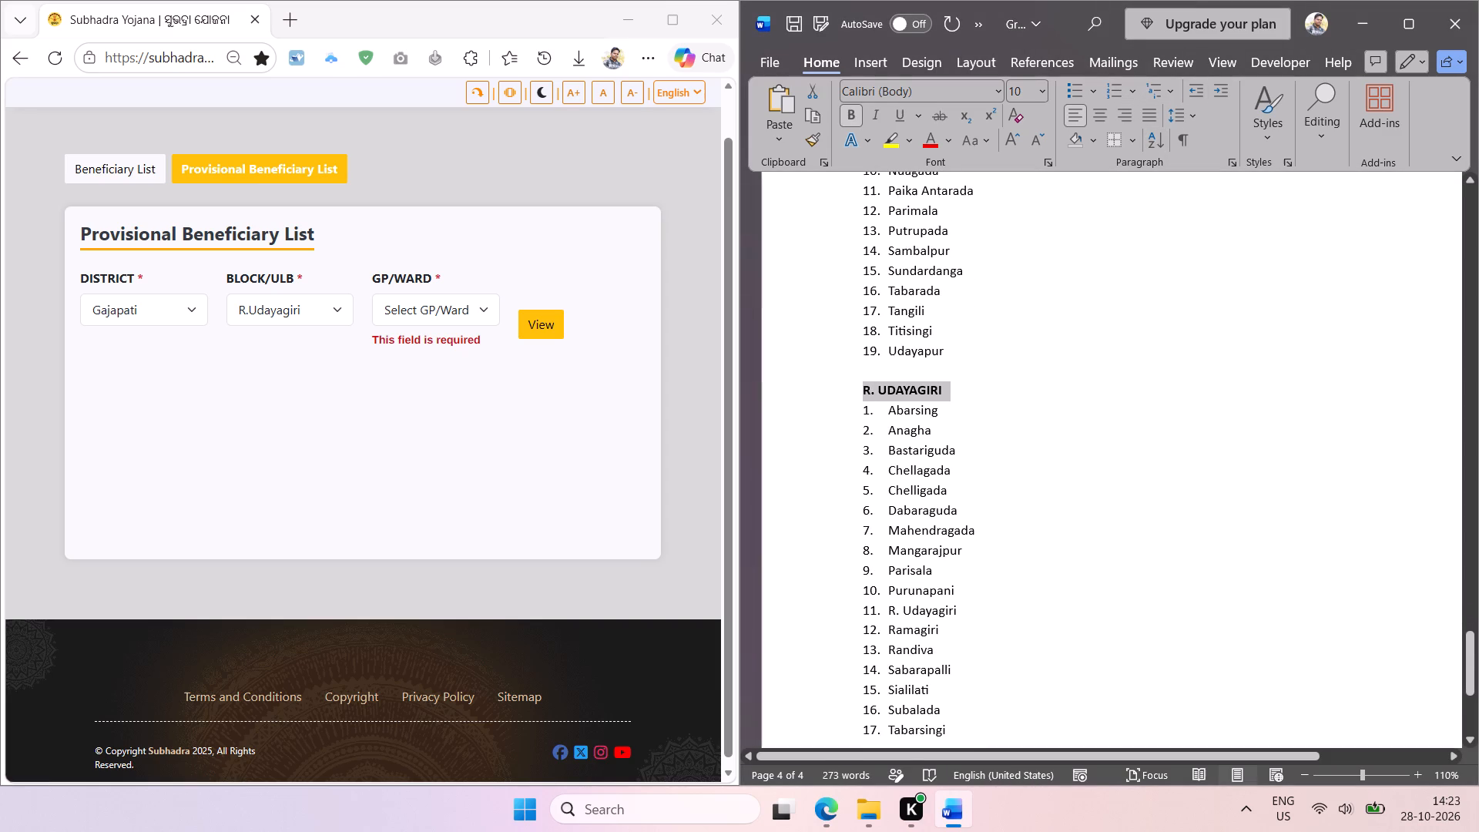
pyautogui.click(962, 487)
pyautogui.scroll(-3, 962, 491)
pyautogui.click(952, 411)
pyautogui.press('Return')
pyautogui.press('Return')
pyautogui.press('Return')
pyautogui.press('Return')
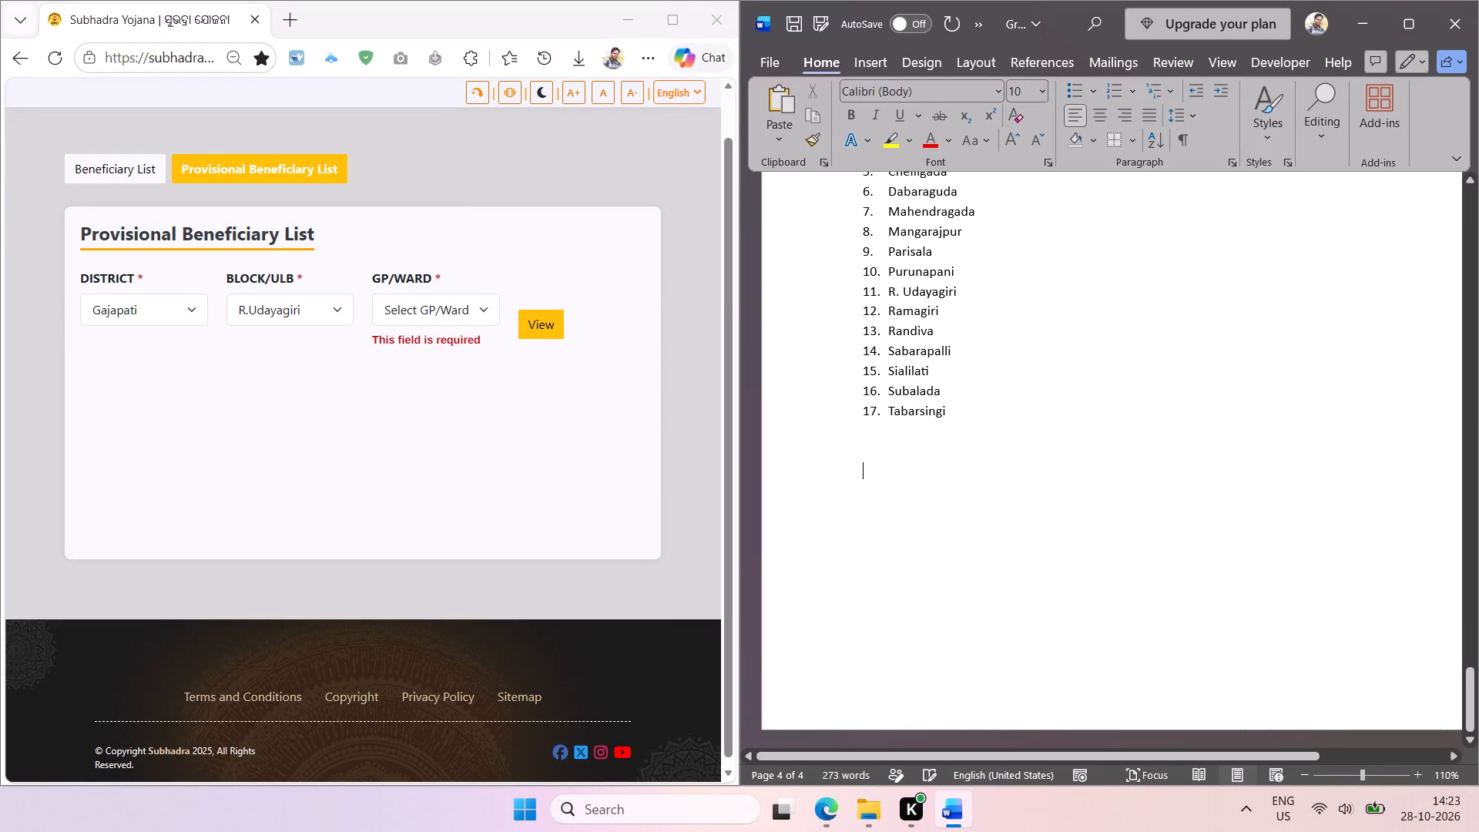
pyautogui.hotkey('ctrl', 'v')
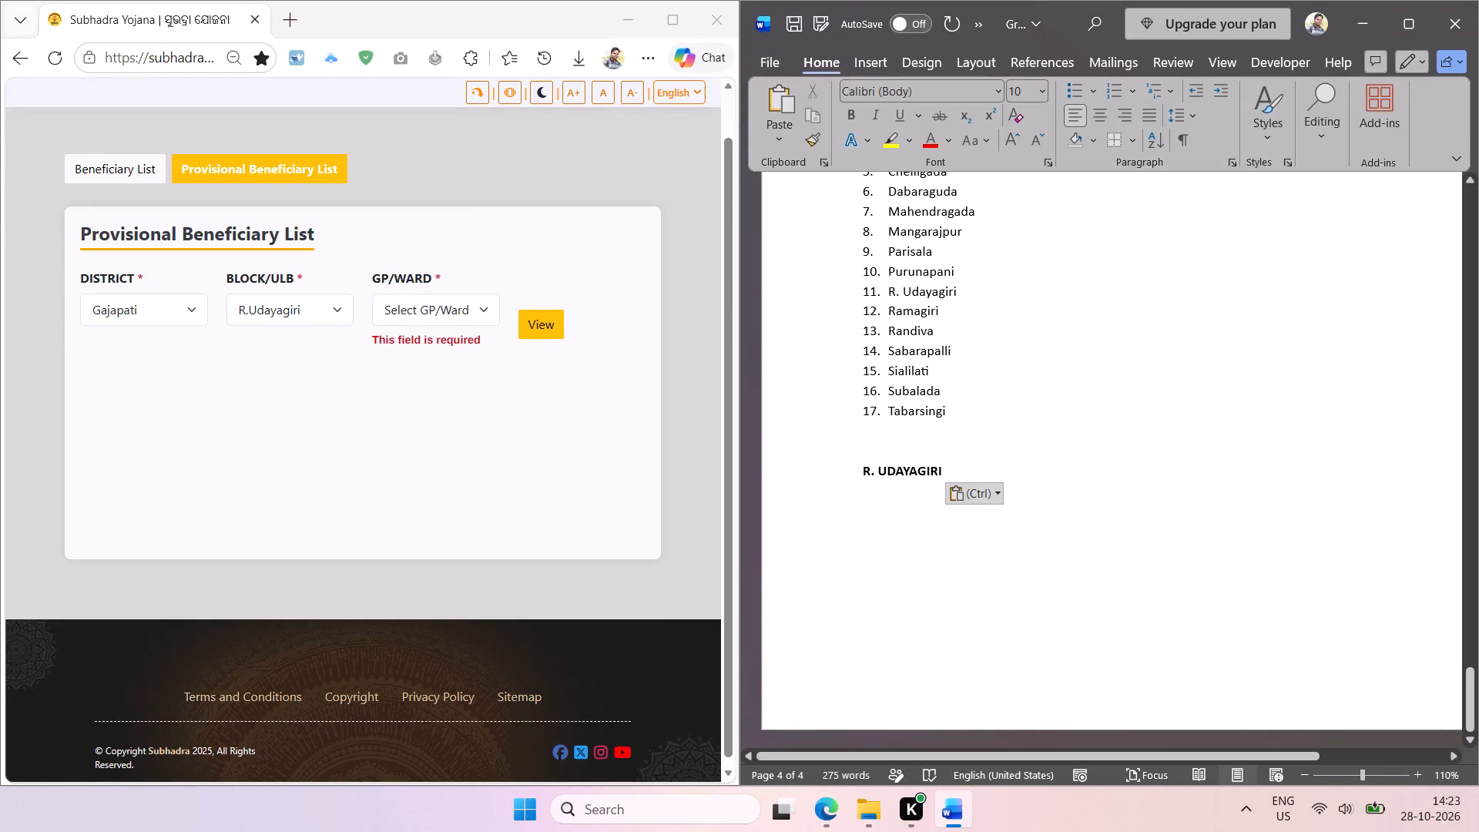
pyautogui.moveTo(876, 471); pyautogui.dragTo(852, 471)
pyautogui.press('BackSpace')
# Select Rayagada as the block in the Provisional Beneficiary List form.
pyautogui.click(290, 307)
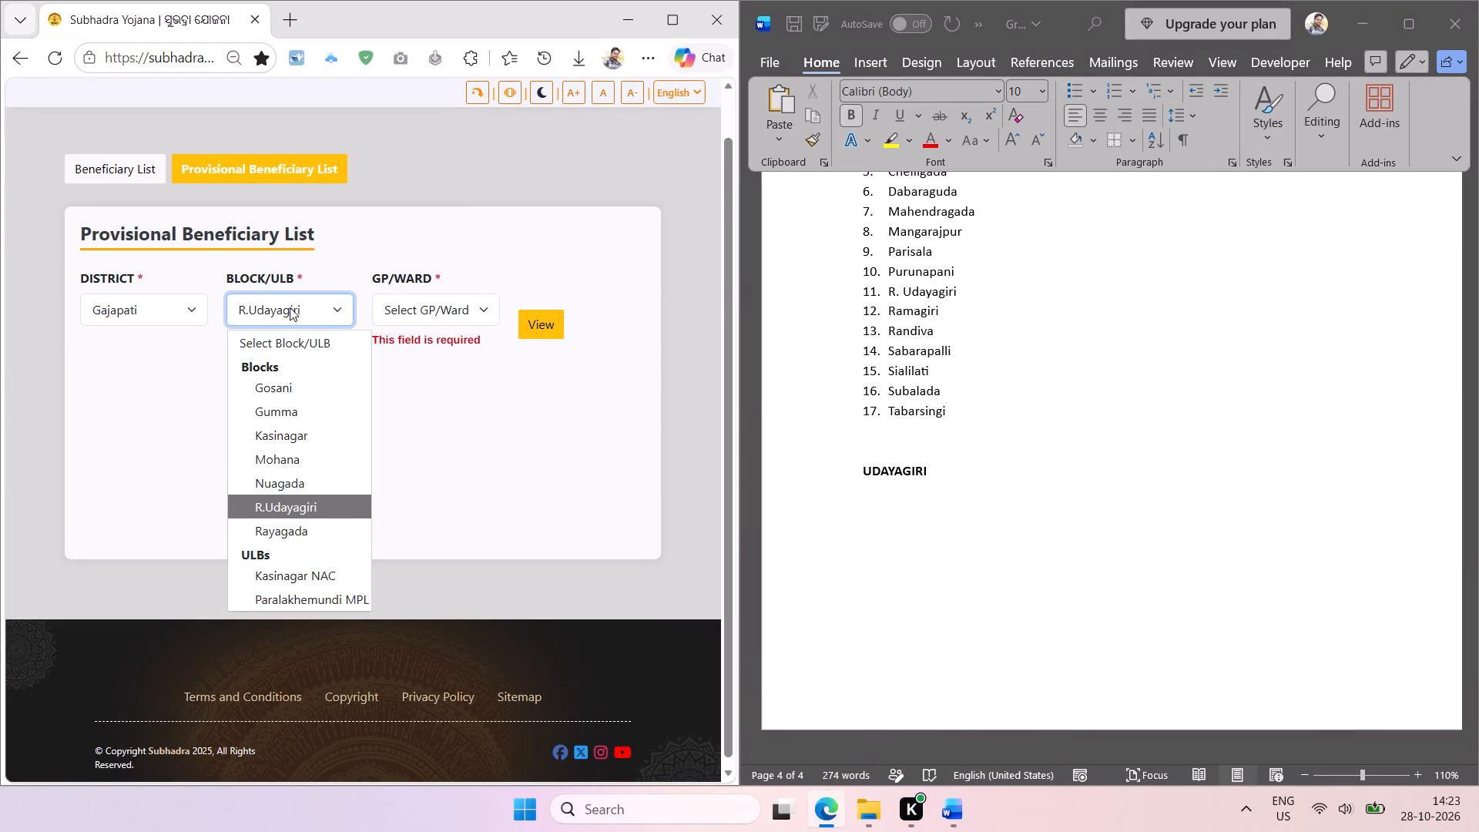
pyautogui.click(292, 526)
pyautogui.click(306, 416)
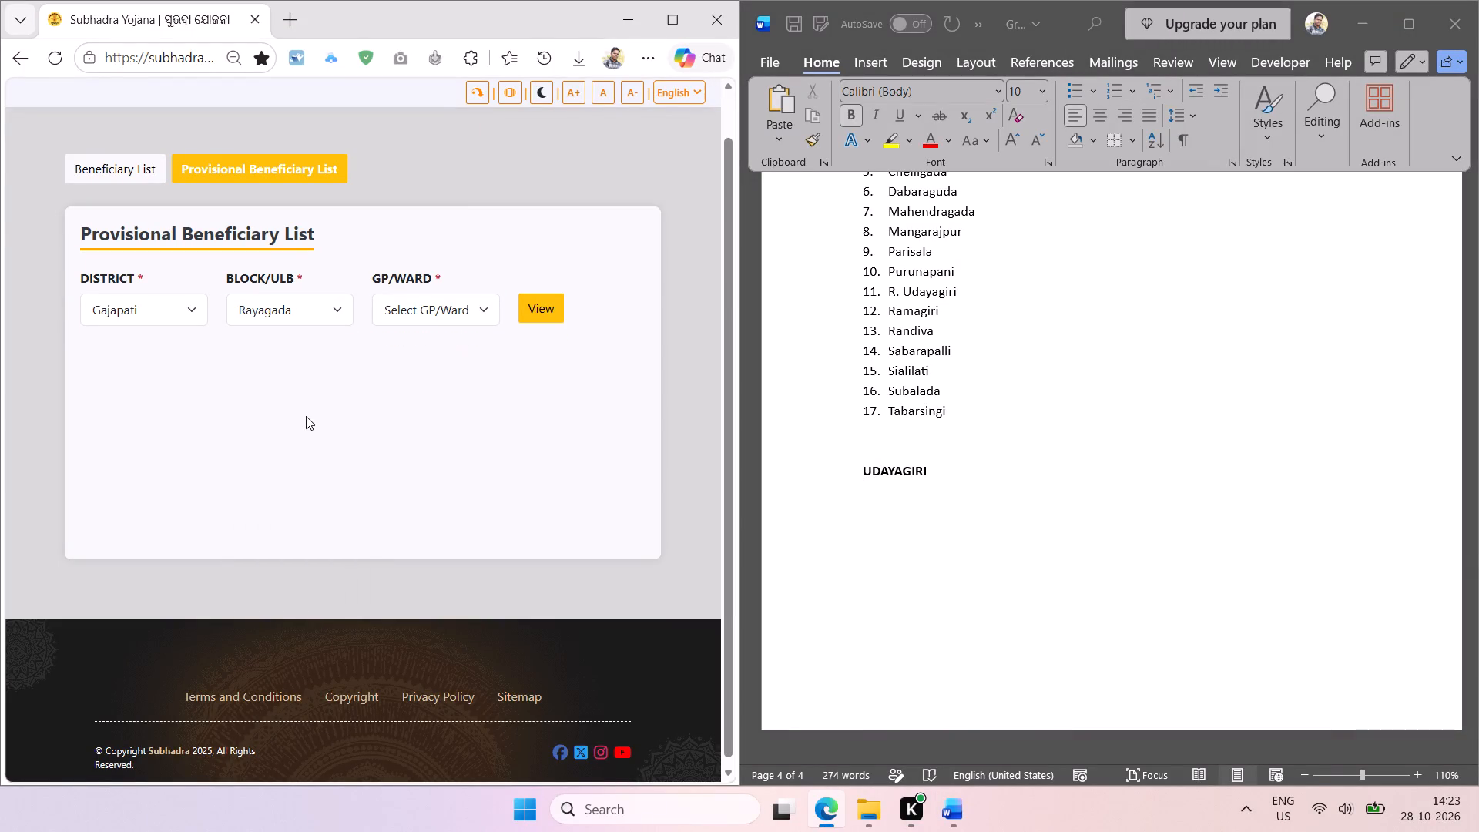
# Replace the UDAYAGIRI heading with the block name captured from the form, in capitals as RAYAGADA, and start a new line.
pyautogui.press('shift+super+t')
pyautogui.moveTo(232, 298); pyautogui.dragTo(260, 322)
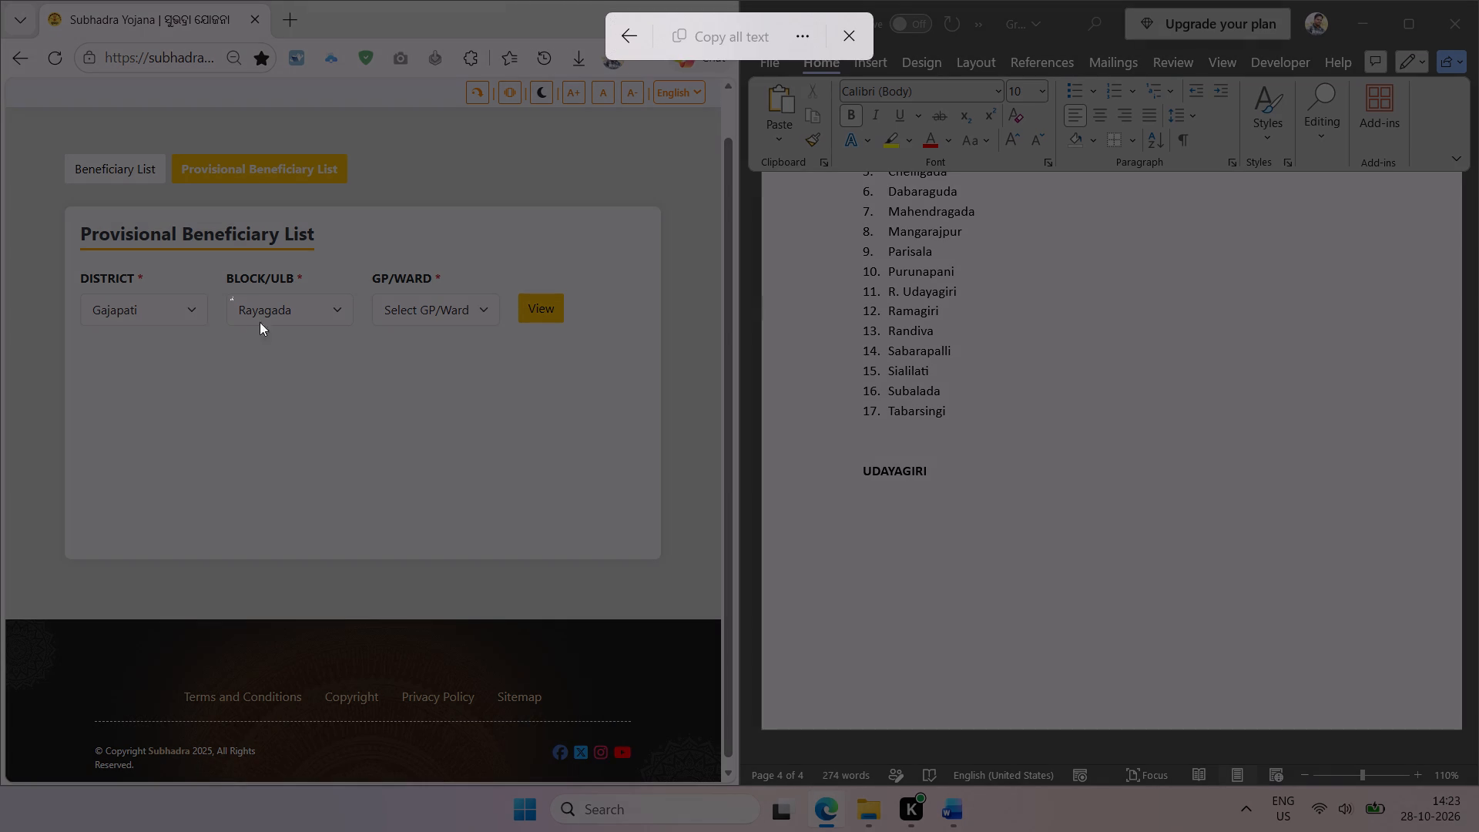
pyautogui.moveTo(260, 322); pyautogui.dragTo(308, 374)
pyautogui.click(721, 39)
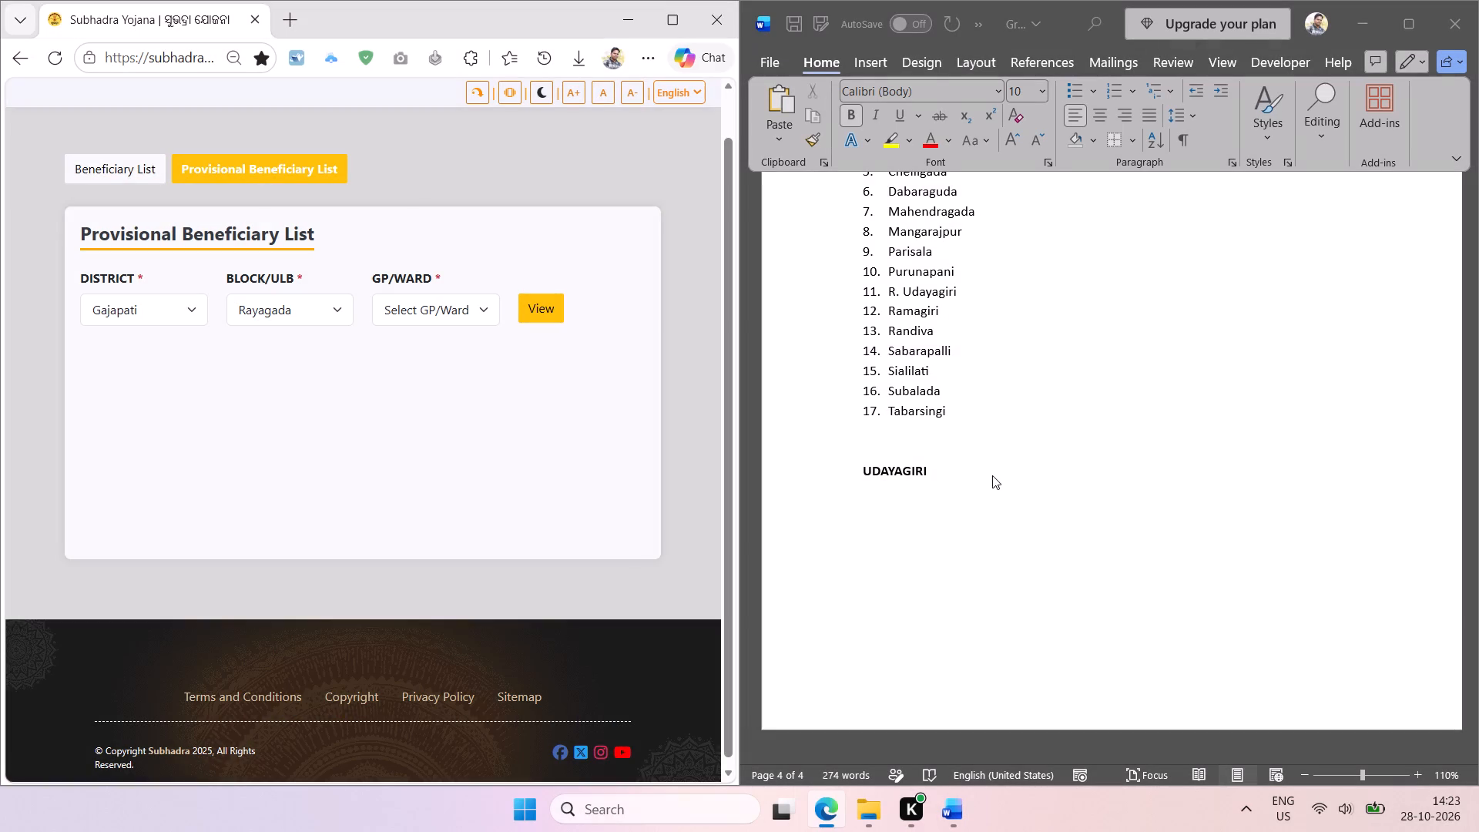
pyautogui.click(914, 503)
pyautogui.doubleClick(900, 473)
pyautogui.hotkey('ctrl', 'v')
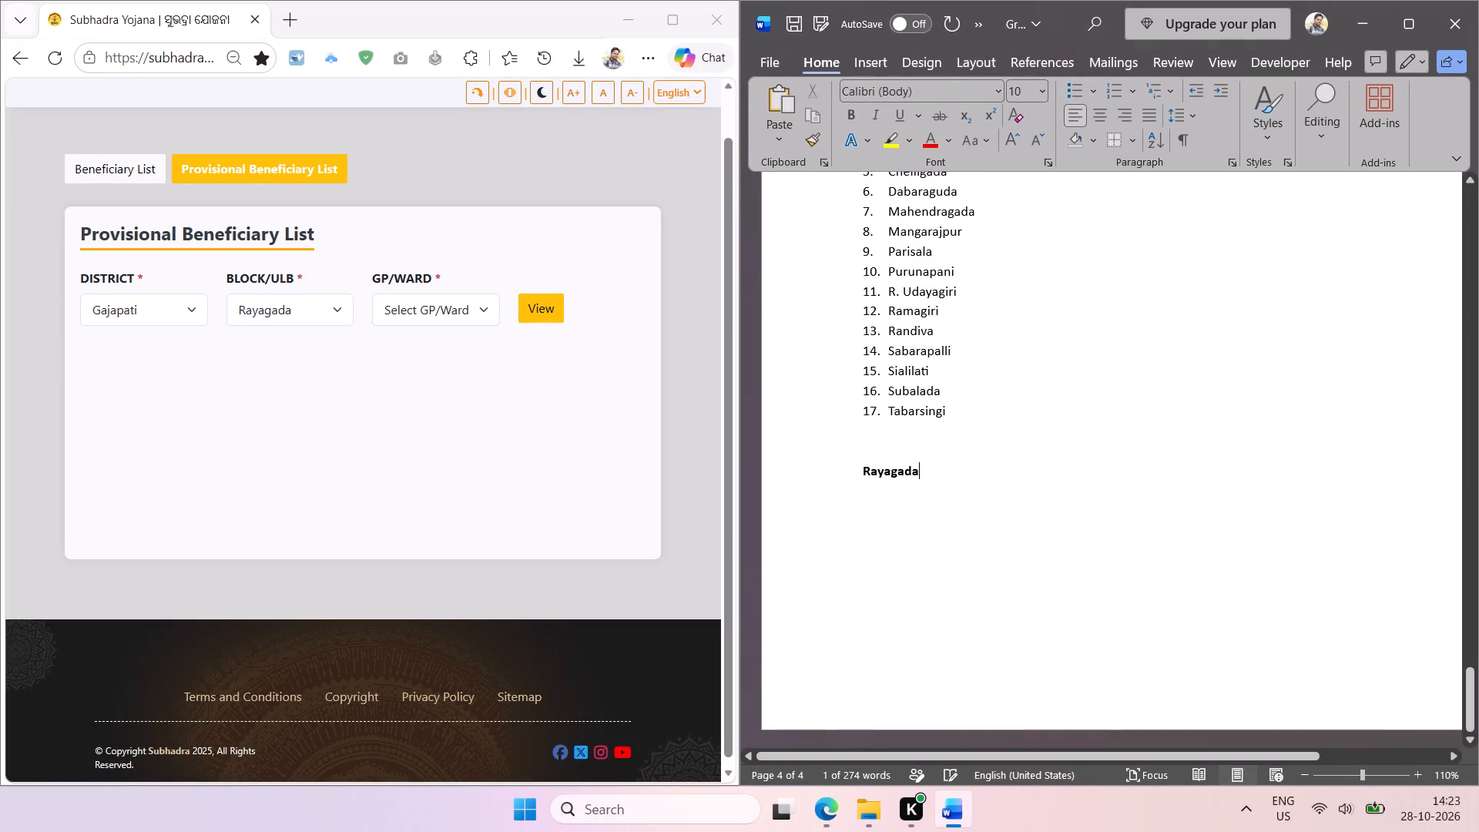
pyautogui.hotkey('shift', 'F3')
pyautogui.click(937, 472)
pyautogui.press('Return')
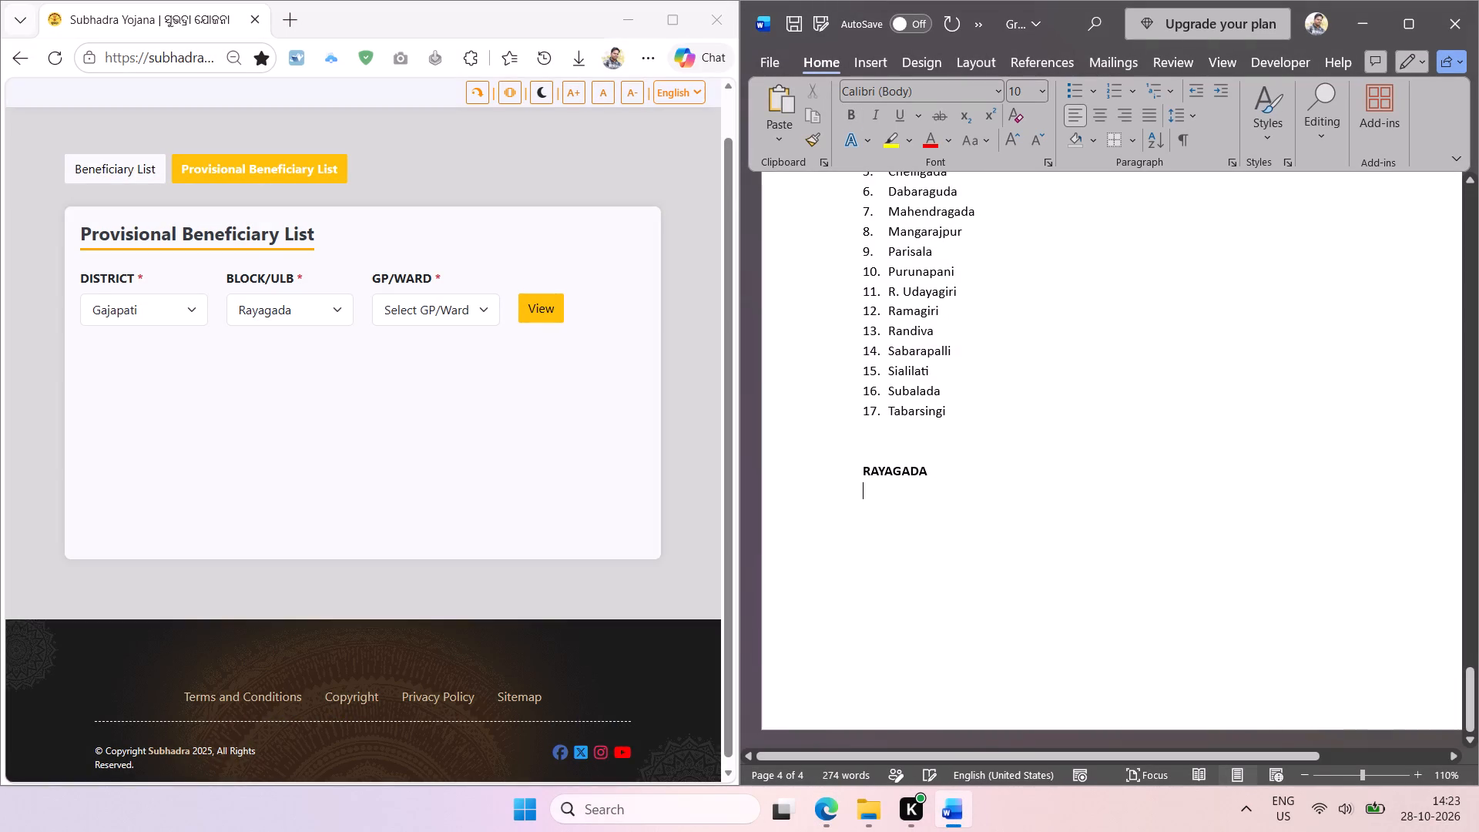
# Remove the extra blank line above the RAYAGADA heading.
pyautogui.click(889, 446)
pyautogui.press('BackSpace')
# Capture the text of the visible GP/Ward names, Ameda to Rayagada, from the form and paste it below the RAYAGADA heading.
pyautogui.click(470, 306)
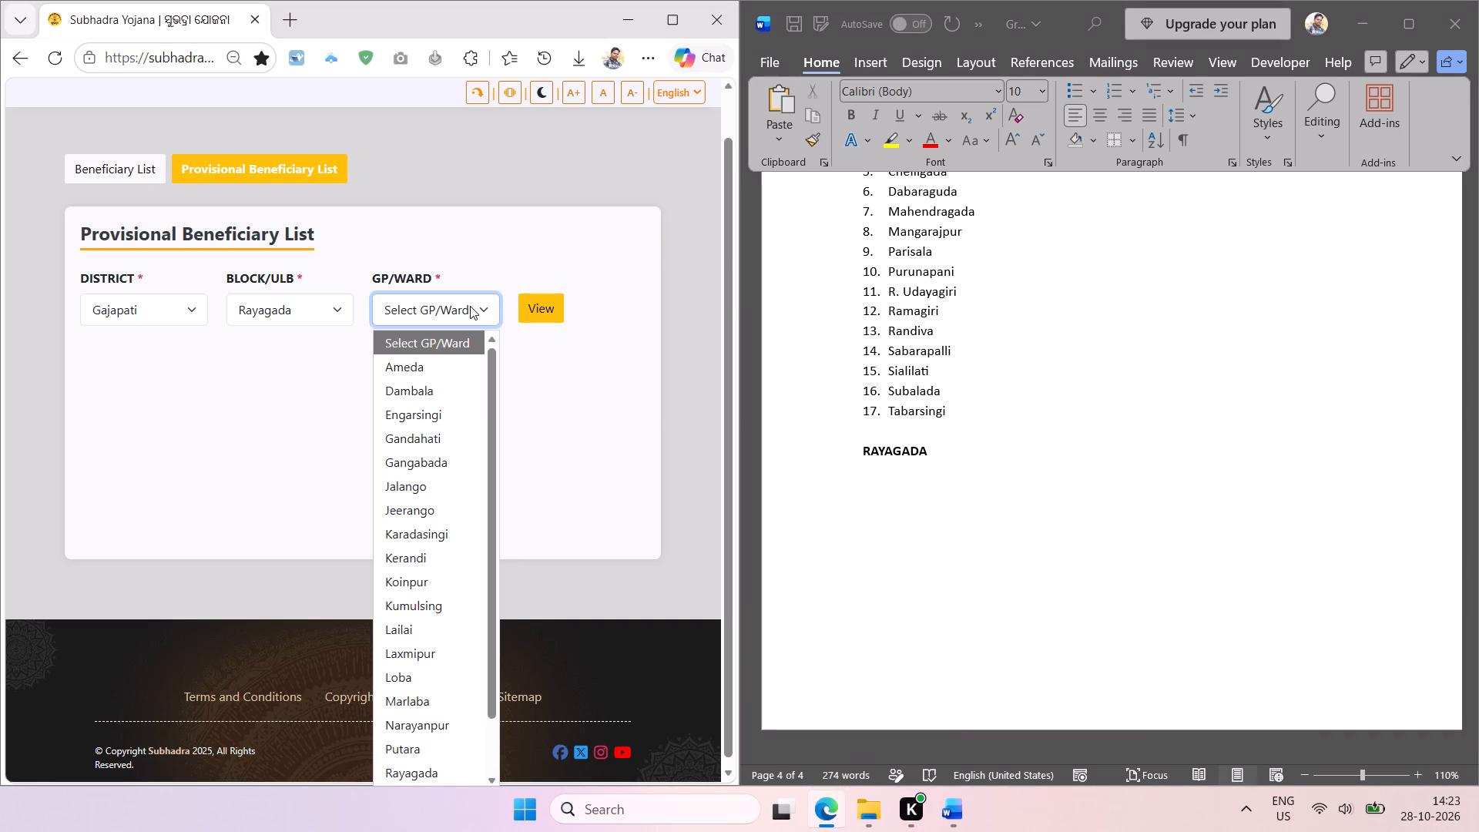
pyautogui.press('shift+super+t')
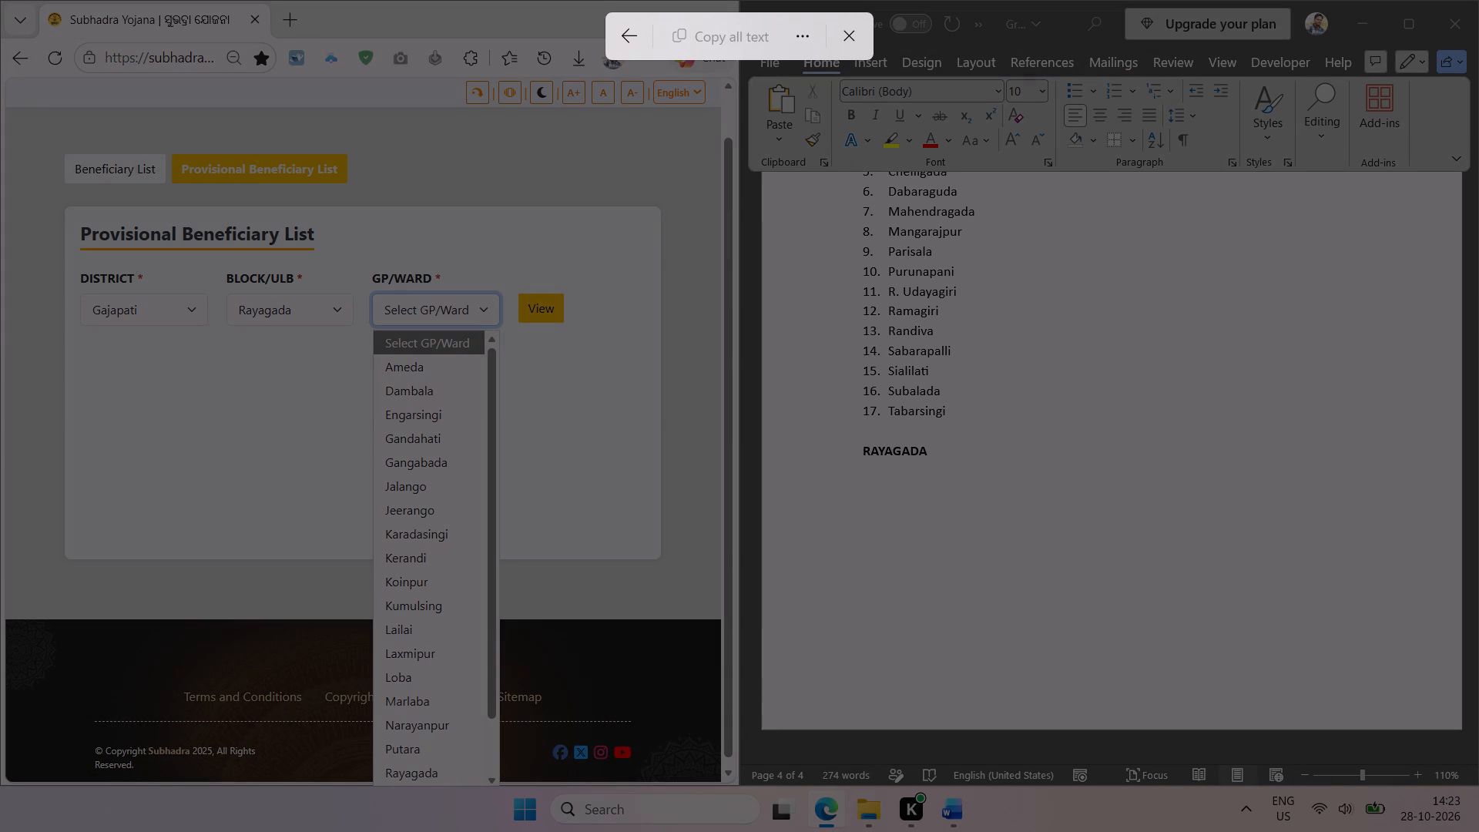
pyautogui.moveTo(380, 357); pyautogui.dragTo(475, 790)
pyautogui.click(754, 45)
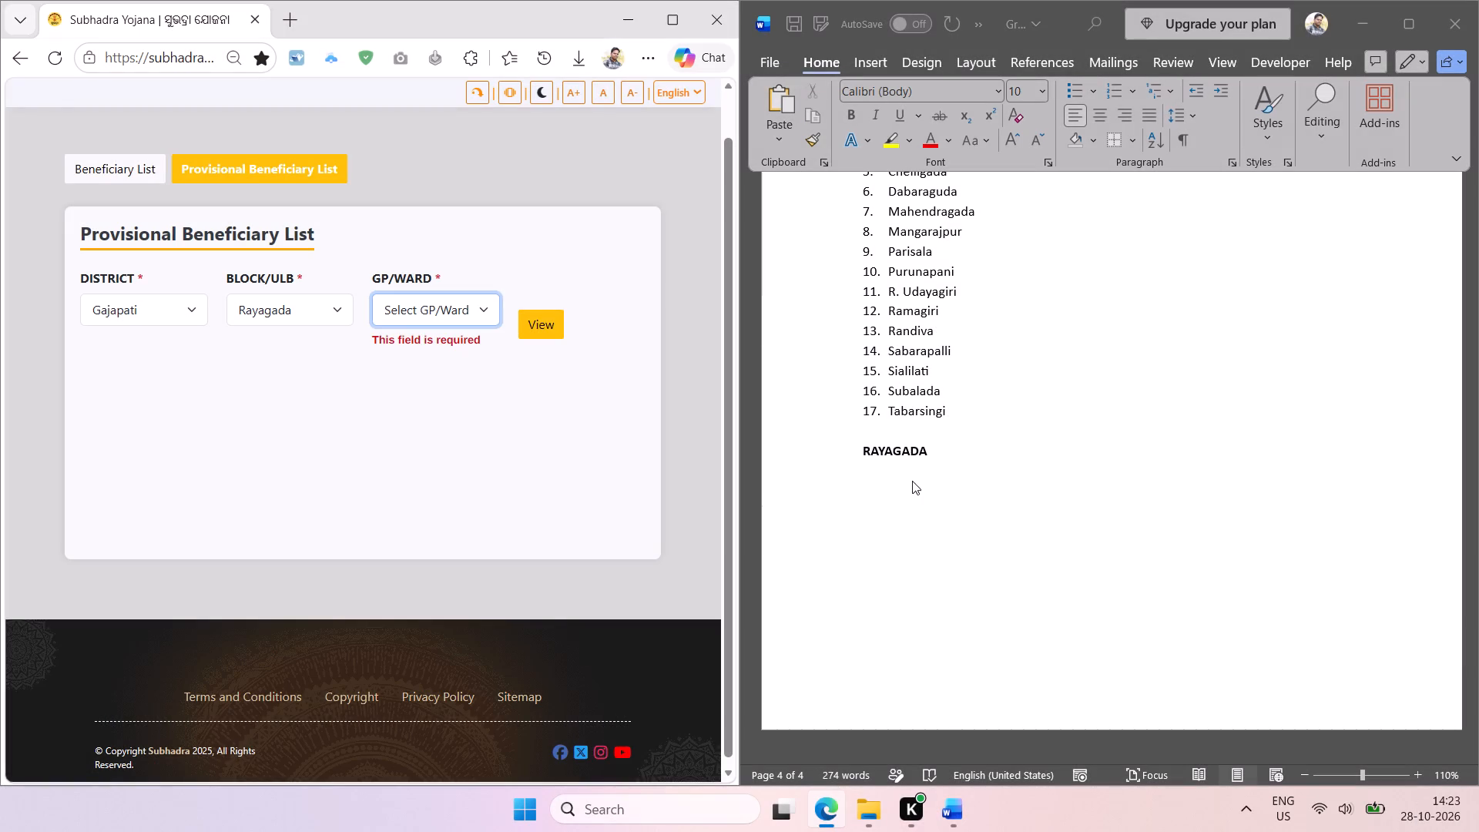
pyautogui.click(911, 480)
pyautogui.click(899, 459)
pyautogui.click(941, 447)
pyautogui.press('Return')
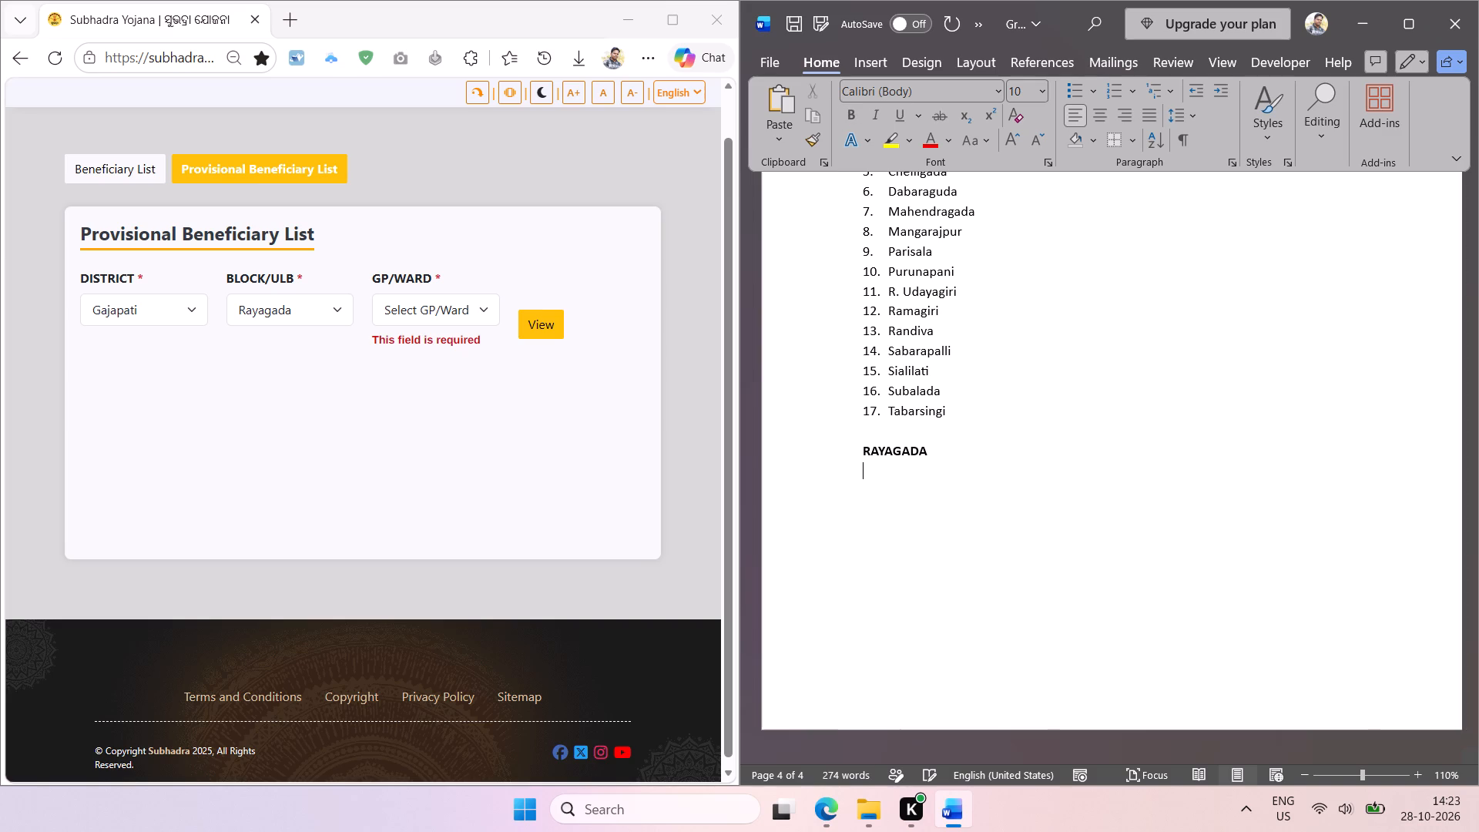
pyautogui.hotkey('ctrl', 'v')
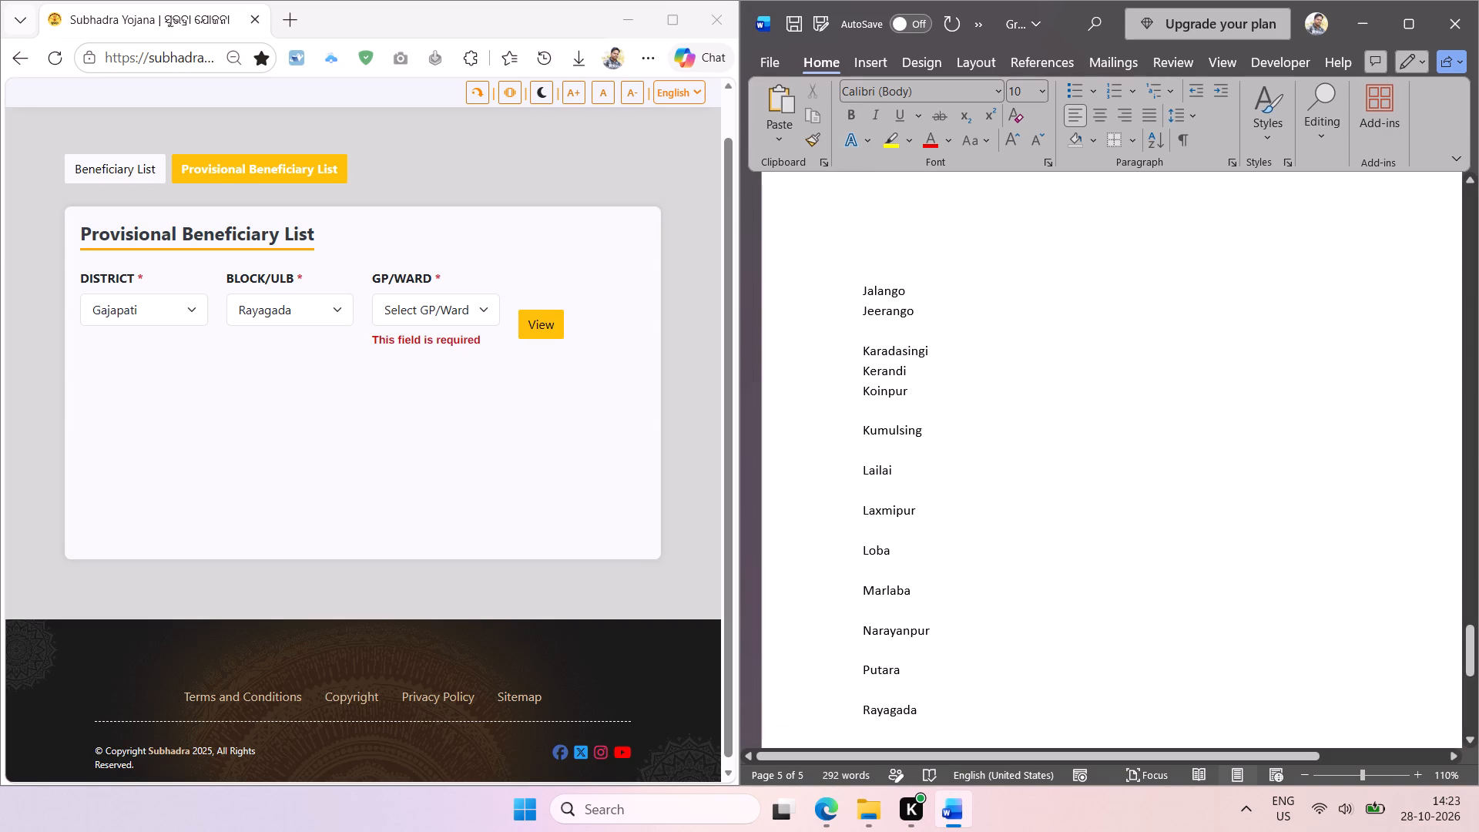
# Capture the remaining GP/Ward names through Talamunda, paste them at the end of the list, and delete the duplicate Rayagada line.
pyautogui.scroll(-3, 919, 684)
pyautogui.click(492, 320)
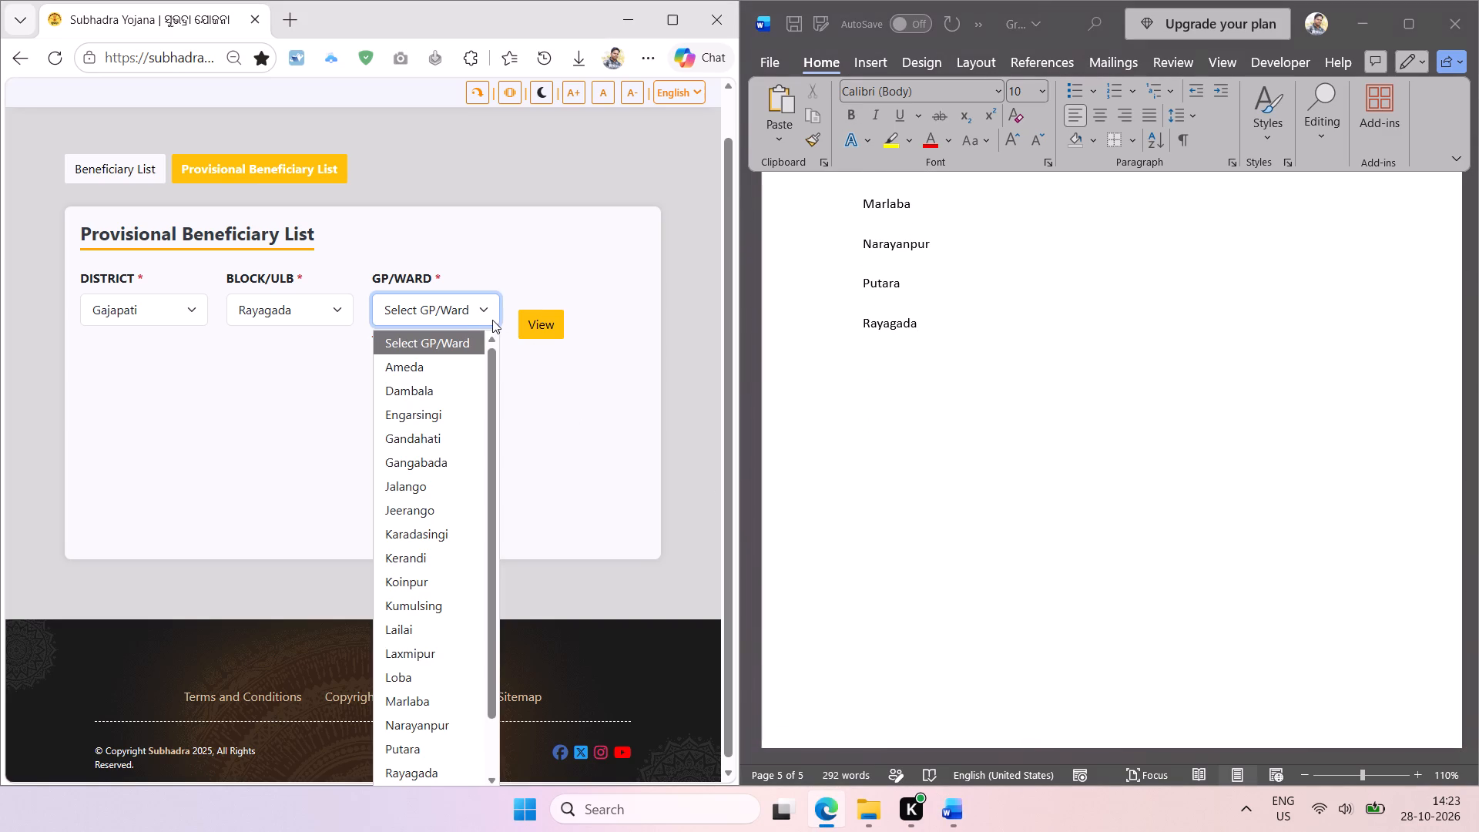
pyautogui.moveTo(493, 398); pyautogui.dragTo(504, 550)
pyautogui.press('shift+super+t')
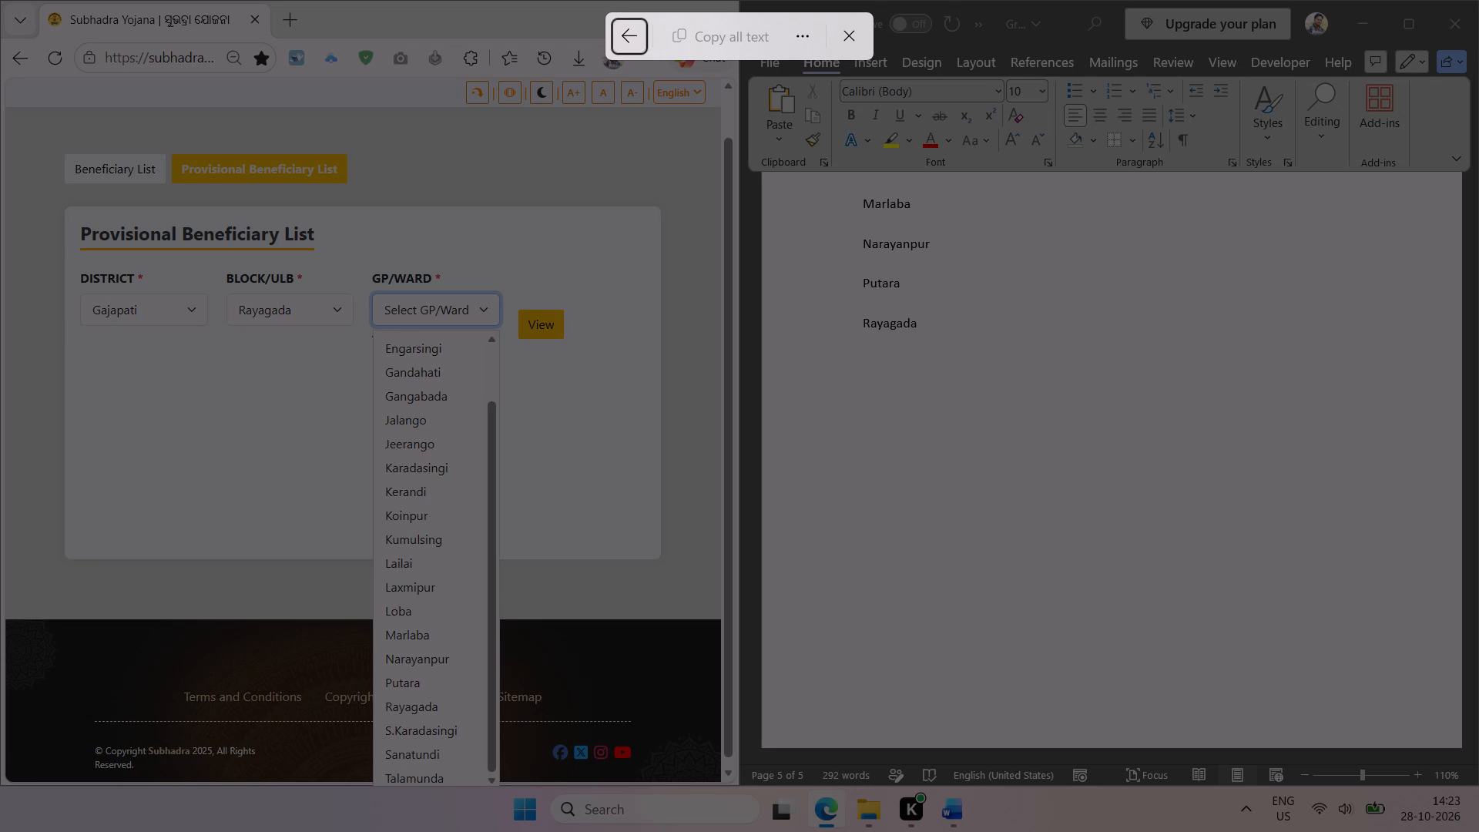
pyautogui.moveTo(379, 693); pyautogui.dragTo(468, 806)
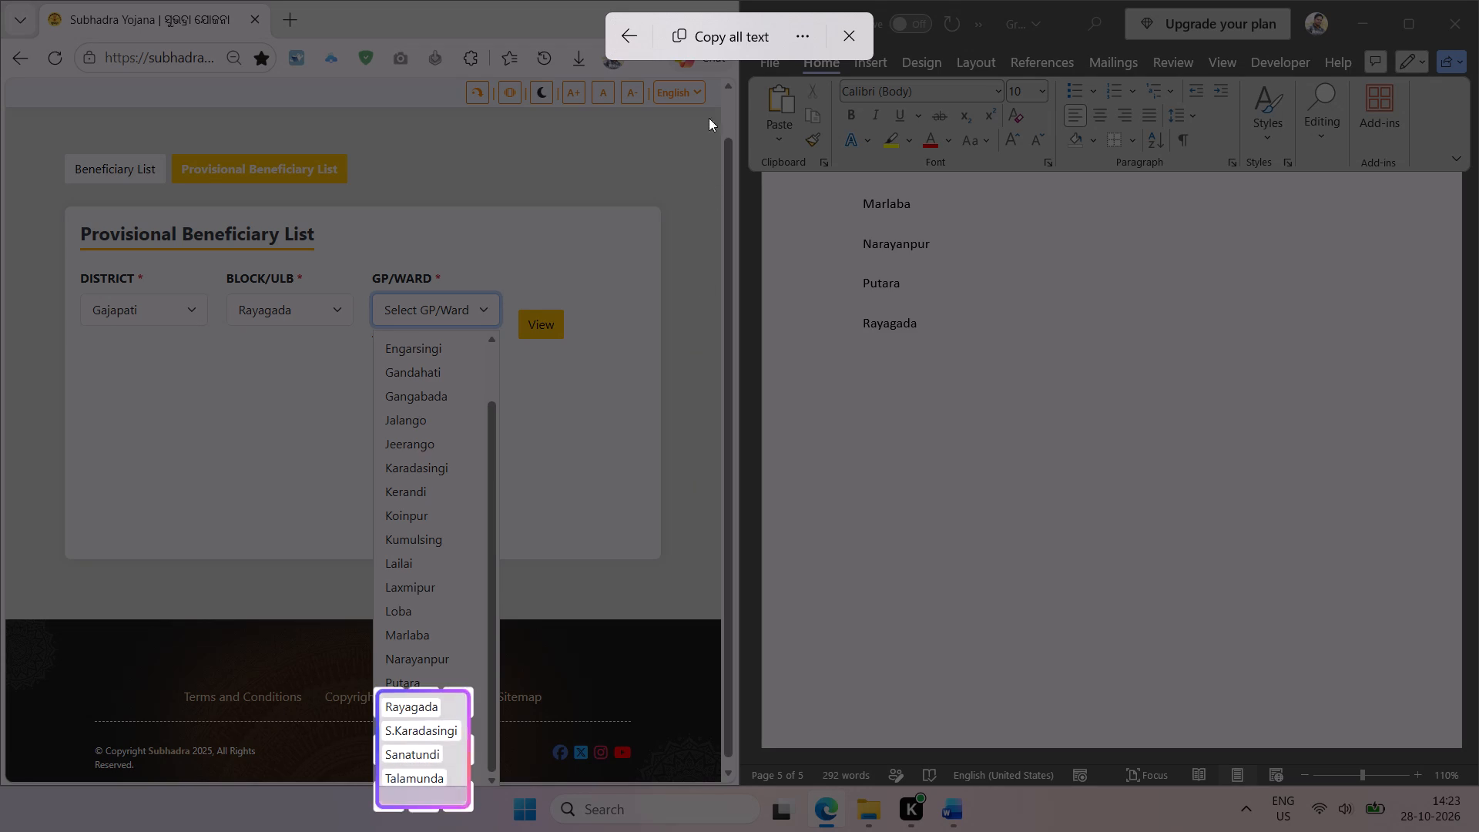
pyautogui.click(737, 38)
pyautogui.click(913, 343)
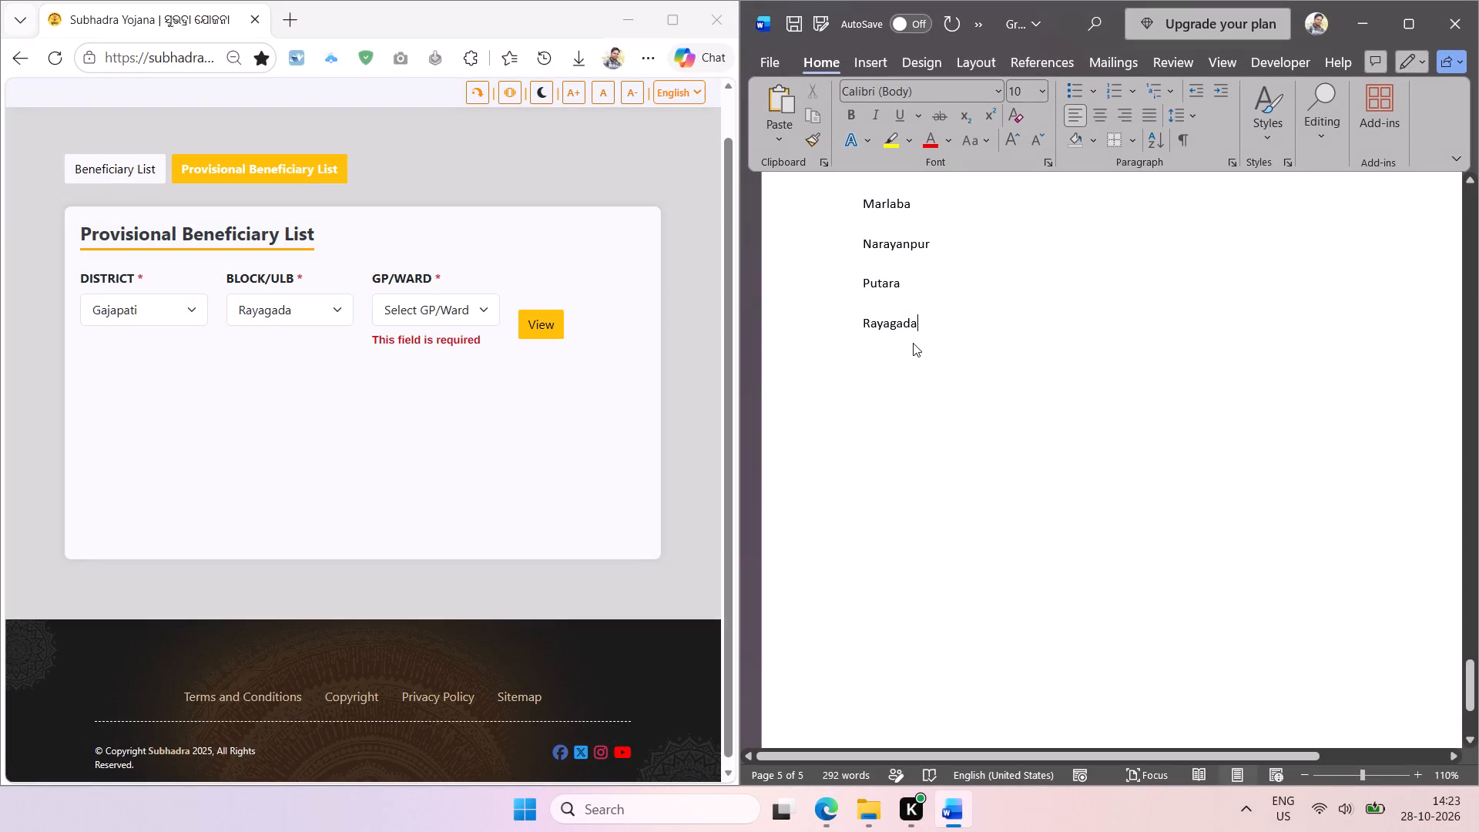
pyautogui.press('Return')
pyautogui.hotkey('ctrl', 'v')
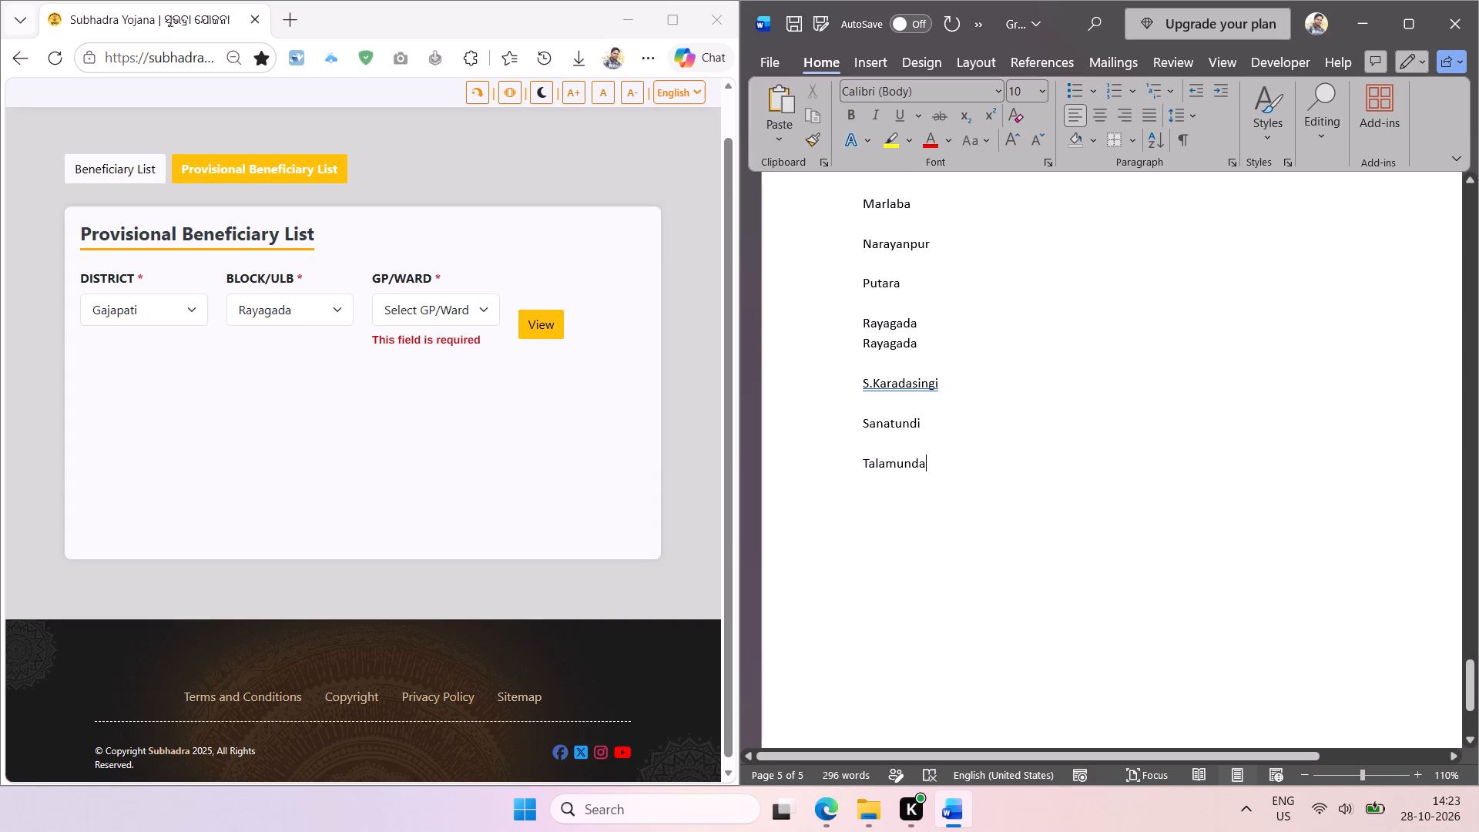
pyautogui.doubleClick(890, 314)
pyautogui.press('BackSpace')
pyautogui.click(875, 364)
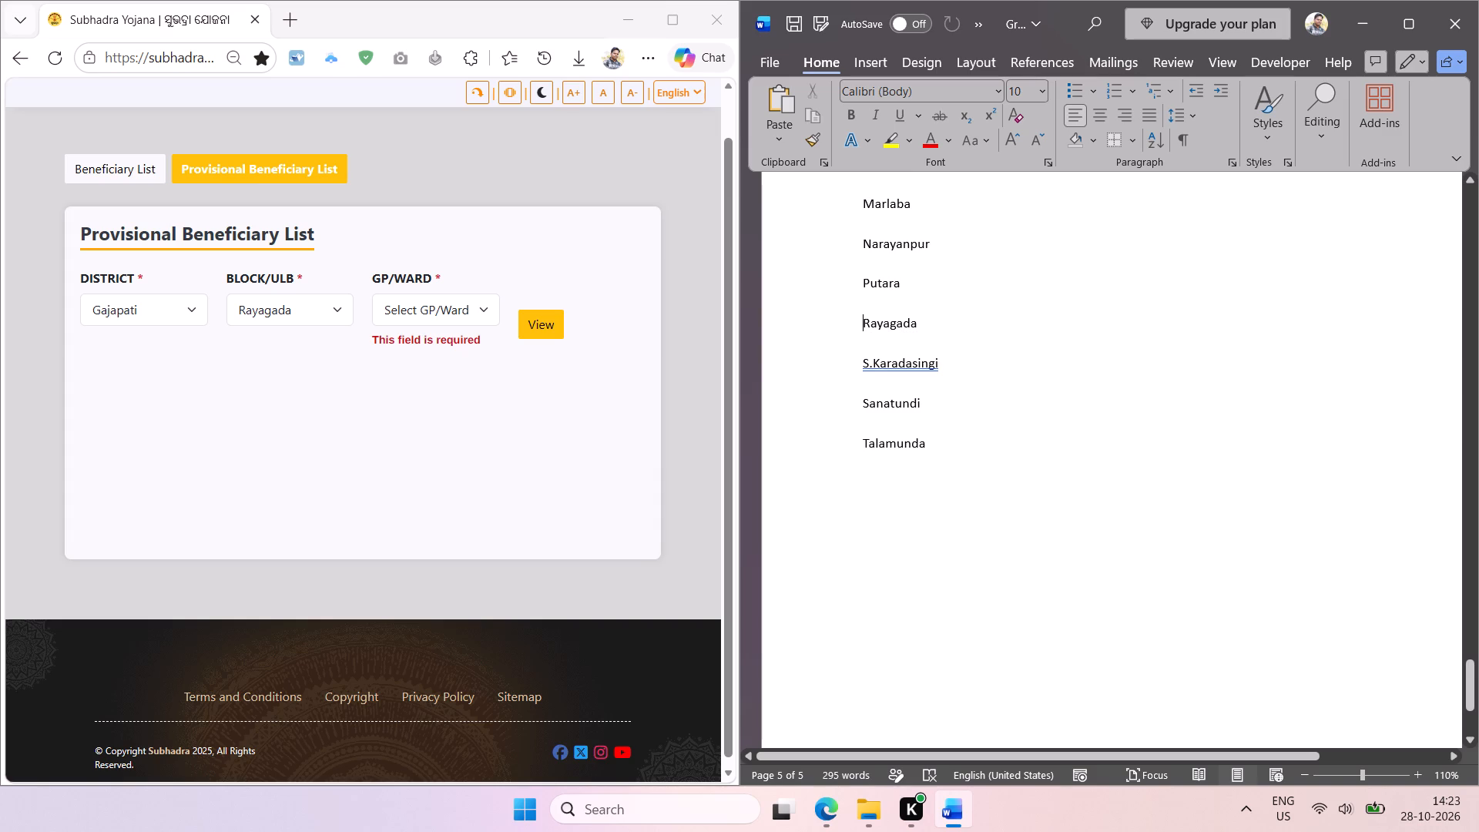
pyautogui.press('space')
# Insert a page break before the RAYAGADA heading so its list starts on a new page.
pyautogui.scroll(3, 981, 437)
pyautogui.scroll(2, 912, 478)
pyautogui.click(863, 415)
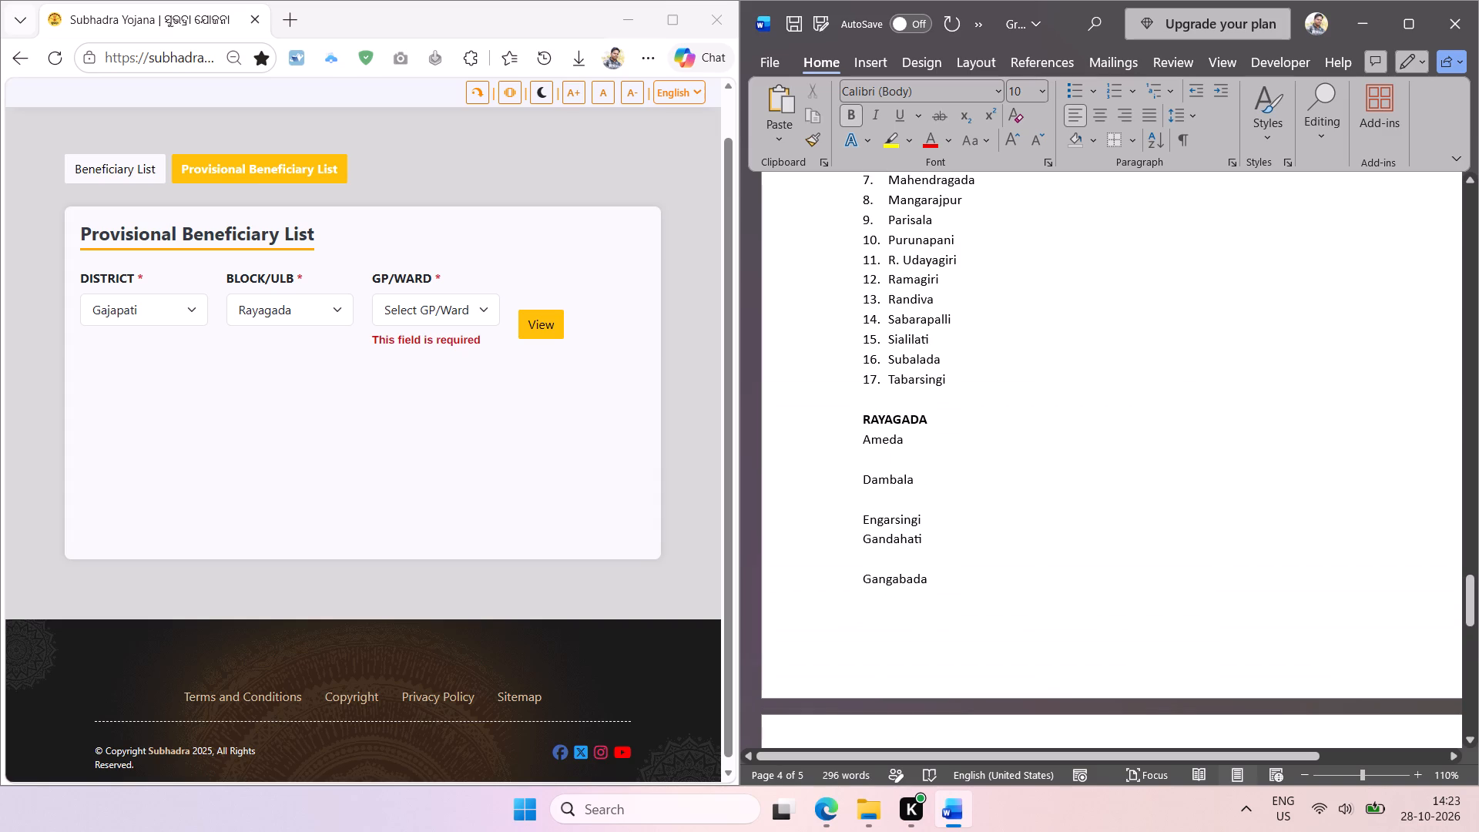
pyautogui.hotkey('ctrl', 'Return')
# Remove the blank lines between the panchayat names from Marlaba to Talamunda.
pyautogui.scroll(-2, 904, 438)
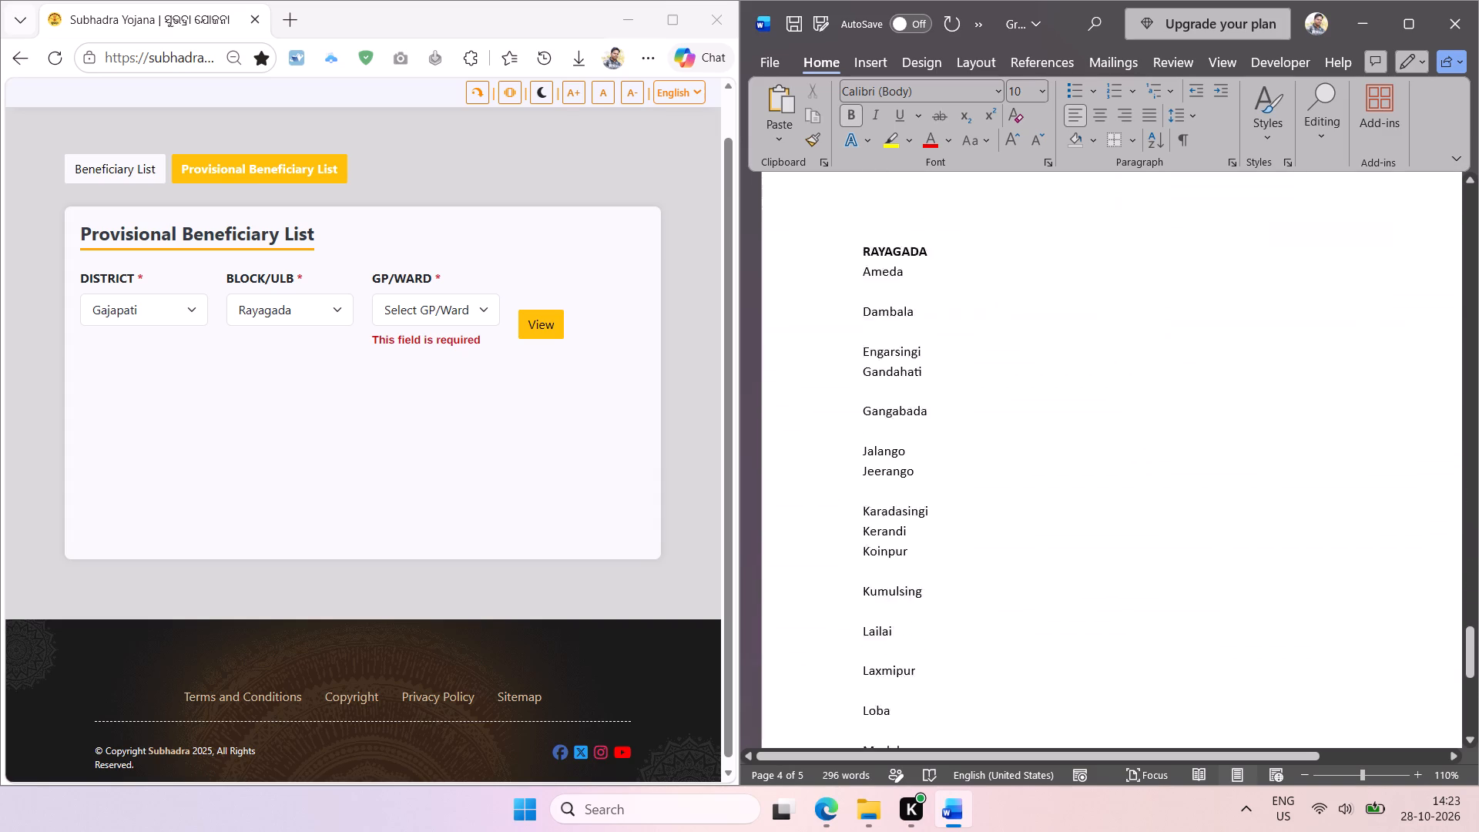
pyautogui.scroll(-2, 911, 458)
pyautogui.click(908, 374)
pyautogui.scroll(1, 1146, 410)
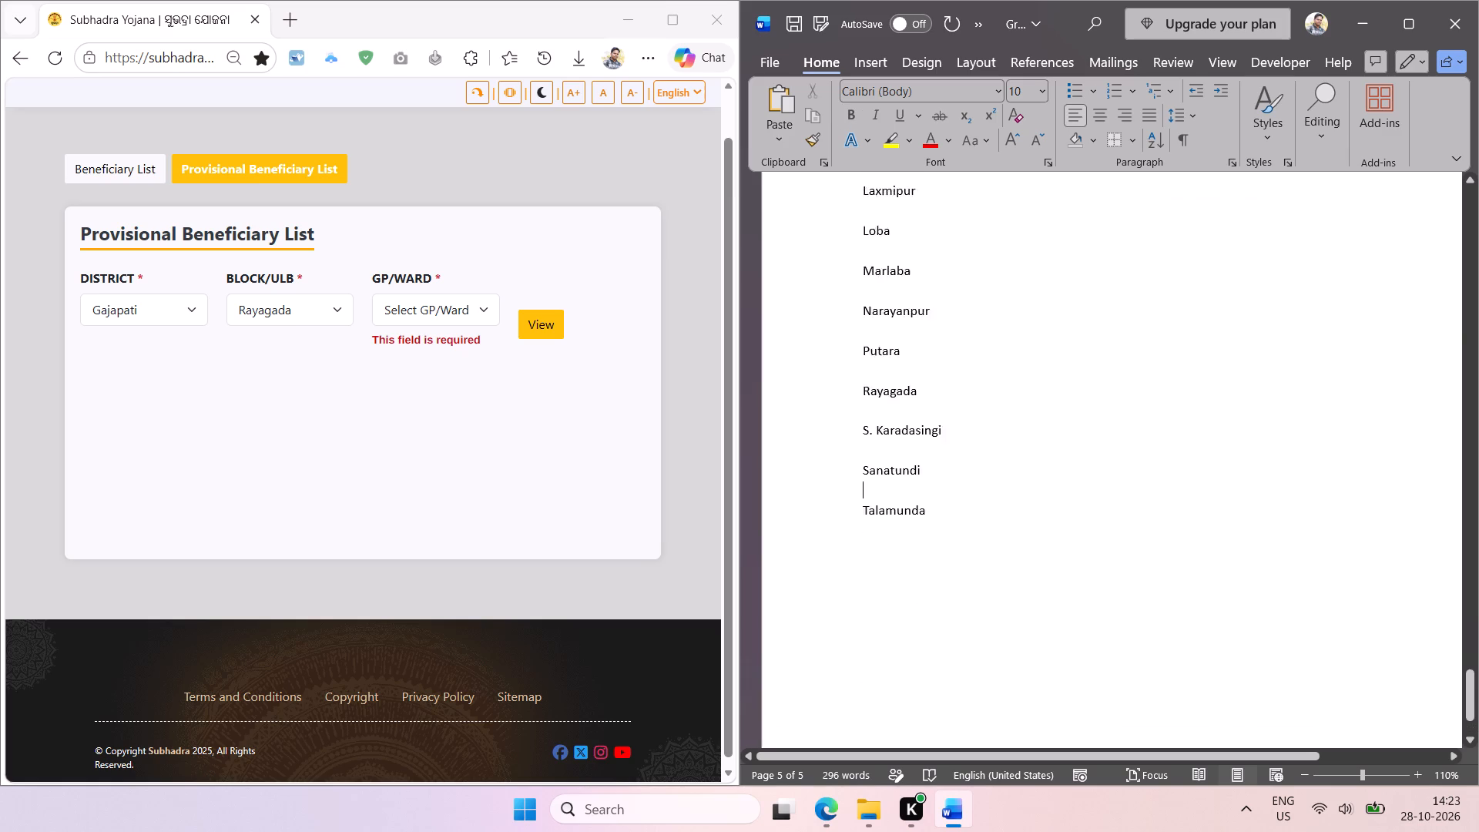
pyautogui.scroll(1, 1204, 413)
pyautogui.press('BackSpace')
pyautogui.press('Up')
pyautogui.press('BackSpace')
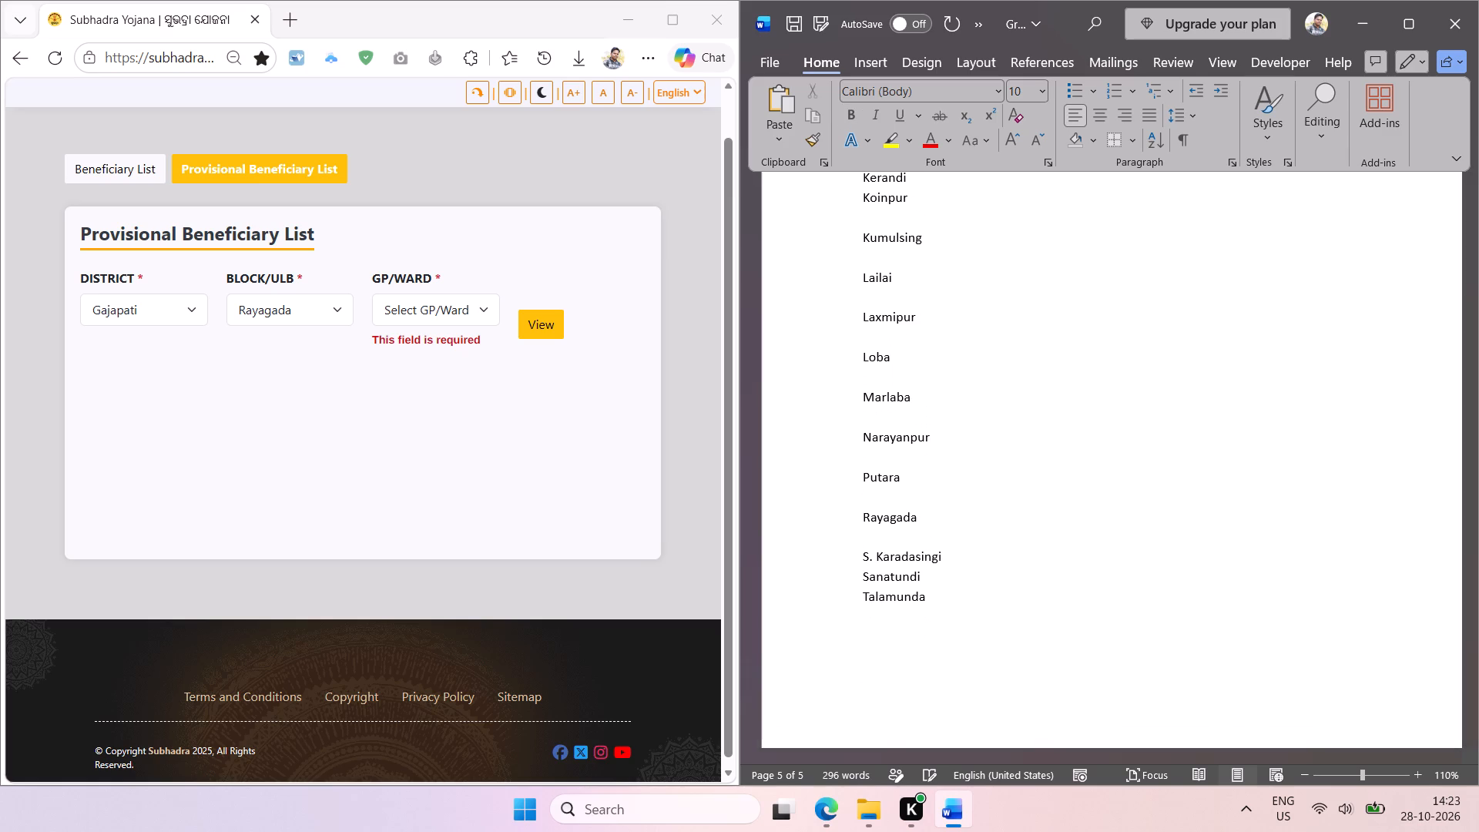
pyautogui.press('Up')
pyautogui.press('BackSpace')
pyautogui.press('Up')
pyautogui.press('BackSpace')
pyautogui.press('Up')
pyautogui.press('BackSpace')
pyautogui.press('Up')
pyautogui.press('BackSpace')
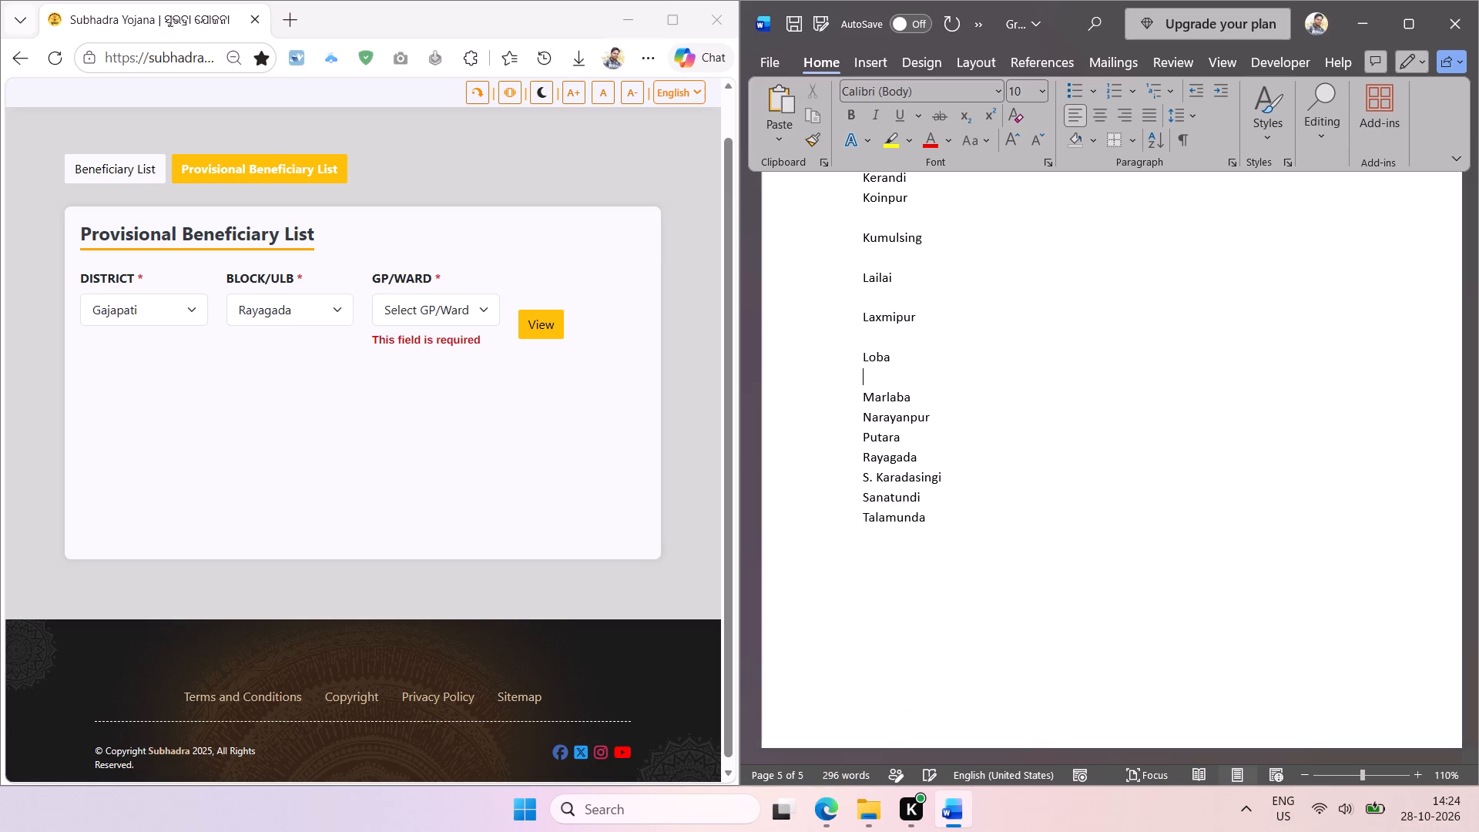
# Remove the blank lines between the panchayat names from Koinpur to Marlaba.
pyautogui.press('Up')
pyautogui.press('BackSpace')
pyautogui.press('Up')
pyautogui.press('BackSpace')
pyautogui.press('Up')
pyautogui.press('BackSpace')
pyautogui.press('Up')
pyautogui.press('BackSpace')
pyautogui.press('Up')
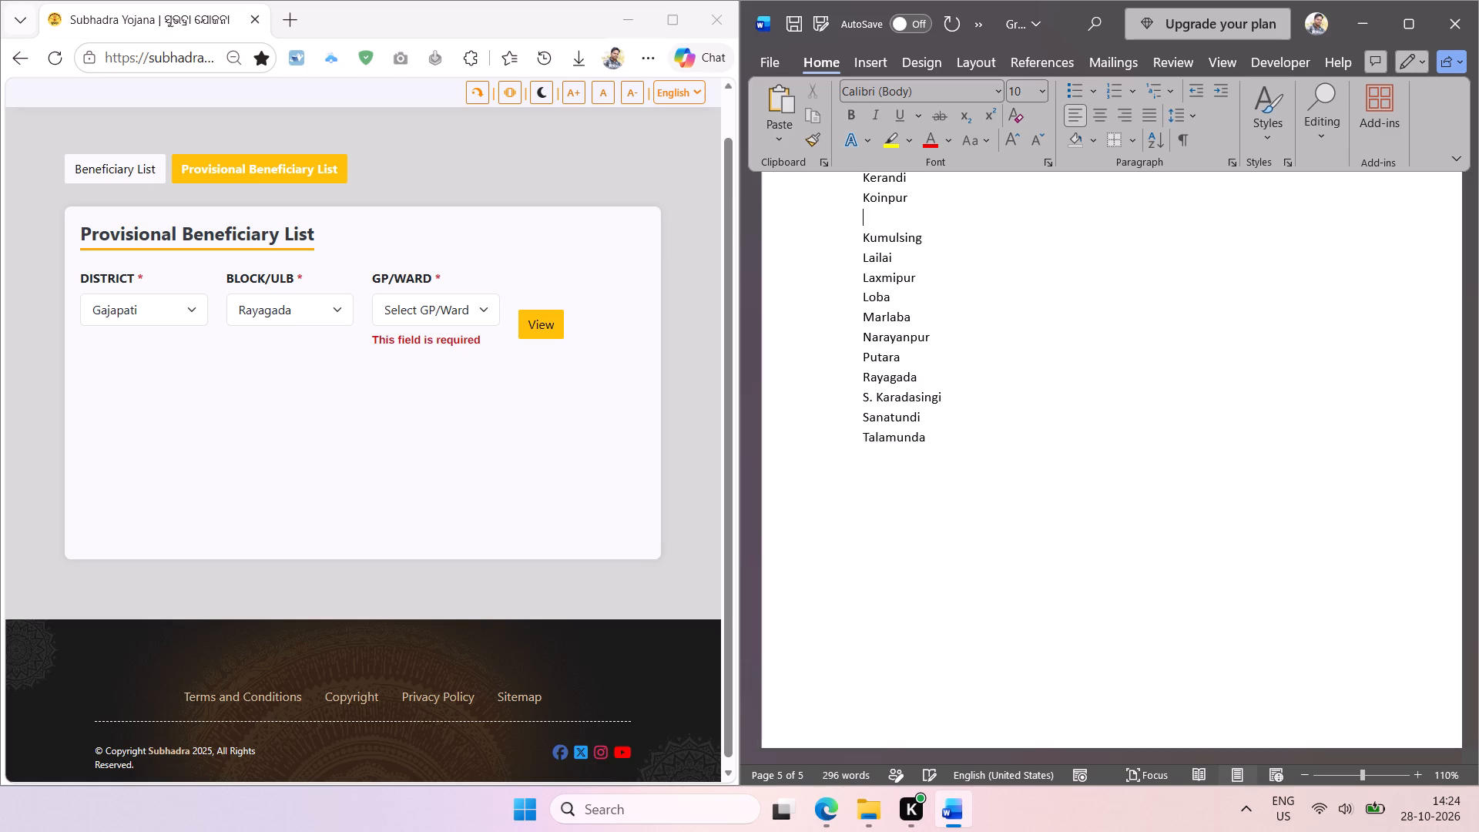
pyautogui.press('BackSpace')
# Remove the remaining blank lines between the panchayat names from Ameda to Karadasingi, keeping every name intact.
pyautogui.scroll(3, 1204, 413)
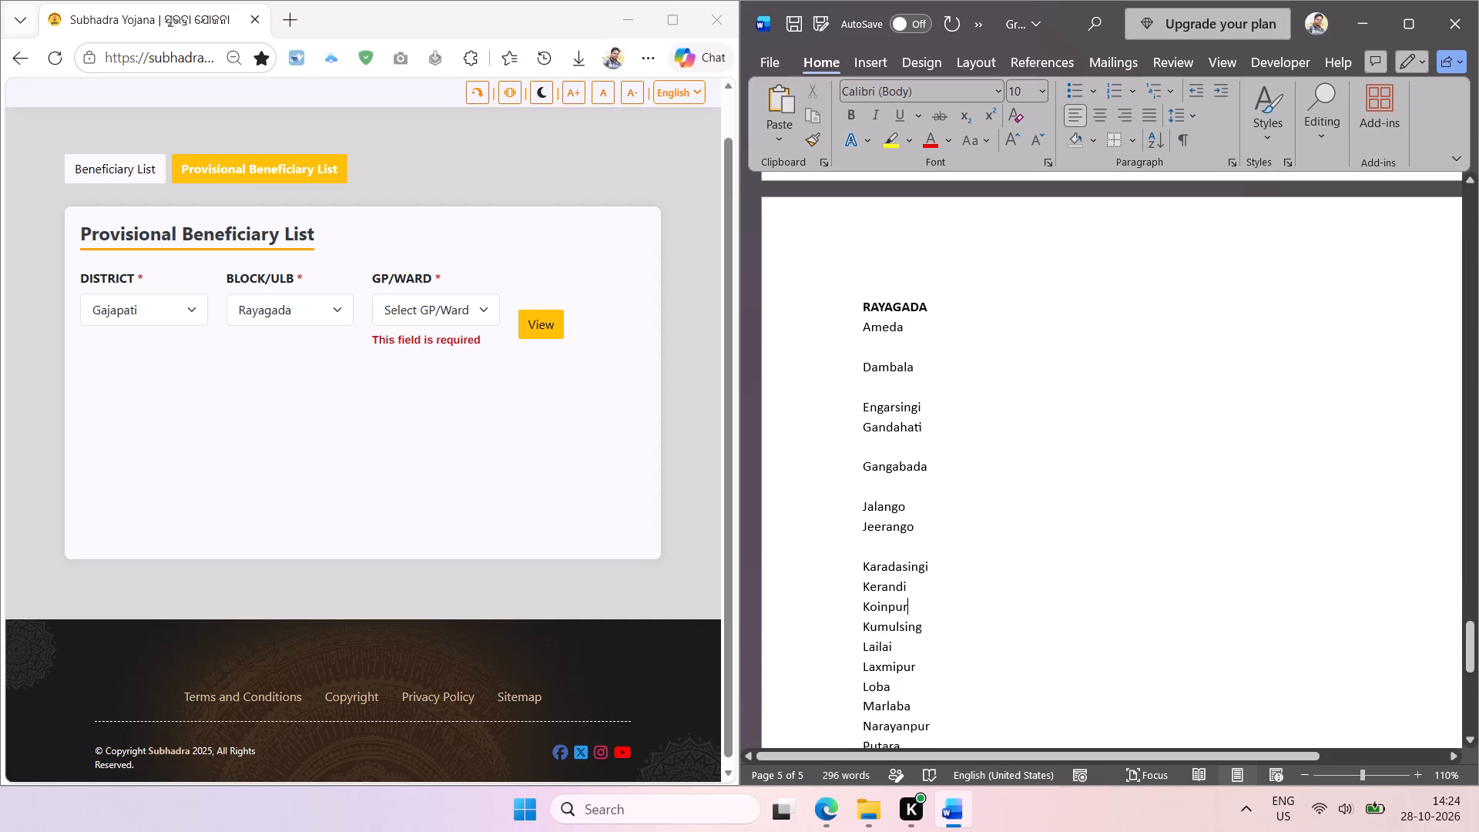
pyautogui.press('Up')
pyautogui.press('Up')
pyautogui.press('Up')
pyautogui.press('BackSpace')
pyautogui.press('Up')
pyautogui.press('Up')
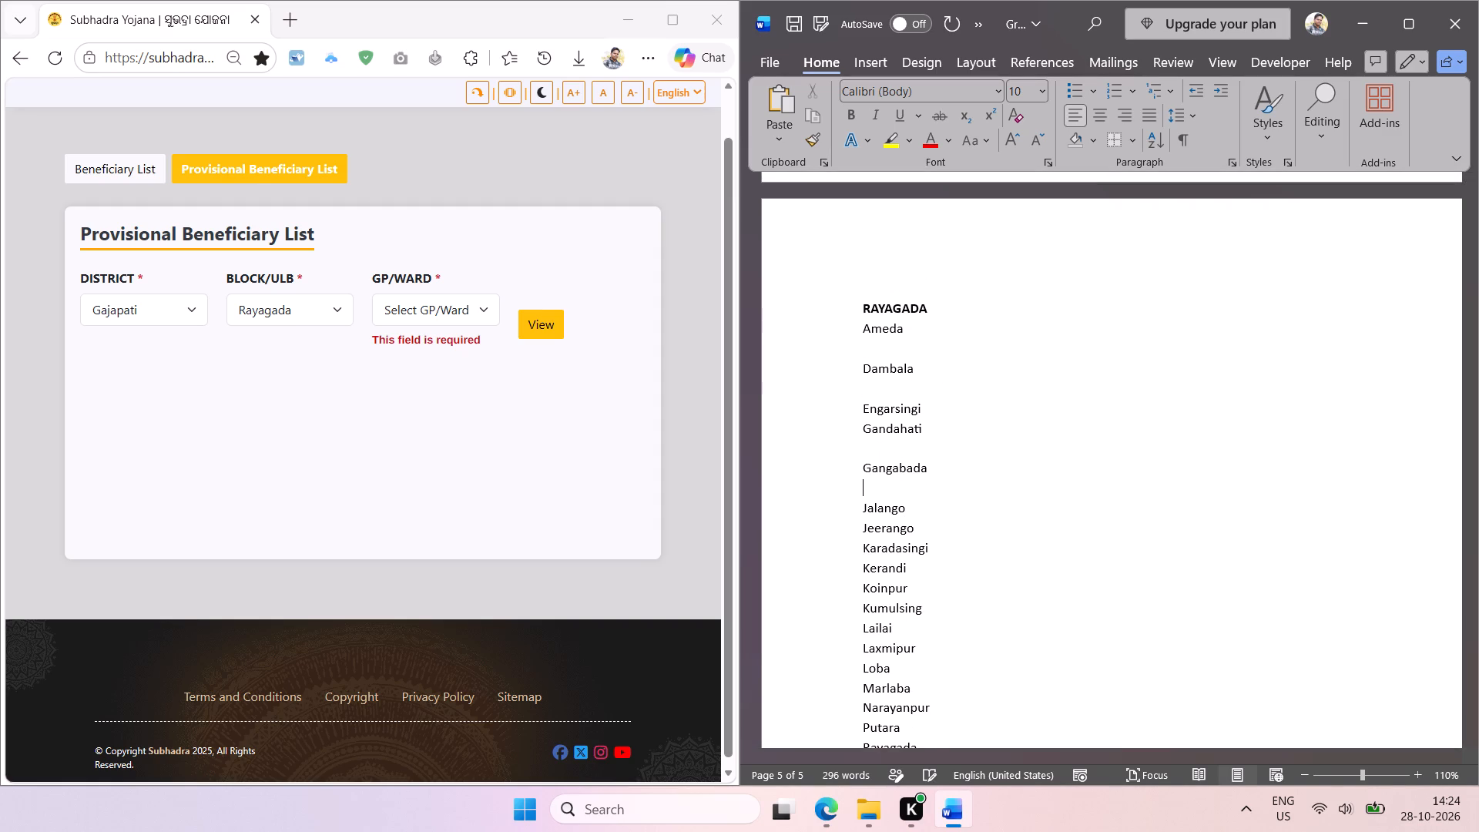
pyautogui.press('BackSpace')
pyautogui.press('Up')
pyautogui.press('BackSpace')
pyautogui.press('Up')
pyautogui.press('BackSpace')
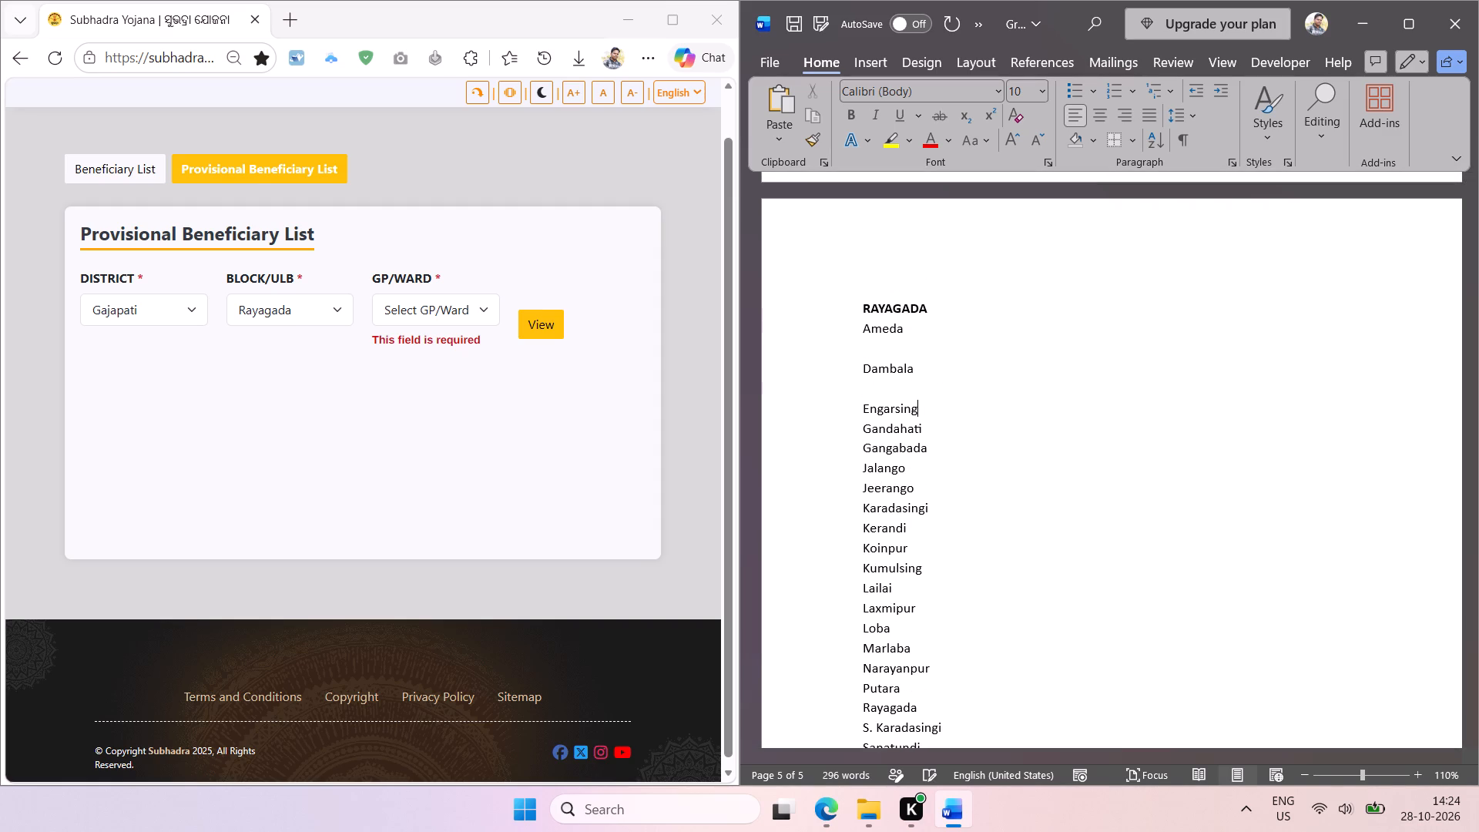
pyautogui.hotkey('ctrl', 'z')
pyautogui.hotkey('ctrl', 'z')
pyautogui.press('BackSpace')
pyautogui.press('Up')
pyautogui.press('Up')
pyautogui.press('BackSpace')
pyautogui.press('Up')
pyautogui.press('BackSpace')
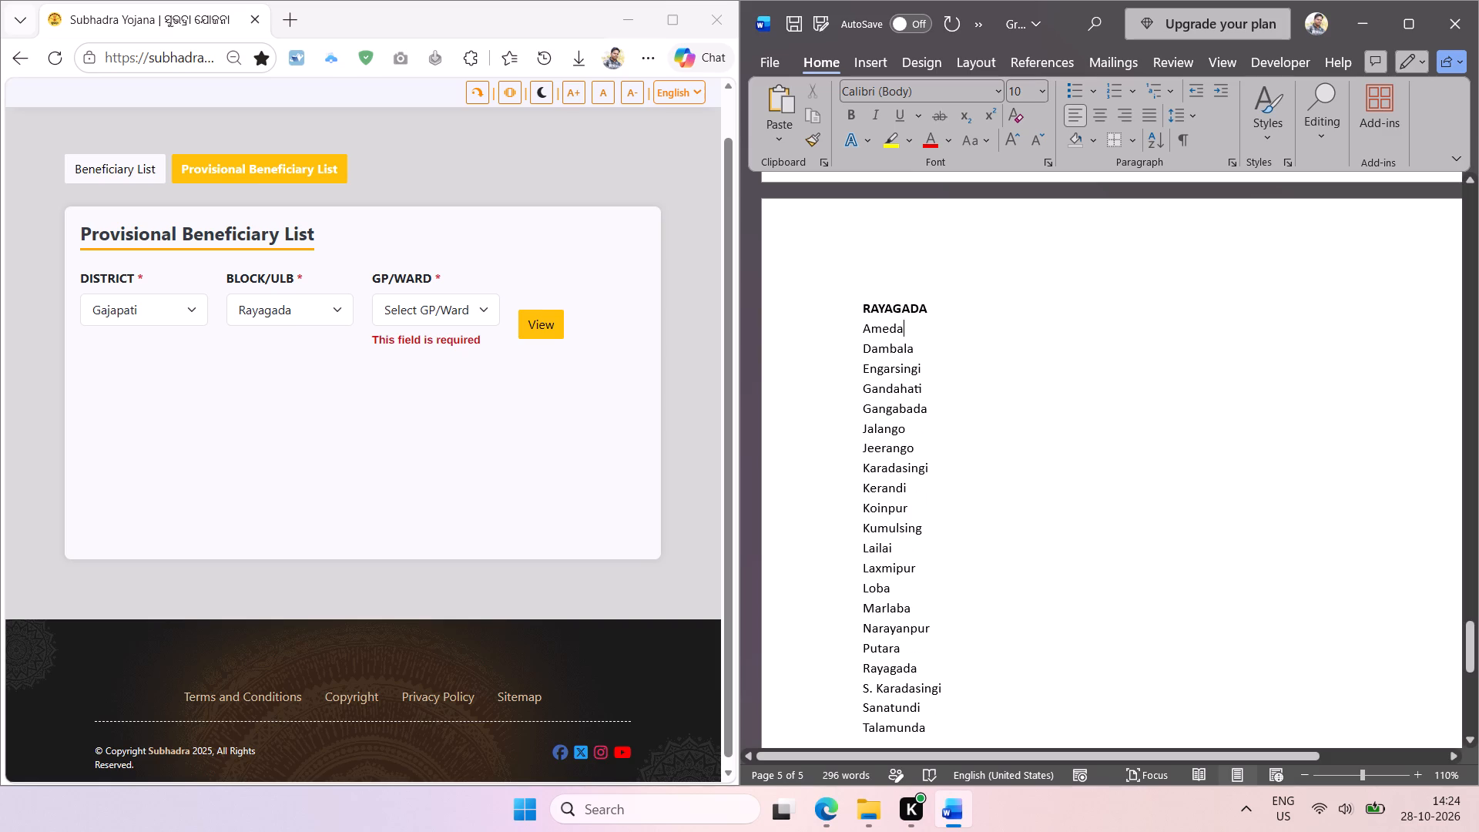
# Sort the Rayagada panchayat names, Ameda to Talamunda, alphabetically.
pyautogui.click(860, 335)
pyautogui.scroll(-1, 892, 443)
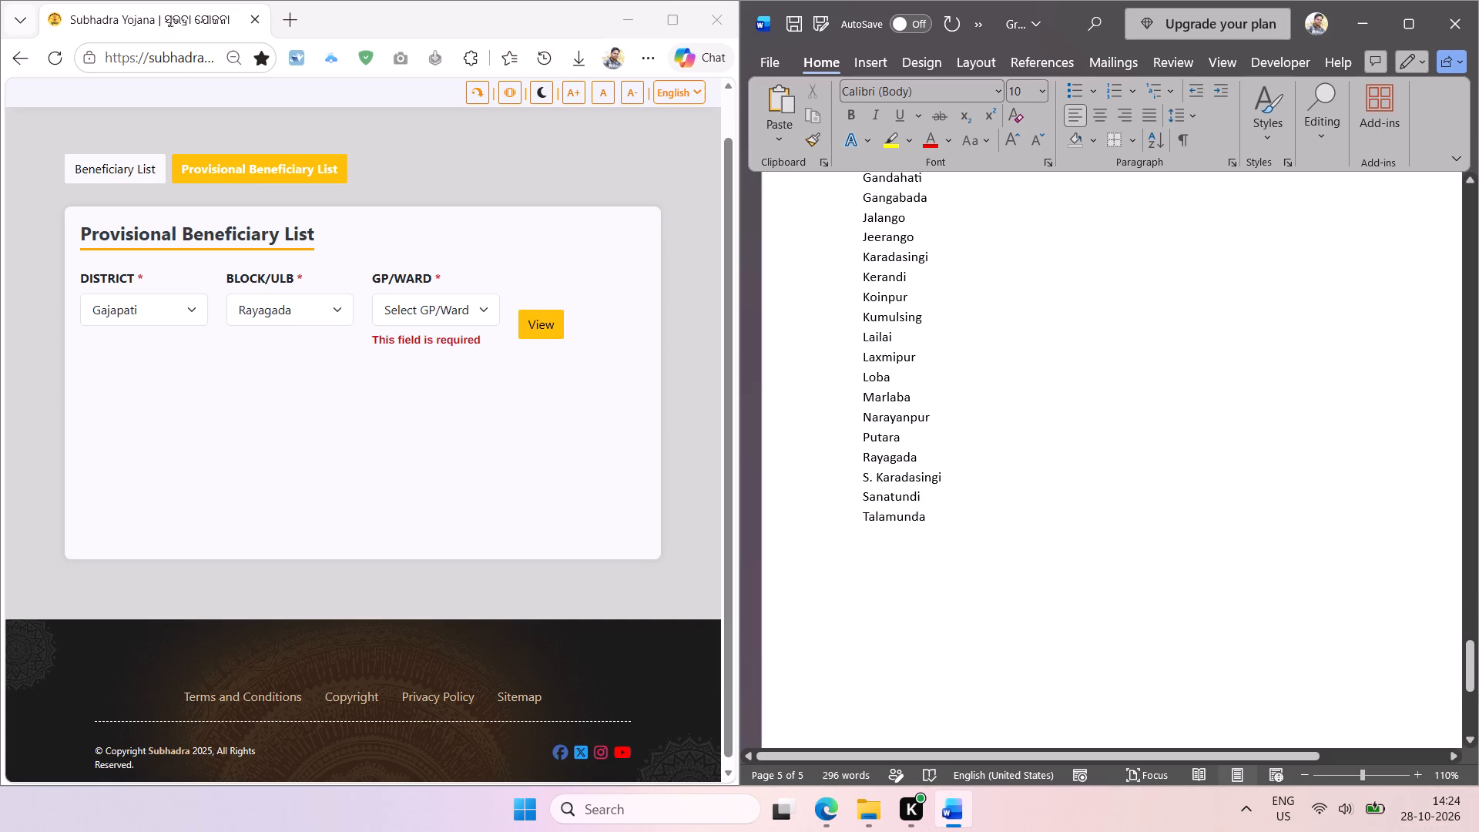
pyautogui.keyDown('shift'); pyautogui.click(928, 520); pyautogui.keyUp('shift')
pyautogui.click(1161, 146)
pyautogui.press('Return')
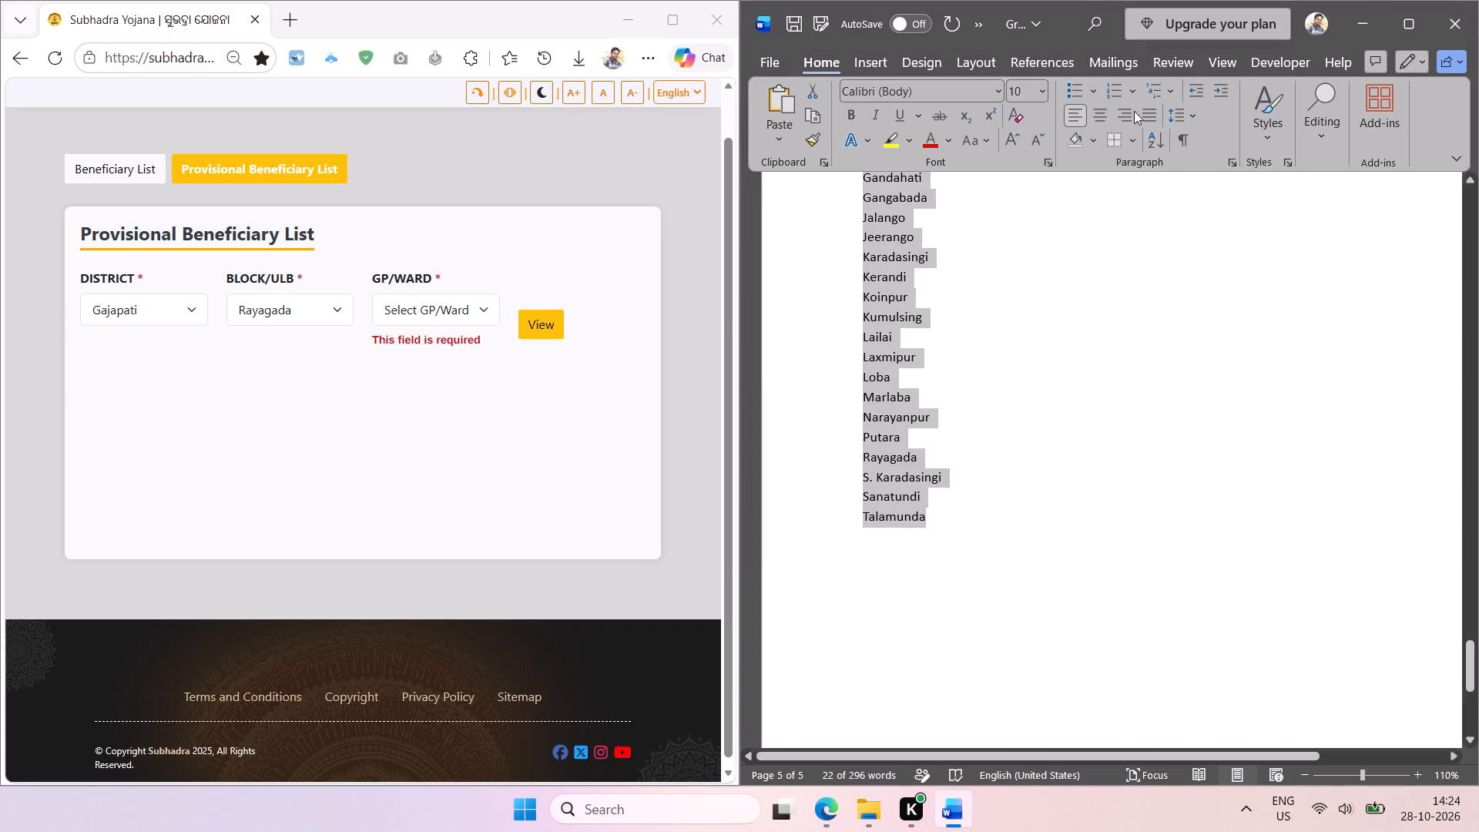
# Number the Rayagada panchayat list and reduce its indent to line up with the RAYAGADA heading.
pyautogui.click(1120, 96)
pyautogui.click(1195, 92)
pyautogui.click(1081, 320)
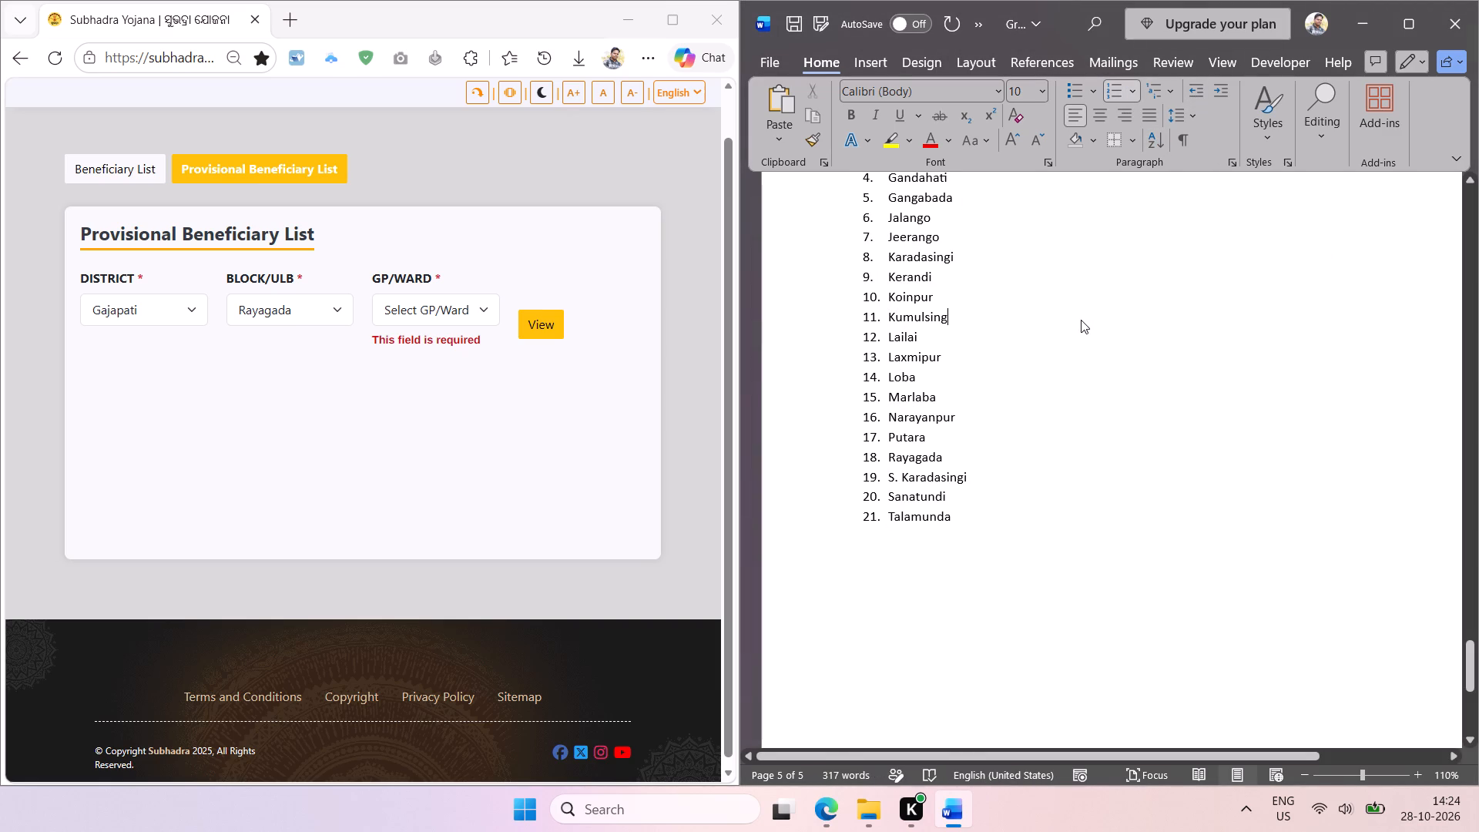
# Check the form's block list and the finished Rayagada list, saving the Gram Panchayat document and closing it.
pyautogui.hotkey('ctrl', 's')
pyautogui.click(292, 308)
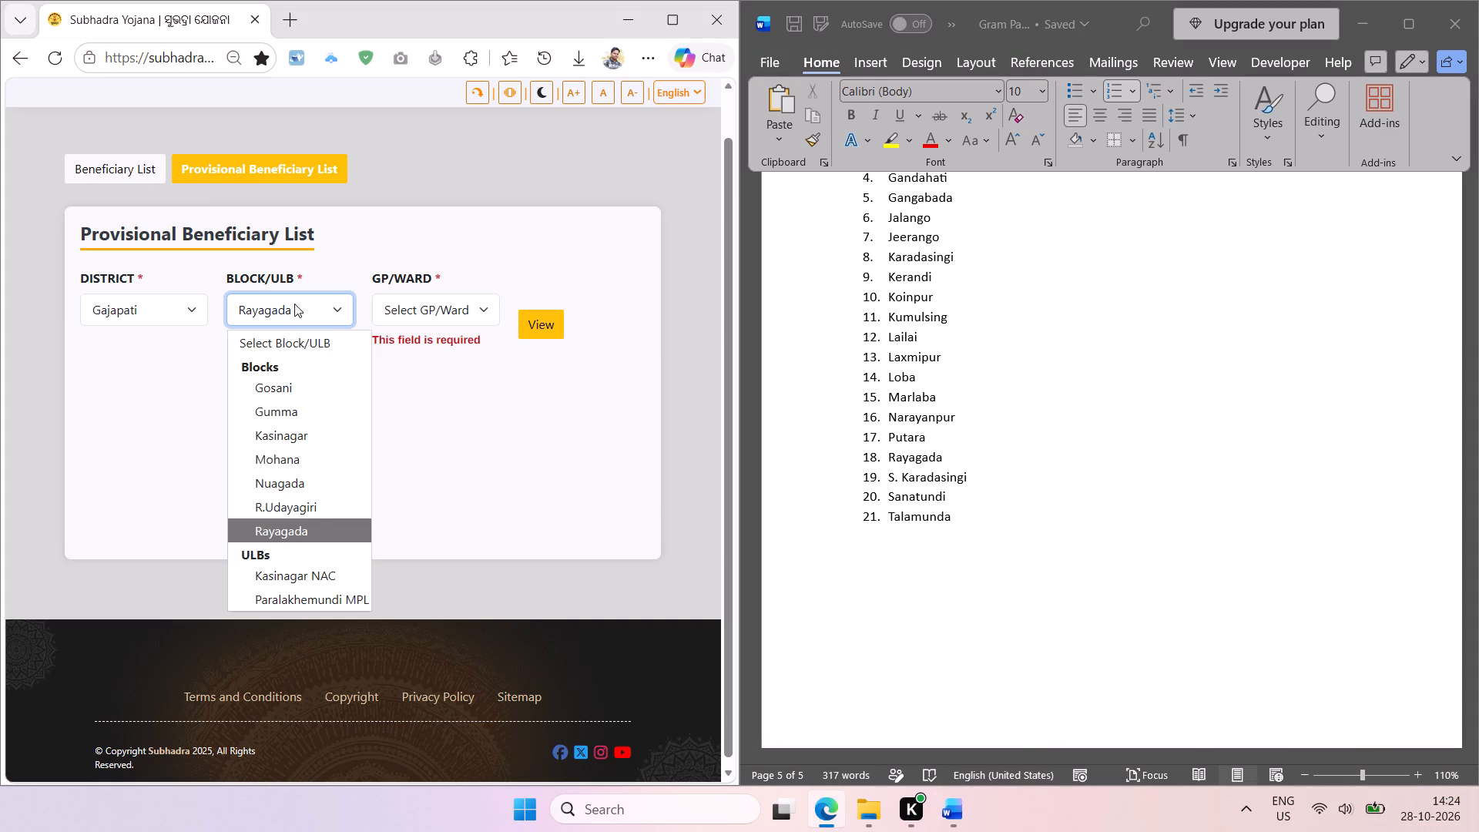
pyautogui.click(471, 463)
pyautogui.click(1035, 390)
pyautogui.scroll(-1, 1035, 390)
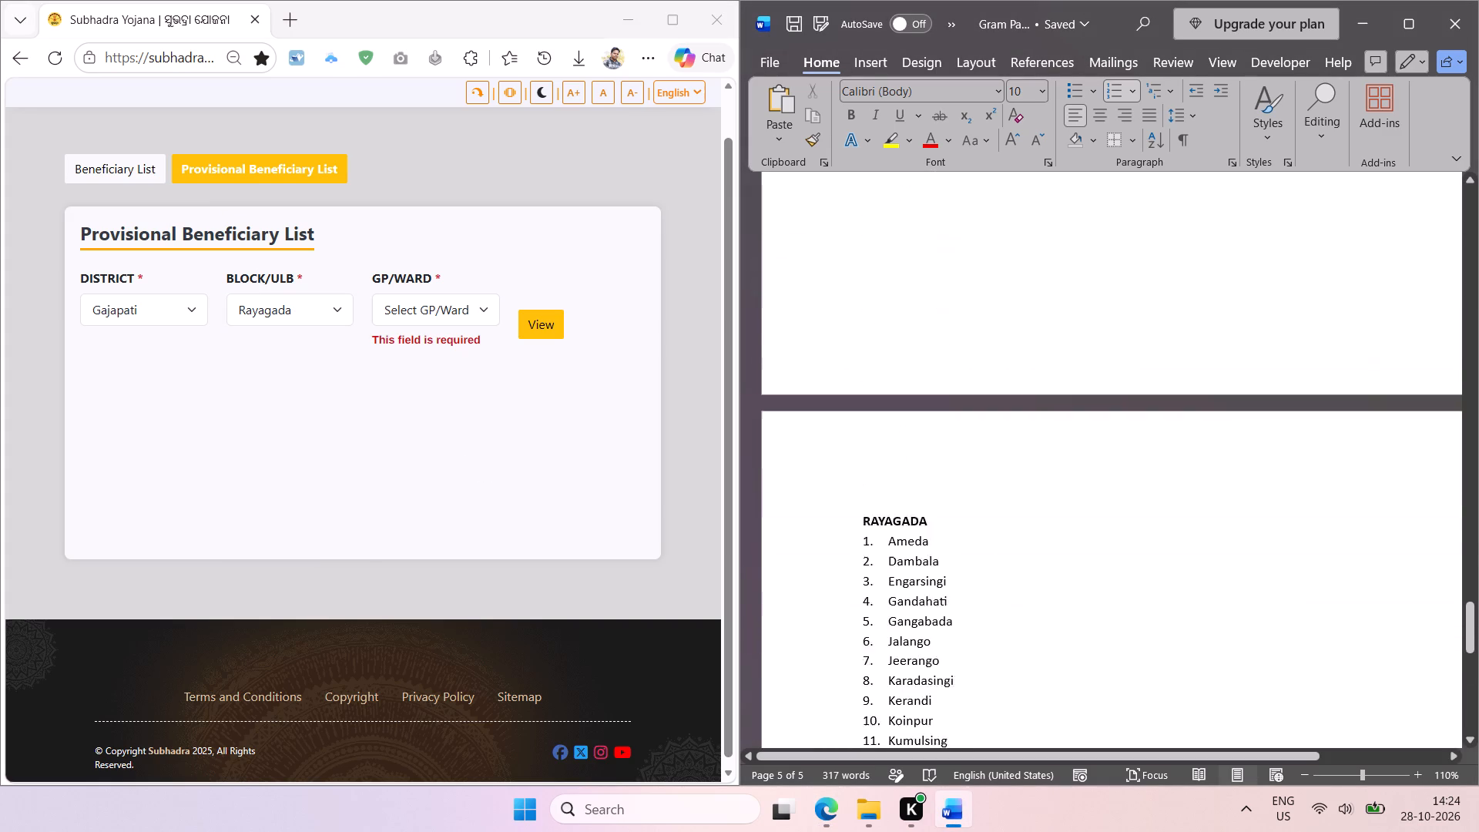
pyautogui.scroll(-1, 1035, 390)
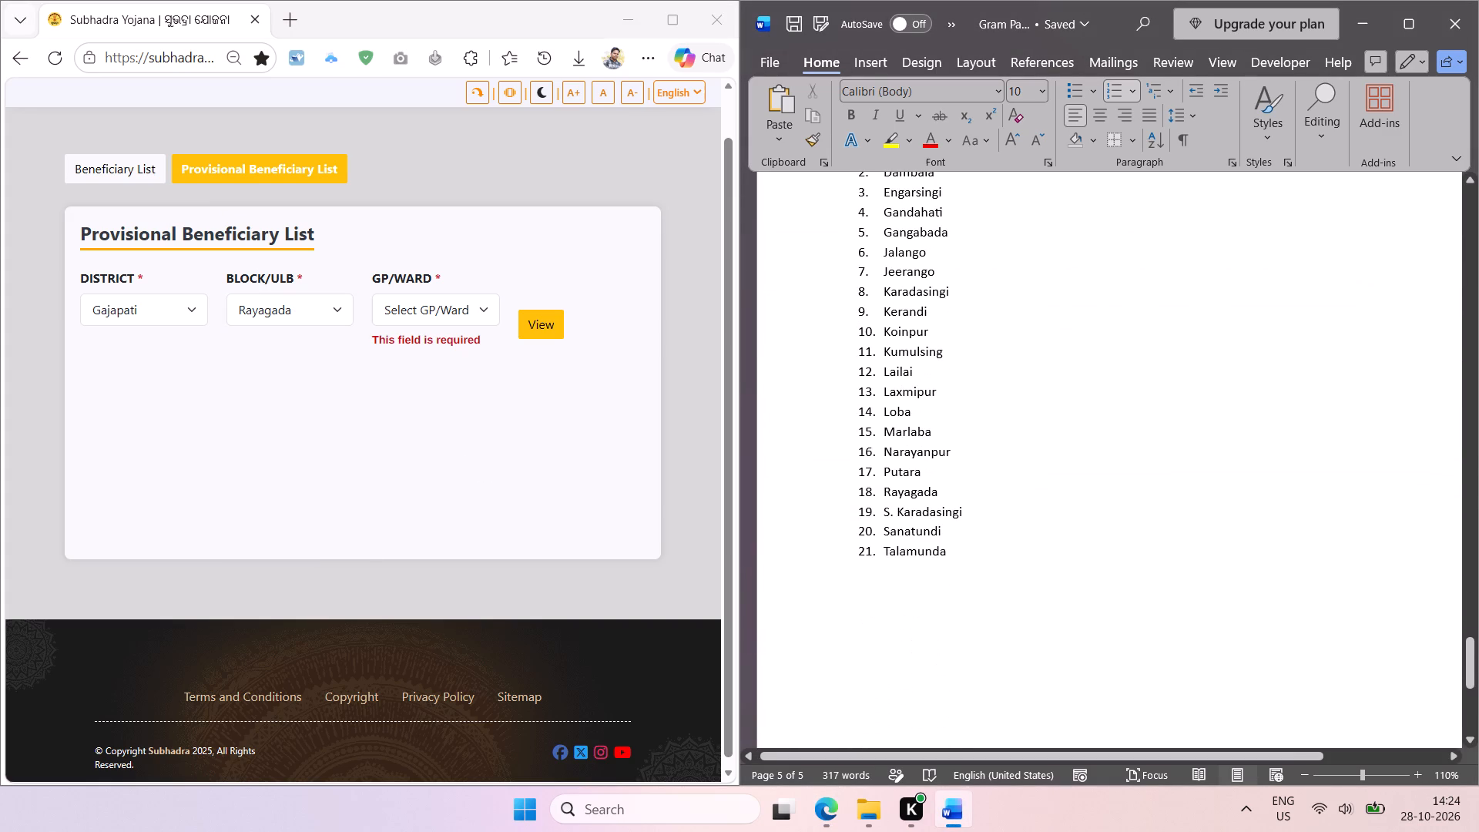
pyautogui.click(1013, 452)
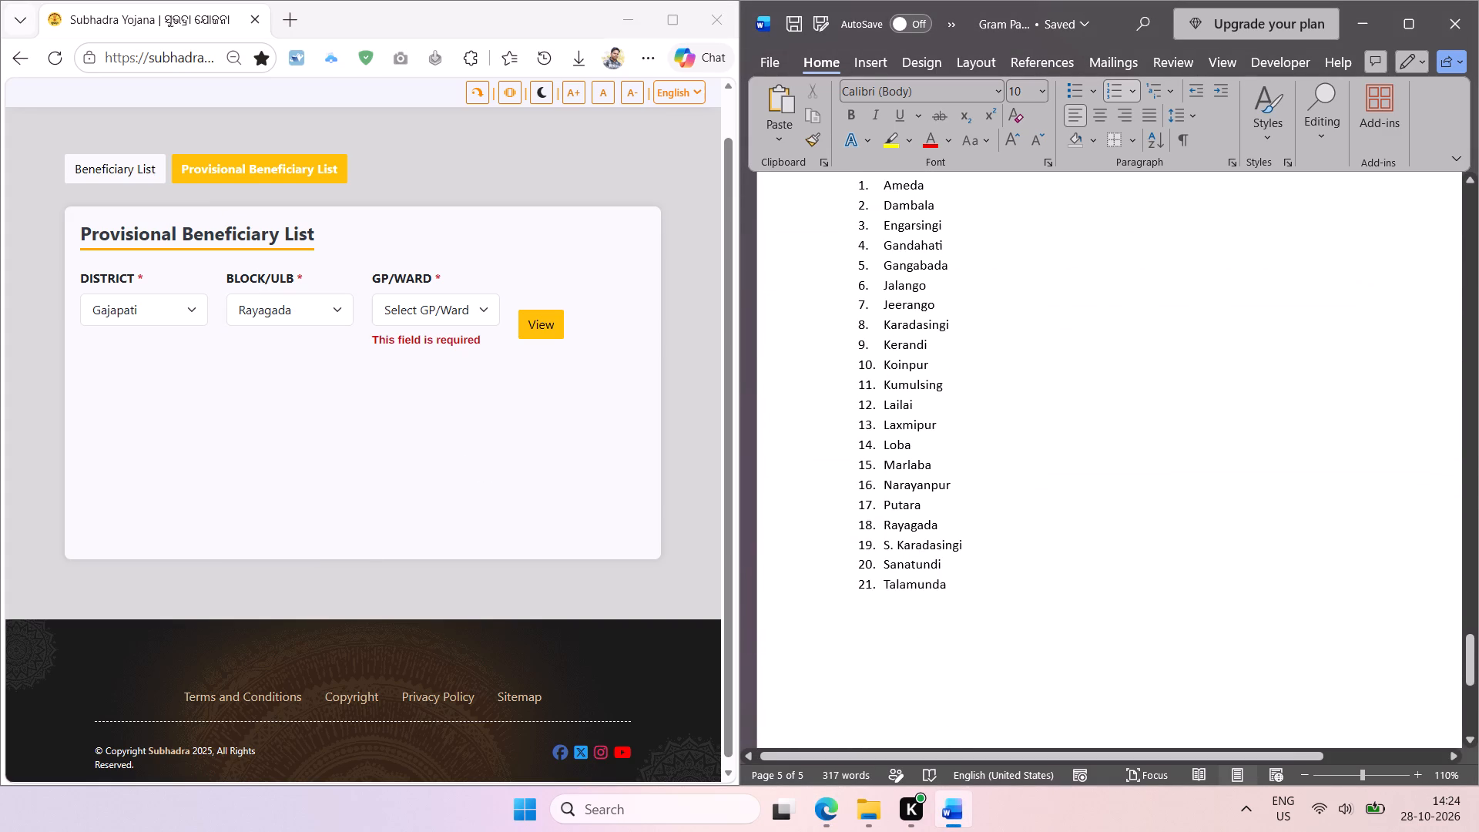
pyautogui.hotkey('ctrl', 's')
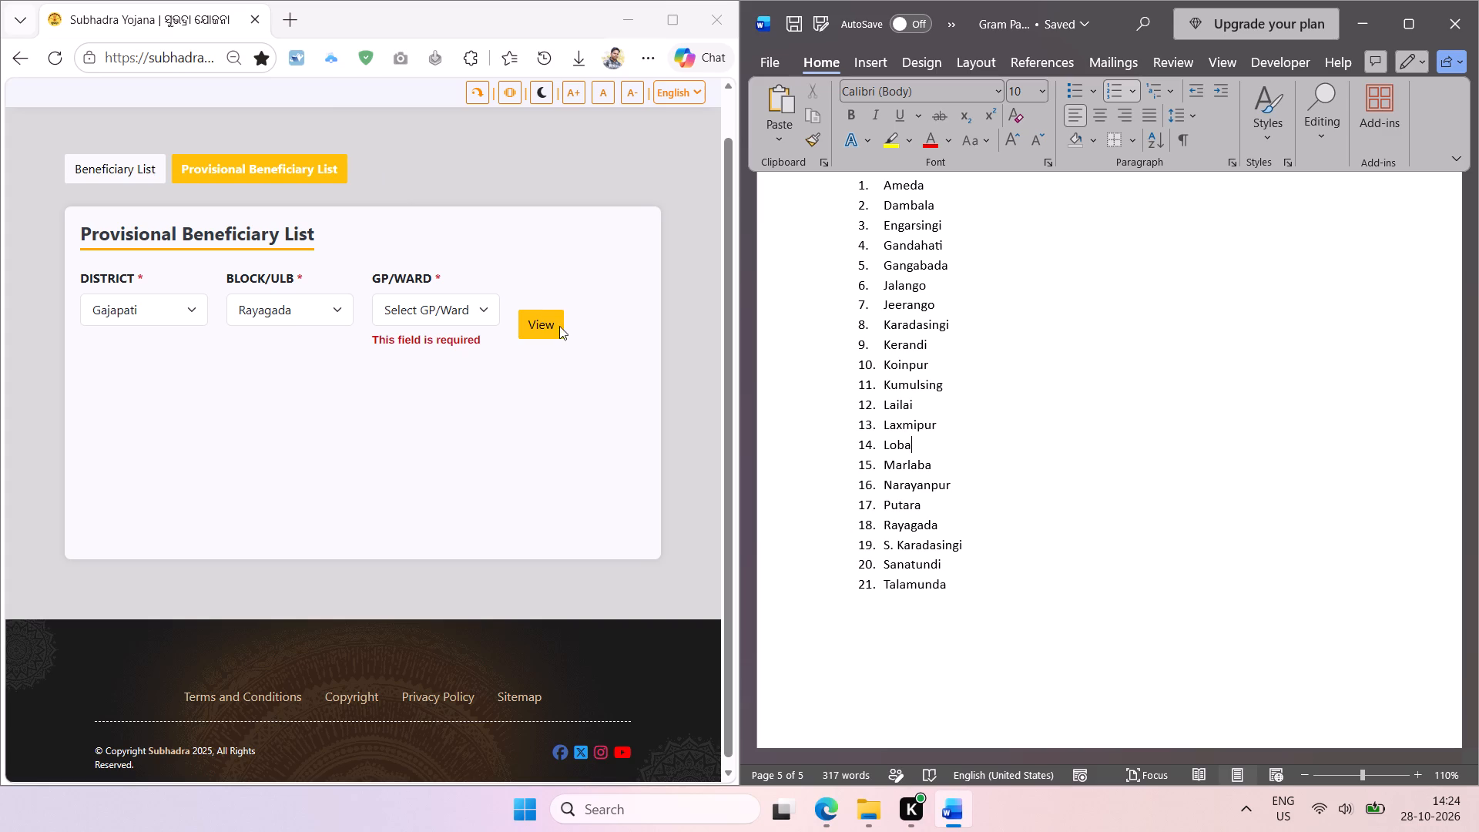
pyautogui.click(1364, 404)
pyautogui.hotkey('ctrl', 's')
pyautogui.click(1456, 17)
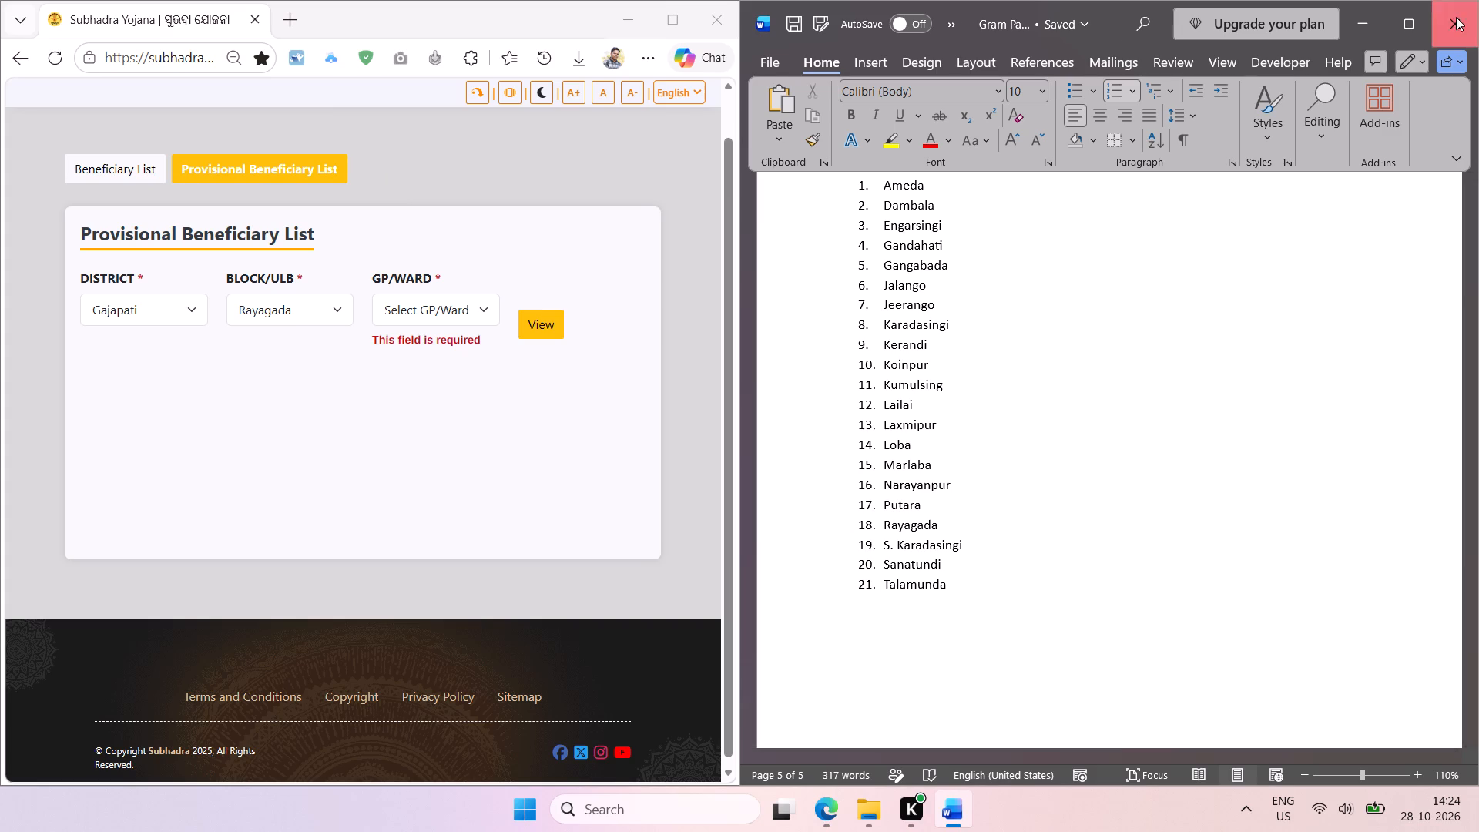
# Go up to the Odisha State folder in File Explorer and duplicate the 10 Gajapati folder there.
pyautogui.click(1067, 384)
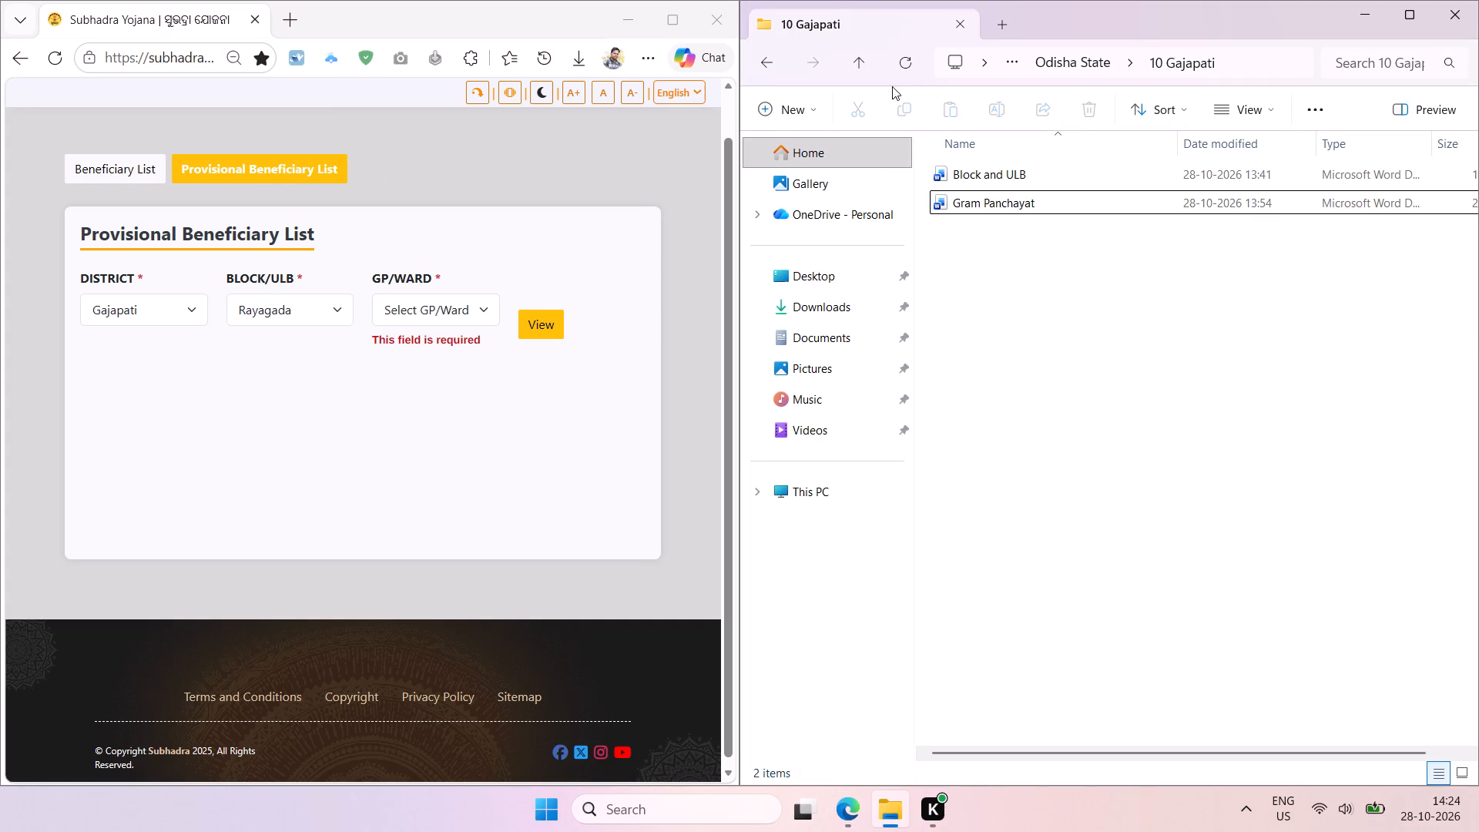
pyautogui.click(909, 63)
pyautogui.click(1019, 404)
pyautogui.press('BackSpace')
pyautogui.click(1011, 485)
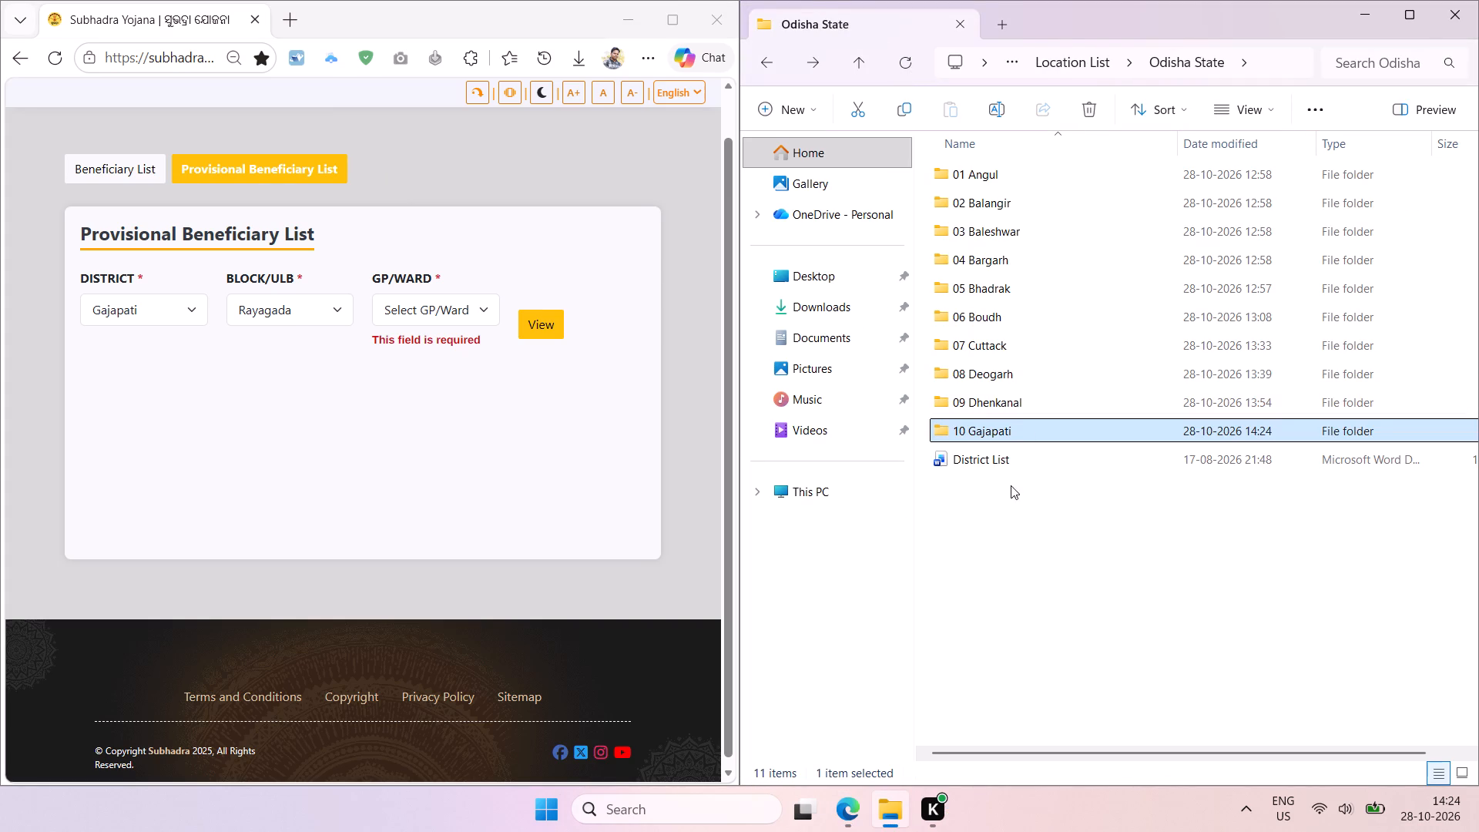
pyautogui.click(1035, 427)
pyautogui.click(904, 116)
pyautogui.click(944, 113)
# Choose Ganjam as the district in the beneficiary form and copy its name by text capture.
pyautogui.click(176, 309)
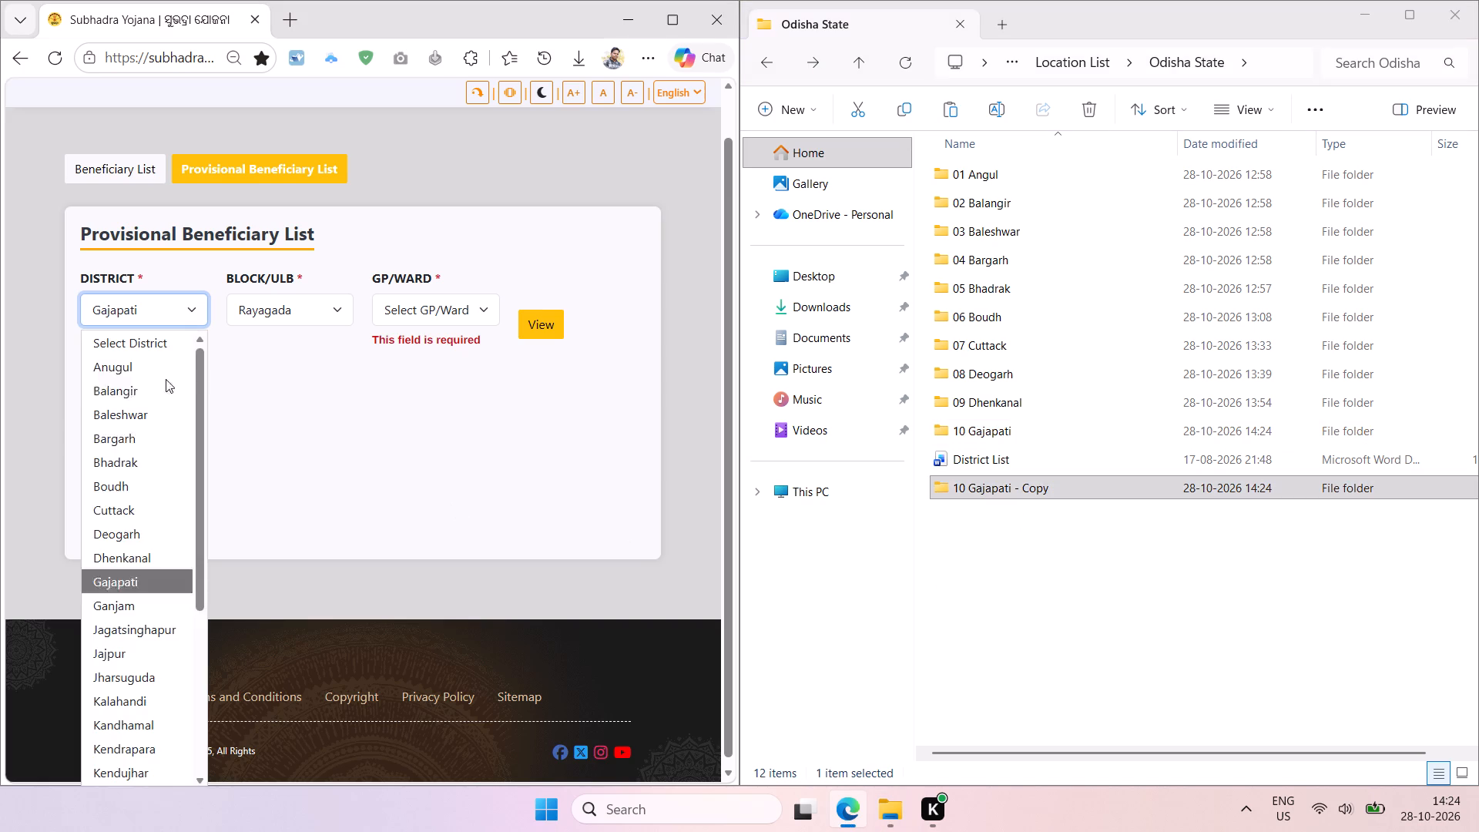
pyautogui.click(114, 602)
pyautogui.click(158, 409)
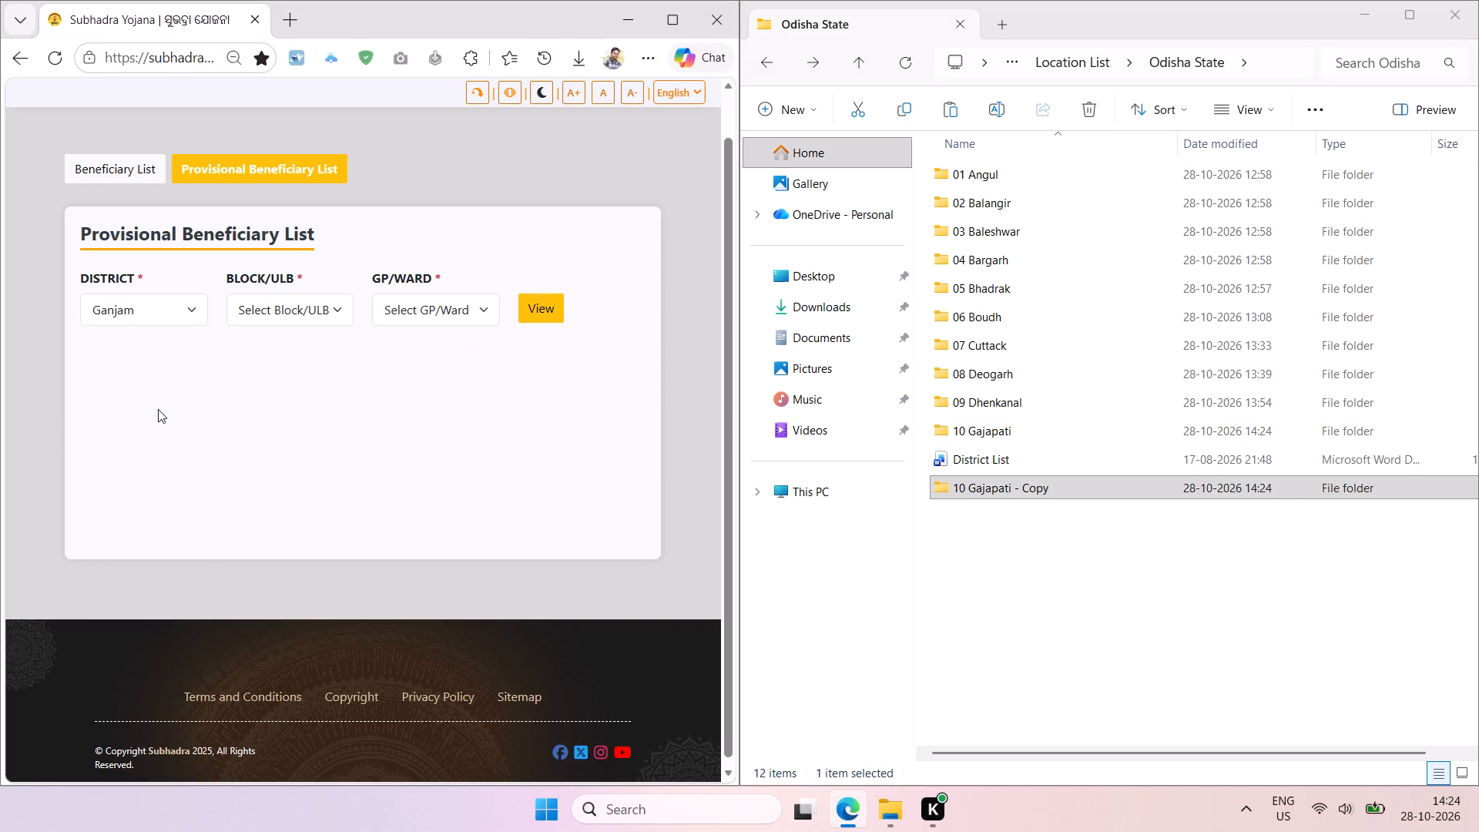
pyautogui.press('shift+super+t')
pyautogui.moveTo(89, 292); pyautogui.dragTo(123, 314)
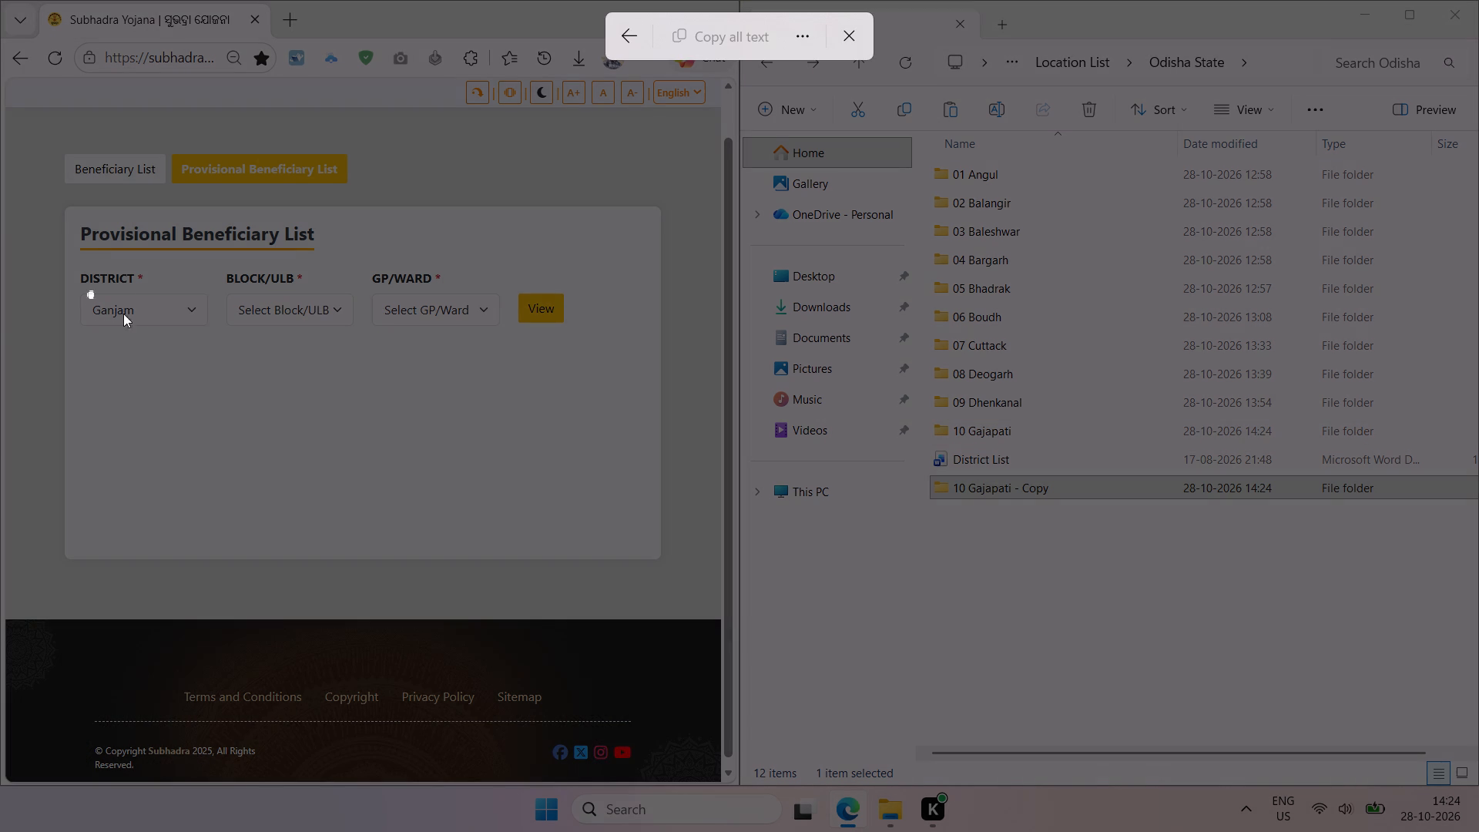
pyautogui.moveTo(123, 314); pyautogui.dragTo(154, 341)
pyautogui.click(712, 31)
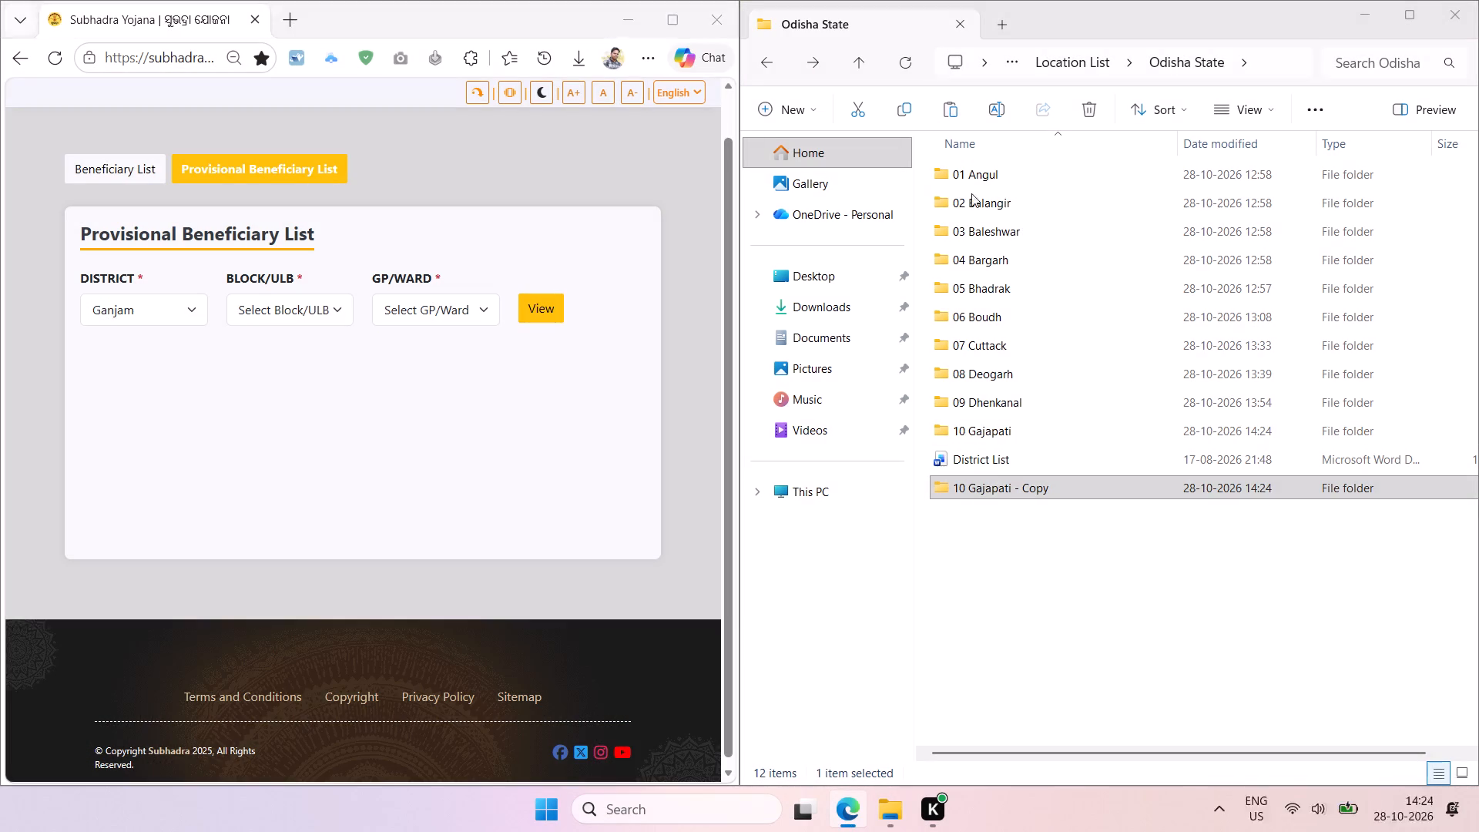
# Rename the duplicated Gajapati folder as 11 Ganjam.
pyautogui.click(995, 500)
pyautogui.click(994, 494)
pyautogui.press('F2')
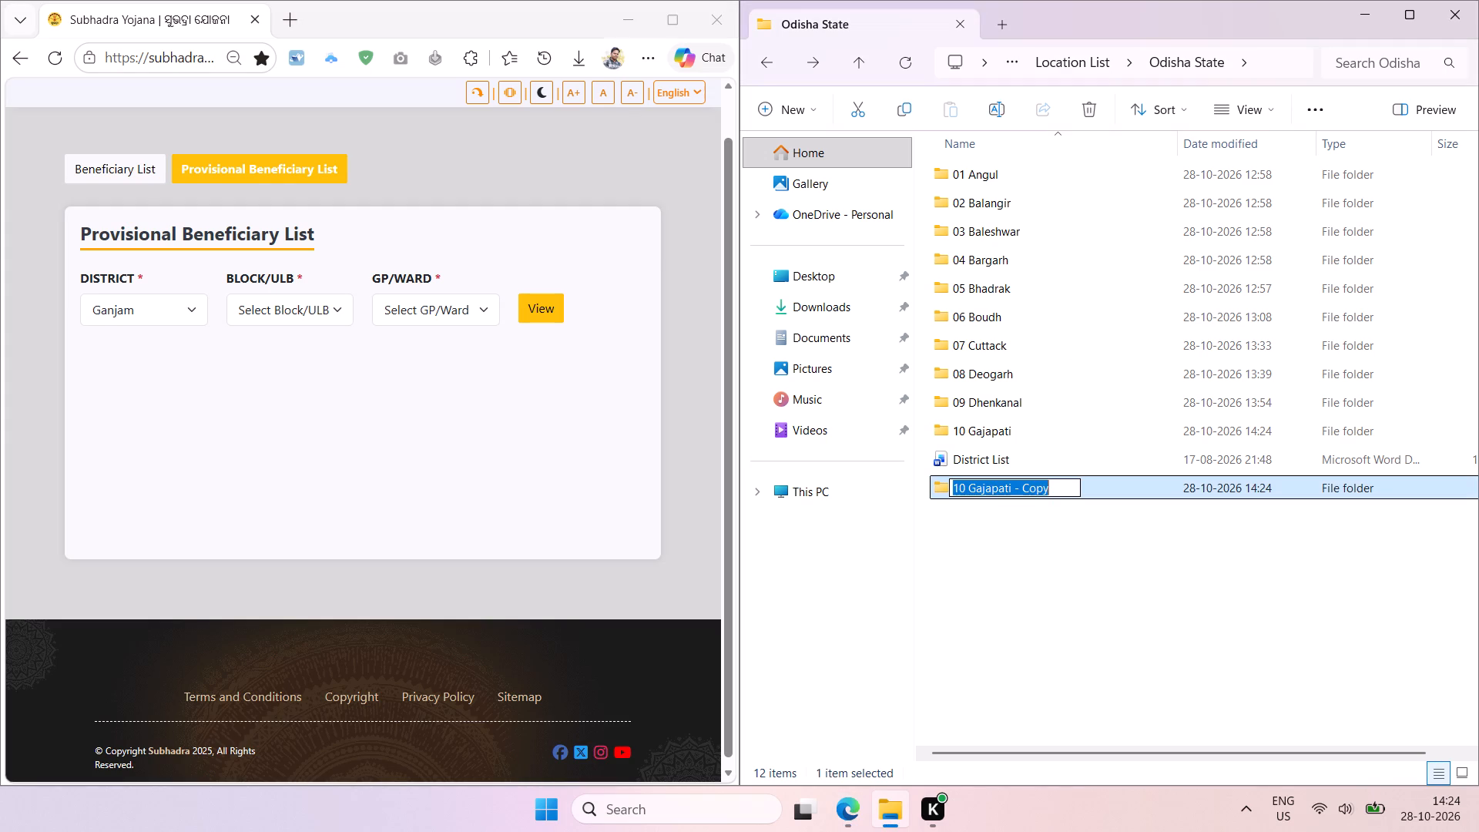
pyautogui.write('11')
pyautogui.press('space')
pyautogui.hotkey('ctrl', 'v')
pyautogui.press('Return')
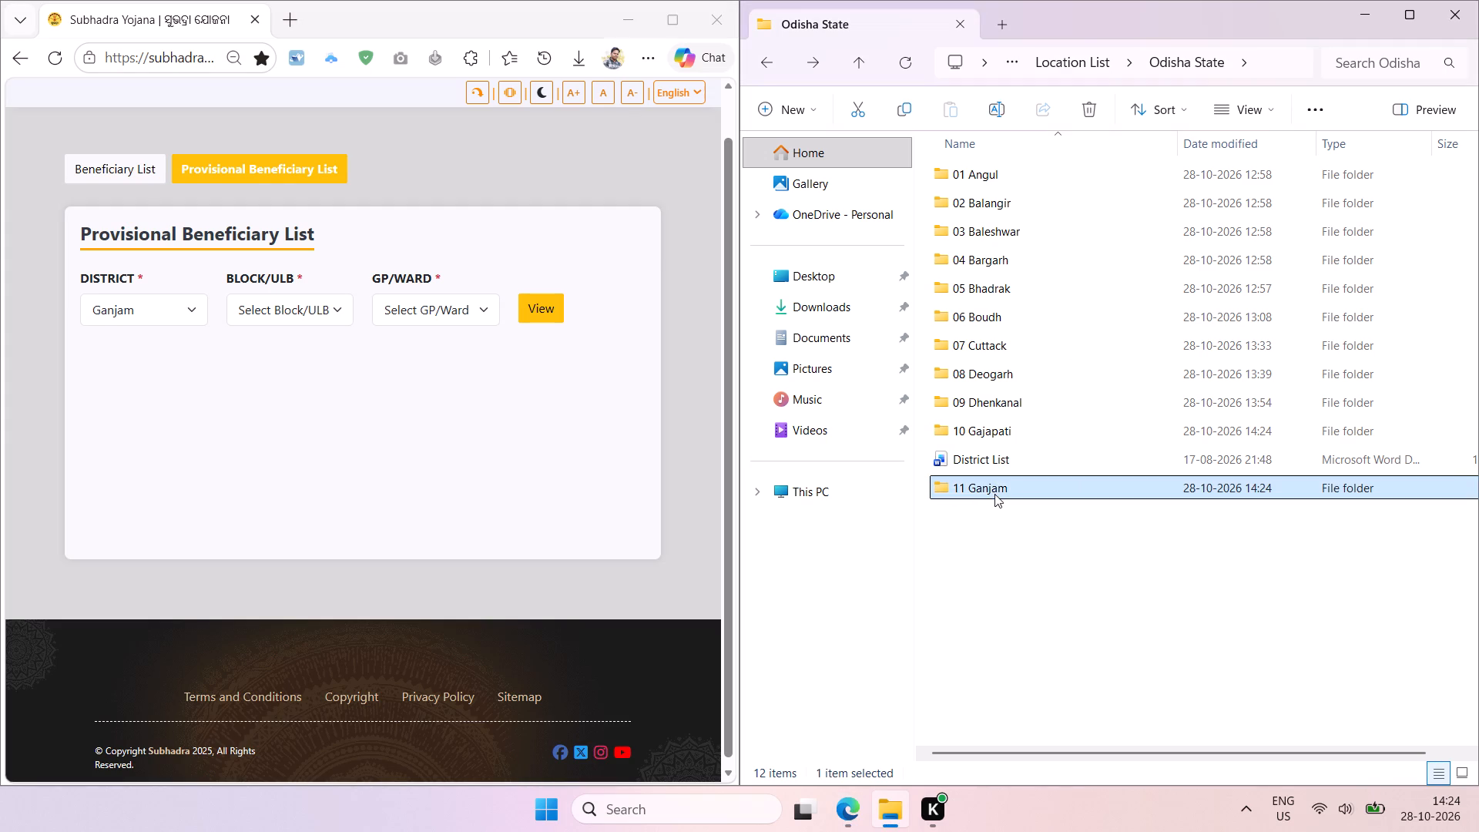
# Open the Block and ULB document in the 11 Ganjam folder and change the district in its title to Ganjam.
pyautogui.press('Return')
pyautogui.click(1059, 177)
pyautogui.doubleClick(1096, 178)
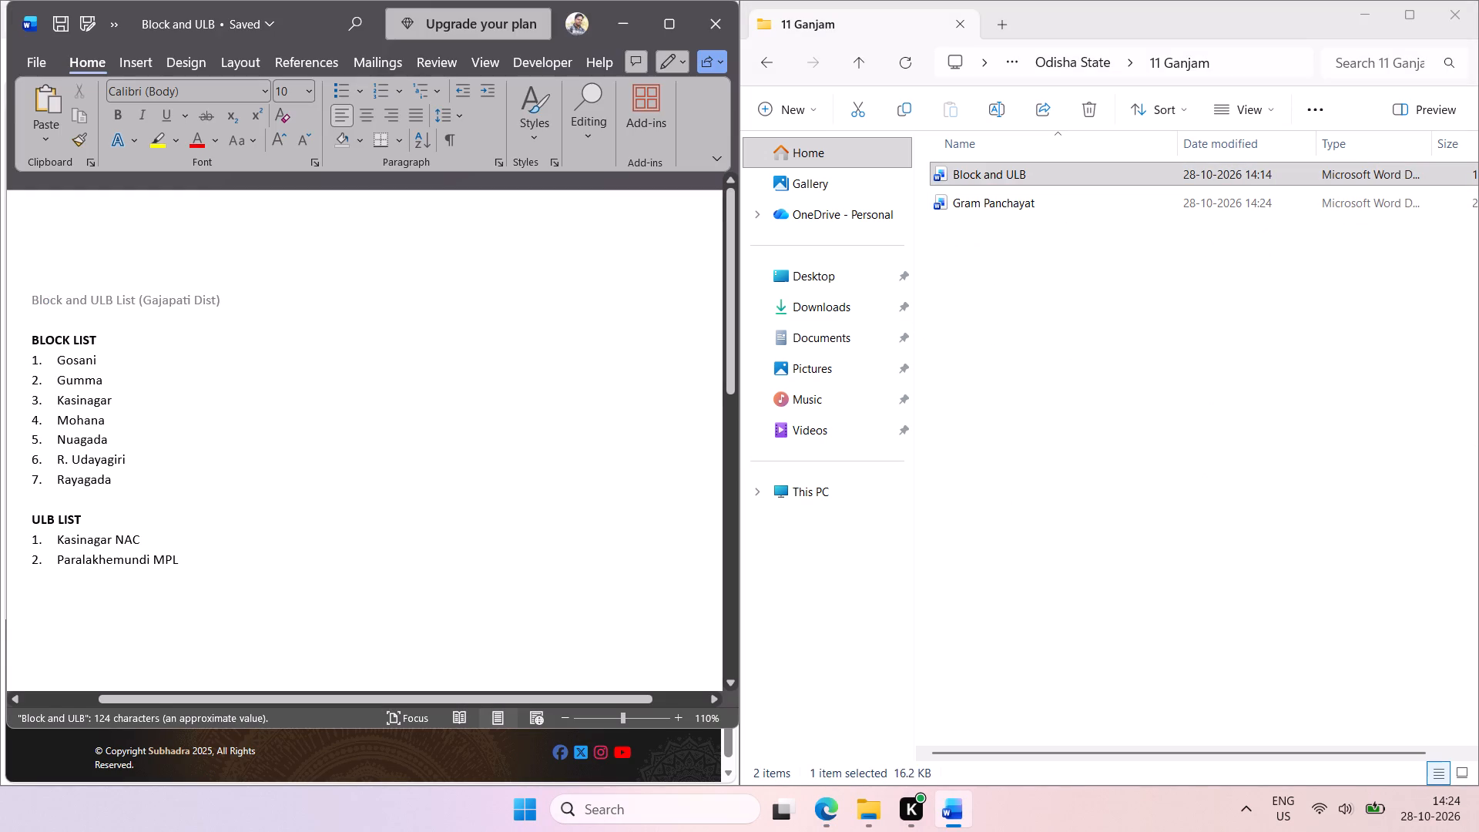
pyautogui.doubleClick(166, 304)
pyautogui.hotkey('ctrl', 'v')
pyautogui.press('space')
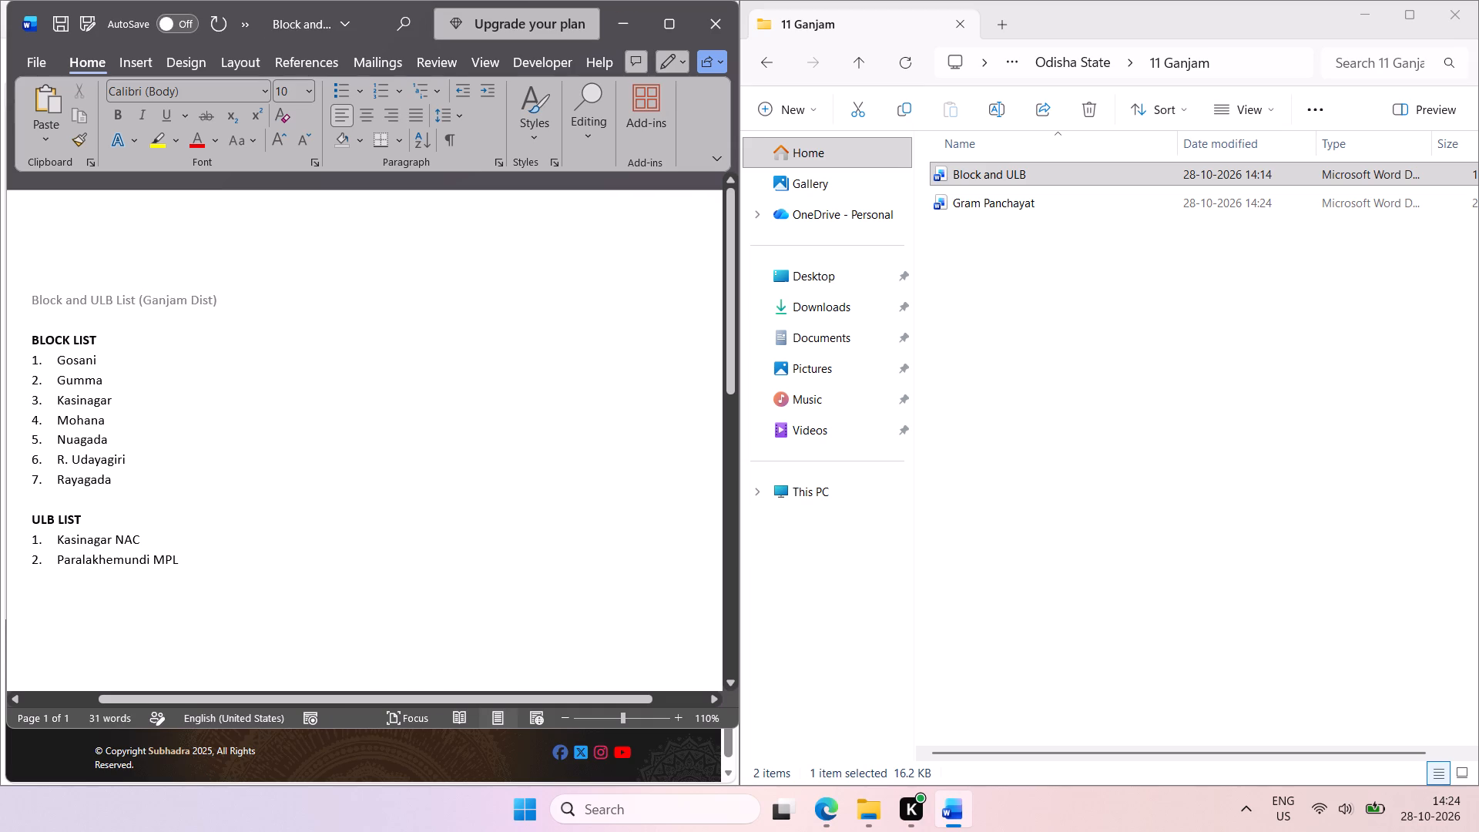
# Delete the Gajapati names under BLOCK LIST and ULB LIST, keeping the headings, and save and close the document.
pyautogui.moveTo(120, 487); pyautogui.dragTo(9, 364)
pyautogui.press('BackSpace')
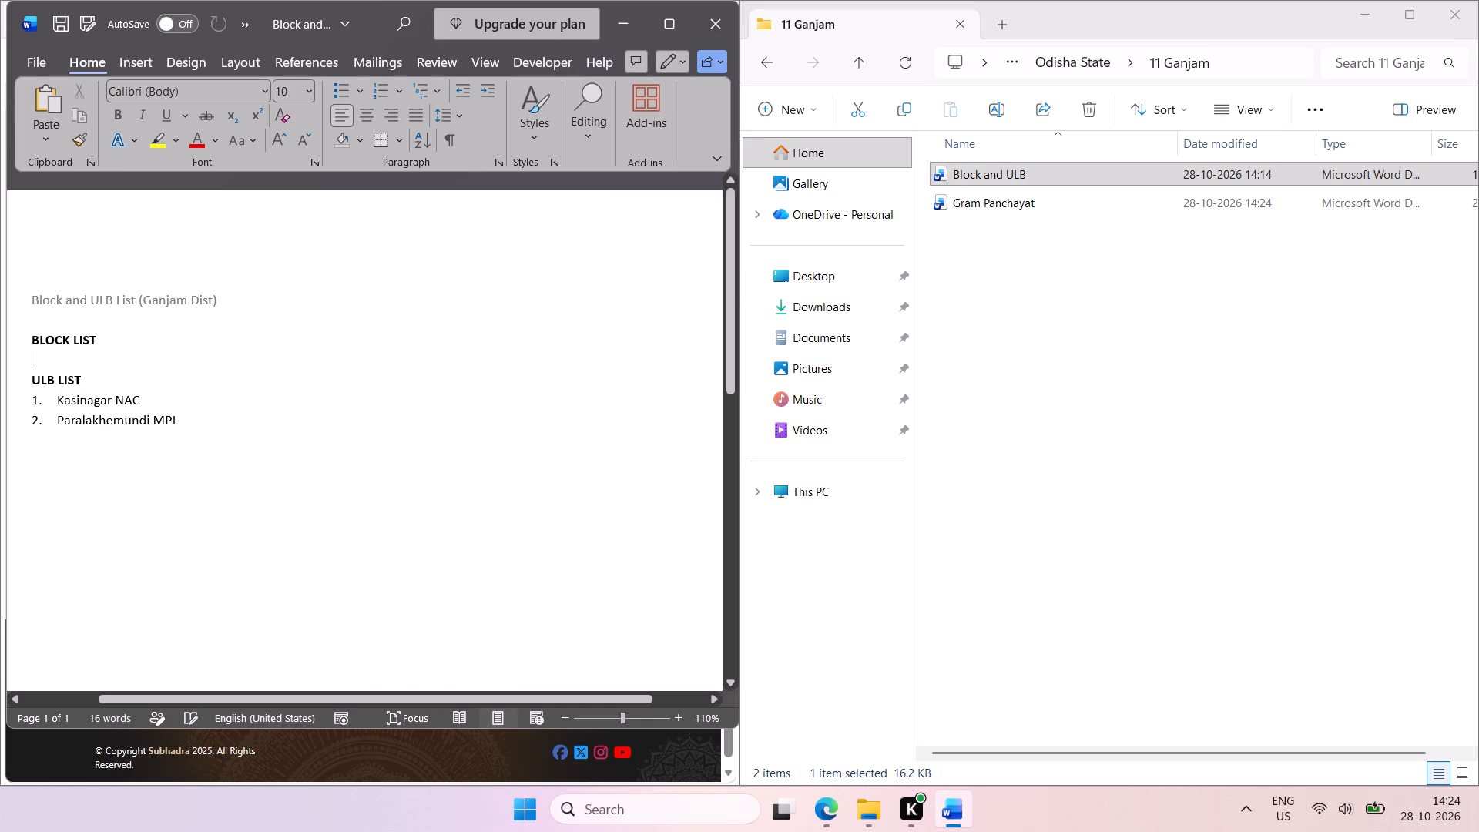
pyautogui.moveTo(205, 431); pyautogui.dragTo(12, 403)
pyautogui.press('BackSpace')
pyautogui.hotkey('ctrl', 's')
pyautogui.click(710, 22)
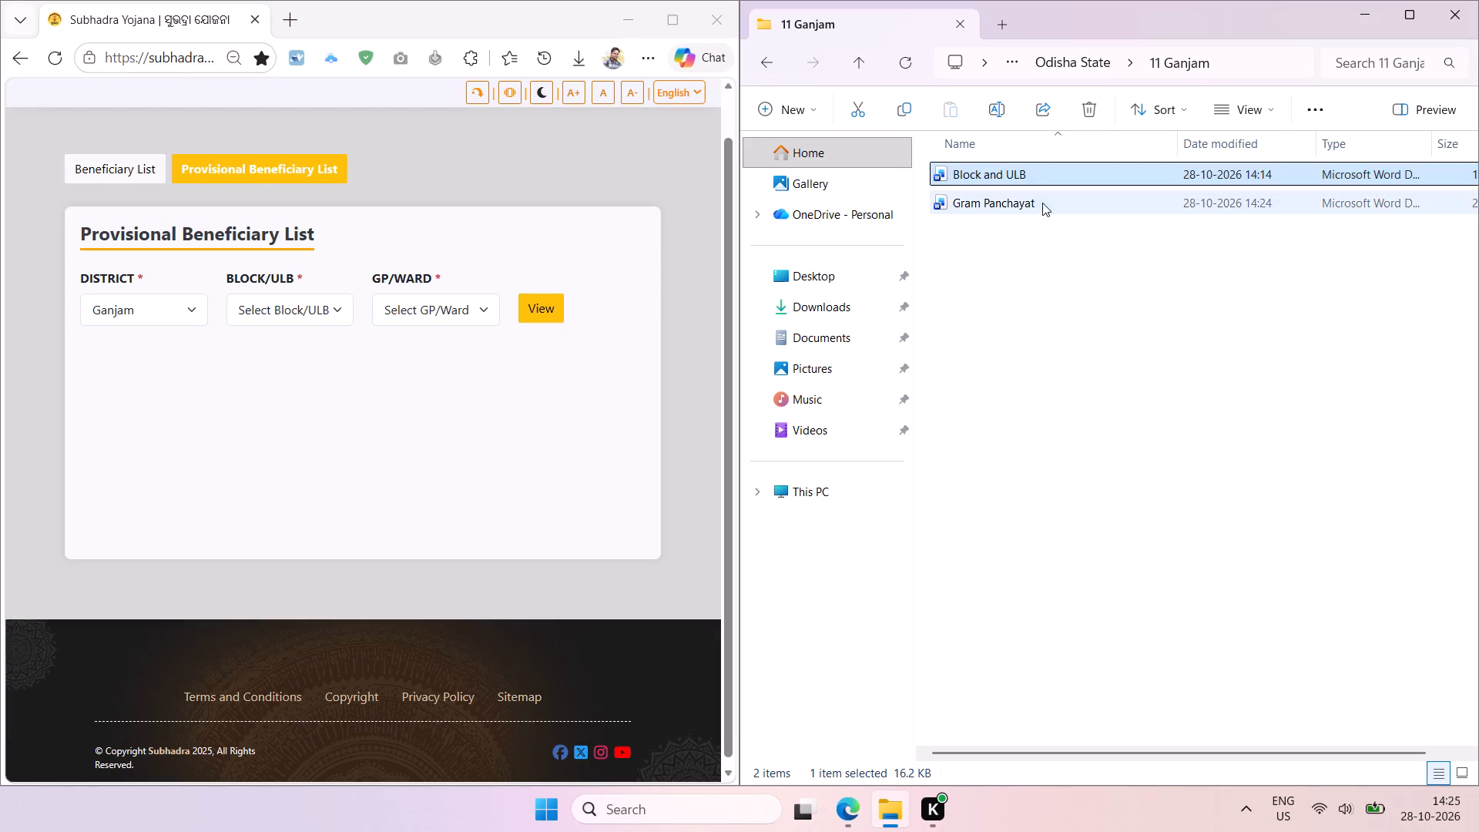
# Open the Gram Panchayat document in the 11 Ganjam folder and replace Gajapati in its title with Ganjam.
pyautogui.click(1042, 203)
pyautogui.doubleClick(1107, 201)
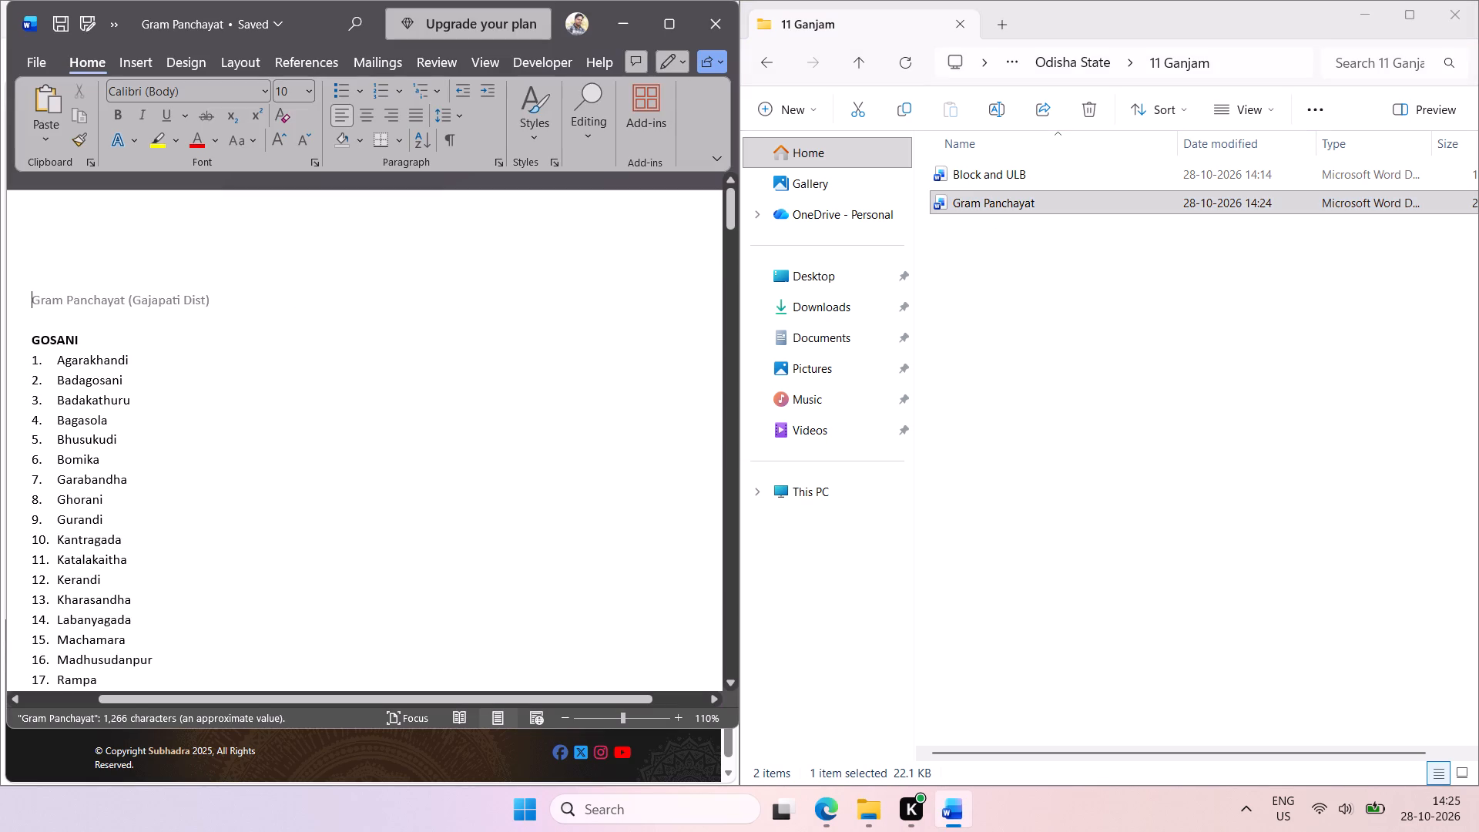
pyautogui.doubleClick(146, 297)
pyautogui.hotkey('ctrl', 'v')
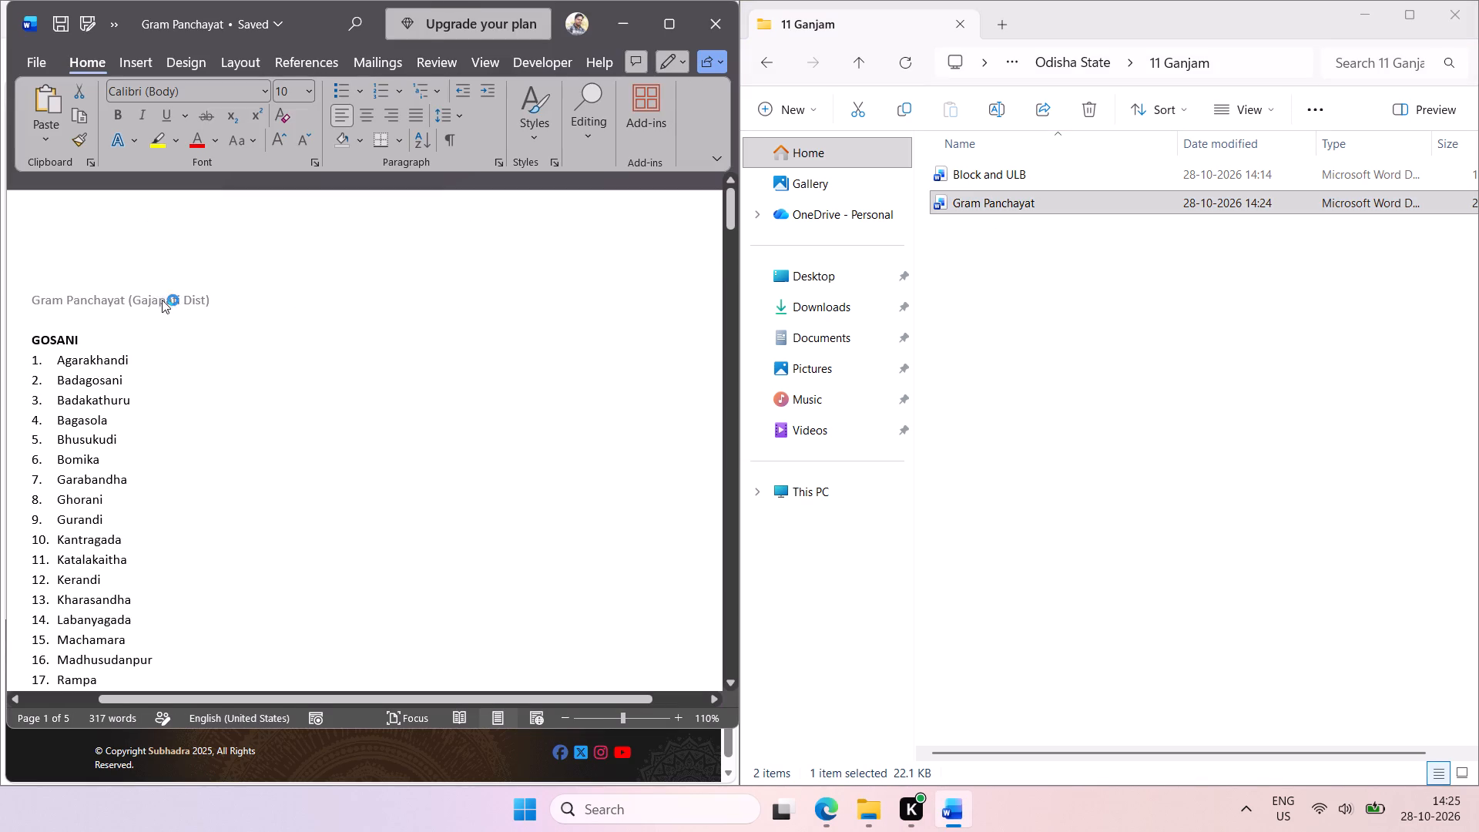
# Replace the GOSANI heading with the placeholder 00 and reduce the whole document to the title and that placeholder.
pyautogui.moveTo(79, 337); pyautogui.dragTo(43, 305)
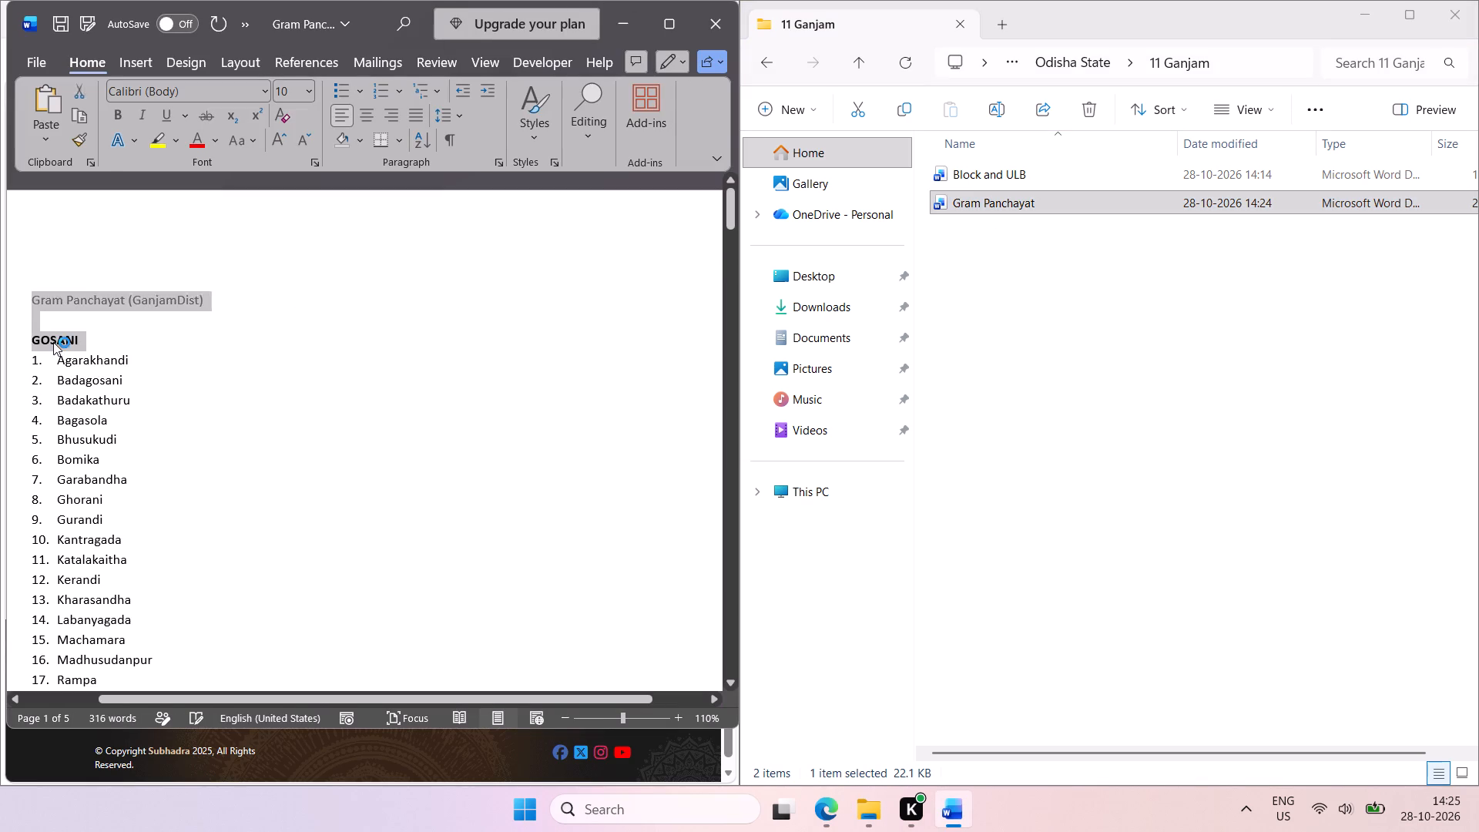
pyautogui.click(53, 342)
pyautogui.doubleClick(55, 334)
pyautogui.write('00')
pyautogui.moveTo(47, 339); pyautogui.dragTo(25, 310)
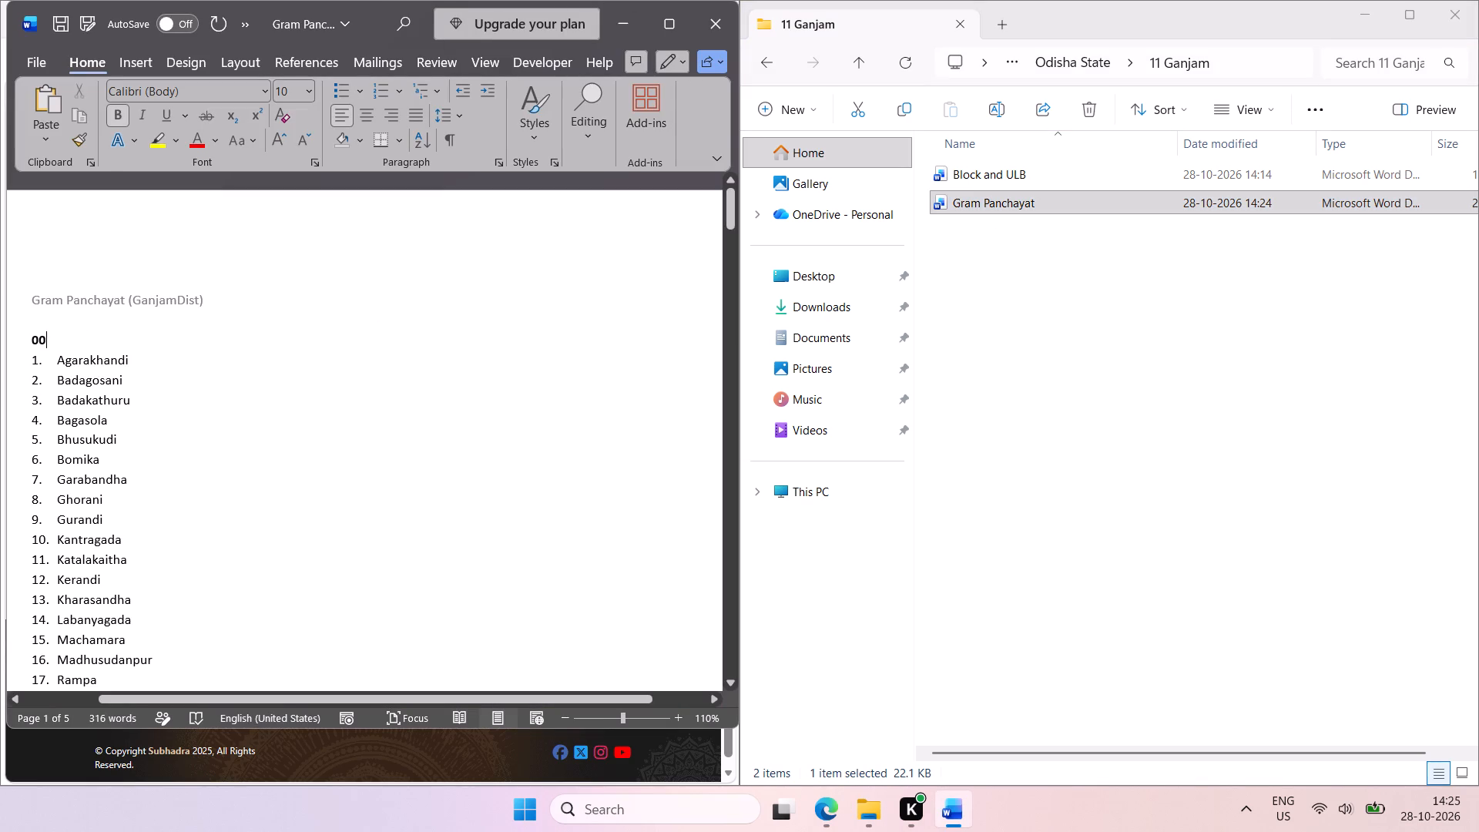
pyautogui.moveTo(25, 310); pyautogui.dragTo(18, 299)
pyautogui.hotkey('ctrl', 'c')
pyautogui.hotkey('ctrl', 'a')
pyautogui.hotkey('ctrl', 'v')
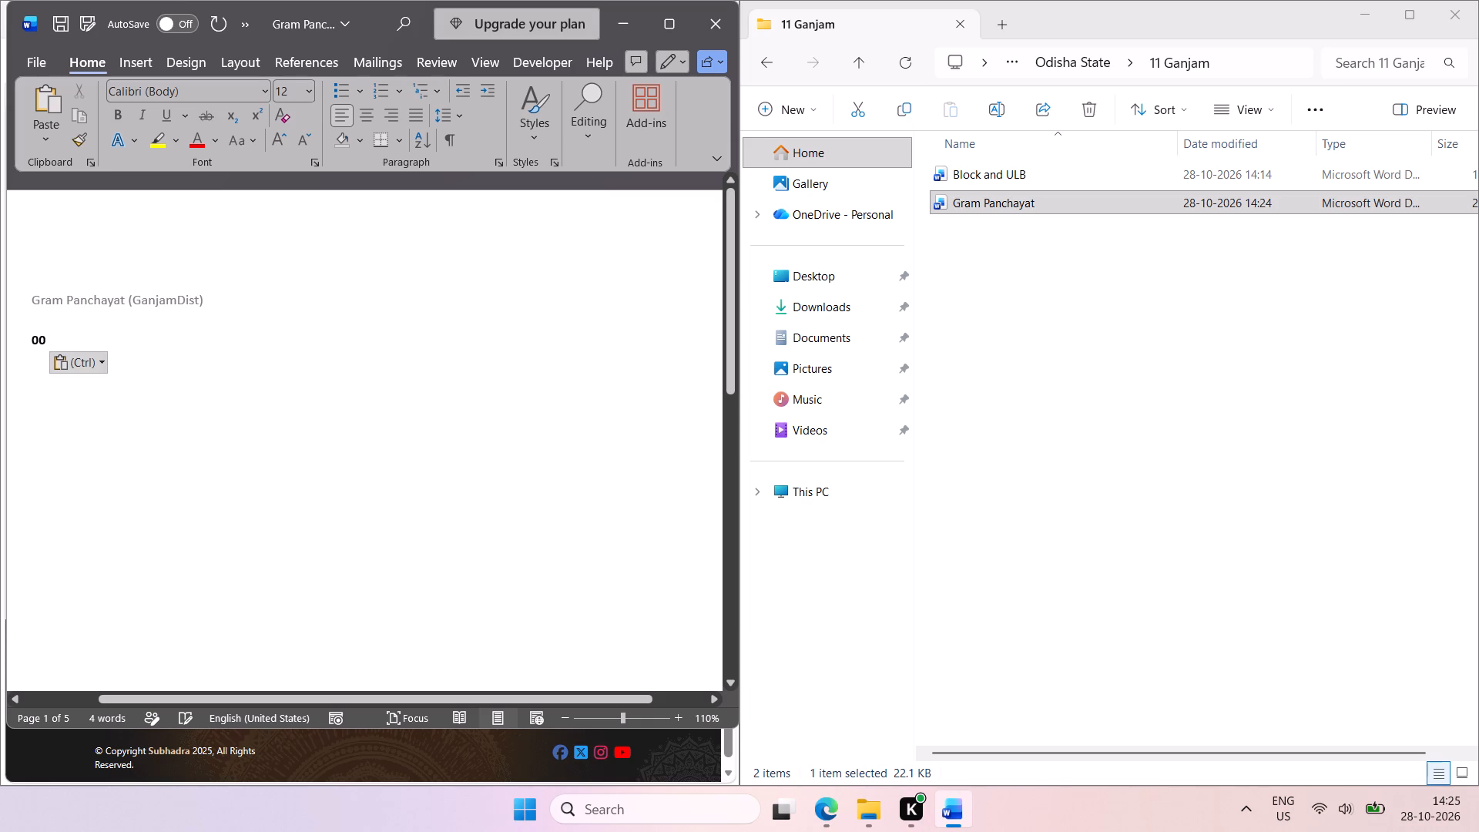
# Extend the bold placeholder heading to 0000, and save and close the Gram Panchayat document.
pyautogui.click(62, 337)
pyautogui.press('0')
pyautogui.press('0')
pyautogui.press('BackSpace')
pyautogui.press('BackSpace')
pyautogui.click(47, 344)
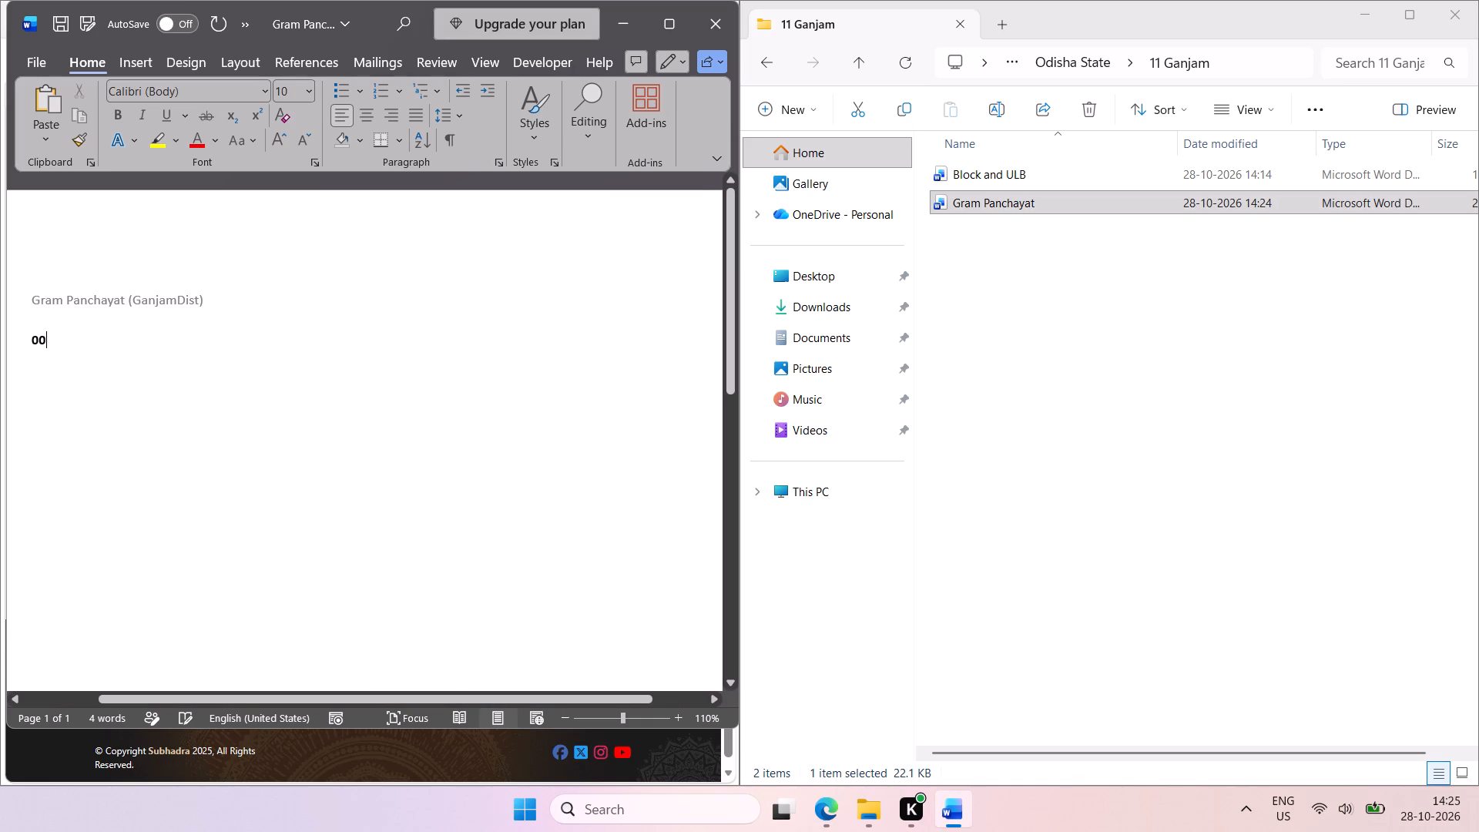
pyautogui.click(39, 337)
pyautogui.write('00')
pyautogui.hotkey('ctrl', 's')
pyautogui.click(698, 23)
# Reopen the Block and ULB document from the 11 Ganjam folder and place it side by side with the browser.
pyautogui.click(1160, 341)
pyautogui.press('BackSpace')
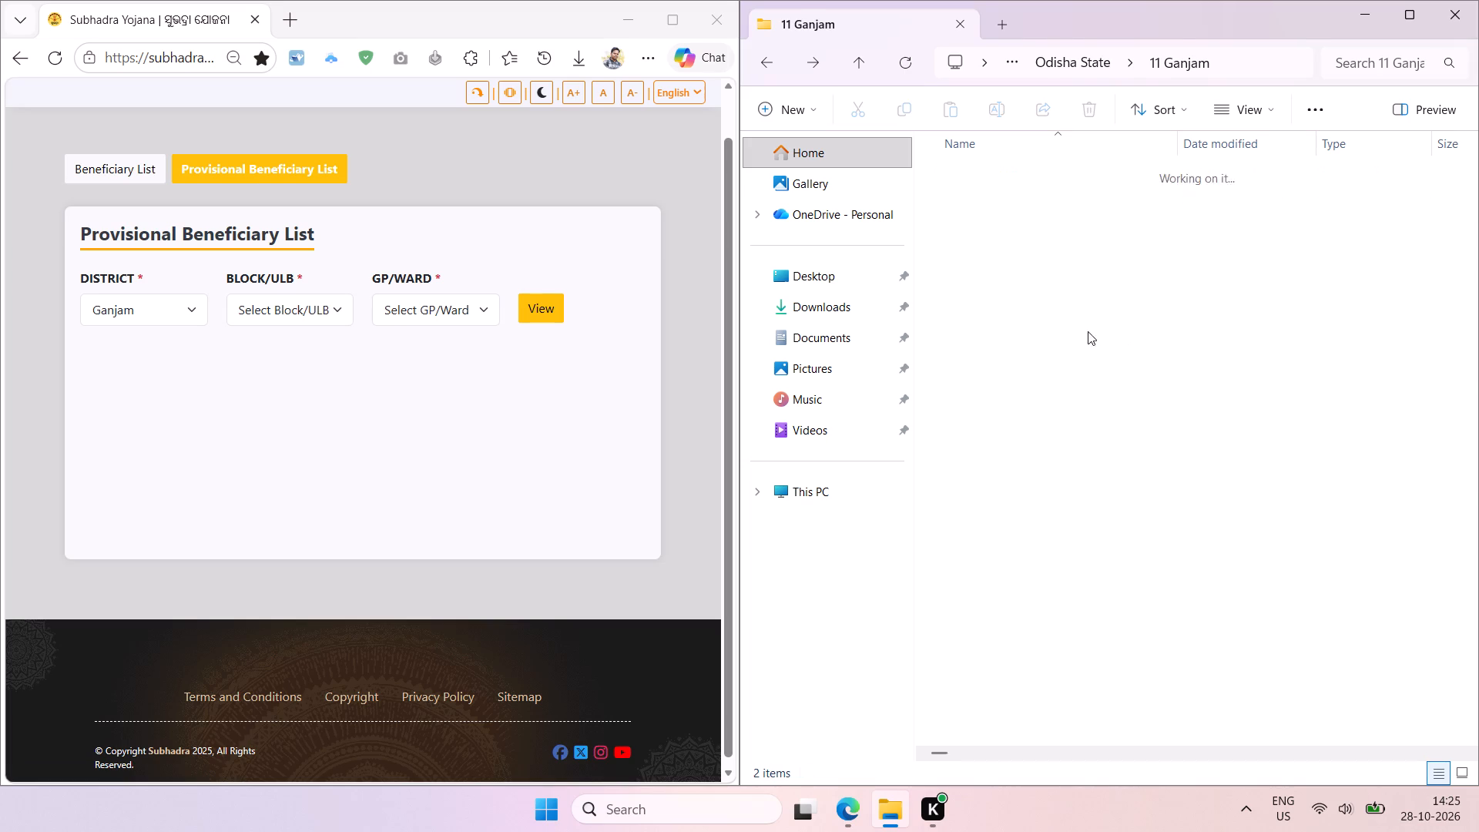
pyautogui.click(1084, 397)
pyautogui.doubleClick(1021, 470)
pyautogui.click(1030, 168)
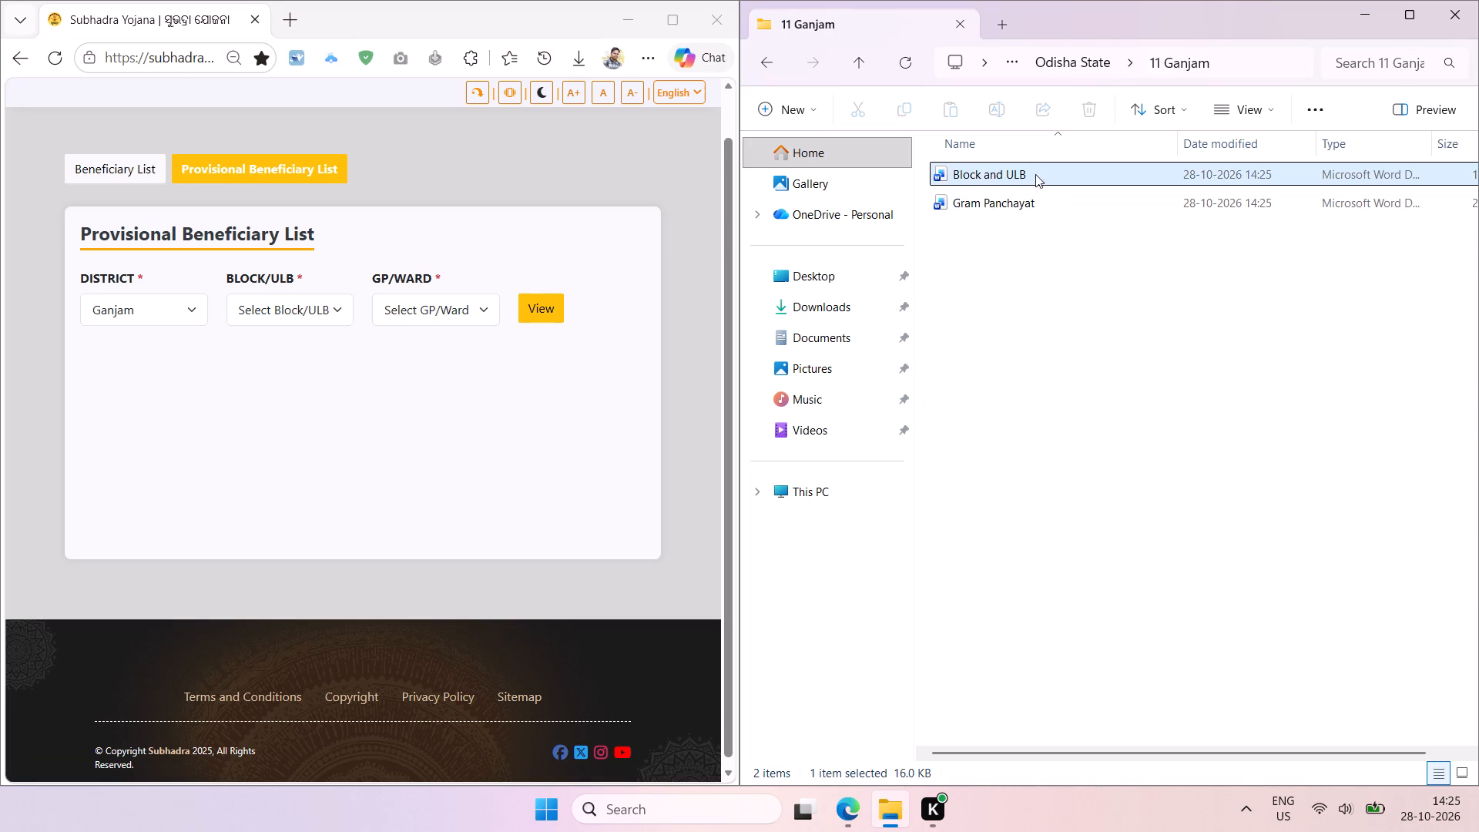
pyautogui.doubleClick(1065, 178)
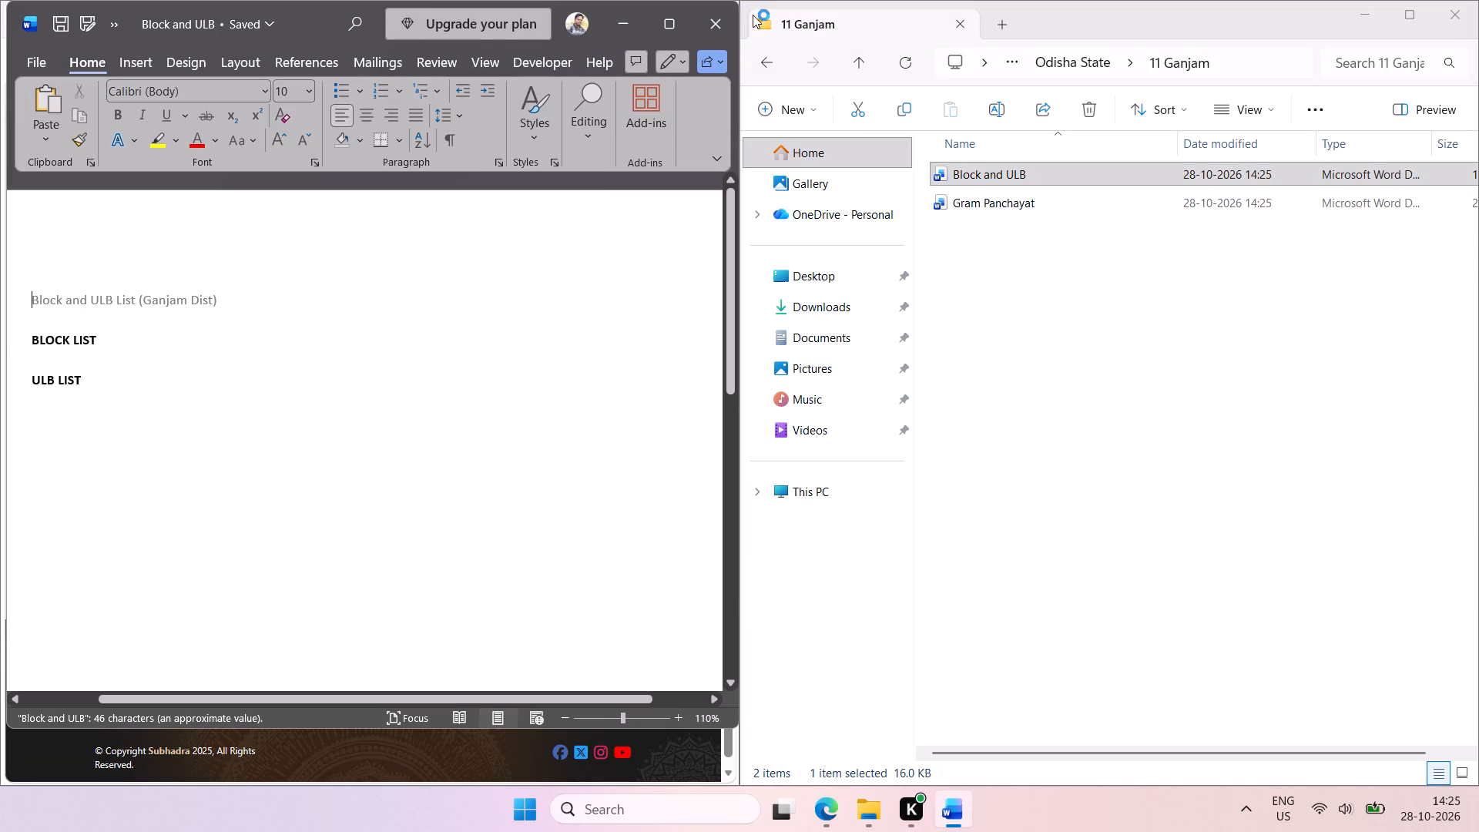
pyautogui.click(672, 143)
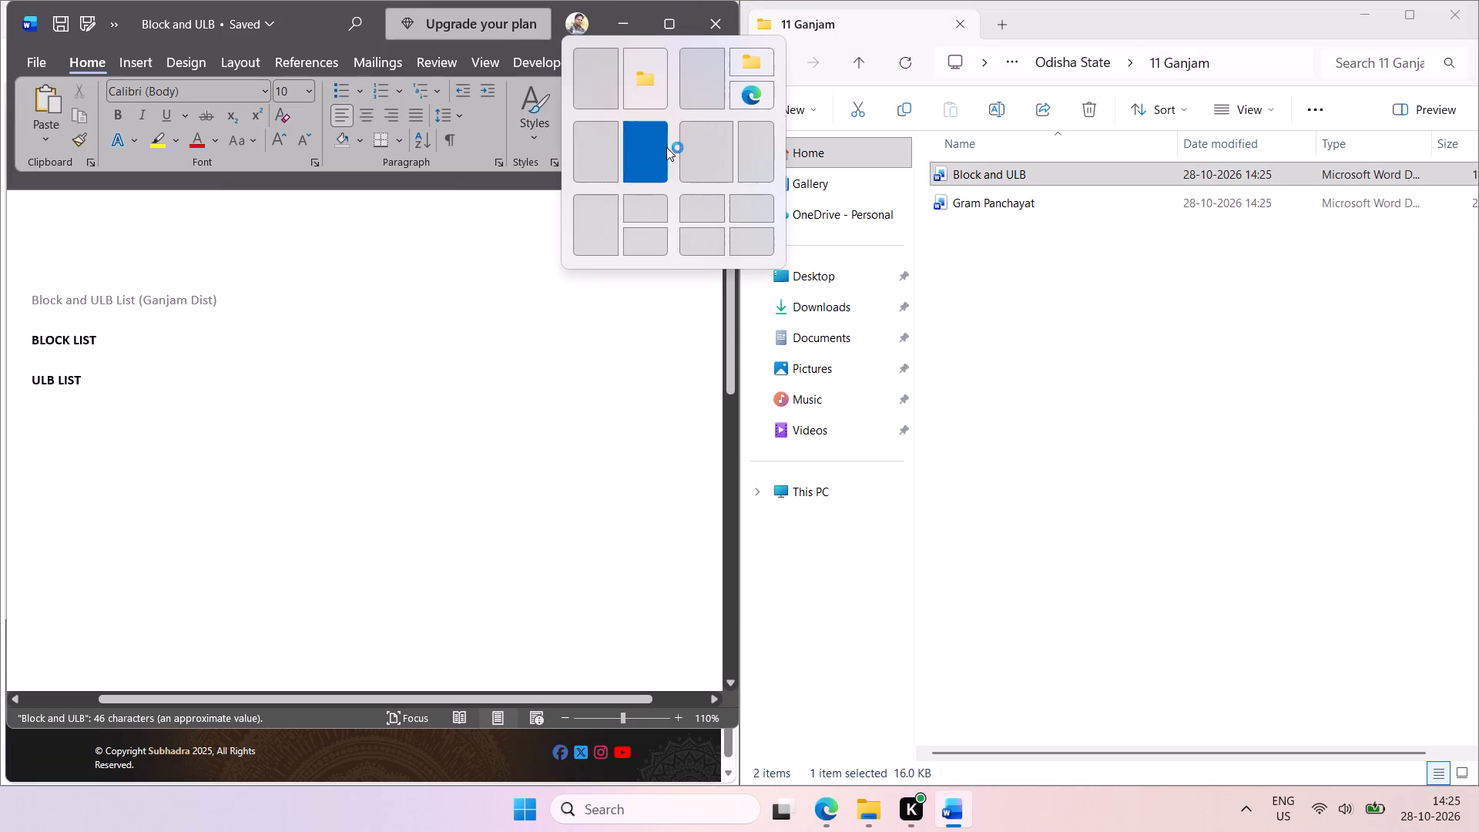
pyautogui.click(666, 147)
pyautogui.click(297, 383)
# Capture the Ganjam block names Beguniapada to Purusottampur from the form and paste them under BLOCK LIST.
pyautogui.click(312, 317)
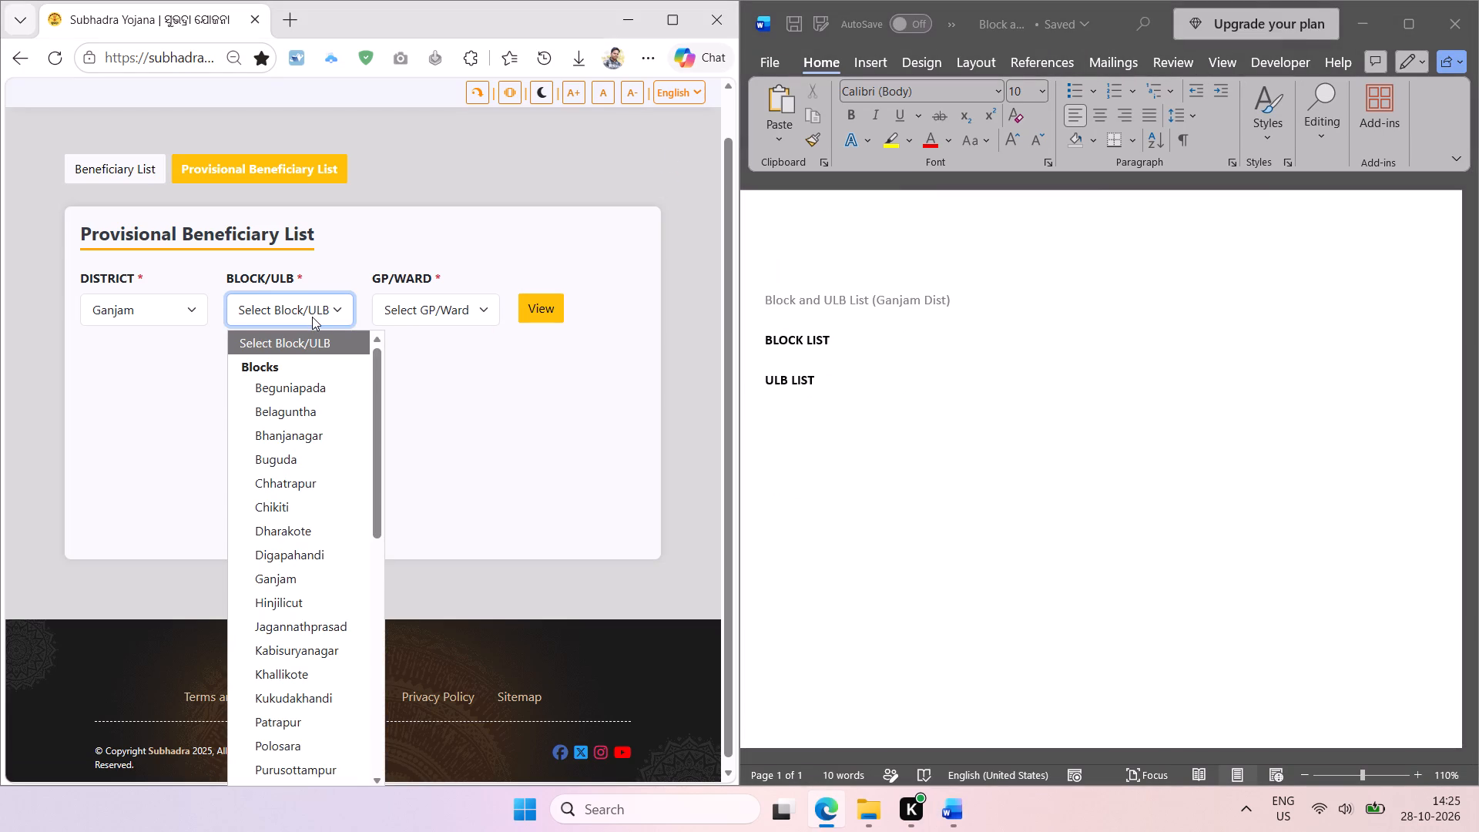
pyautogui.press('shift+super+t')
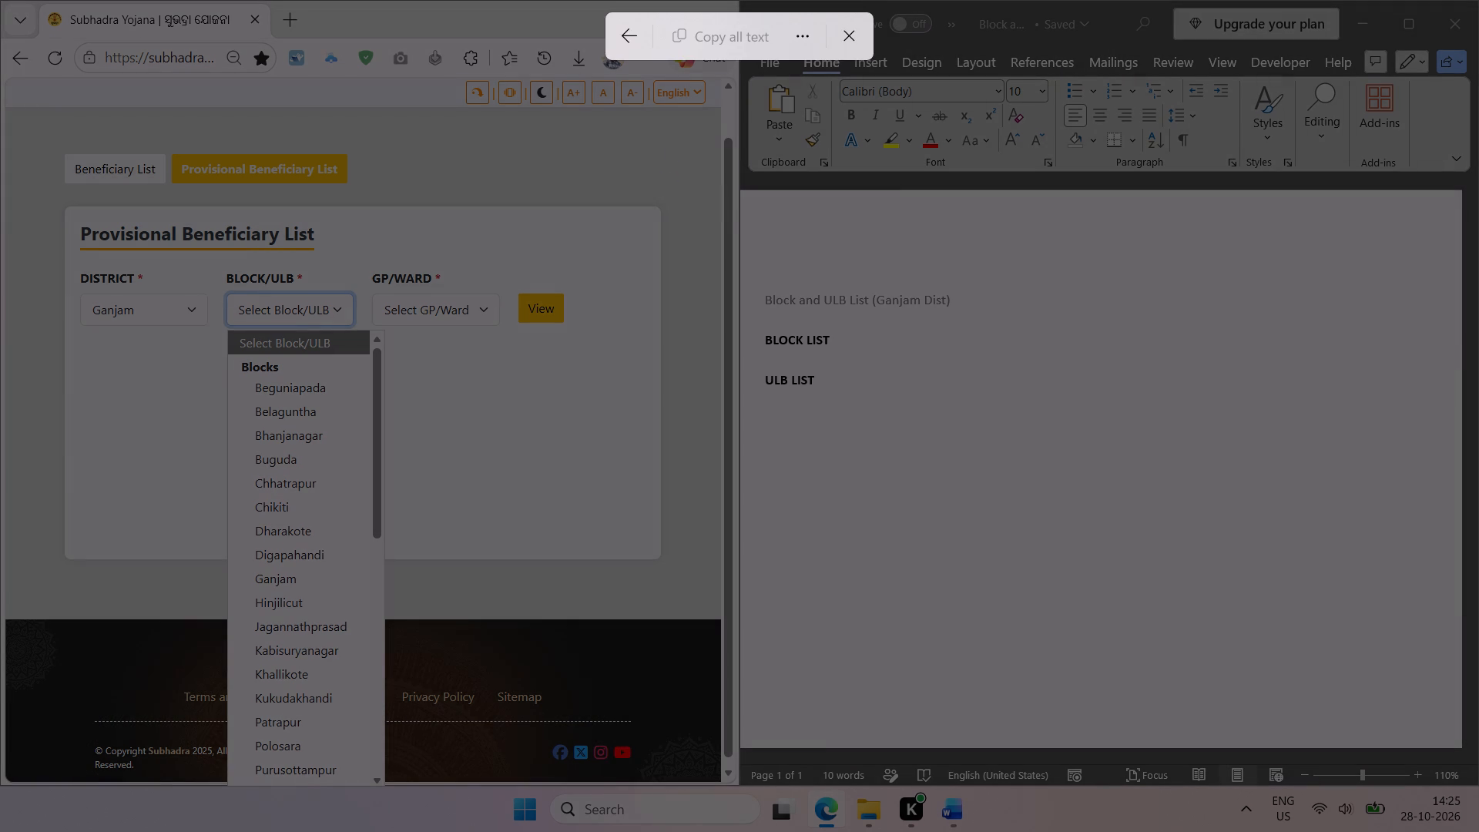
pyautogui.moveTo(239, 372); pyautogui.dragTo(368, 782)
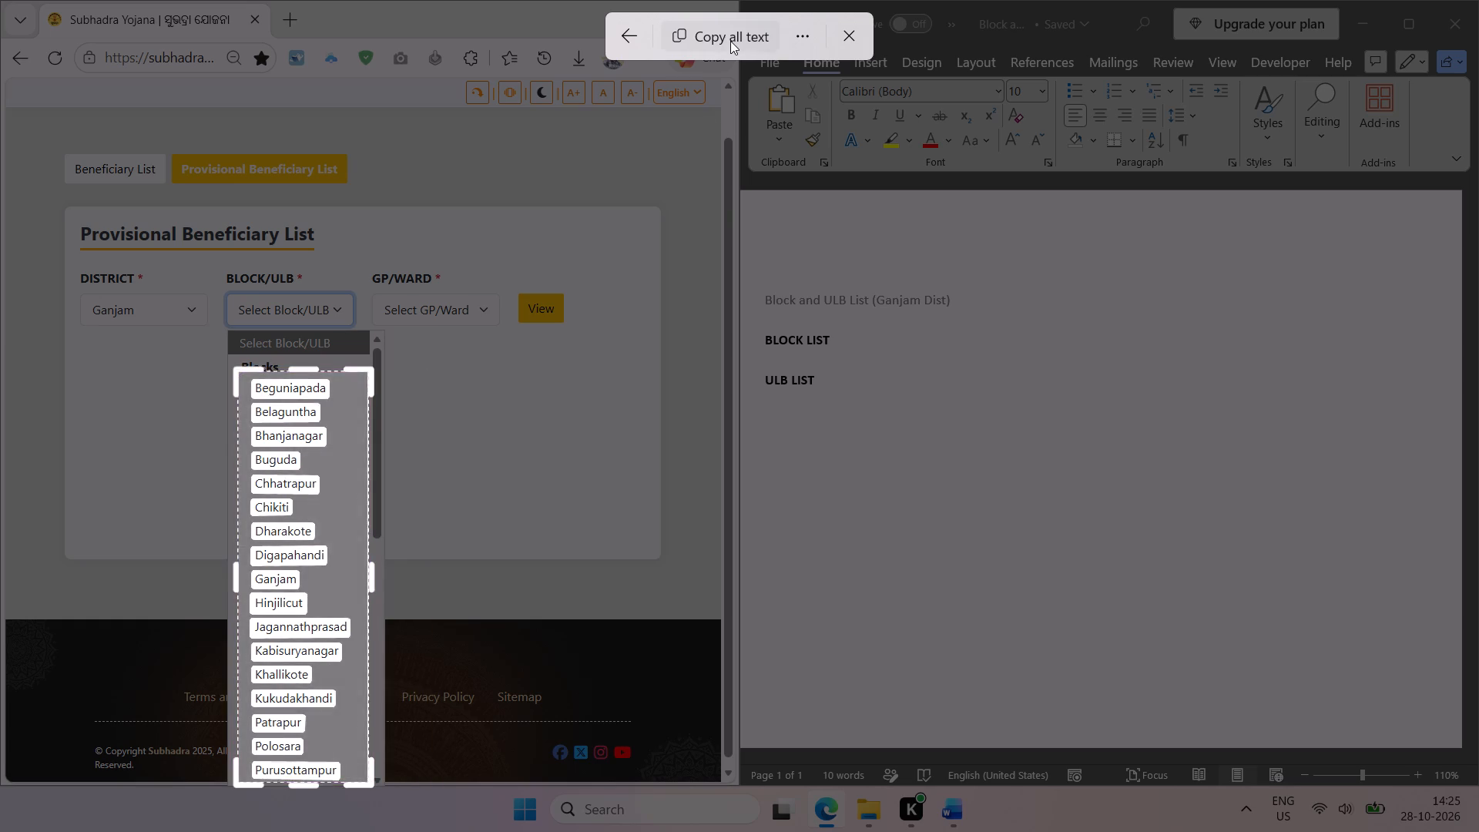
pyautogui.click(730, 41)
pyautogui.click(845, 354)
pyautogui.click(806, 363)
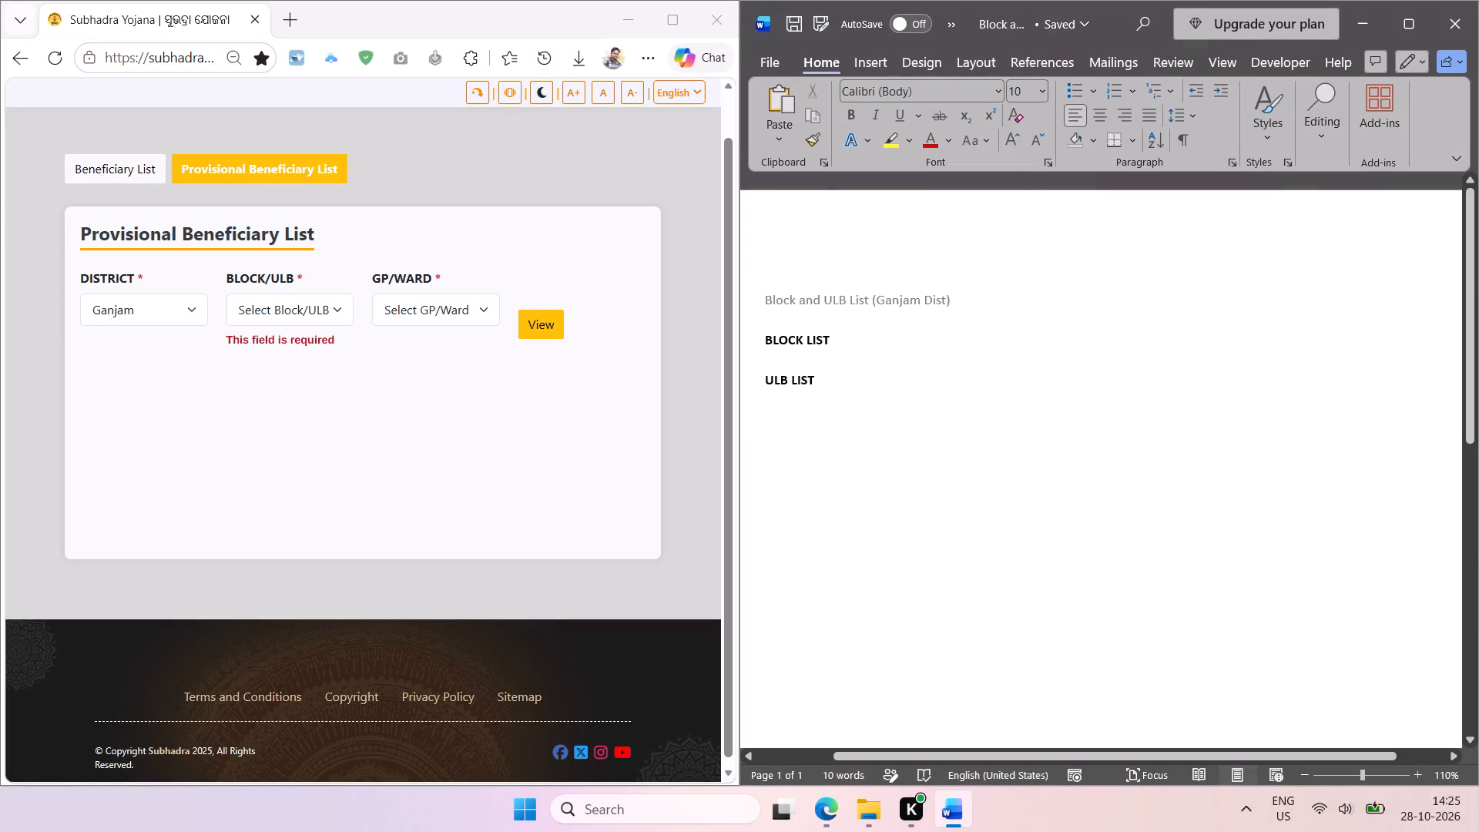
pyautogui.hotkey('ctrl', 'v')
# Add blank lines between Purusottampur and the ULB LIST heading and place the cursor below Purusottampur.
pyautogui.scroll(-1, 854, 409)
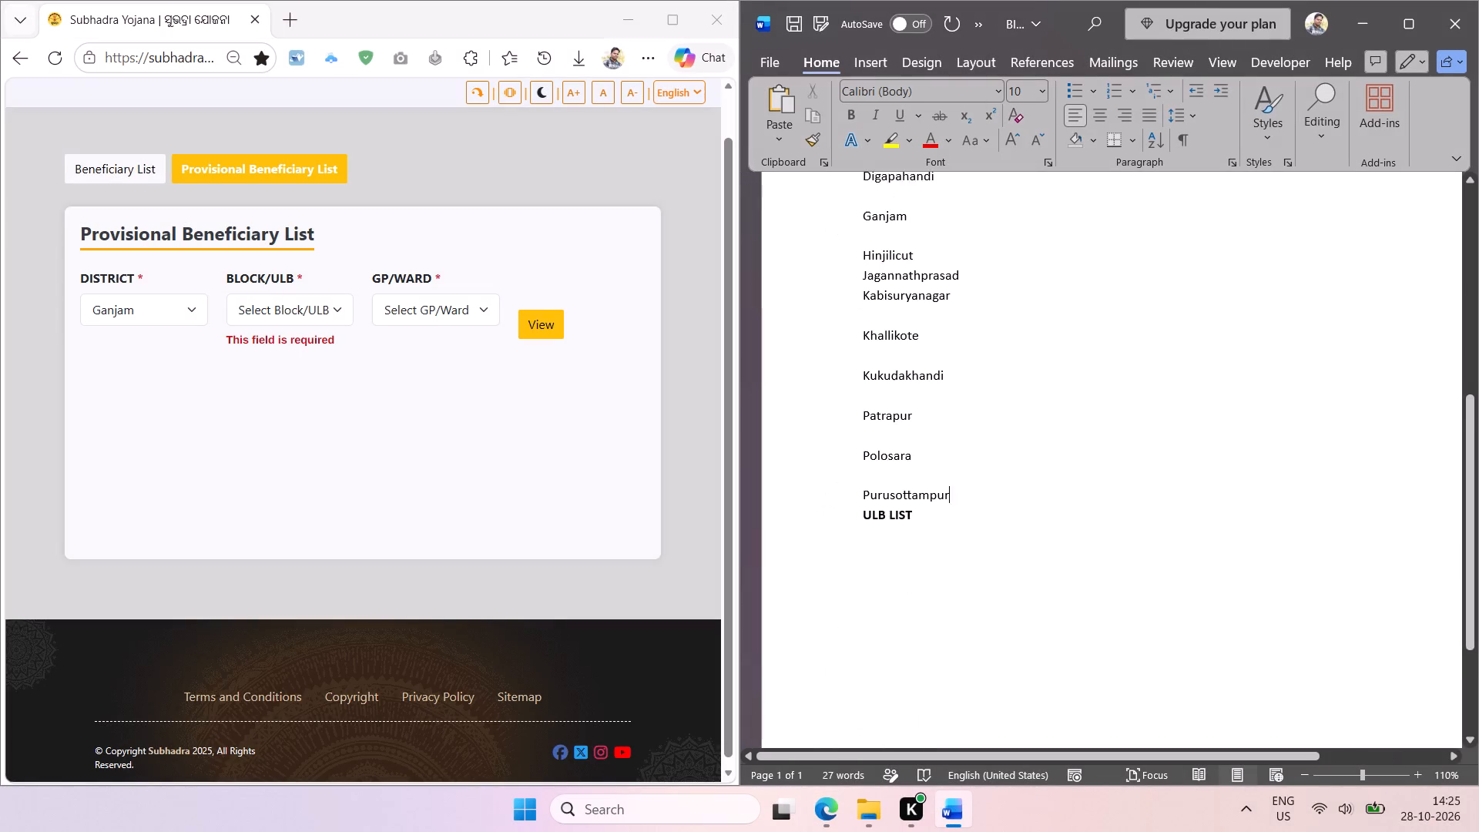
pyautogui.scroll(-1, 854, 481)
pyautogui.press('Return')
pyautogui.press('Return')
pyautogui.press('Return')
pyautogui.press('Return')
pyautogui.press('Return')
pyautogui.press('Return')
pyautogui.press('Return')
pyautogui.press('Return')
pyautogui.press('Return')
pyautogui.press('Return')
pyautogui.press('Return')
pyautogui.press('Return')
pyautogui.press('Return')
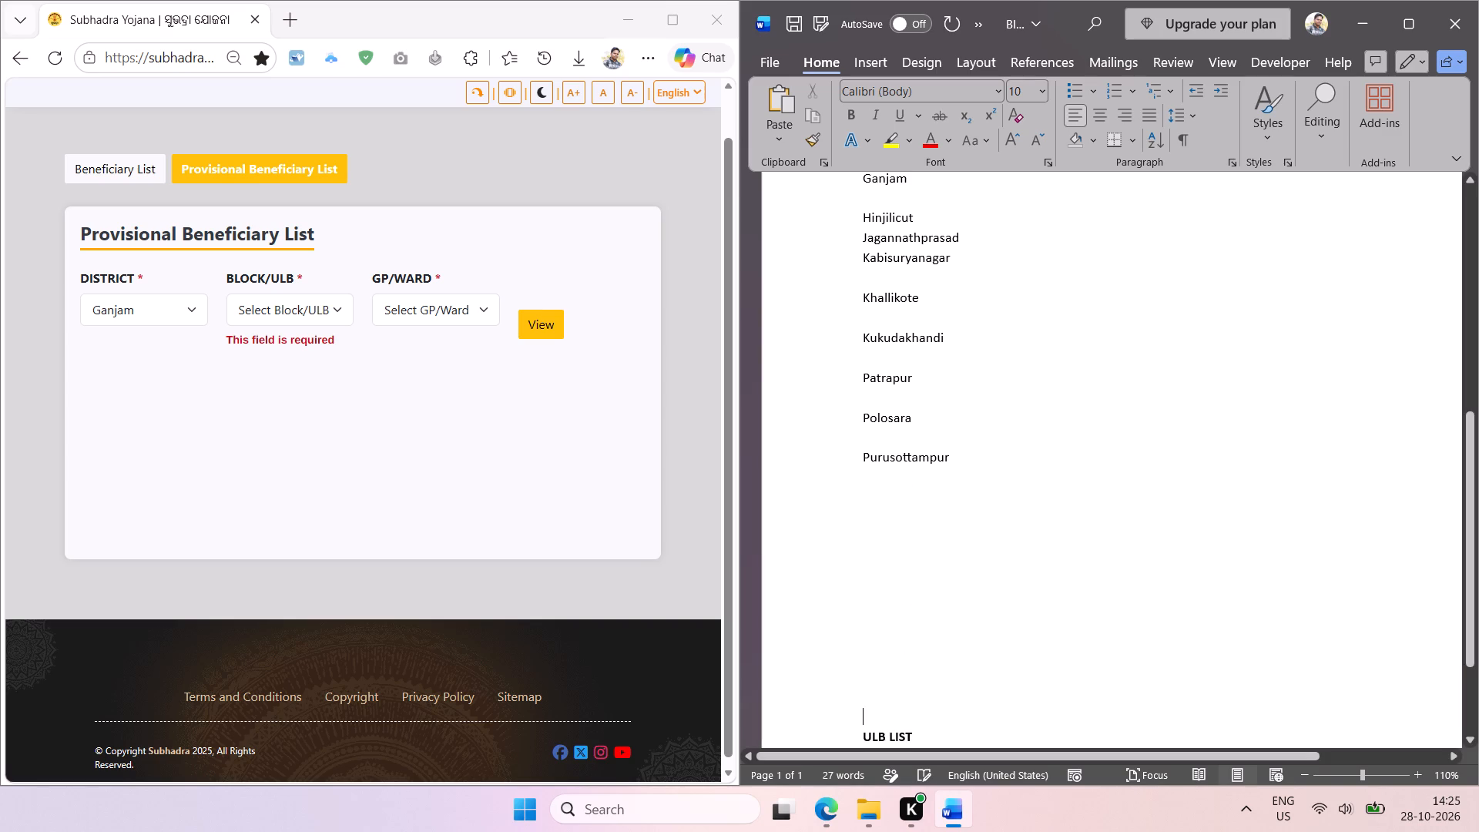
pyautogui.click(870, 485)
# Capture the Ganjam block names Purusottampur to Aska from the form and paste them on a new line below Purusottampur.
pyautogui.click(333, 314)
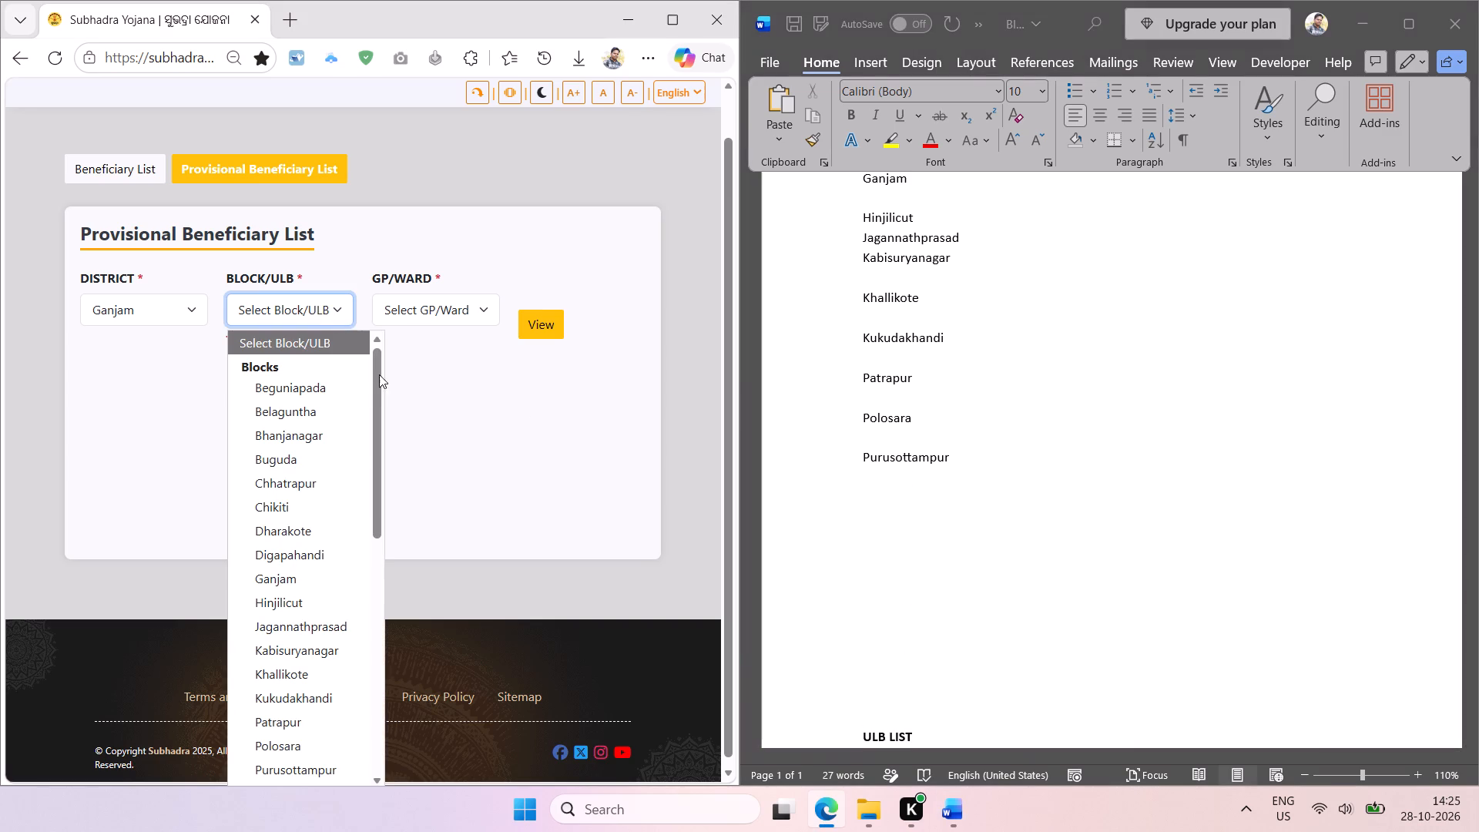
pyautogui.moveTo(379, 381); pyautogui.dragTo(380, 552)
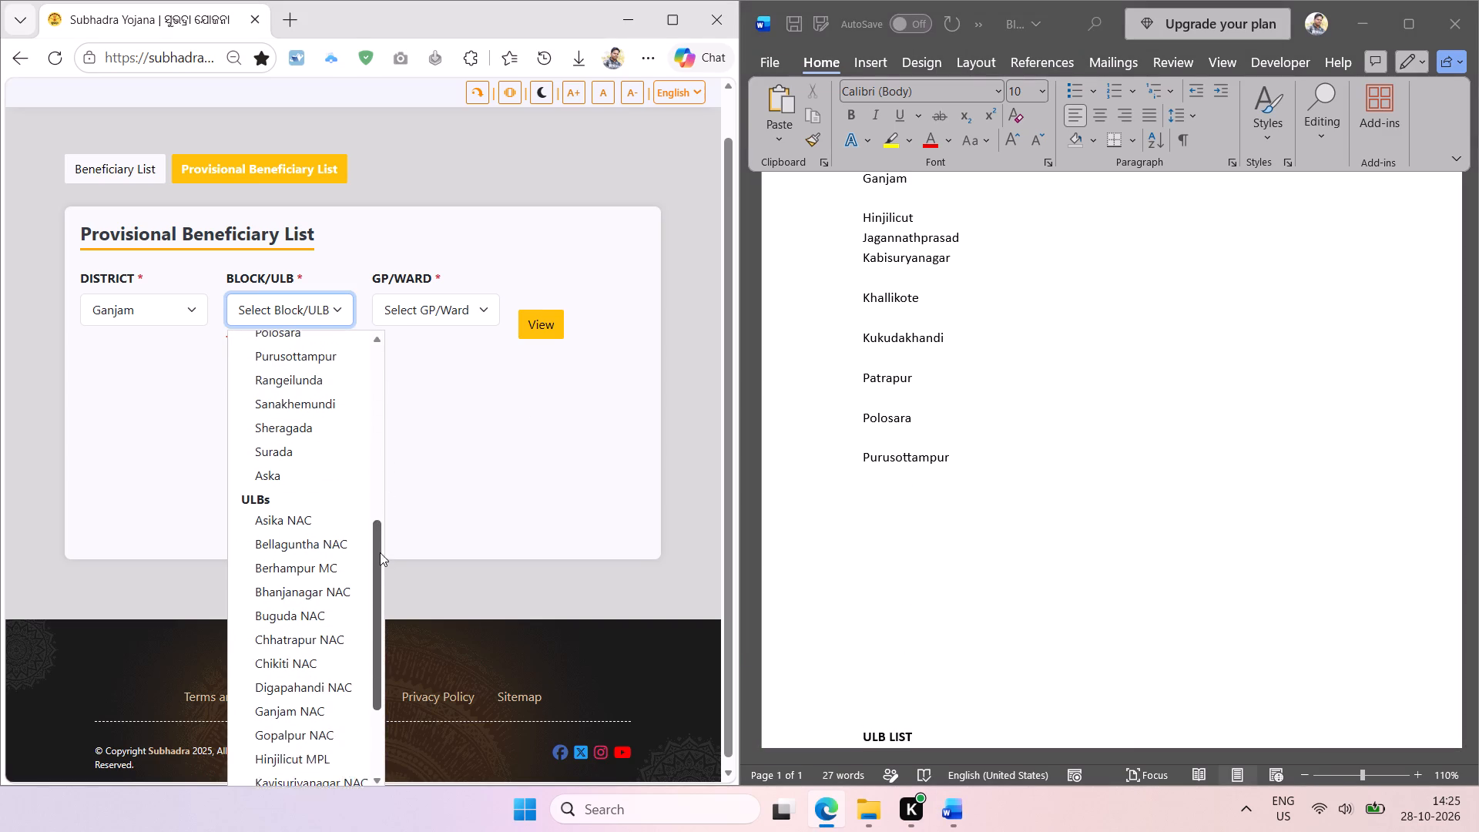
pyautogui.moveTo(380, 552); pyautogui.dragTo(380, 547)
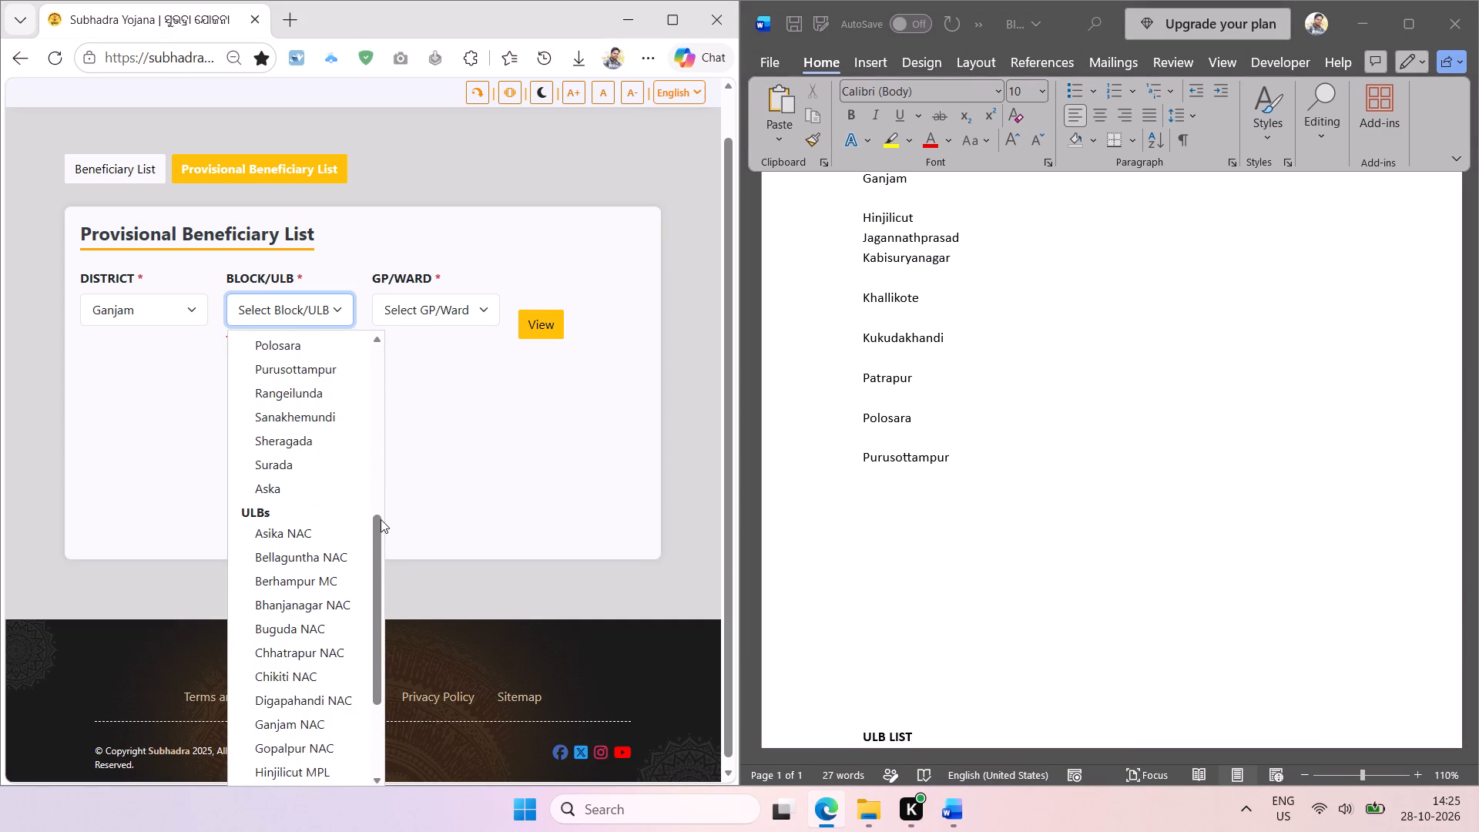
pyautogui.press('shift+super+t')
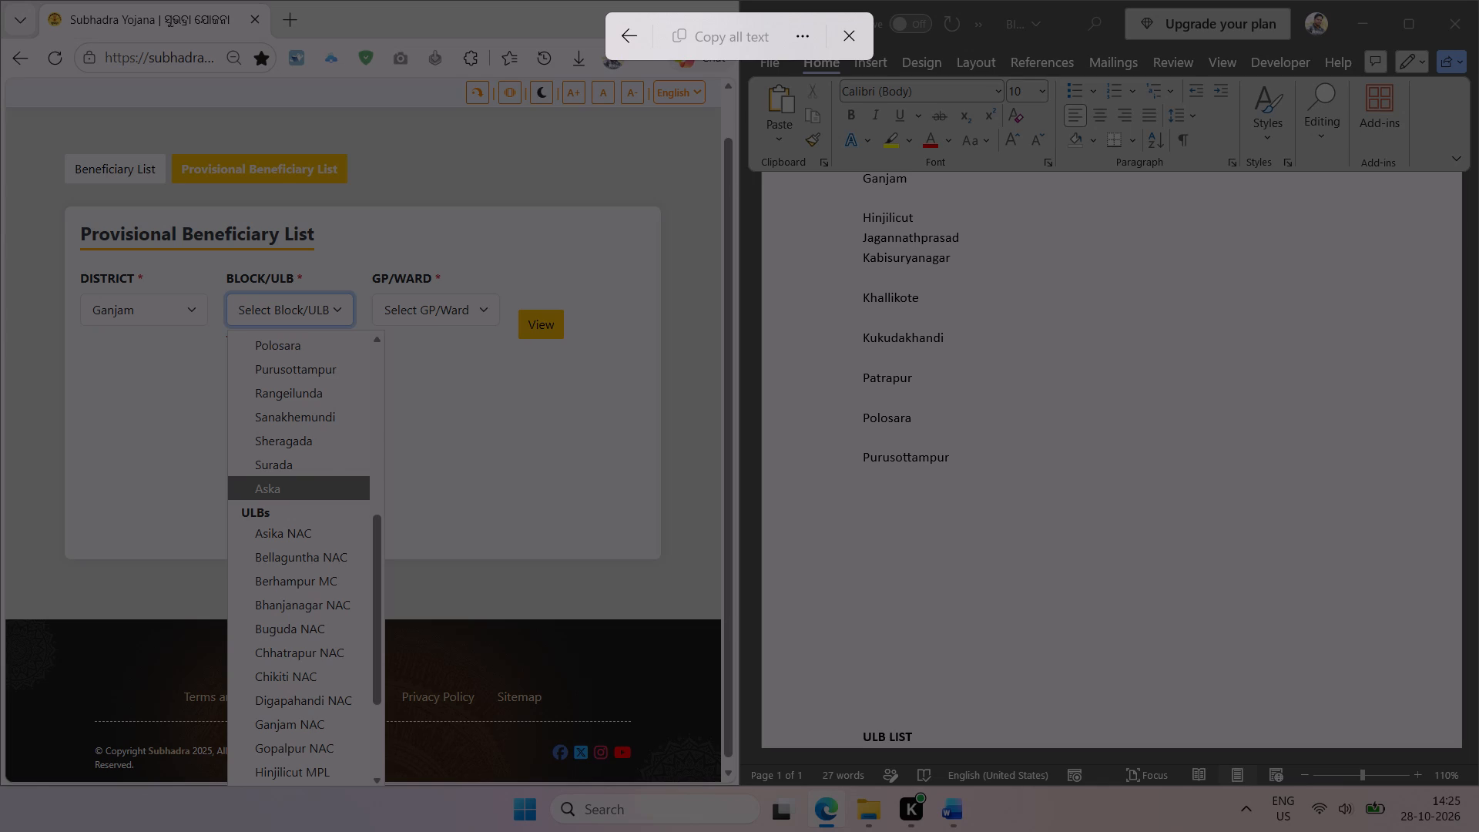
pyautogui.moveTo(234, 356); pyautogui.dragTo(361, 502)
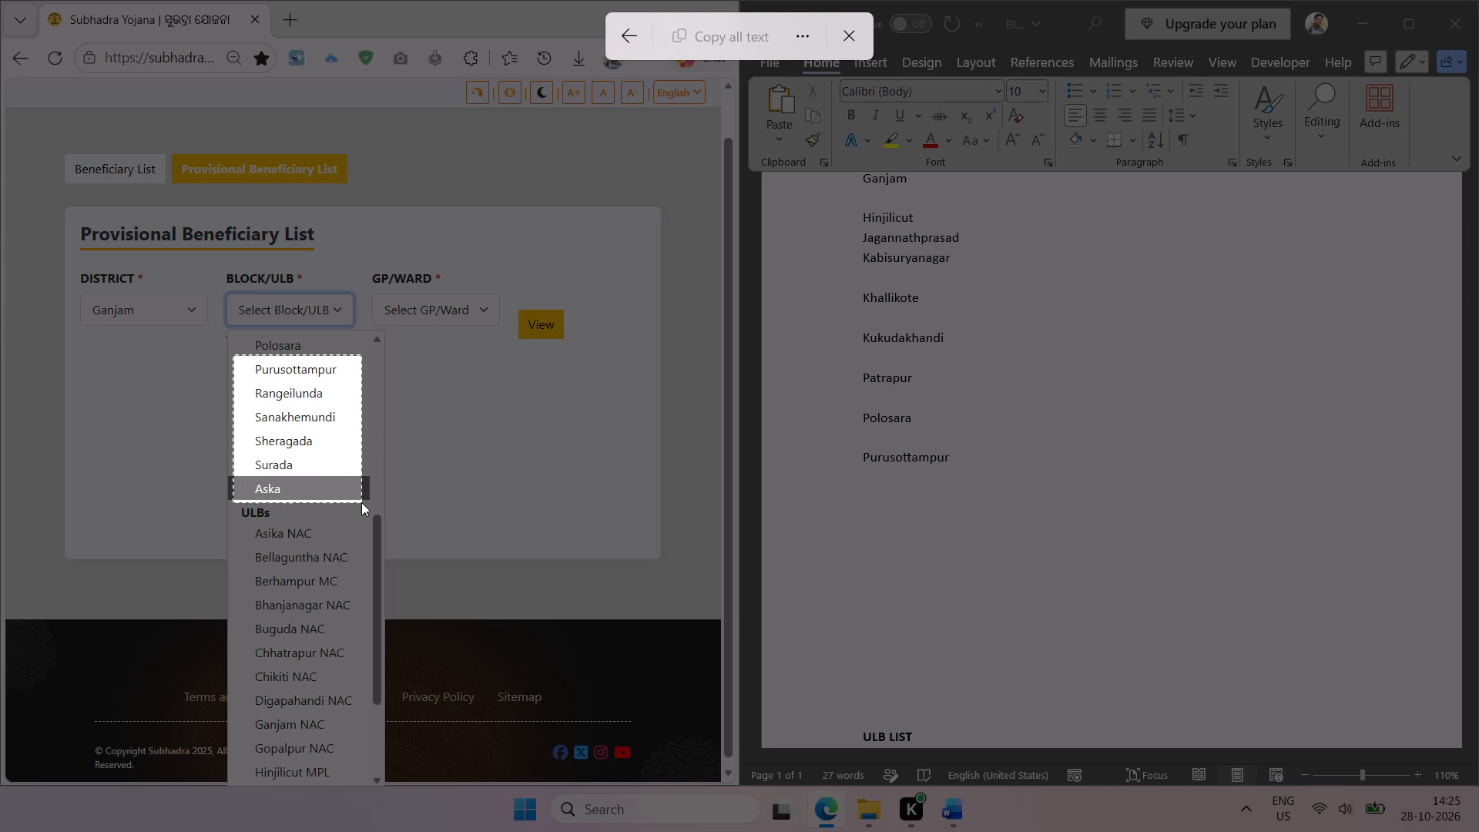
pyautogui.moveTo(361, 502); pyautogui.dragTo(361, 498)
pyautogui.click(726, 35)
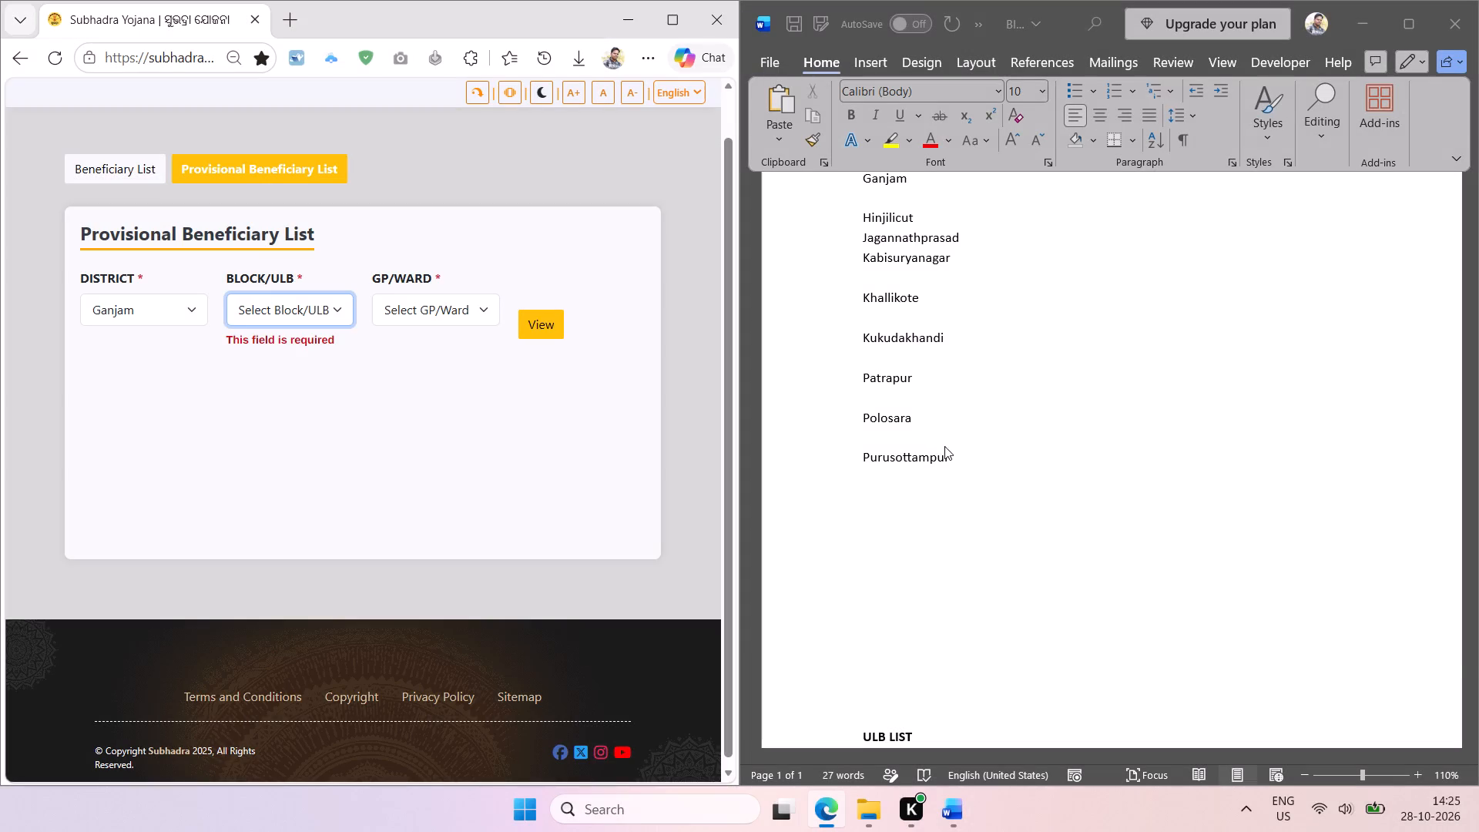
pyautogui.click(944, 446)
pyautogui.click(955, 454)
pyautogui.press('Return')
pyautogui.hotkey('ctrl', 'v')
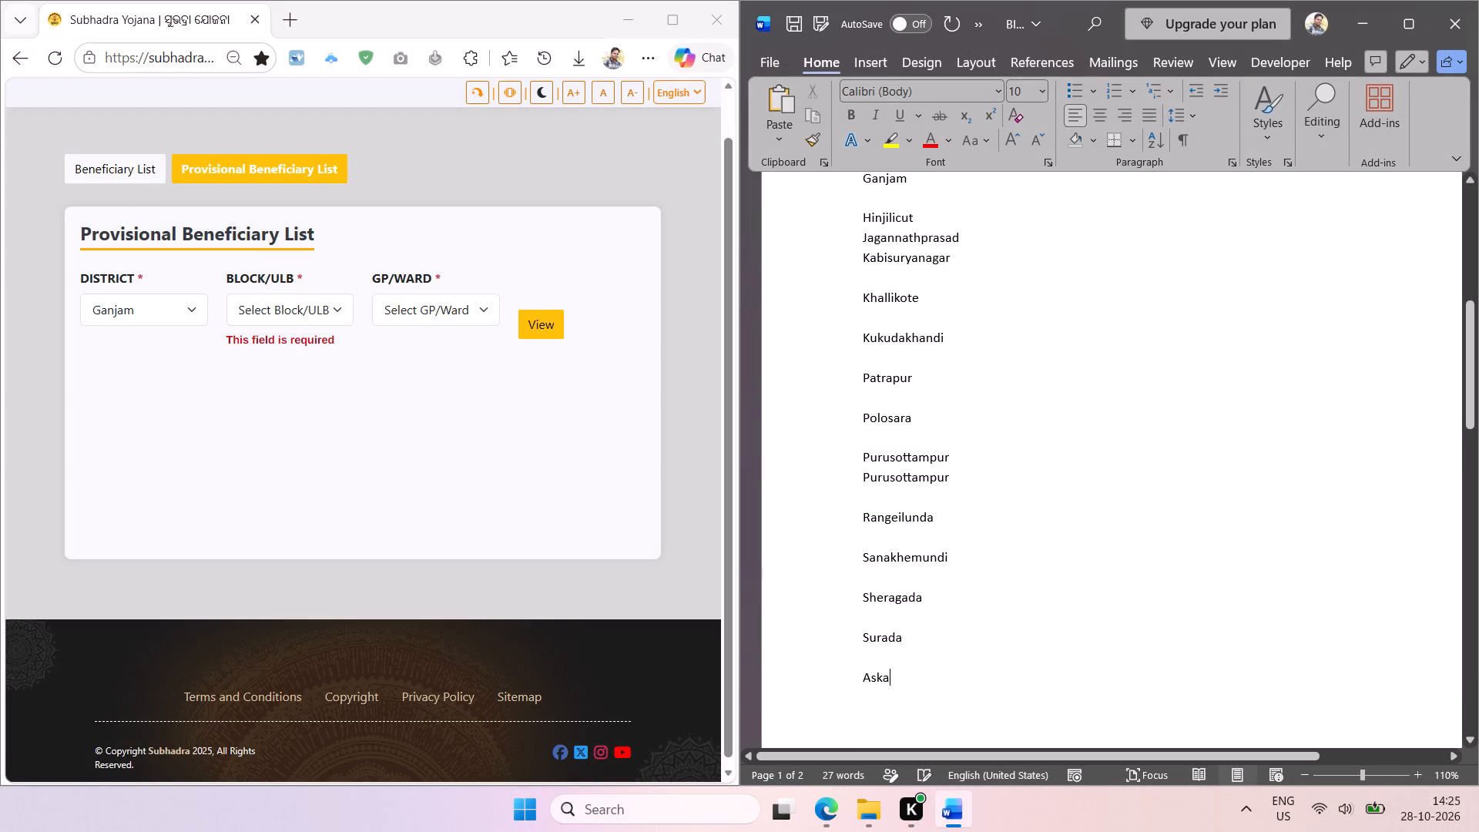
# Delete the first of the two Purusottampur entries in the block list.
pyautogui.doubleClick(935, 458)
pyautogui.press('BackSpace')
# Add two blank lines under the ULB LIST heading and capture the Ganjam ULB names Asika NAC to Surada NAC from the form.
pyautogui.scroll(-2, 1008, 444)
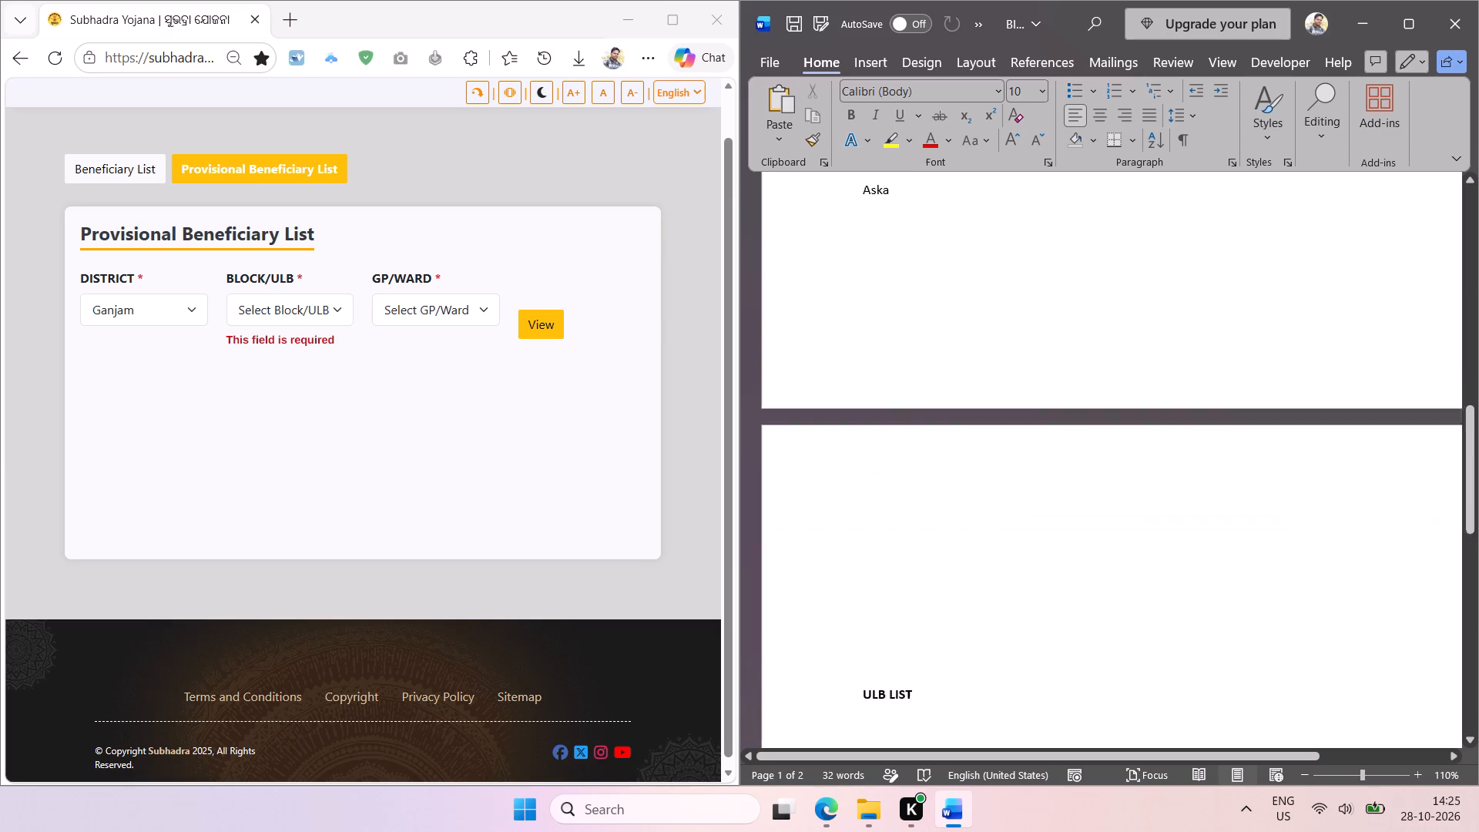
pyautogui.scroll(-4, 1059, 431)
pyautogui.click(925, 246)
pyautogui.press('Return')
pyautogui.press('Return')
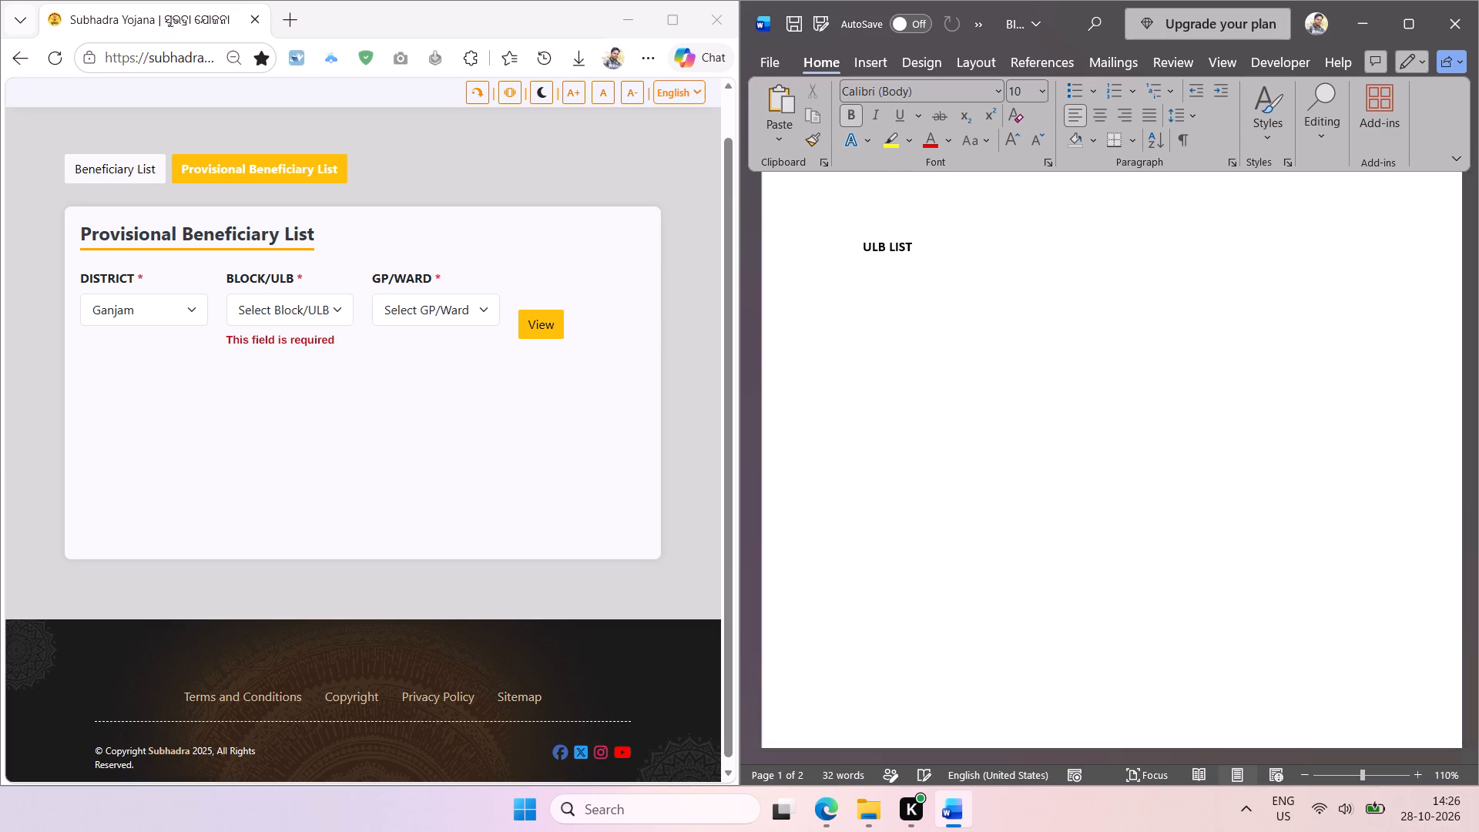
pyautogui.click(344, 318)
pyautogui.moveTo(376, 394); pyautogui.dragTo(400, 487)
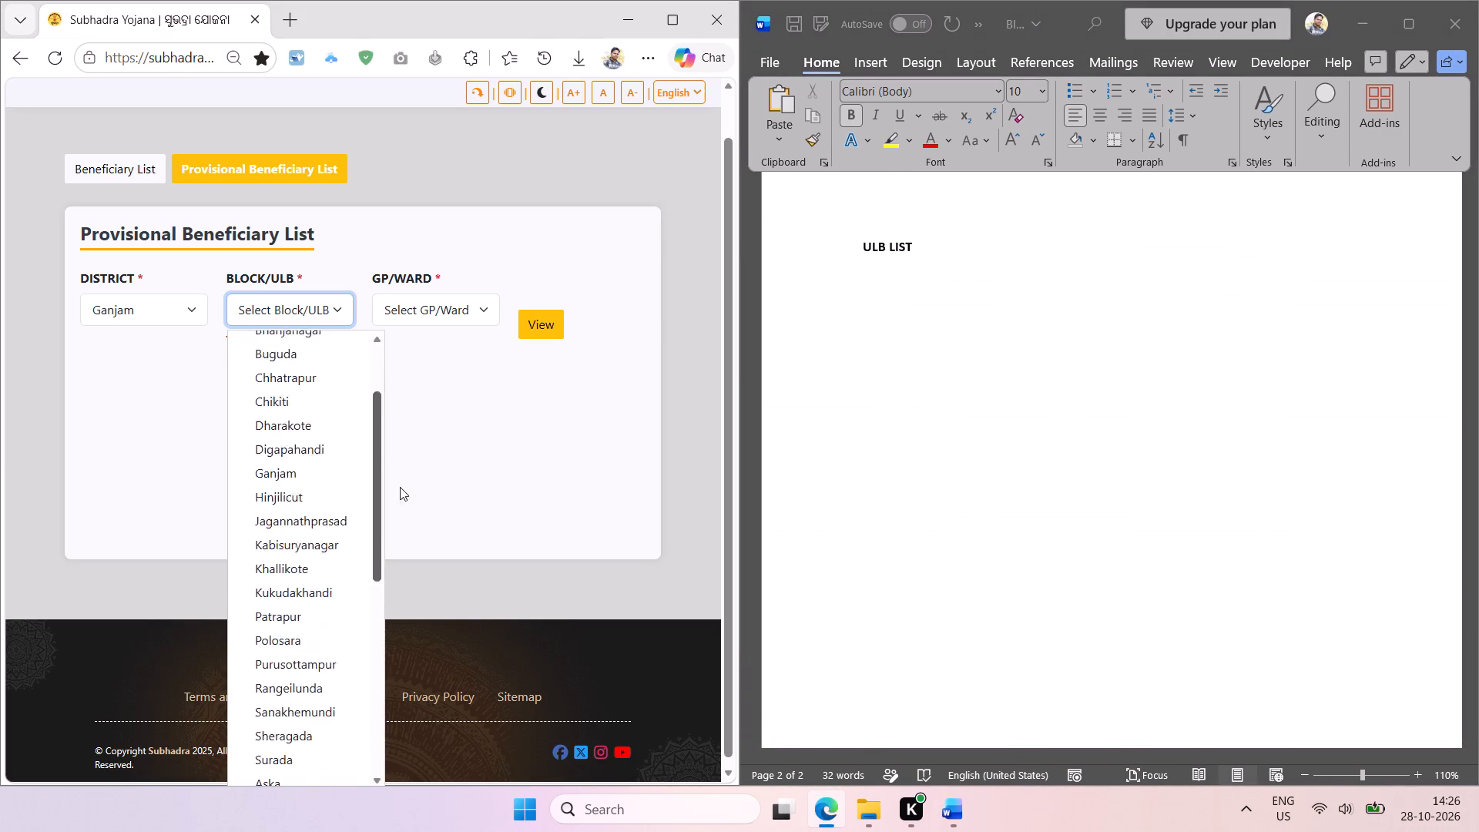
pyautogui.moveTo(400, 487); pyautogui.dragTo(400, 675)
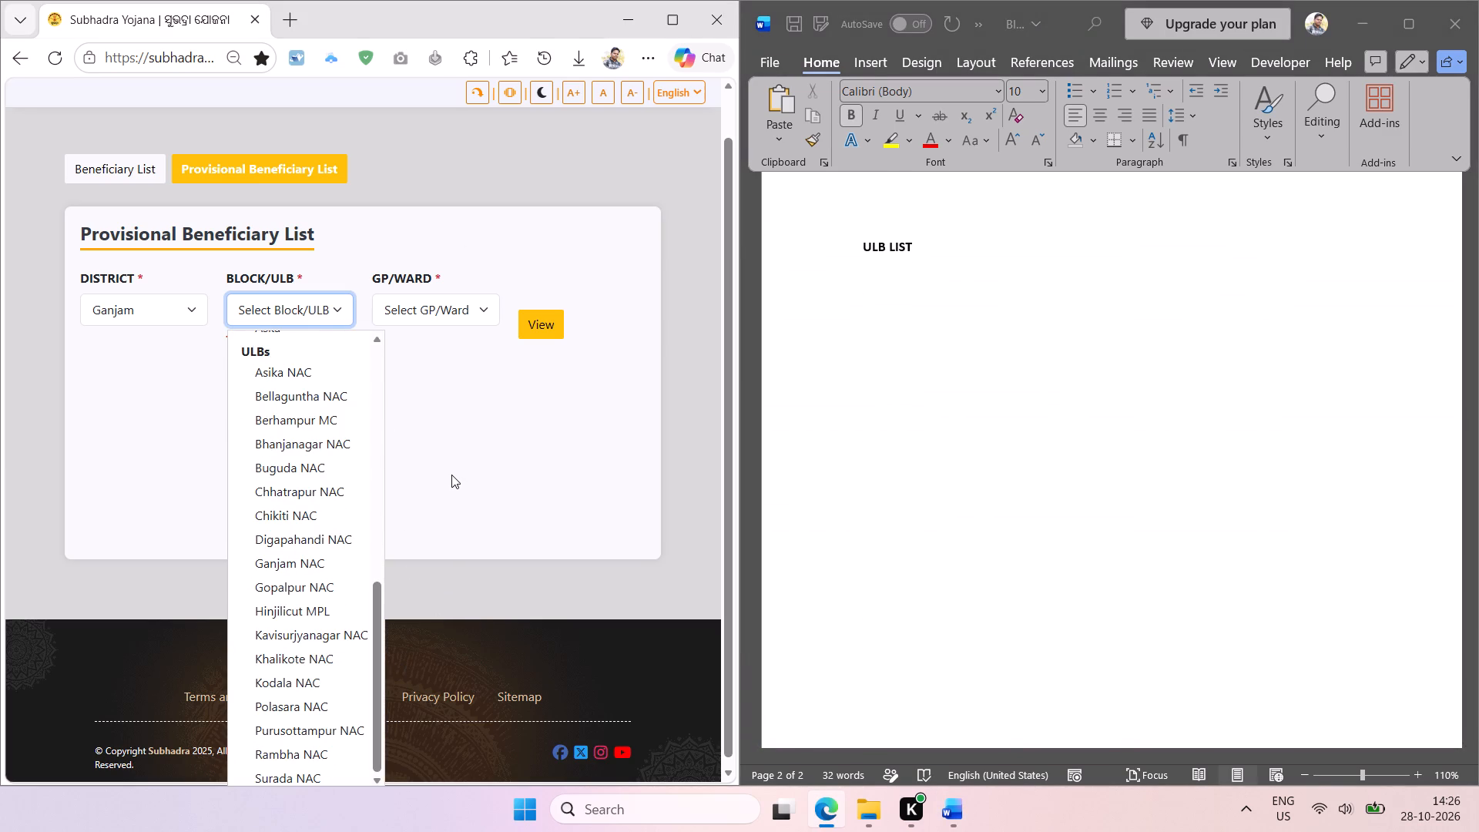
pyautogui.press('shift+super+t')
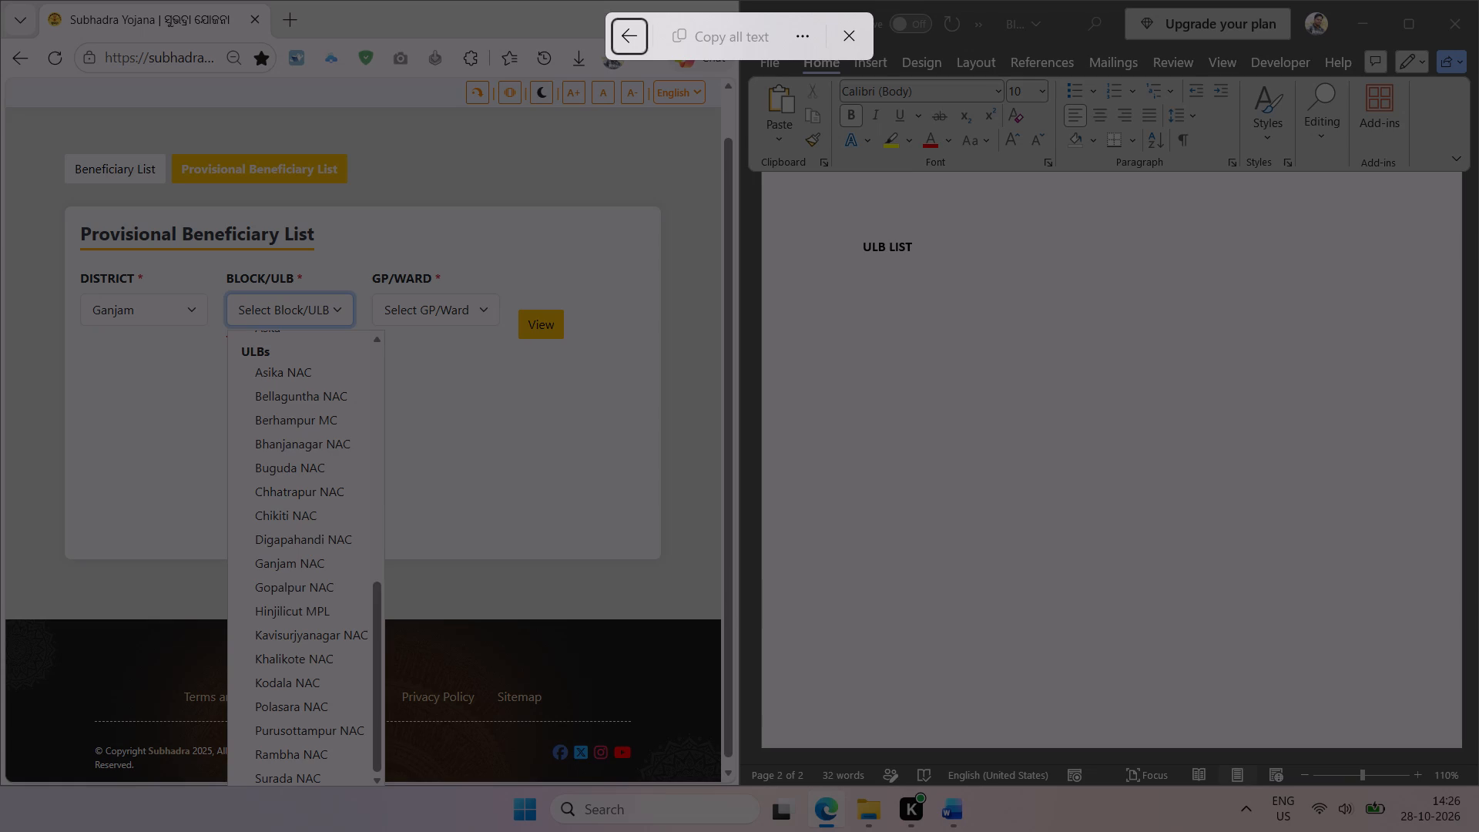
pyautogui.moveTo(236, 357); pyautogui.dragTo(374, 787)
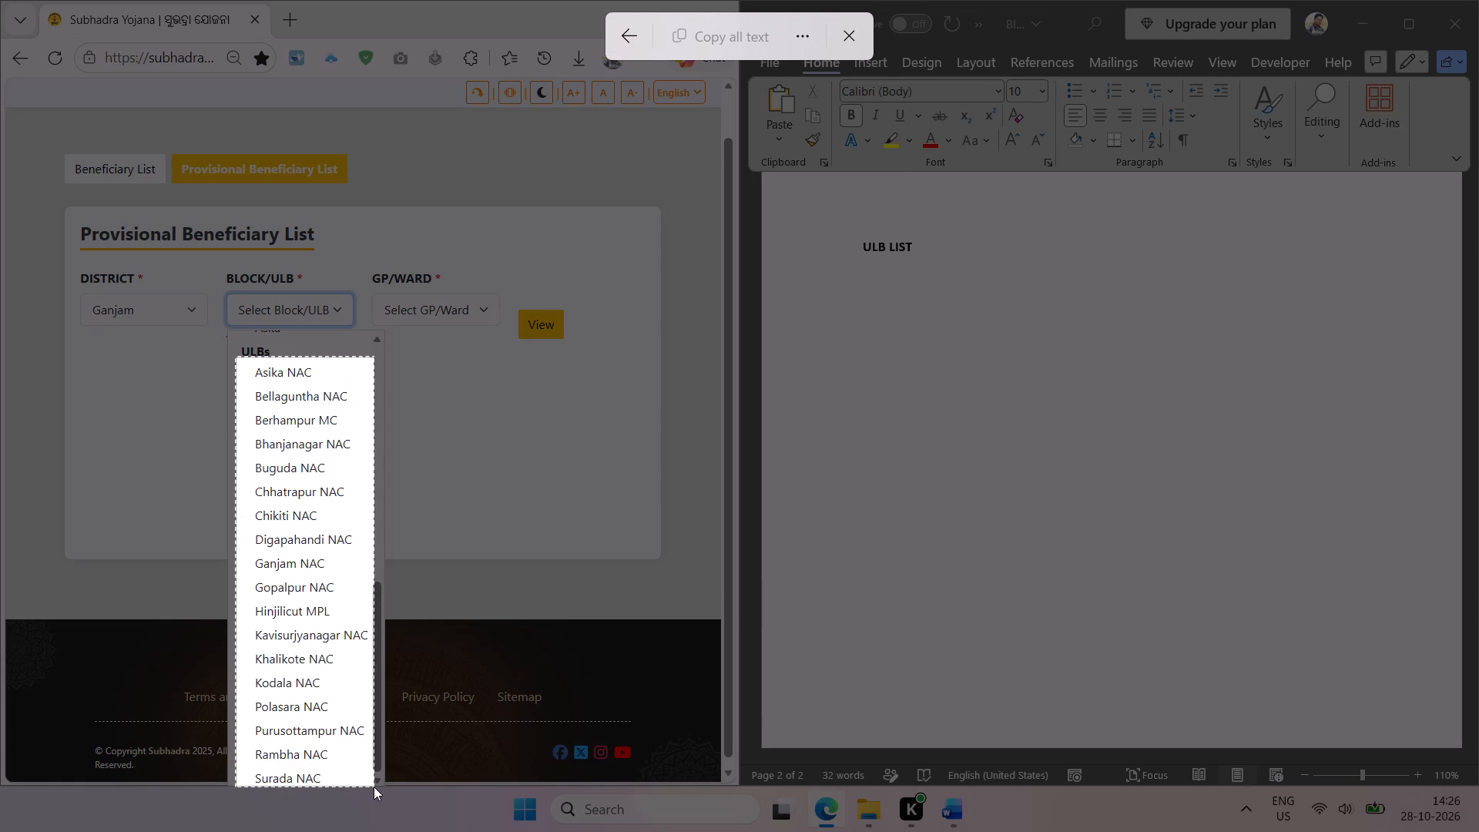
pyautogui.moveTo(374, 787); pyautogui.dragTo(374, 787)
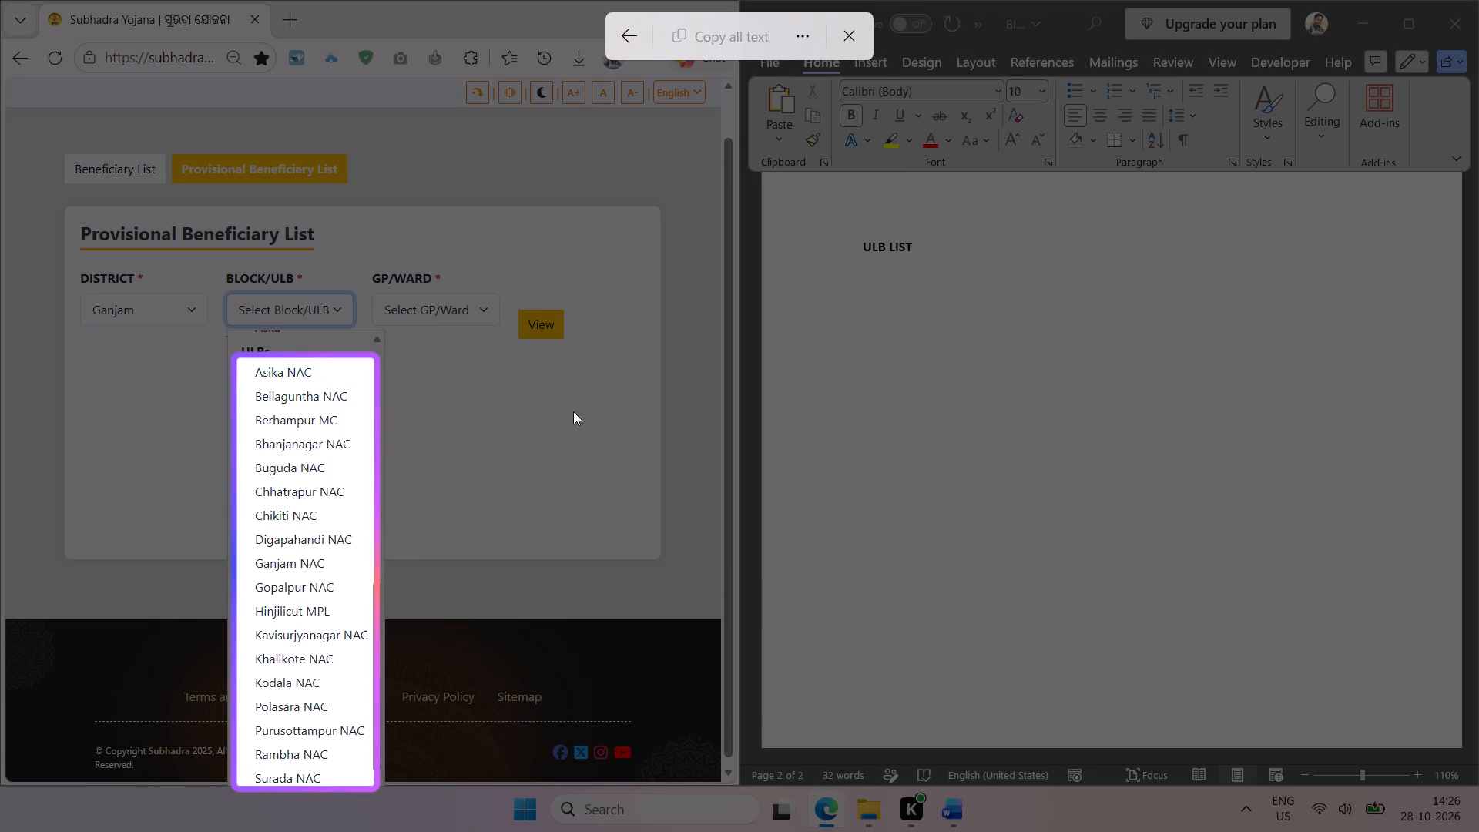
pyautogui.click(723, 33)
pyautogui.click(855, 265)
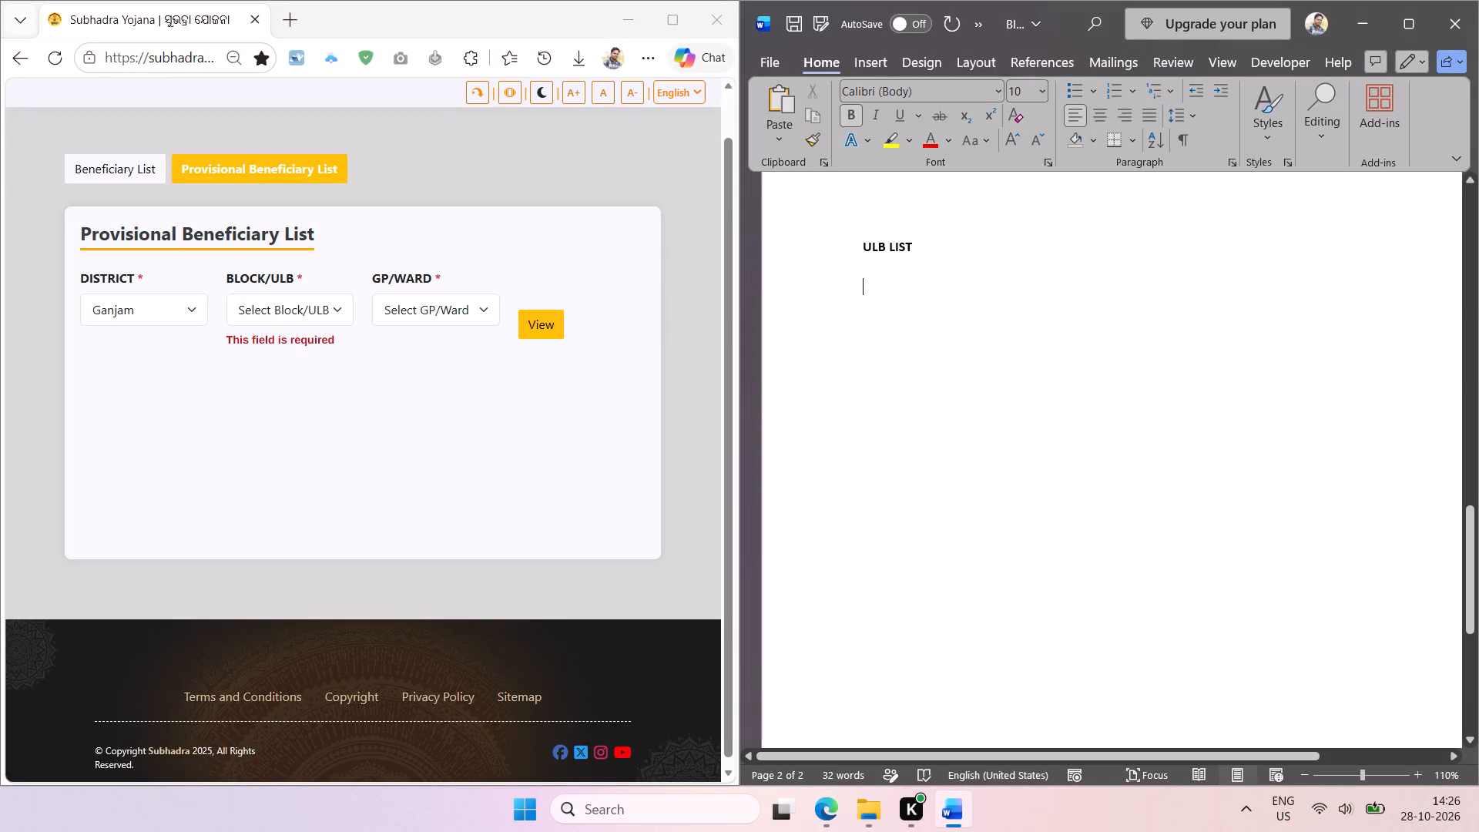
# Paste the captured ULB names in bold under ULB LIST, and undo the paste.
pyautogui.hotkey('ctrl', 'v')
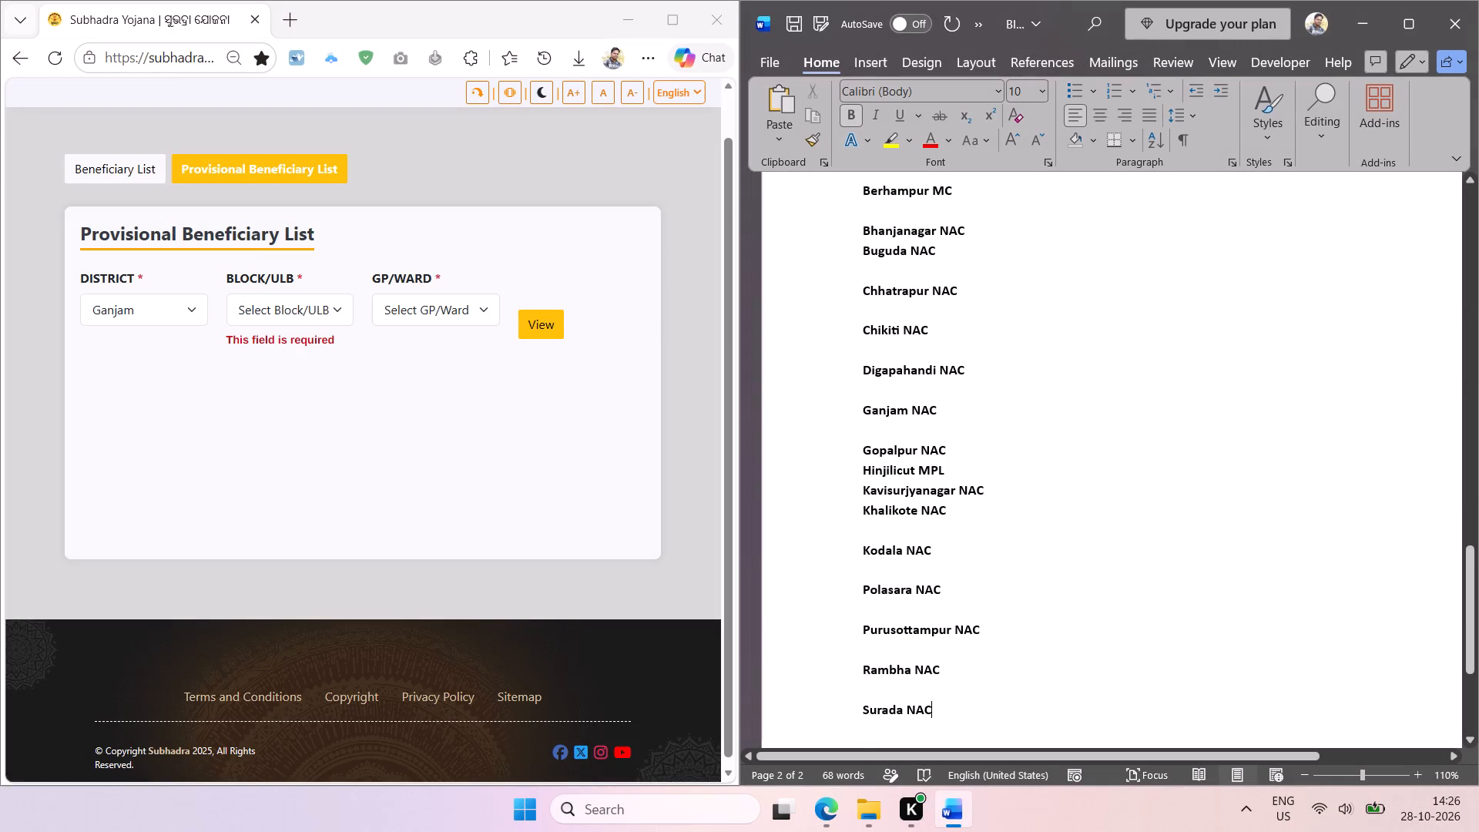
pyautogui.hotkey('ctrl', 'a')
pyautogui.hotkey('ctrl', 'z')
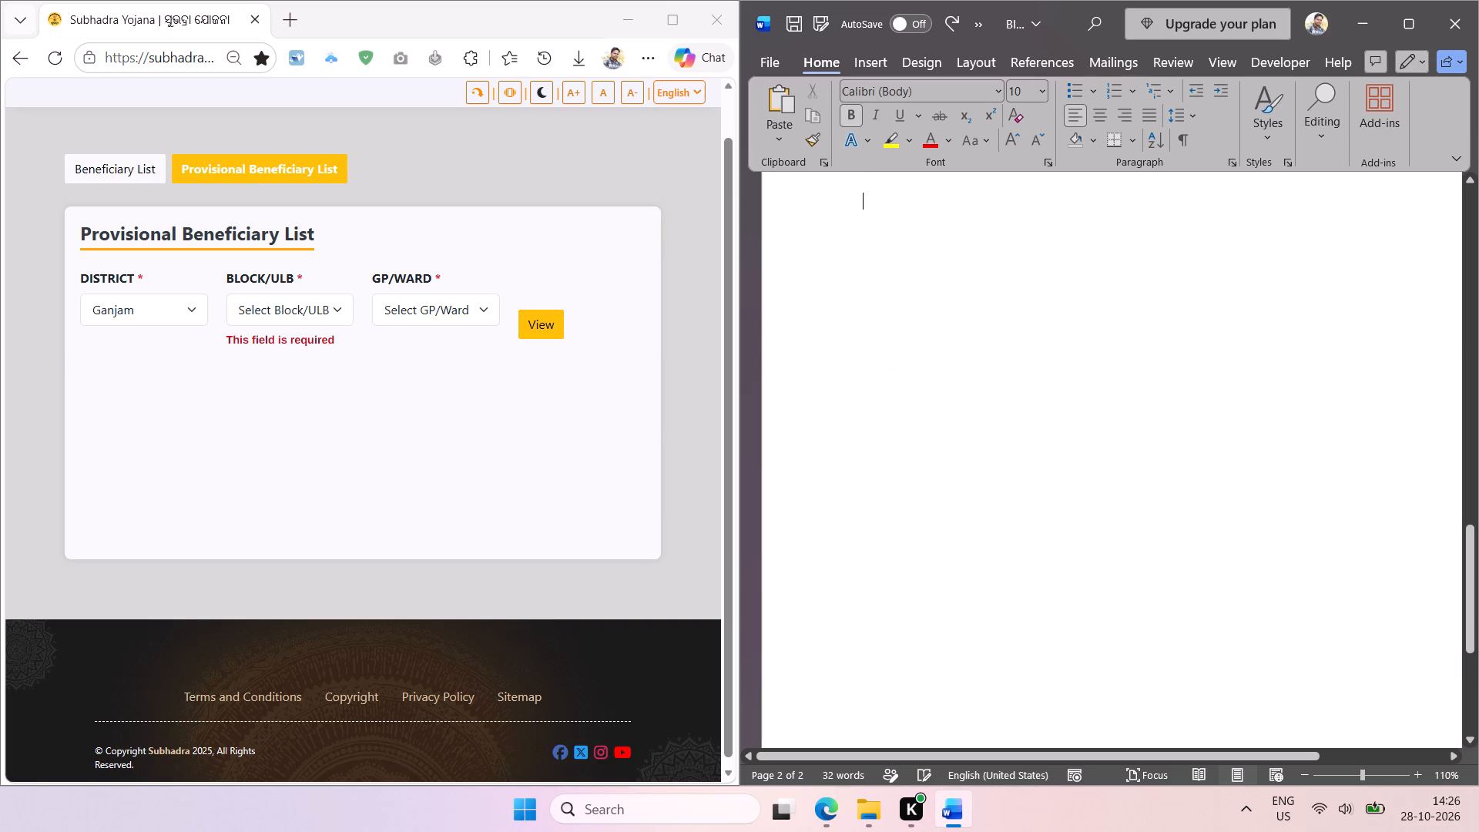
# Turn off bold and paste the captured ULB names under the ULB LIST heading.
pyautogui.hotkey('ctrl', 'b')
pyautogui.hotkey('ctrl', 'v')
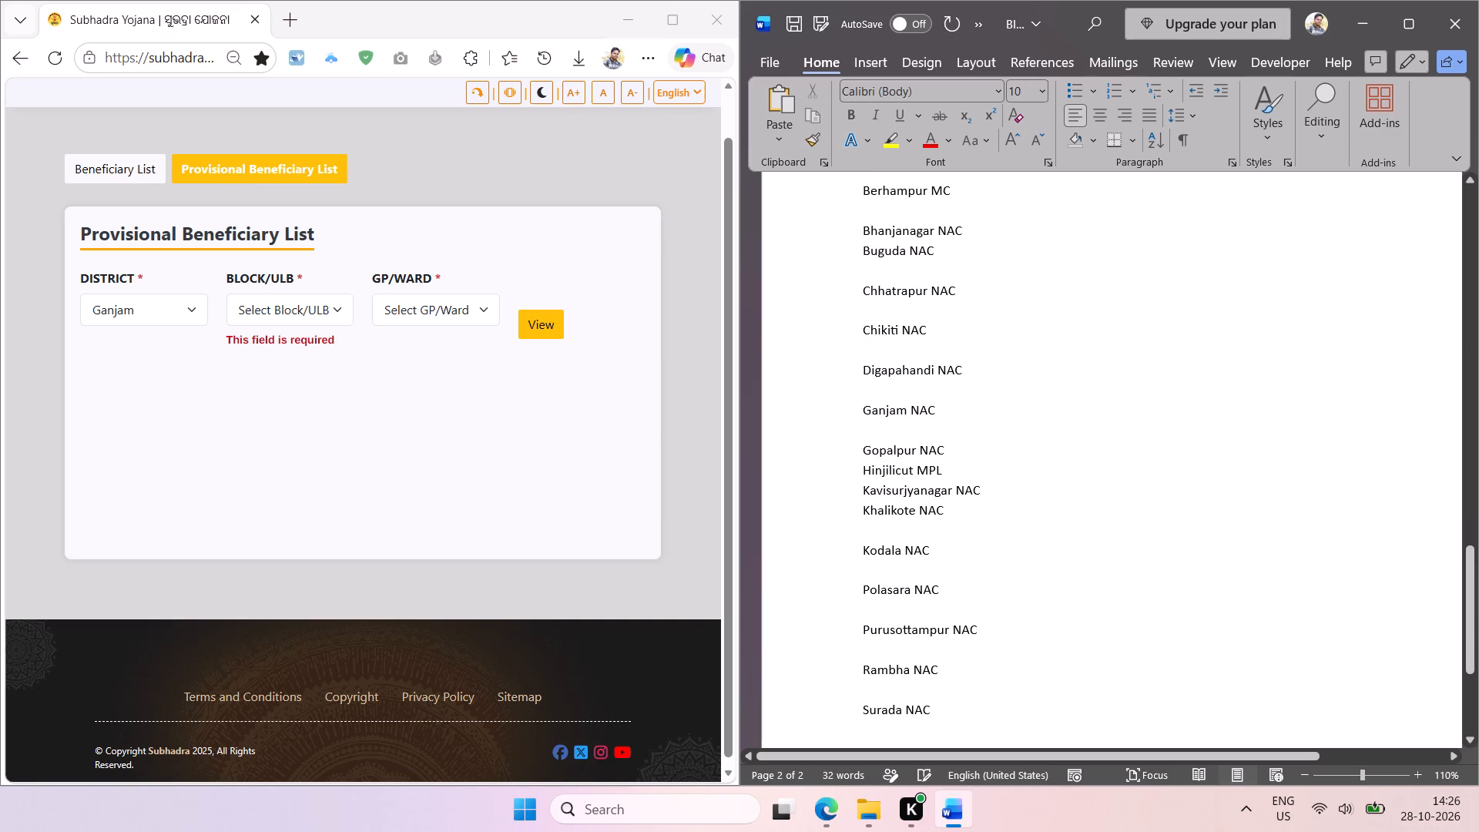
# Remove the blank lines between the ULB names from Polasara NAC up to Chikiti NAC.
pyautogui.scroll(1, 968, 370)
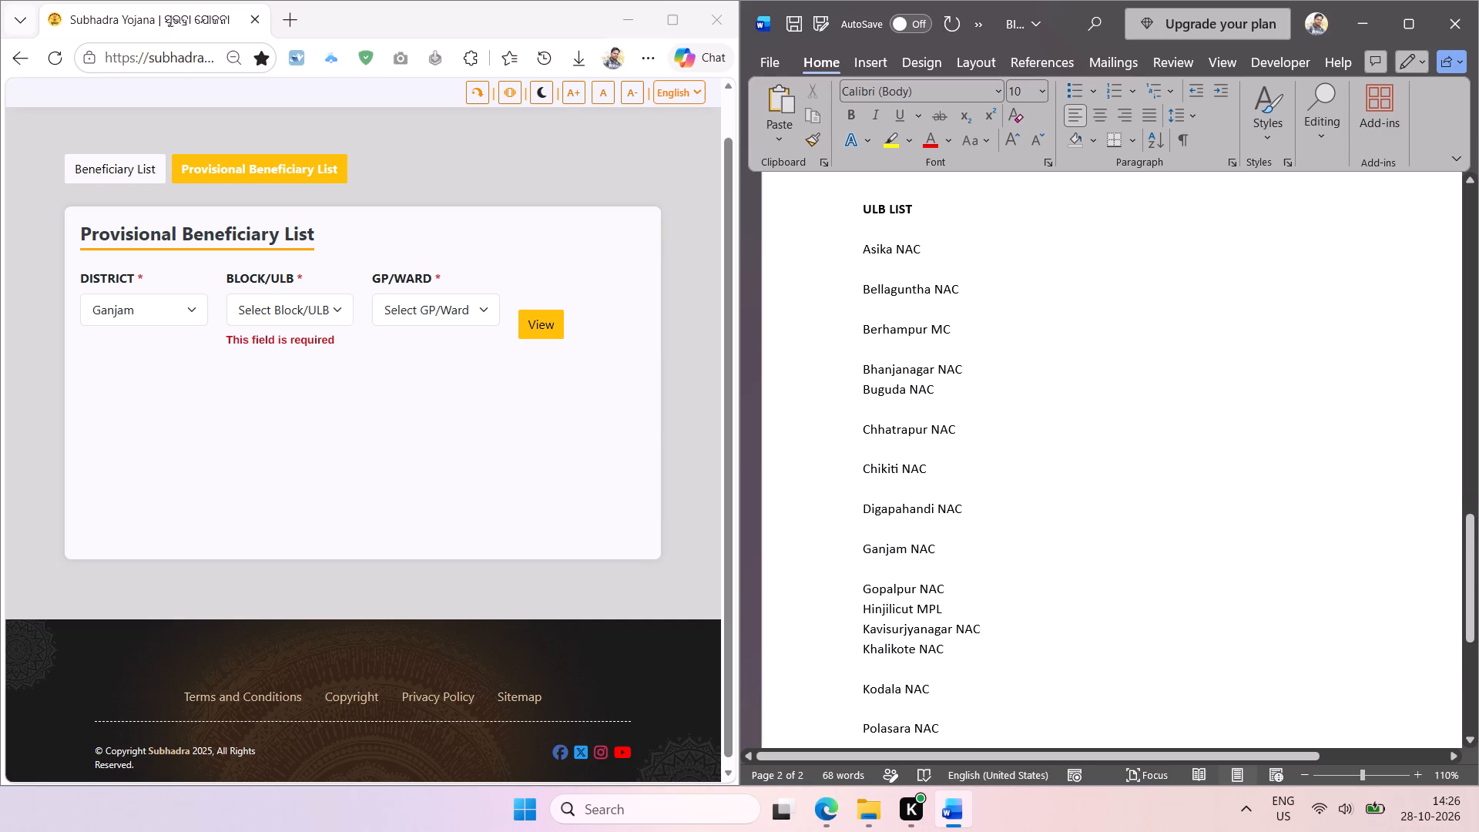
pyautogui.scroll(1, 957, 377)
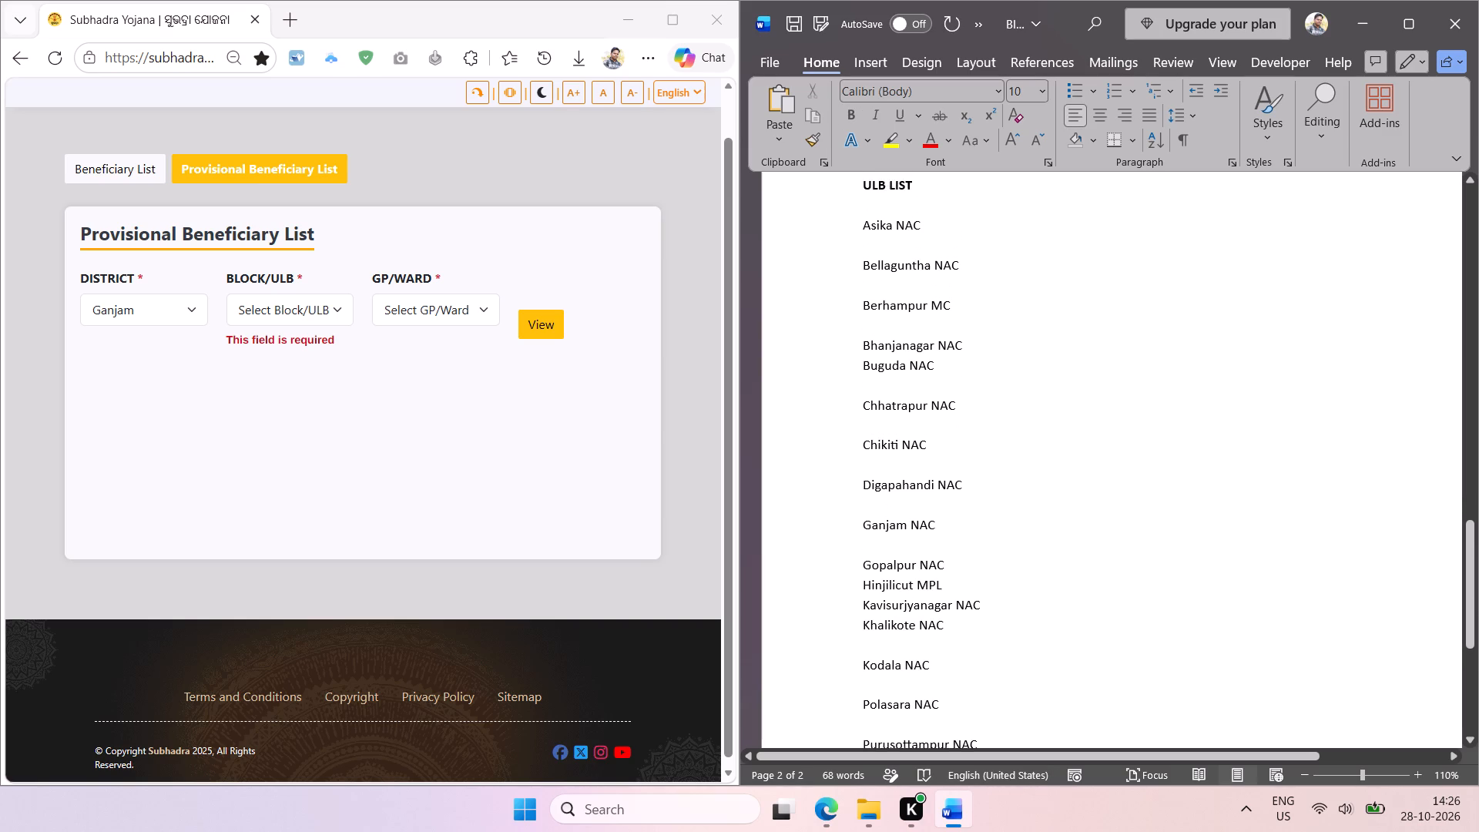
pyautogui.click(902, 699)
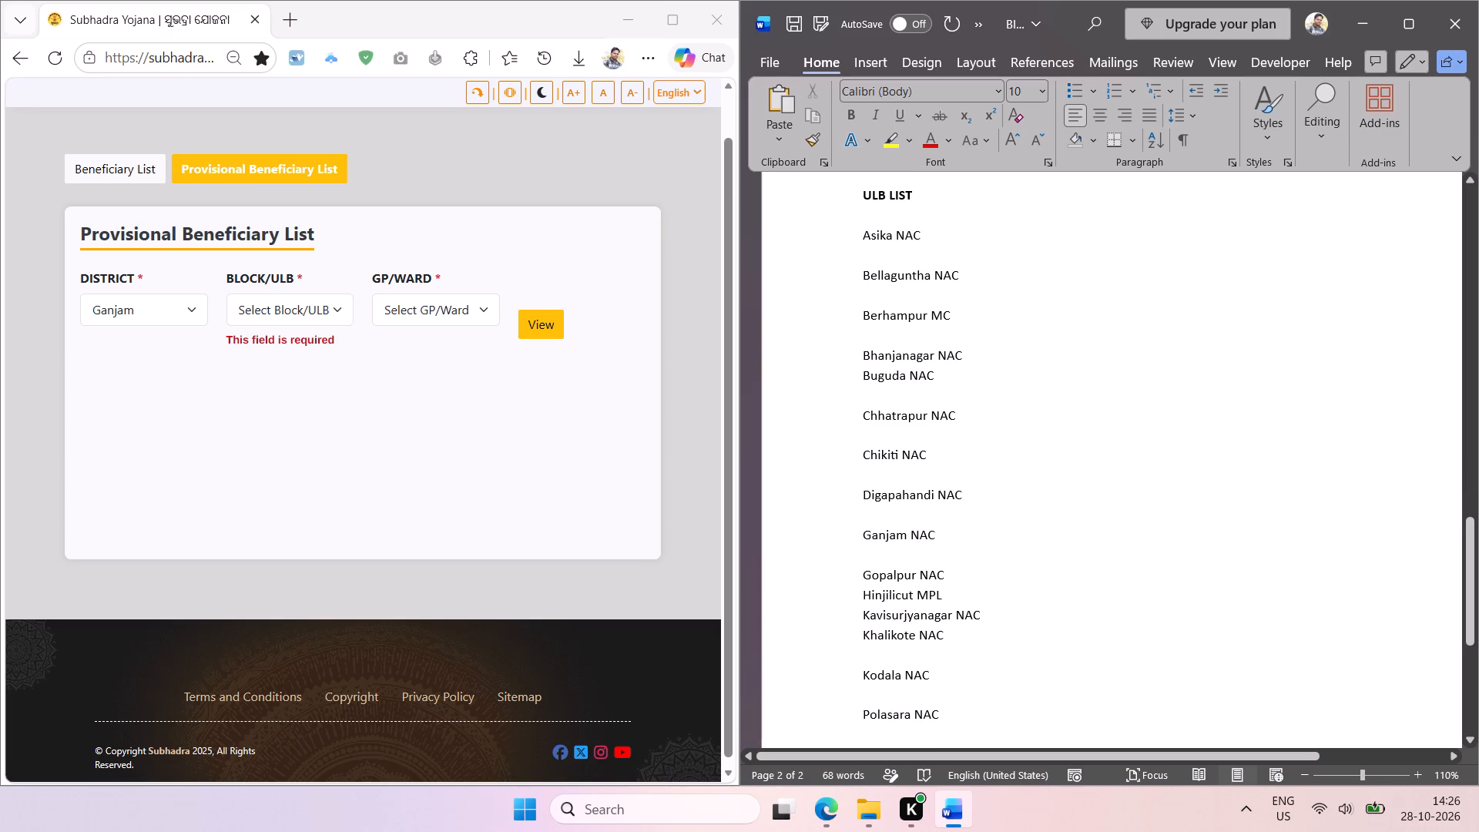
pyautogui.press('BackSpace')
pyautogui.press('Up')
pyautogui.press('BackSpace')
pyautogui.press('Up')
pyautogui.press('Up')
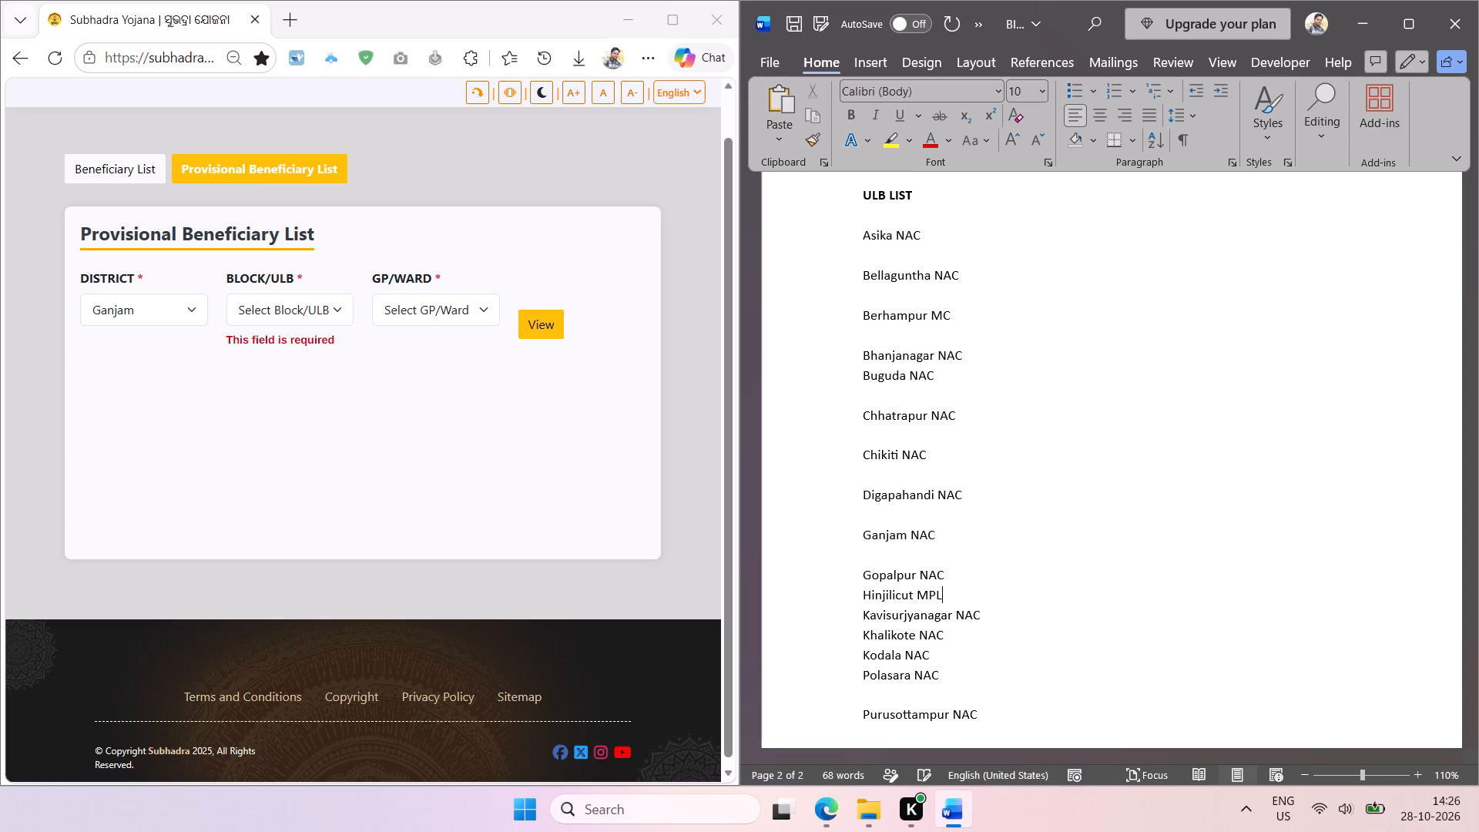
pyautogui.press('Up')
pyautogui.press('Up')
pyautogui.press('BackSpace')
pyautogui.press('Up')
pyautogui.press('BackSpace')
pyautogui.press('Up')
pyautogui.press('BackSpace')
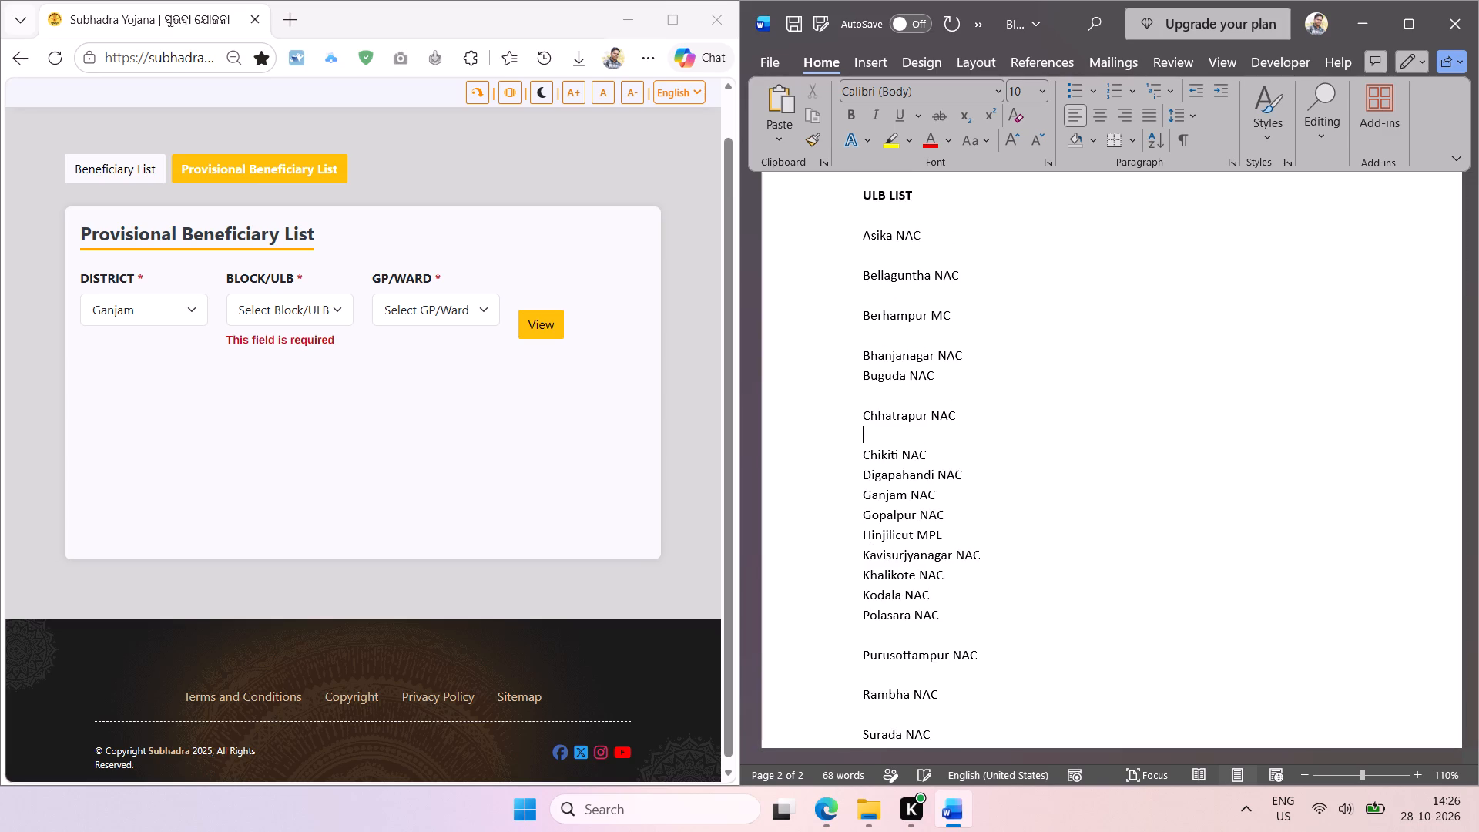
# Remove the remaining blank lines from Chikiti NAC up to the ULB LIST heading.
pyautogui.press('Up')
pyautogui.press('BackSpace')
pyautogui.press('Up')
pyautogui.press('BackSpace')
pyautogui.press('Up')
pyautogui.press('Up')
pyautogui.press('BackSpace')
pyautogui.press('Up')
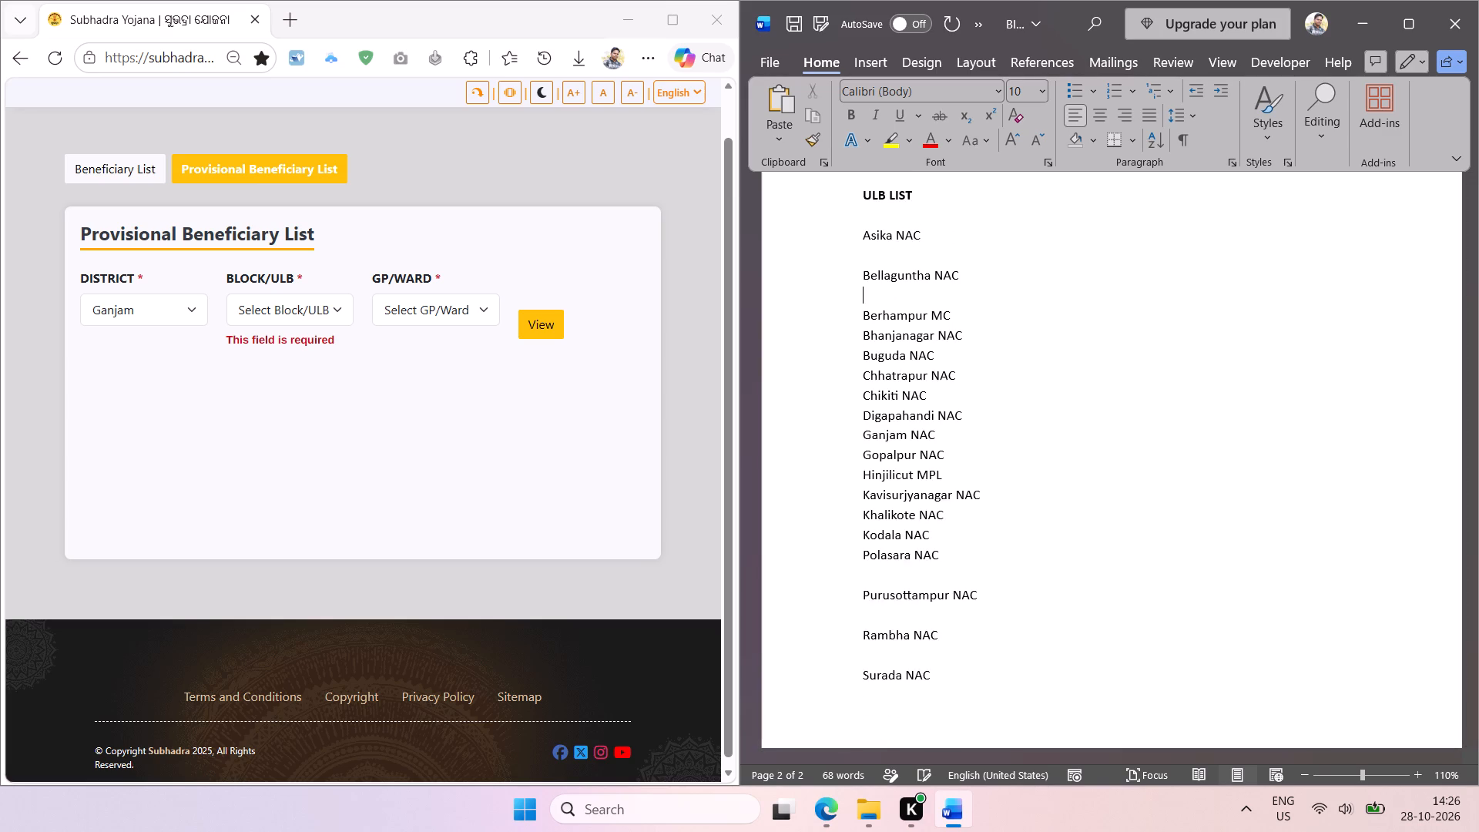
pyautogui.press('BackSpace')
pyautogui.press('Up')
pyautogui.press('BackSpace')
pyautogui.press('Up')
pyautogui.press('BackSpace')
# Remove the blank lines between Polasara NAC, Purusottampur NAC, Rambha NAC and Surada NAC.
pyautogui.press('Down')
pyautogui.press('Down')
pyautogui.press('Down')
pyautogui.press('Down')
pyautogui.press('Down')
pyautogui.press('Down')
pyautogui.press('Down')
pyautogui.press('Down')
pyautogui.press('Down')
pyautogui.press('Down')
pyautogui.press('Down')
pyautogui.press('Down')
pyautogui.press('Down')
pyautogui.press('Down')
pyautogui.press('Down')
pyautogui.press('Down')
pyautogui.press('Down')
pyautogui.press('Down')
pyautogui.press('Down')
pyautogui.press('Down')
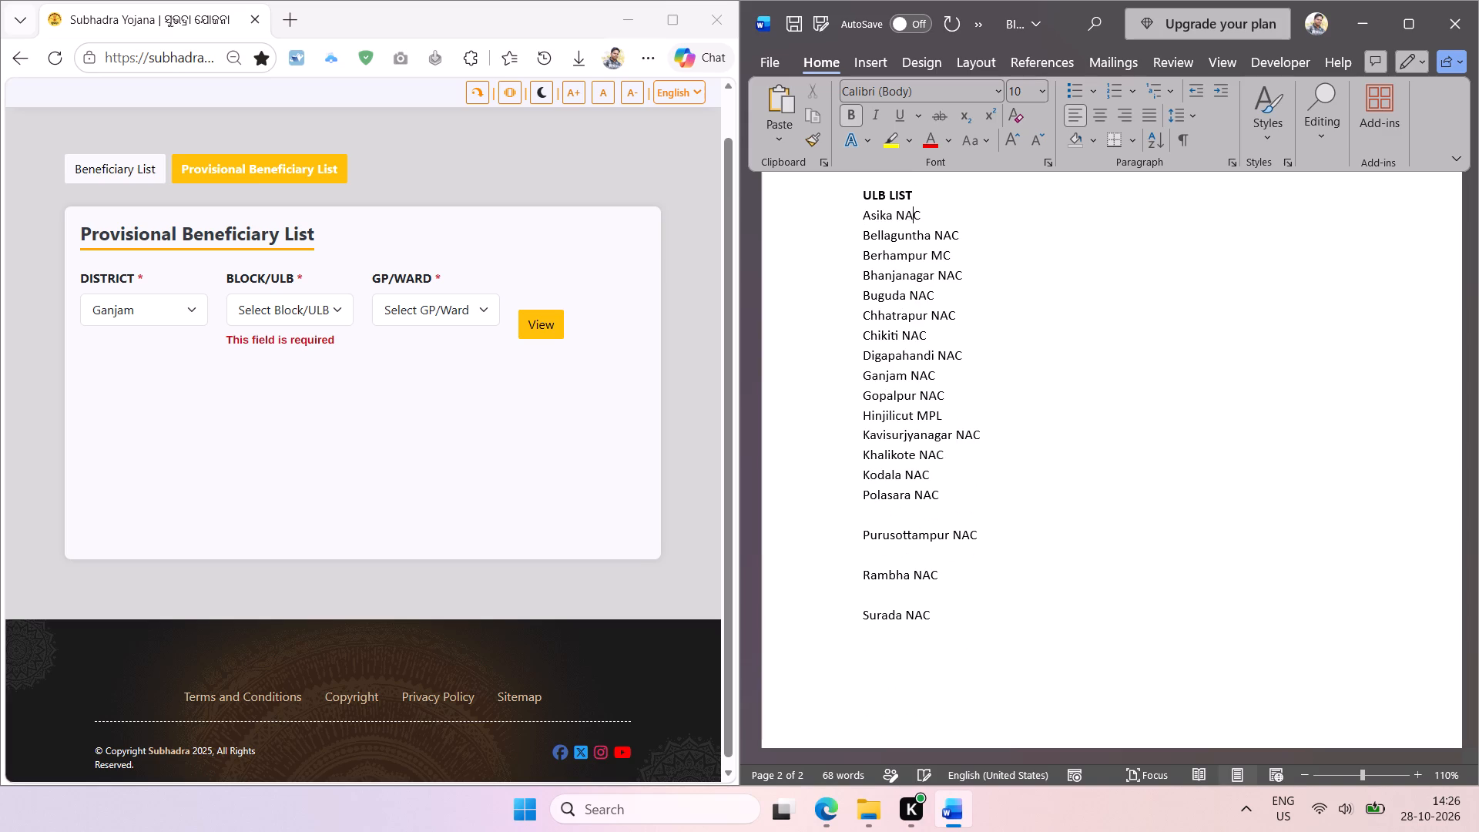
pyautogui.press('Down')
pyautogui.press('Up')
pyautogui.press('BackSpace')
pyautogui.press('Up')
pyautogui.press('BackSpace')
pyautogui.press('Up')
pyautogui.press('BackSpace')
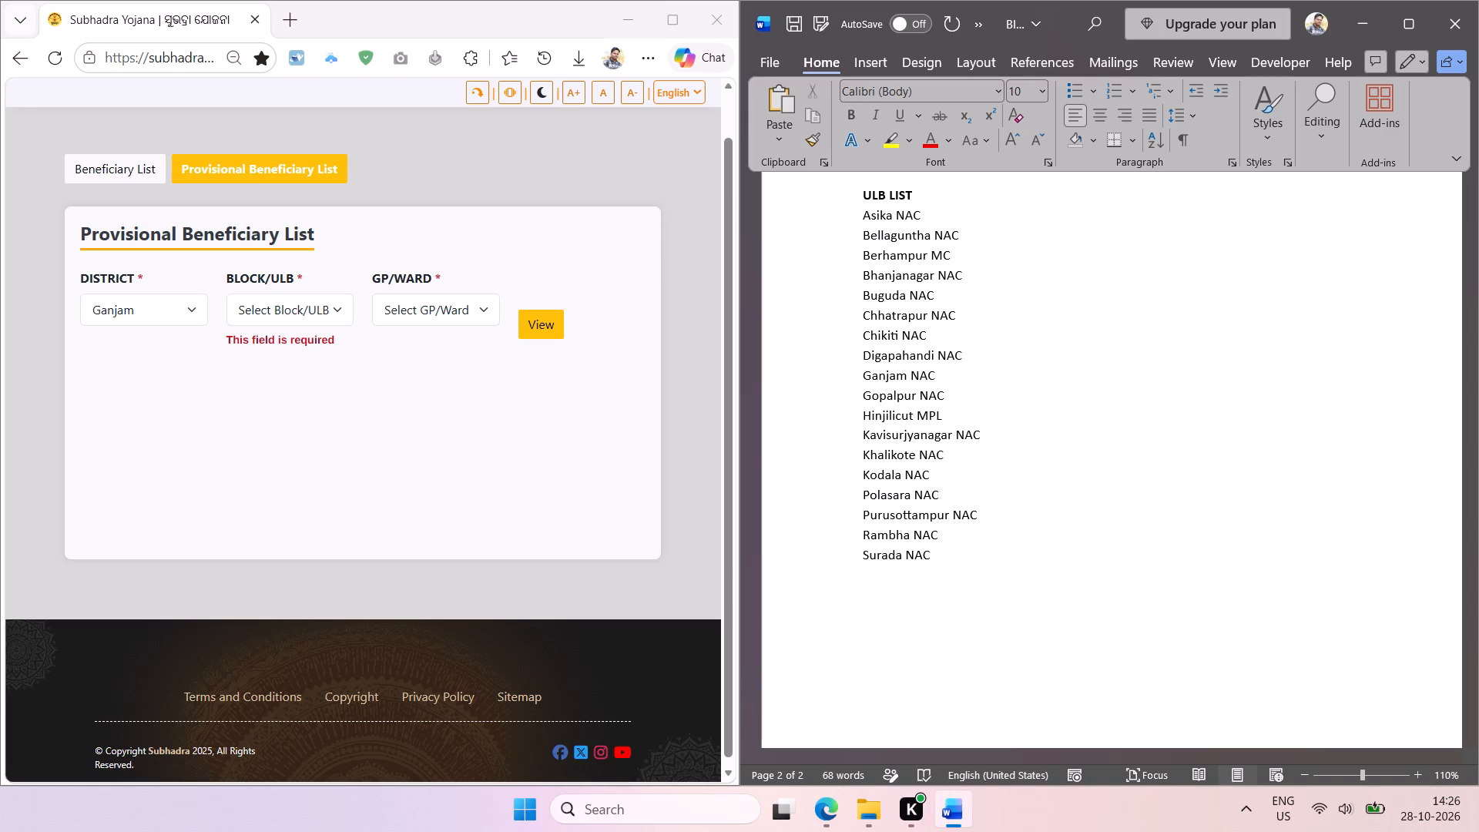
# Sort the ULB names from Asika NAC to Surada NAC alphabetically.
pyautogui.moveTo(931, 565); pyautogui.dragTo(901, 237)
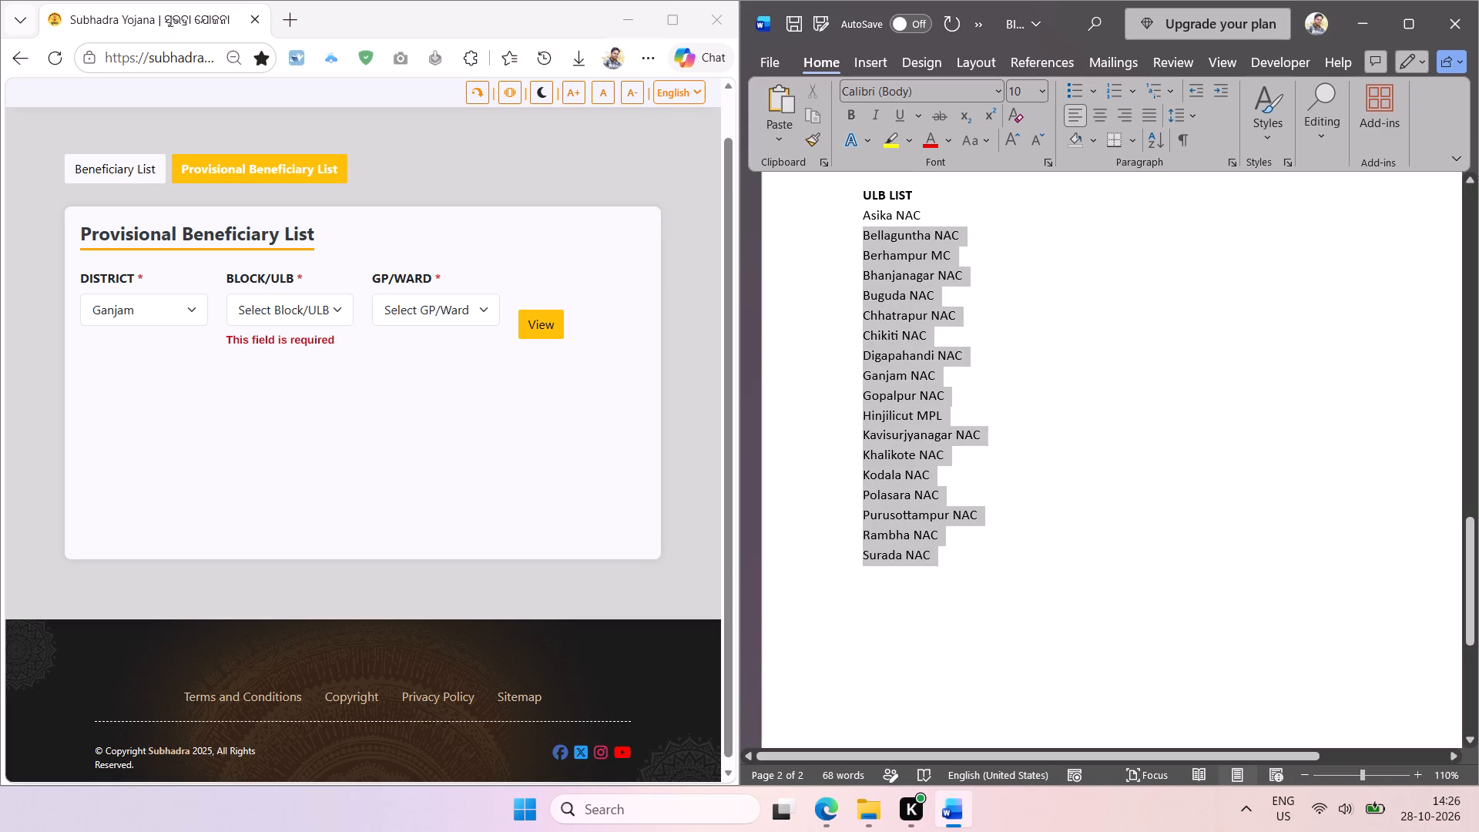
pyautogui.moveTo(901, 237); pyautogui.dragTo(865, 221)
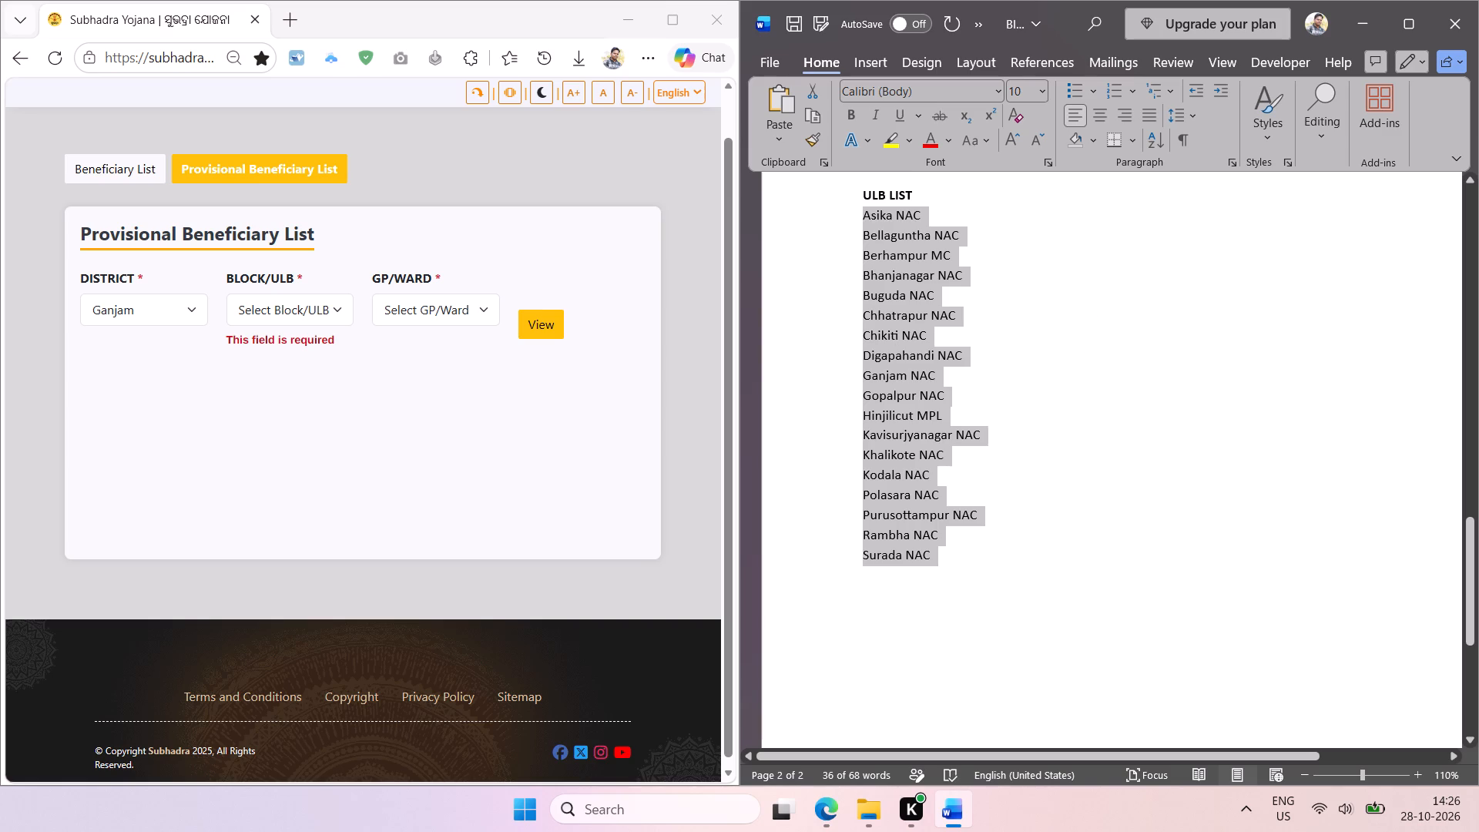
pyautogui.click(1152, 139)
pyautogui.press('Return')
# Number the ULB names as a list aligned with the ULB LIST heading's margin, and save the document.
pyautogui.click(1118, 95)
pyautogui.doubleClick(1194, 89)
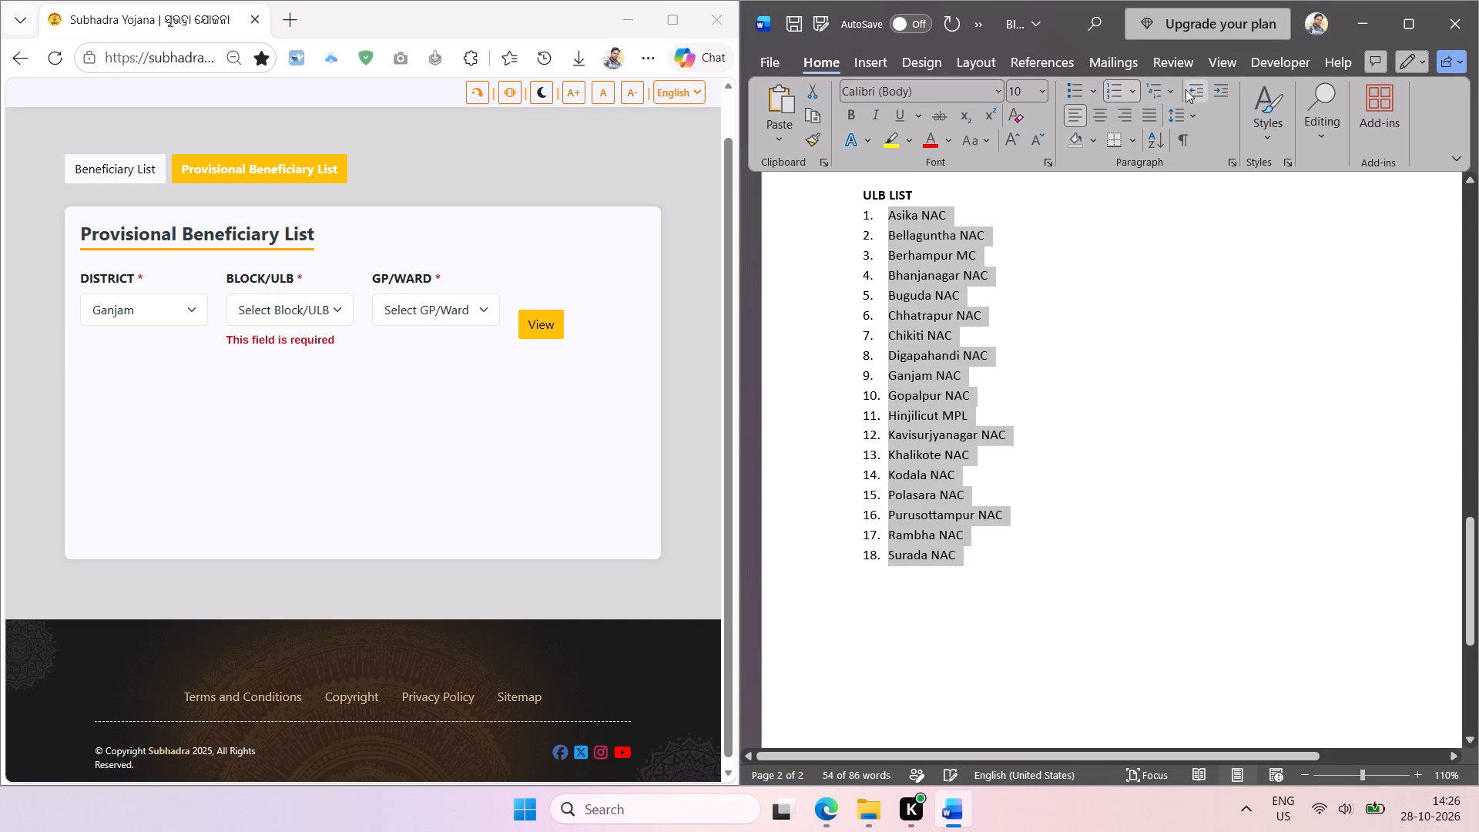
pyautogui.click(1075, 299)
pyautogui.hotkey('ctrl', 's')
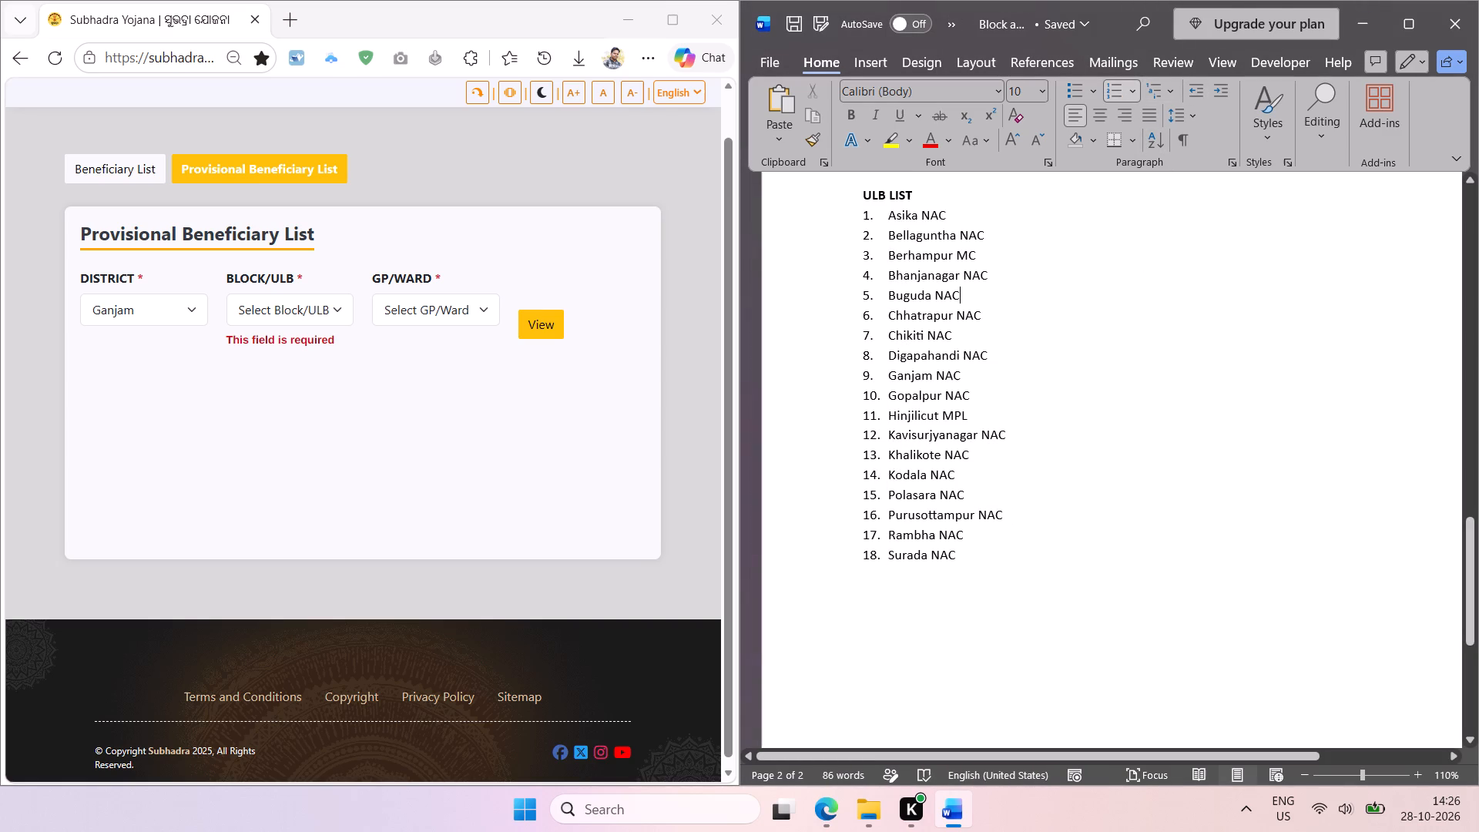
# Delete the blank lines above the ULB LIST heading on the second page.
pyautogui.scroll(5, 1075, 299)
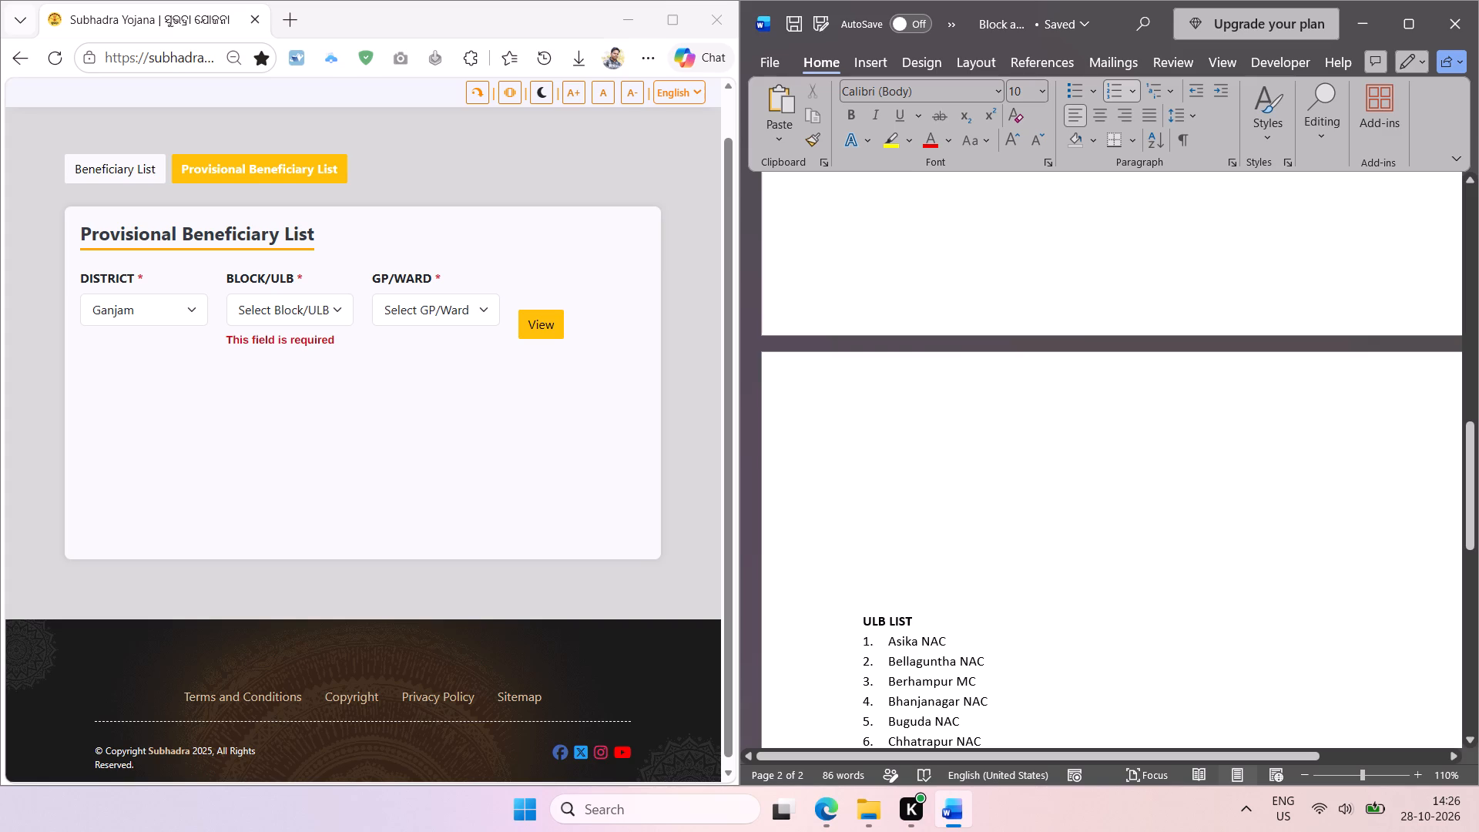
pyautogui.moveTo(861, 622); pyautogui.dragTo(857, 414)
pyautogui.press('BackSpace')
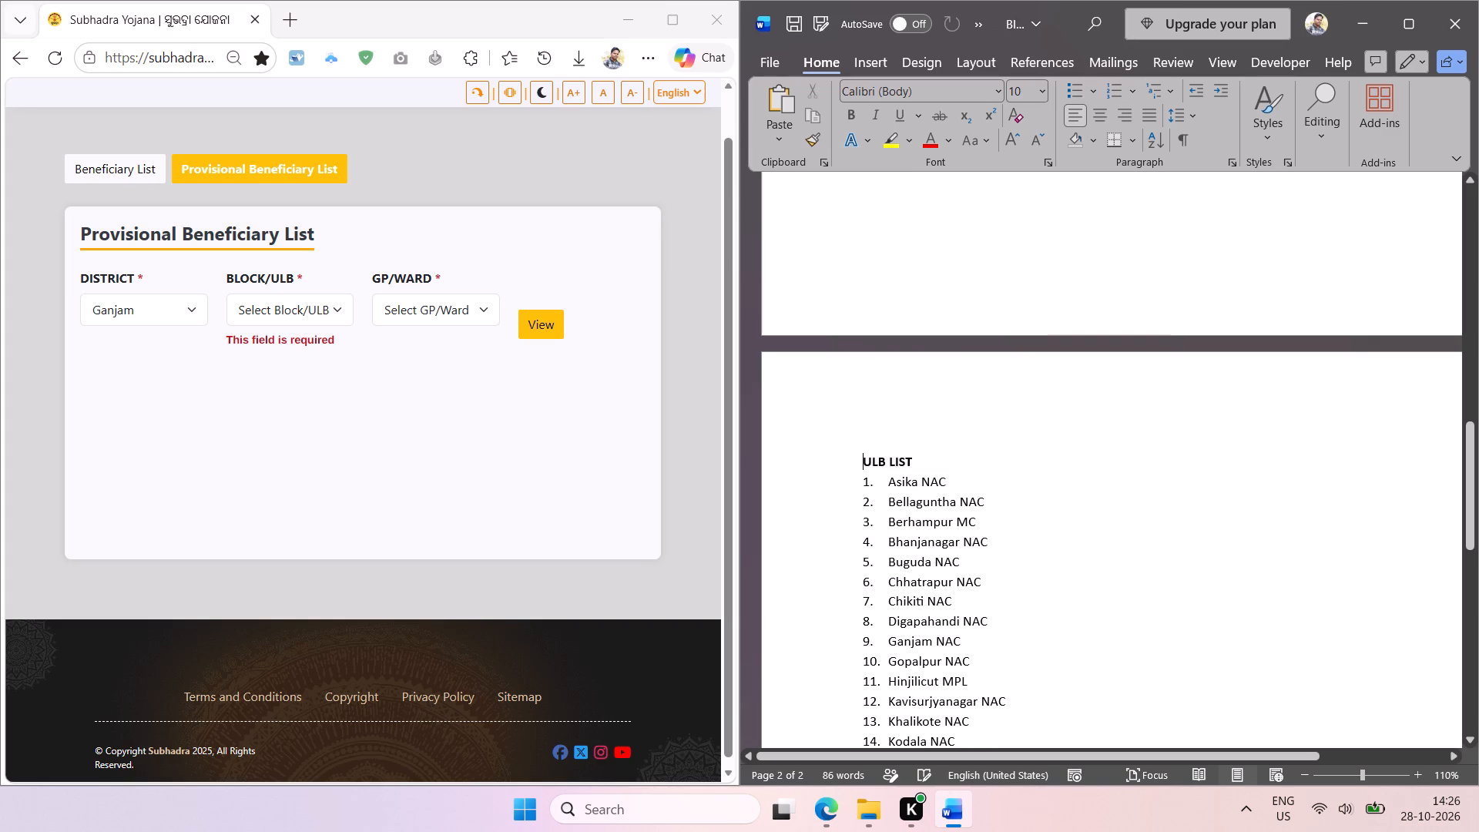
# Remove the blank lines between the block names from Purusottampur to Aska at the end of the BLOCK LIST.
pyautogui.scroll(3, 969, 433)
pyautogui.scroll(-1, 960, 434)
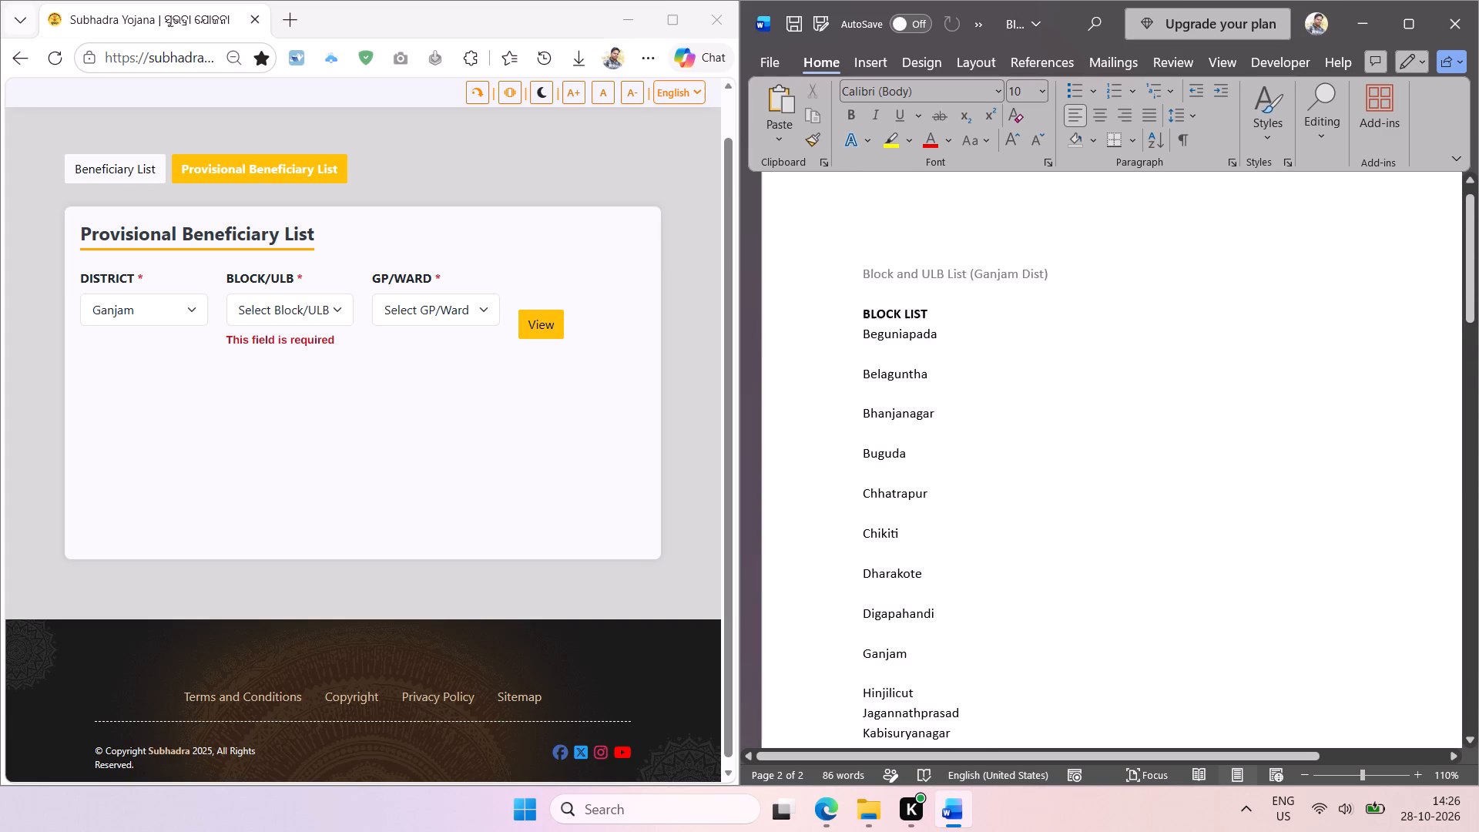
pyautogui.scroll(-1, 959, 448)
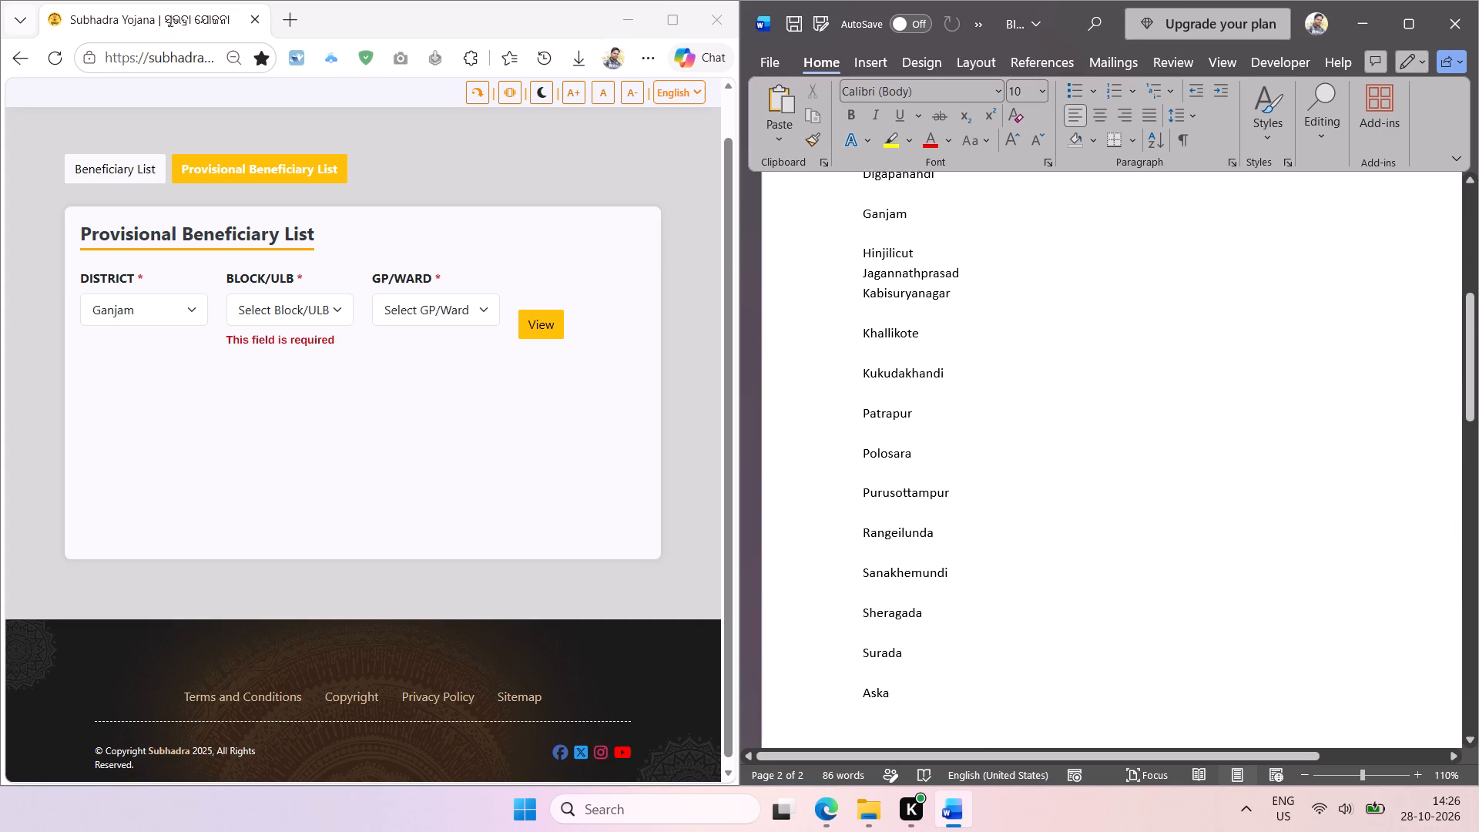
pyautogui.scroll(-1, 902, 676)
pyautogui.click(900, 678)
pyautogui.press('BackSpace')
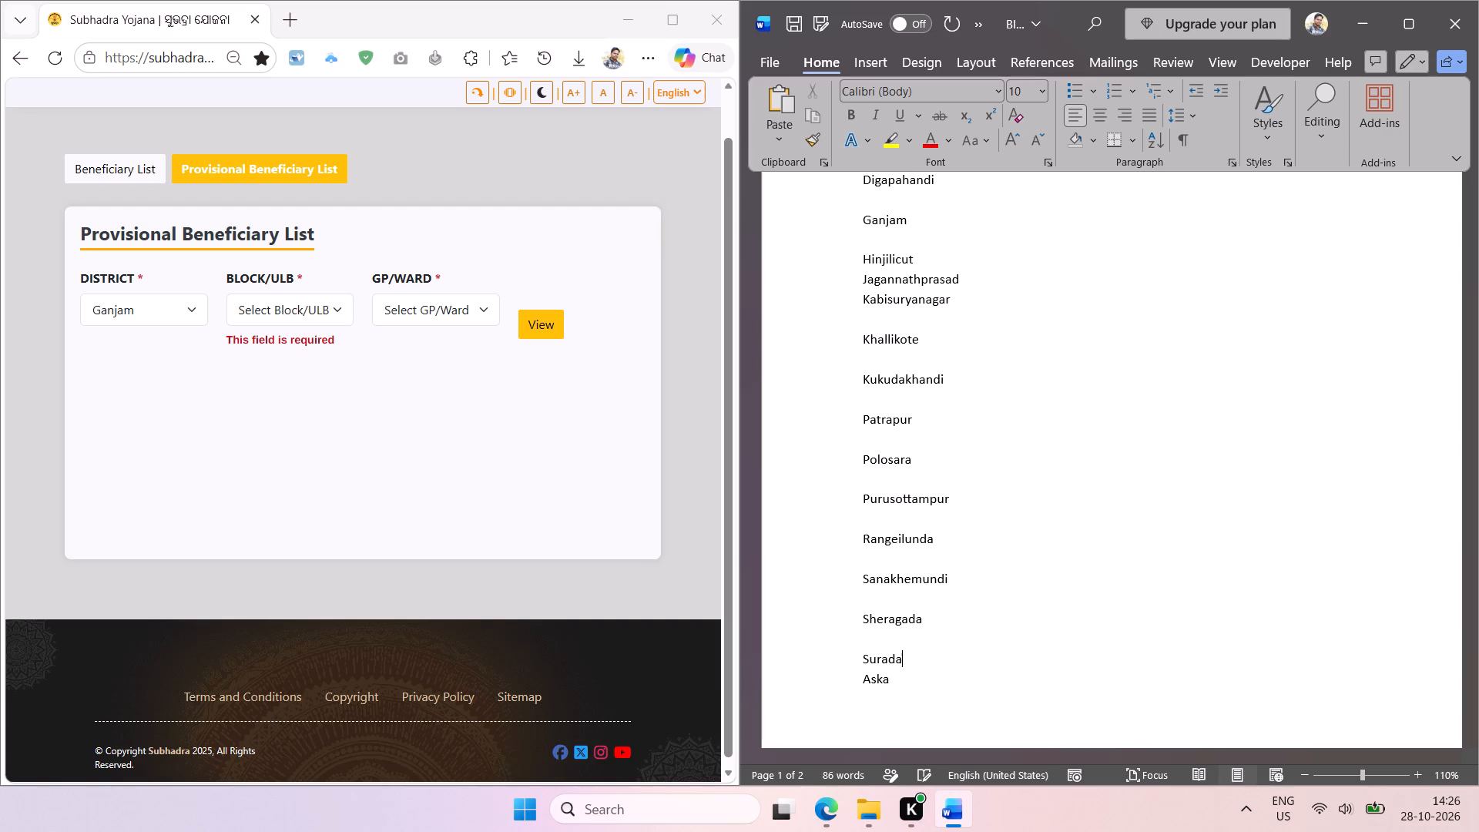
pyautogui.press('Up')
pyautogui.press('BackSpace')
pyautogui.press('Up')
pyautogui.press('BackSpace')
pyautogui.press('Up')
pyautogui.press('BackSpace')
pyautogui.press('Up')
pyautogui.press('BackSpace')
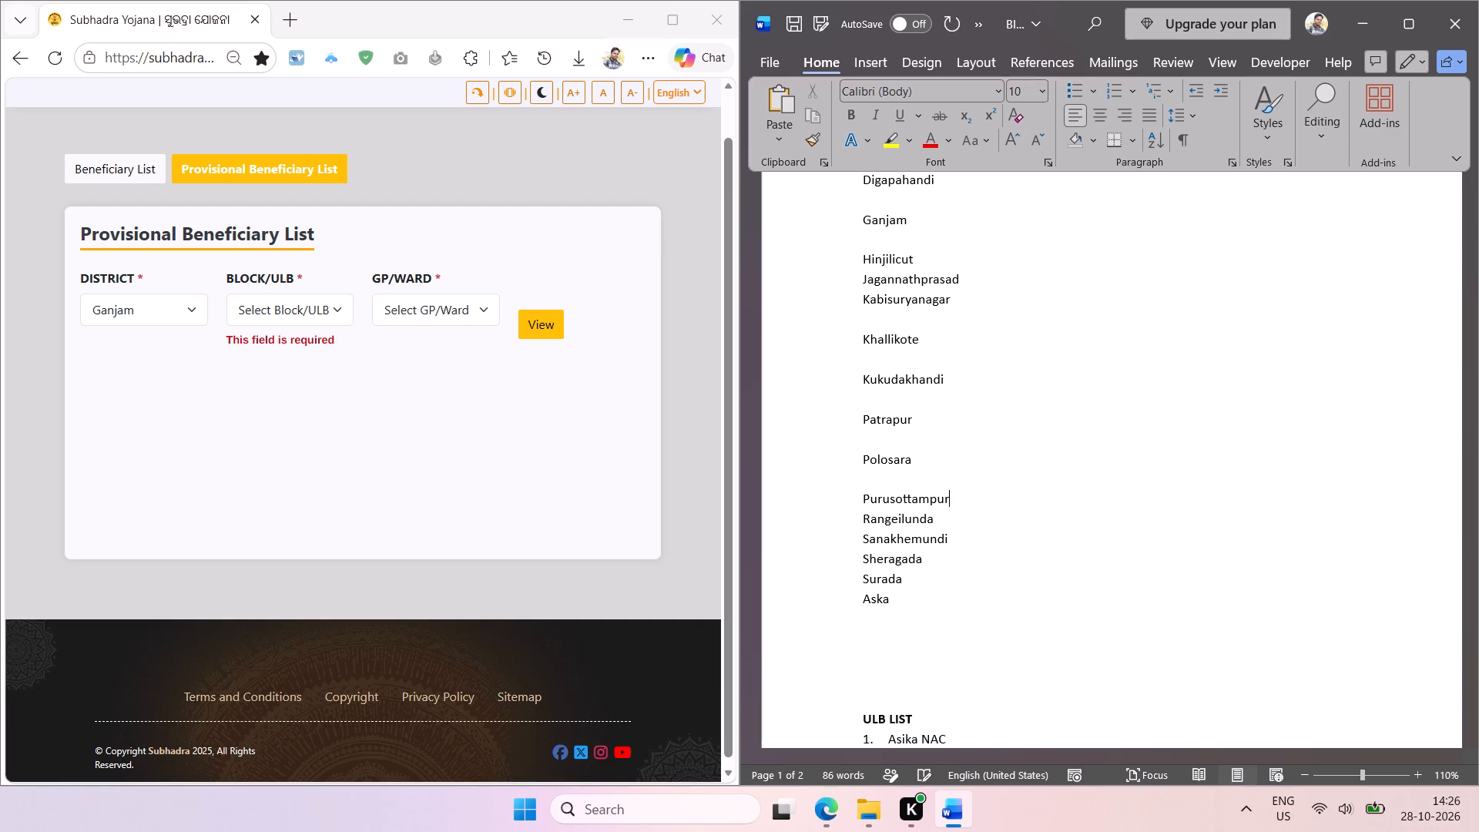
# Remove the blank lines between the block names from Ganjam to Purusottampur.
pyautogui.press('Up')
pyautogui.press('BackSpace')
pyautogui.press('Up')
pyautogui.press('BackSpace')
pyautogui.press('Up')
pyautogui.press('BackSpace')
pyautogui.press('Up')
pyautogui.press('BackSpace')
pyautogui.press('Up')
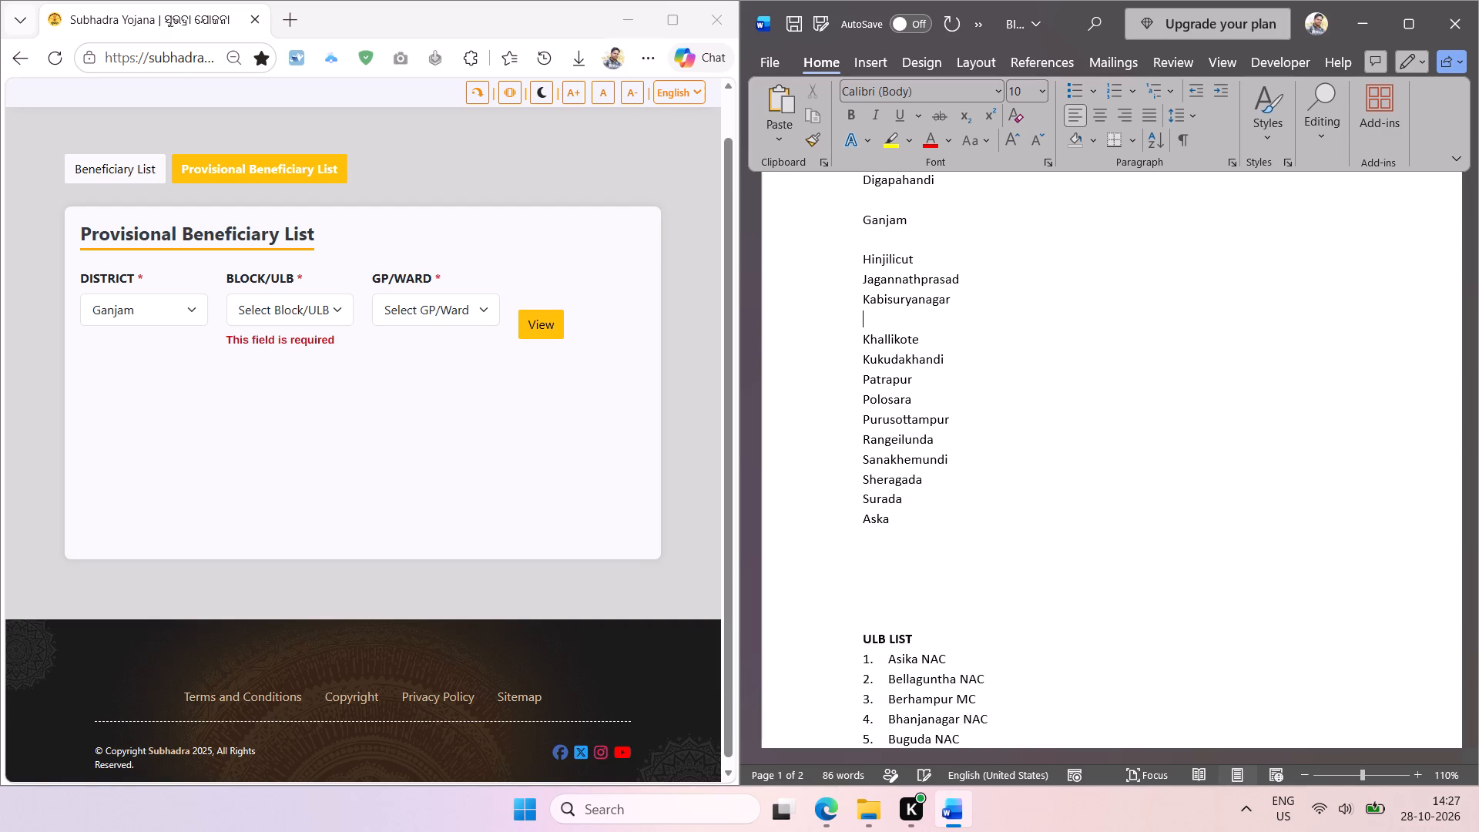
pyautogui.press('BackSpace')
pyautogui.press('Up')
pyautogui.press('Up')
pyautogui.press('Up')
pyautogui.press('BackSpace')
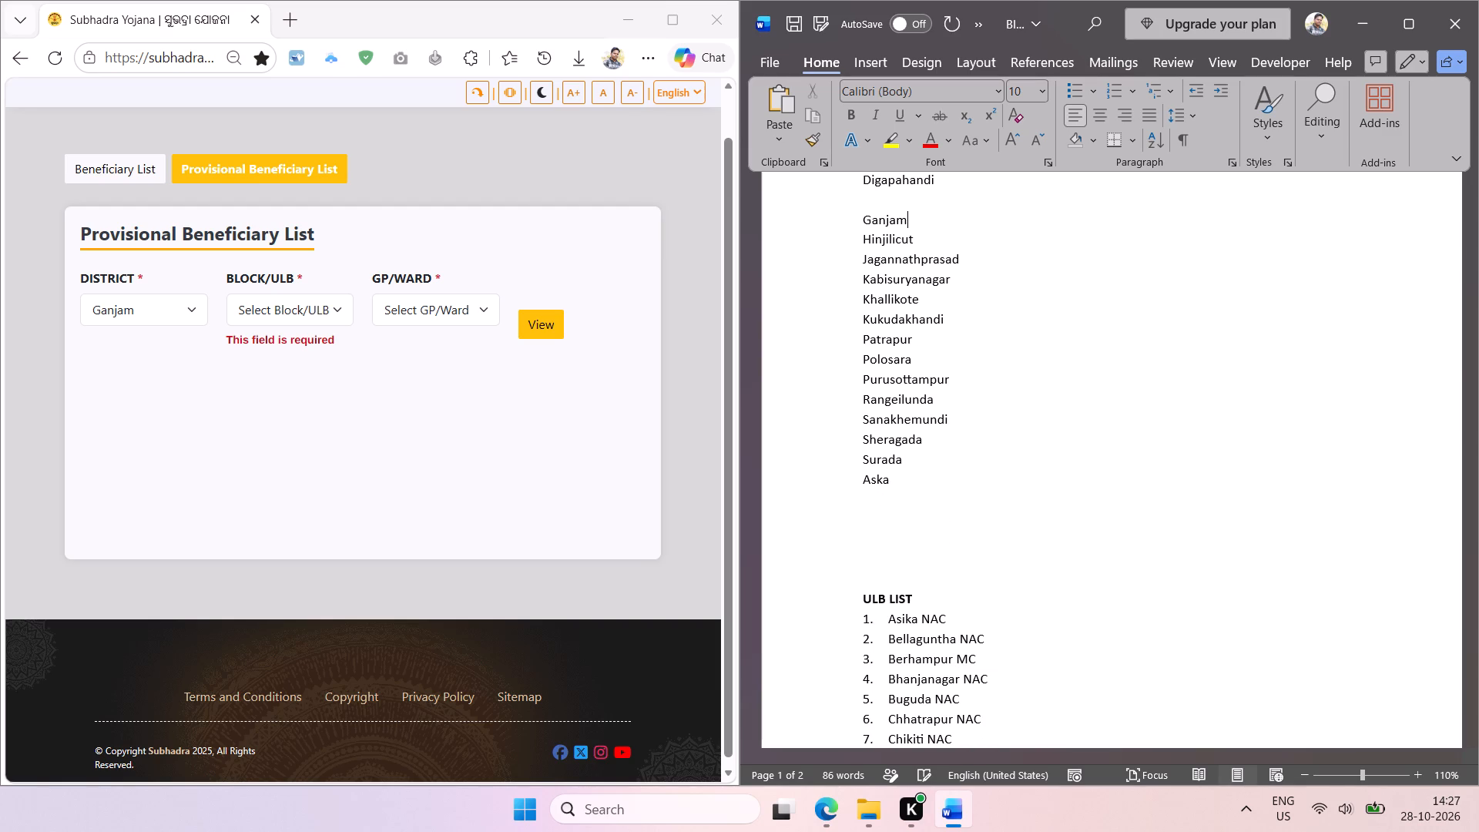
# Remove the remaining blank lines between the block names from Beguniapada to Ganjam.
pyautogui.scroll(2, 1086, 686)
pyautogui.press('Up')
pyautogui.press('BackSpace')
pyautogui.press('Up')
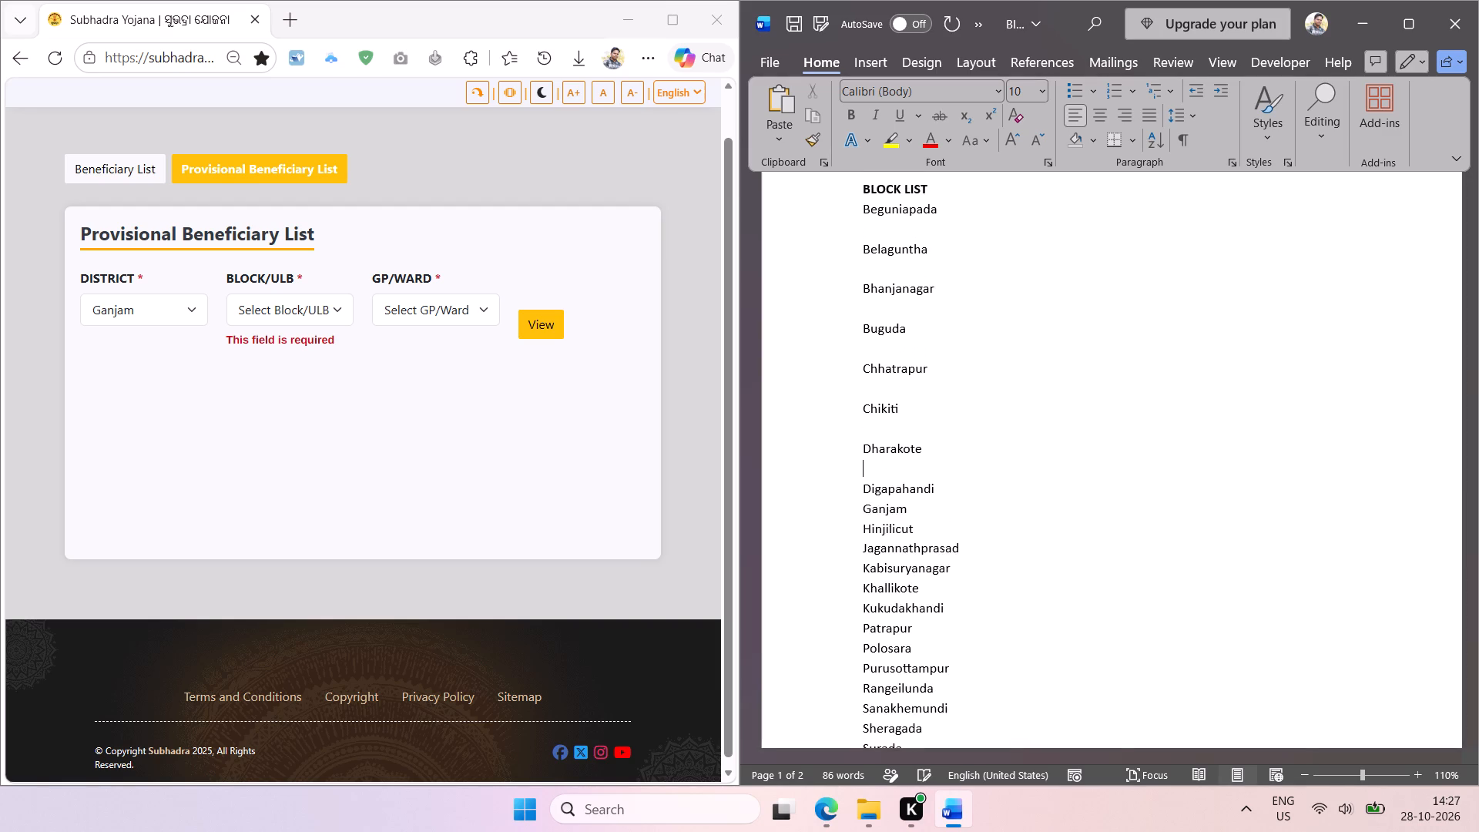
pyautogui.press('BackSpace')
pyautogui.press('Up')
pyautogui.press('BackSpace')
pyautogui.press('Up')
pyautogui.press('BackSpace')
pyautogui.press('Up')
pyautogui.press('BackSpace')
pyautogui.press('Up')
pyautogui.press('BackSpace')
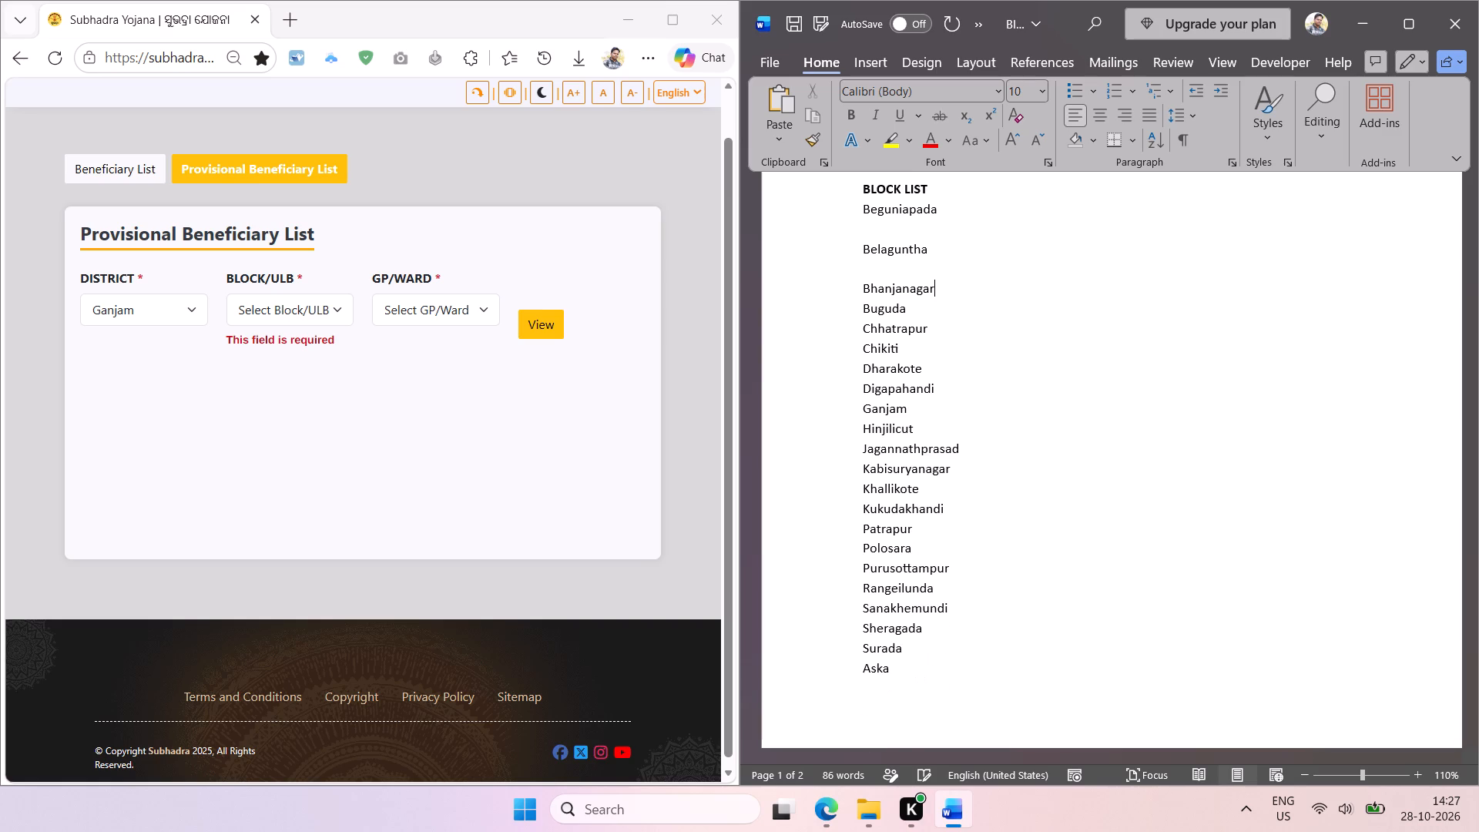
pyautogui.press('Up')
pyautogui.press('BackSpace')
pyautogui.press('Up')
pyautogui.press('BackSpace')
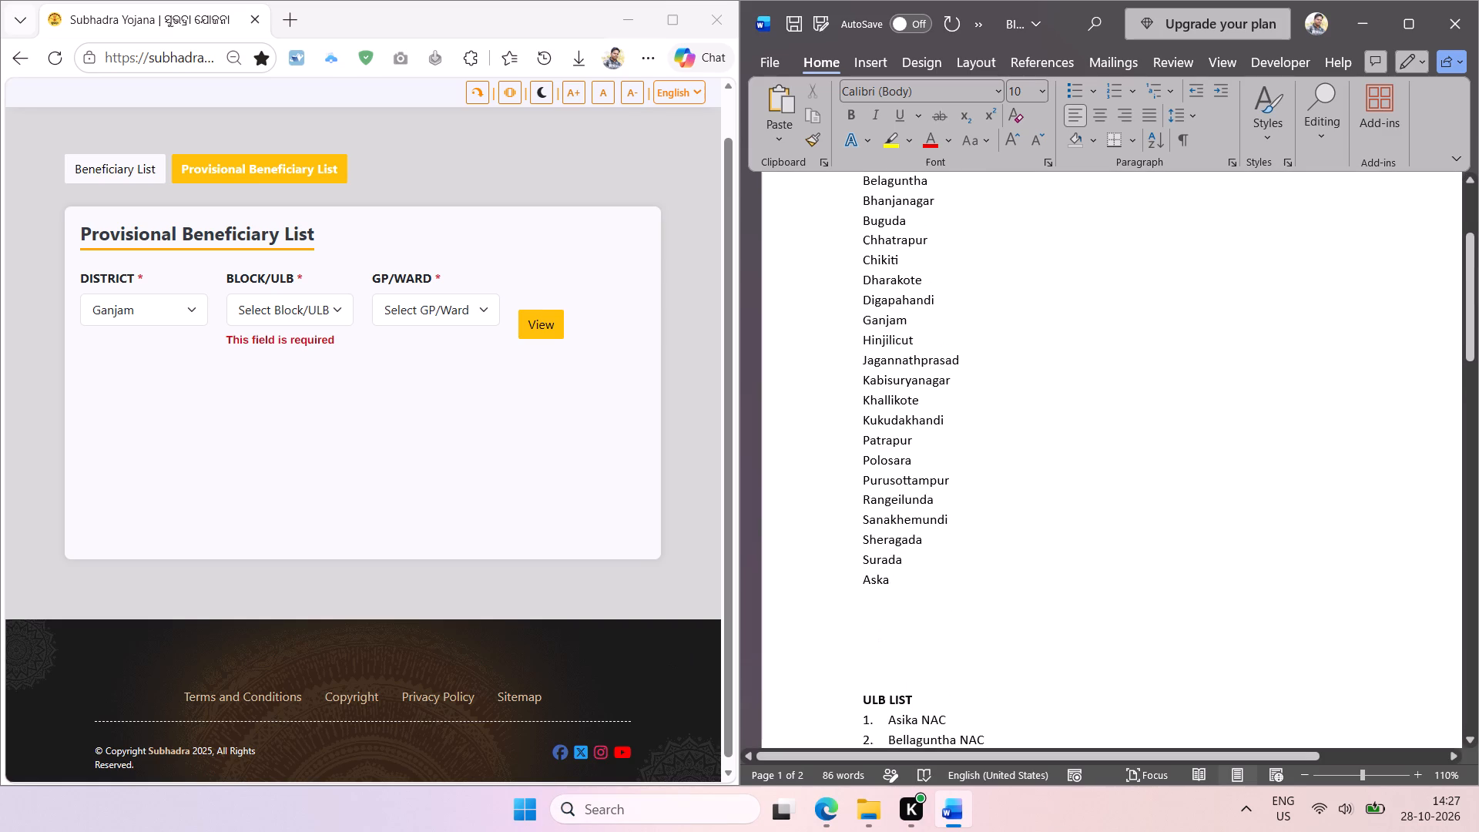
# Sort all the block names under the BLOCK LIST heading alphabetically.
pyautogui.moveTo(895, 629); pyautogui.dragTo(865, 200)
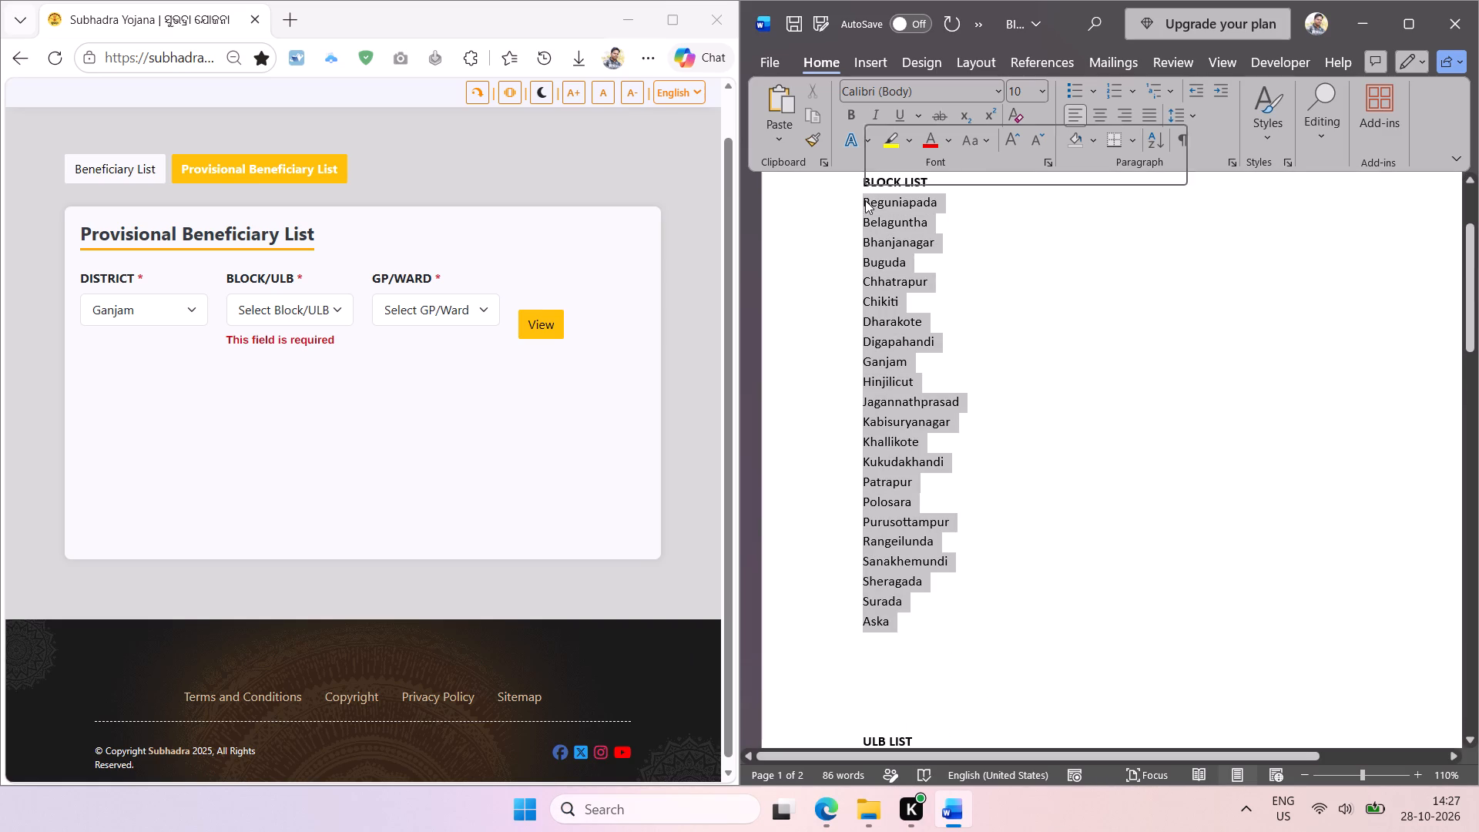
pyautogui.click(1154, 143)
pyautogui.press('Return')
# Number the sorted block names as a list aligned with the BLOCK LIST heading's margin.
pyautogui.click(1117, 84)
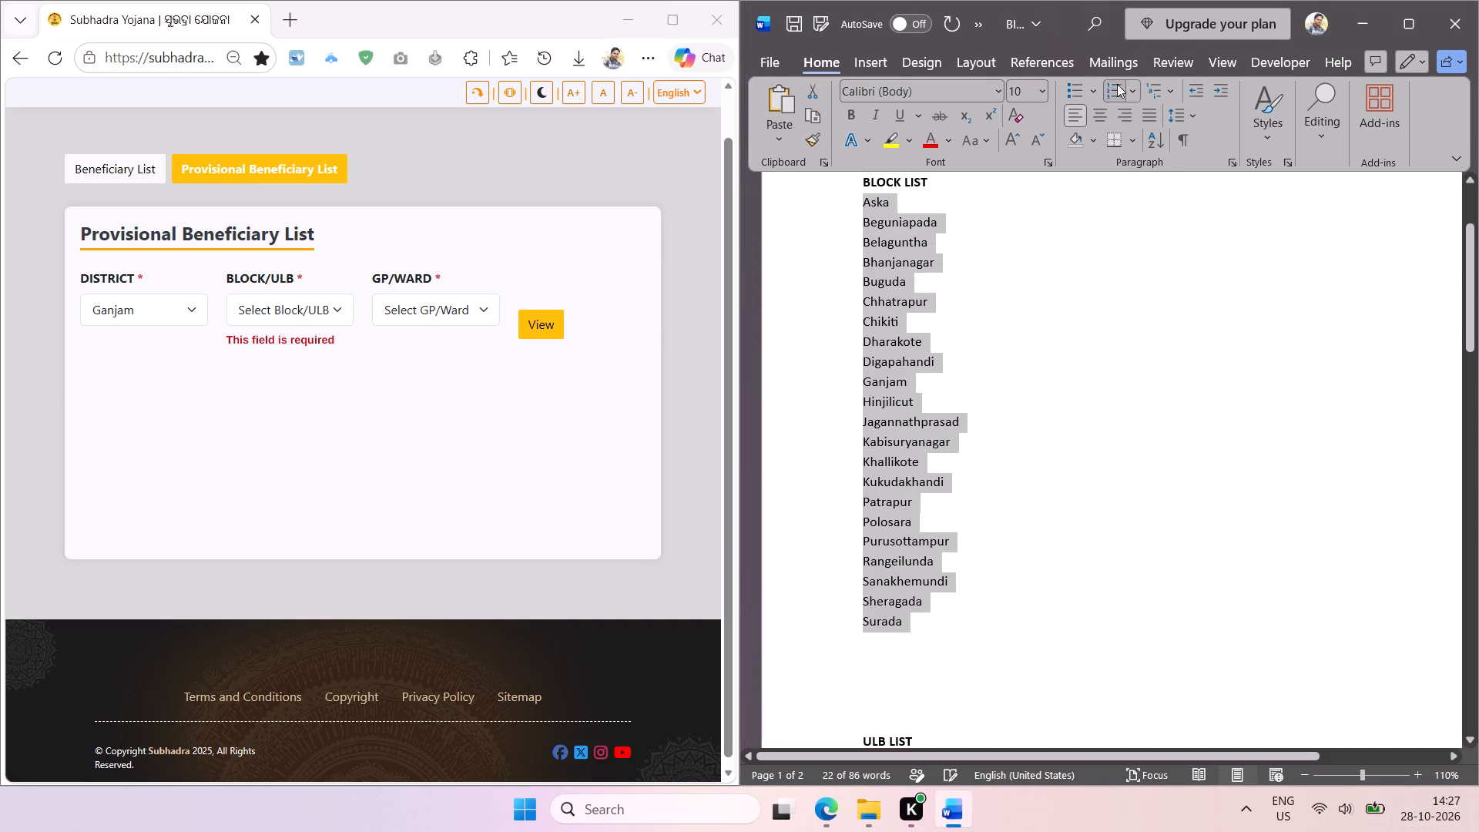
pyautogui.doubleClick(1194, 86)
pyautogui.click(1045, 343)
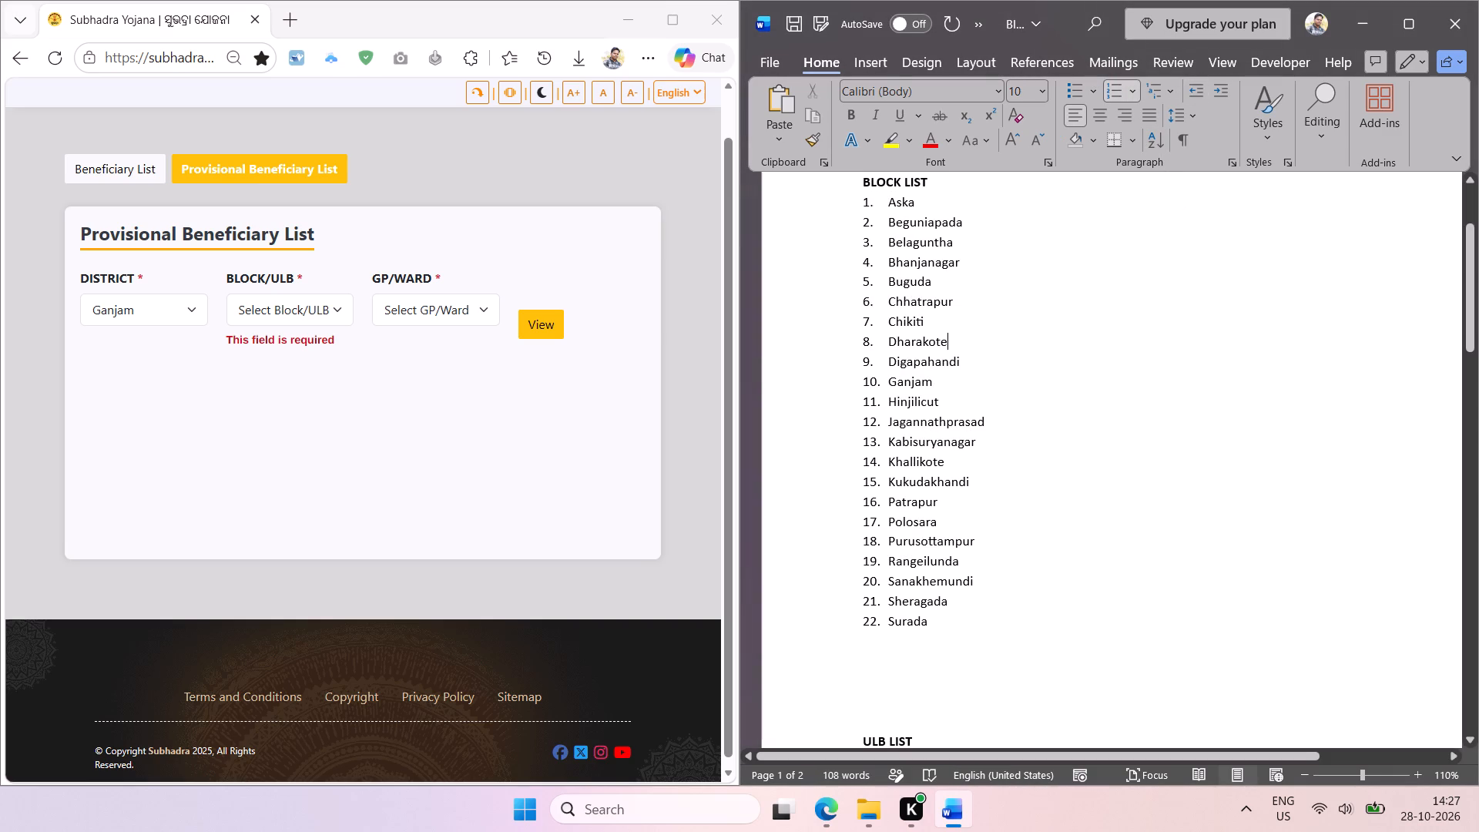
# Delete the extra blank lines above the ULB LIST heading, leaving one, and save the document.
pyautogui.scroll(-1, 910, 675)
pyautogui.moveTo(891, 643); pyautogui.dragTo(847, 573)
pyautogui.press('BackSpace')
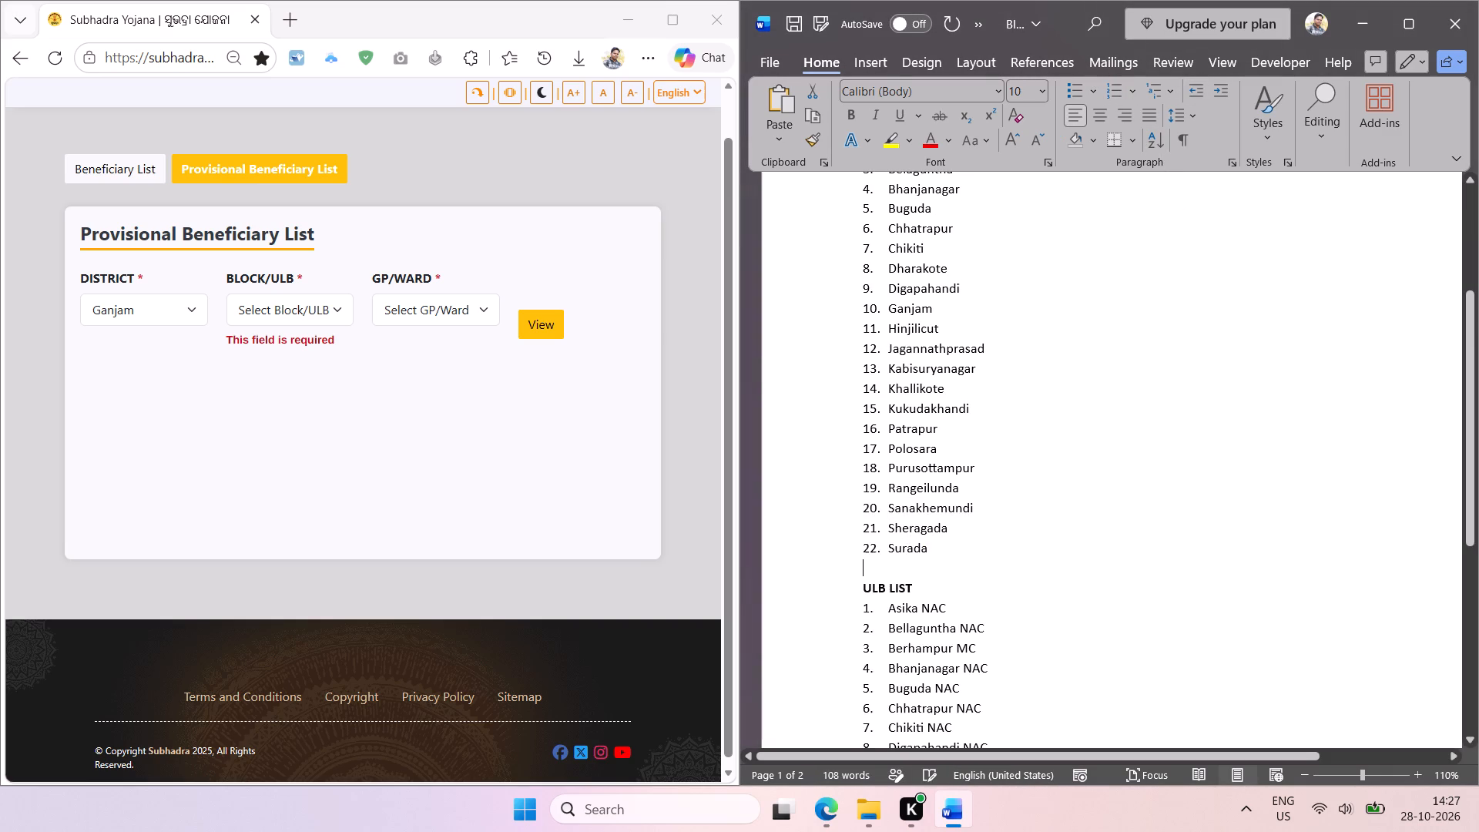
pyautogui.scroll(1, 1058, 555)
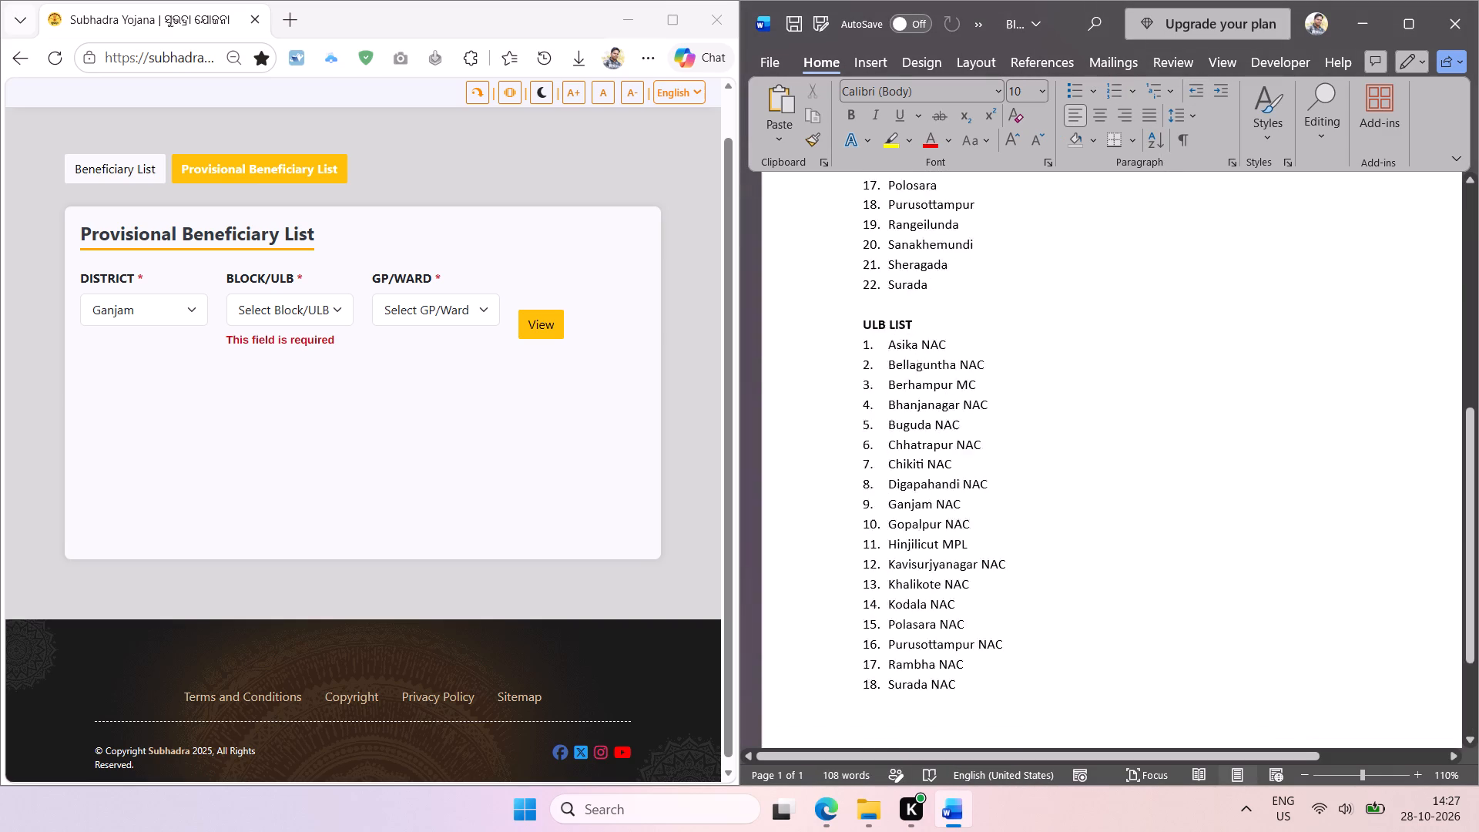
pyautogui.scroll(1, 1049, 509)
pyautogui.click(1030, 401)
pyautogui.hotkey('ctrl', 's')
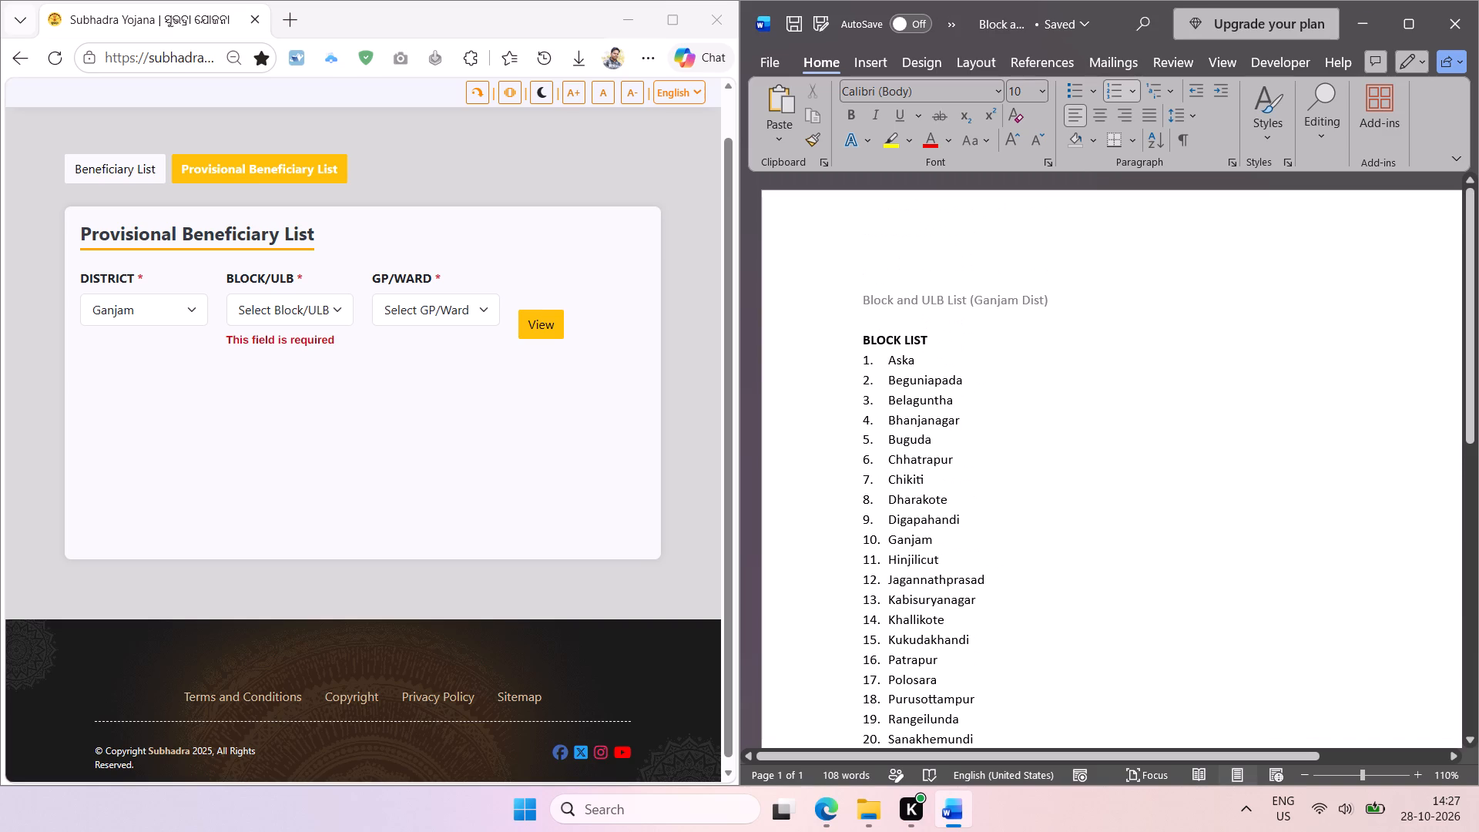
pyautogui.click(1011, 374)
pyautogui.hotkey('ctrl', 's')
pyautogui.hotkey('ctrl', 's')
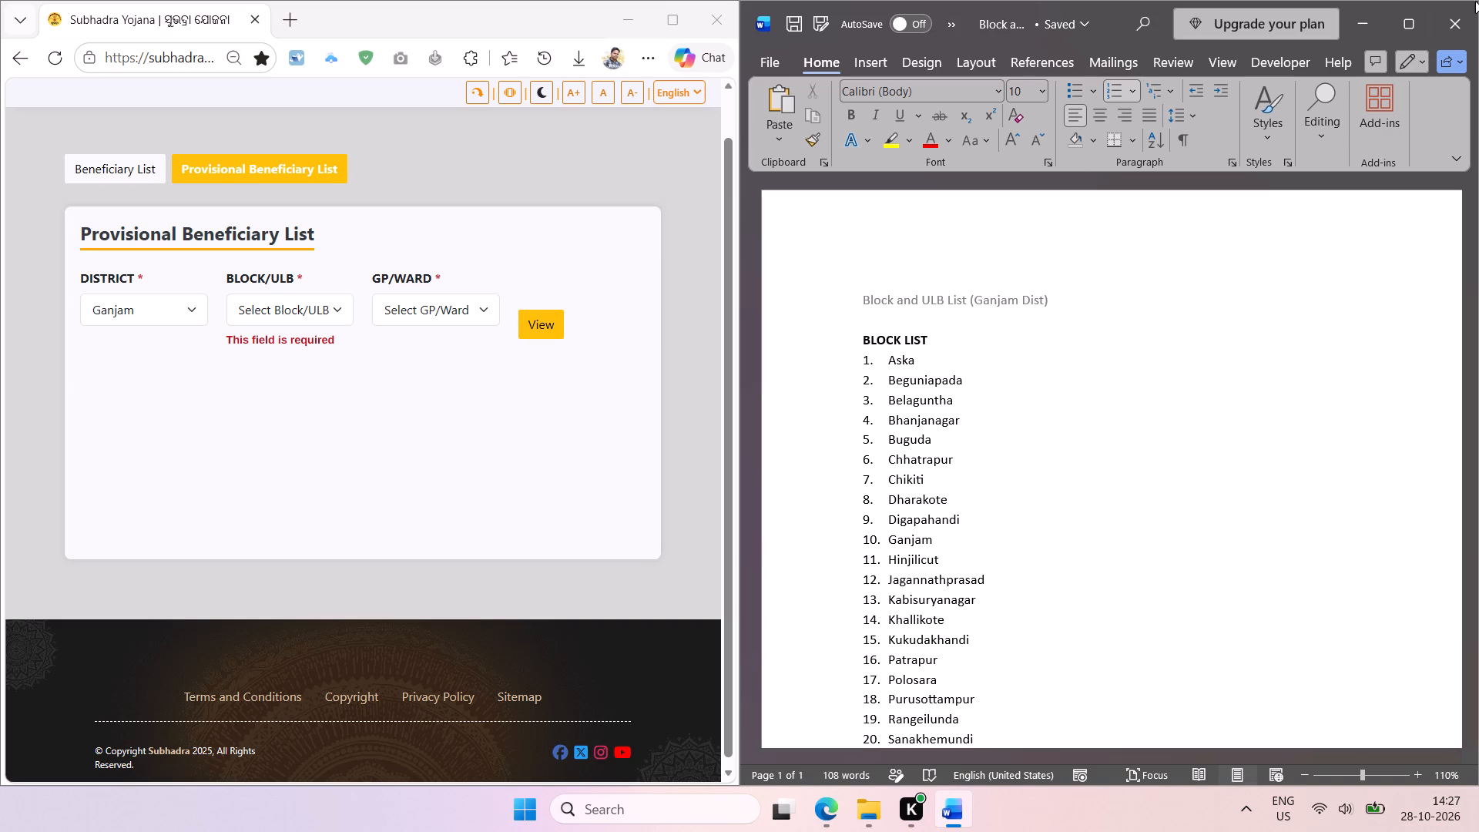
# Close the block and ULB document and open Gram Panchayat from the 11 Ganjam folder, placed beside the browser.
pyautogui.click(1462, 15)
pyautogui.click(1018, 298)
pyautogui.click(1051, 213)
pyautogui.doubleClick(1110, 206)
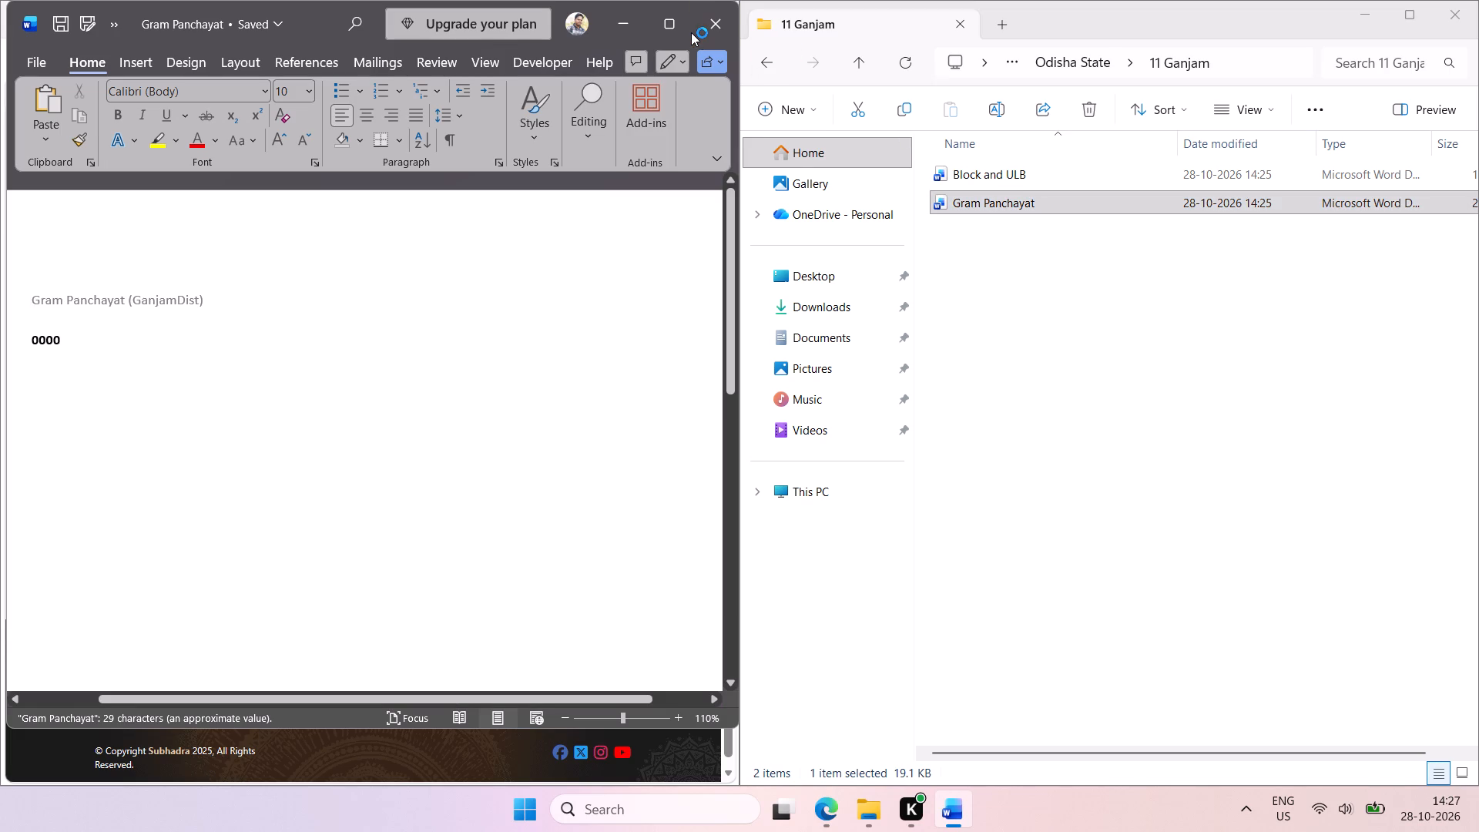
pyautogui.click(662, 143)
pyautogui.click(494, 337)
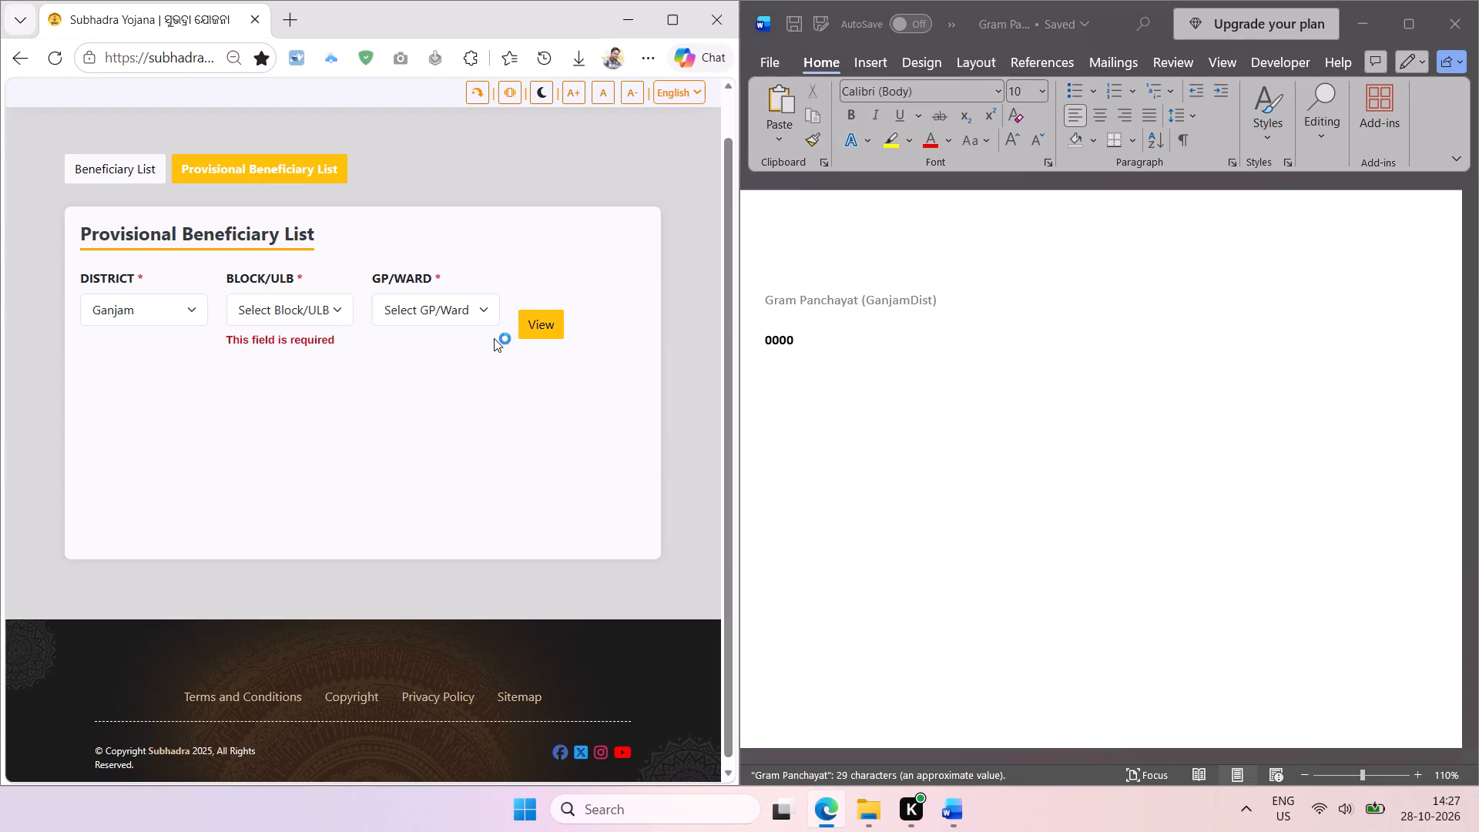
# Choose the Beguniapada block on the website and replace the 0000 placeholder with its captured name as an uppercase heading.
pyautogui.click(274, 320)
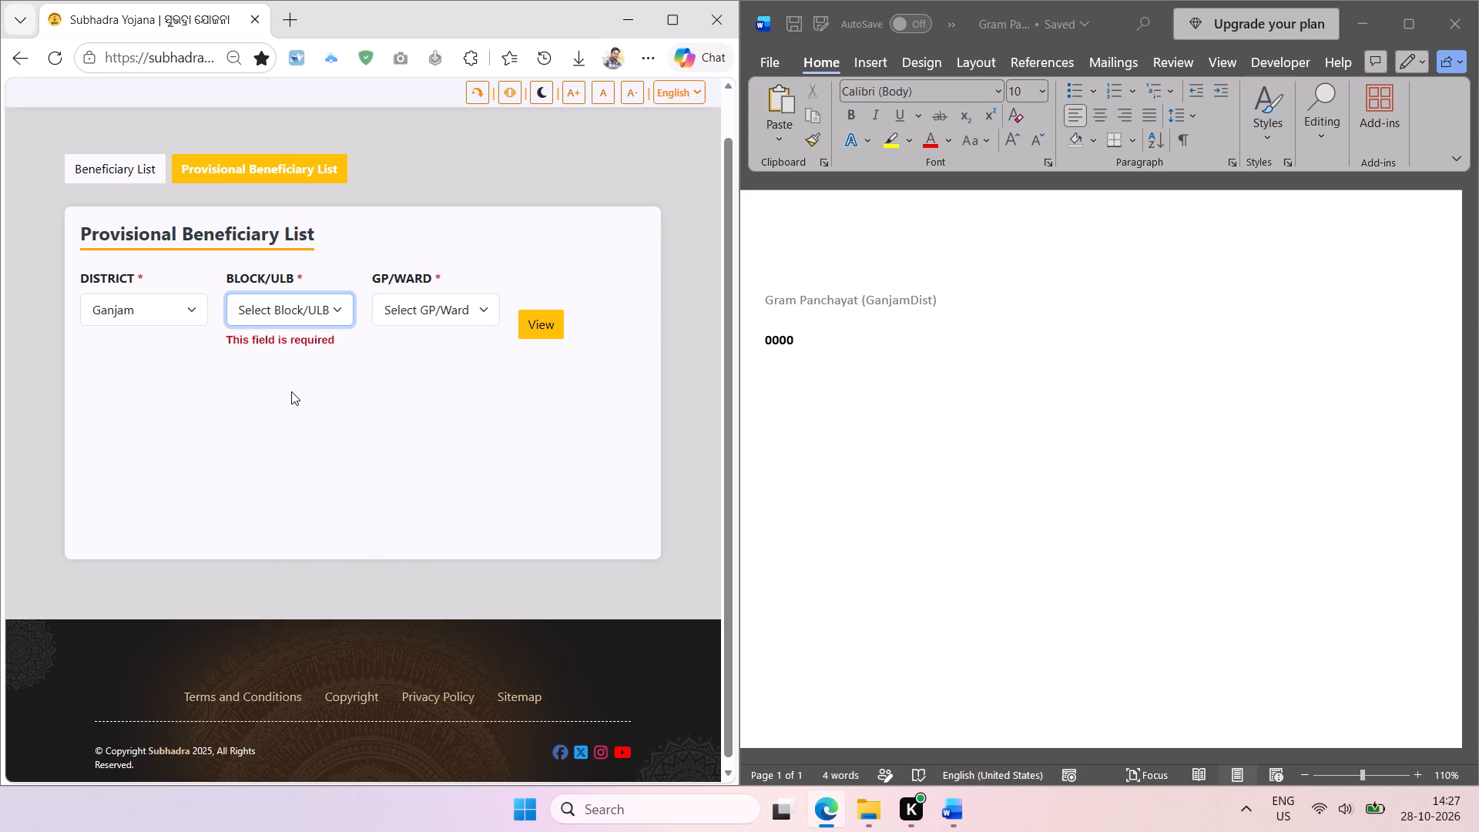
pyautogui.click(309, 384)
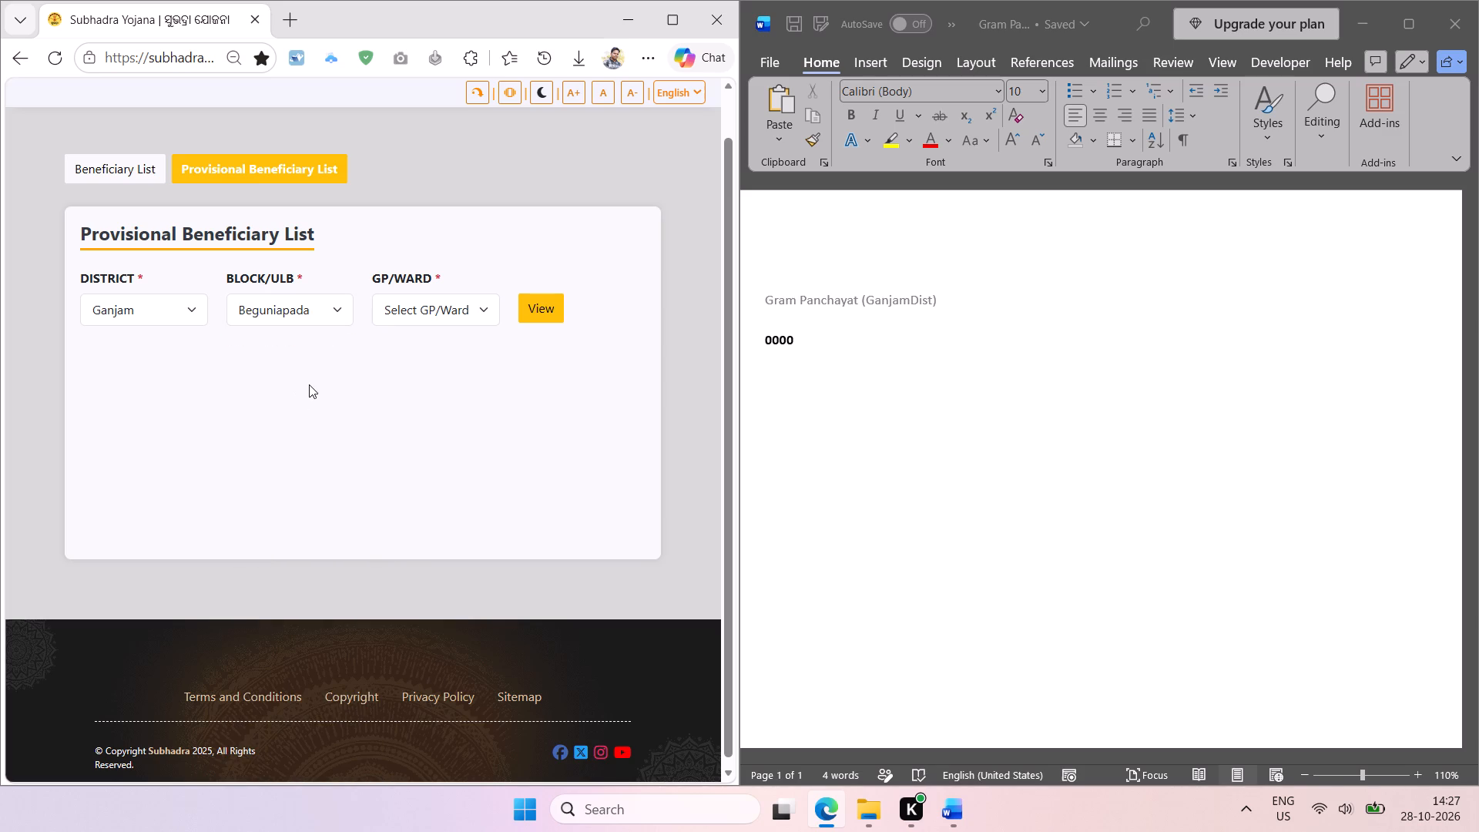
pyautogui.press('shift+super+t')
pyautogui.moveTo(231, 297); pyautogui.dragTo(328, 352)
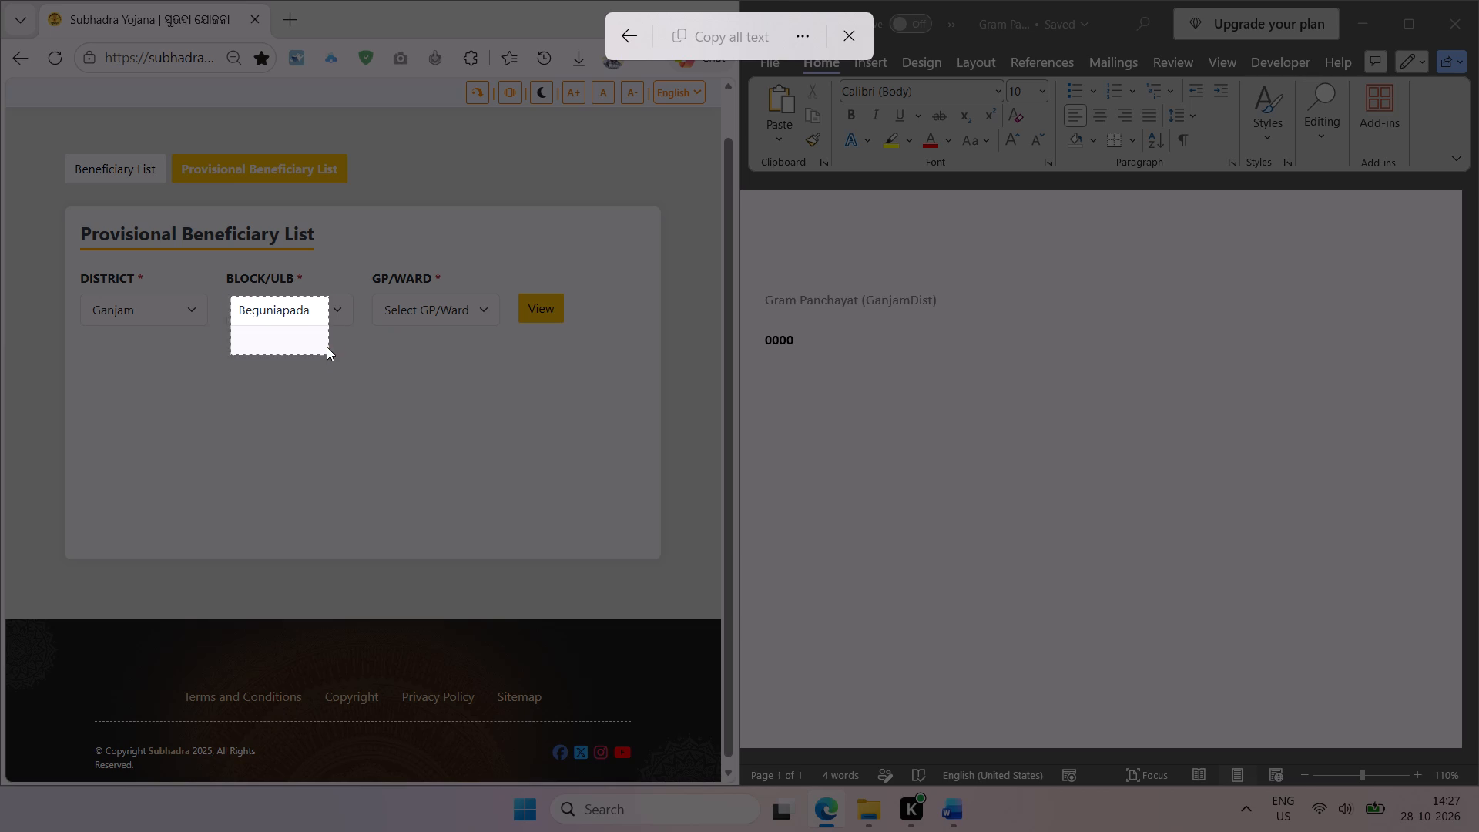
pyautogui.click(737, 33)
pyautogui.click(913, 336)
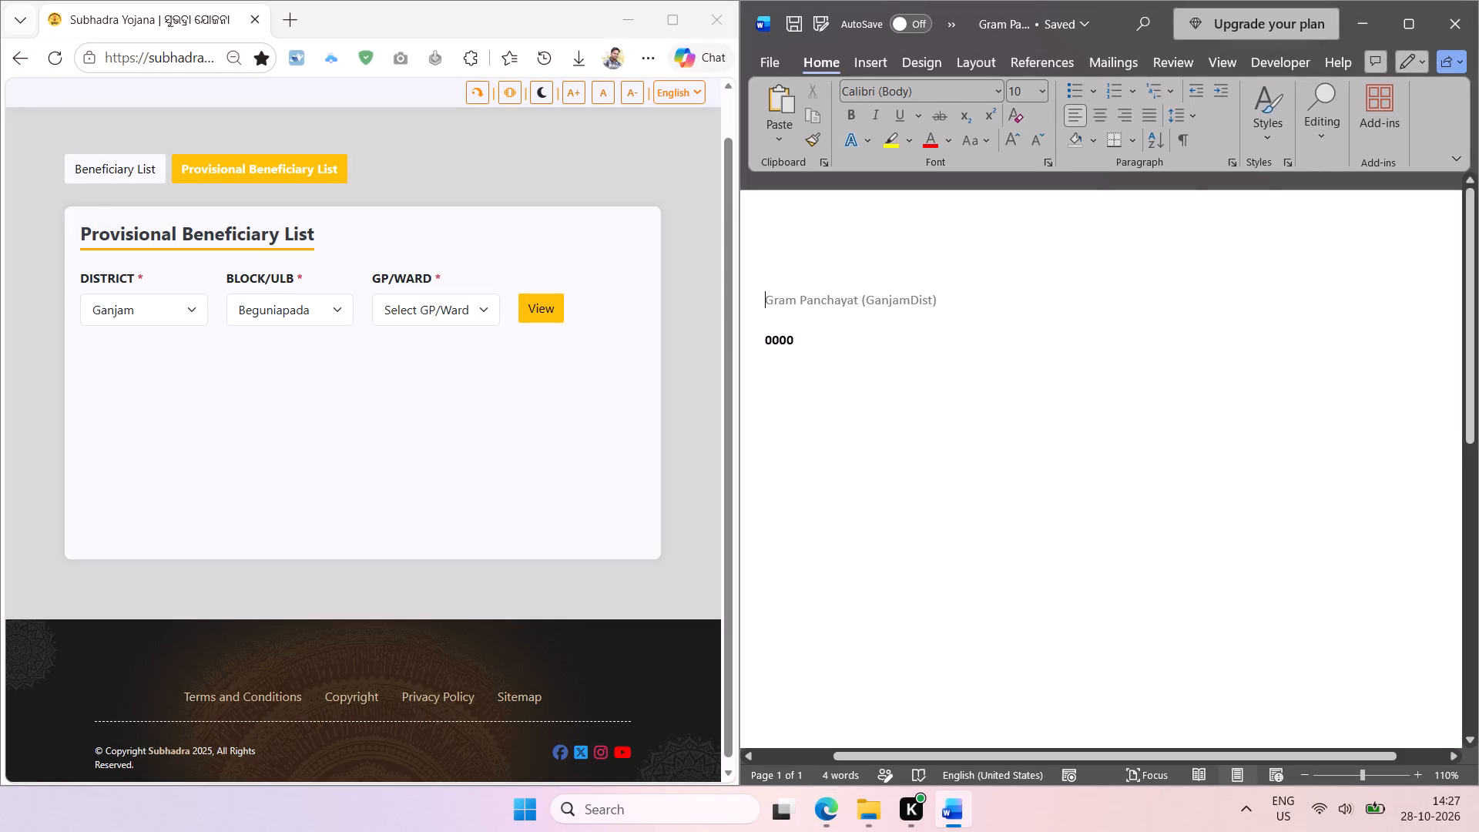
pyautogui.doubleClick(780, 341)
pyautogui.hotkey('ctrl', 'v')
pyautogui.hotkey('shift', 'F3')
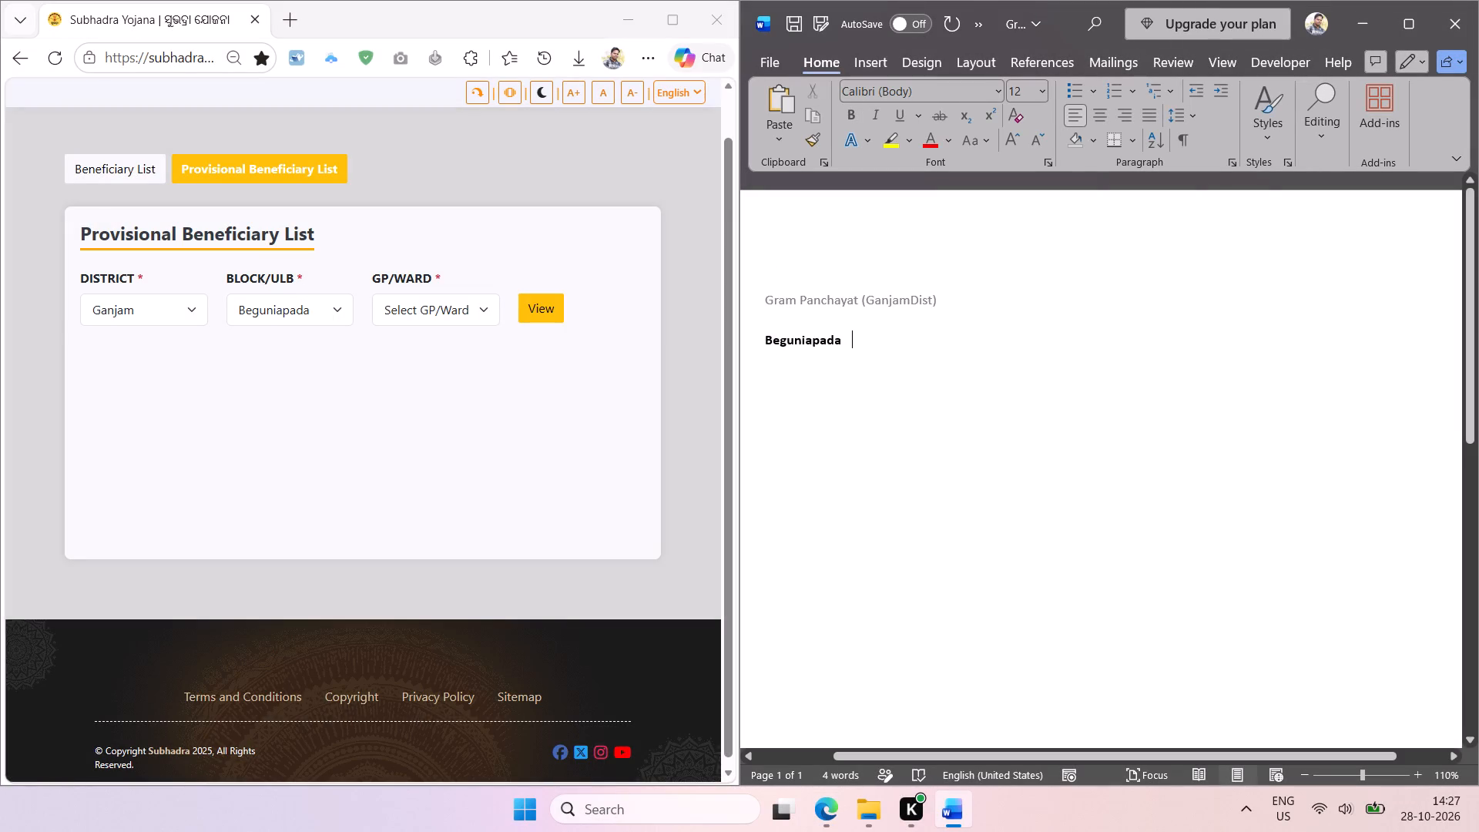
pyautogui.press('Return')
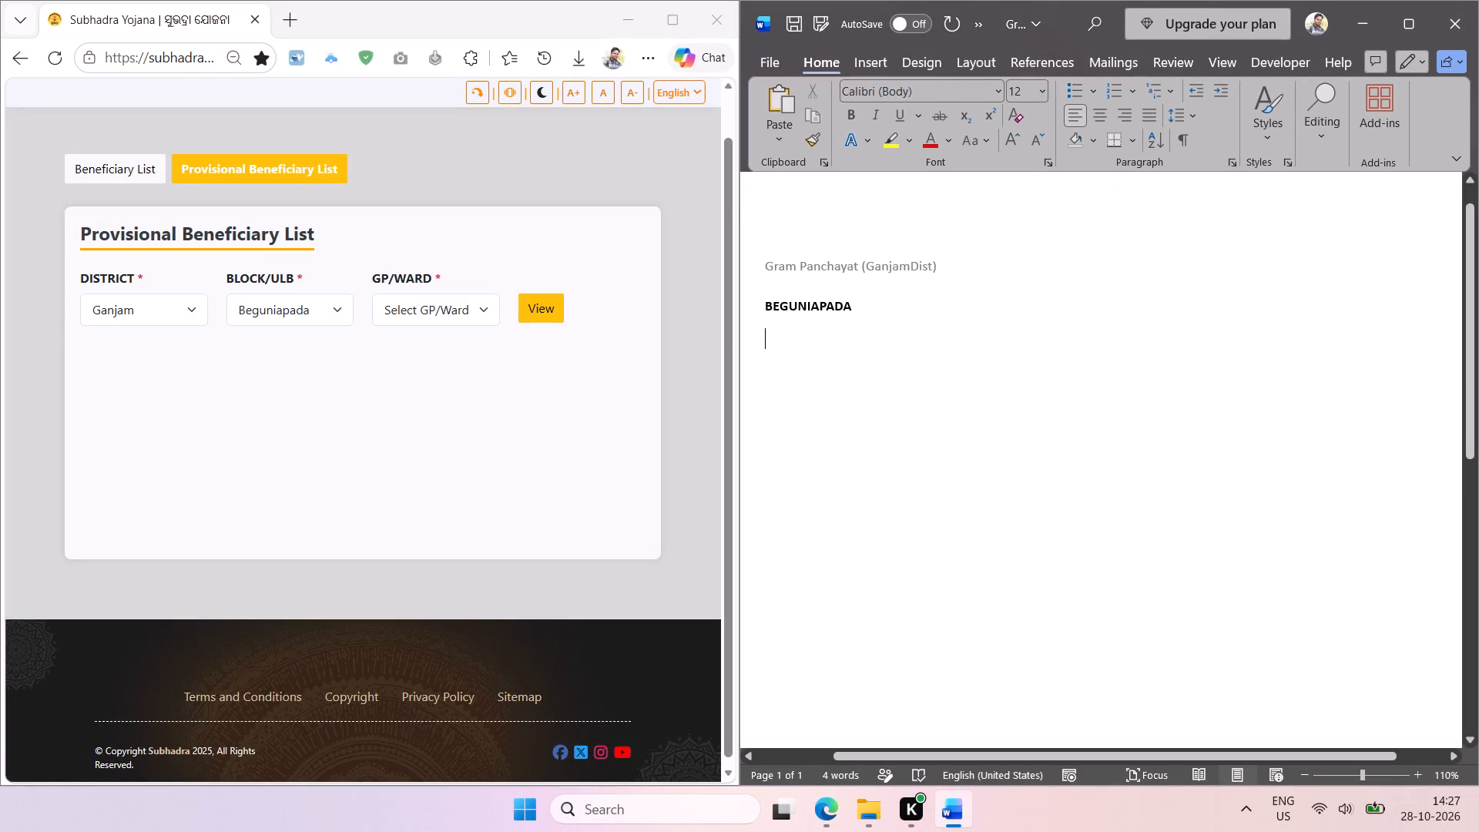
# Capture the gram panchayat names from Angaragaon to Sana Ustapada as text and paste them under the BEGUNIAPADA heading.
pyautogui.click(481, 309)
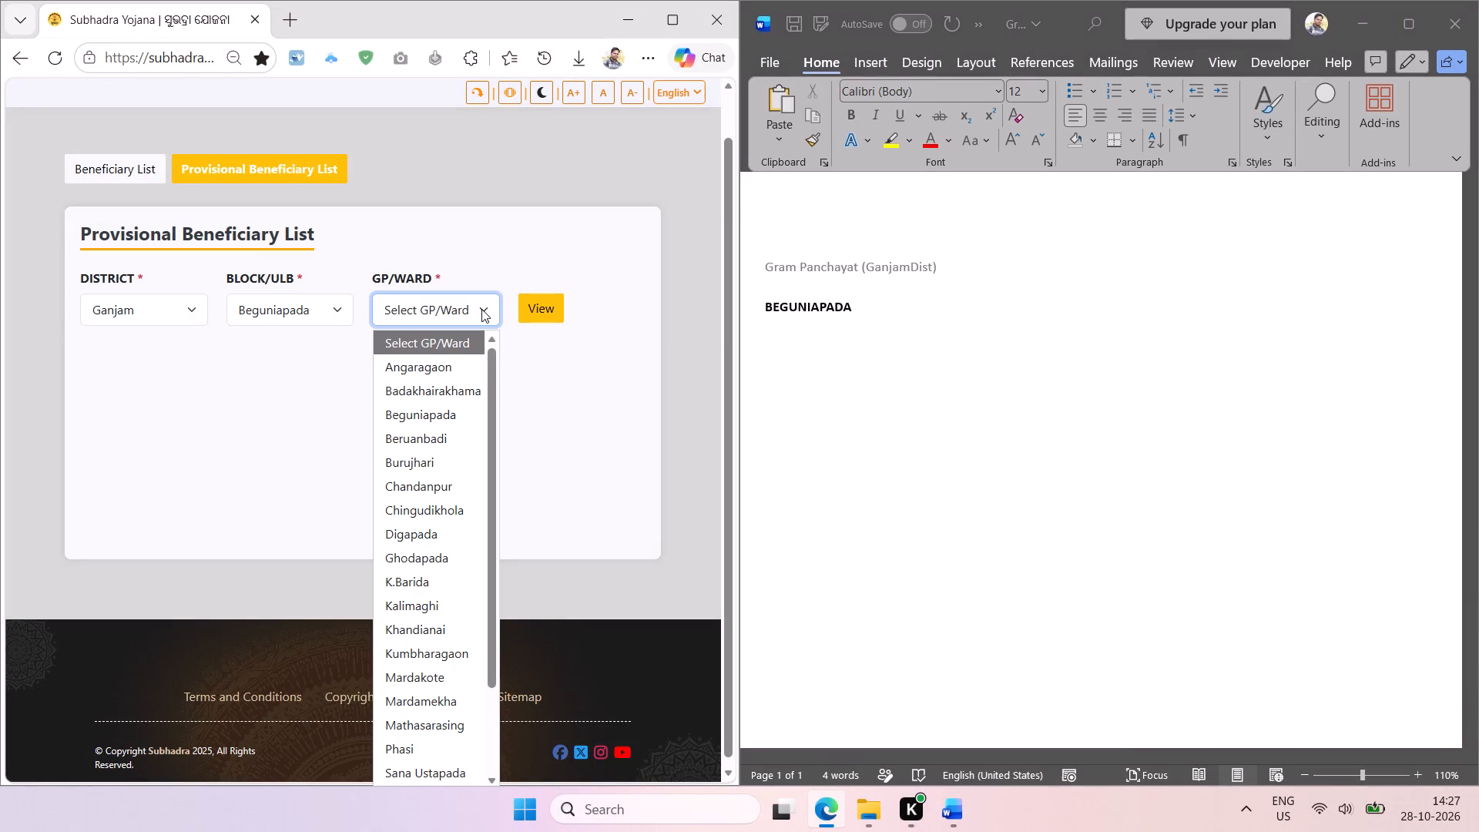
pyautogui.press('shift+super+t')
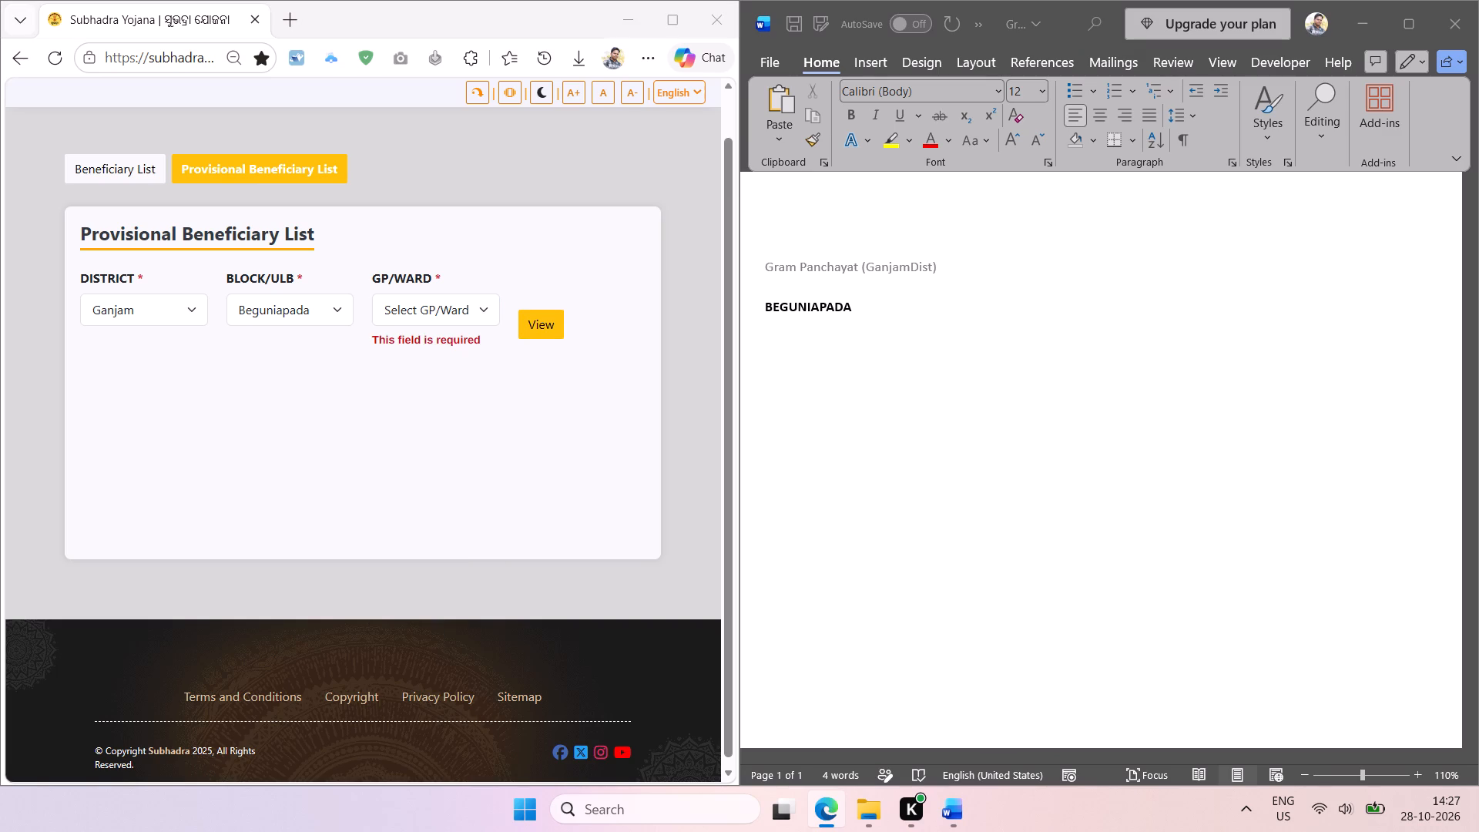
pyautogui.moveTo(376, 357); pyautogui.dragTo(488, 785)
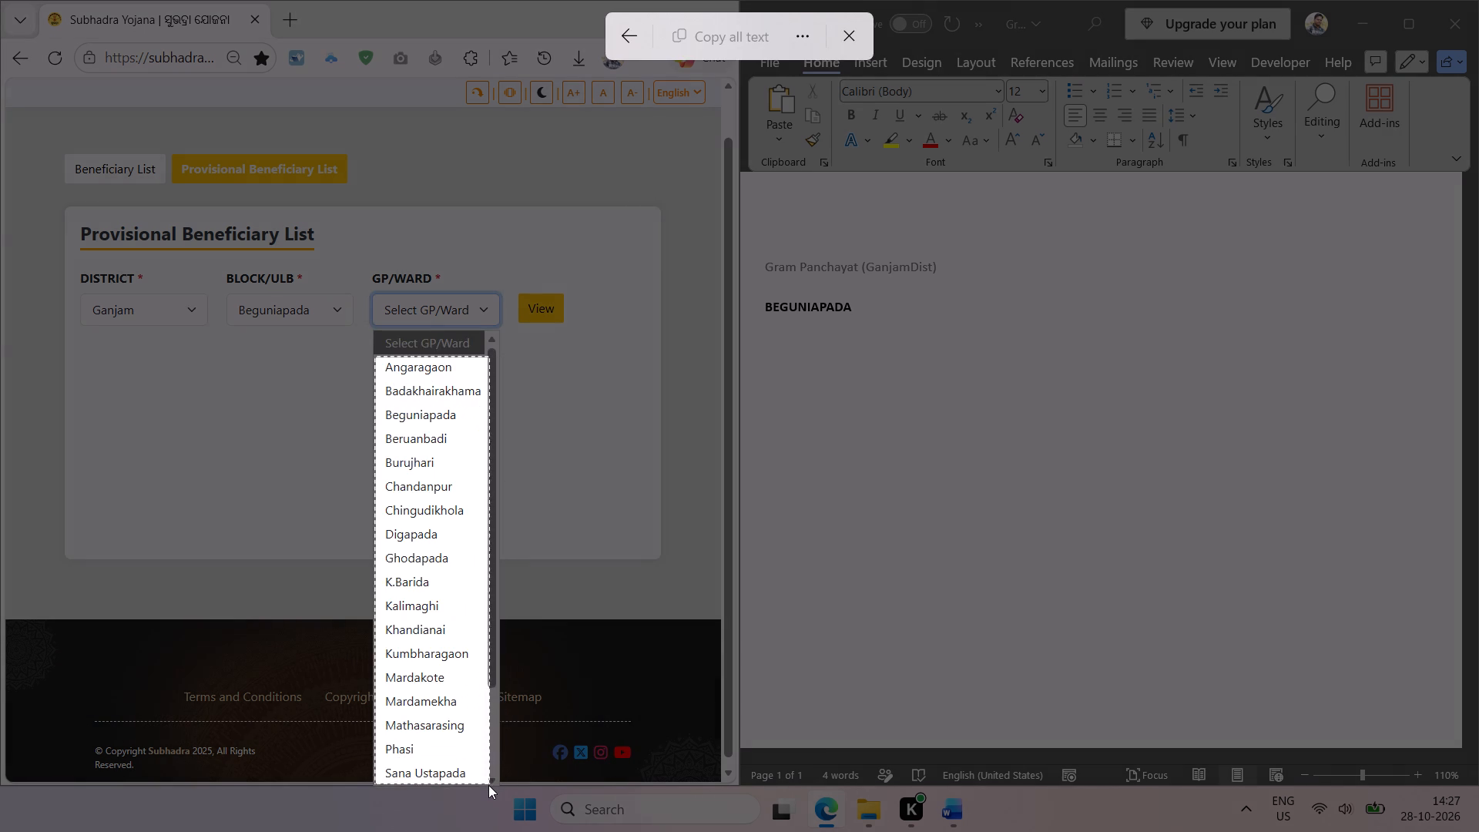
pyautogui.moveTo(488, 785); pyautogui.dragTo(489, 787)
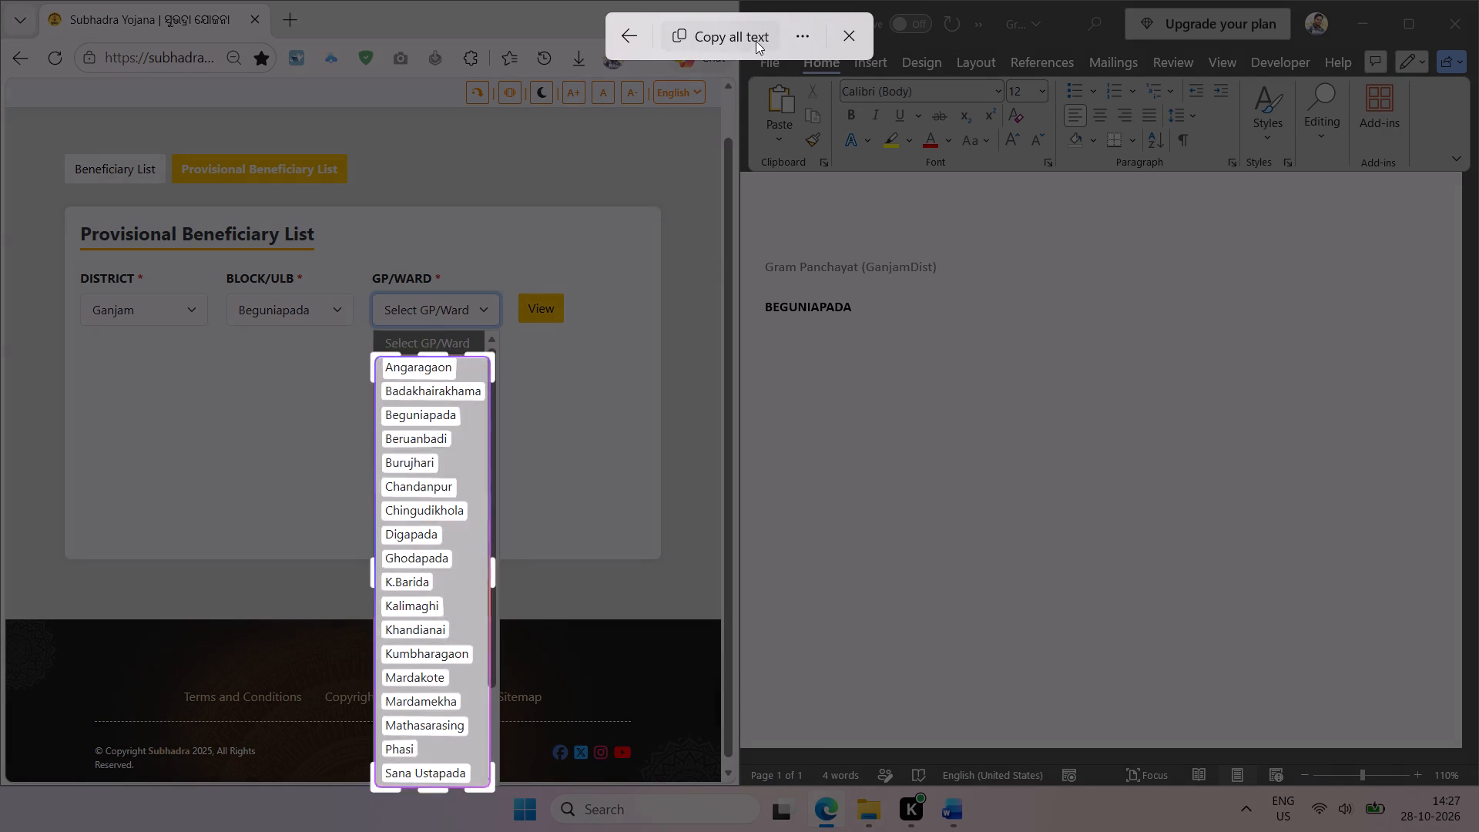
pyautogui.click(756, 37)
pyautogui.click(835, 330)
pyautogui.hotkey('ctrl', 'v')
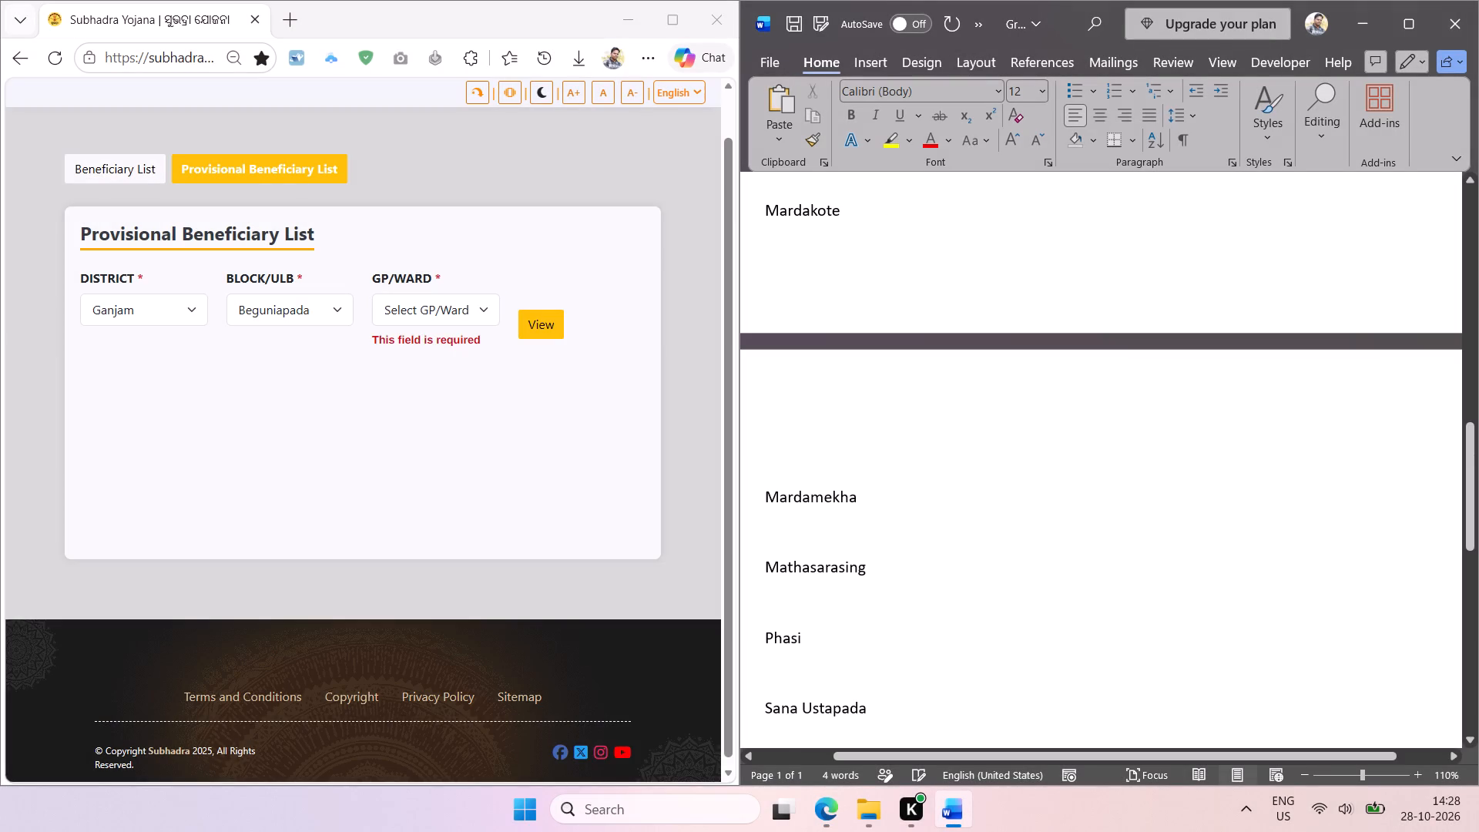
pyautogui.scroll(-1, 890, 713)
pyautogui.press('Return')
pyautogui.press('Return')
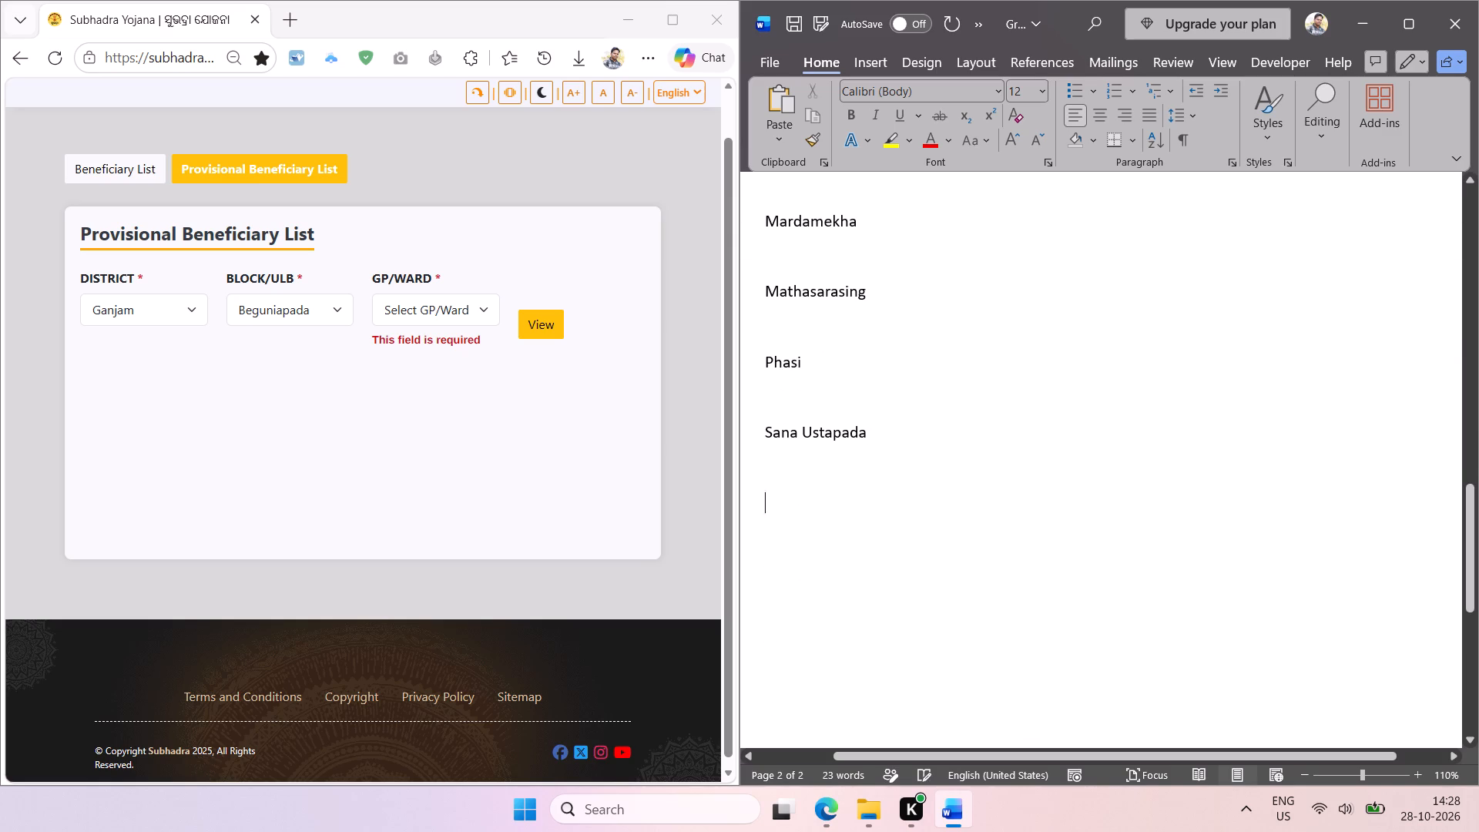
# Capture the remaining Beguniapada gram panchayat names from Sana Ustapada to Talasara as text and paste them at the list's end.
pyautogui.click(488, 307)
pyautogui.moveTo(491, 446); pyautogui.dragTo(491, 616)
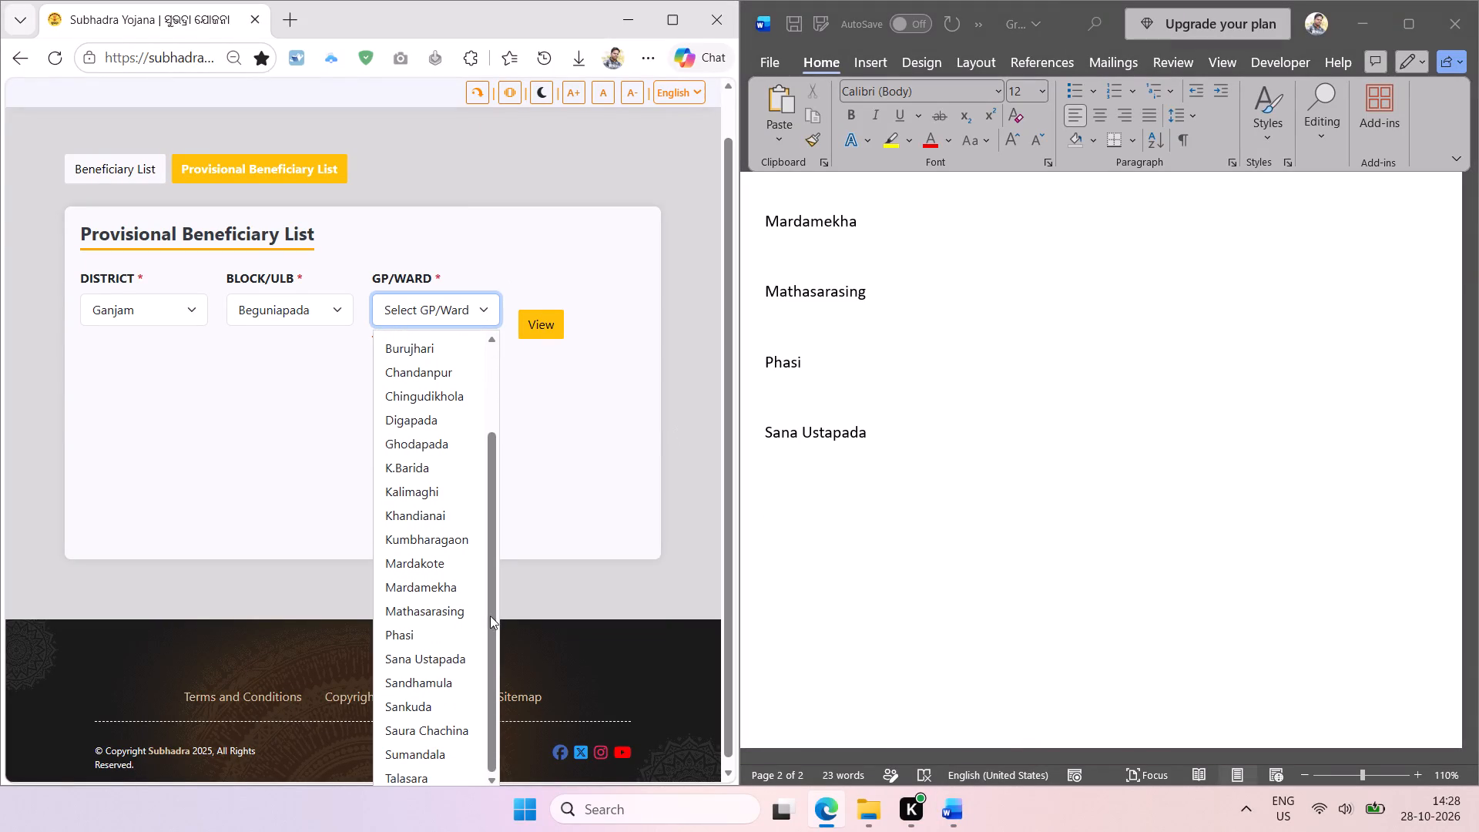
pyautogui.press('shift+super+t')
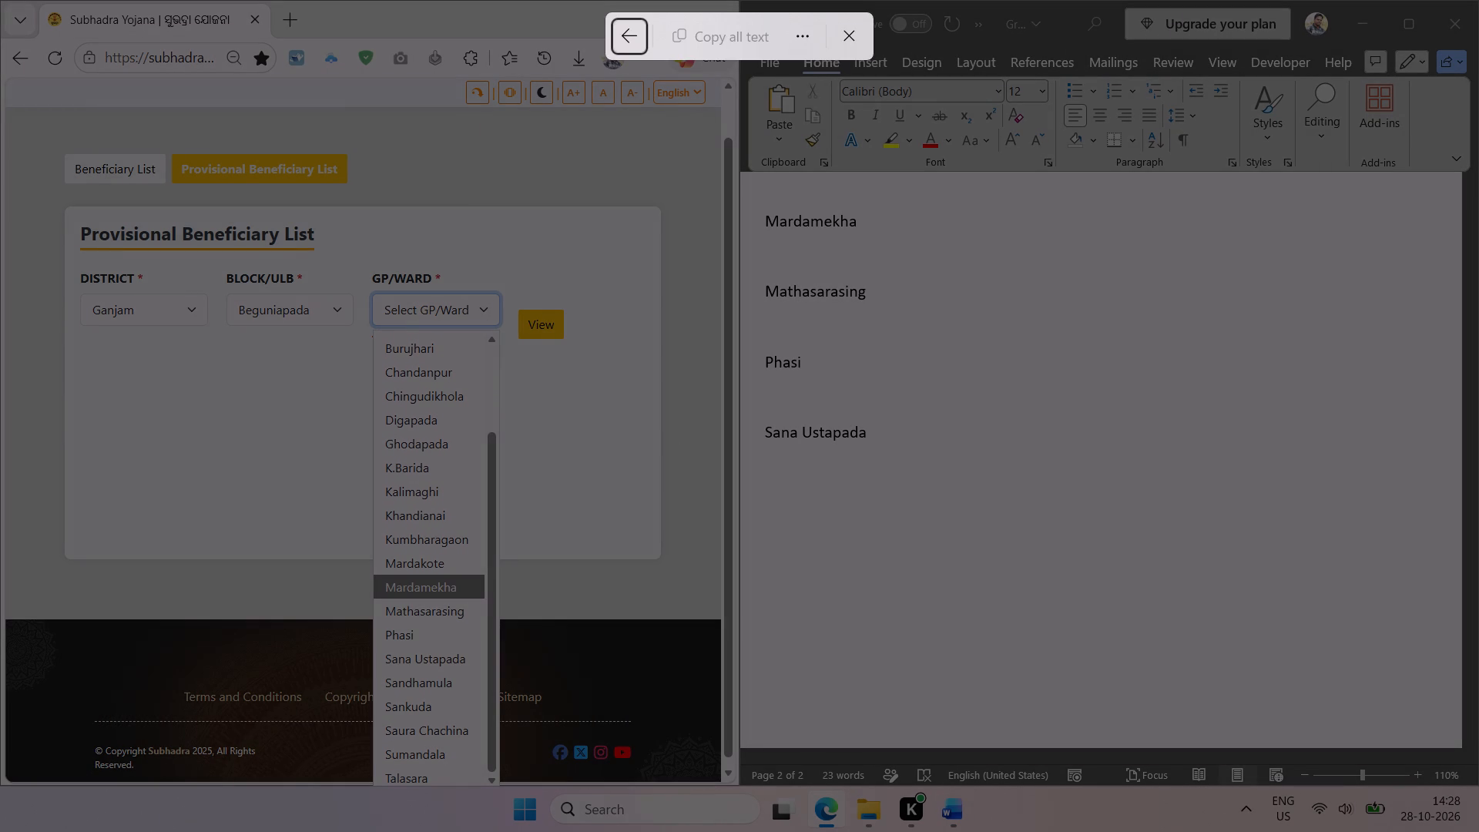
pyautogui.moveTo(378, 648); pyautogui.dragTo(489, 807)
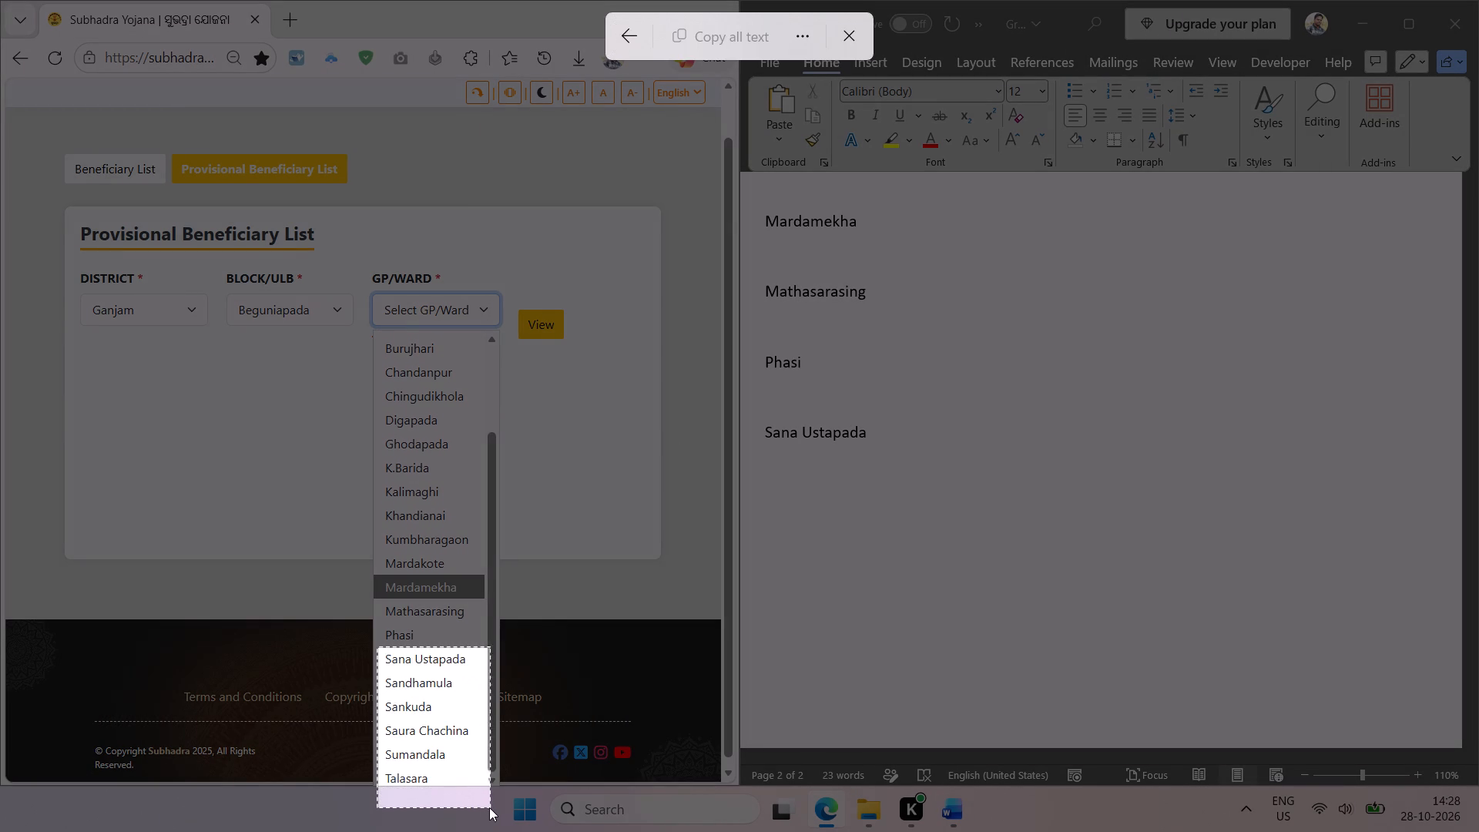
pyautogui.moveTo(489, 807); pyautogui.dragTo(485, 808)
pyautogui.click(729, 35)
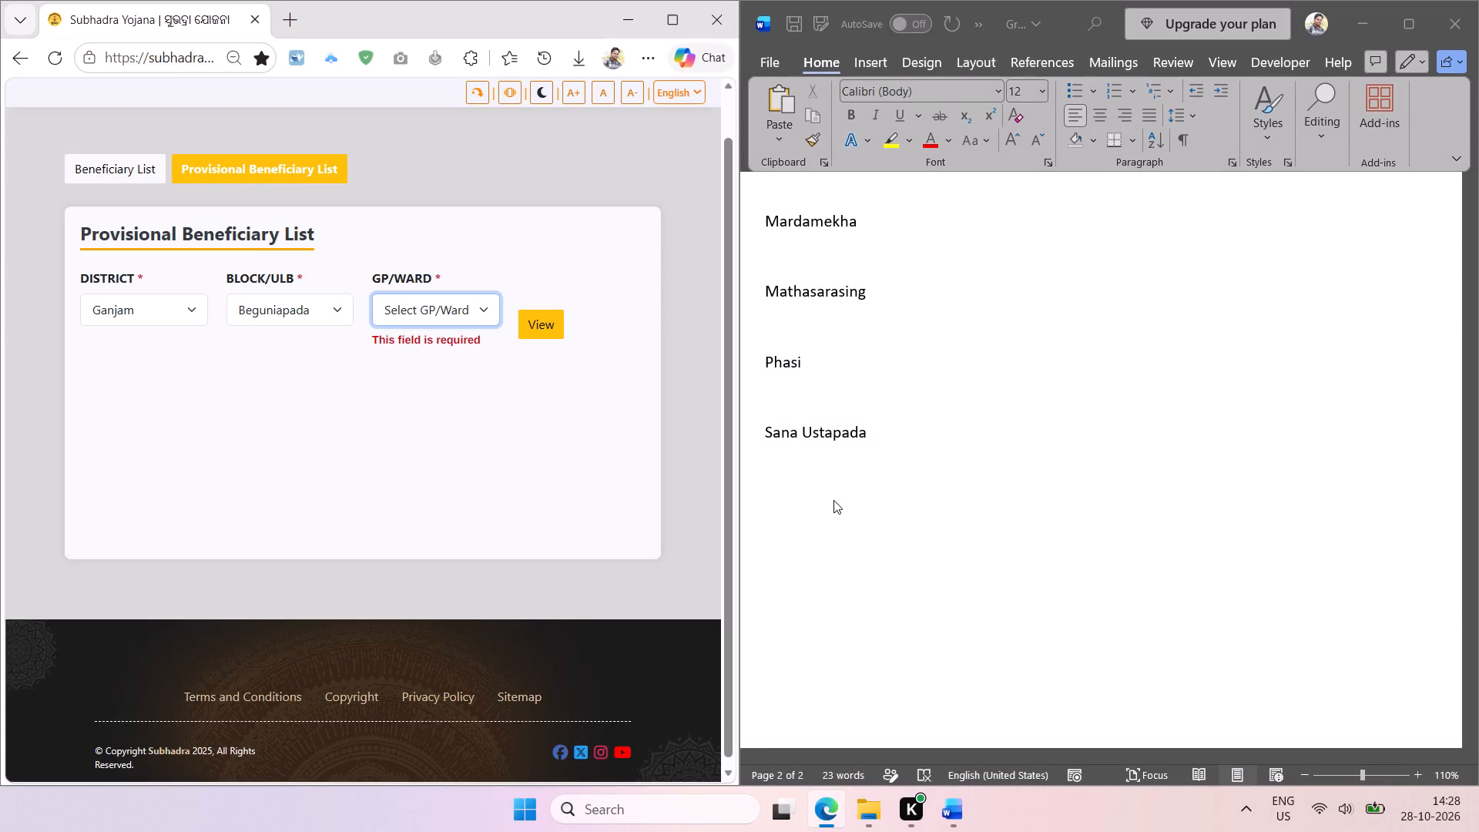
pyautogui.click(804, 471)
pyautogui.hotkey('ctrl', 'v')
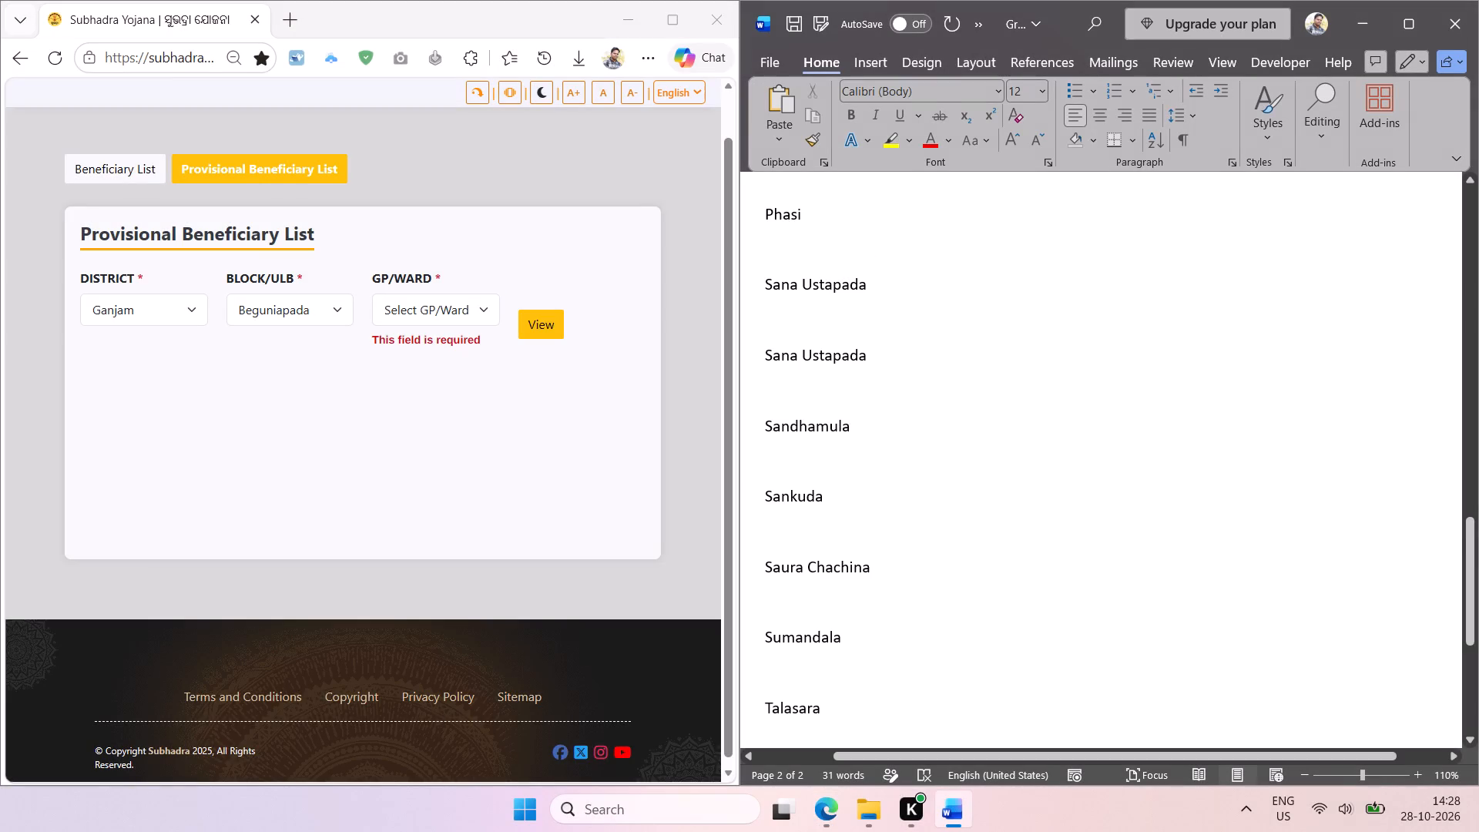
# Delete the duplicate Sana Ustapada entry together with its extra line.
pyautogui.moveTo(877, 355); pyautogui.dragTo(765, 348)
pyautogui.press('BackSpace')
pyautogui.press('BackSpace')
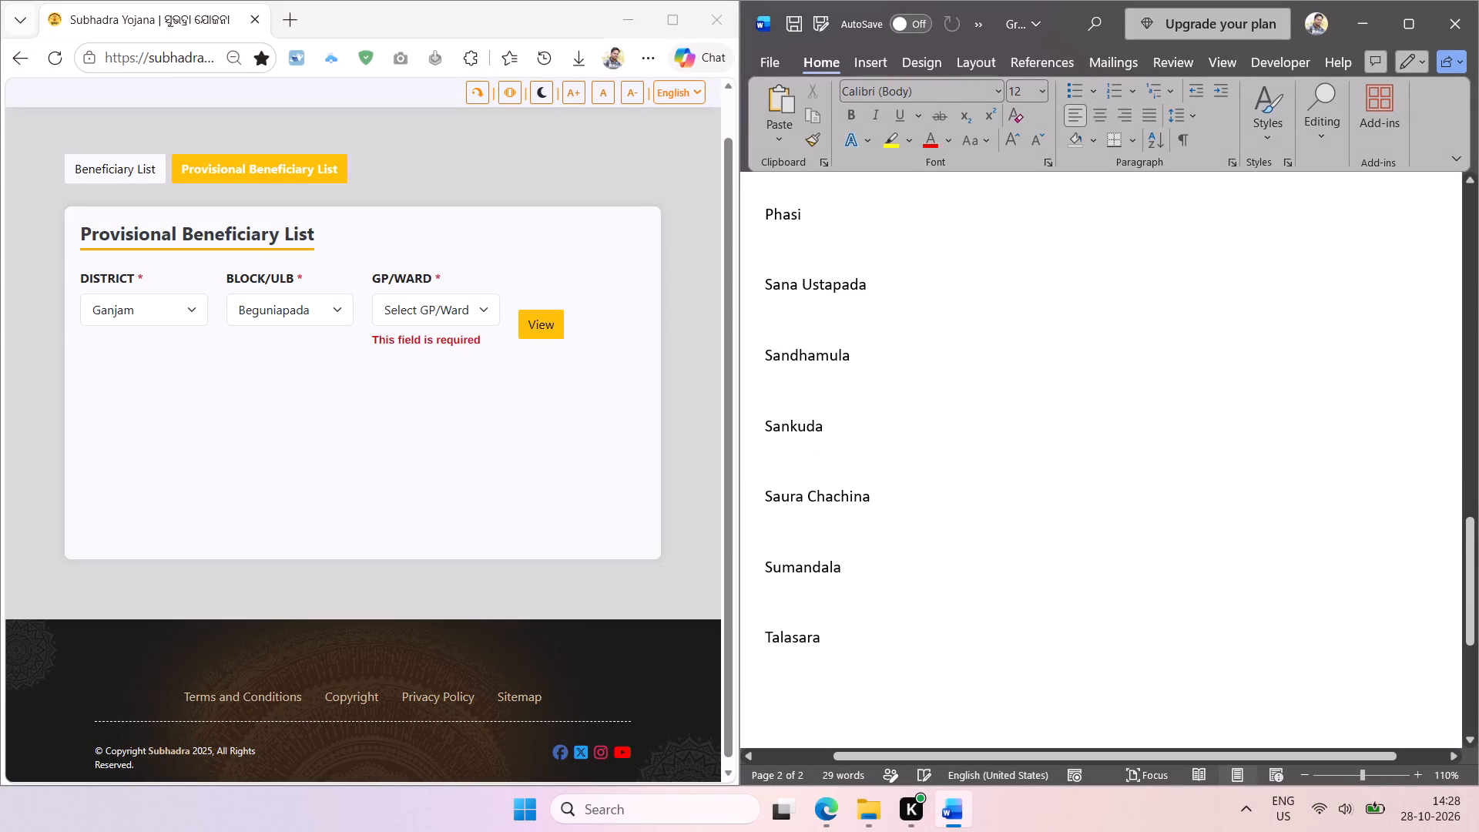
# Set the whole document's text to Calibri (Body) at size 10.
pyautogui.hotkey('ctrl', 'a')
pyautogui.click(1041, 86)
pyautogui.click(1023, 162)
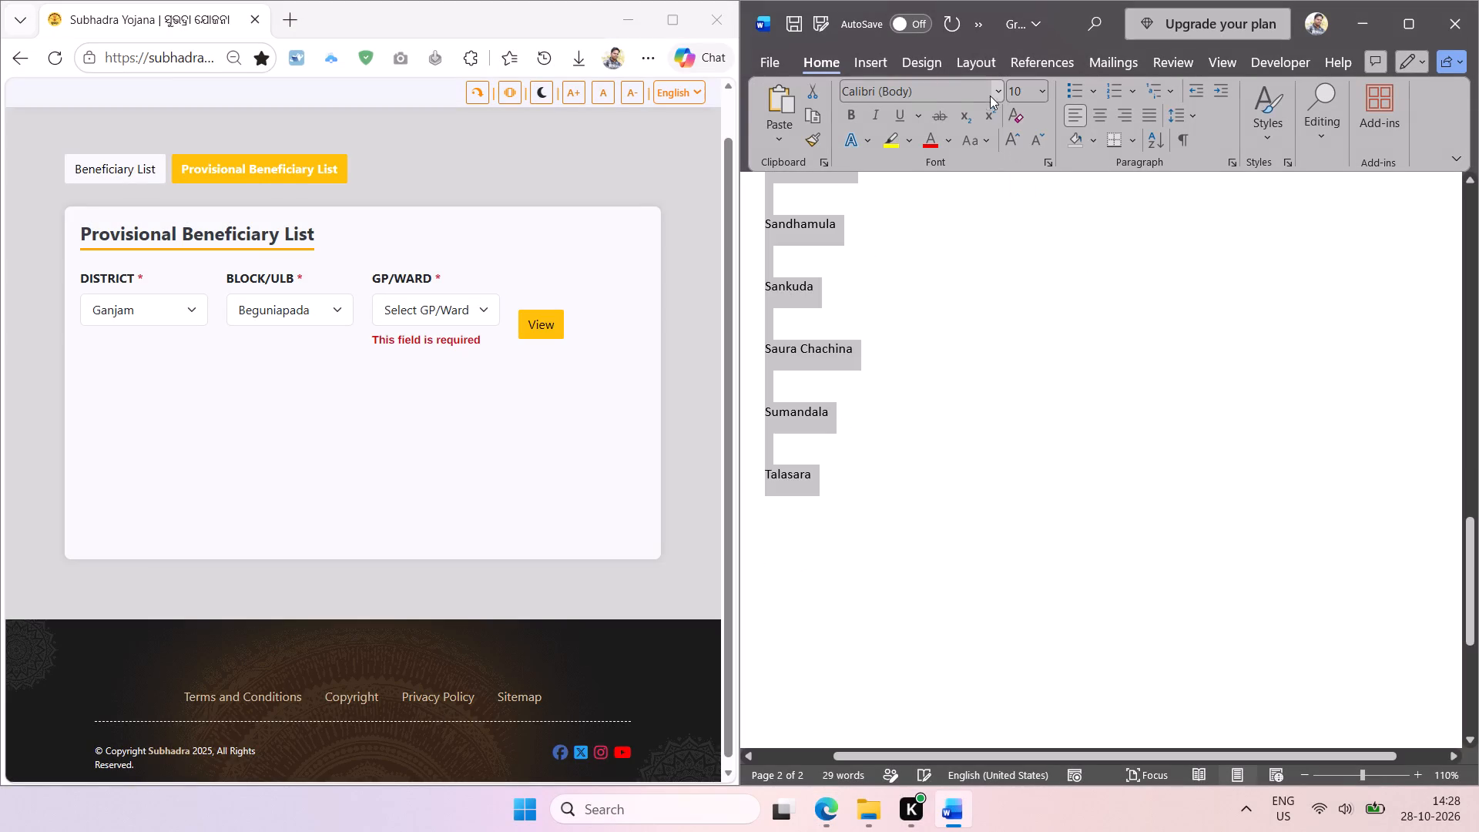
pyautogui.click(994, 91)
pyautogui.click(921, 174)
pyautogui.click(894, 319)
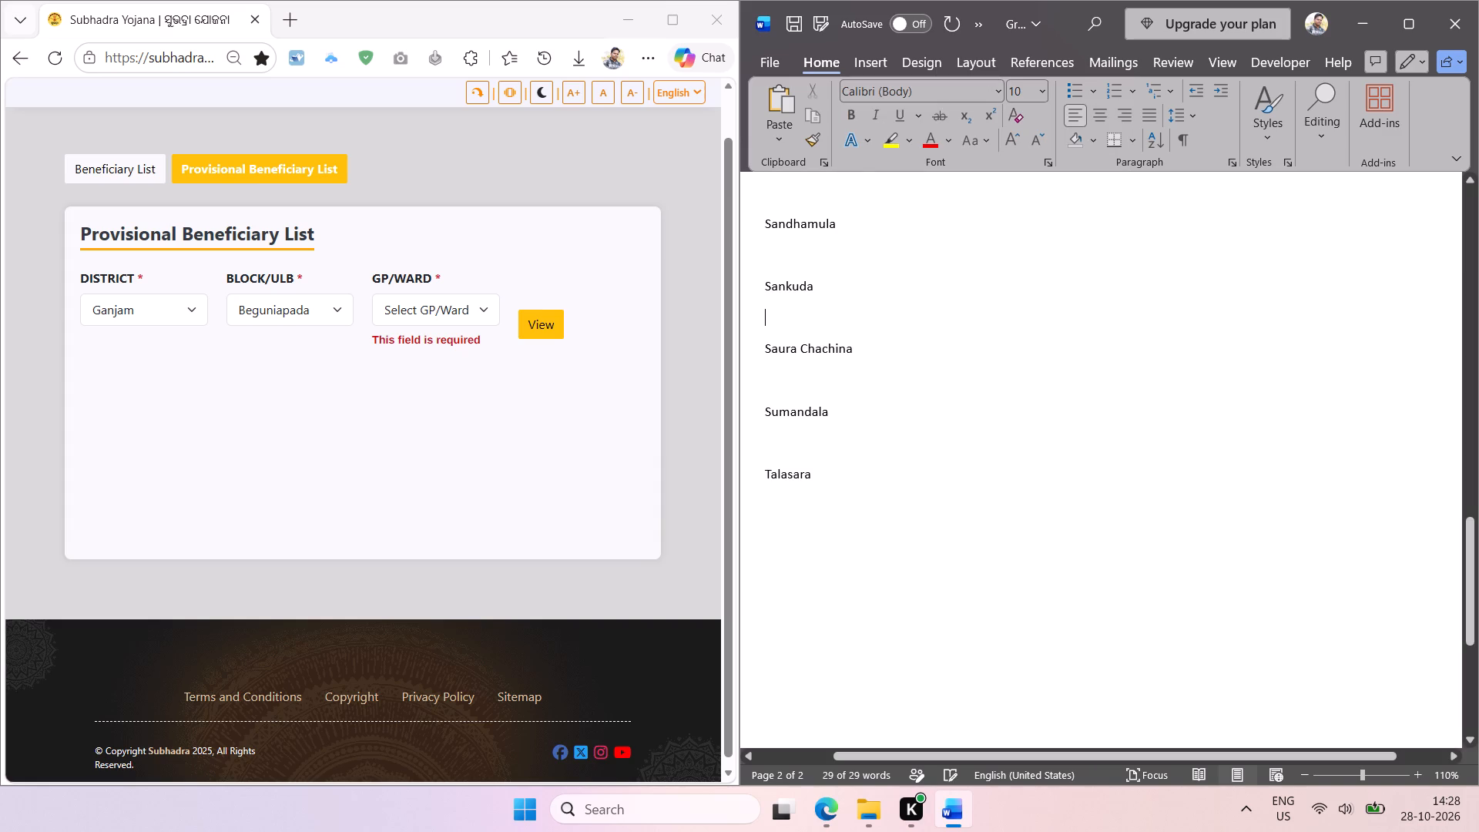
# Remove the space after paragraphs throughout the whole document.
pyautogui.scroll(1, 876, 413)
pyautogui.hotkey('ctrl', 'a')
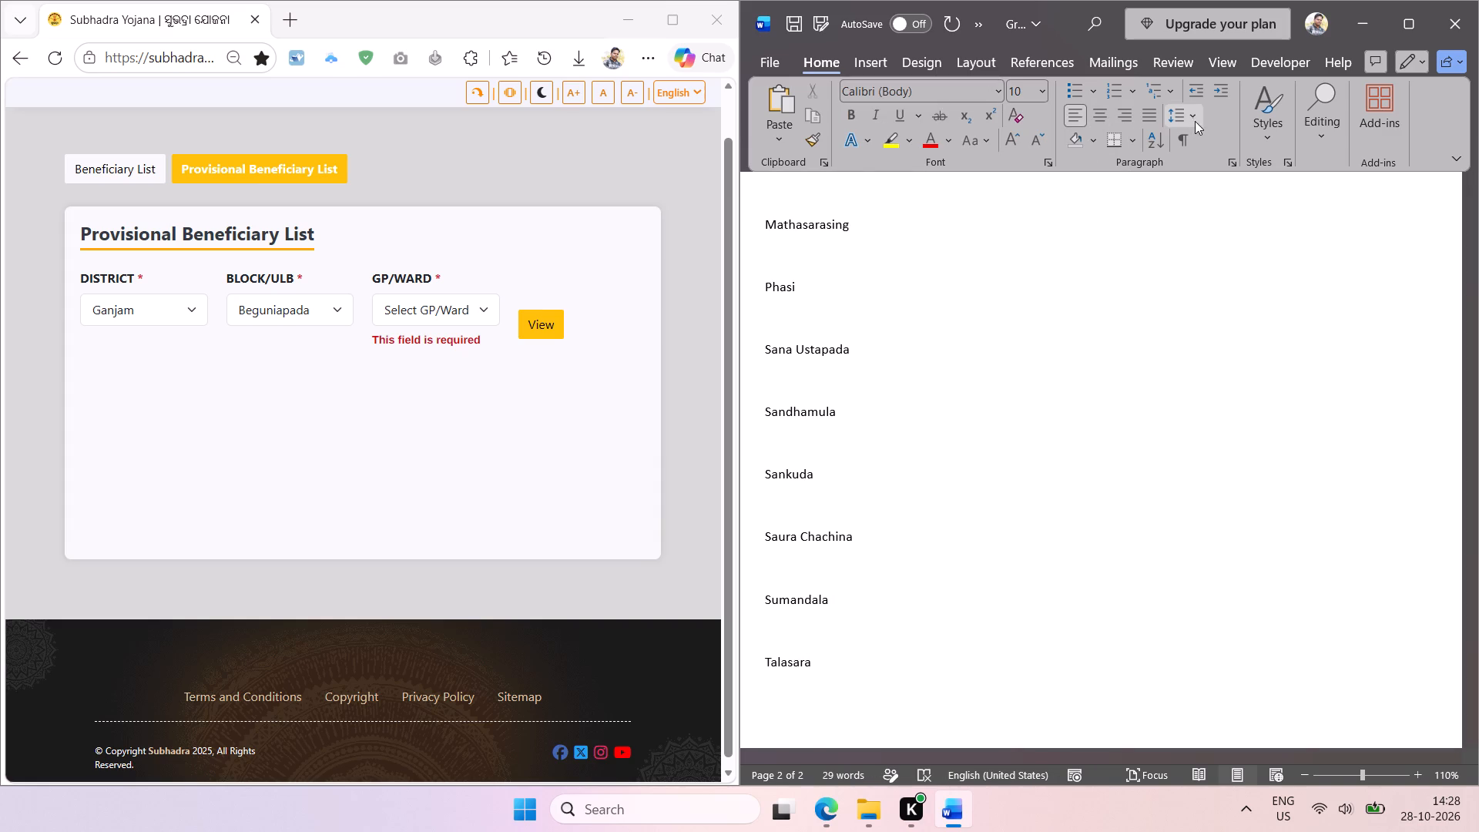
pyautogui.click(1195, 118)
pyautogui.click(1212, 354)
pyautogui.click(1196, 111)
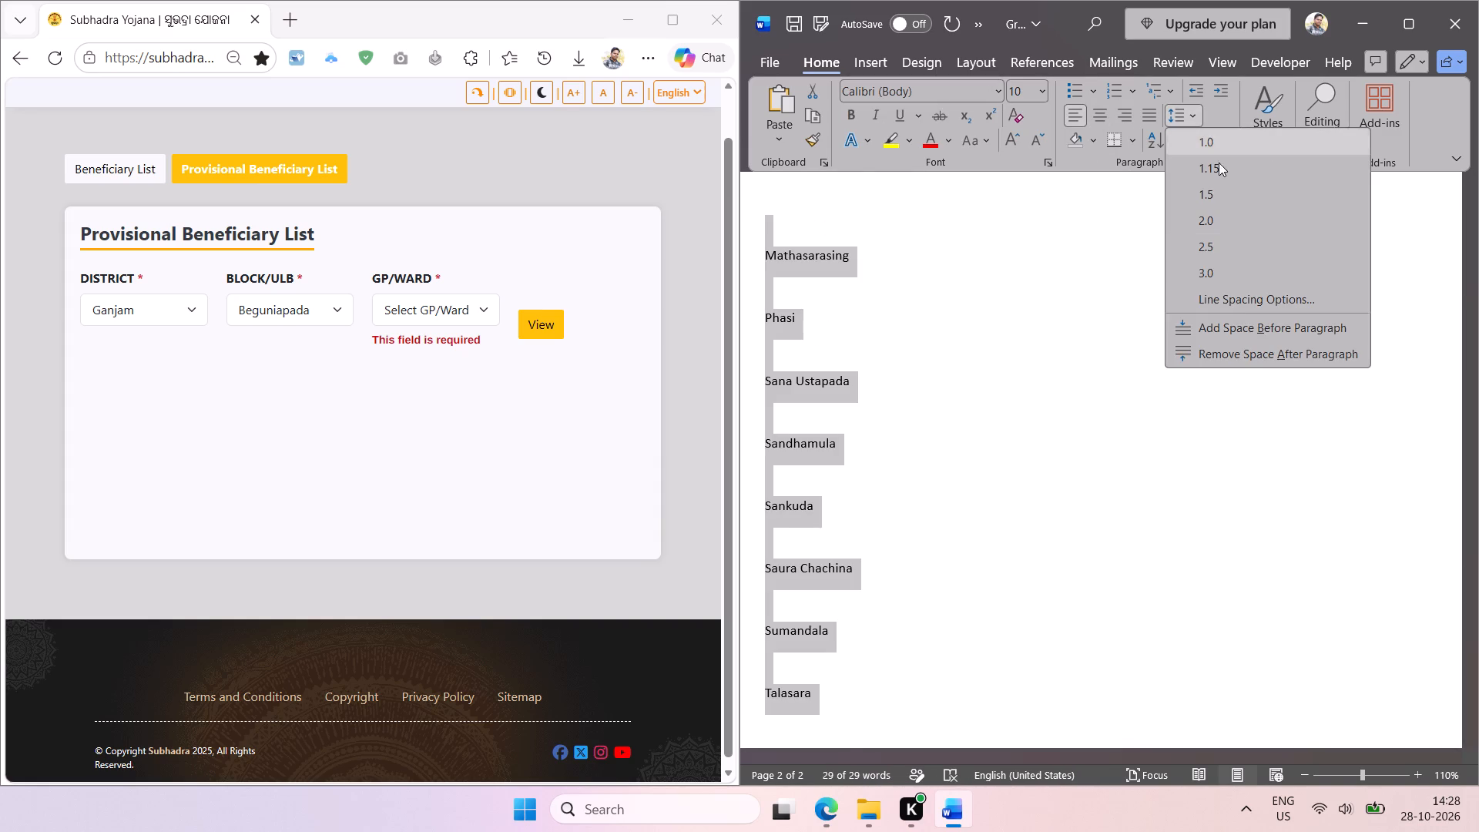
pyautogui.click(1243, 352)
pyautogui.click(1054, 354)
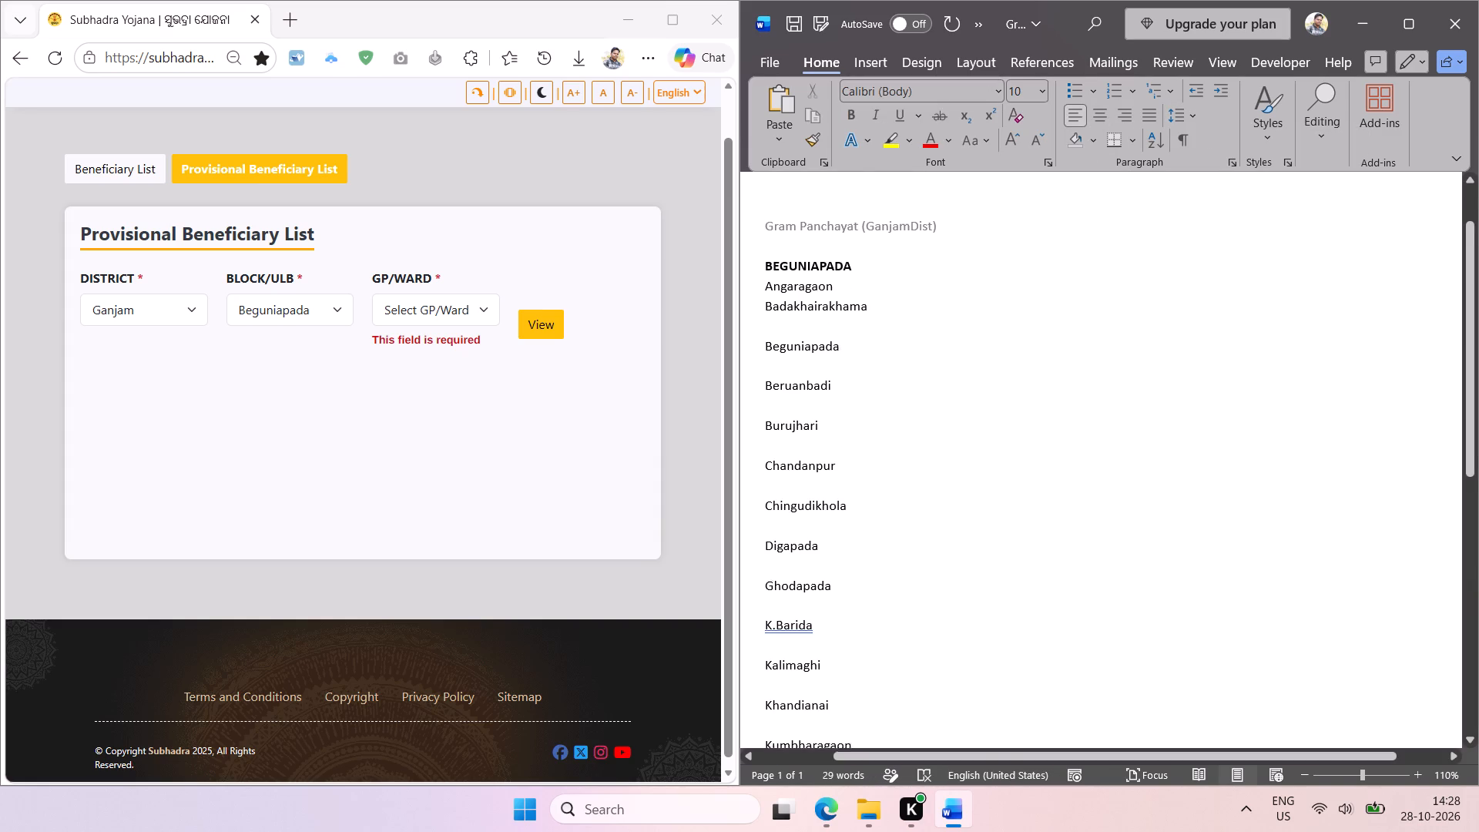
pyautogui.click(788, 687)
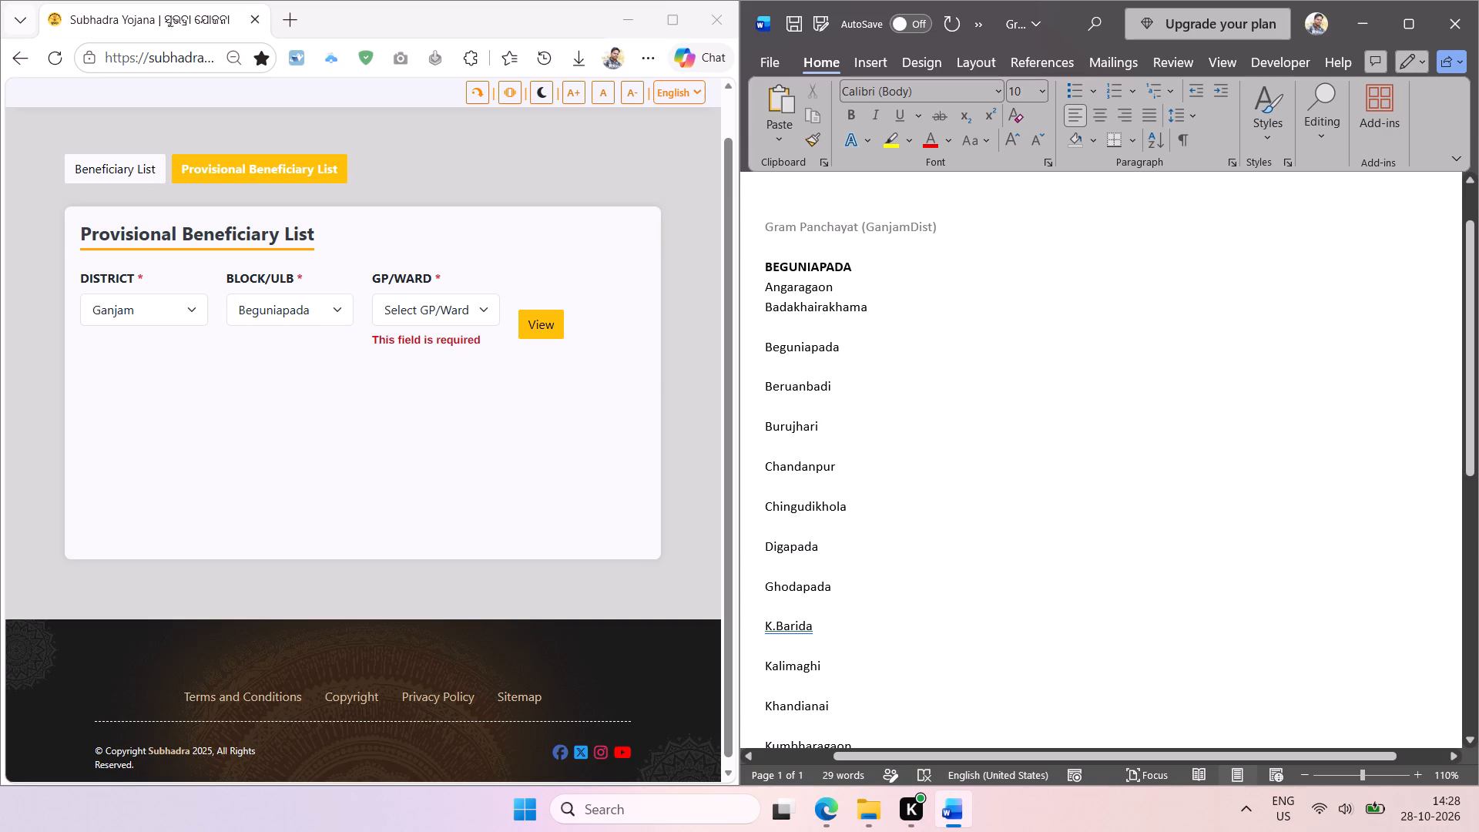
pyautogui.click(776, 626)
pyautogui.press('space')
# Delete the blank lines separating the gram panchayat names from Badakhairakhama to Khandianai.
pyautogui.click(785, 688)
pyautogui.press('BackSpace')
pyautogui.press('Up')
pyautogui.press('BackSpace')
pyautogui.press('Up')
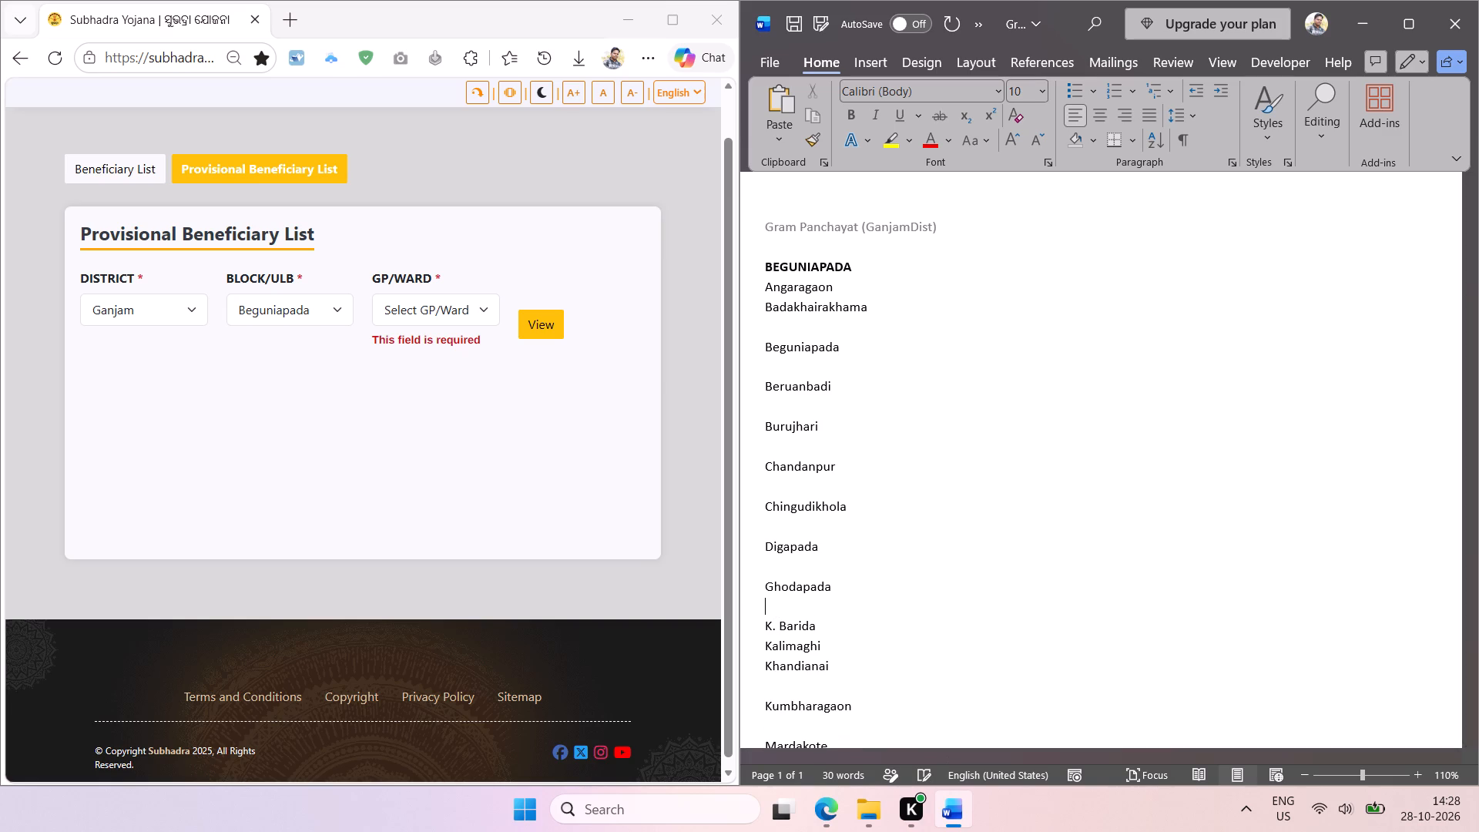
pyautogui.press('BackSpace')
pyautogui.press('Up')
pyautogui.press('BackSpace')
pyautogui.press('Up')
pyautogui.press('BackSpace')
pyautogui.press('Up')
pyautogui.press('BackSpace')
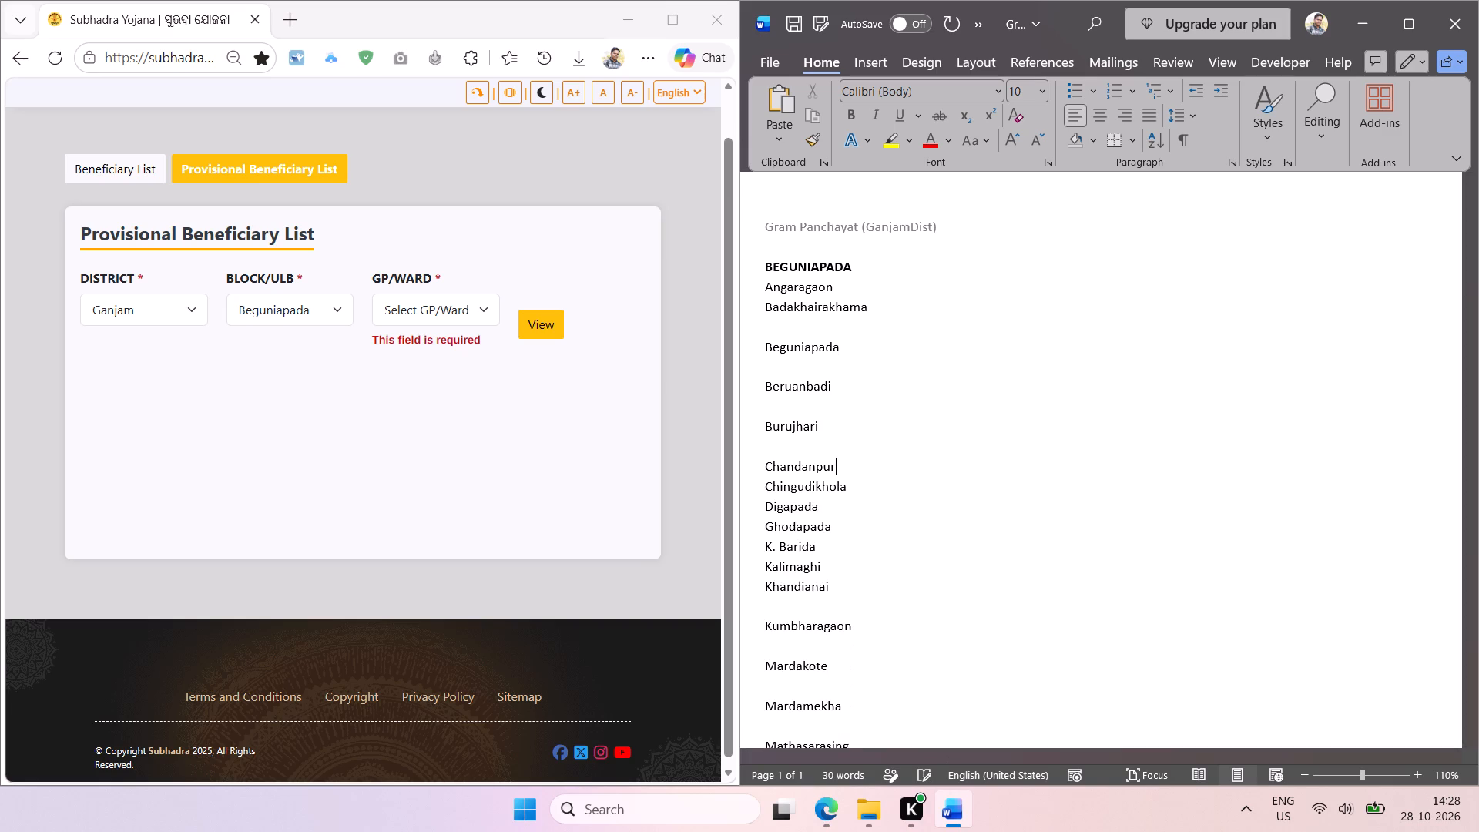
pyautogui.press('Up')
pyautogui.press('BackSpace')
pyautogui.press('Up')
pyautogui.press('BackSpace')
pyautogui.press('Up')
pyautogui.press('BackSpace')
pyautogui.press('Up')
pyautogui.press('BackSpace')
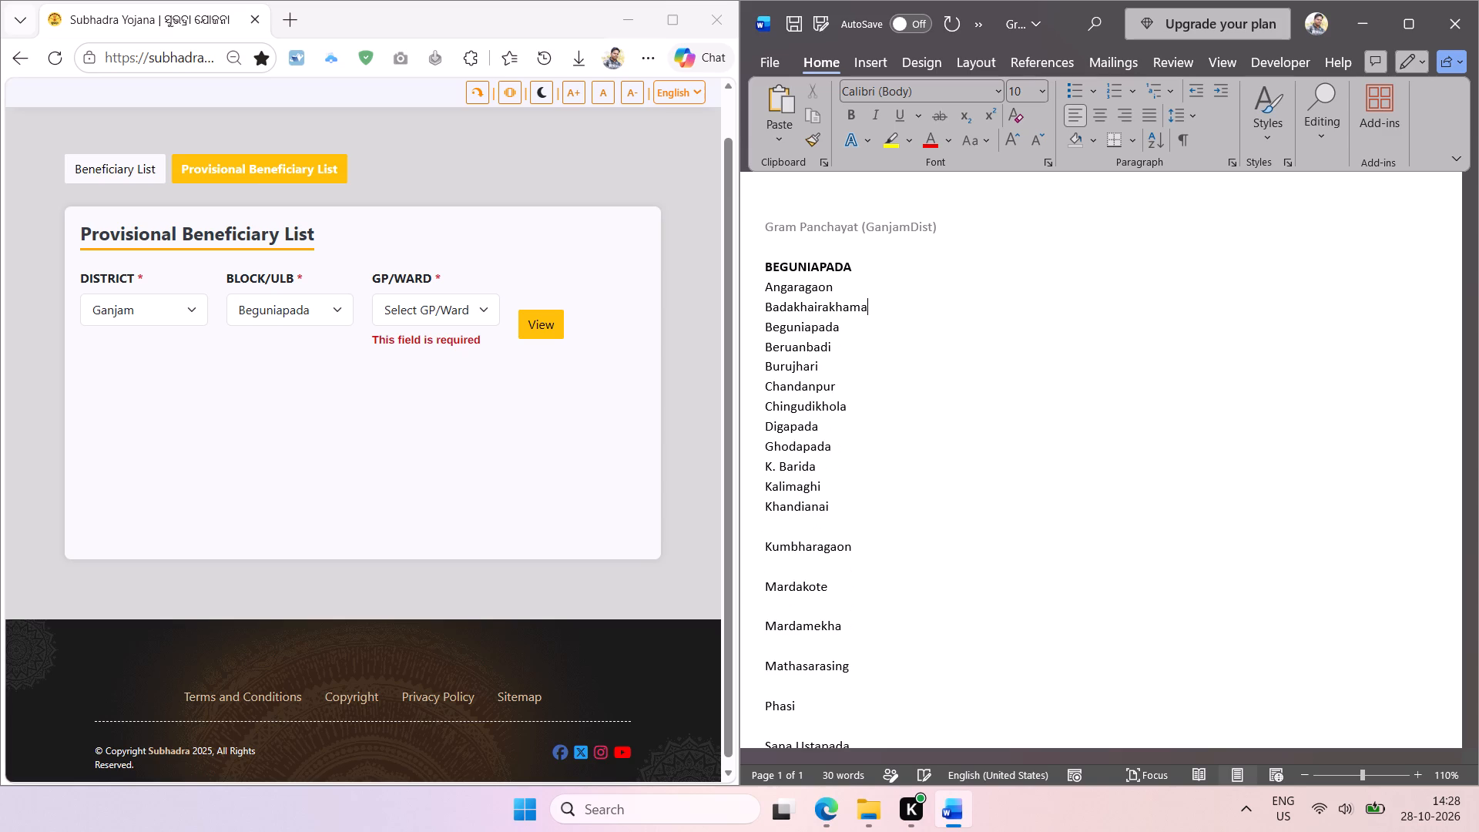
# Delete the blank lines separating the gram panchayat names from Khandianai to Sana Ustapada.
pyautogui.click(783, 726)
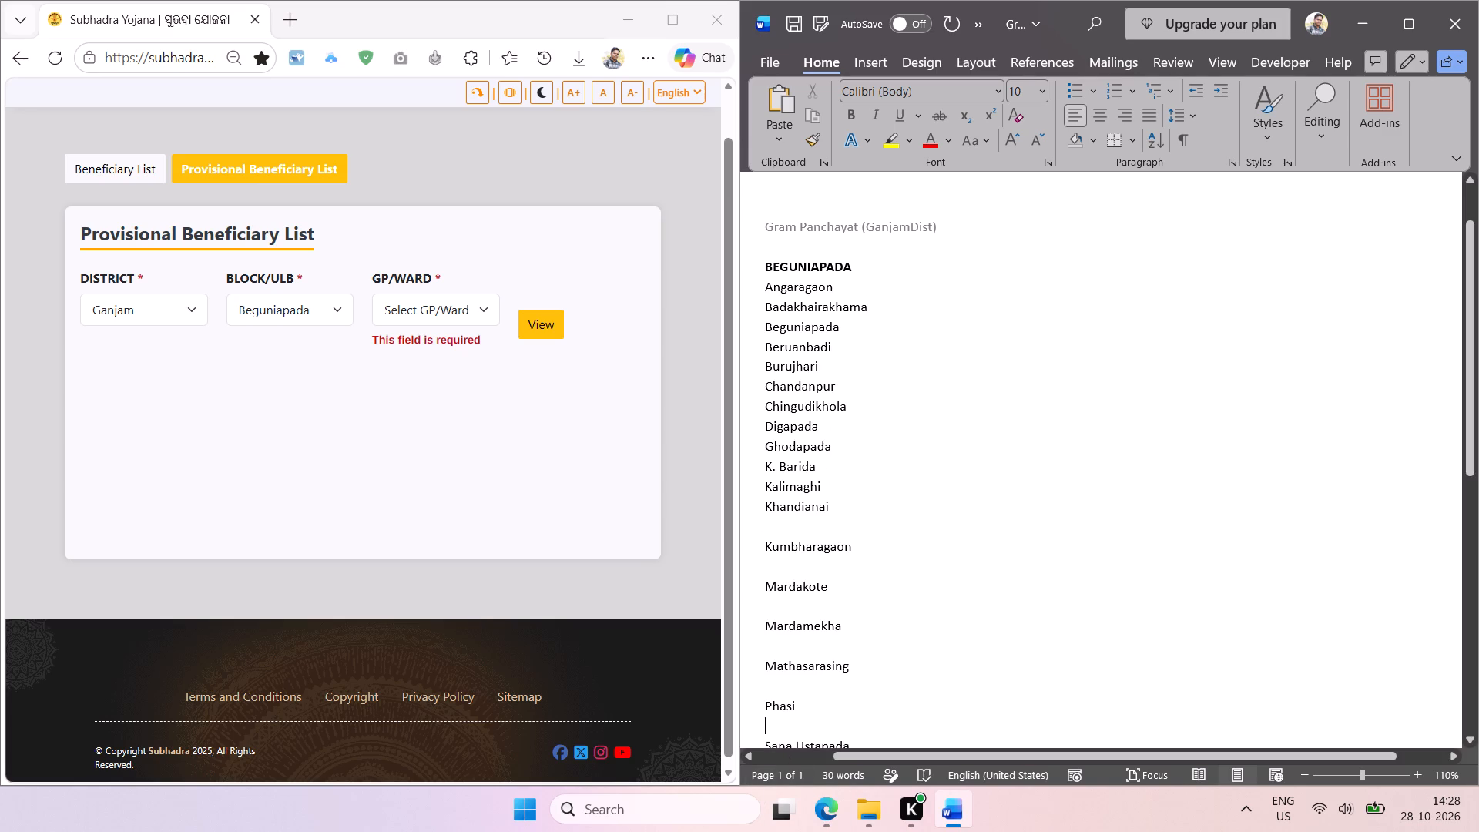
pyautogui.hscroll(2, 939, 737)
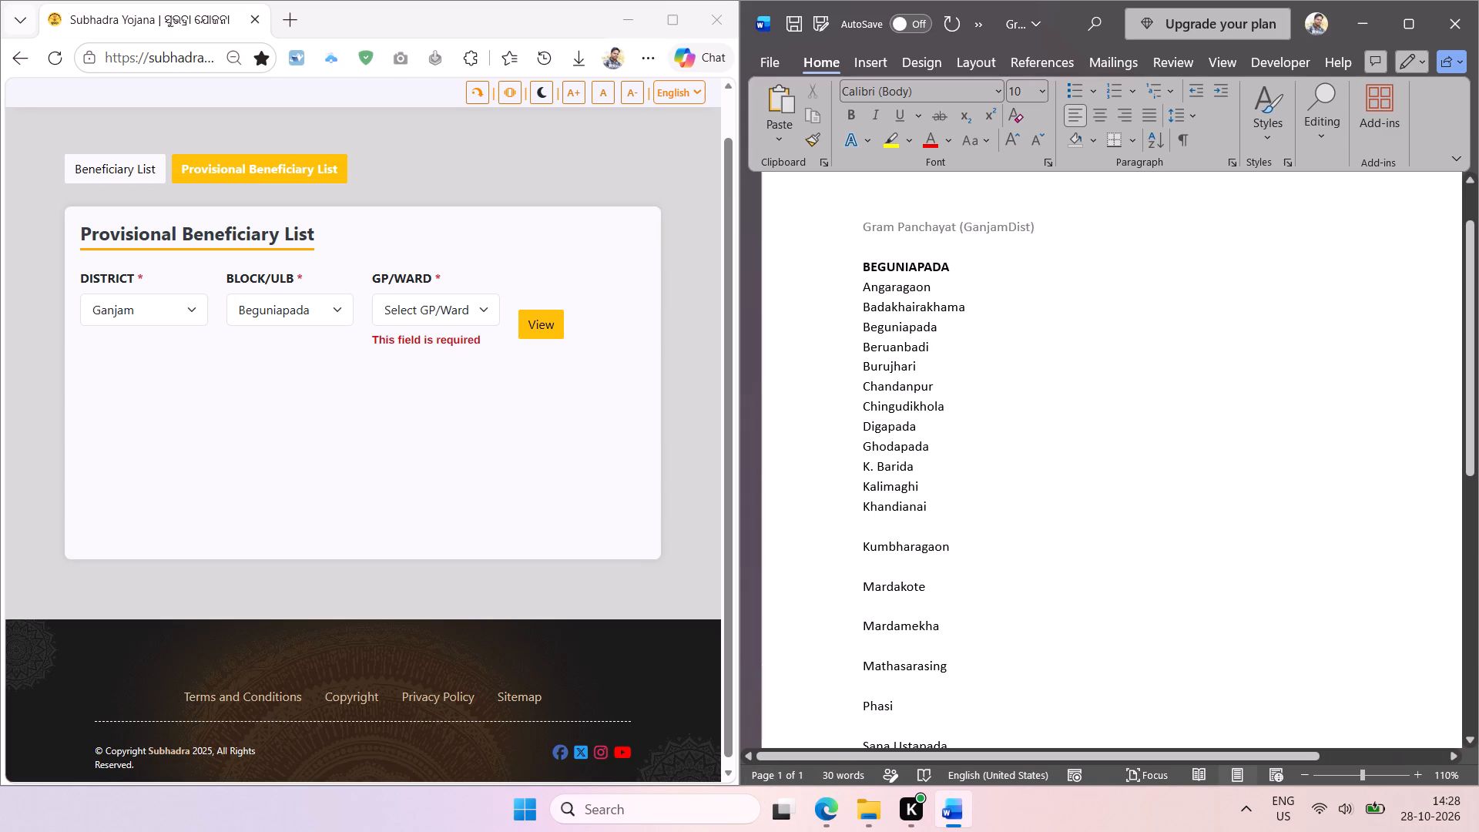
pyautogui.press('BackSpace')
pyautogui.press('Up')
pyautogui.press('BackSpace')
pyautogui.press('Up')
pyautogui.press('BackSpace')
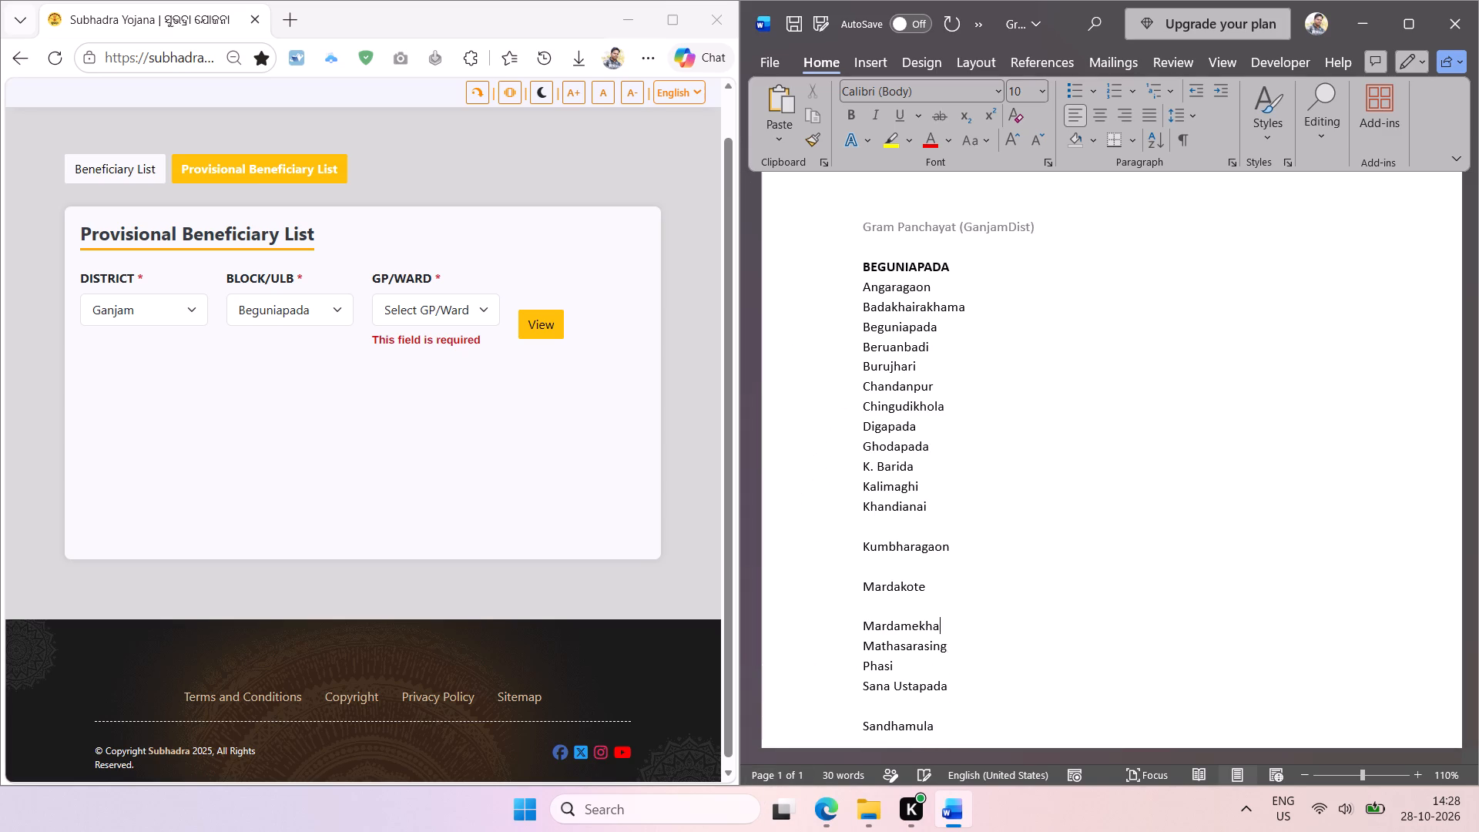
pyautogui.press('Up')
pyautogui.press('BackSpace')
pyautogui.press('Up')
pyautogui.press('BackSpace')
pyautogui.press('Up')
pyautogui.press('BackSpace')
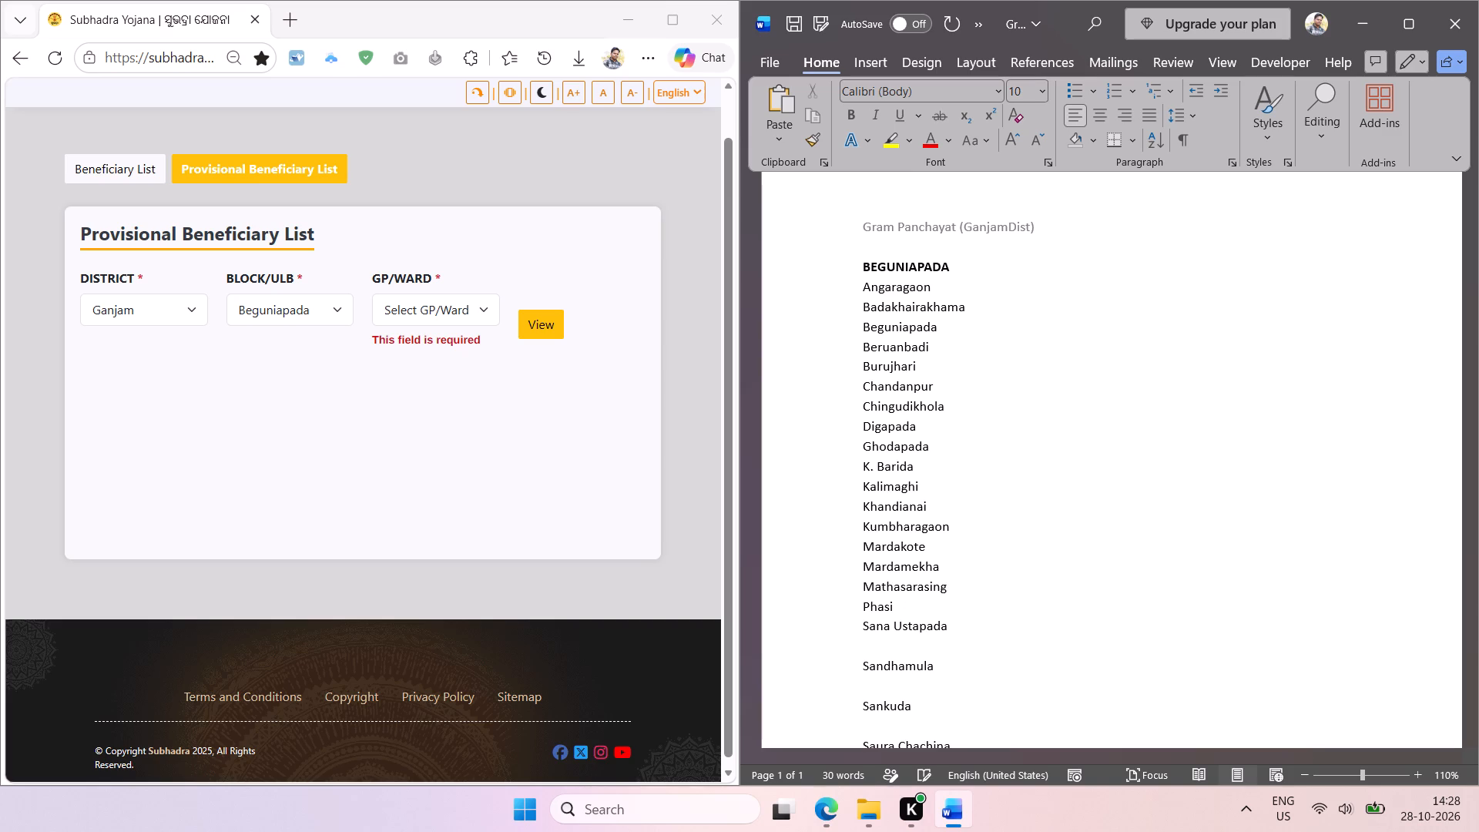
# Delete the blank lines separating the gram panchayat names from Sana Ustapada to Talasara.
pyautogui.scroll(-2, 939, 737)
pyautogui.press('Down')
pyautogui.press('Down')
pyautogui.press('Down')
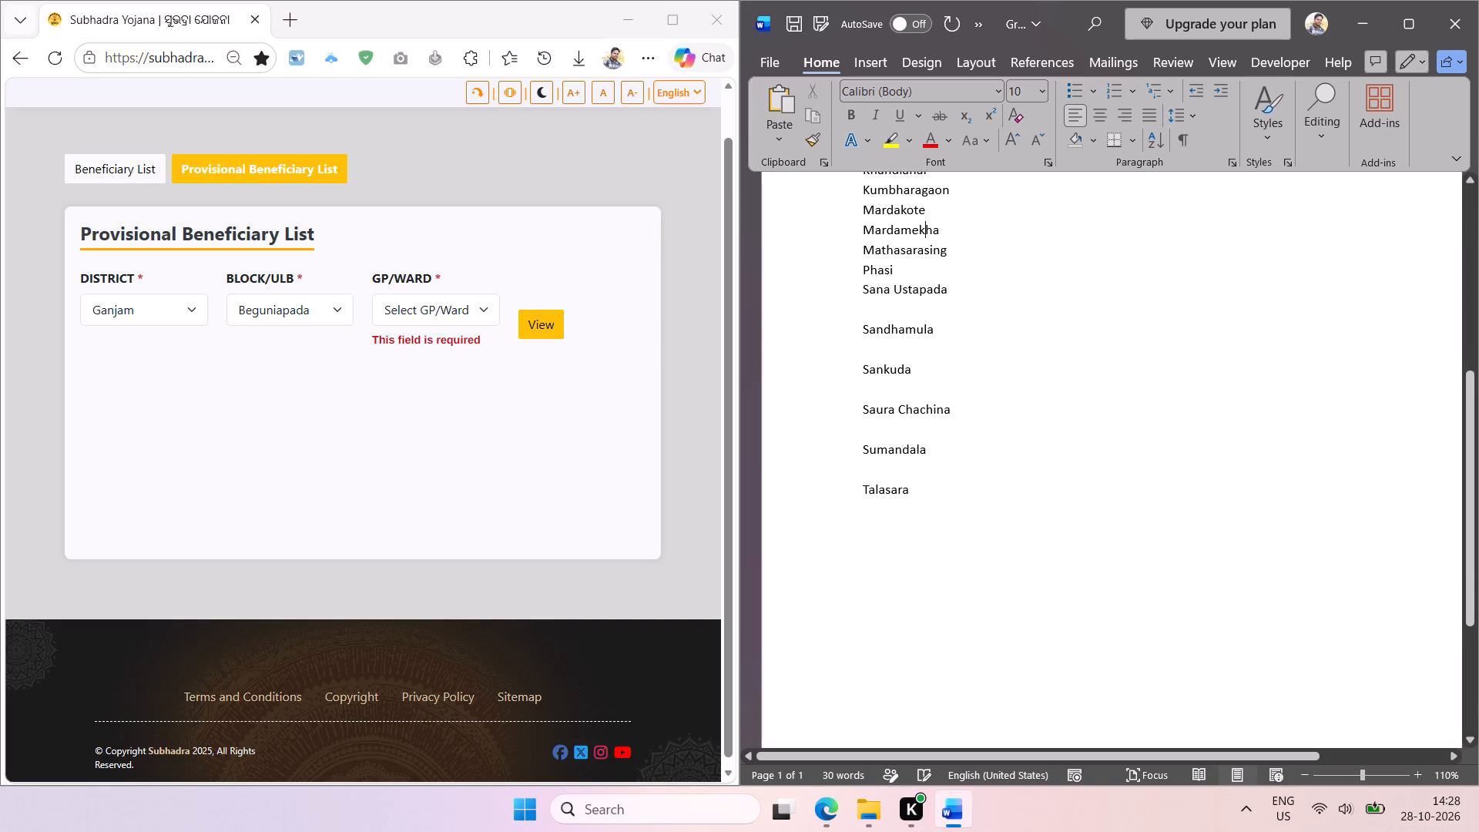
pyautogui.click(894, 472)
pyautogui.press('BackSpace')
pyautogui.press('Up')
pyautogui.press('BackSpace')
pyautogui.press('Up')
pyautogui.press('BackSpace')
pyautogui.press('Up')
pyautogui.press('BackSpace')
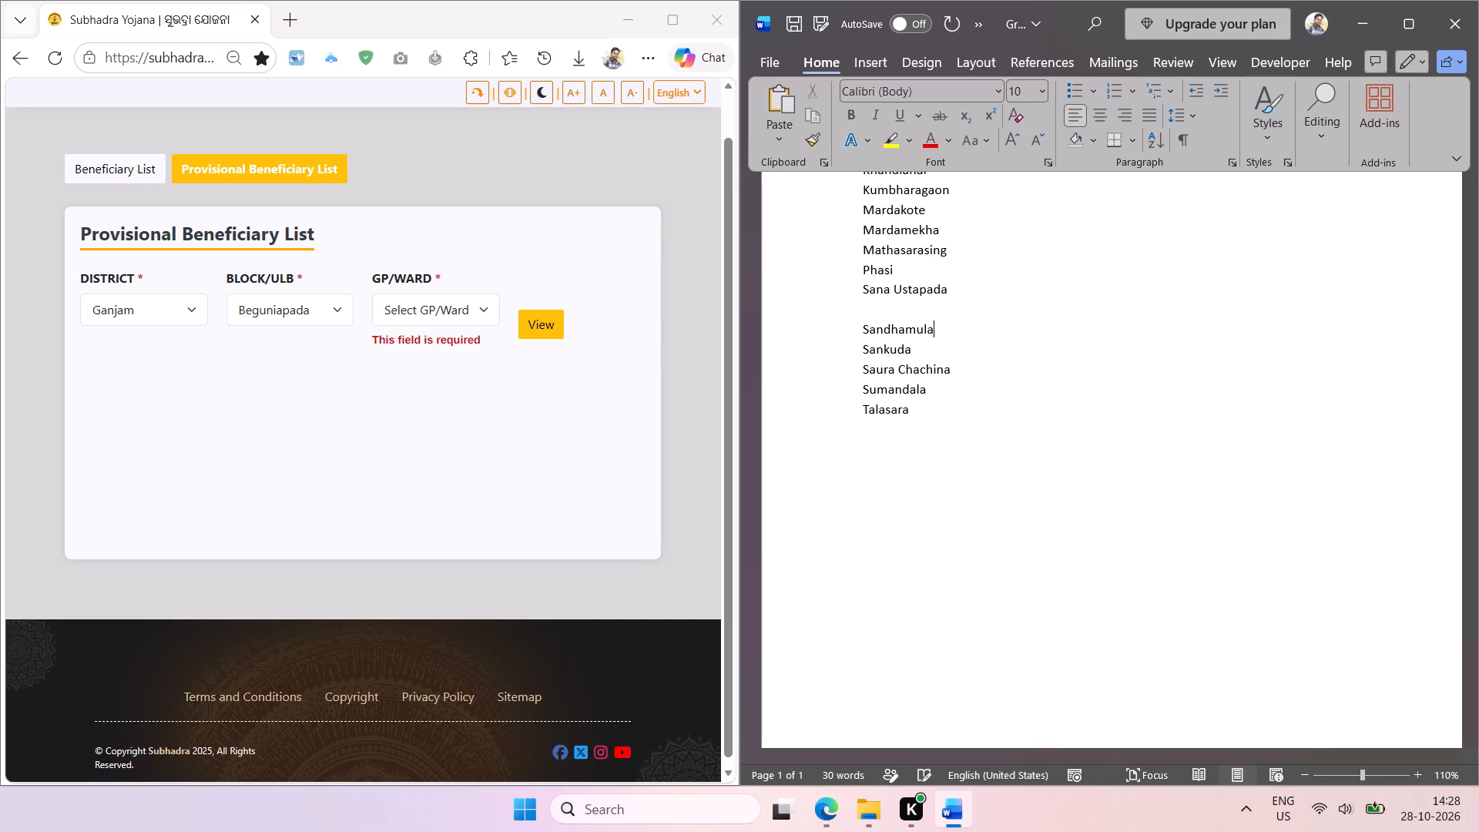
pyautogui.press('Up')
pyautogui.press('BackSpace')
# Sort the gram panchayat names from Angaragaon to Talasara as text in ascending order.
pyautogui.scroll(1, 1159, 526)
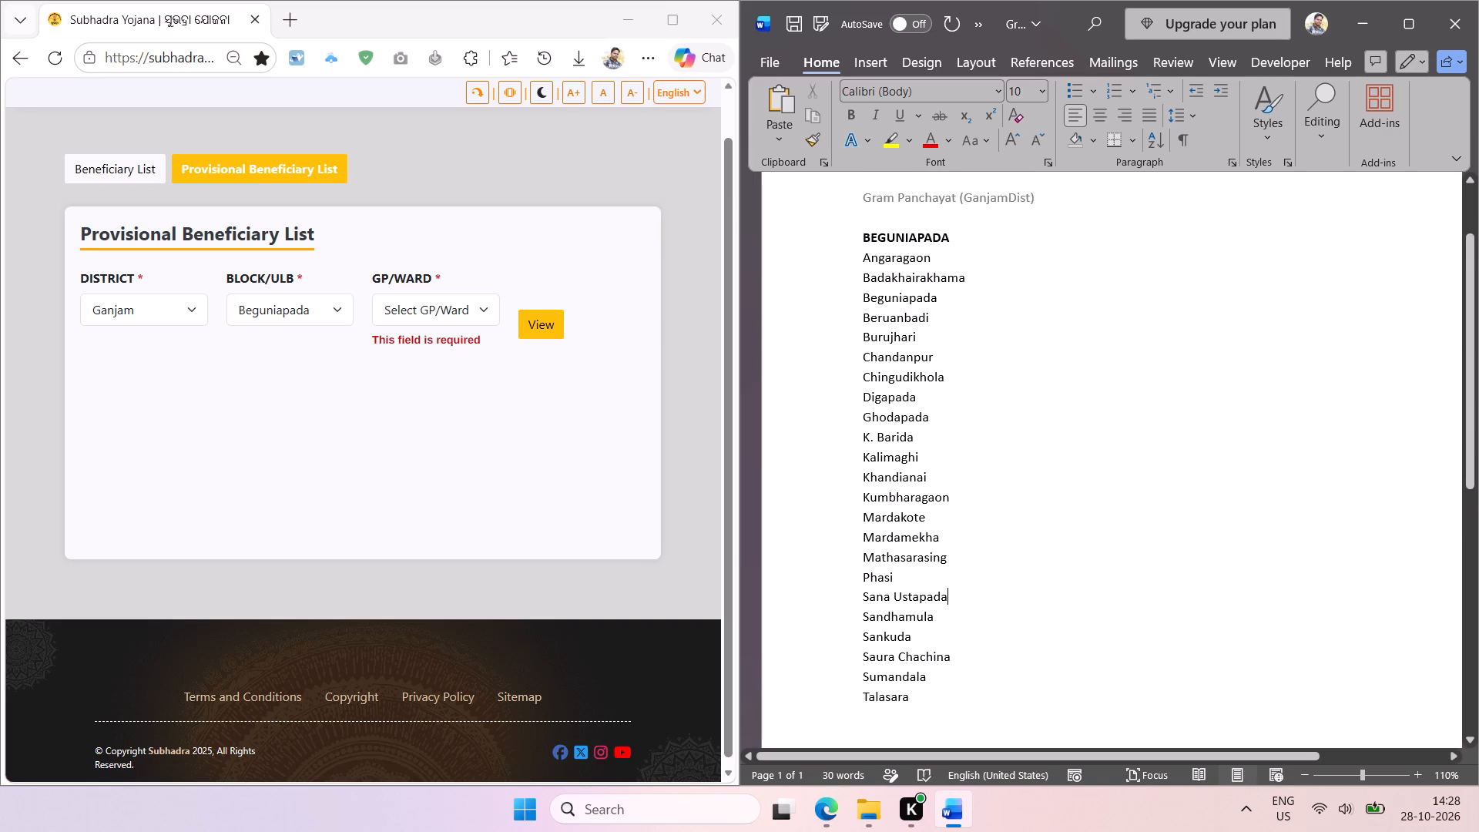
pyautogui.scroll(1, 981, 280)
pyautogui.moveTo(913, 694); pyautogui.dragTo(860, 287)
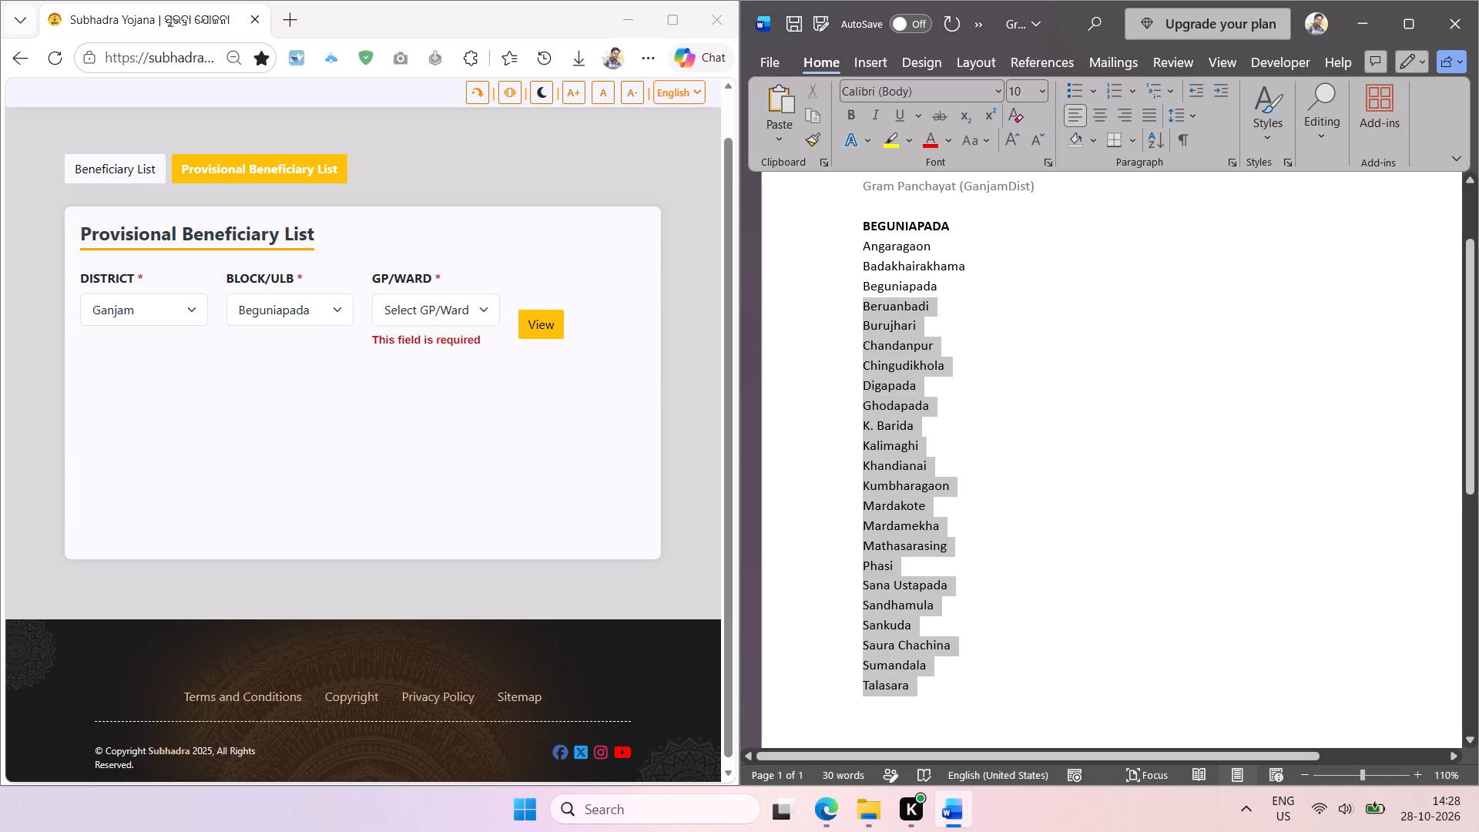
pyautogui.moveTo(860, 287); pyautogui.dragTo(855, 244)
pyautogui.click(1155, 139)
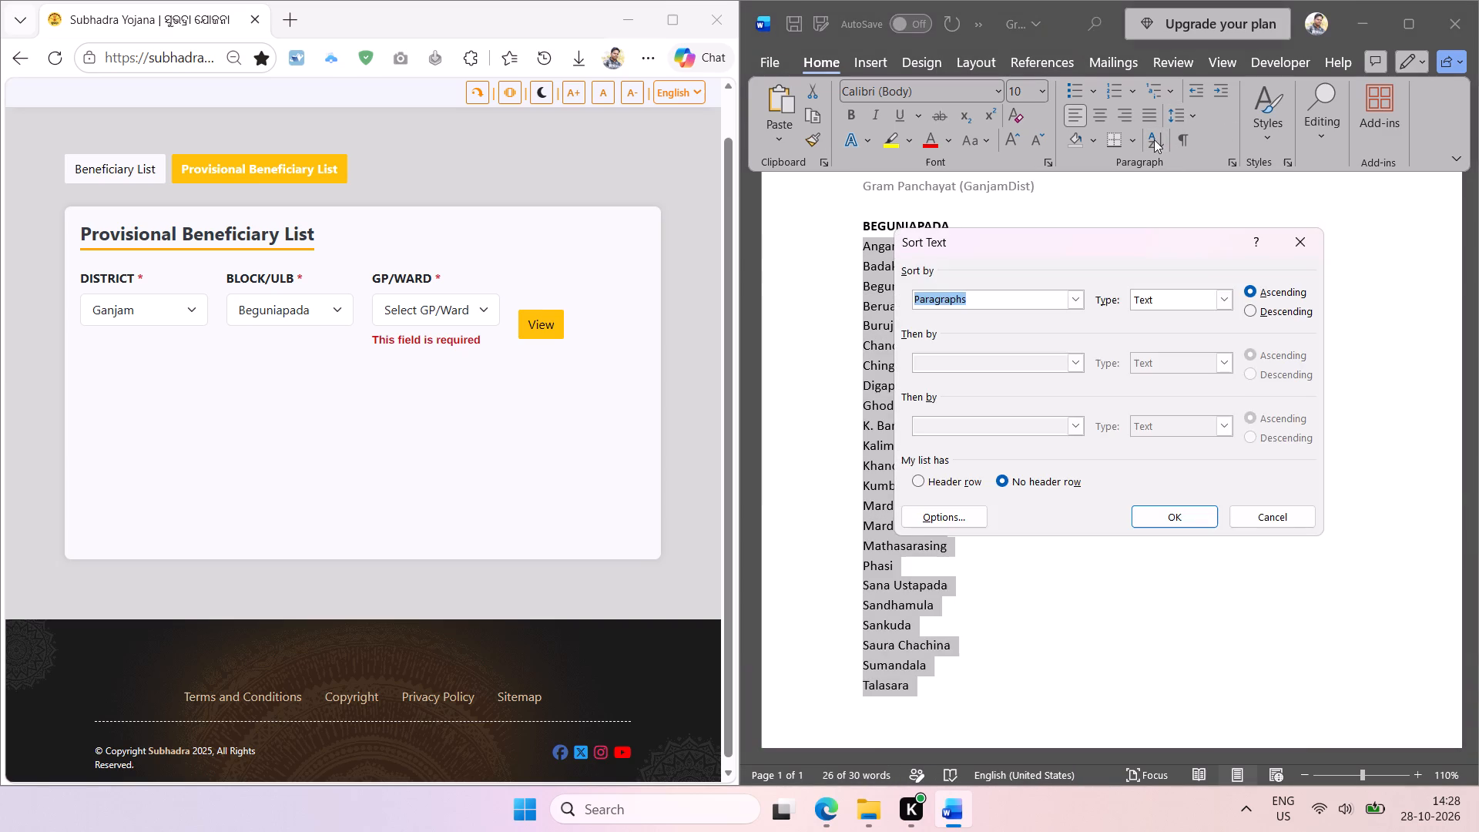
pyautogui.press('Return')
# Number the sorted Beguniapada gram panchayat names and decrease the list's indent to the heading's margin.
pyautogui.click(1114, 96)
pyautogui.click(1205, 93)
pyautogui.click(1038, 355)
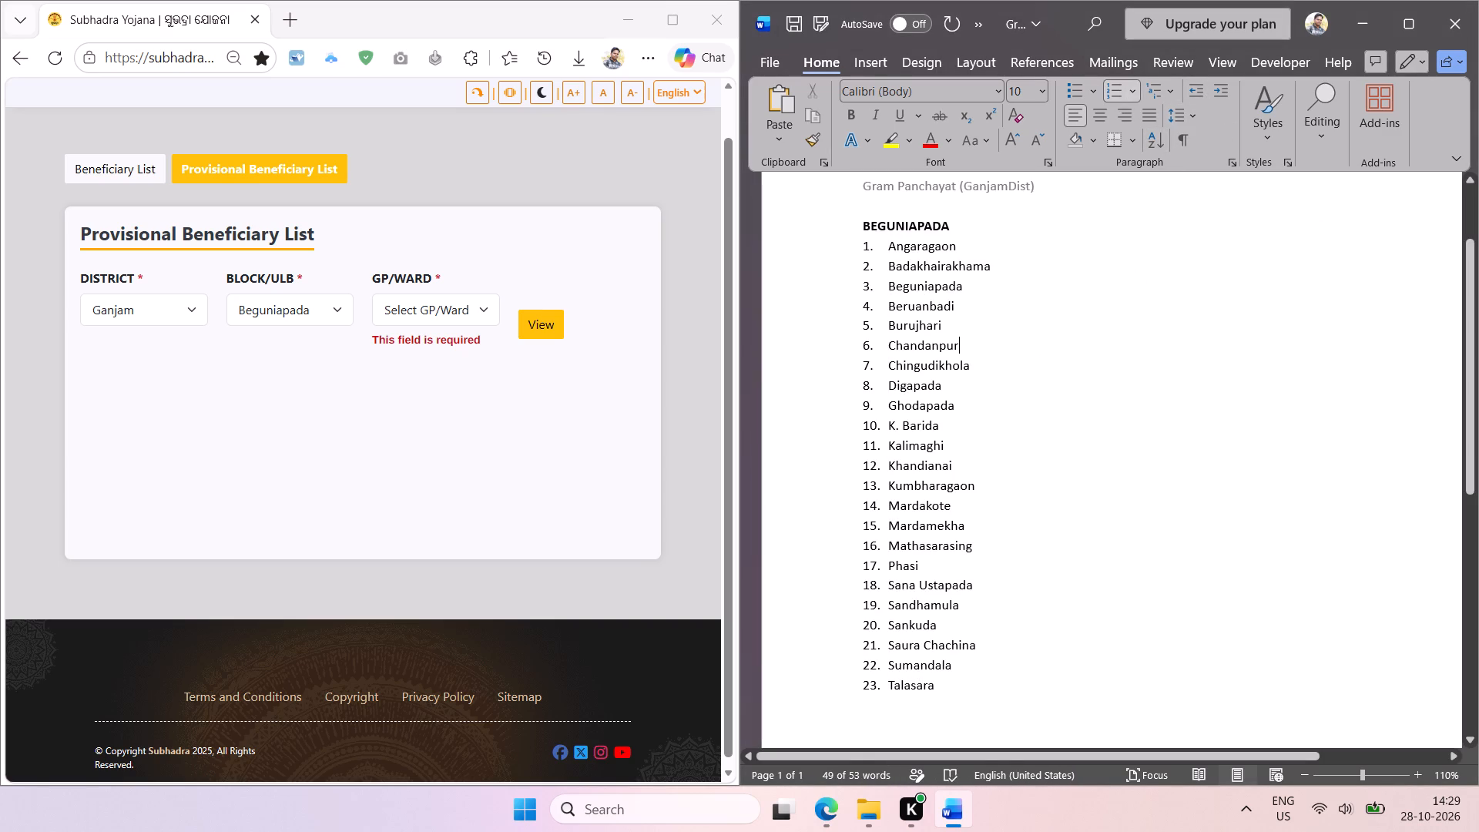
# Copy the BEGUNIAPADA heading and paste it below the numbered list, leaving one blank line after Talasara.
pyautogui.doubleClick(912, 227)
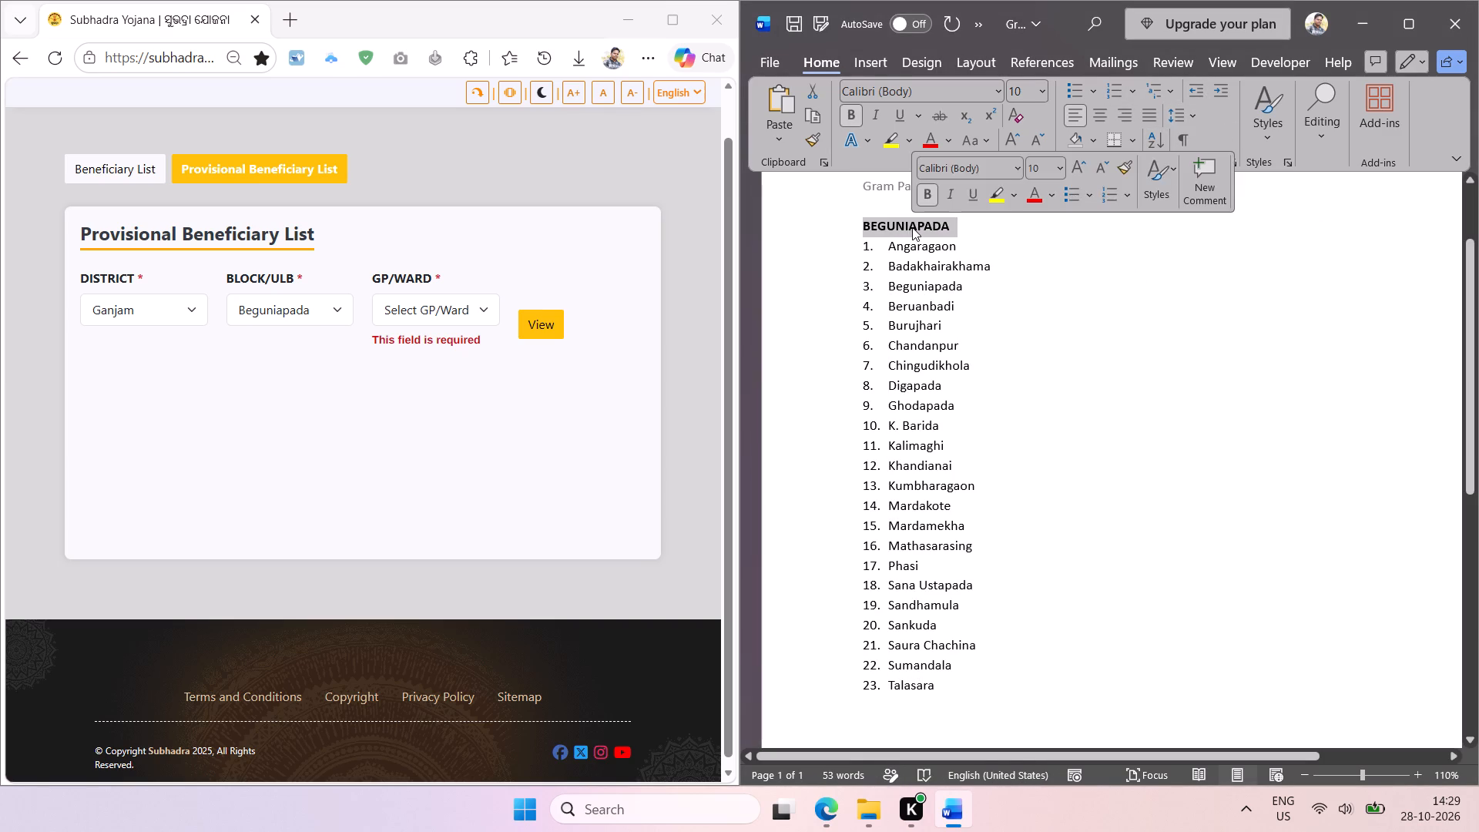
pyautogui.hotkey('ctrl', 'c')
pyautogui.scroll(-2, 1049, 677)
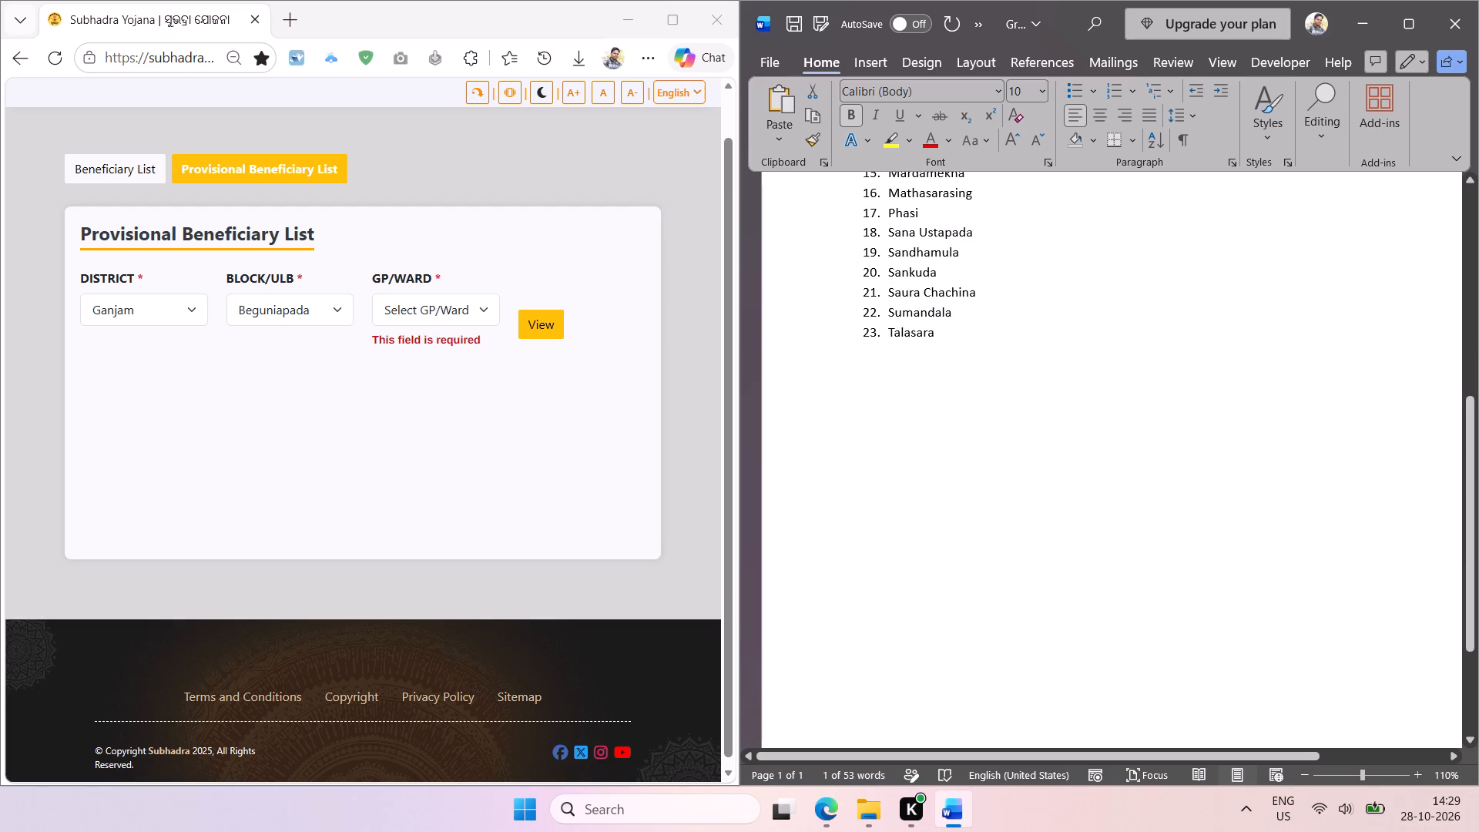
pyautogui.click(981, 355)
pyautogui.press('Return')
pyautogui.press('Return')
pyautogui.press('Return')
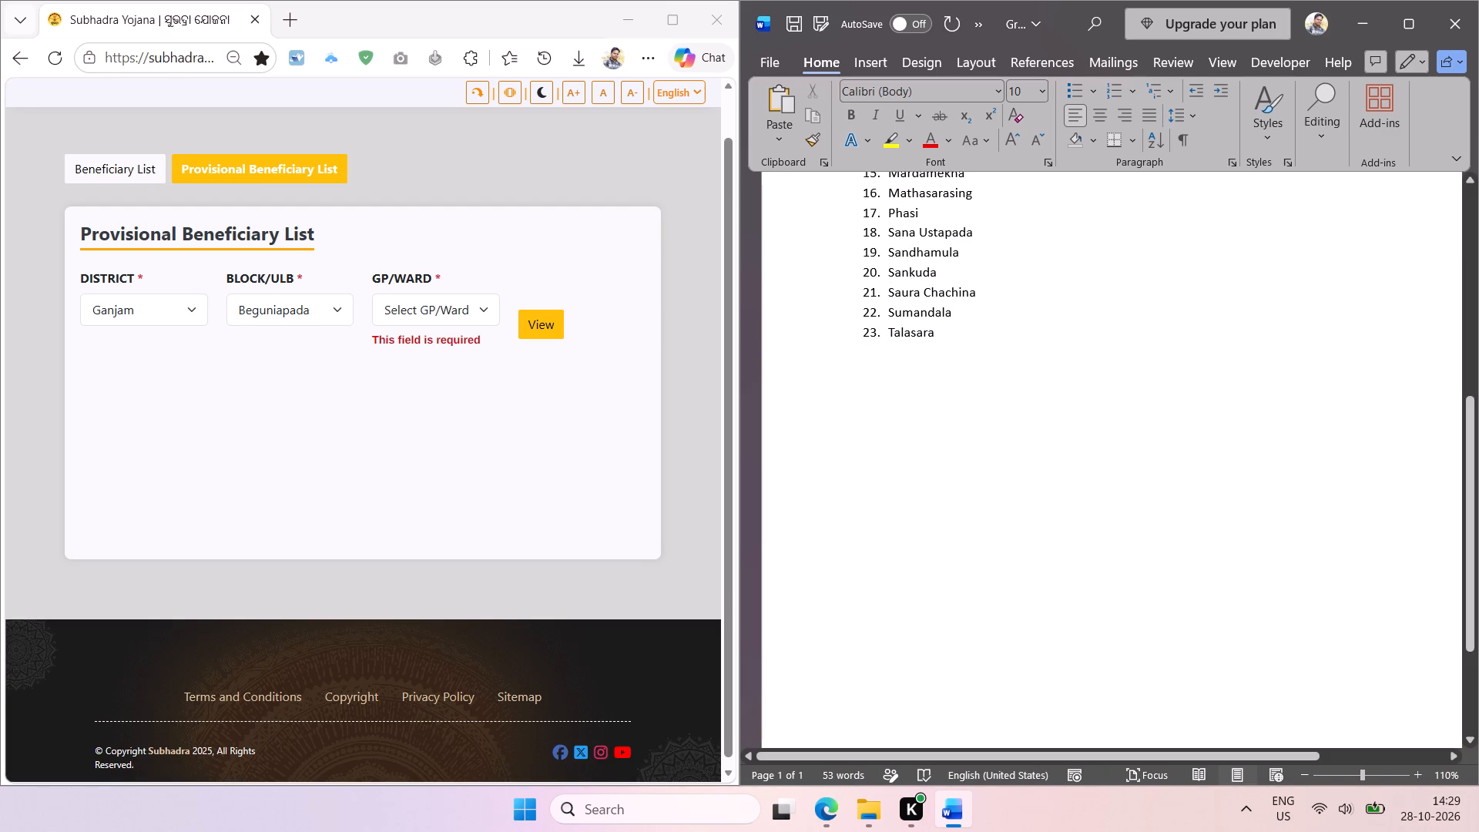
pyautogui.hotkey('ctrl', 'v')
# Choose the Belaguntha block on the website and replace the copied BEGUNIAPADA heading with its captured name in uppercase.
pyautogui.scroll(-1, 988, 452)
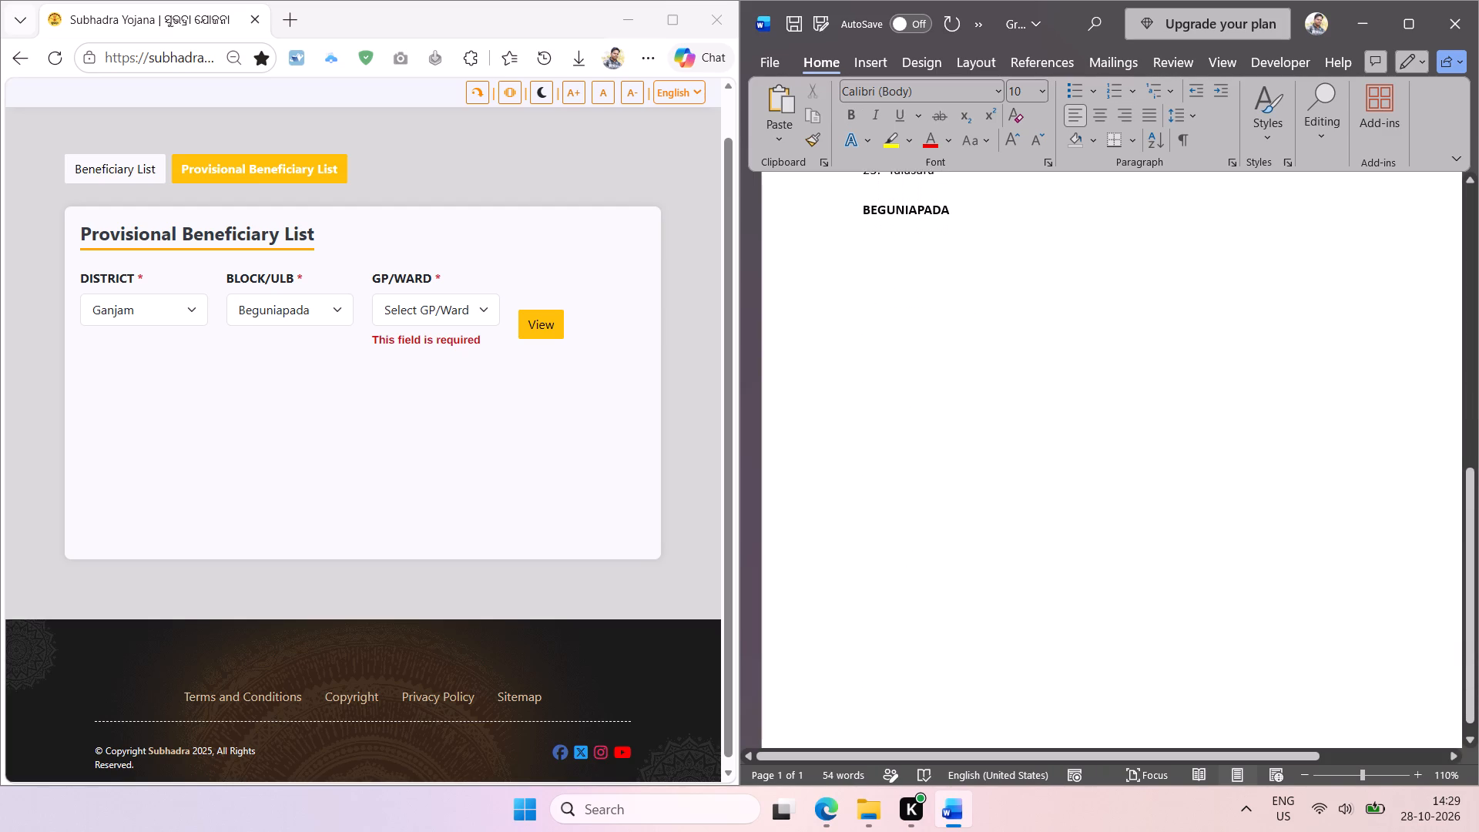
pyautogui.scroll(-1, 989, 455)
pyautogui.click(308, 317)
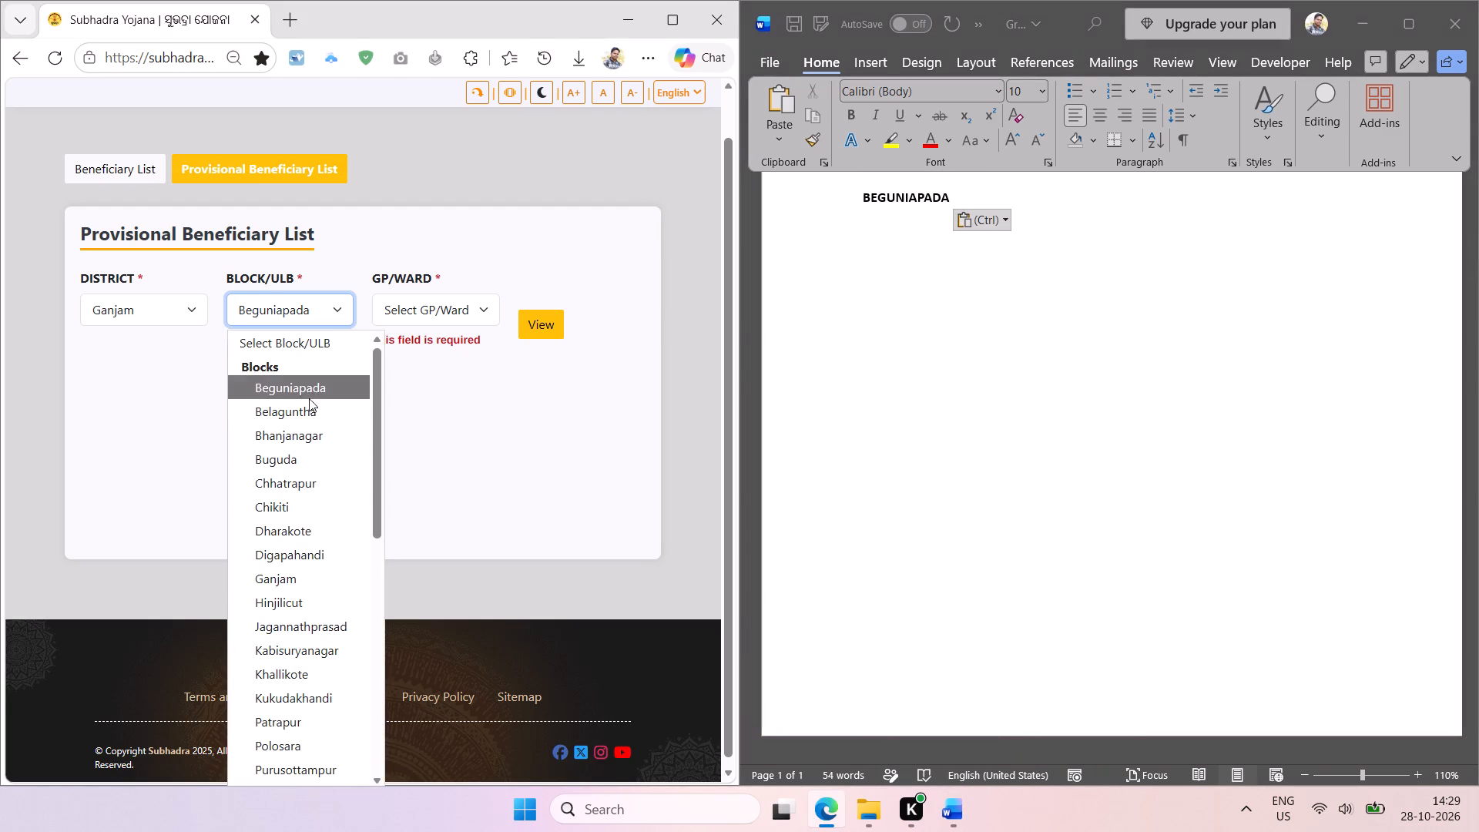
pyautogui.click(307, 408)
pyautogui.click(301, 401)
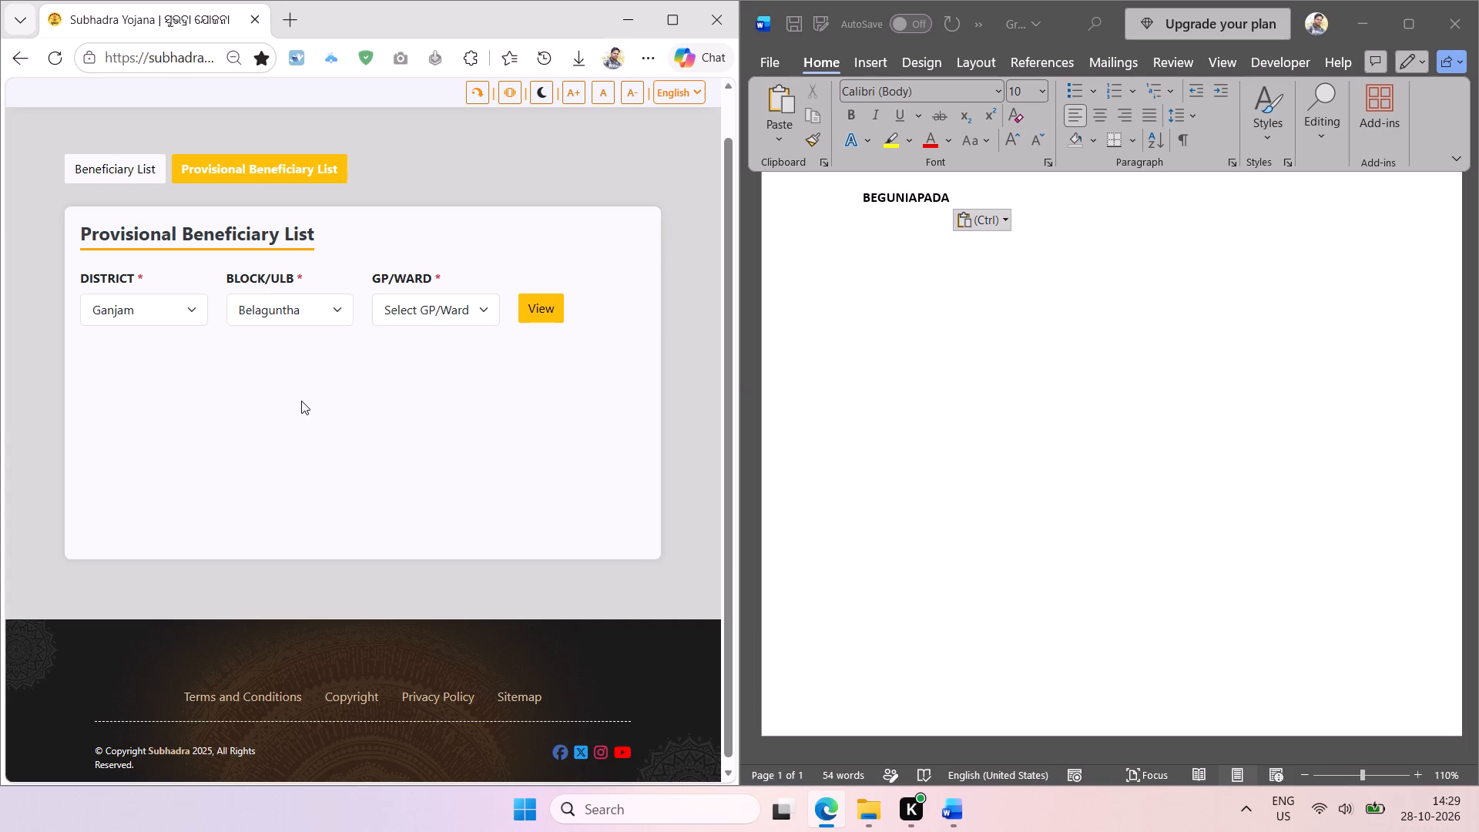
pyautogui.press('shift+super+t')
pyautogui.moveTo(232, 300); pyautogui.dragTo(310, 351)
pyautogui.click(740, 32)
pyautogui.click(901, 253)
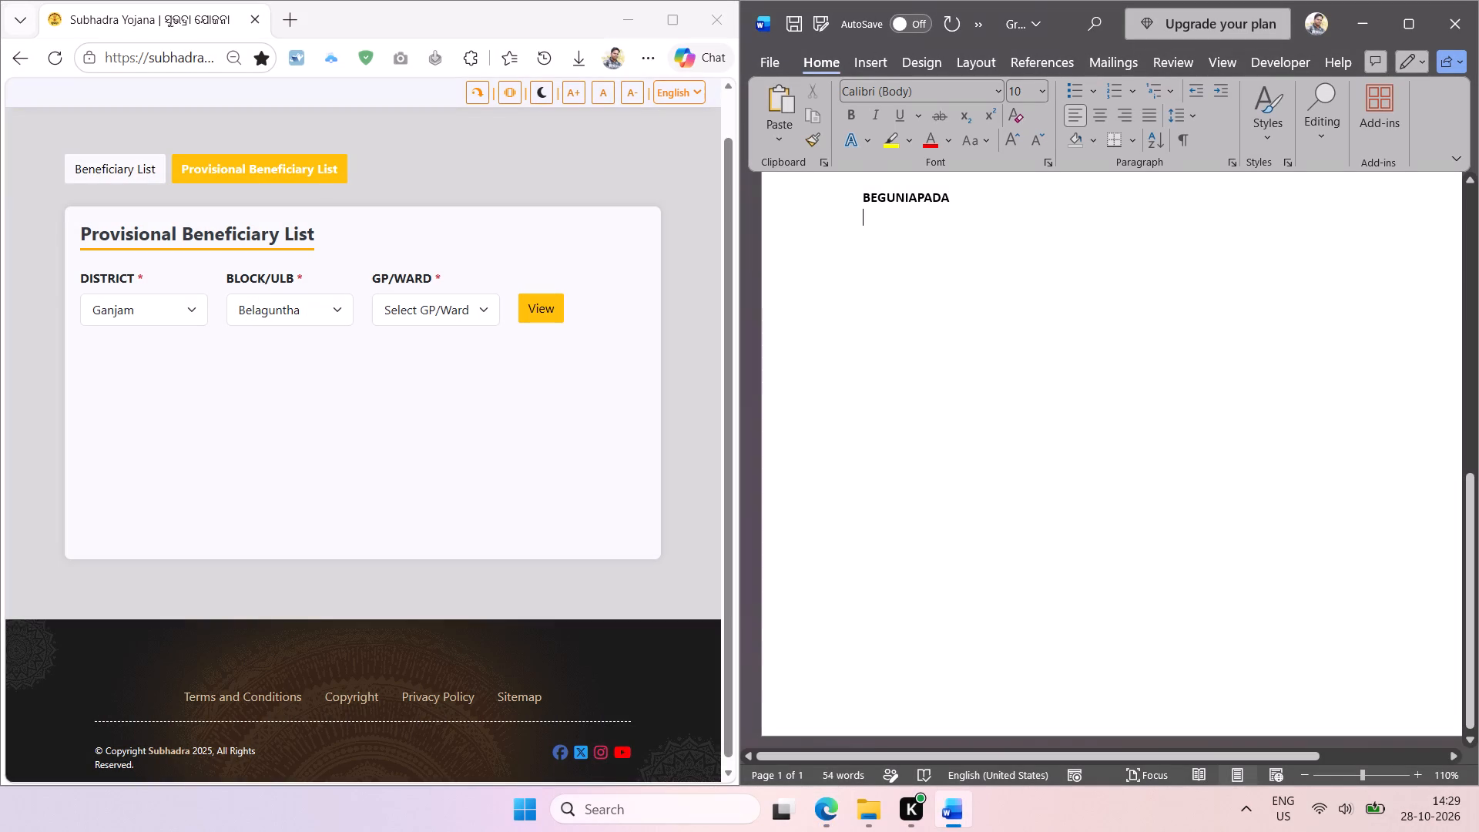
pyautogui.doubleClick(903, 201)
pyautogui.hotkey('ctrl', 'v')
pyautogui.hotkey('shift', 'F3')
# Capture the Belaguntha gram panchayat names from Udra to Tanarada on the website and paste them below the BELAGUNTHA heading.
pyautogui.press('Return')
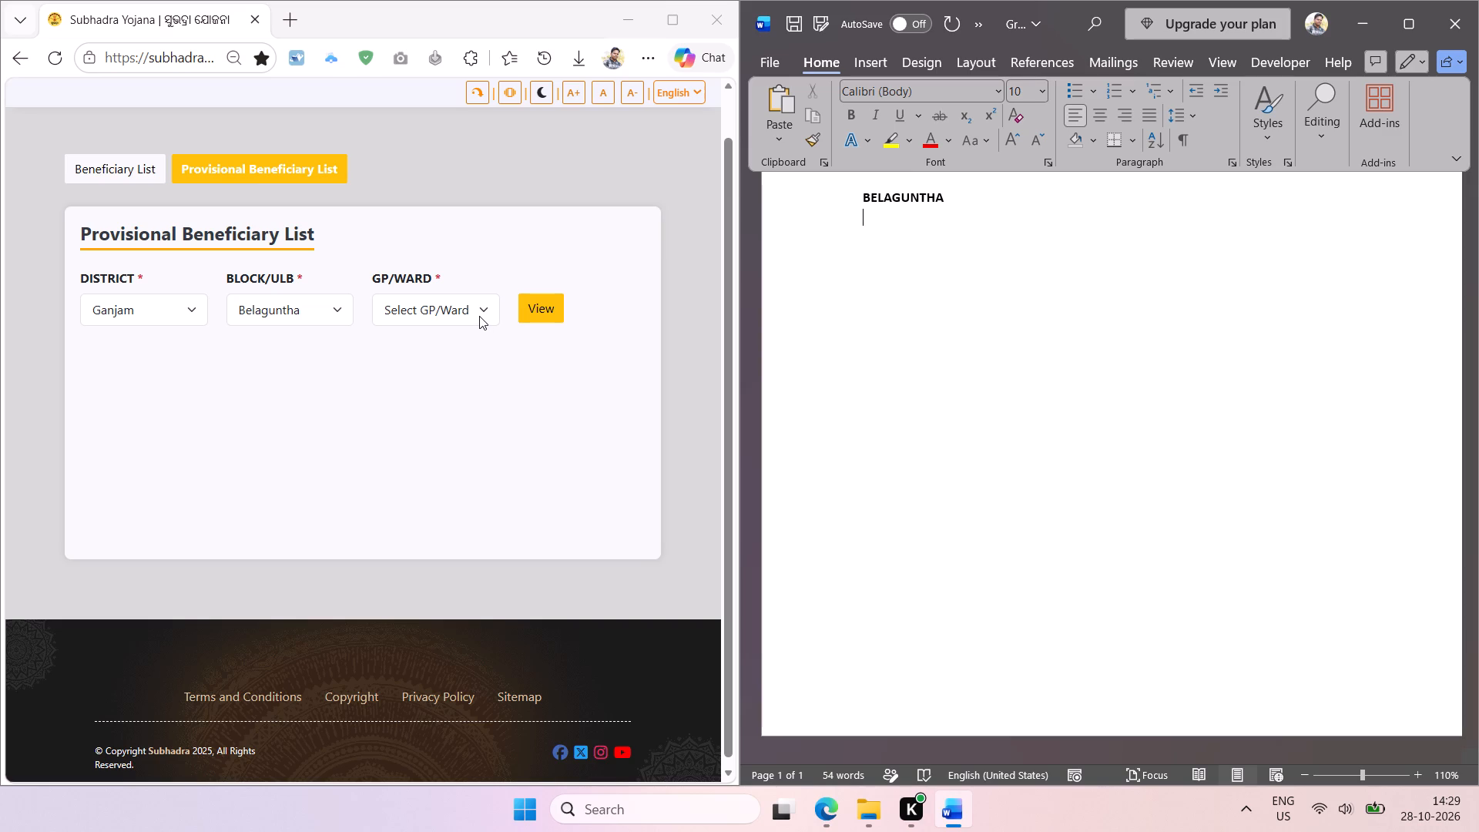
pyautogui.click(479, 316)
pyautogui.press('shift+super+t')
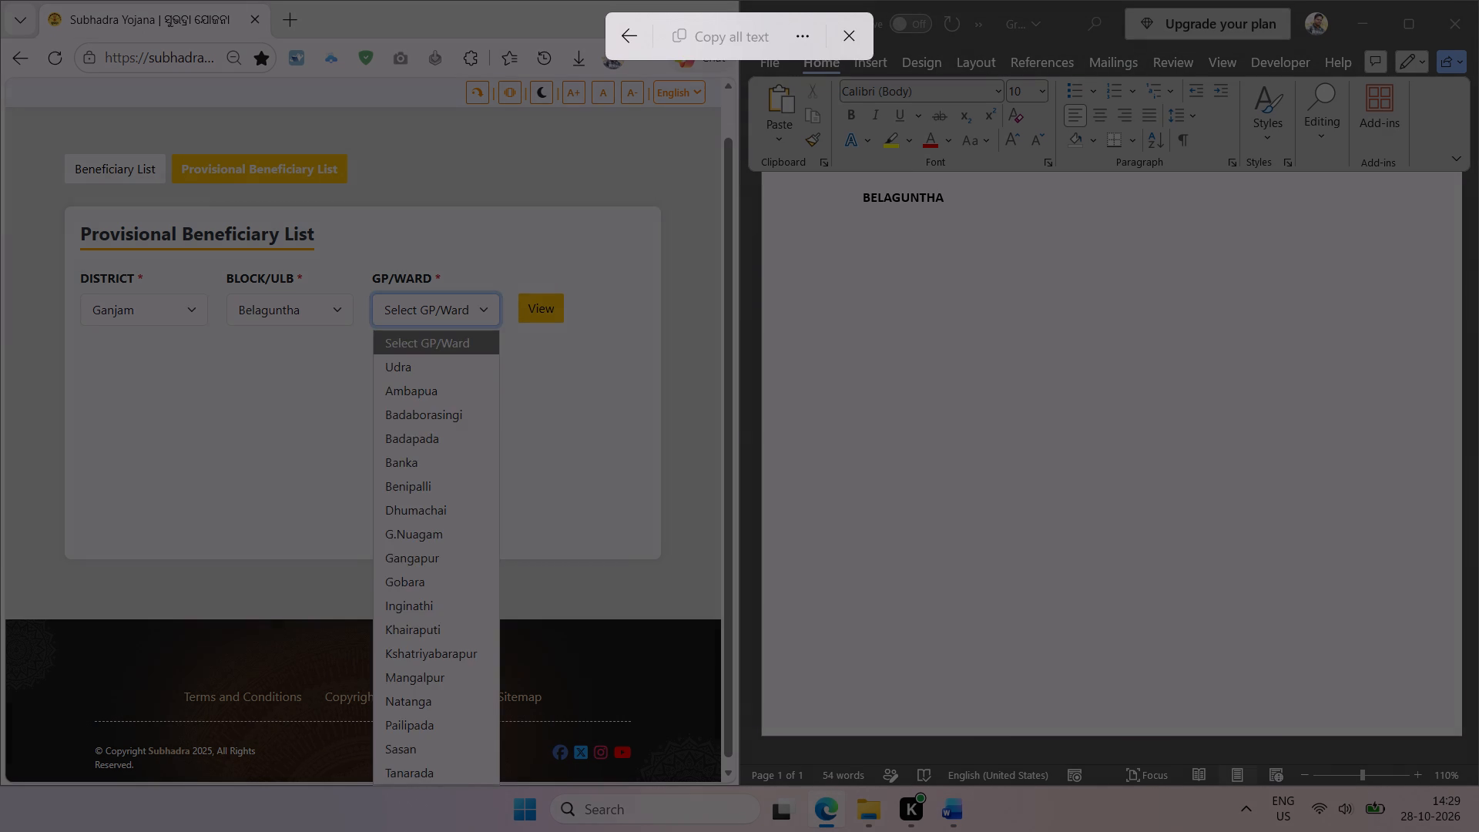
pyautogui.moveTo(377, 357); pyautogui.dragTo(491, 784)
pyautogui.click(737, 33)
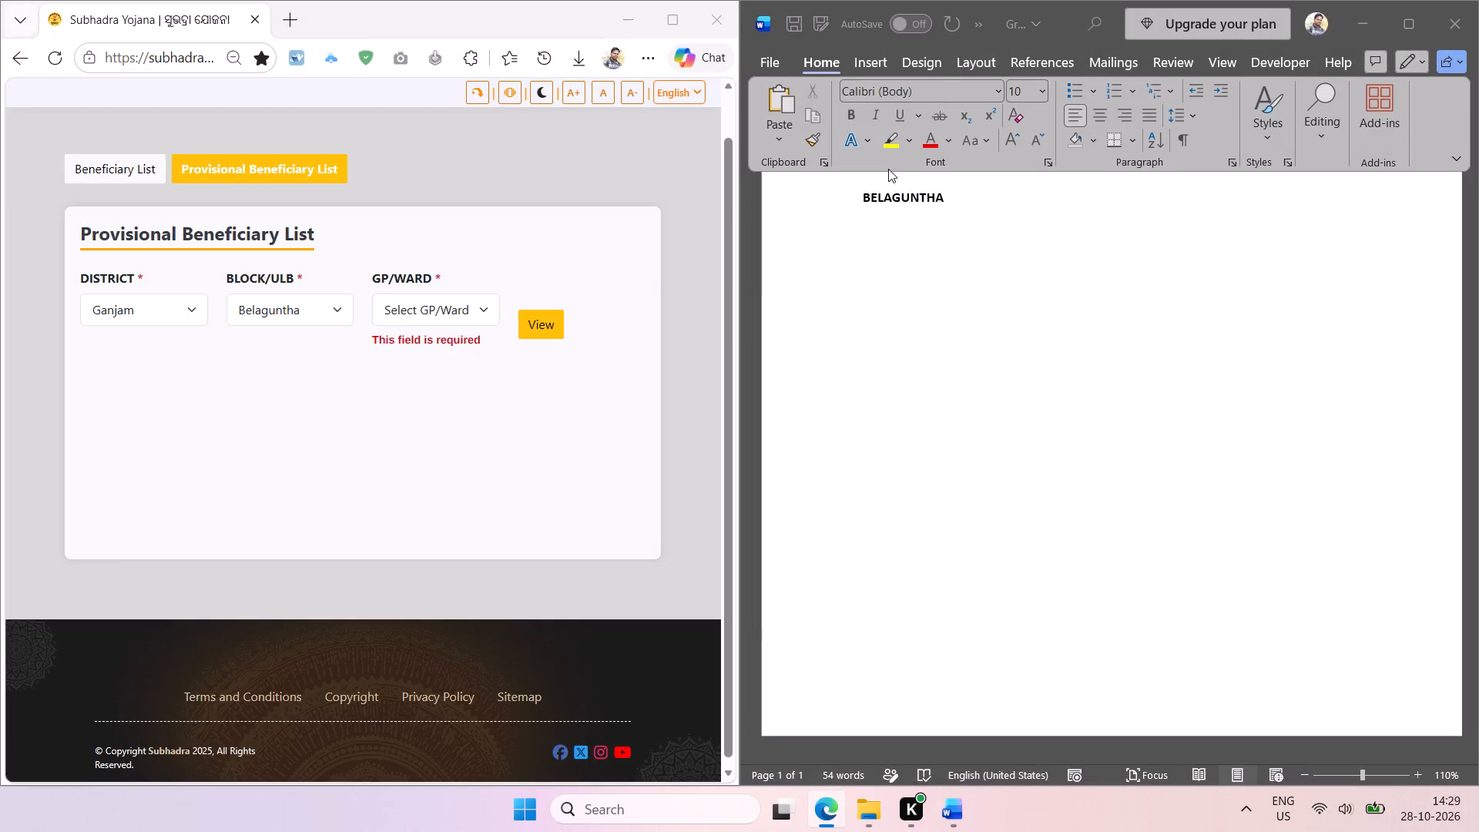
pyautogui.click(887, 223)
pyautogui.hotkey('ctrl', 'v')
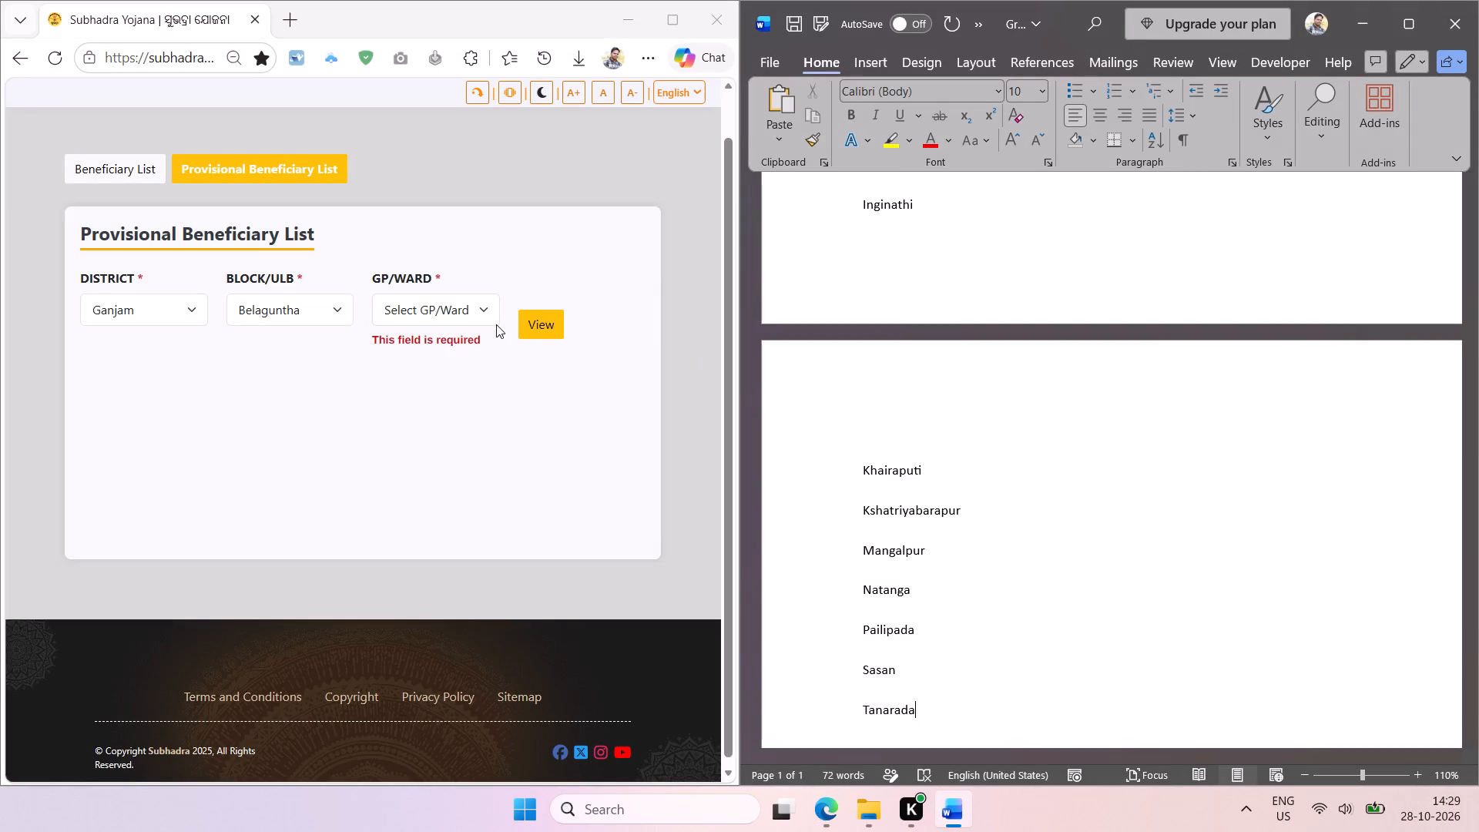
pyautogui.click(478, 313)
pyautogui.scroll(-1, 514, 586)
pyautogui.scroll(-1, 920, 344)
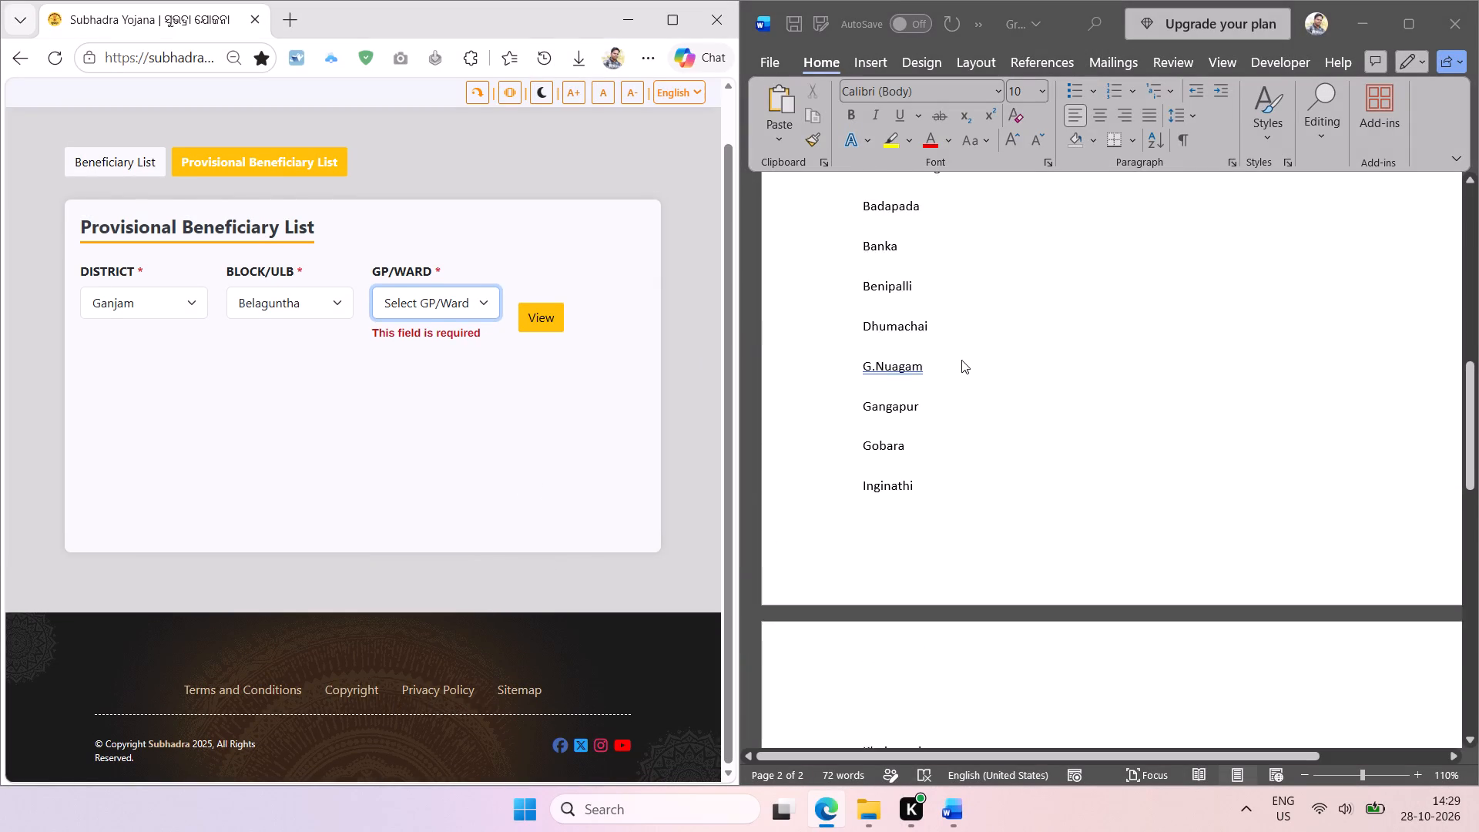
# Remove the blank lines between the pasted Belaguntha names from Khairaputi to Tanarada.
pyautogui.scroll(-1, 961, 360)
pyautogui.click(946, 653)
pyautogui.click(889, 670)
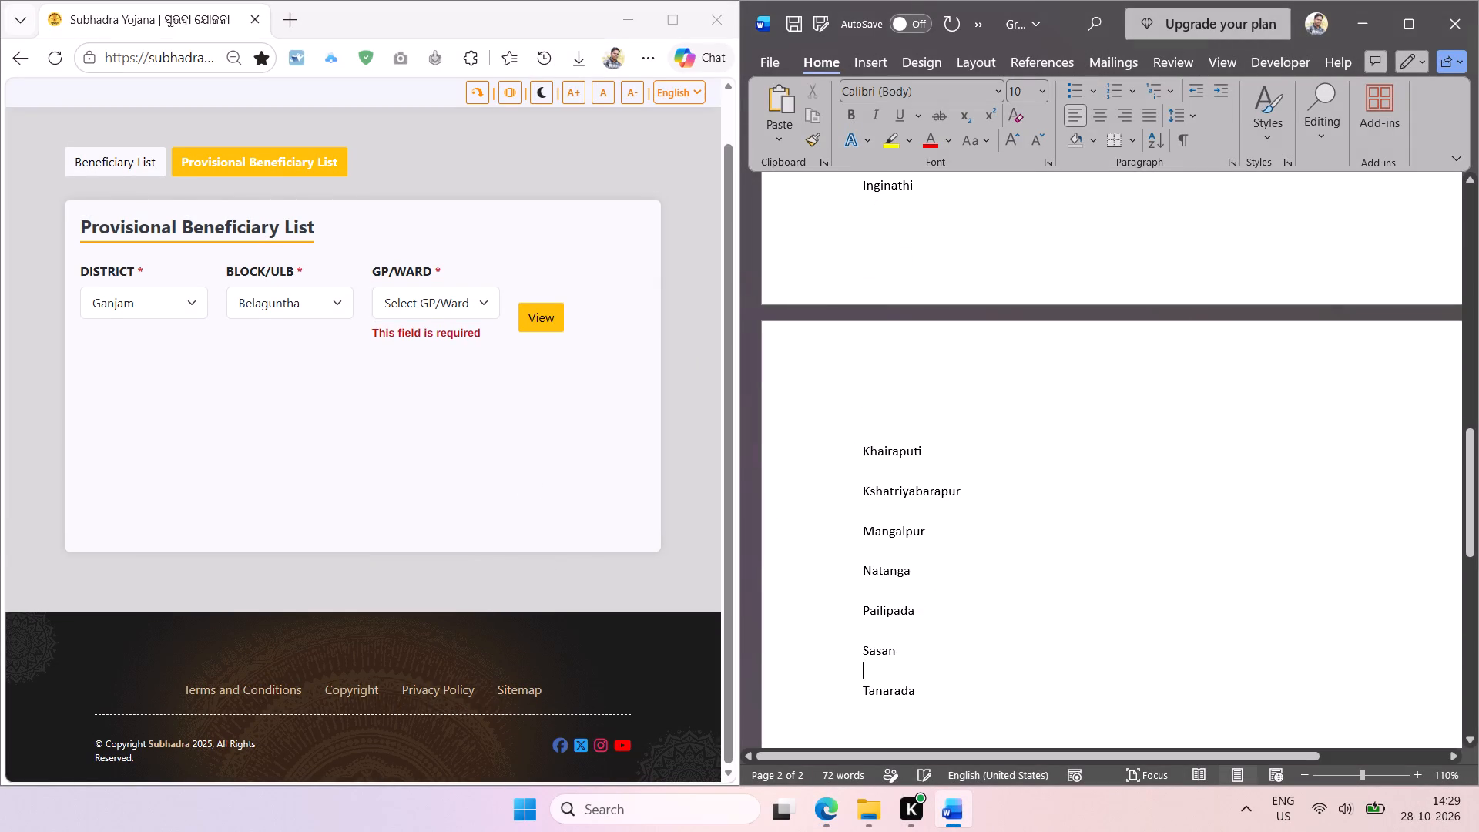
pyautogui.press('BackSpace')
pyautogui.press('Up')
pyautogui.press('BackSpace')
pyautogui.press('Up')
pyautogui.press('BackSpace')
pyautogui.press('Up')
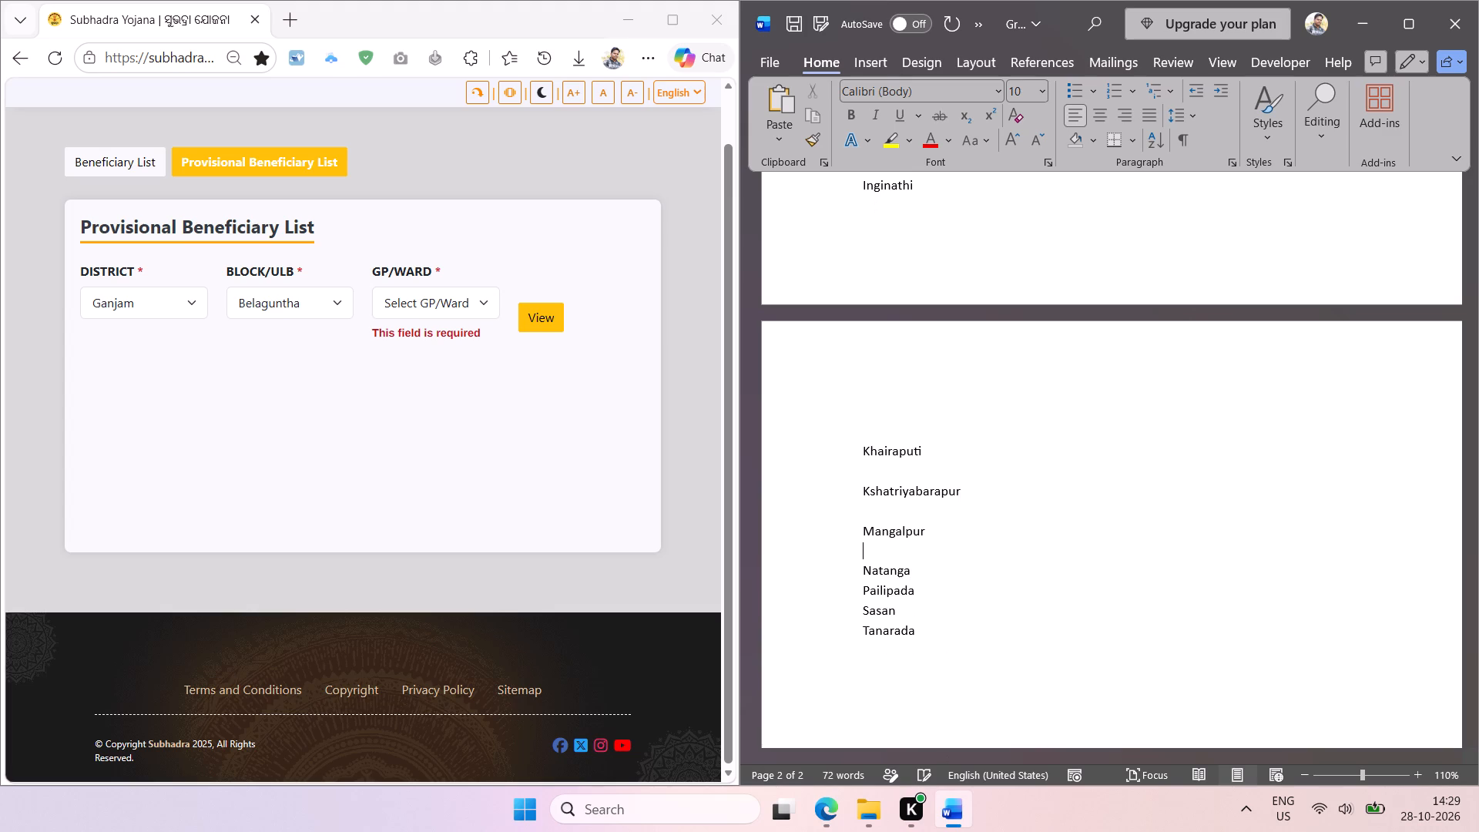
pyautogui.press('BackSpace')
pyautogui.press('Up')
pyautogui.press('BackSpace')
pyautogui.press('Up')
pyautogui.press('BackSpace')
pyautogui.scroll(1, 889, 670)
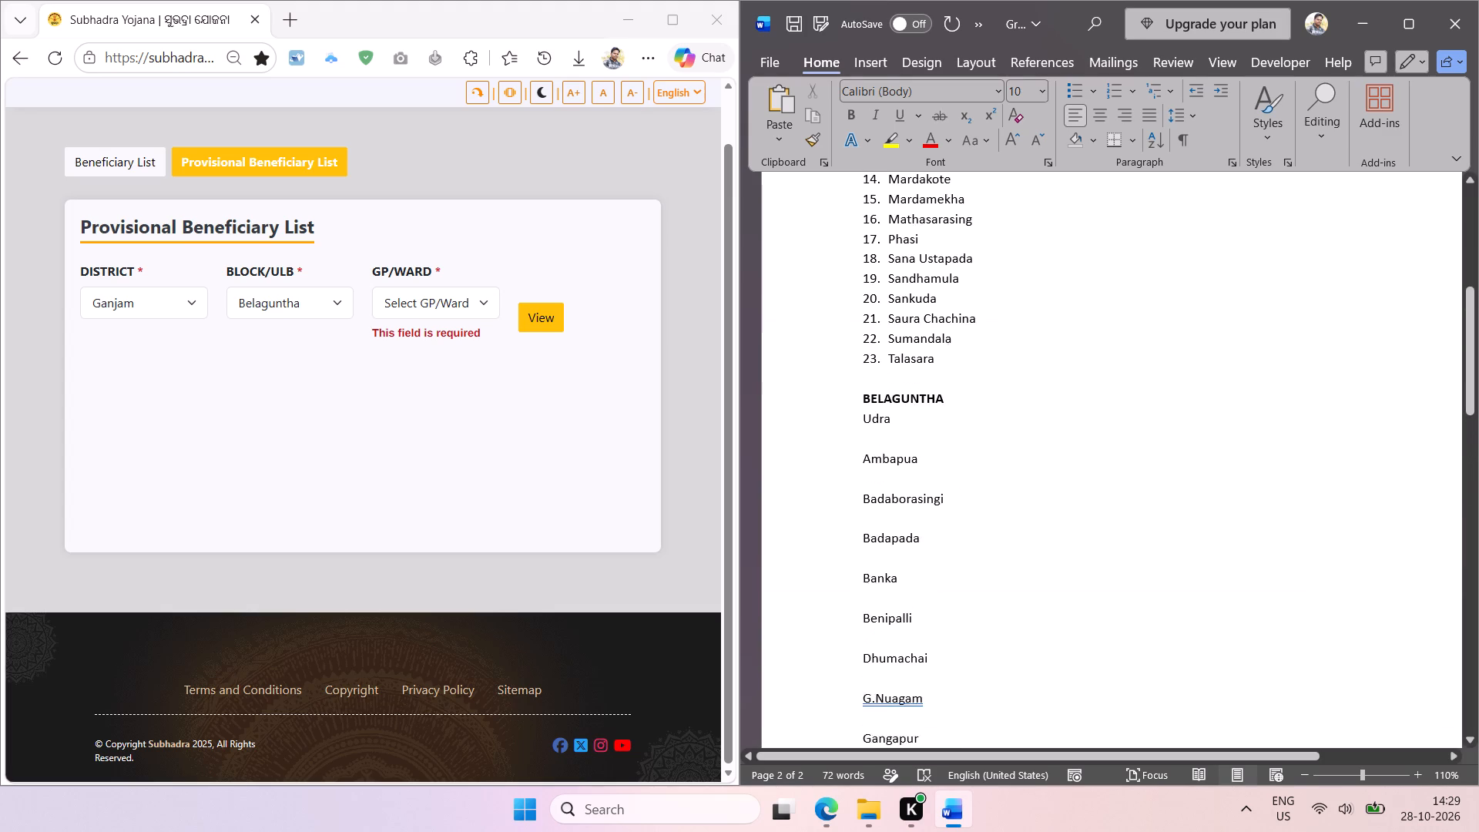
pyautogui.scroll(1, 889, 670)
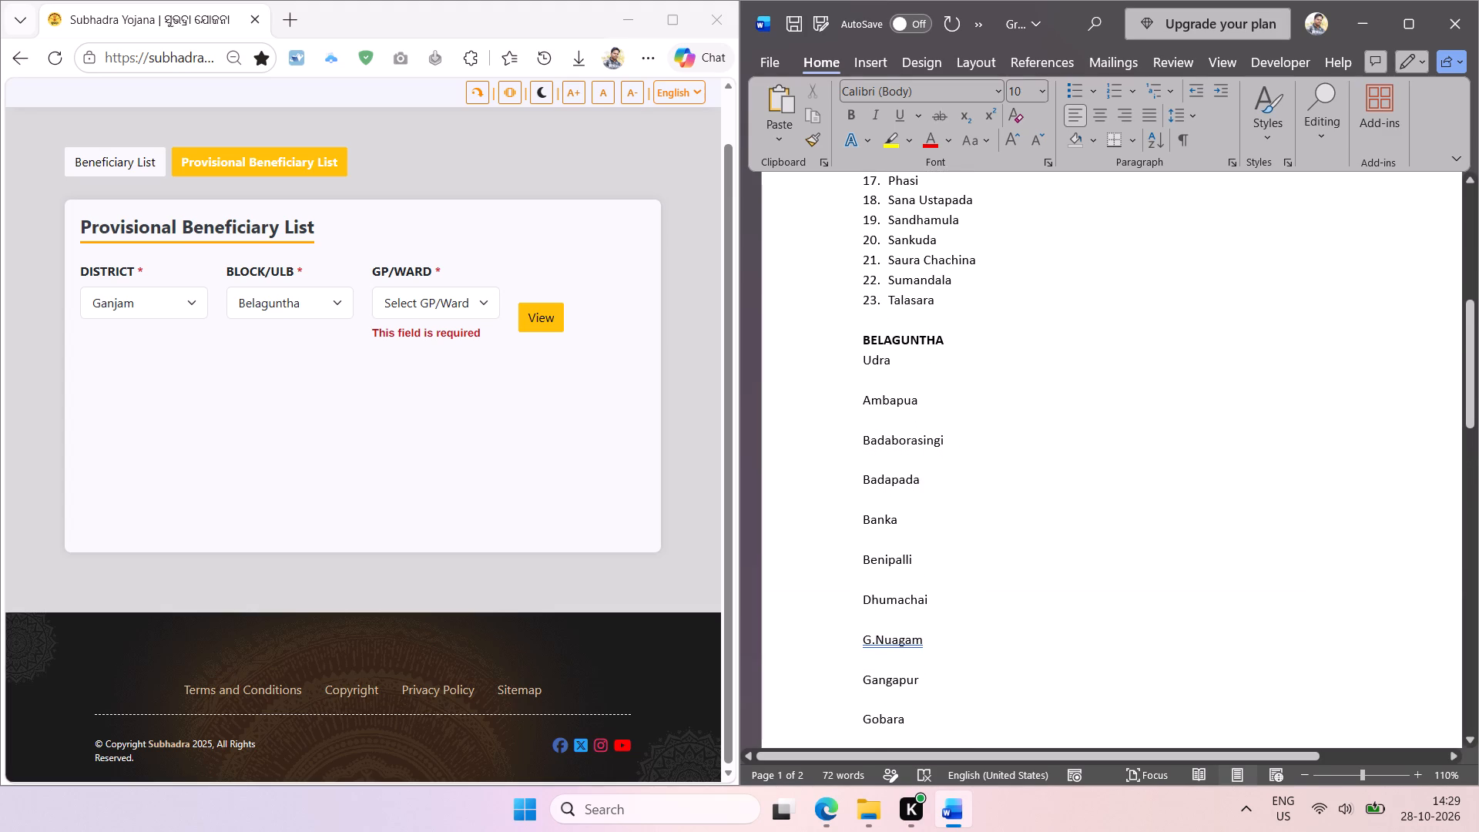
pyautogui.click(876, 646)
pyautogui.press('space')
# Remove the blank lines between the Belaguntha gram panchayat names from Udra to Gobara.
pyautogui.click(885, 696)
pyautogui.press('BackSpace')
pyautogui.press('Up')
pyautogui.press('BackSpace')
pyautogui.press('Up')
pyautogui.press('BackSpace')
pyautogui.press('Up')
pyautogui.press('BackSpace')
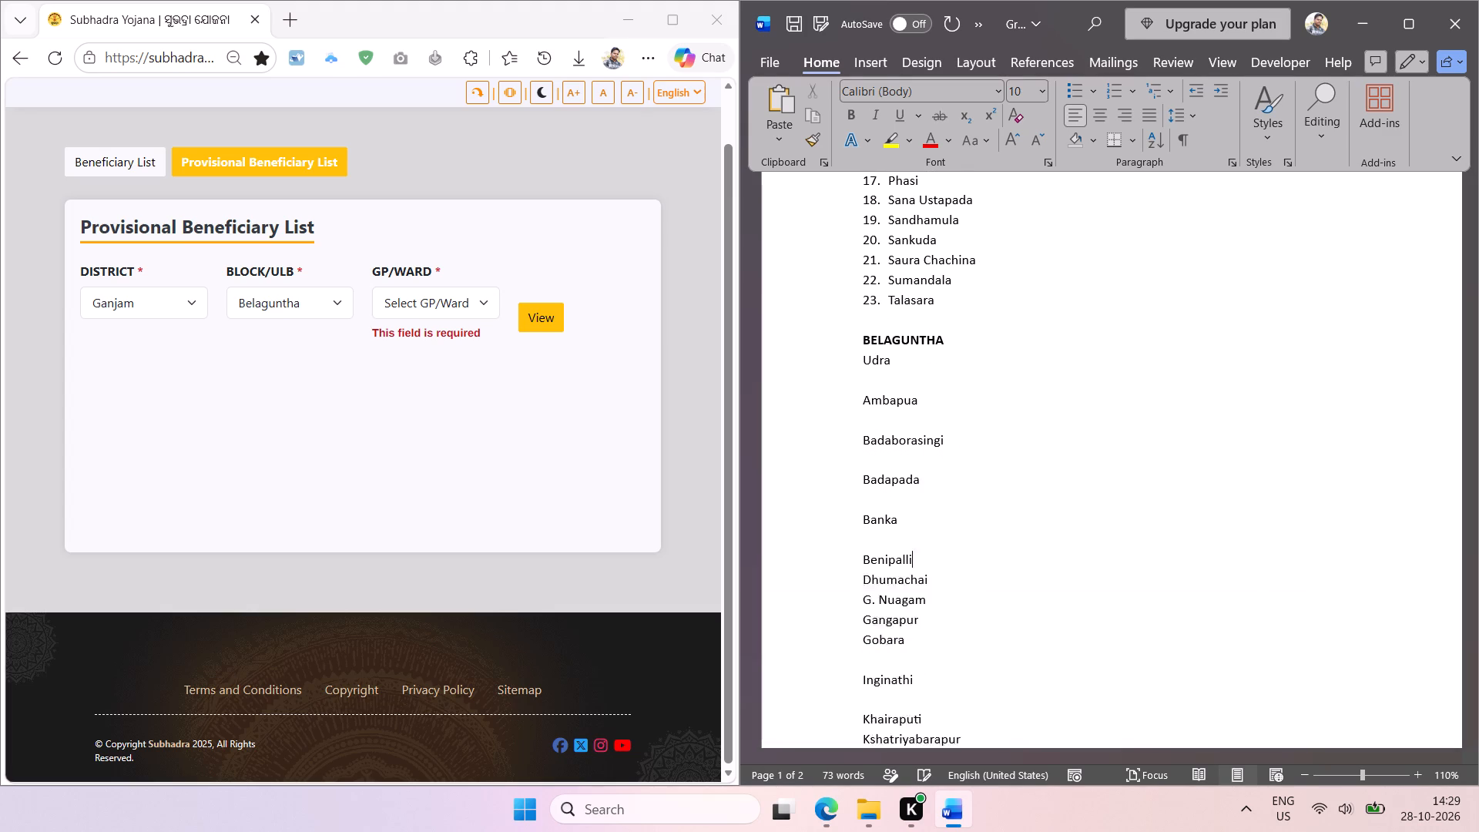
pyautogui.press('Up')
pyautogui.press('BackSpace')
pyautogui.press('Up')
pyautogui.press('BackSpace')
pyautogui.press('Up')
pyautogui.press('BackSpace')
pyautogui.press('Up')
pyautogui.press('BackSpace')
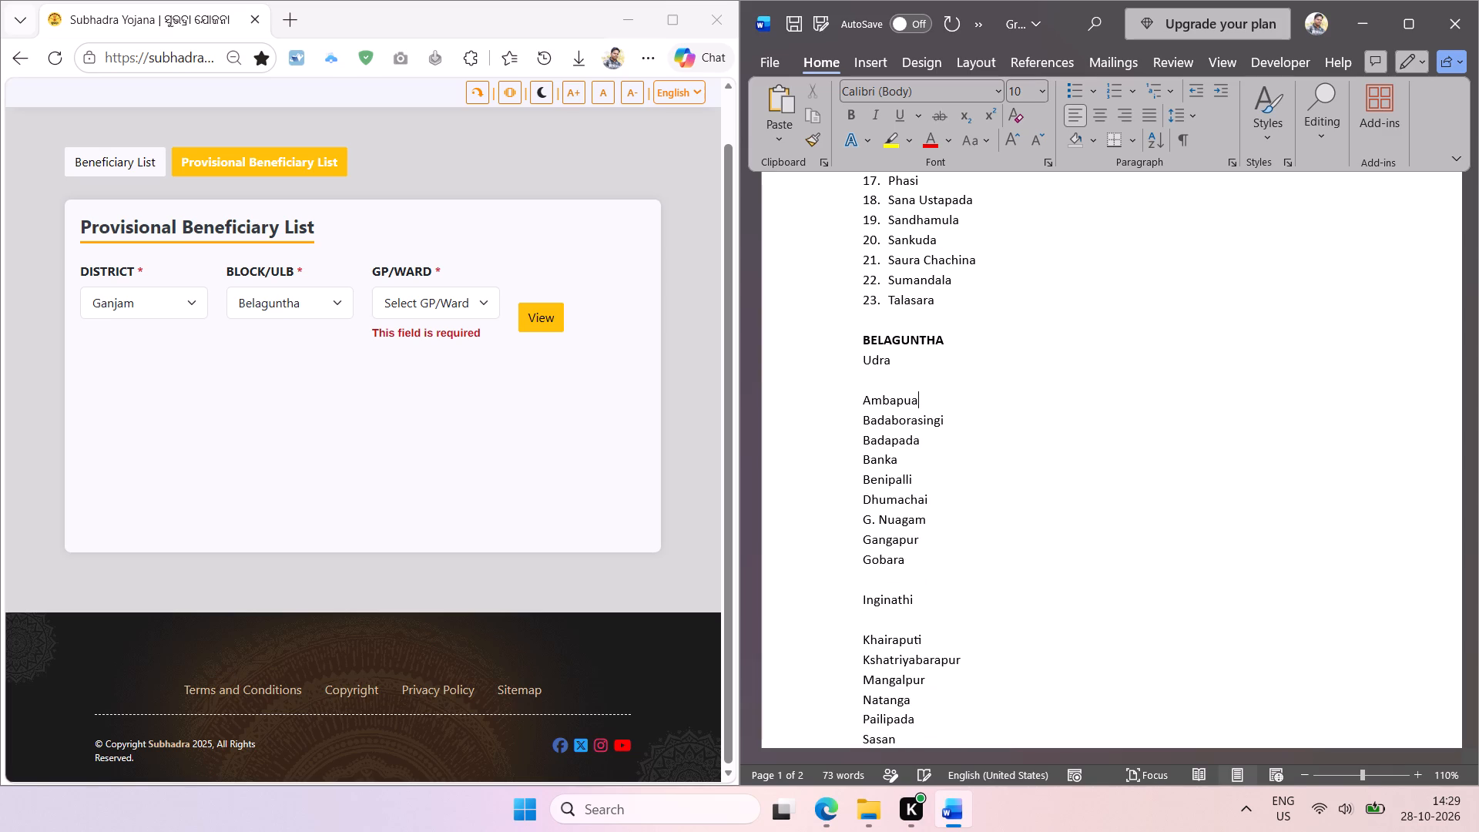
pyautogui.press('Up')
pyautogui.press('BackSpace')
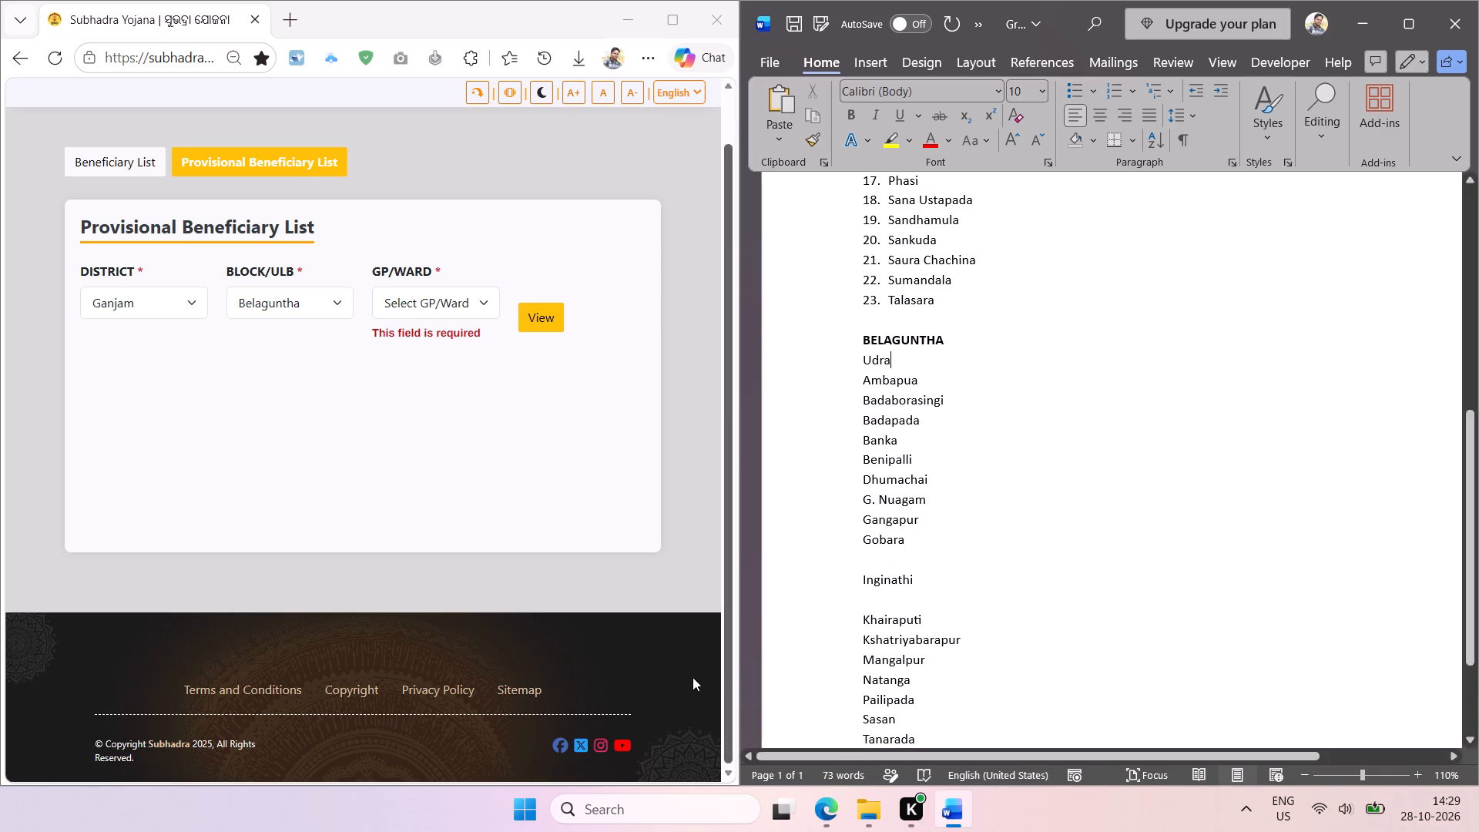
# Remove the blank lines before and after Inginathi.
pyautogui.click(869, 594)
pyautogui.press('BackSpace')
pyautogui.click(885, 563)
pyautogui.press('BackSpace')
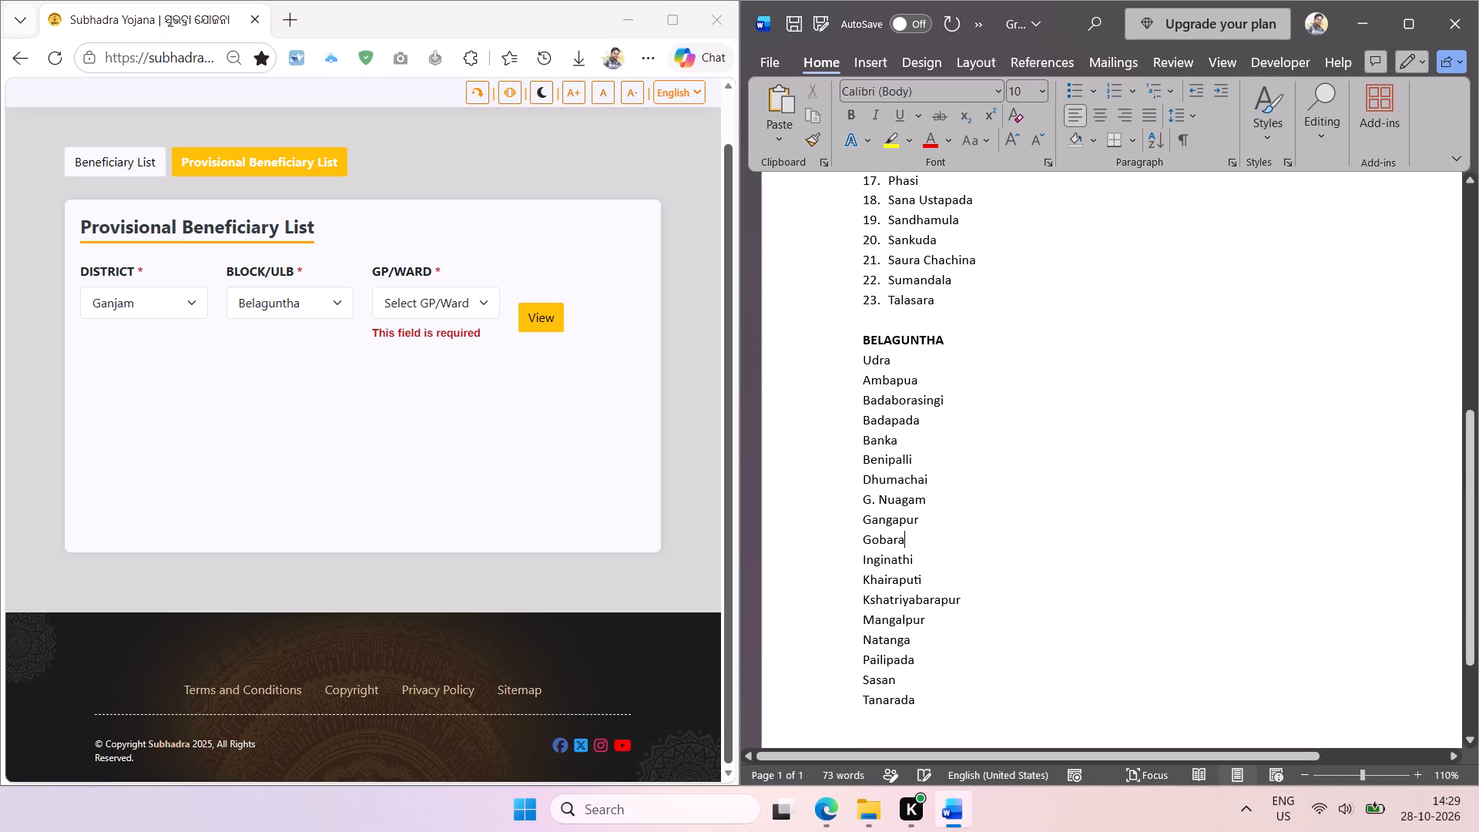
# Sort the Belaguntha gram panchayat names from Udra to Tanarada as text in ascending order.
pyautogui.scroll(-1, 972, 548)
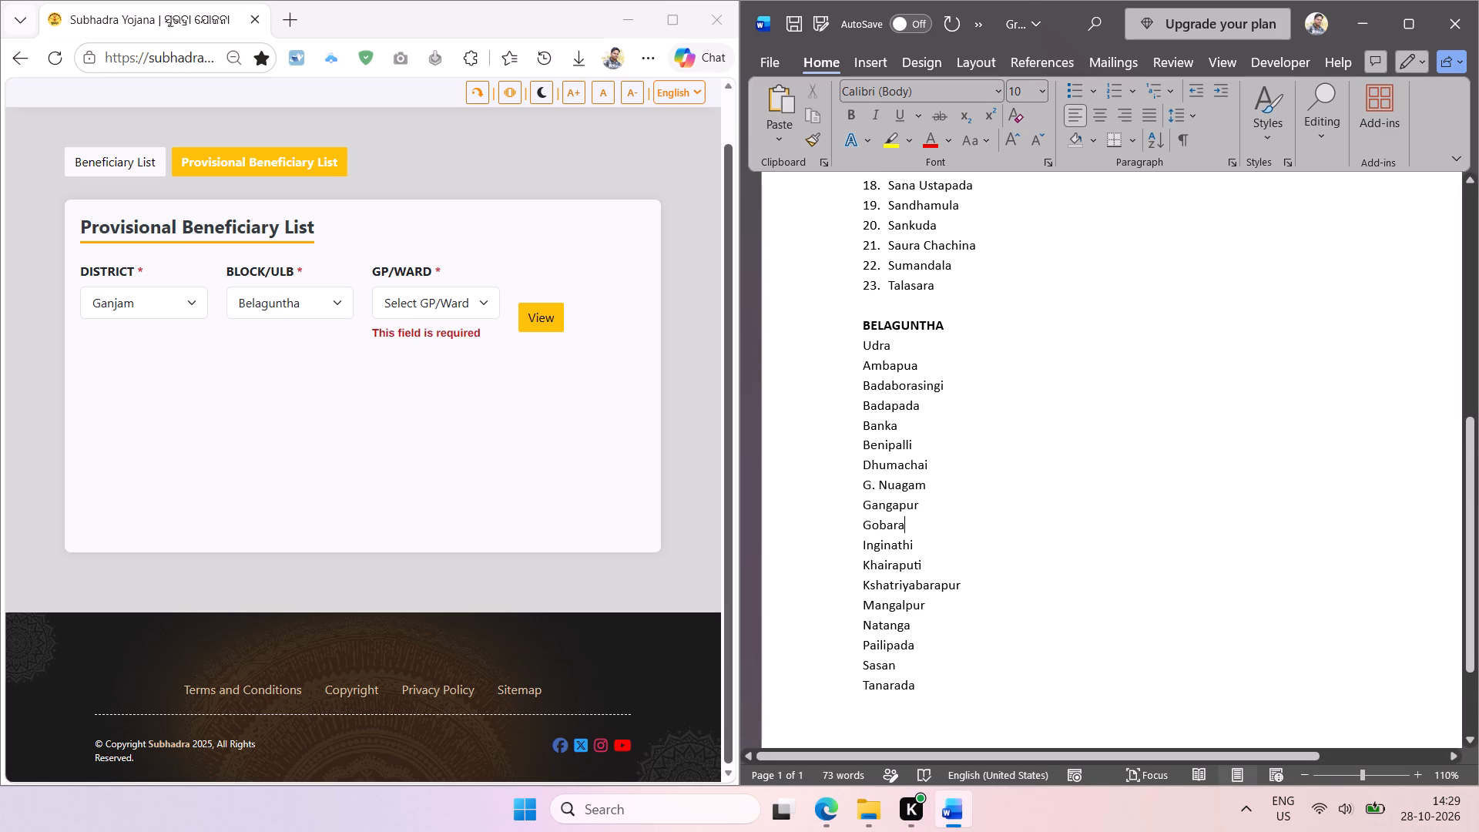
pyautogui.moveTo(917, 686); pyautogui.dragTo(860, 347)
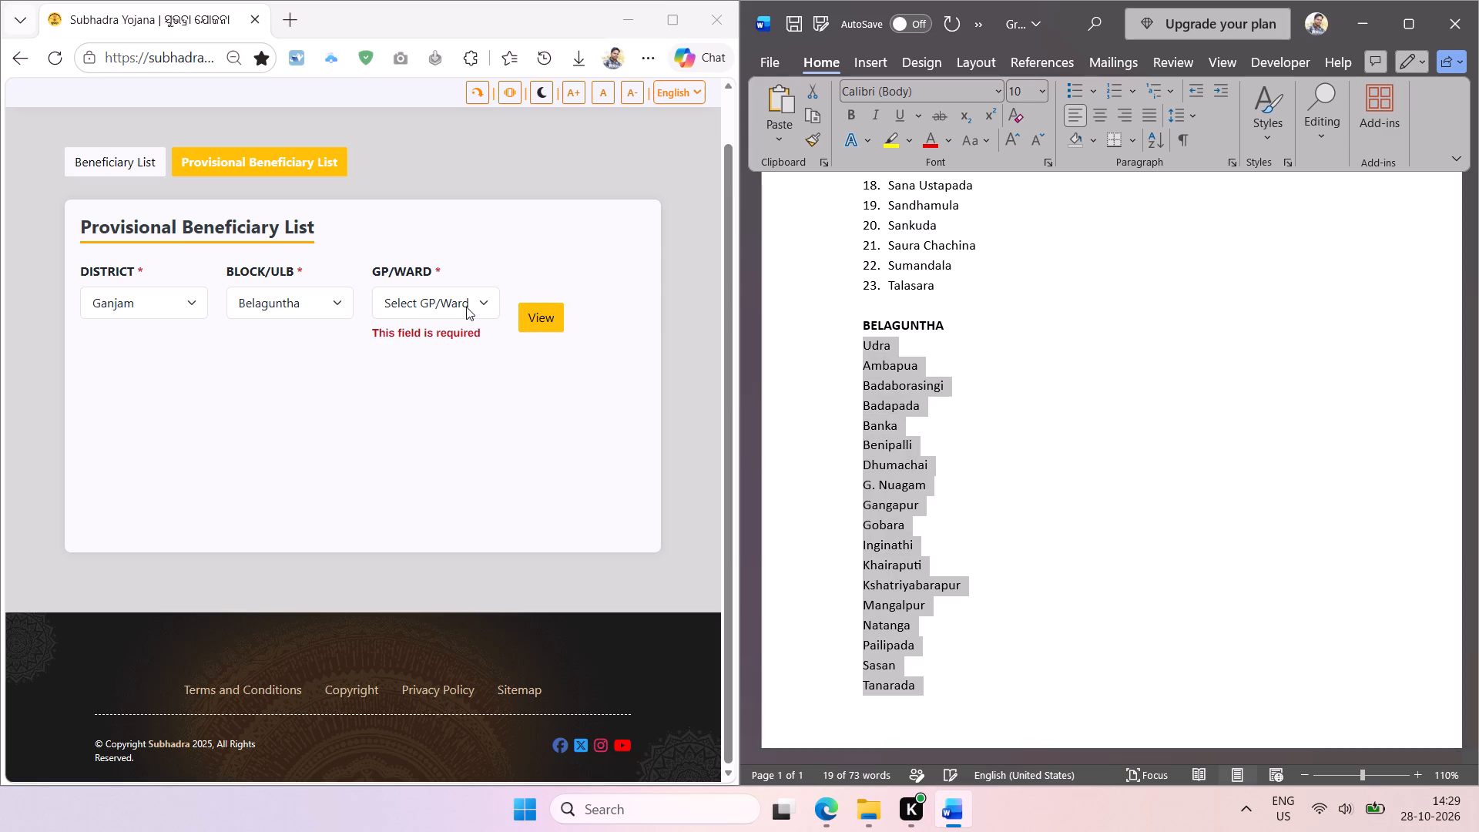
pyautogui.click(466, 307)
pyautogui.click(466, 307)
pyautogui.click(982, 499)
pyautogui.click(978, 584)
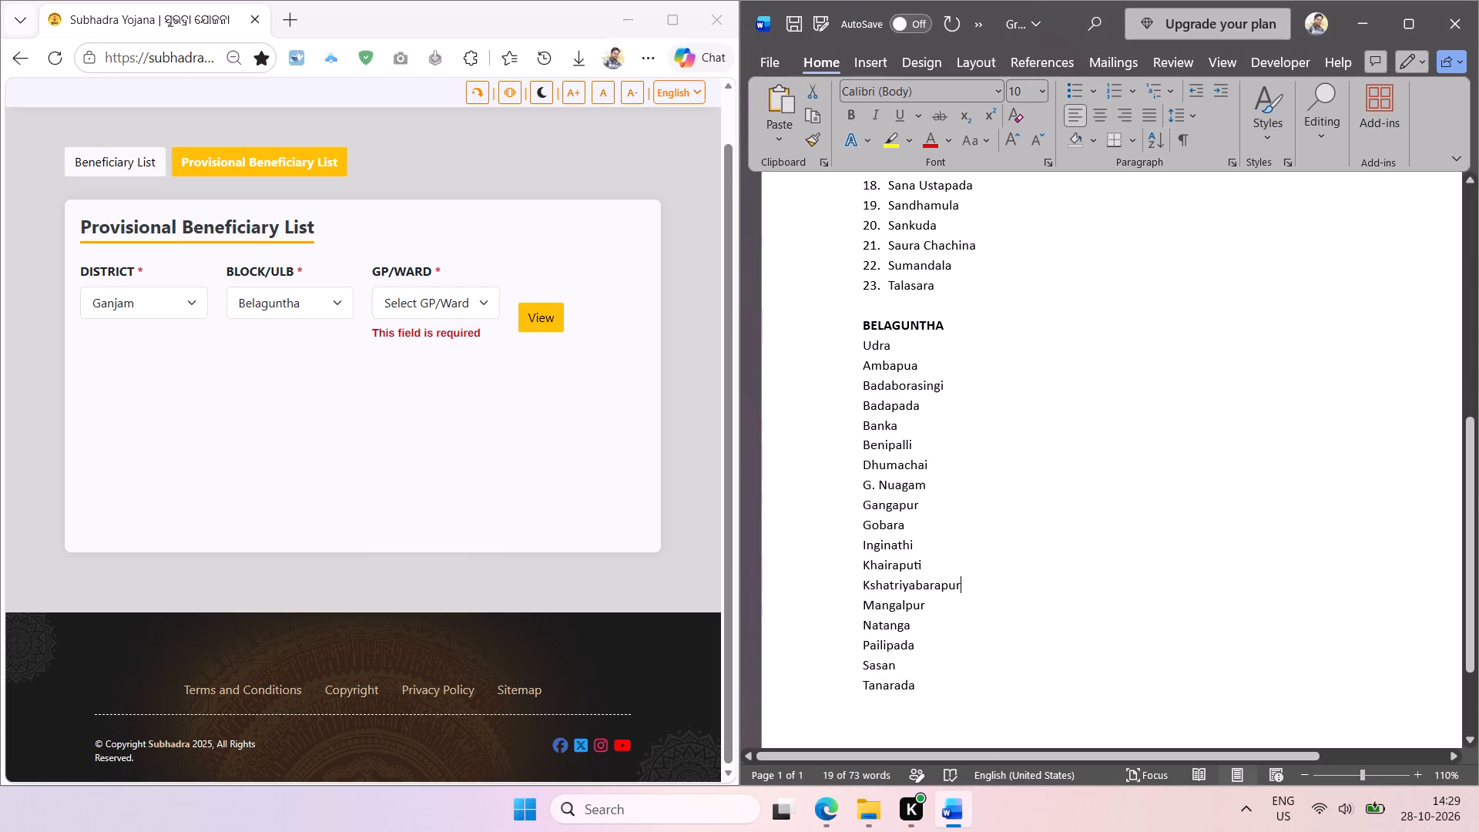
pyautogui.moveTo(917, 689); pyautogui.dragTo(869, 352)
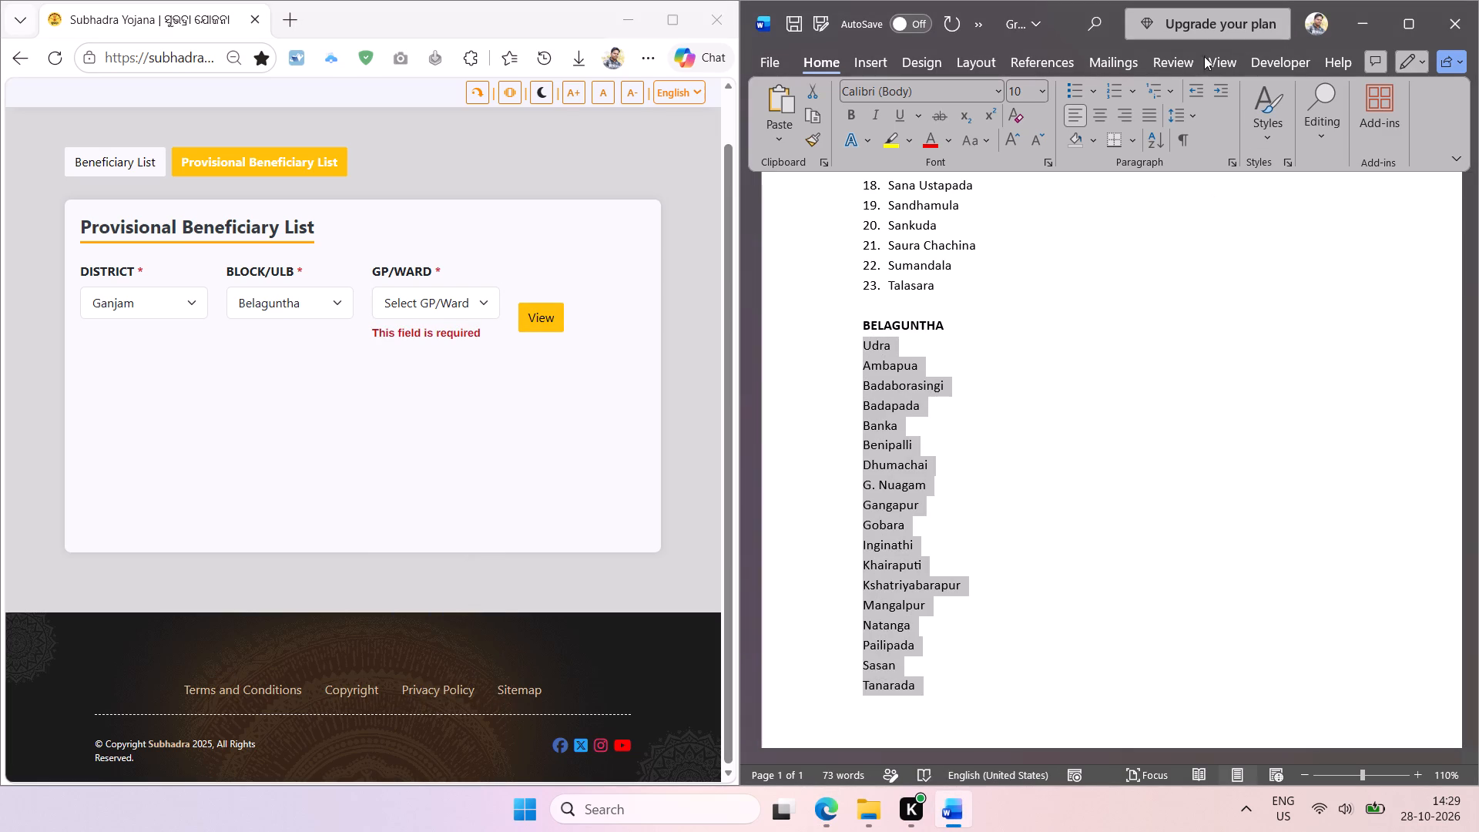
pyautogui.click(1151, 143)
pyautogui.press('Return')
# Number the sorted Belaguntha gram panchayat names and decrease the list's indent to the heading's margin.
pyautogui.click(1109, 88)
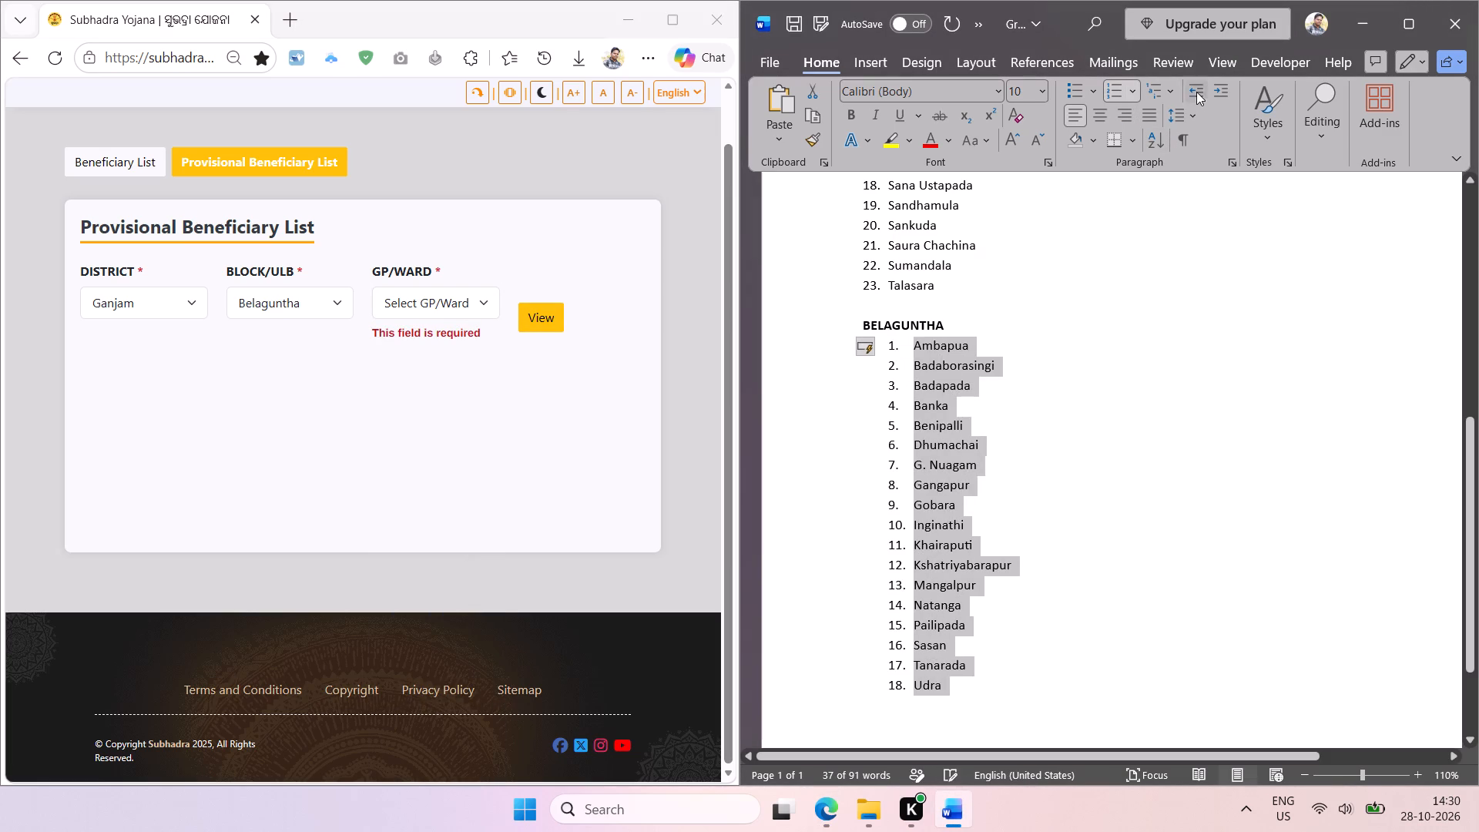
pyautogui.doubleClick(1196, 92)
pyautogui.click(1045, 300)
# Save the Gram Panchayat document.
pyautogui.hotkey('ctrl', 's')
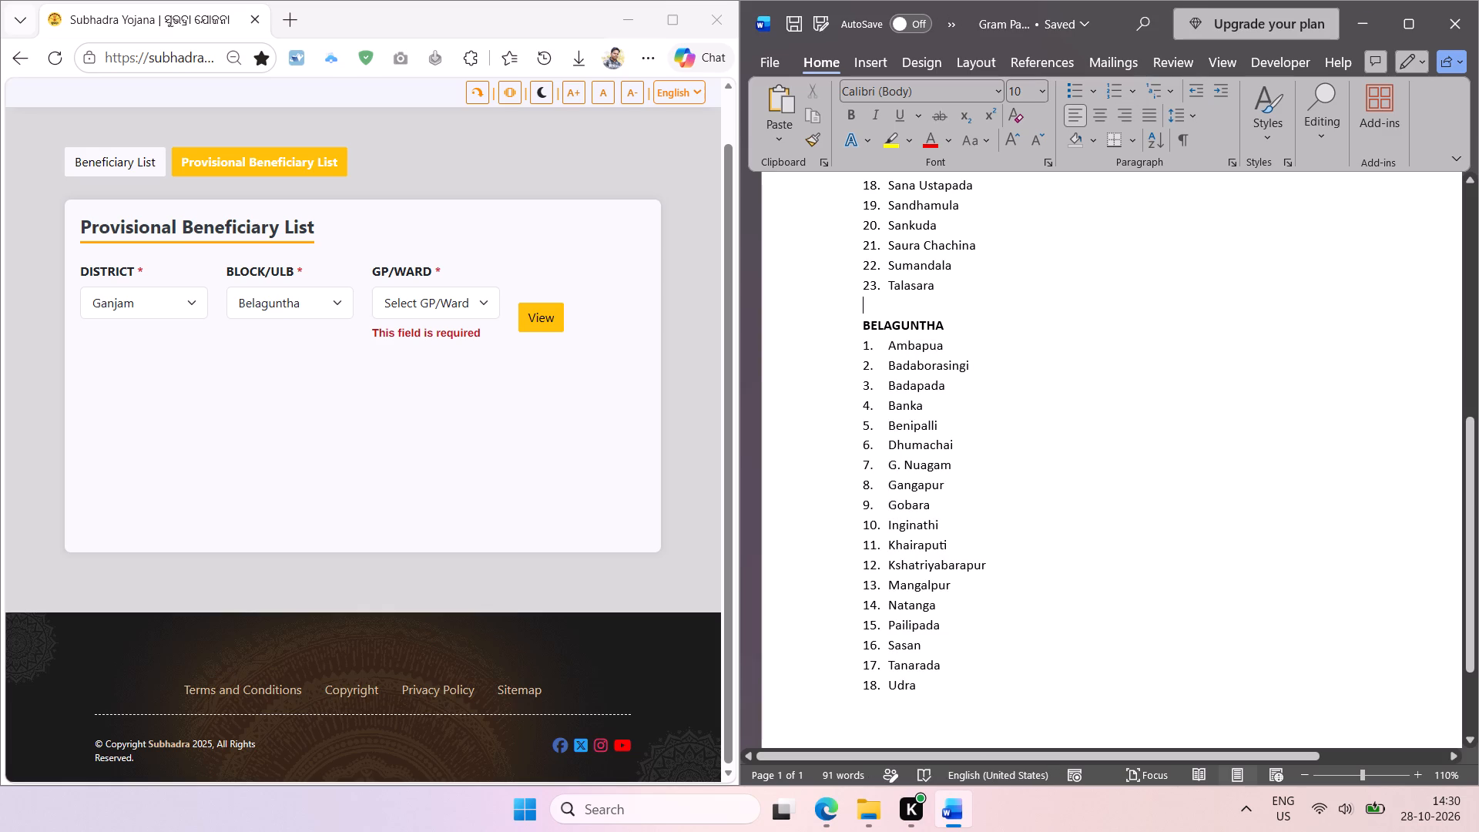
# Copy the BELAGUNTHA heading and paste it on a new page, inserting a page break below the numbered list.
pyautogui.doubleClick(925, 325)
pyautogui.hotkey('ctrl', 'c')
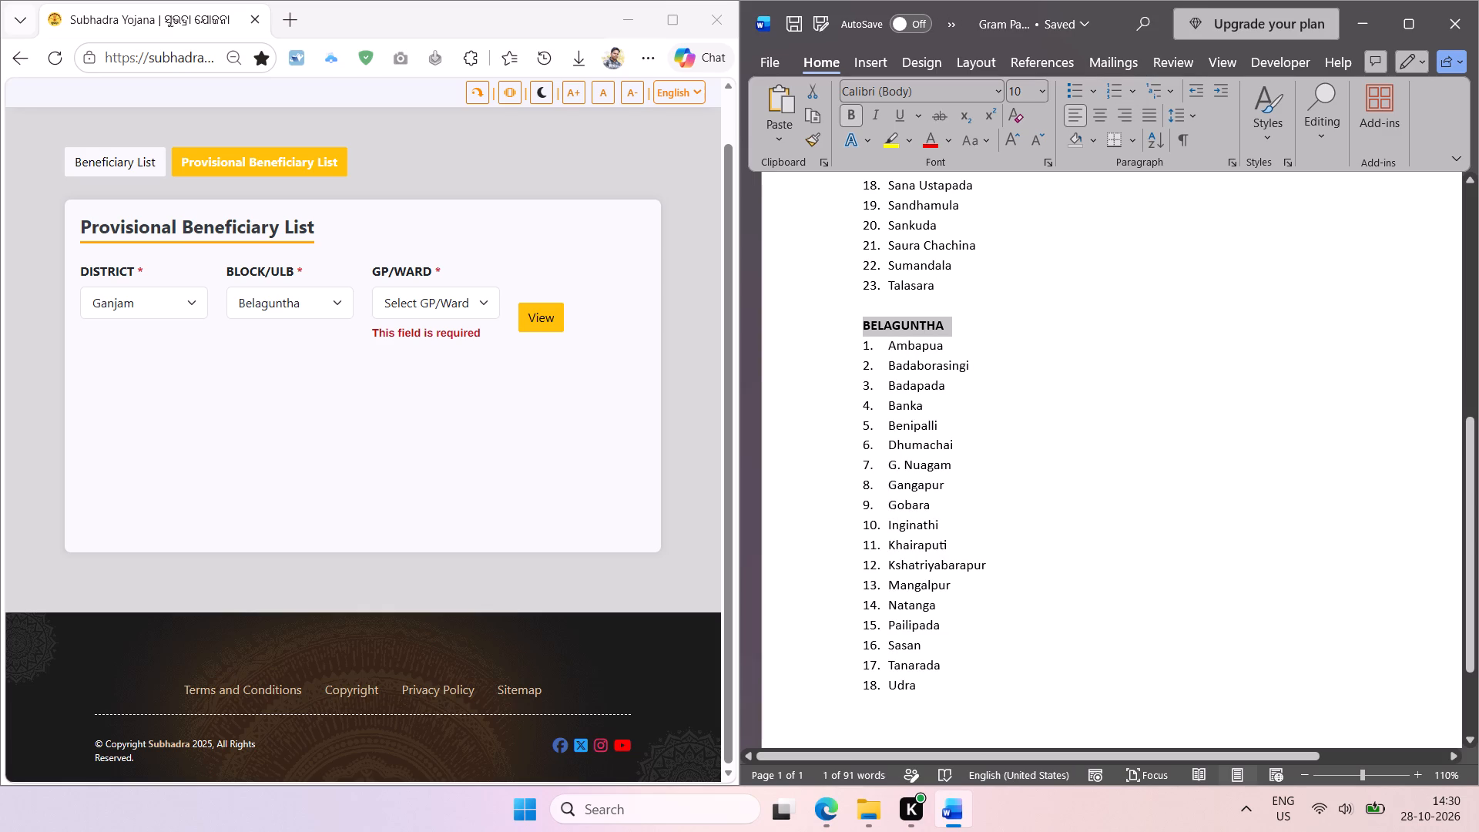
pyautogui.scroll(-2, 941, 451)
pyautogui.click(926, 556)
pyautogui.press('Return')
pyautogui.press('Return')
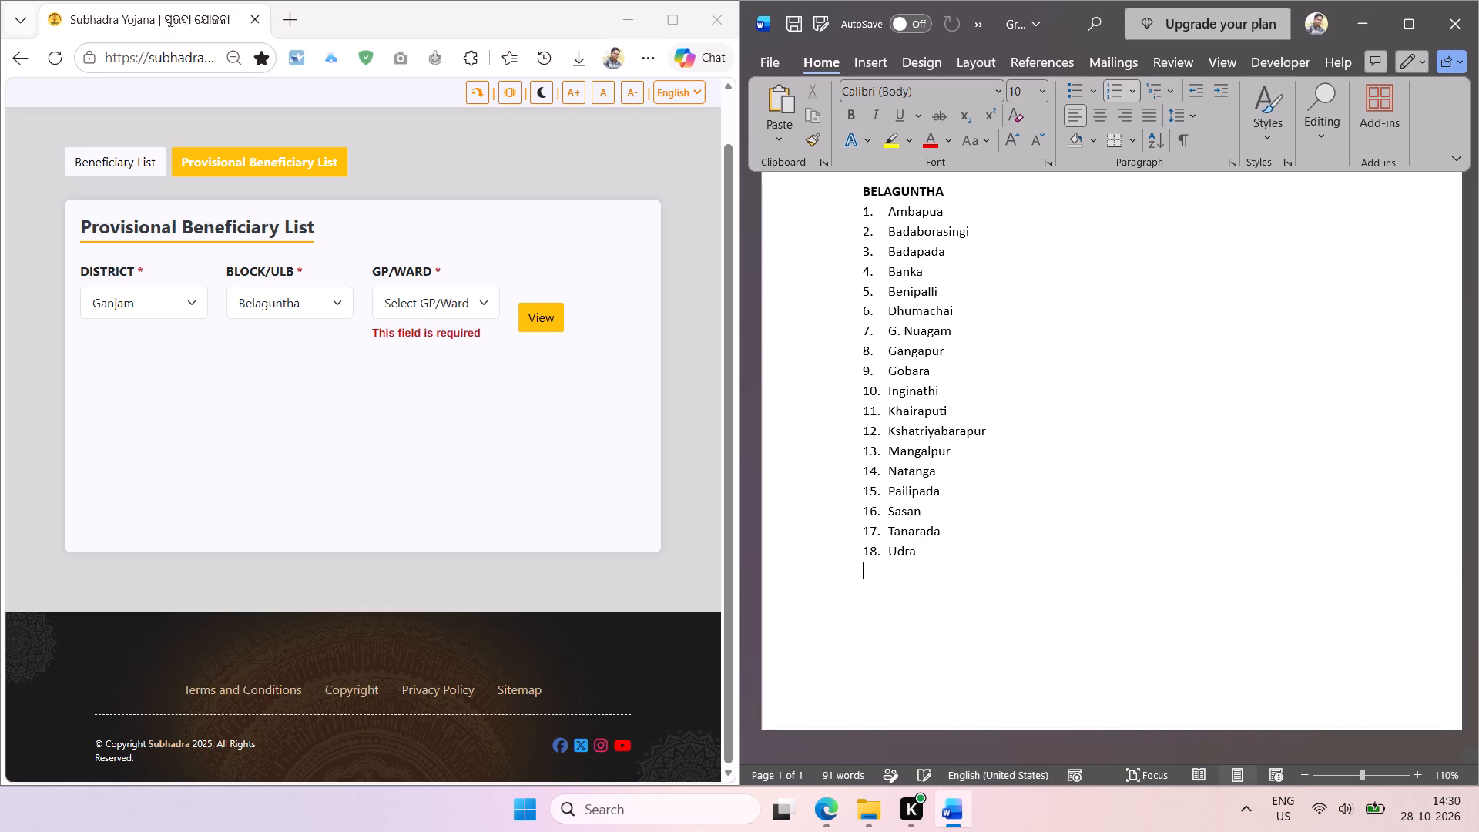
pyautogui.press('Return')
pyautogui.press('Return')
pyautogui.hotkey('ctrl', 'Return')
pyautogui.hotkey('ctrl', 'v')
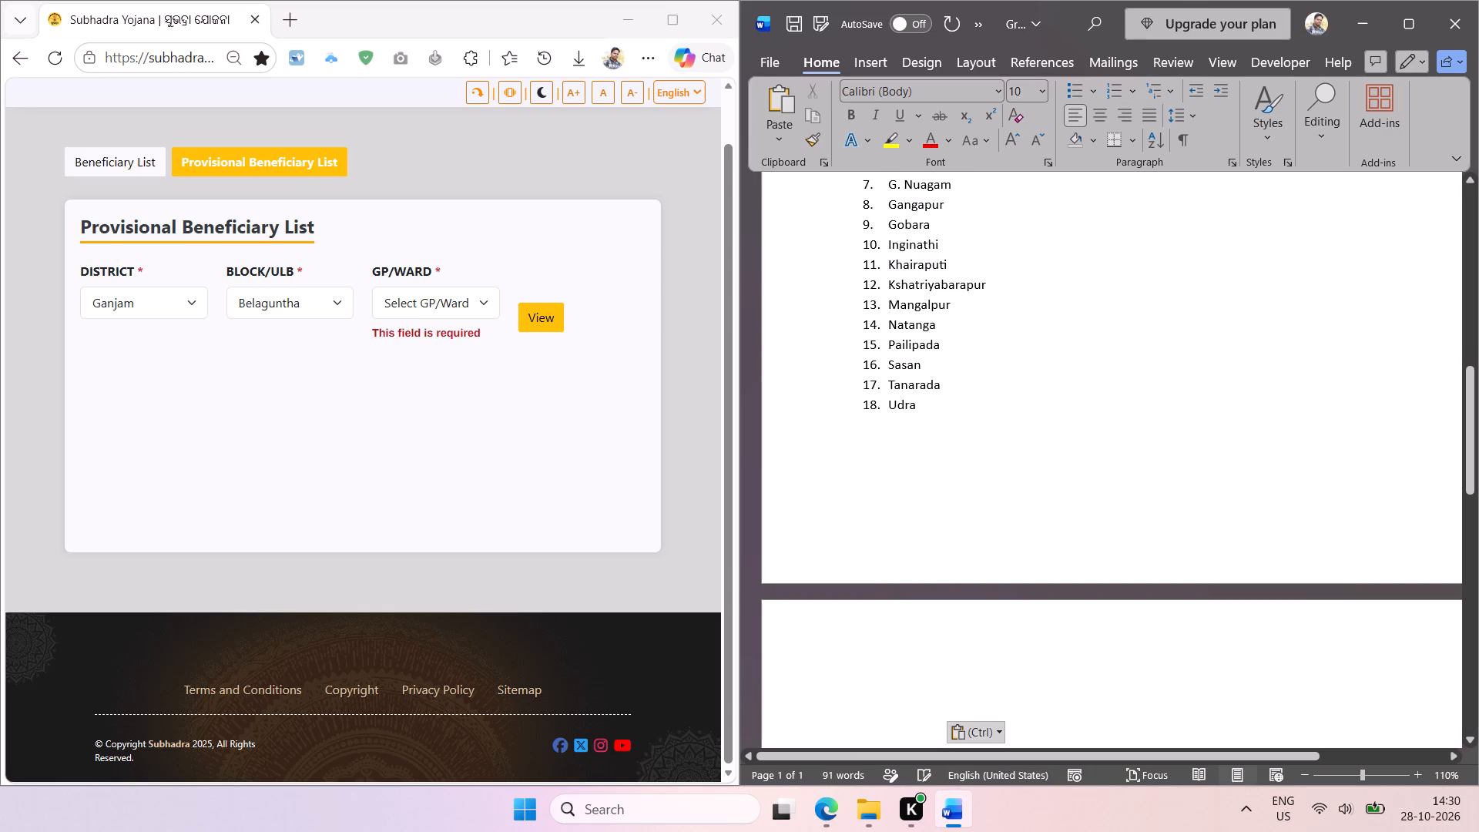
pyautogui.scroll(-2, 962, 531)
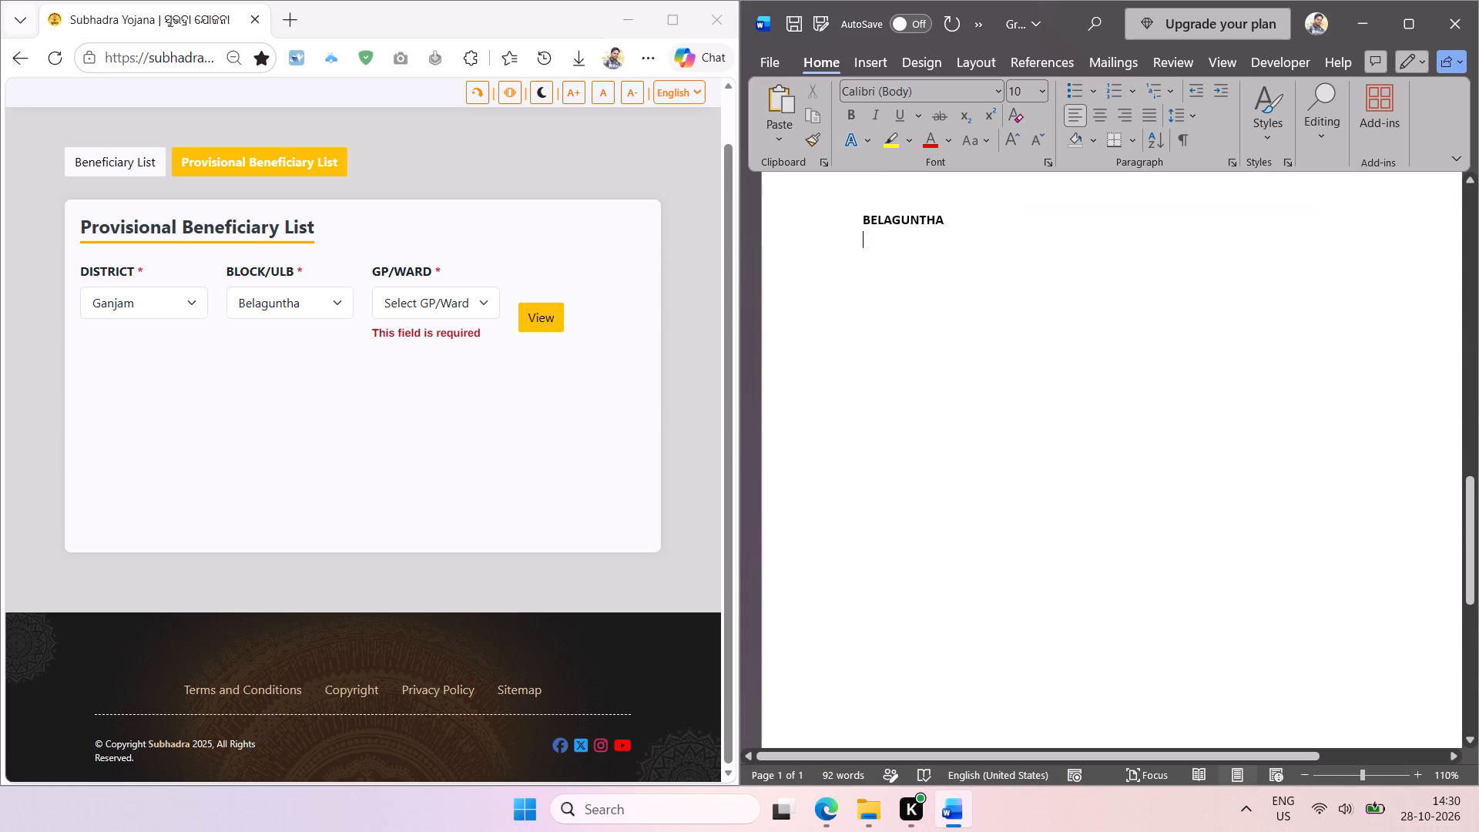
pyautogui.scroll(-2, 968, 523)
# Choose the Bhanjanagar block on the website and replace the copied BELAGUNTHA heading with its captured name in uppercase.
pyautogui.click(269, 302)
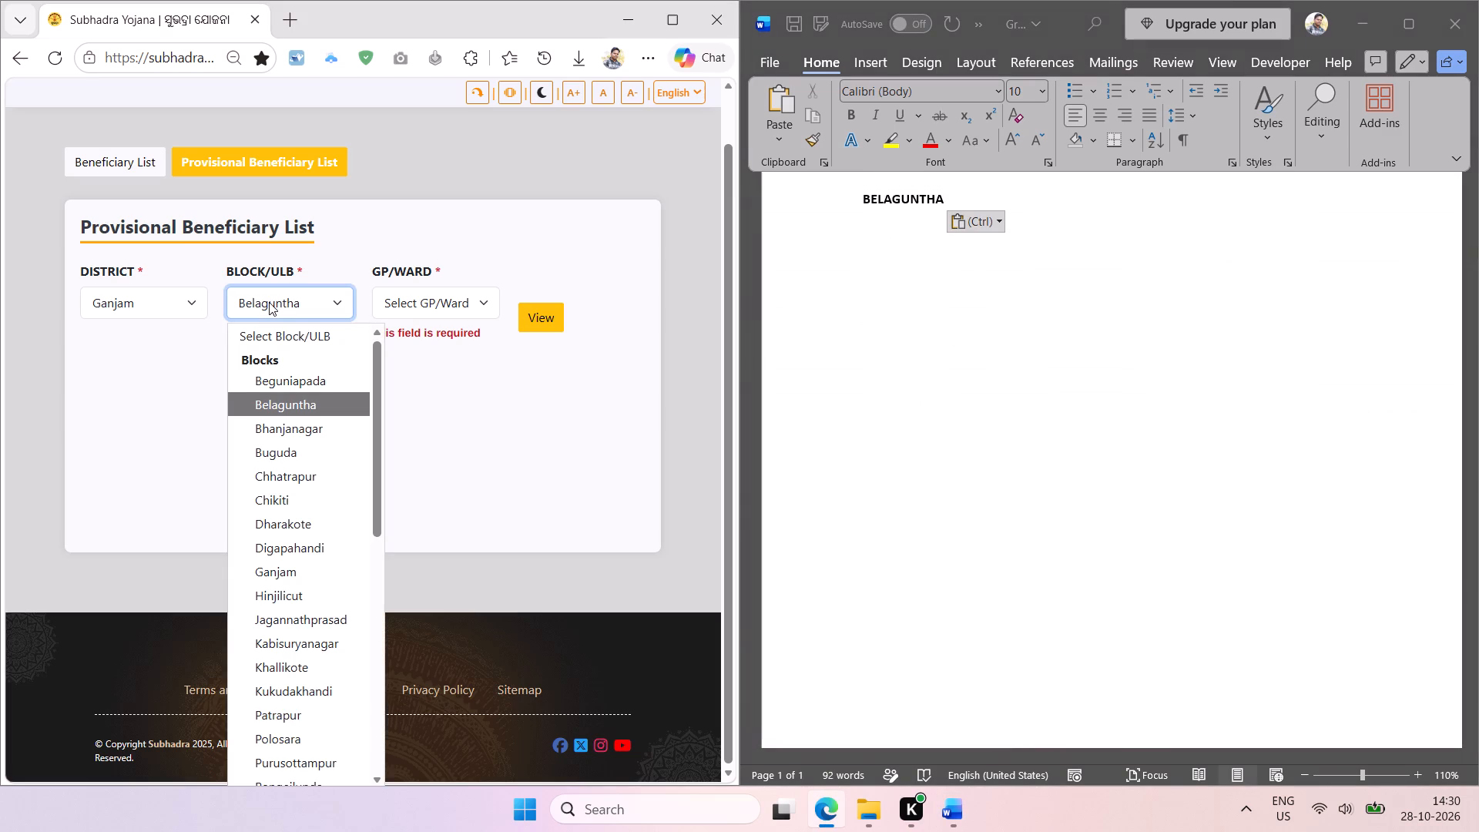
pyautogui.click(308, 428)
pyautogui.click(332, 411)
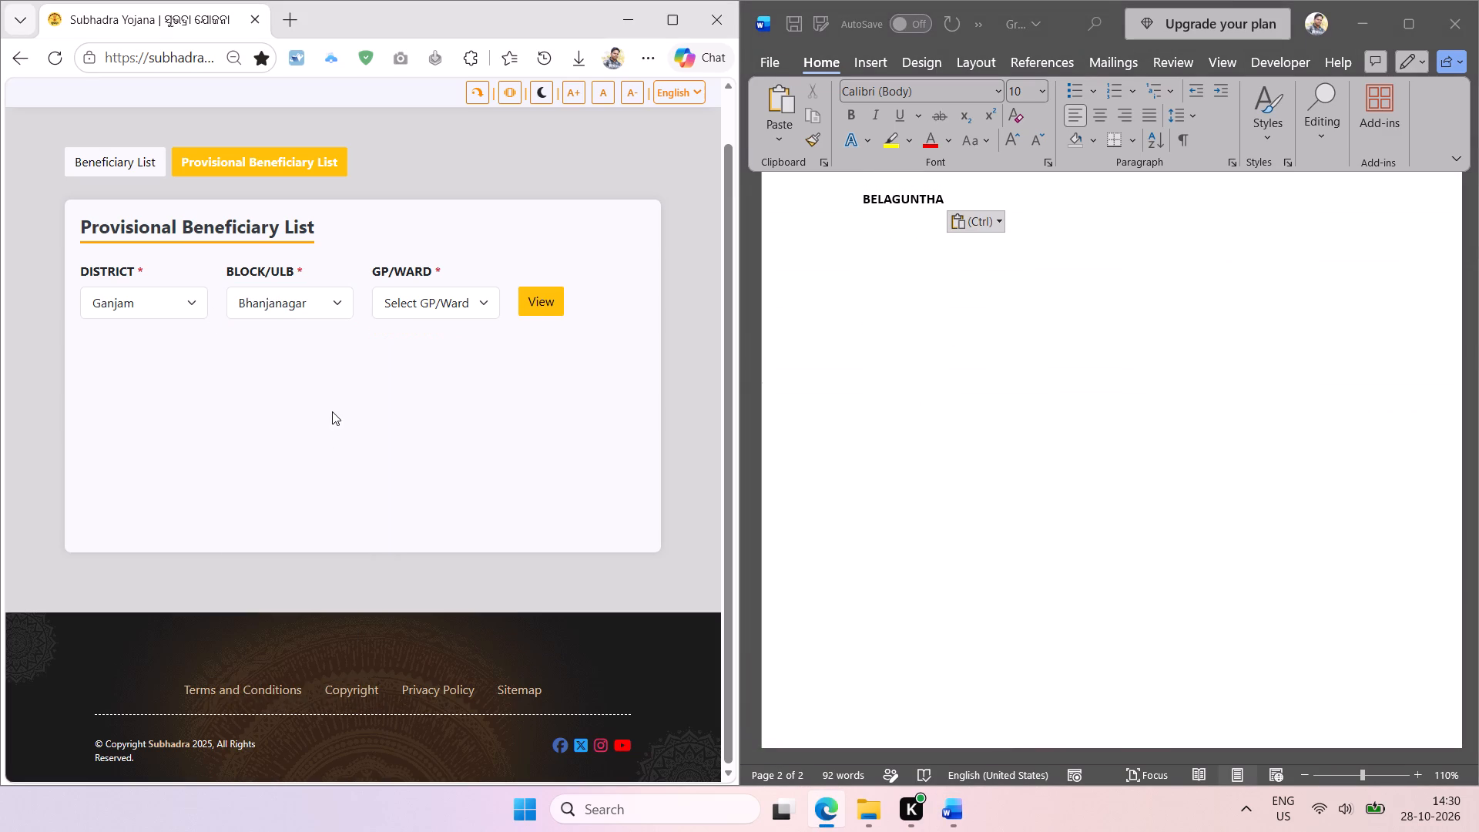
pyautogui.press('shift+super+t')
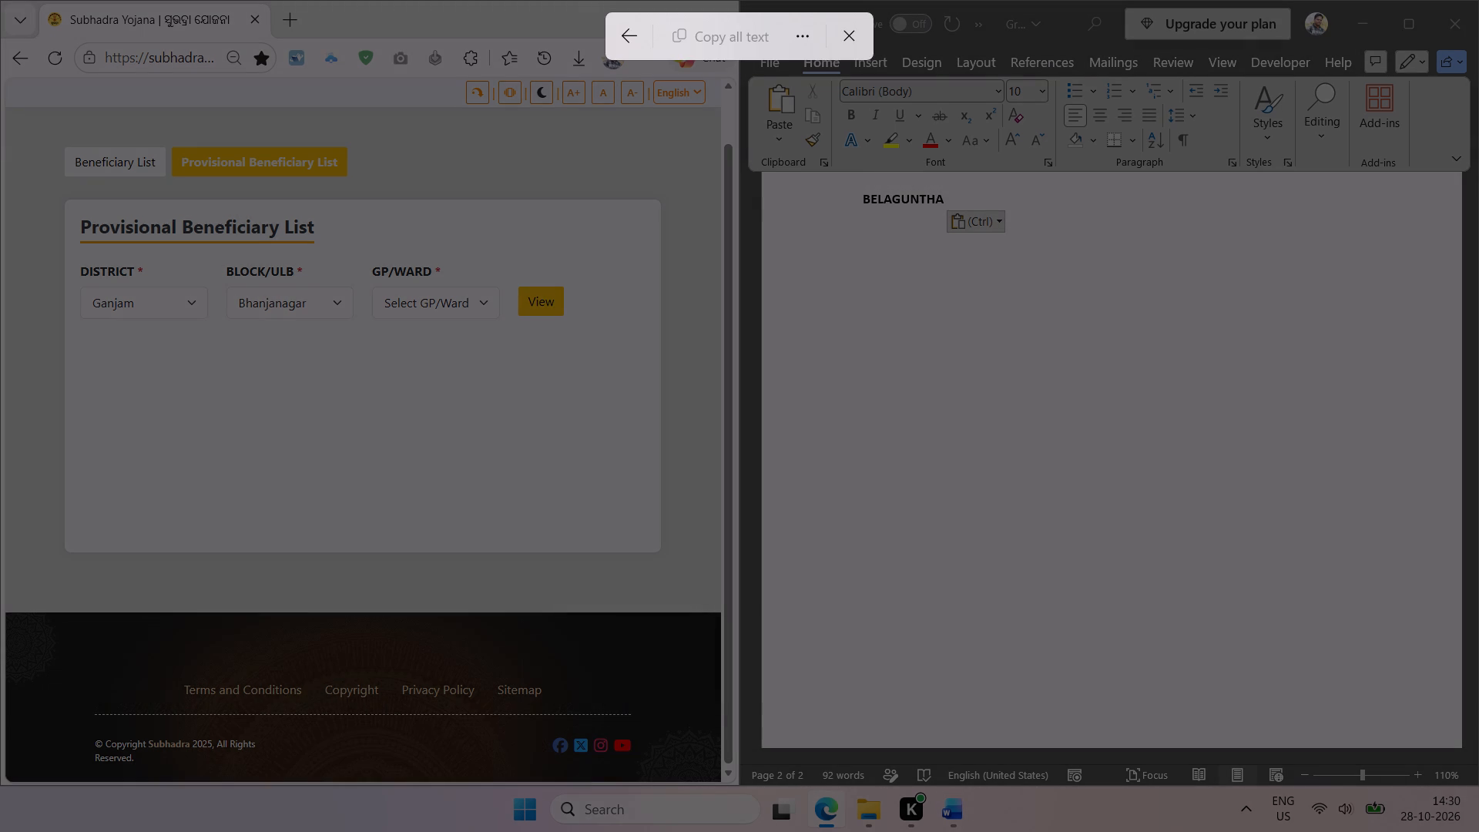
pyautogui.moveTo(229, 288); pyautogui.dragTo(320, 349)
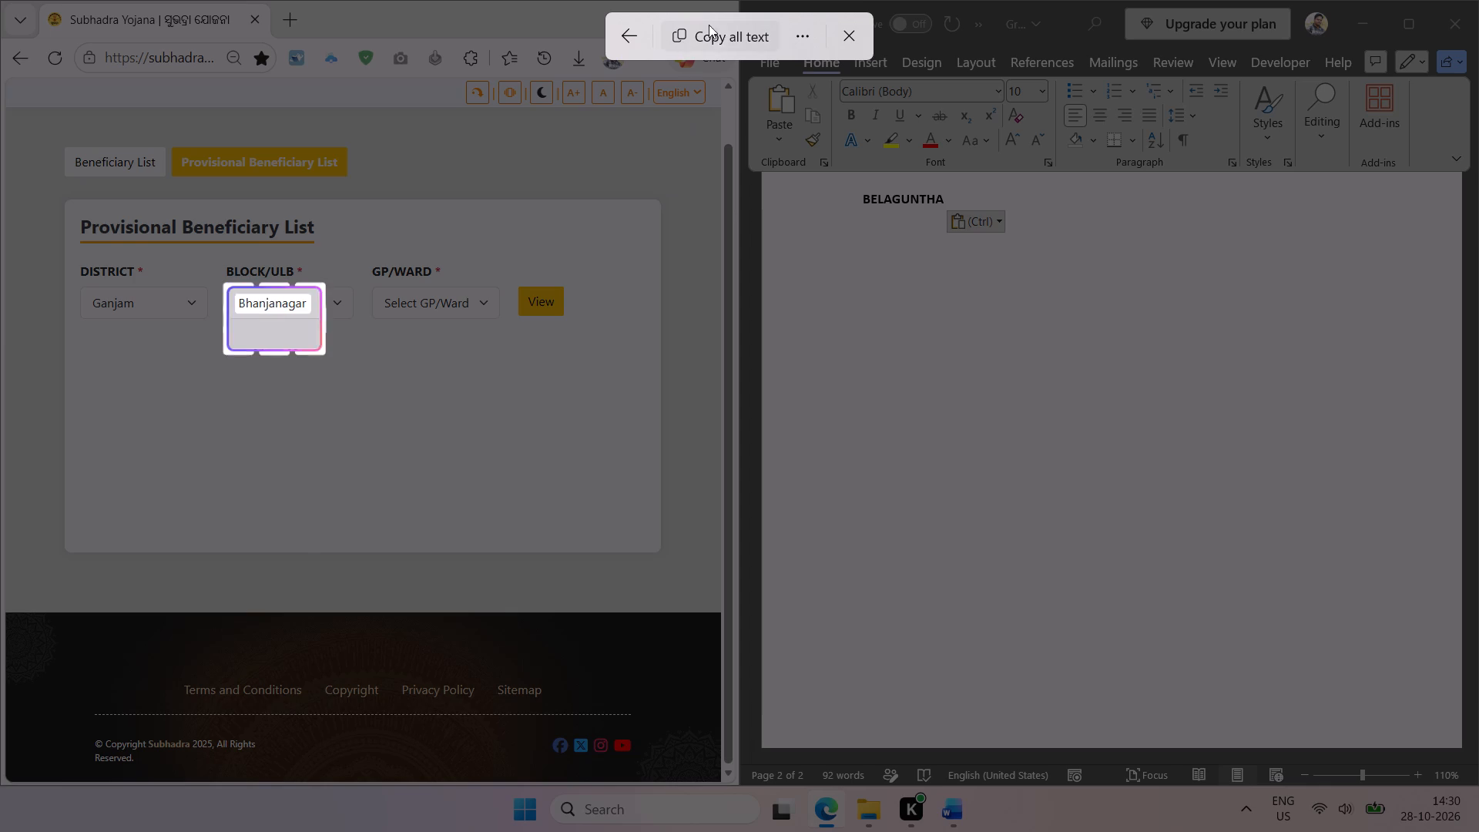
pyautogui.click(713, 34)
pyautogui.doubleClick(931, 205)
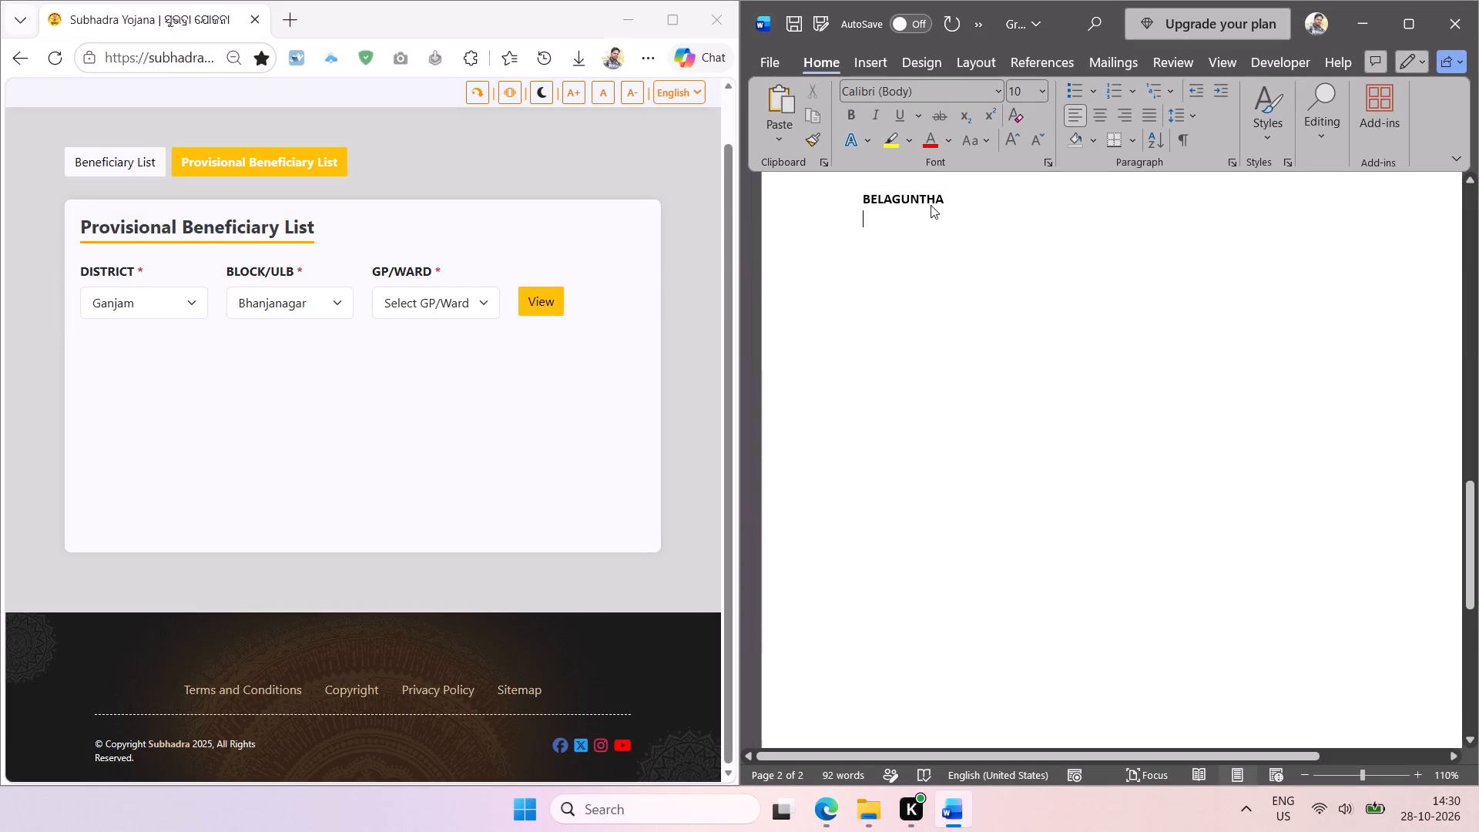
pyautogui.hotkey('ctrl', 'v')
pyautogui.hotkey('shift', 'F3')
# Capture the Bhanjanagar gram panchayat names from Badakodanda to Mudulipalli as text and paste them under the BHANJANAGAR heading.
pyautogui.press('Return')
pyautogui.click(481, 303)
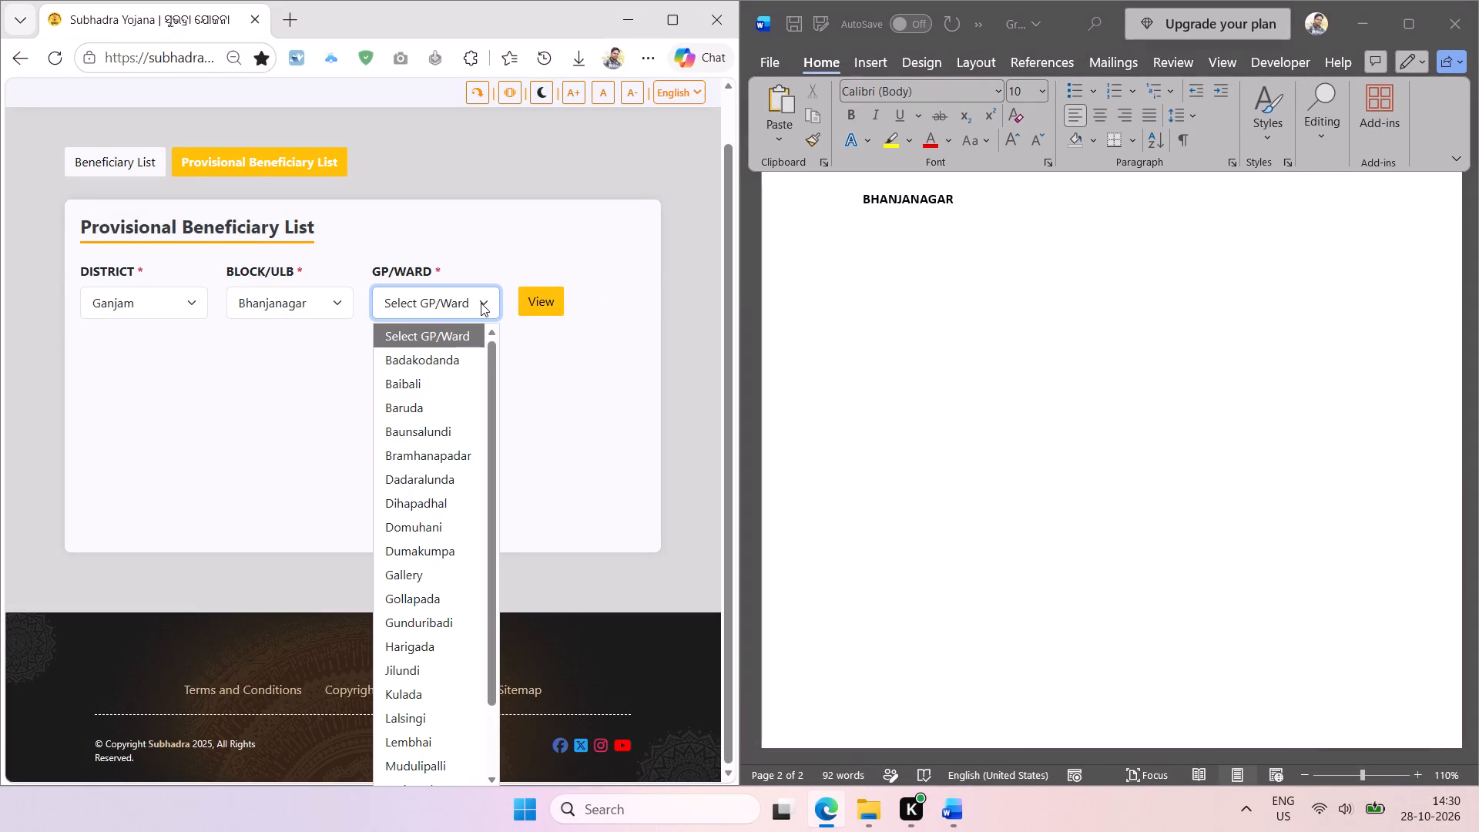
pyautogui.press('shift+super+t')
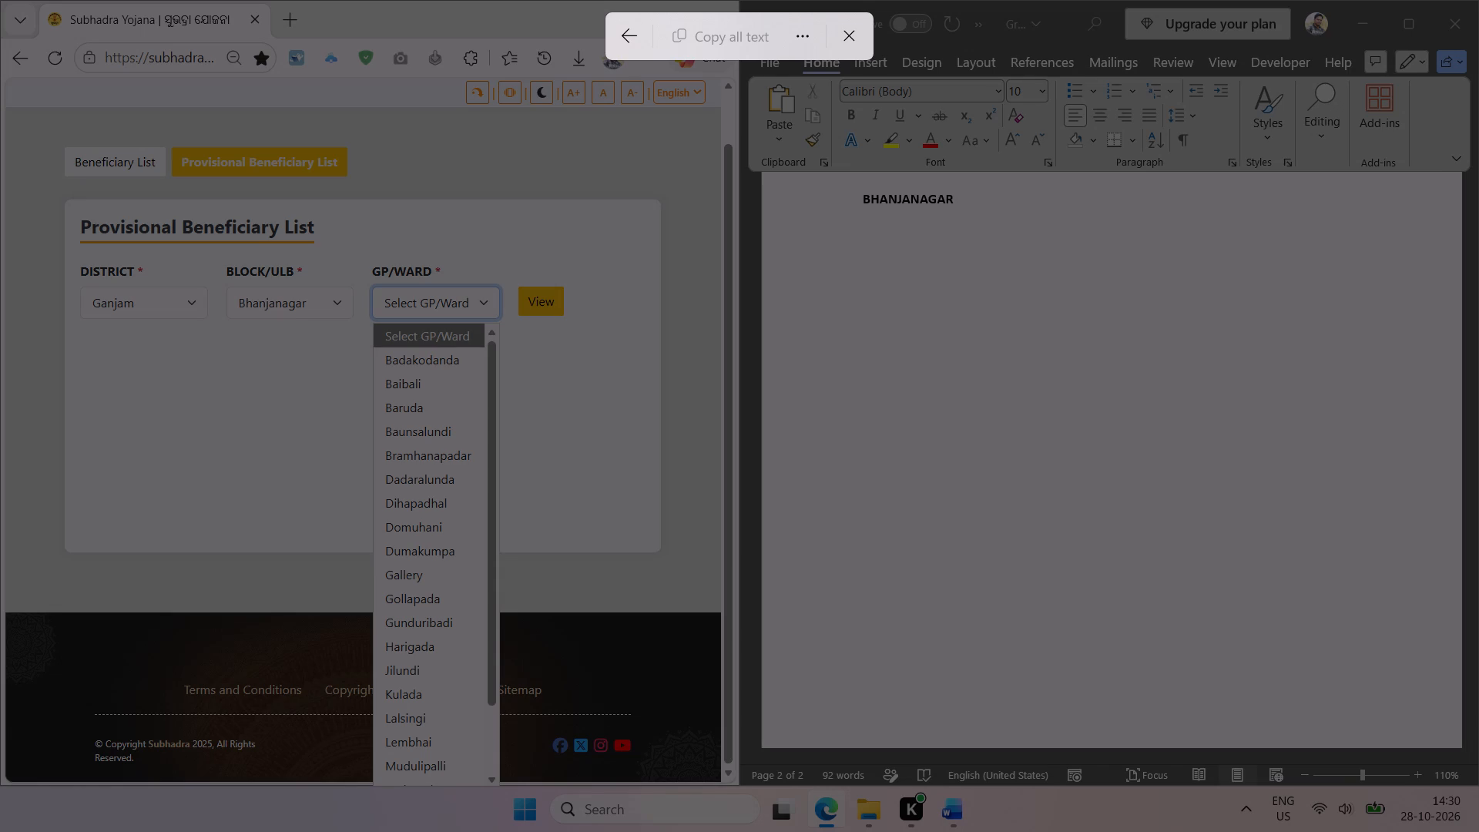
pyautogui.moveTo(376, 351); pyautogui.dragTo(462, 730)
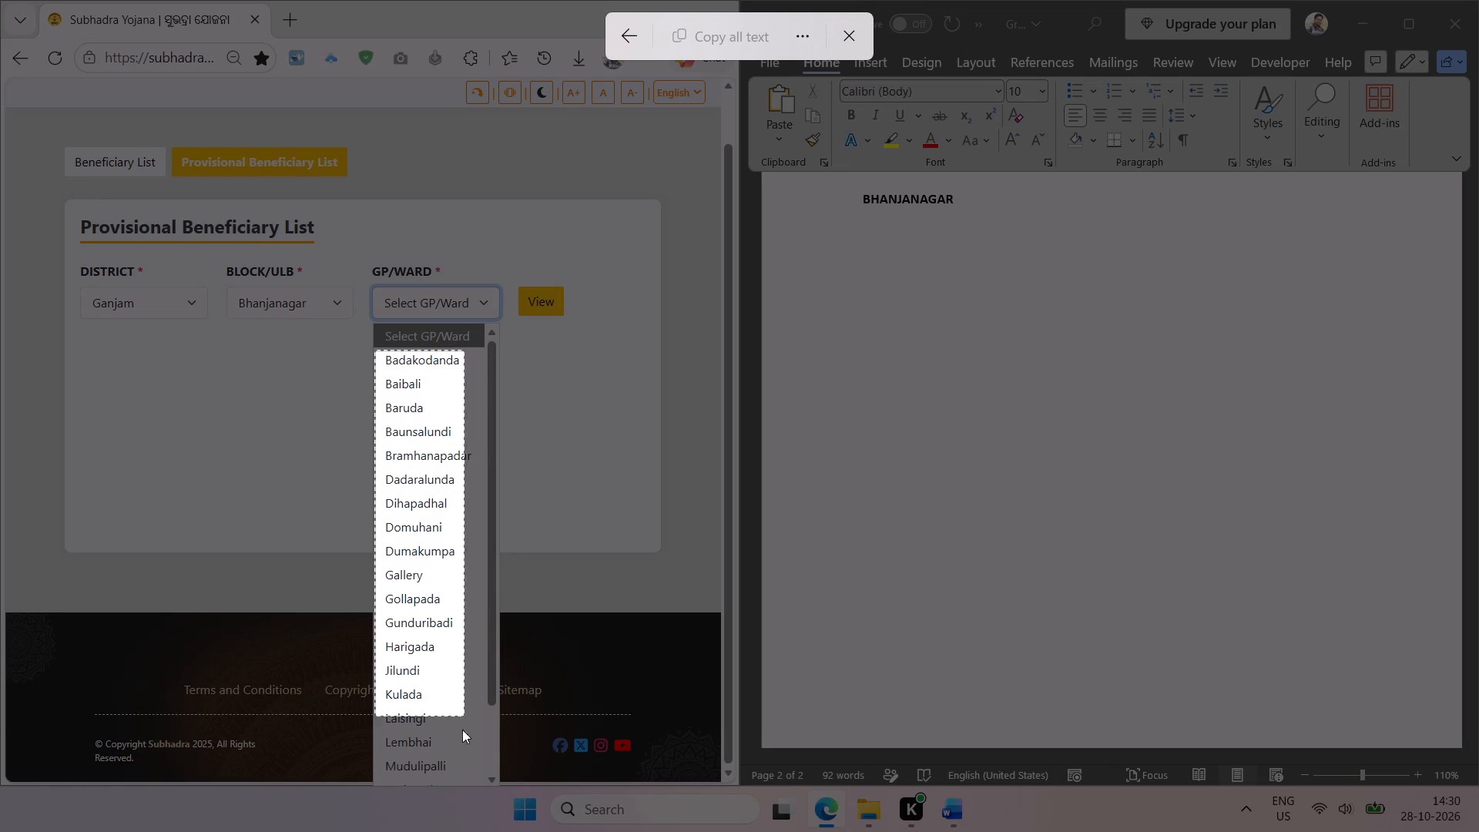
pyautogui.moveTo(462, 730); pyautogui.dragTo(484, 783)
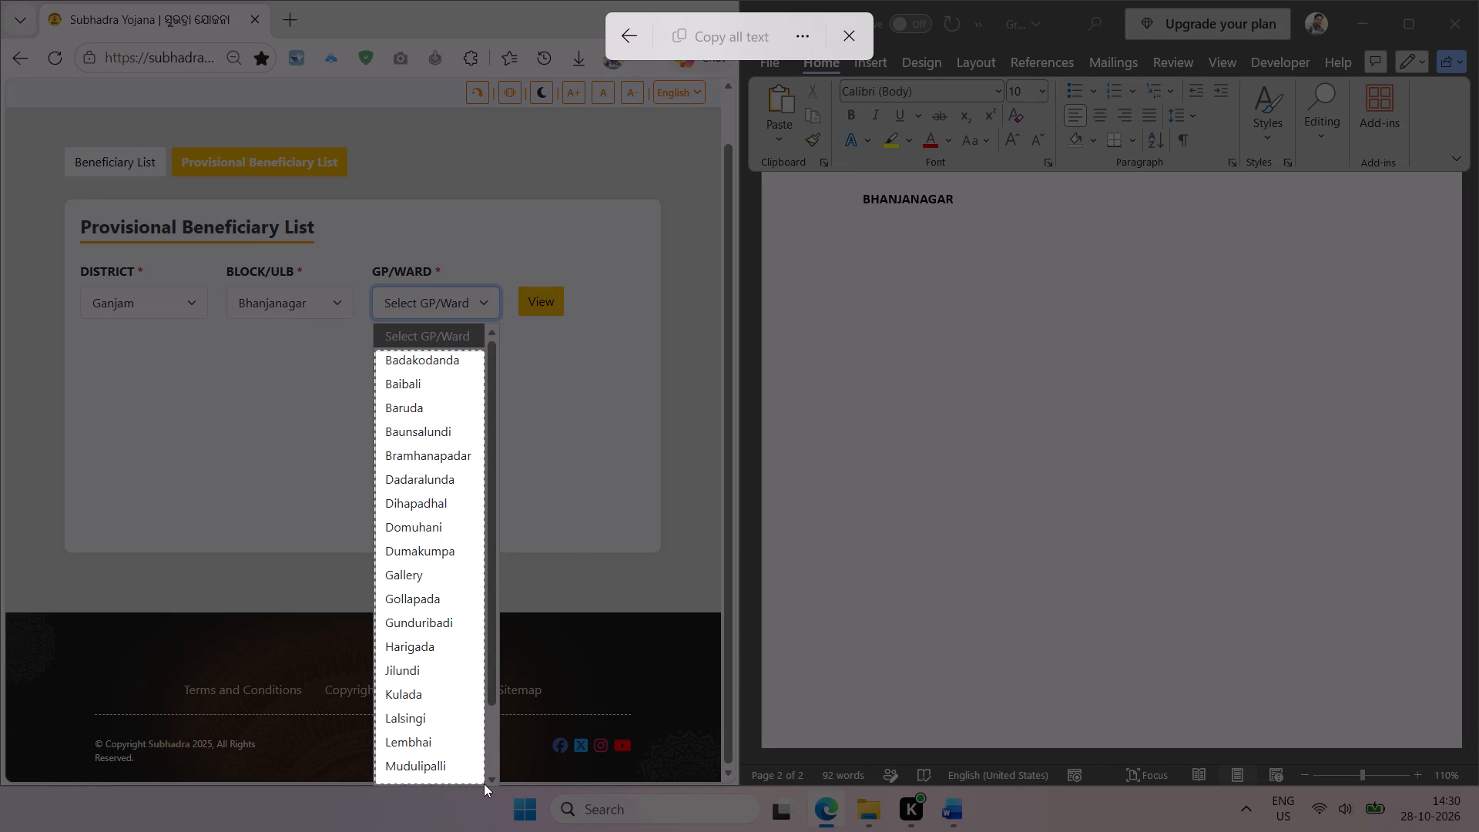
pyautogui.moveTo(484, 783); pyautogui.dragTo(484, 783)
pyautogui.click(724, 29)
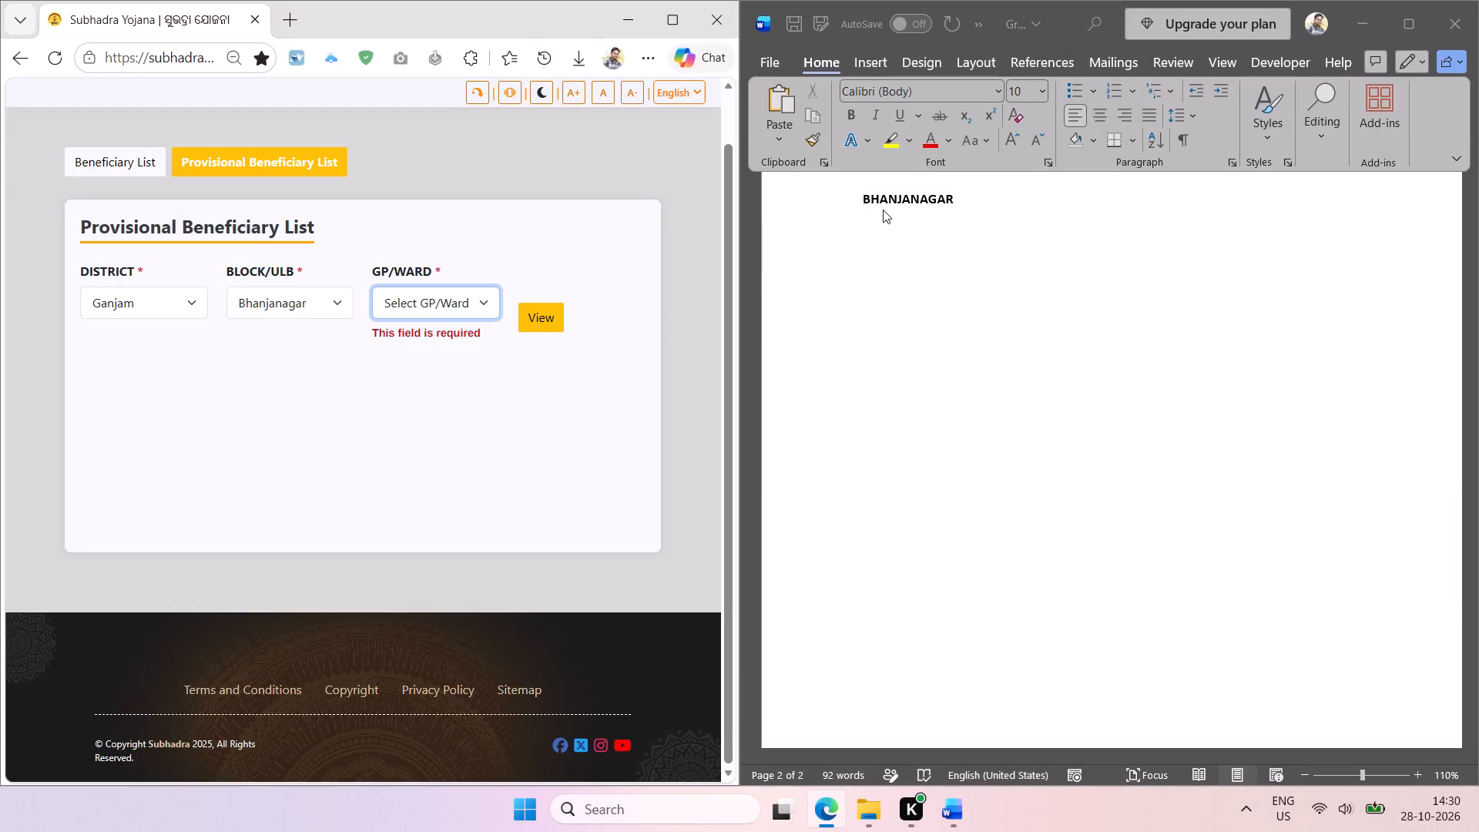
pyautogui.click(883, 210)
pyautogui.hotkey('ctrl', 'v')
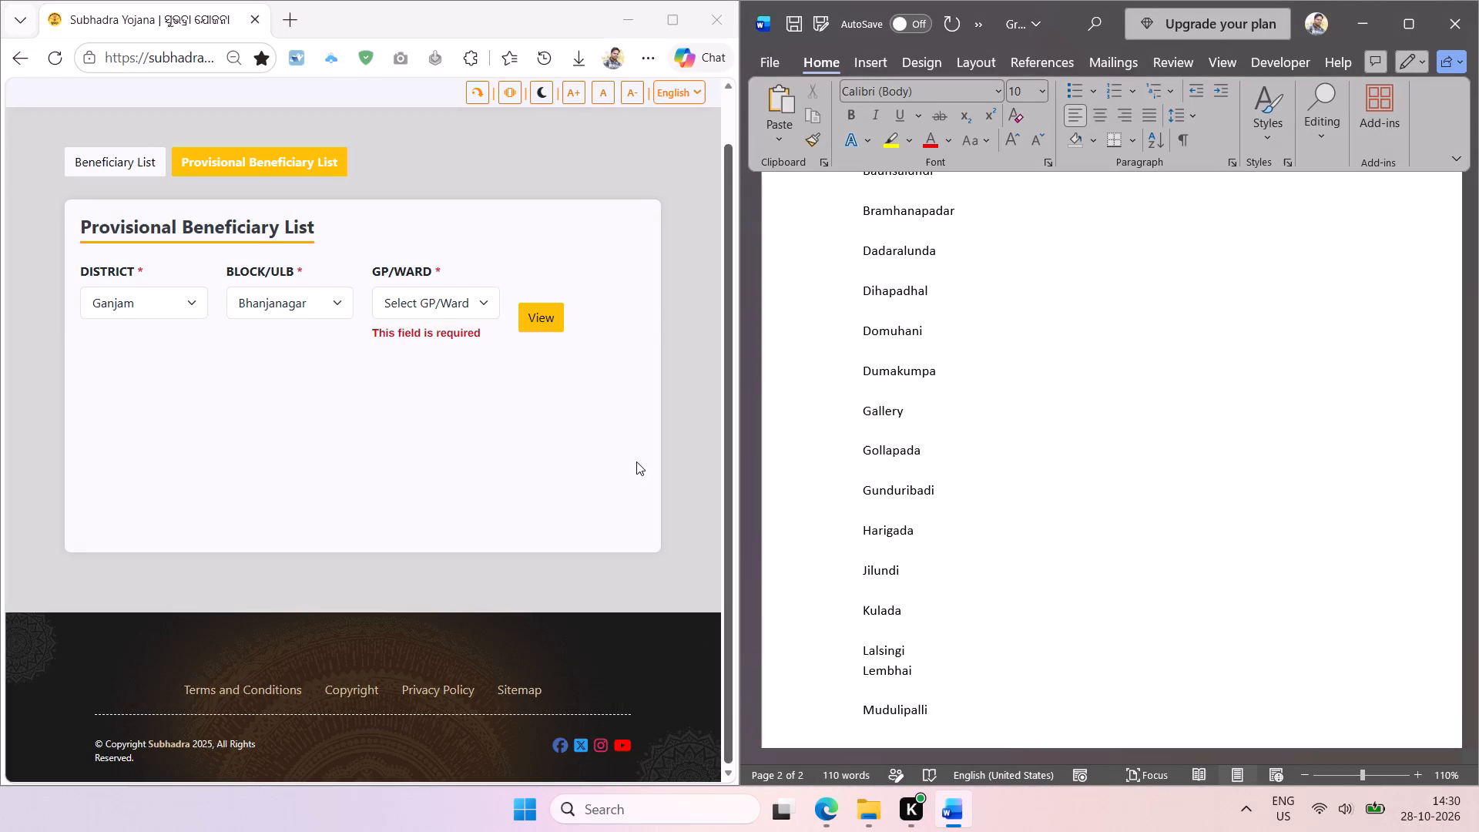
# Capture the remaining Bhanjanagar gram panchayat names from Mudulipalli to Turumu and paste them below the names already in the document.
pyautogui.click(493, 302)
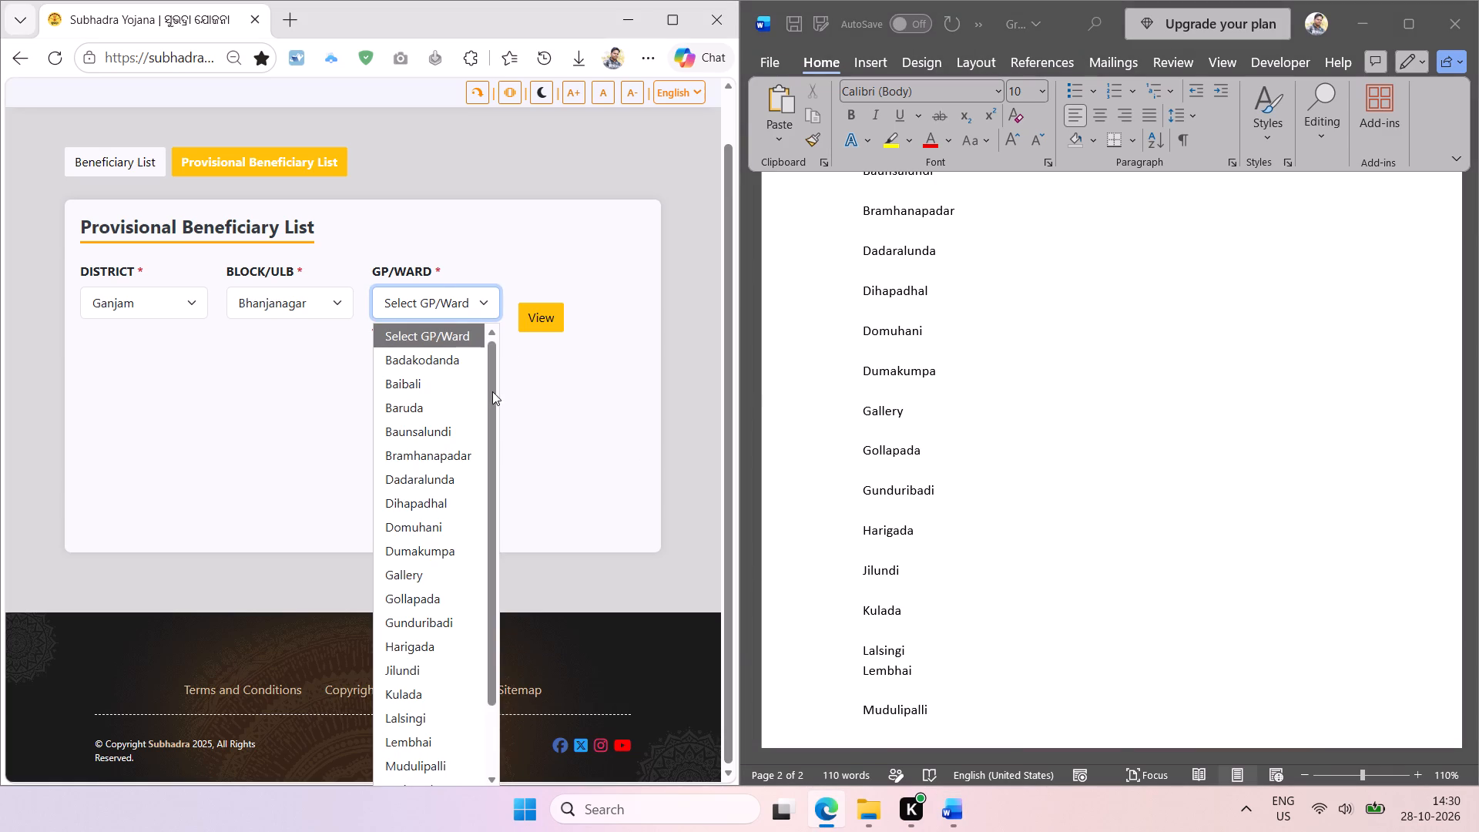
pyautogui.moveTo(492, 391); pyautogui.dragTo(503, 484)
pyautogui.moveTo(504, 494); pyautogui.dragTo(504, 505)
pyautogui.moveTo(504, 515); pyautogui.dragTo(505, 525)
pyautogui.click(485, 300)
pyautogui.moveTo(488, 361); pyautogui.dragTo(490, 505)
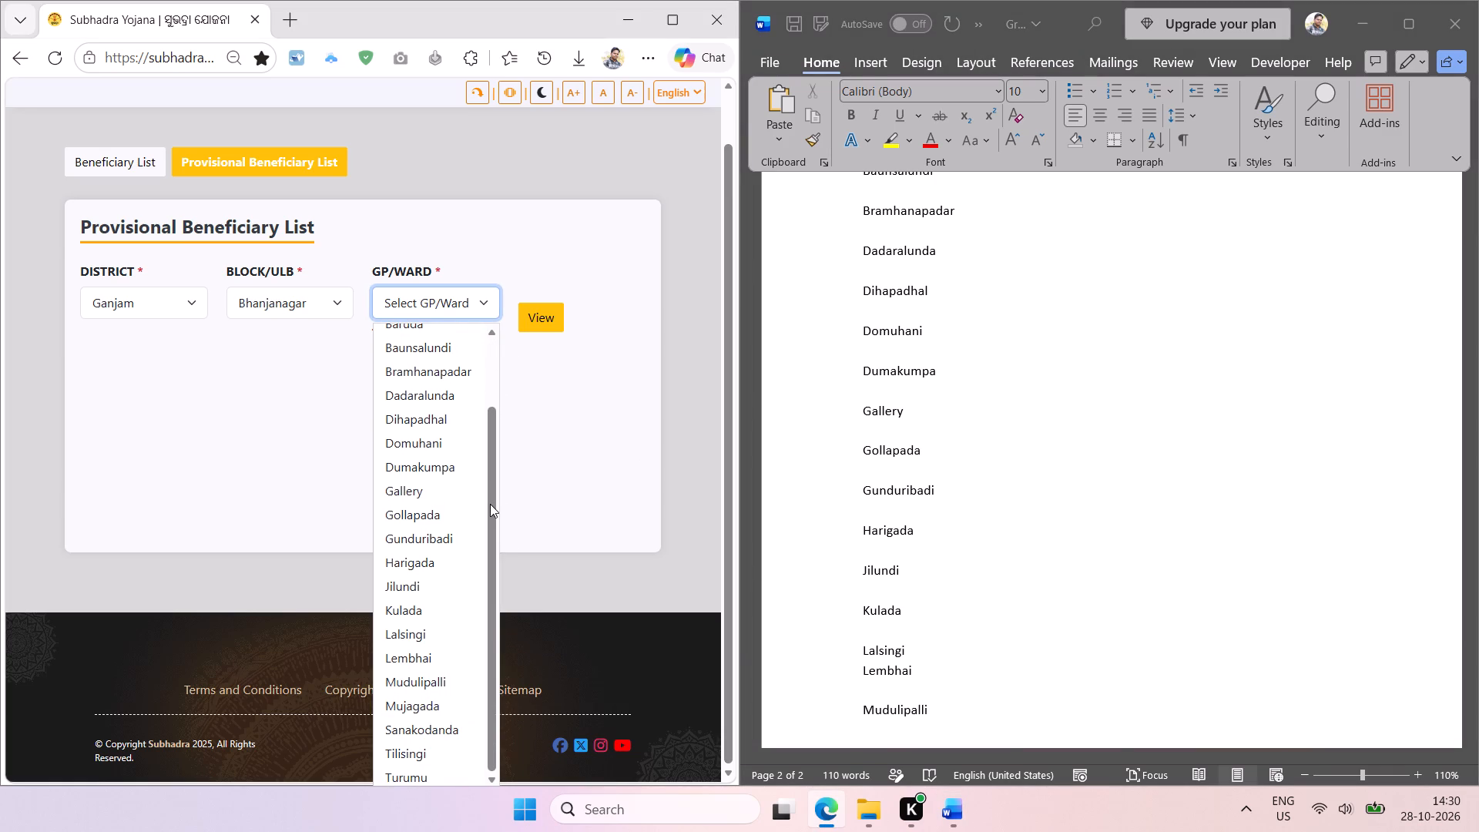
pyautogui.press('shift+super+t')
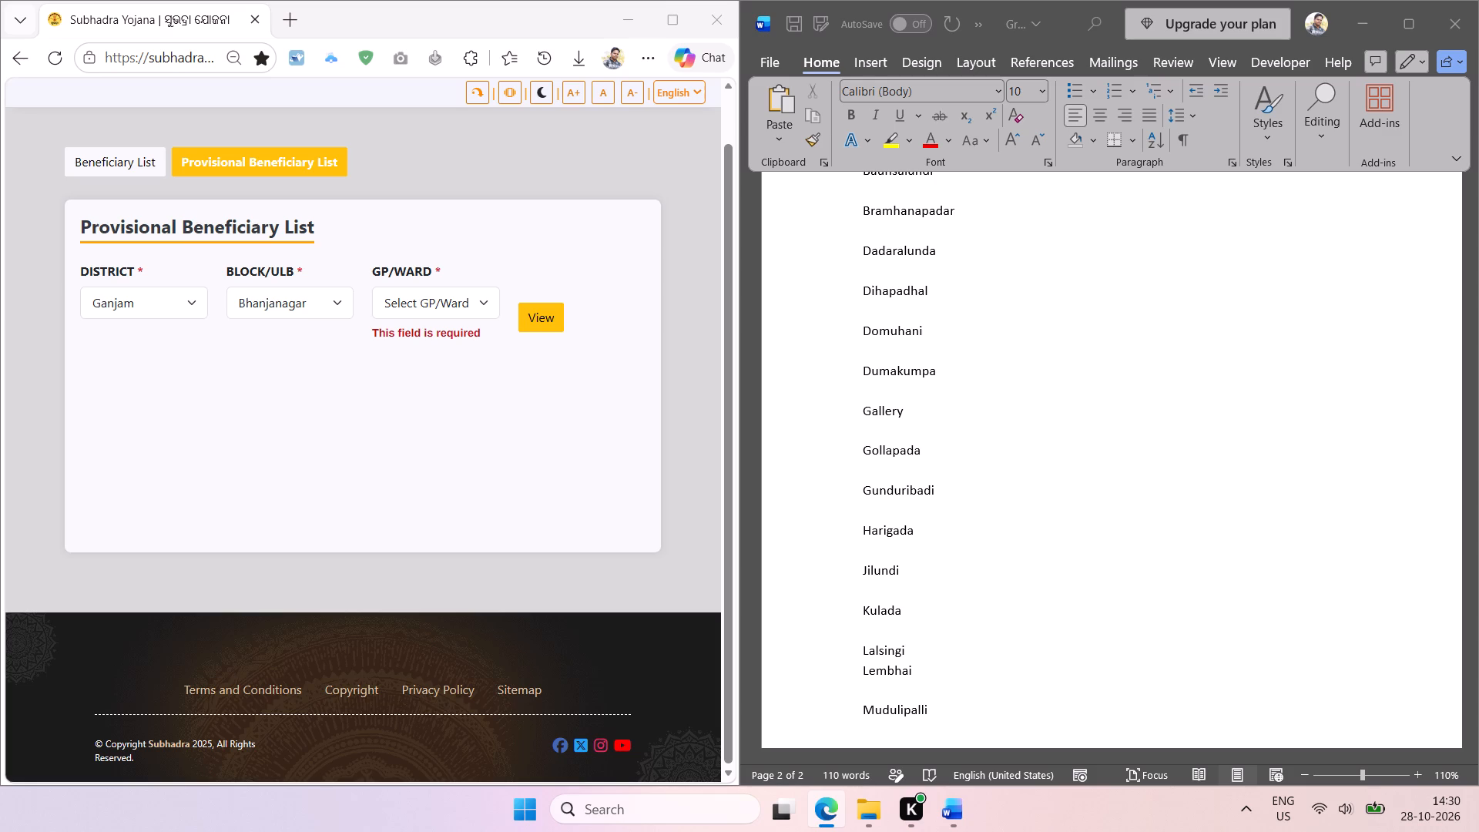
pyautogui.moveTo(377, 667); pyautogui.dragTo(475, 817)
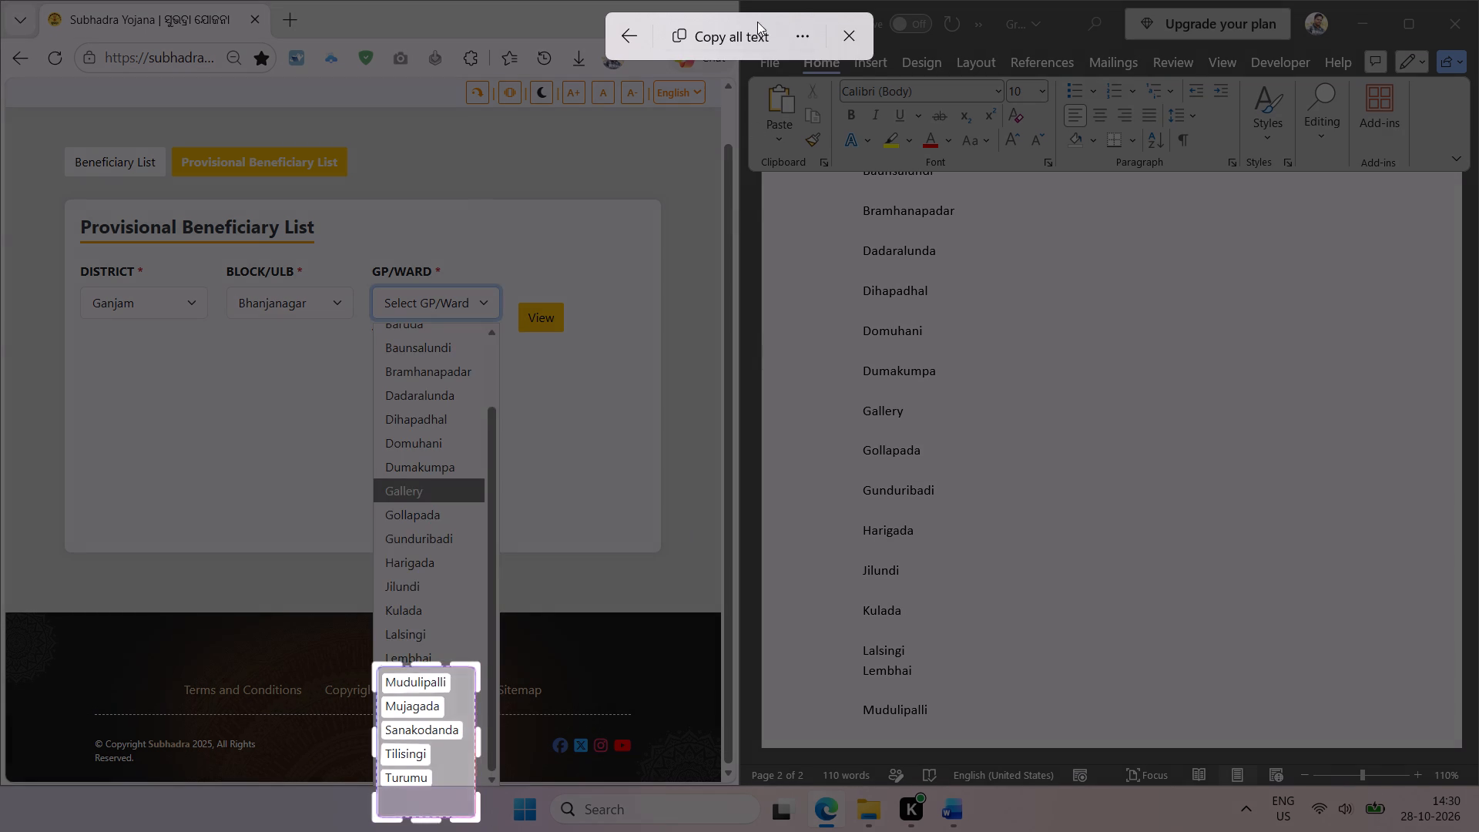
pyautogui.click(725, 38)
pyautogui.click(953, 709)
pyautogui.press('Return')
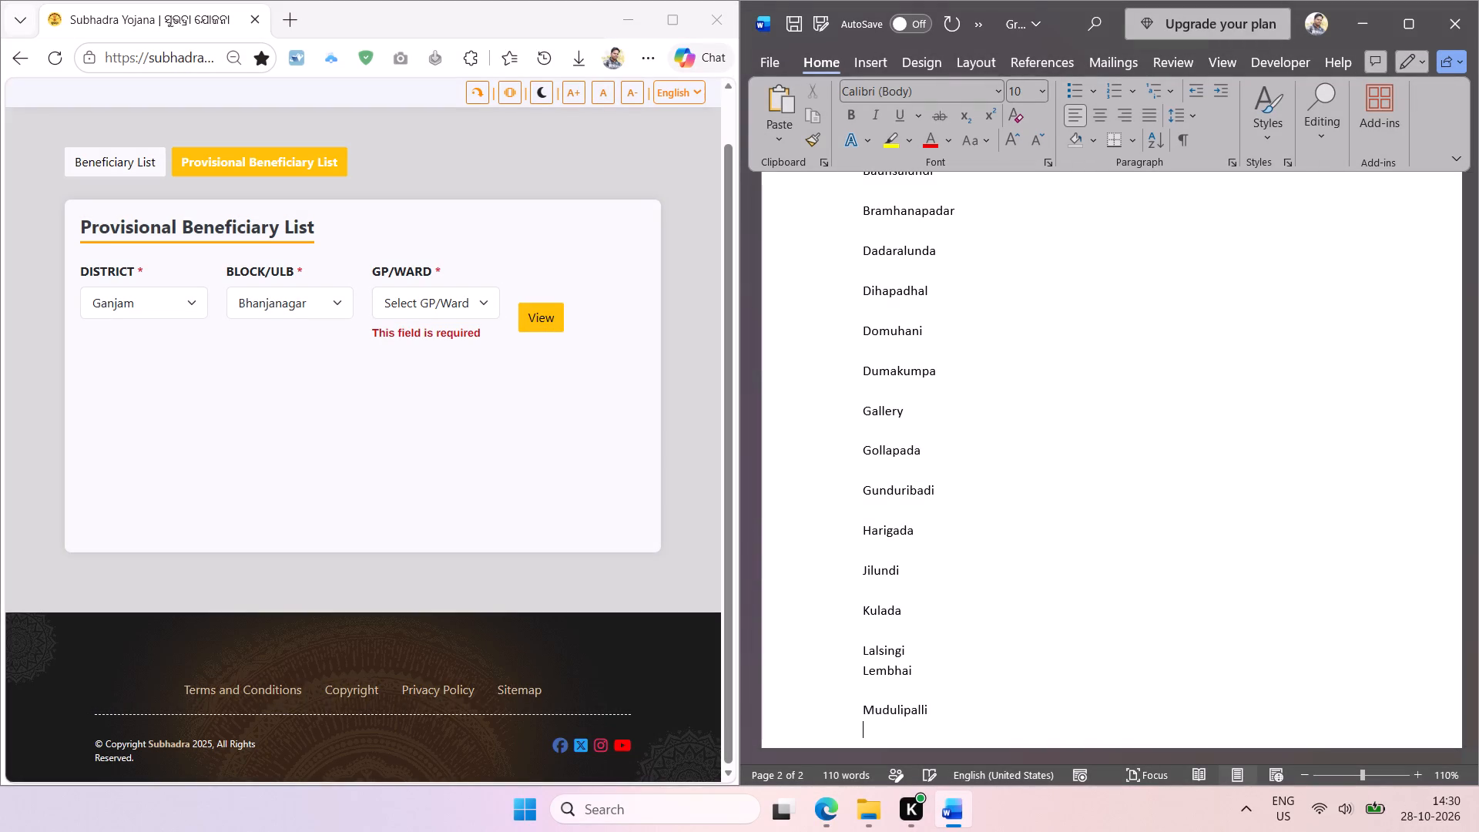
pyautogui.hotkey('ctrl', 'v')
# Delete the duplicate Mudulipalli entry from the pasted names.
pyautogui.scroll(-2, 880, 635)
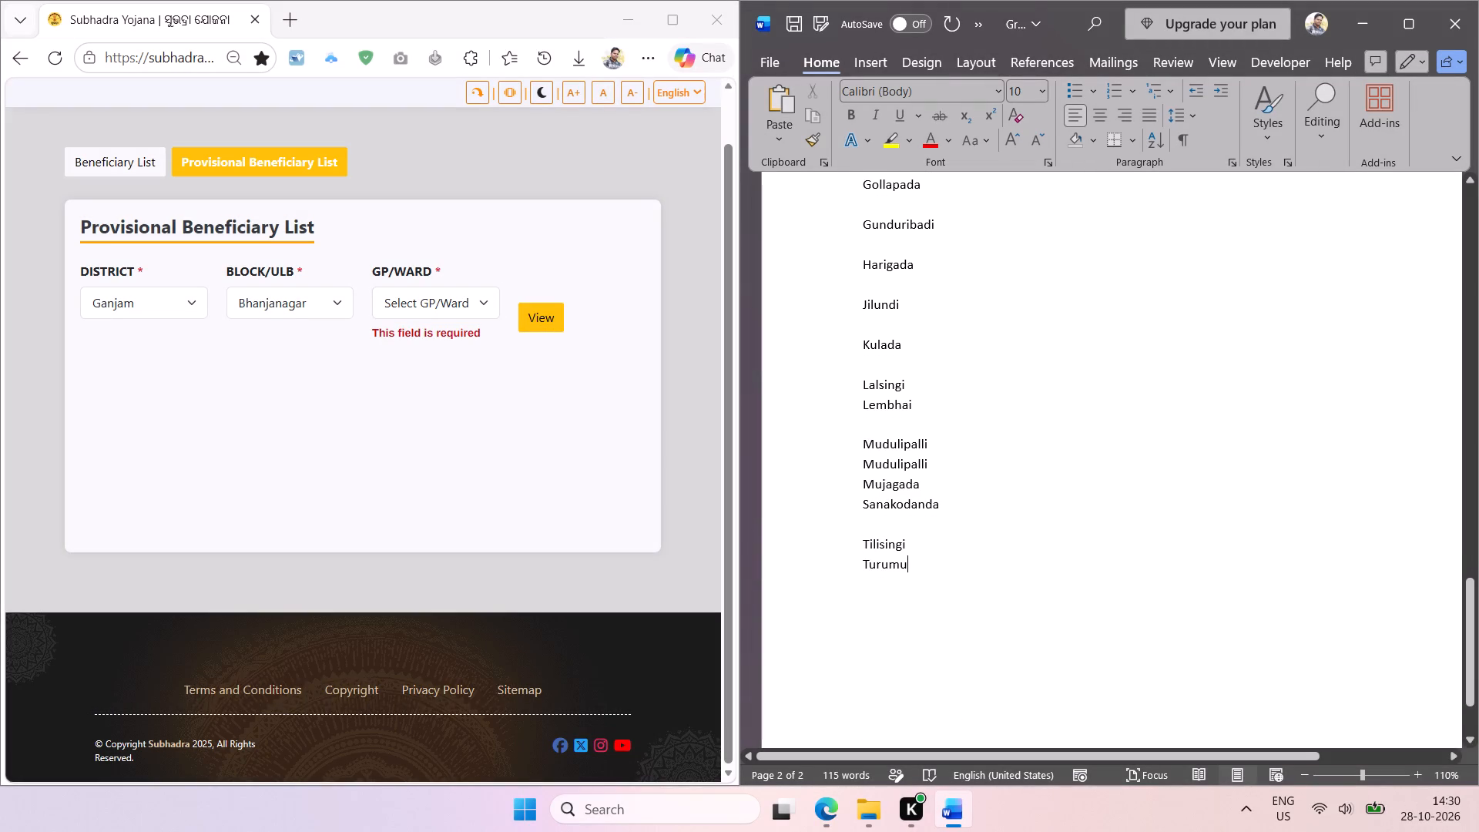
pyautogui.doubleClick(892, 436)
pyautogui.press('BackSpace')
# Remove the blank lines between the Bhanjanagar names from Tilisingi up to Gollapada.
pyautogui.click(894, 511)
pyautogui.press('BackSpace')
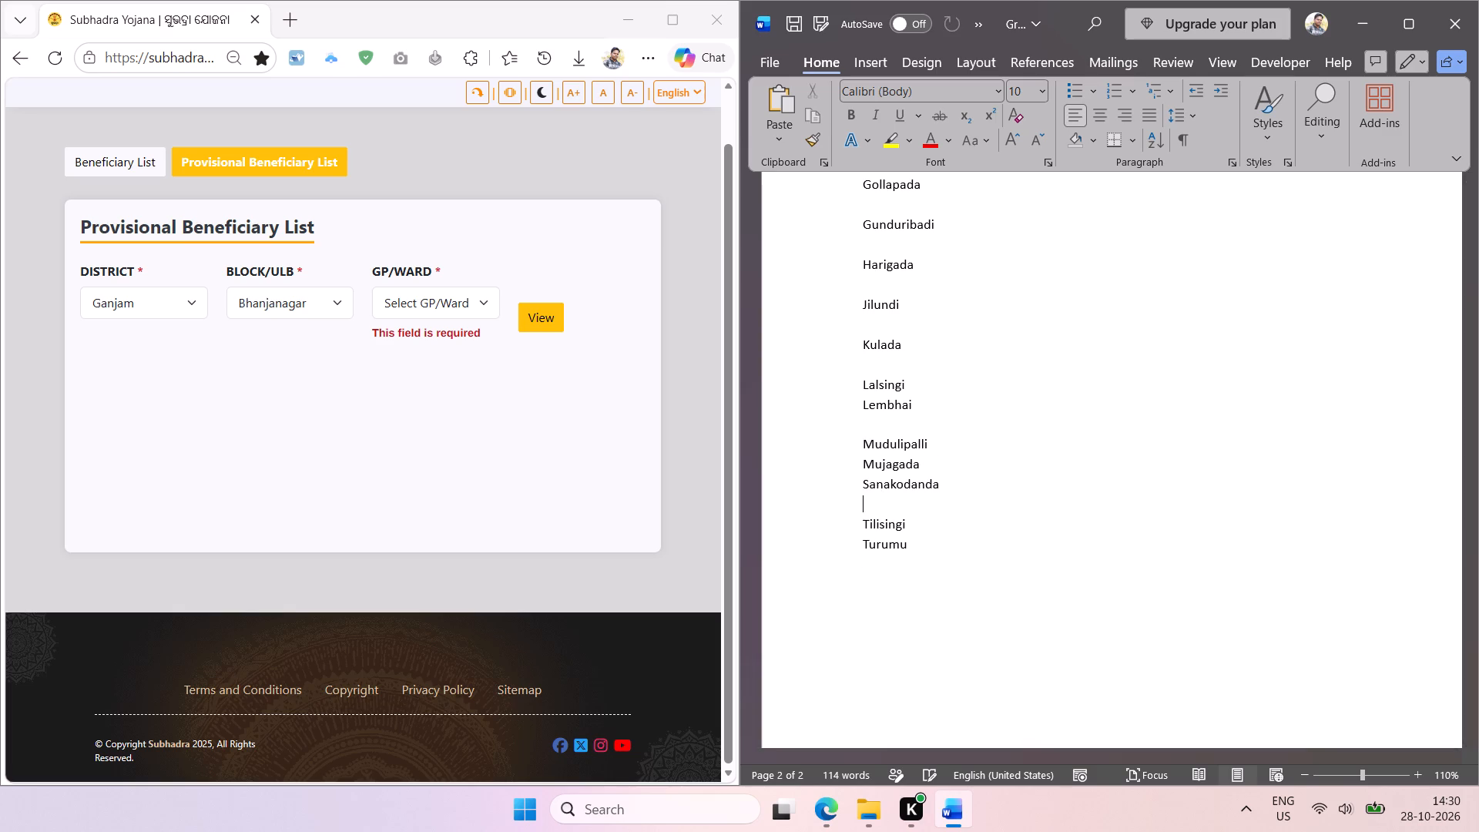
pyautogui.press('Up')
pyautogui.press('Up')
pyautogui.press('Up')
pyautogui.press('BackSpace')
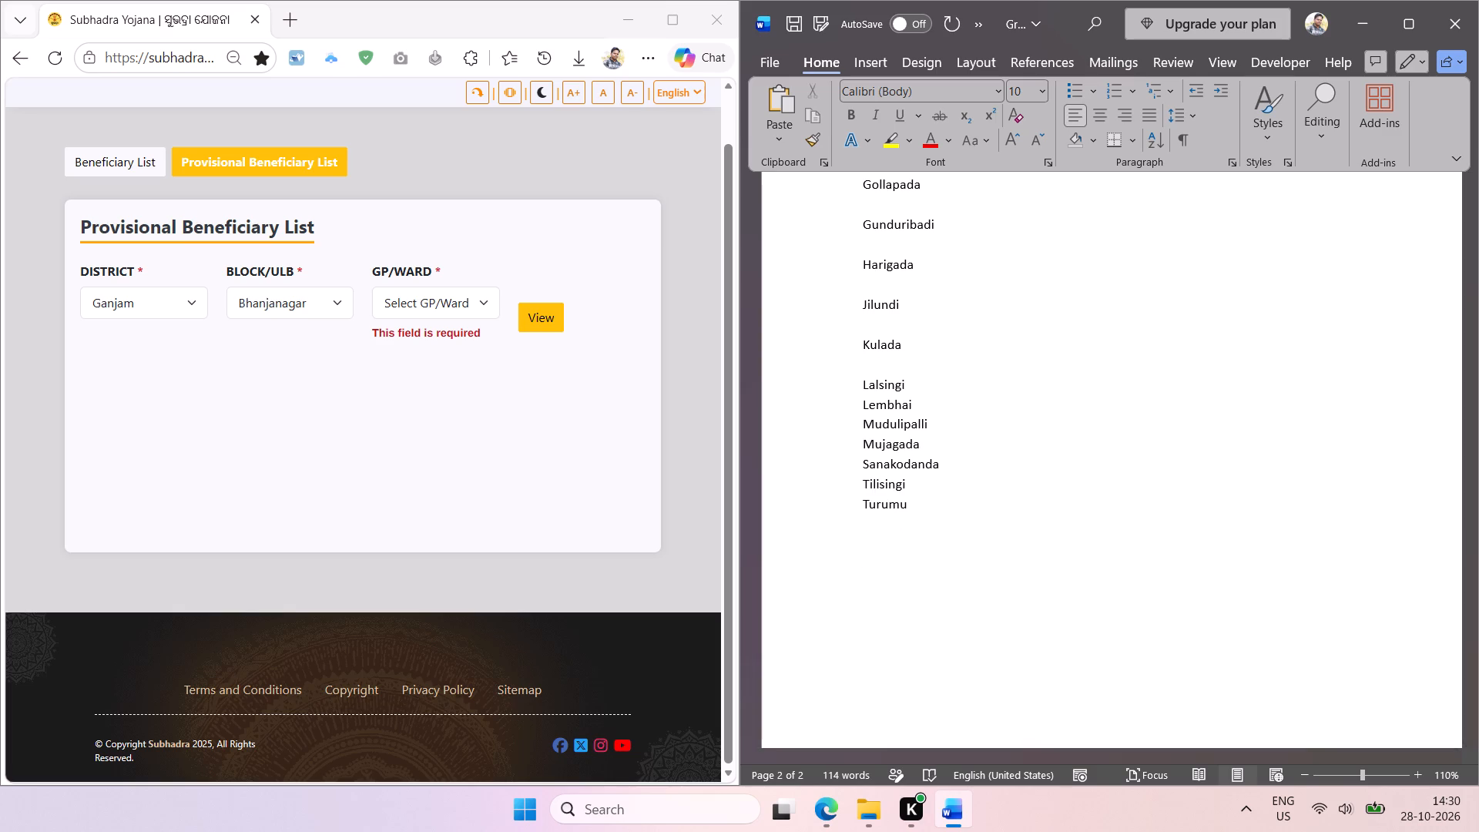
pyautogui.press('Up')
pyautogui.press('Up')
pyautogui.press('BackSpace')
pyautogui.press('Up')
pyautogui.press('BackSpace')
pyautogui.press('Up')
pyautogui.press('BackSpace')
pyautogui.press('Up')
pyautogui.press('BackSpace')
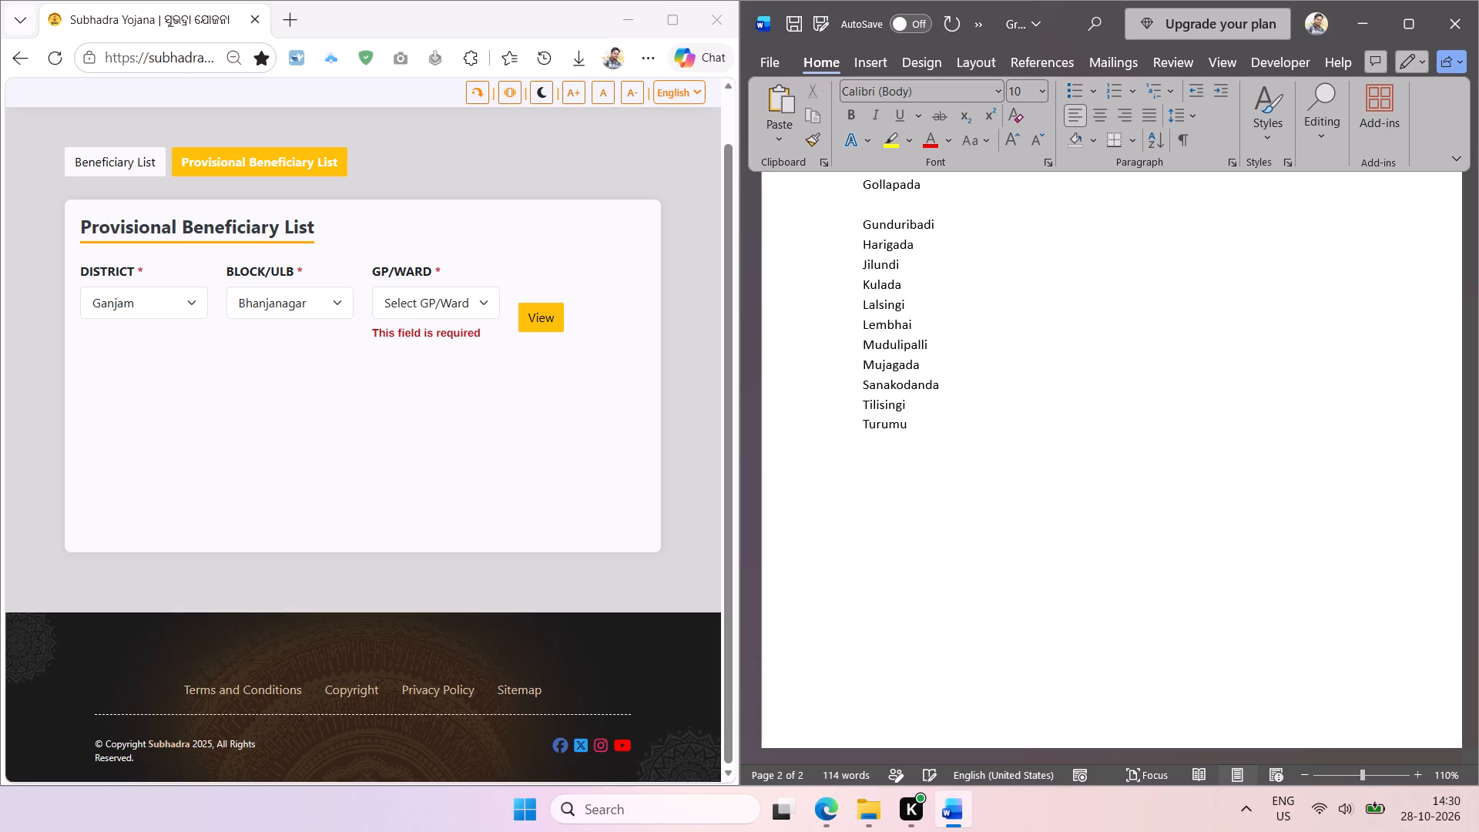
pyautogui.press('Up')
pyautogui.press('BackSpace')
# Remove the remaining blank lines between the Bhanjanagar names from Gollapada up to Badakodanda.
pyautogui.scroll(3, 894, 511)
pyautogui.press('Up')
pyautogui.press('BackSpace')
pyautogui.press('Up')
pyautogui.press('BackSpace')
pyautogui.press('Up')
pyautogui.press('BackSpace')
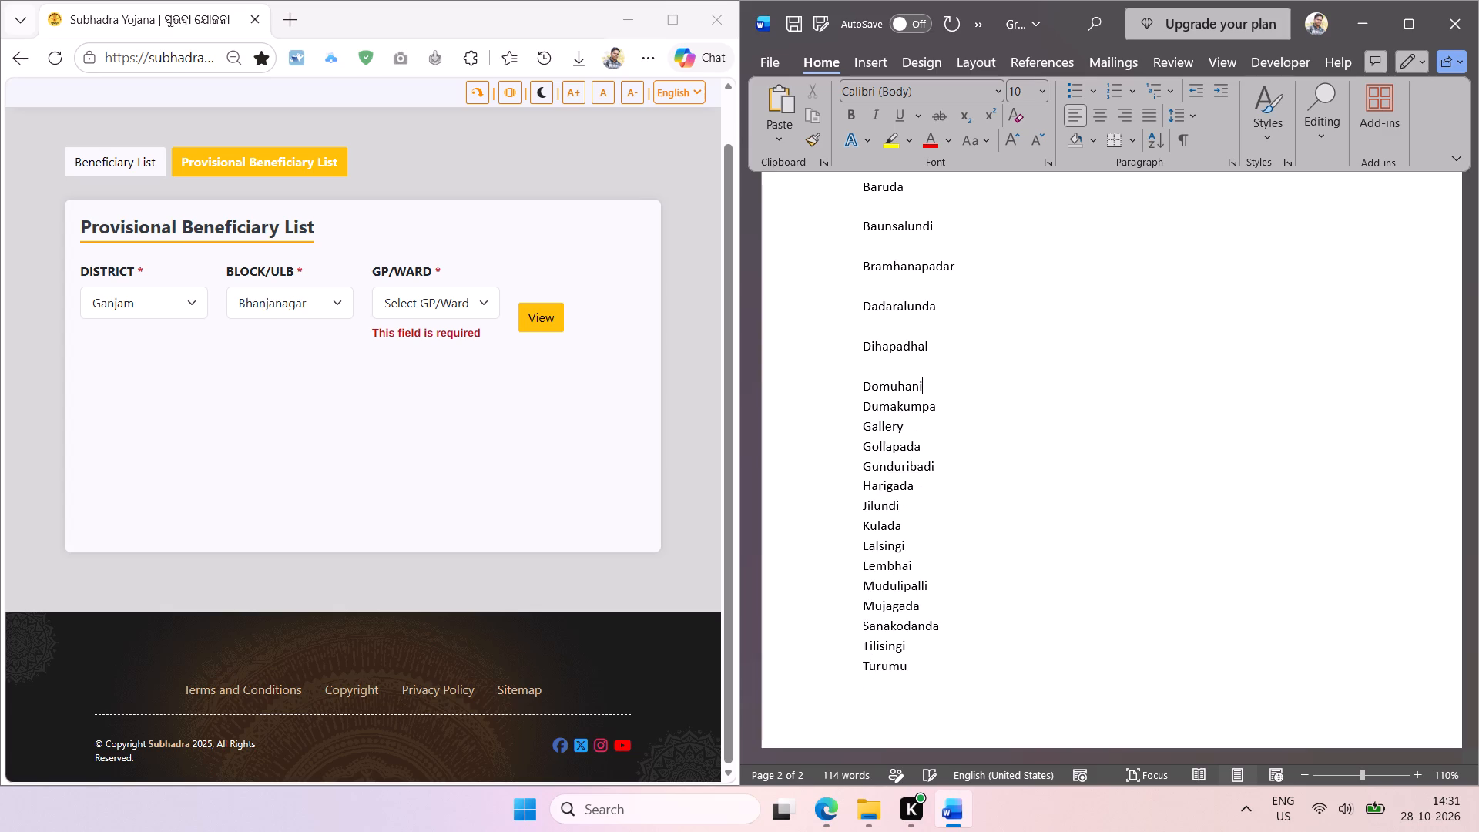
pyautogui.press('Up')
pyautogui.press('BackSpace')
pyautogui.press('Up')
pyautogui.press('BackSpace')
pyautogui.press('Up')
pyautogui.press('BackSpace')
pyautogui.press('Up')
pyautogui.press('BackSpace')
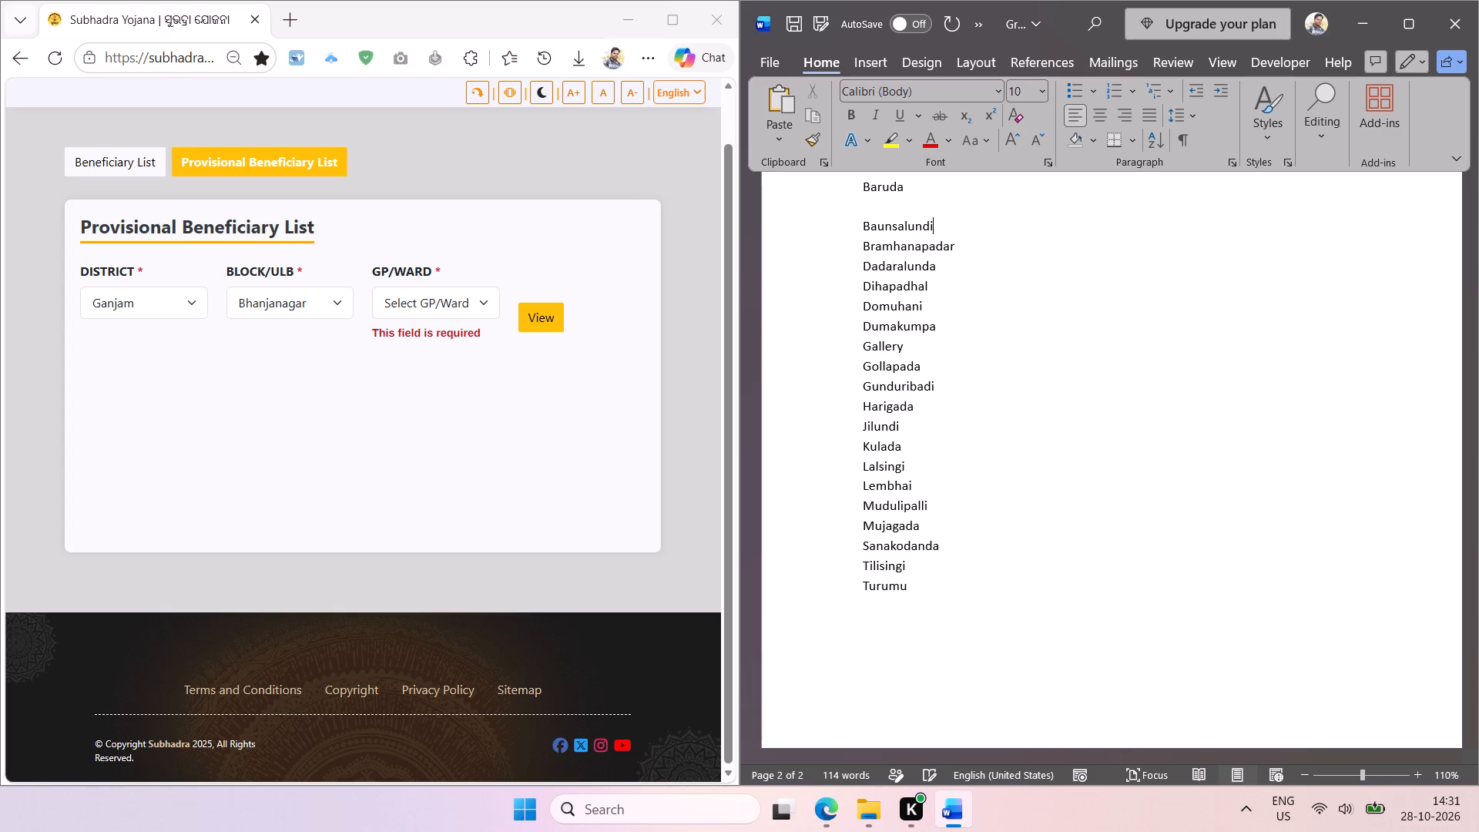
pyautogui.press('Up')
pyautogui.press('BackSpace')
pyautogui.scroll(3, 894, 511)
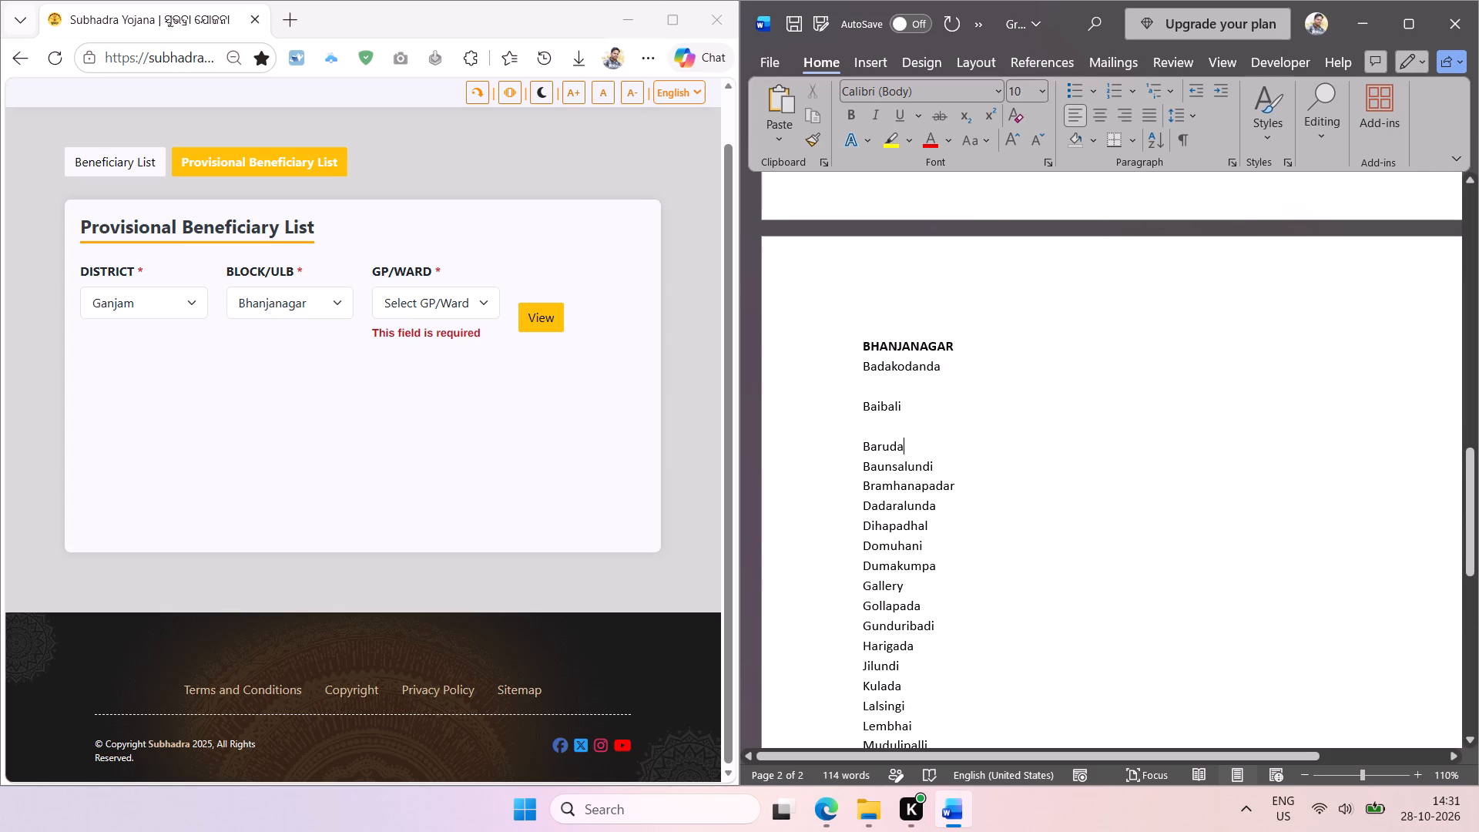
pyautogui.press('Up')
pyautogui.press('BackSpace')
pyautogui.press('Up')
pyautogui.press('BackSpace')
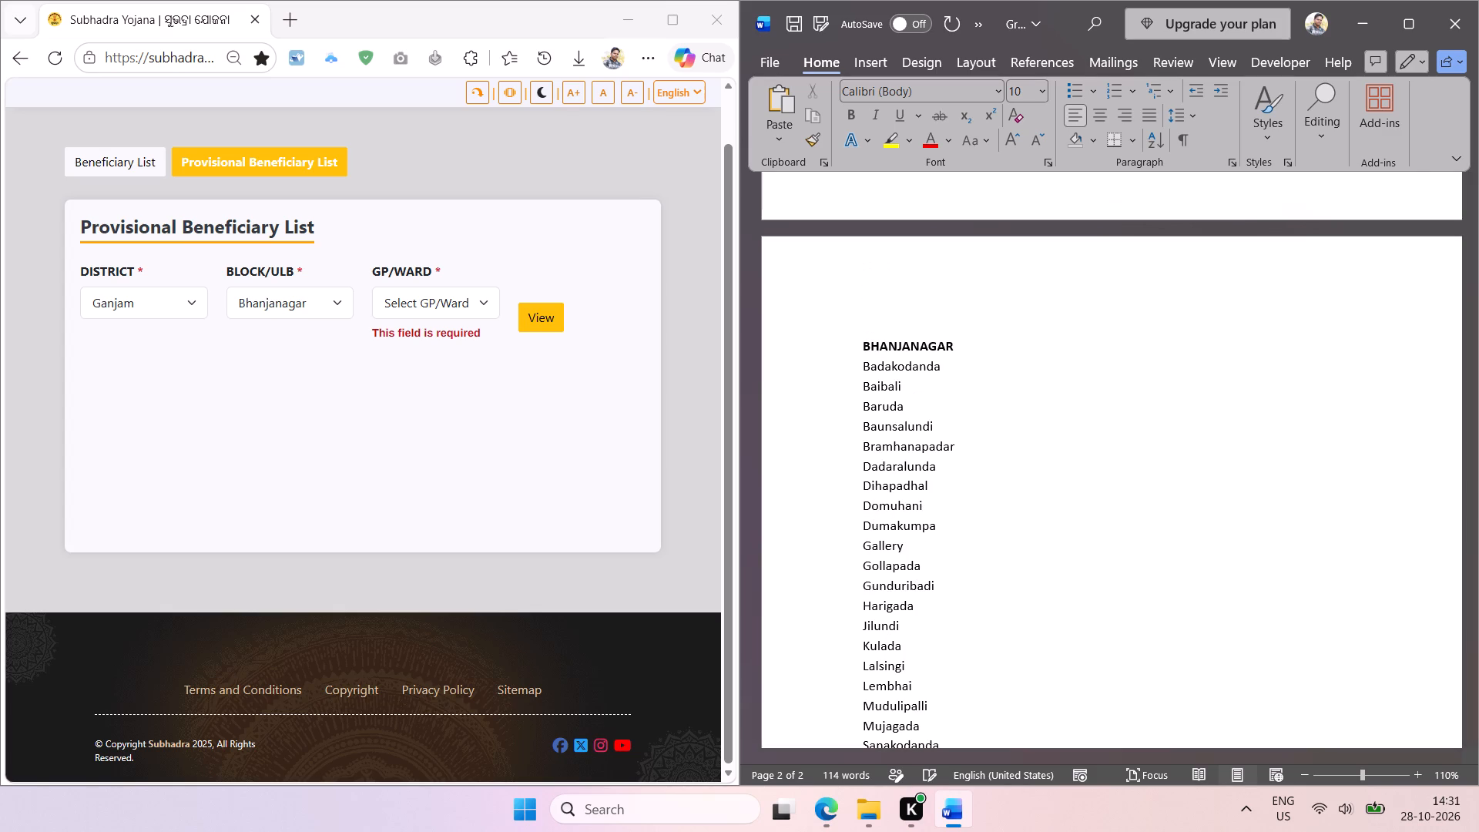
# Sort the Bhanjanagar gram panchayat names from Badakodanda to Turumu alphabetically.
pyautogui.scroll(-1, 904, 524)
pyautogui.scroll(-1, 926, 602)
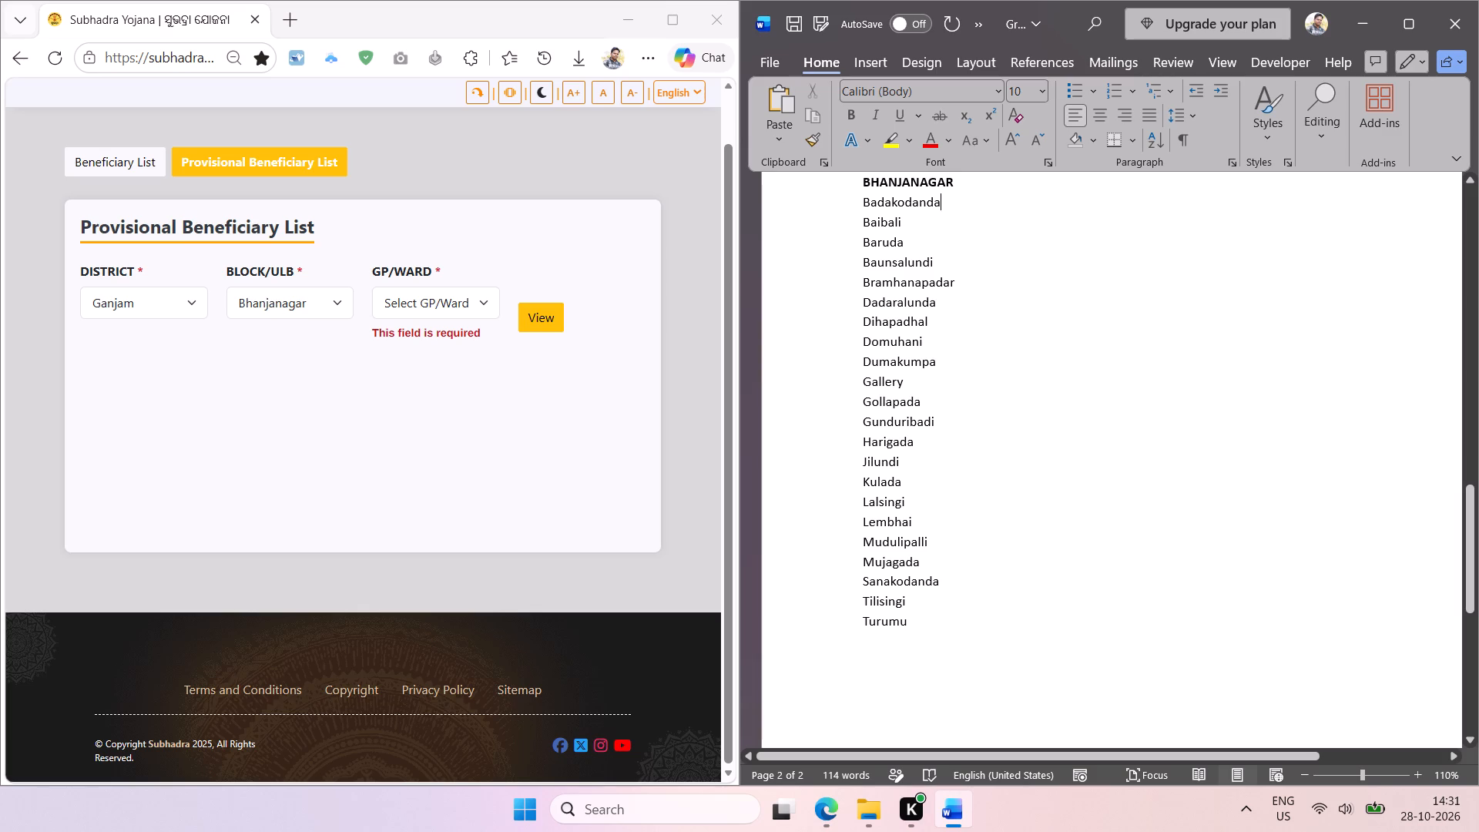
pyautogui.moveTo(915, 635); pyautogui.dragTo(864, 203)
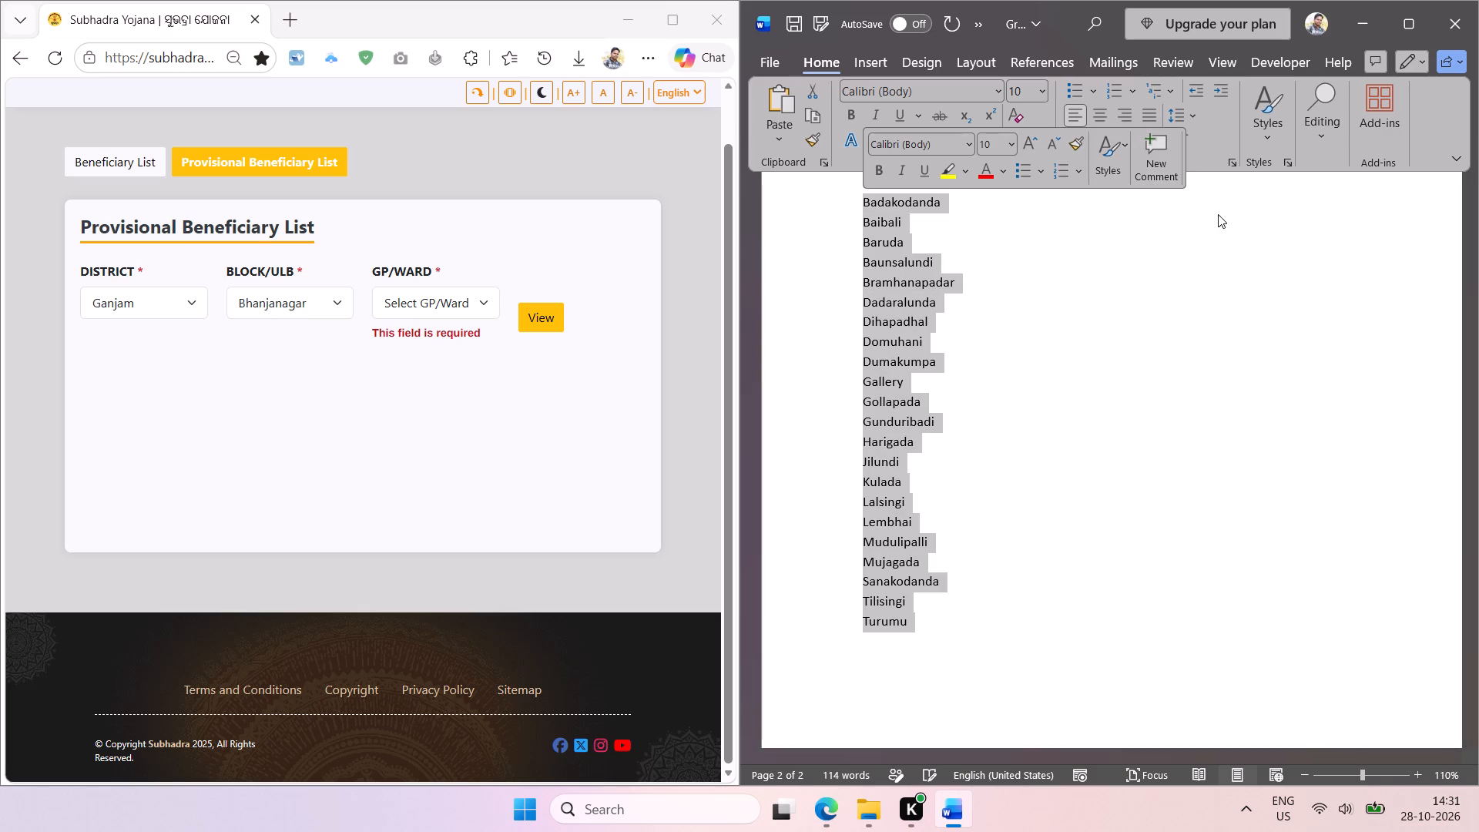
pyautogui.click(1192, 112)
pyautogui.click(1192, 112)
pyautogui.click(1152, 142)
pyautogui.press('Return')
# Number the sorted Bhanjanagar gram panchayat names and decrease the list's indent to the heading's margin.
pyautogui.click(1116, 96)
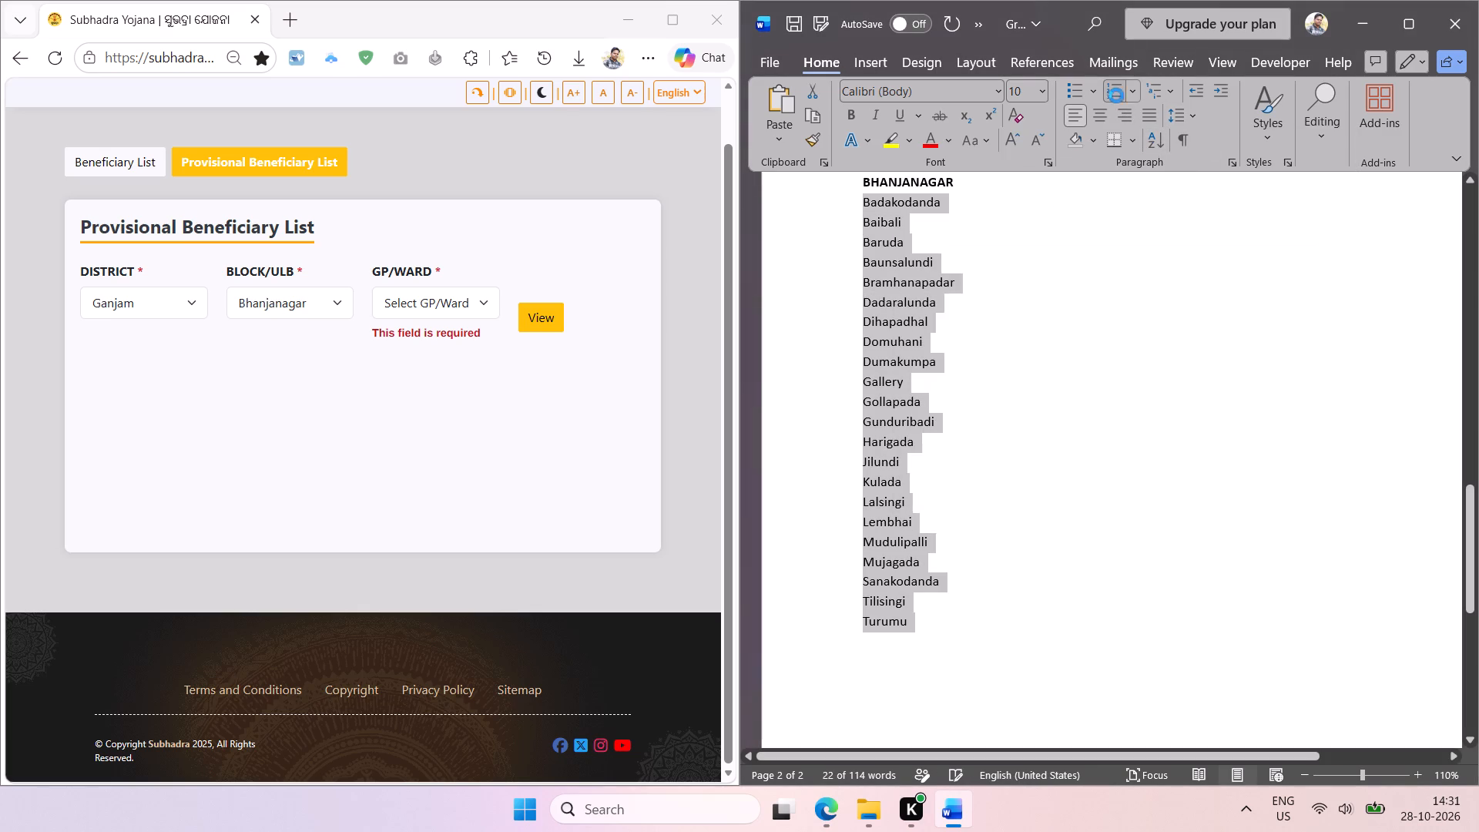
pyautogui.doubleClick(1190, 93)
pyautogui.click(995, 211)
# Copy the BHANJANAGAR heading and paste it below the numbered list, leaving one blank unnumbered line between them.
pyautogui.doubleClick(938, 184)
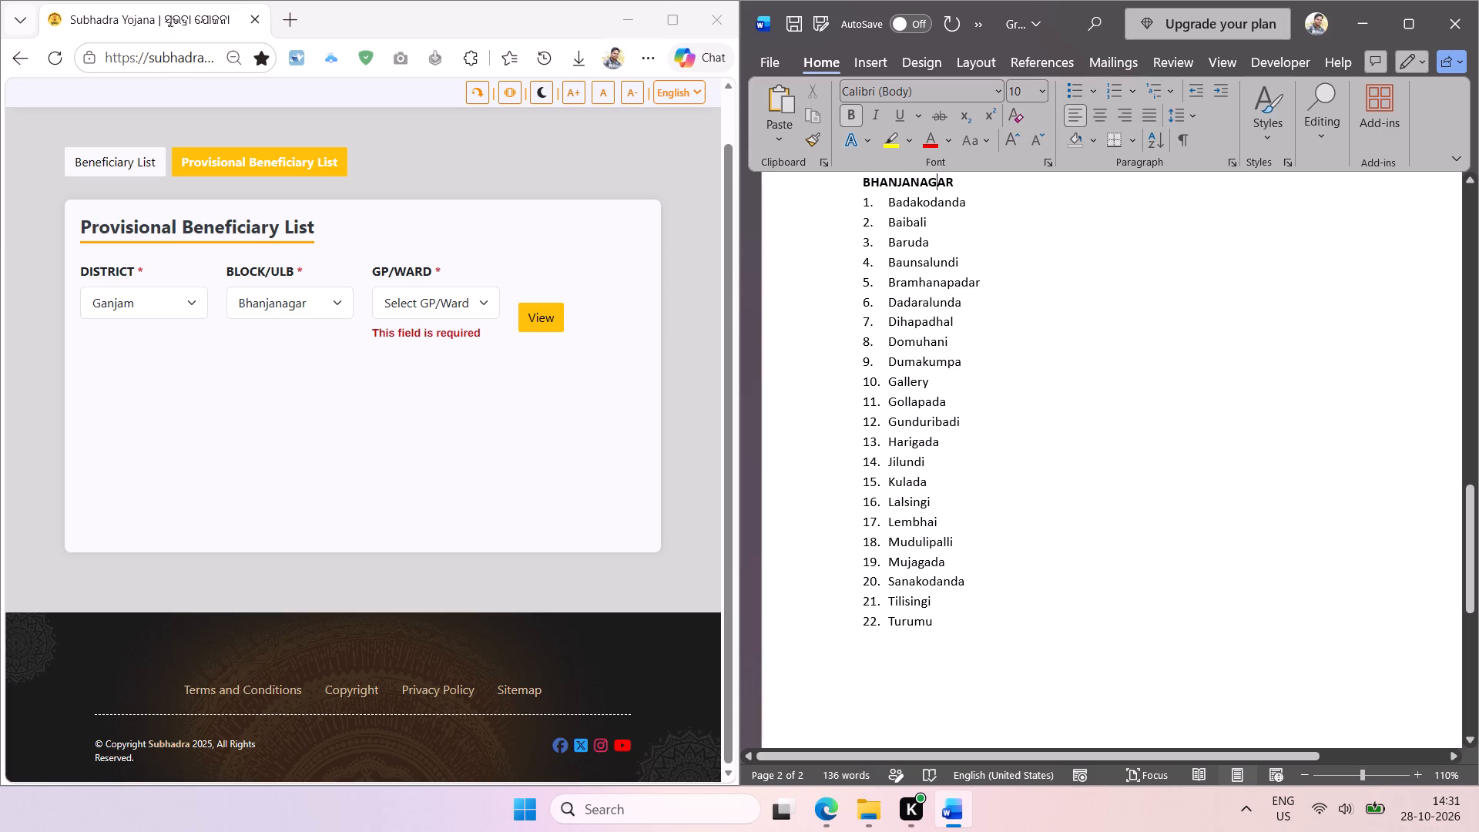
pyautogui.hotkey('ctrl', 'c')
pyautogui.click(941, 624)
pyautogui.press('Return')
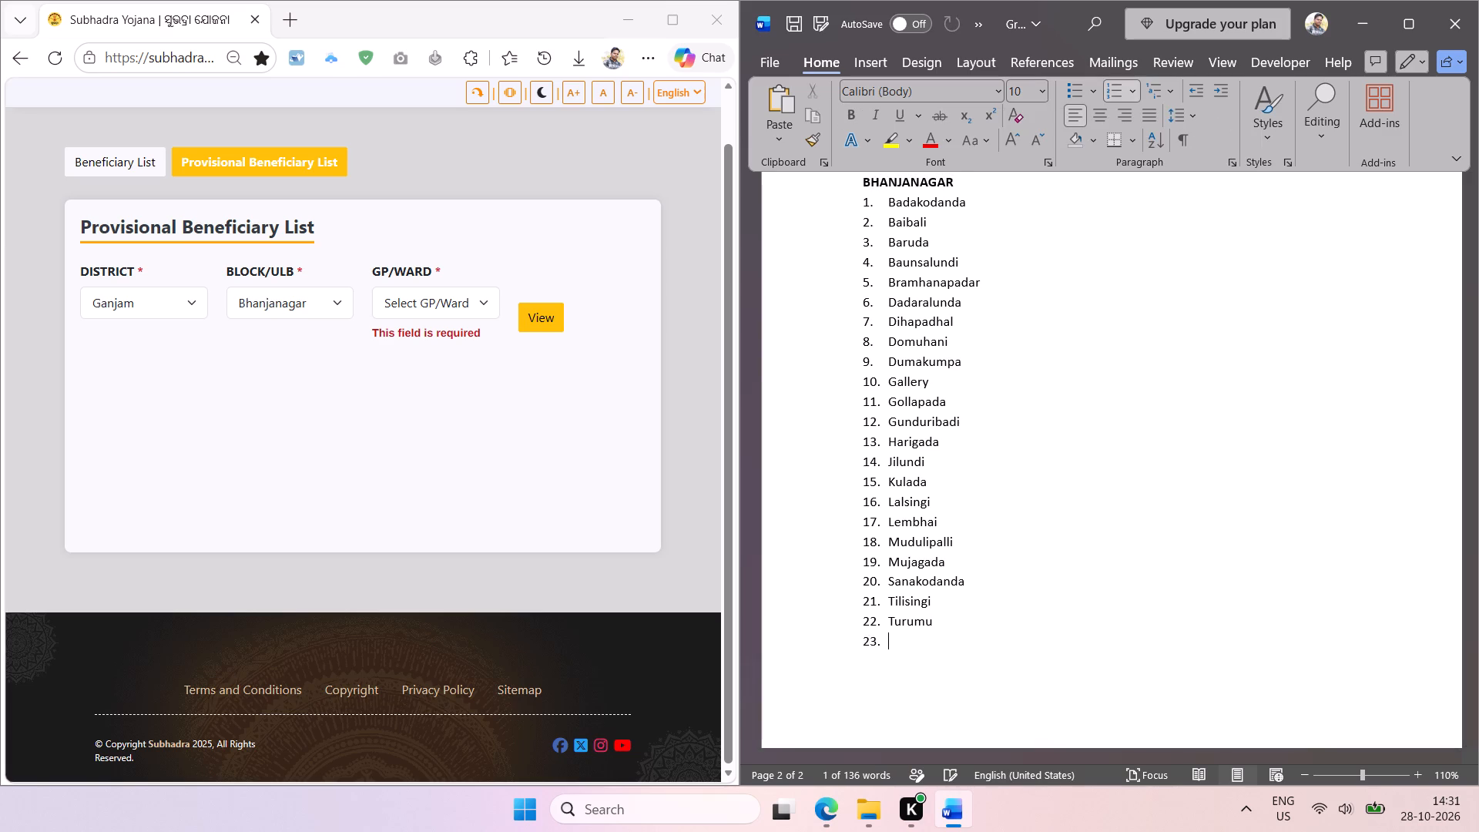
pyautogui.press('Return')
pyautogui.press('Return')
pyautogui.hotkey('ctrl', 'v')
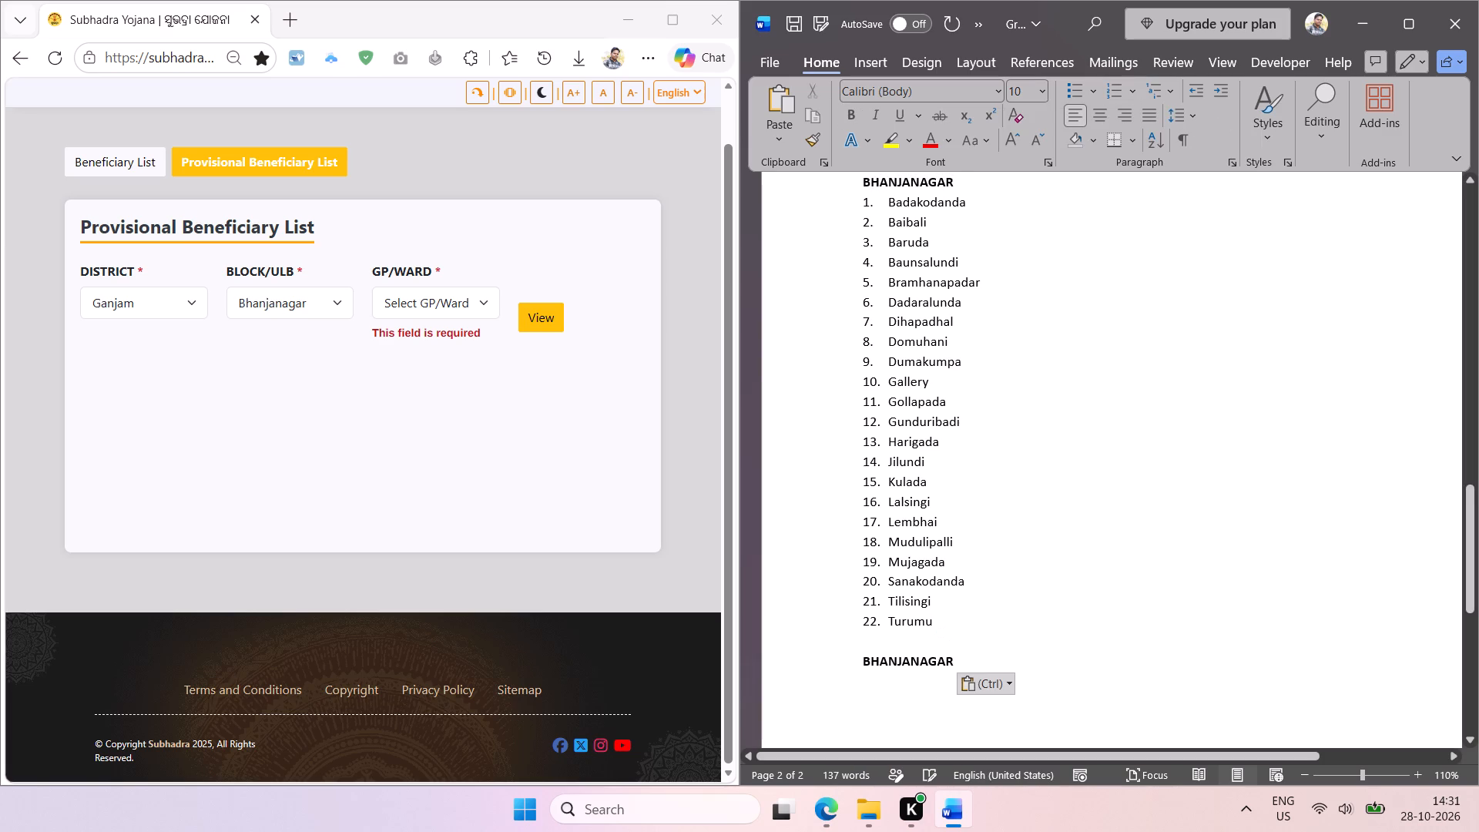
# Choose the Buguda block on the website and replace the copied BHANJANAGAR heading with its captured name in uppercase.
pyautogui.scroll(-3, 964, 618)
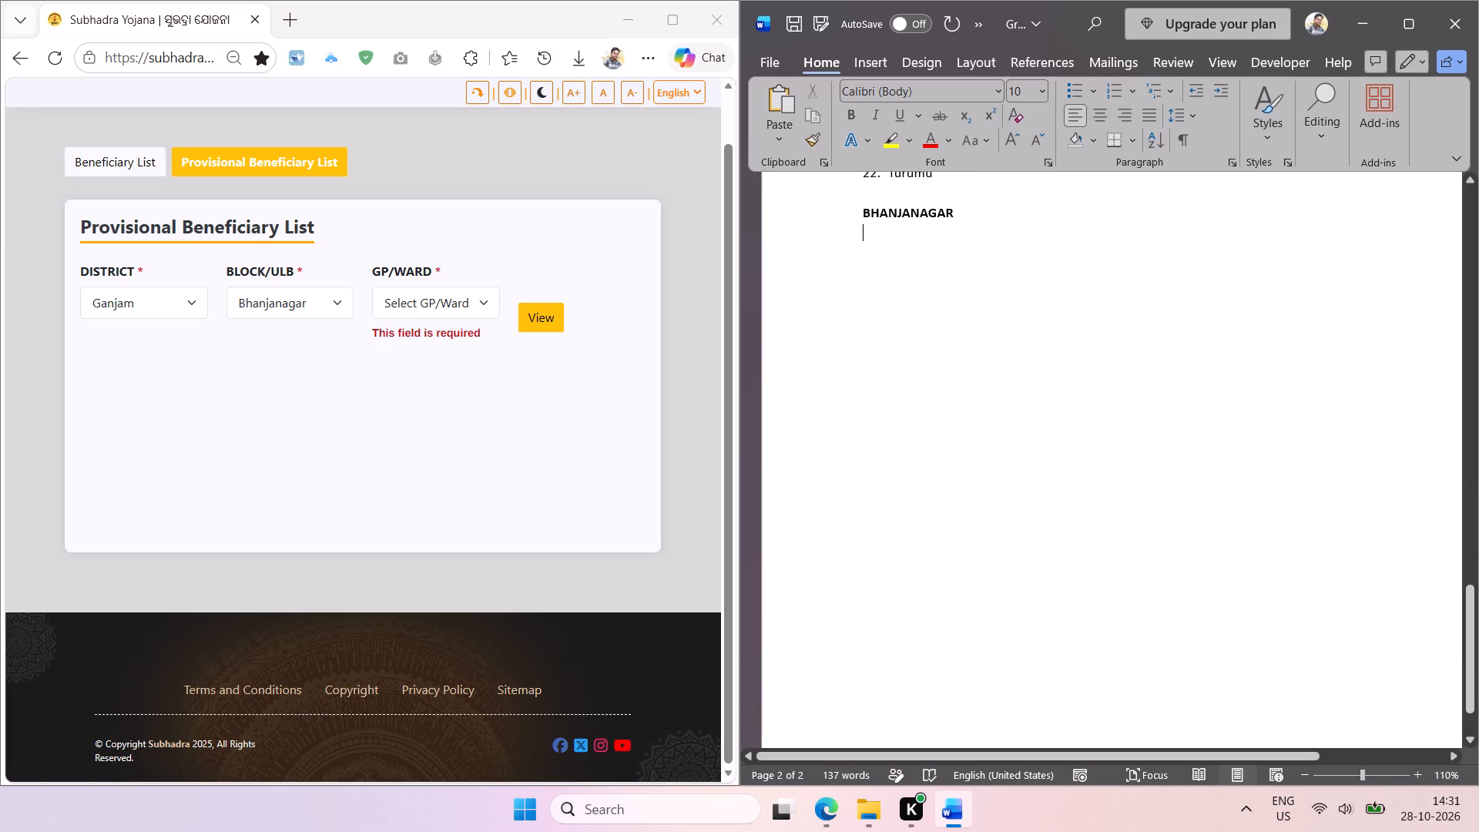
pyautogui.scroll(-2, 964, 615)
pyautogui.click(338, 307)
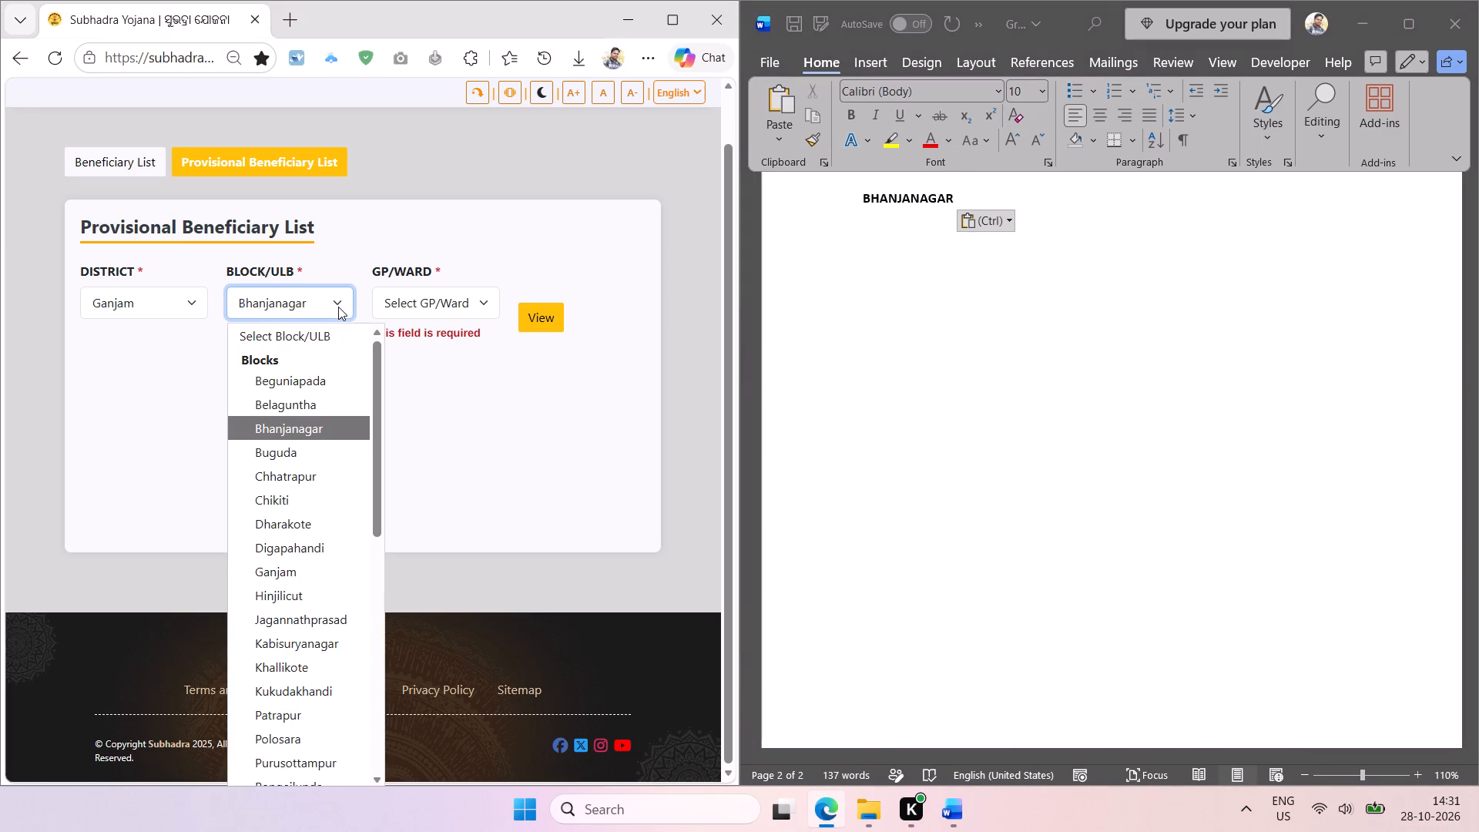
pyautogui.click(329, 446)
pyautogui.click(407, 429)
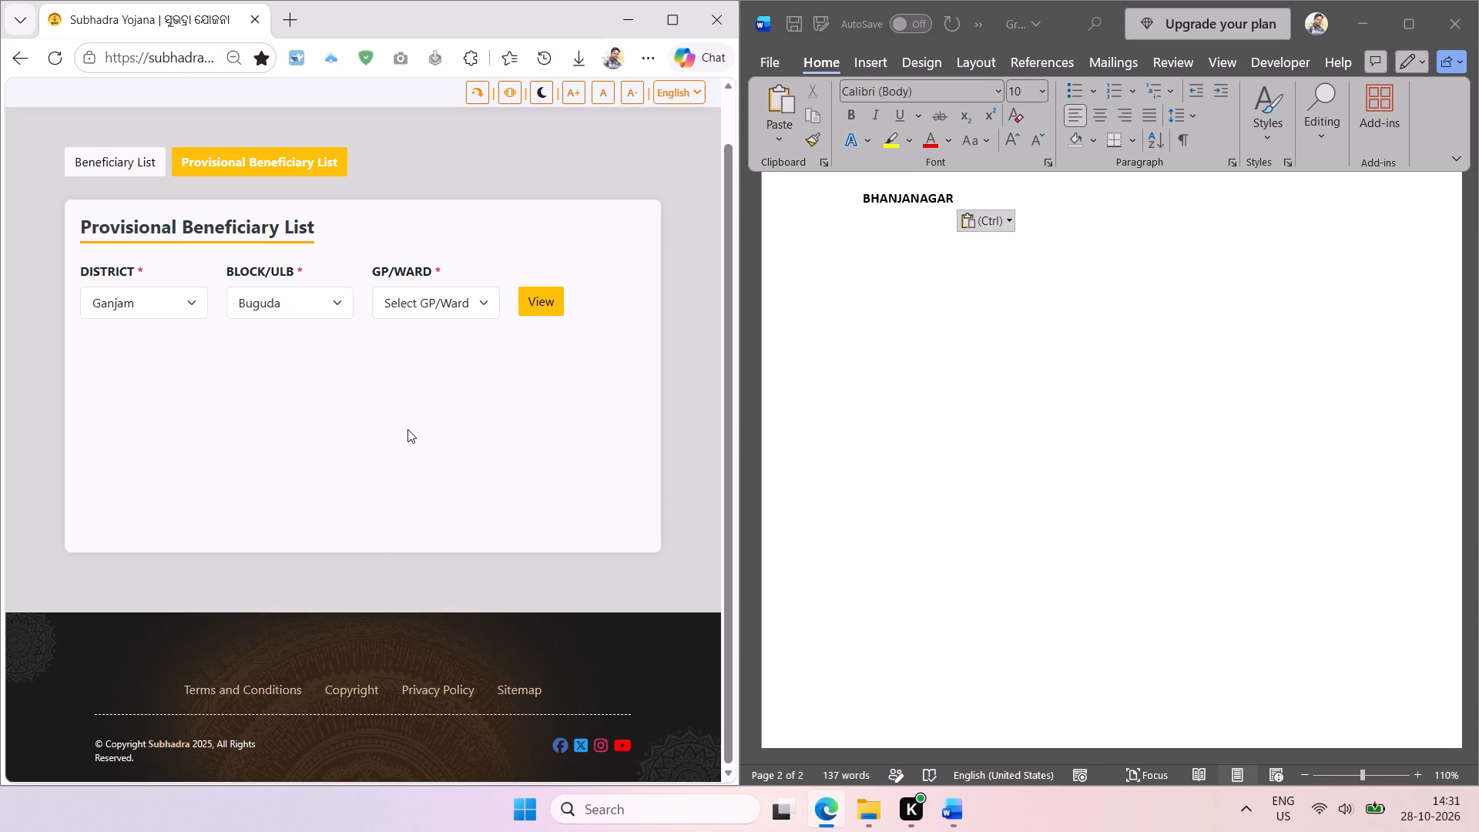
pyautogui.press('shift+super+t')
pyautogui.moveTo(229, 289); pyautogui.dragTo(292, 360)
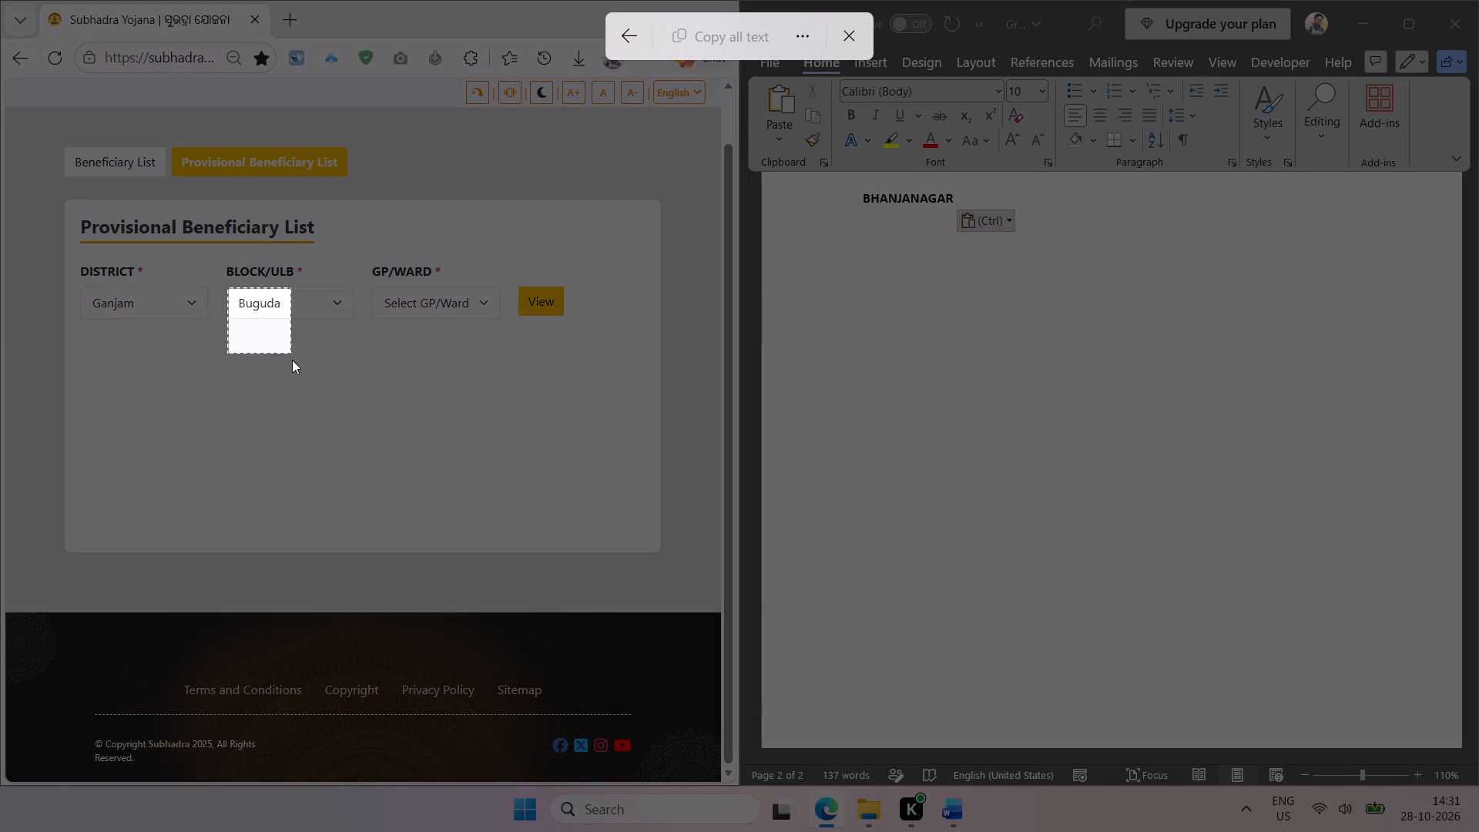
pyautogui.moveTo(292, 360); pyautogui.dragTo(298, 365)
pyautogui.click(733, 34)
pyautogui.click(911, 234)
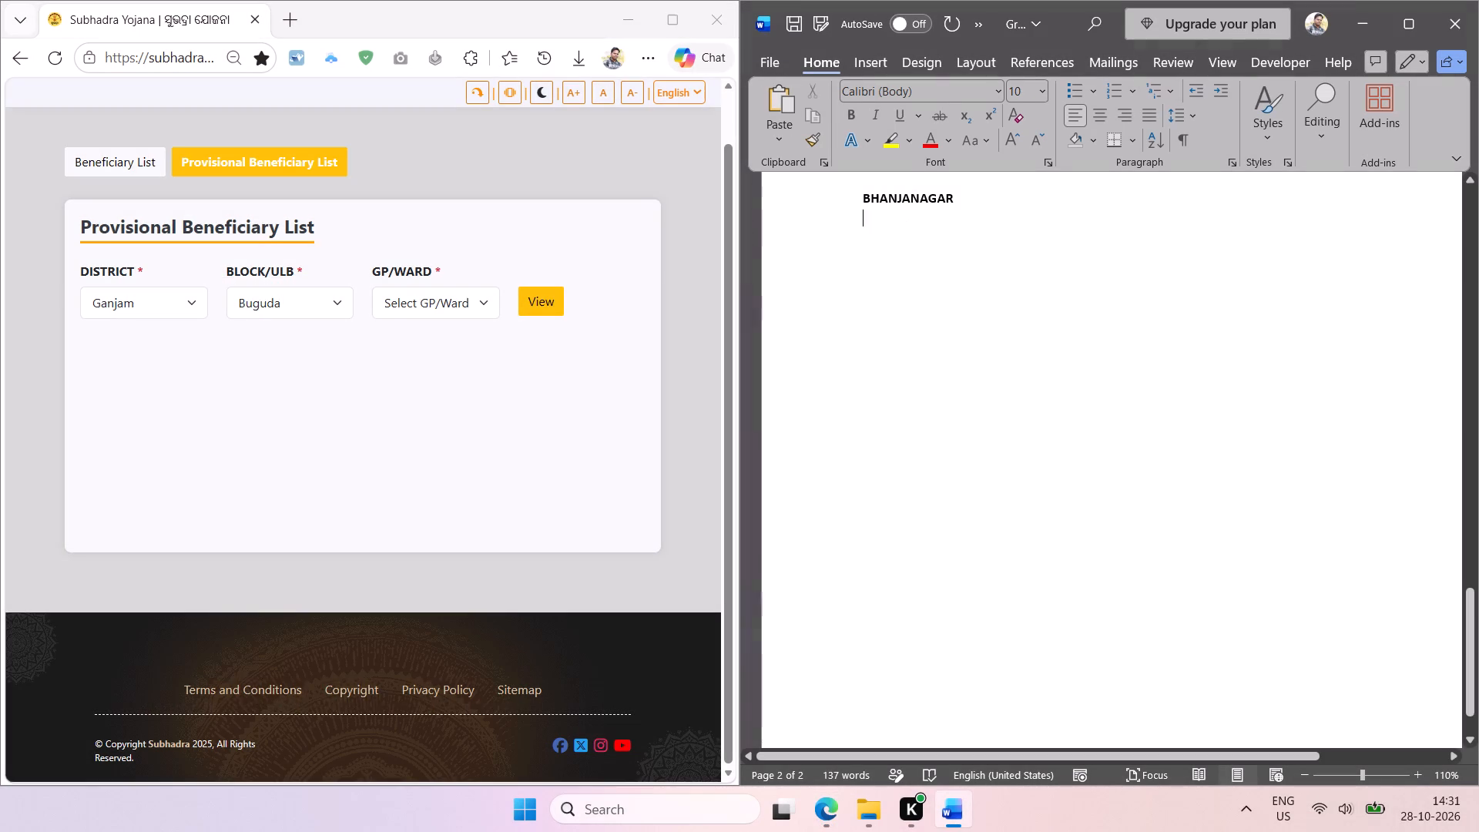
pyautogui.doubleClick(915, 200)
pyautogui.hotkey('ctrl', 'v')
pyautogui.hotkey('shift', 'F3')
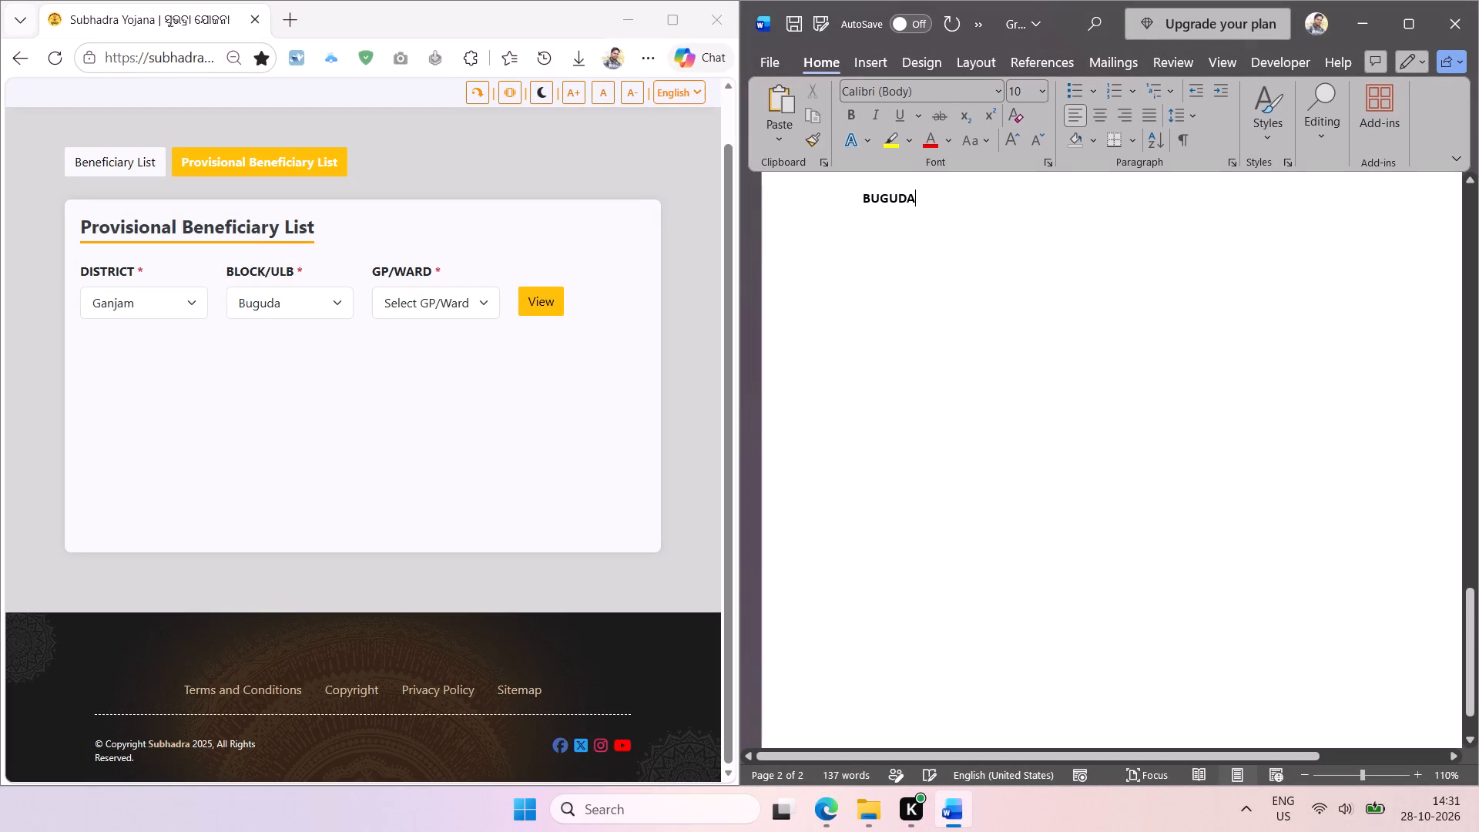
# Start a new line below the BUGUDA heading.
pyautogui.press('Return')
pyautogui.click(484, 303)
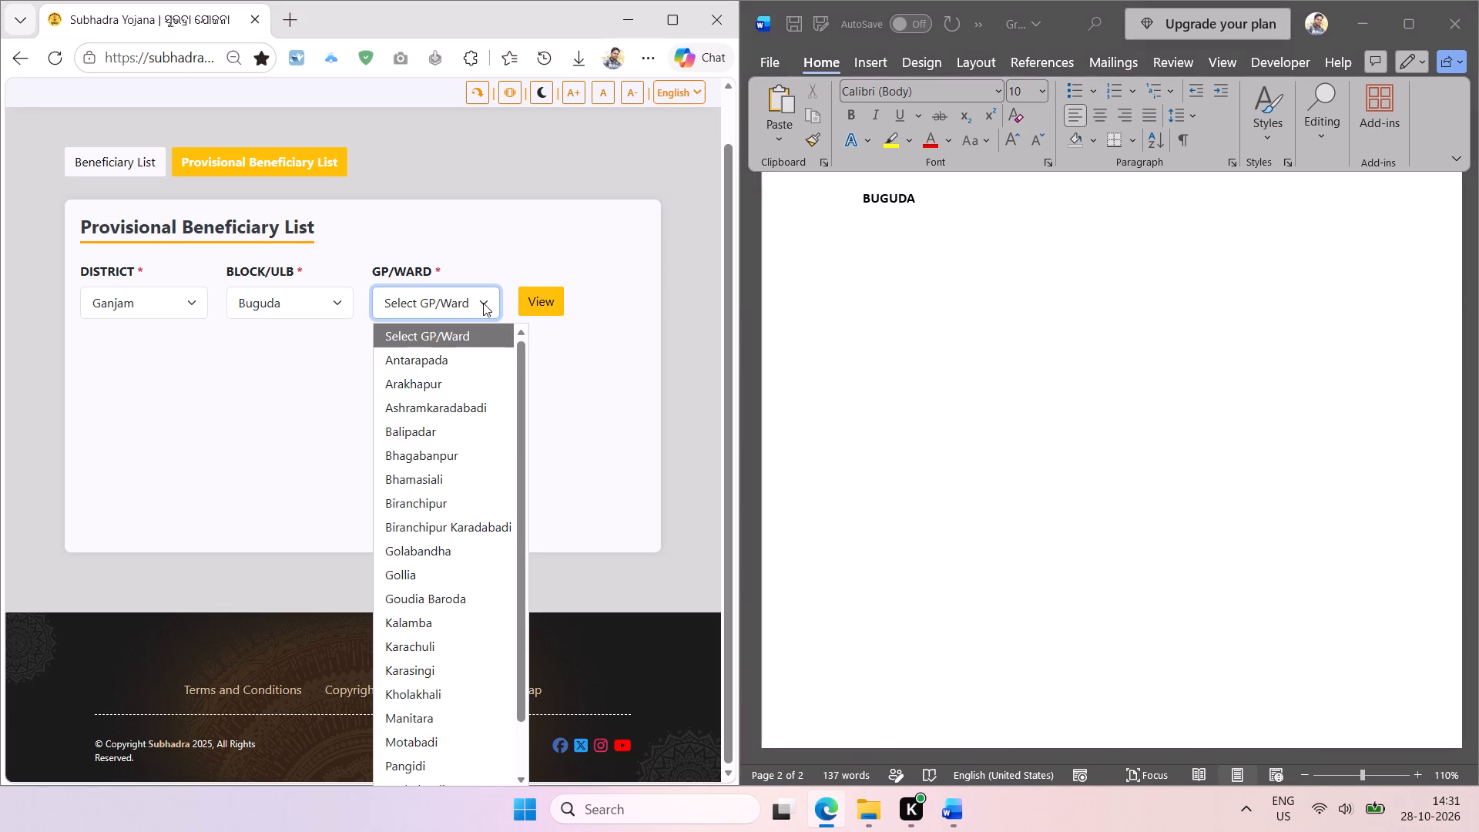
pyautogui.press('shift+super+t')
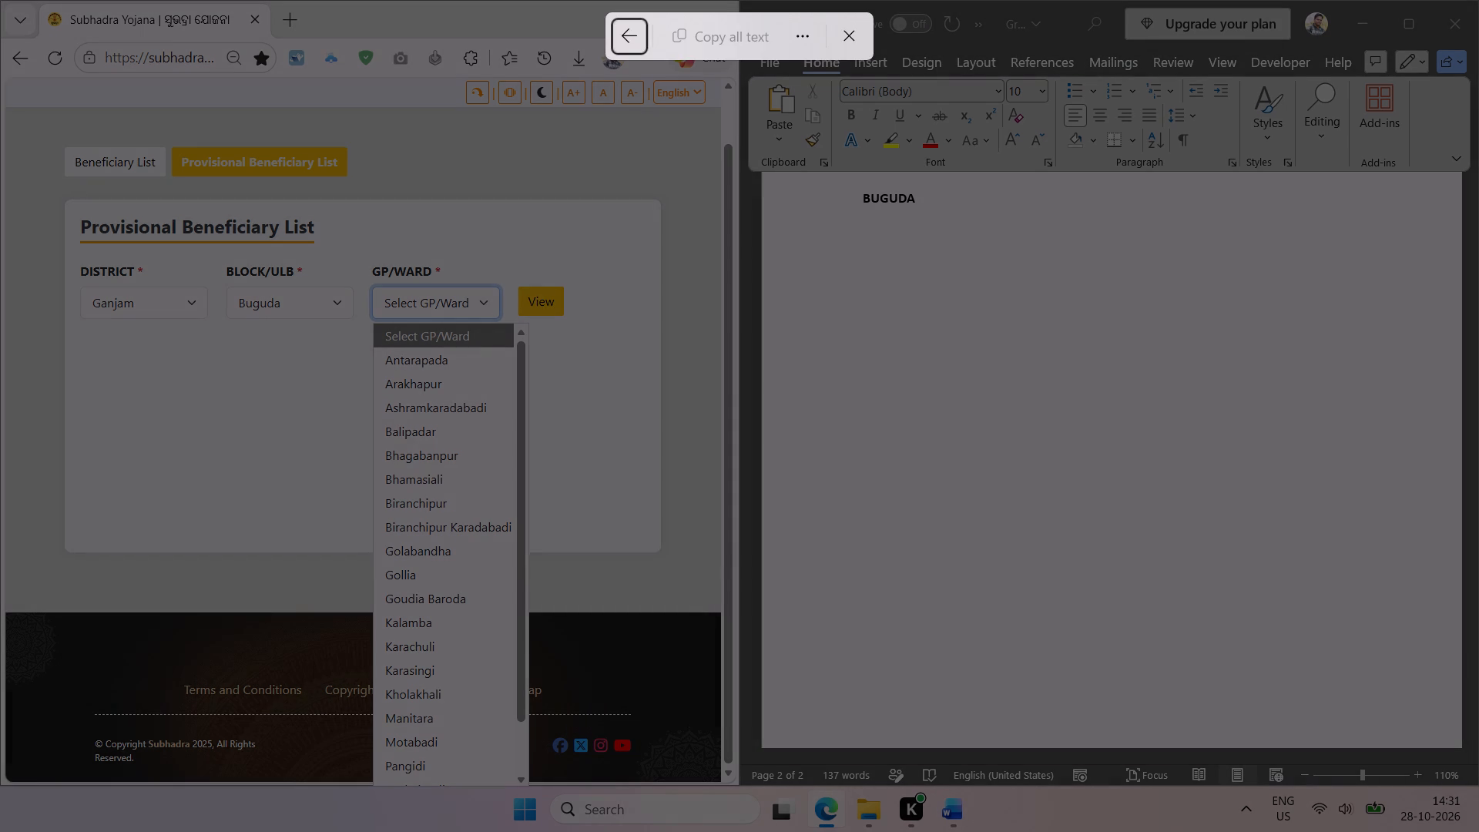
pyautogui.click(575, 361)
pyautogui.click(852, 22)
# Enlarge the website window, capture Buguda's GP/Ward names from Antarapada to Pangidi as text, and paste them below the BUGUDA heading.
pyautogui.click(665, 15)
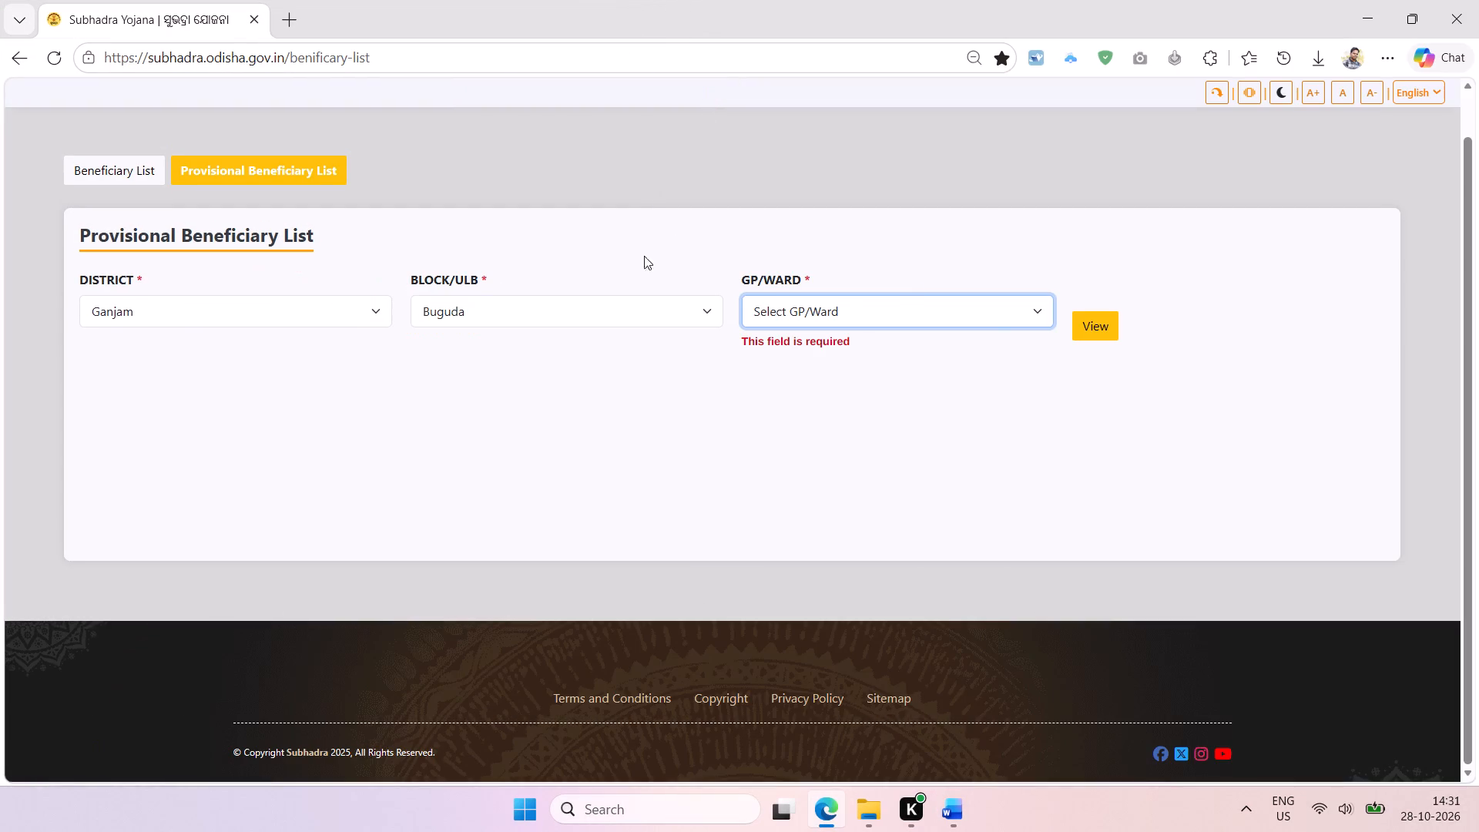
pyautogui.click(995, 310)
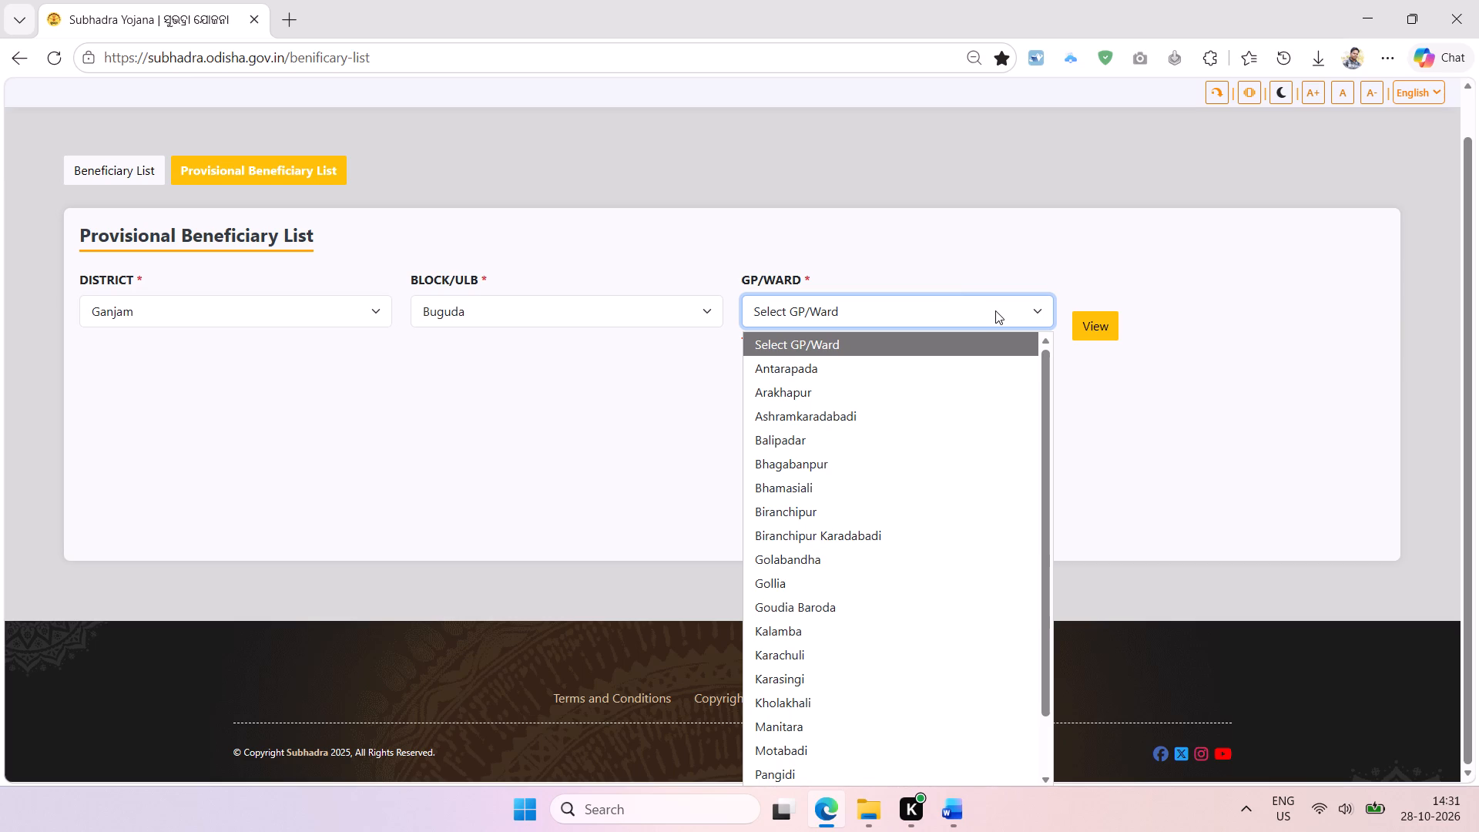
pyautogui.press('shift+super+t')
pyautogui.moveTo(748, 361); pyautogui.dragTo(987, 831)
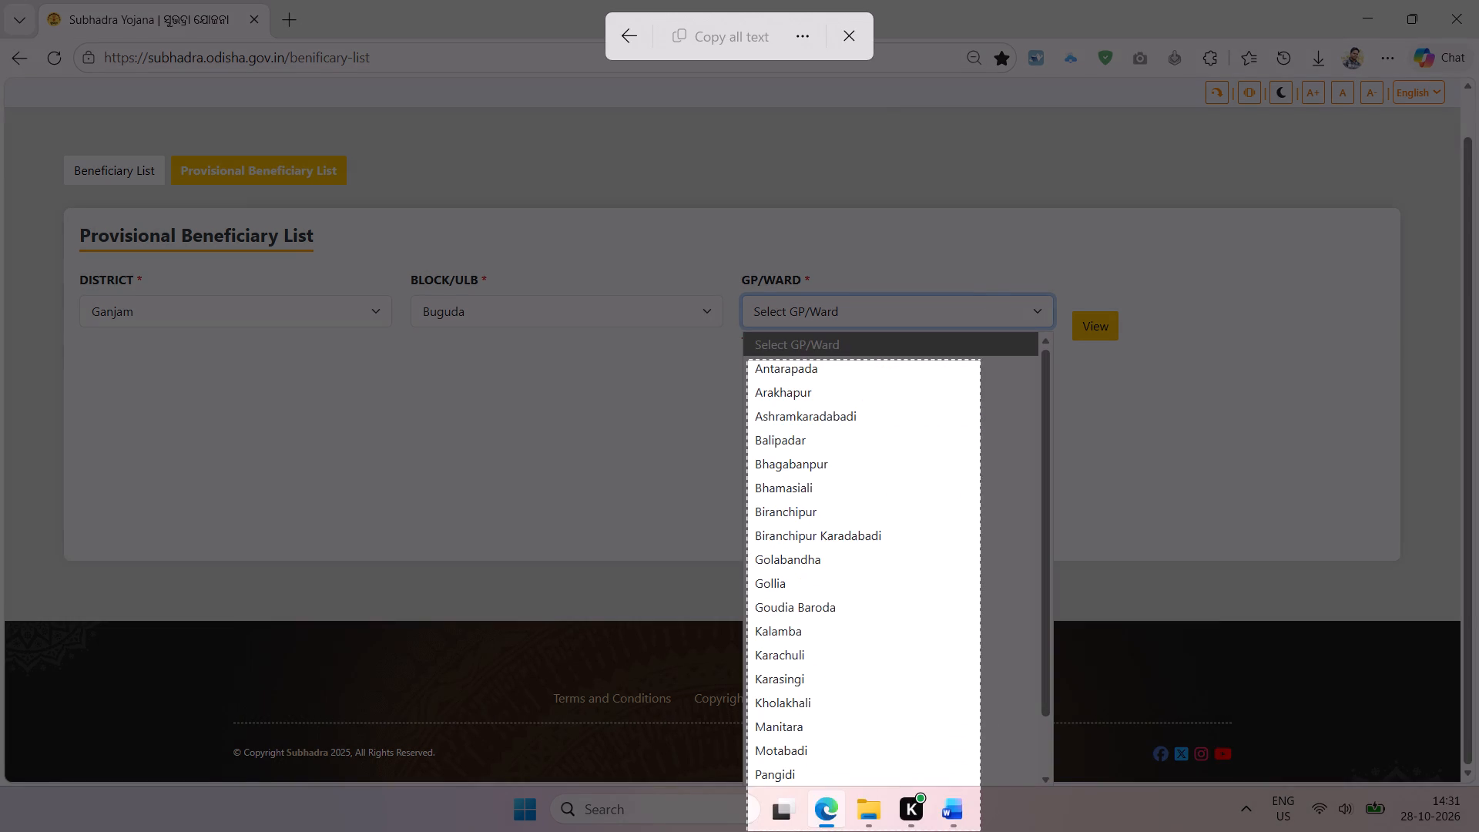
pyautogui.moveTo(987, 831); pyautogui.dragTo(1026, 785)
pyautogui.click(750, 42)
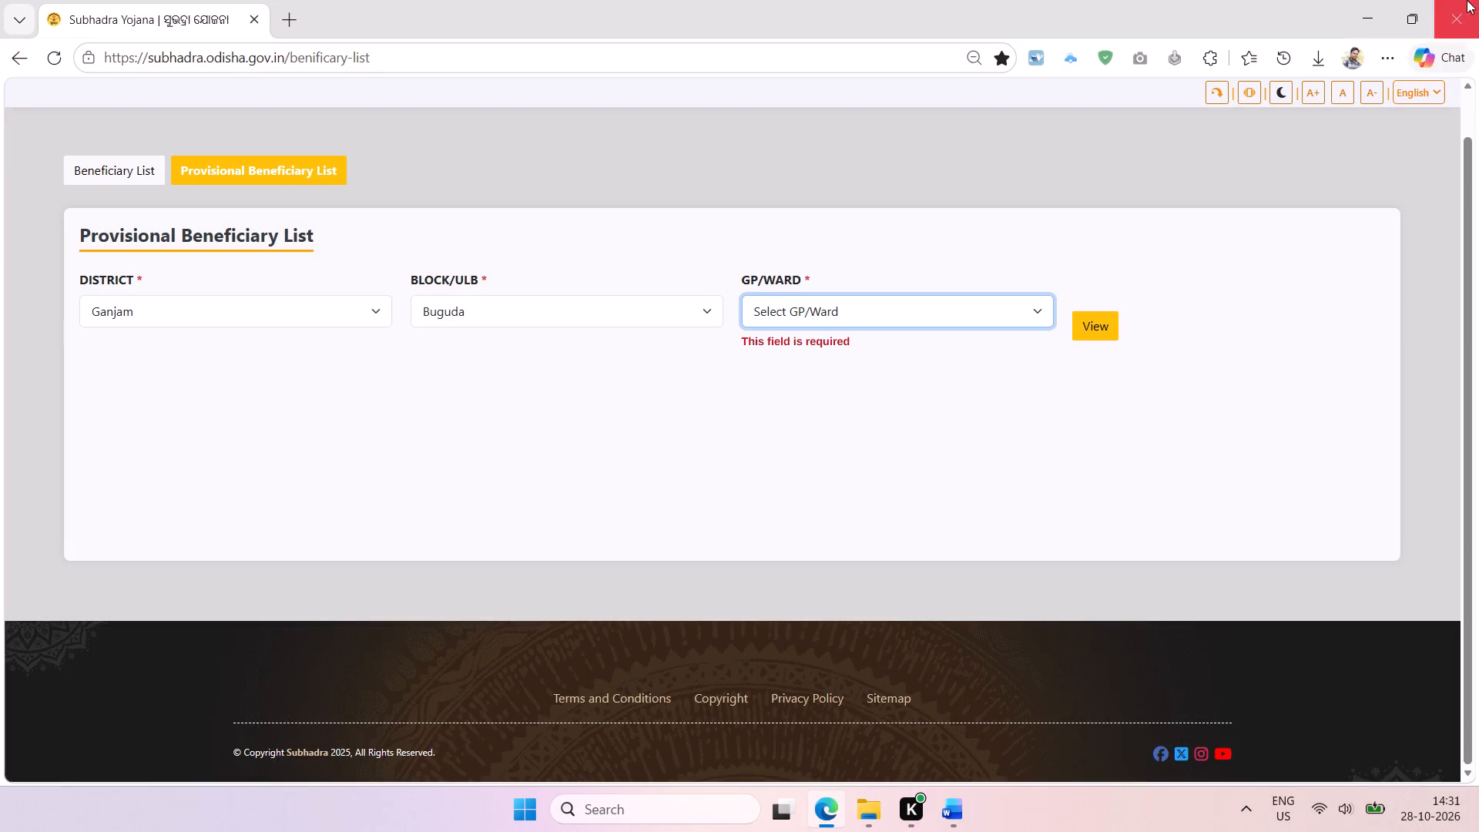
pyautogui.click(1289, 138)
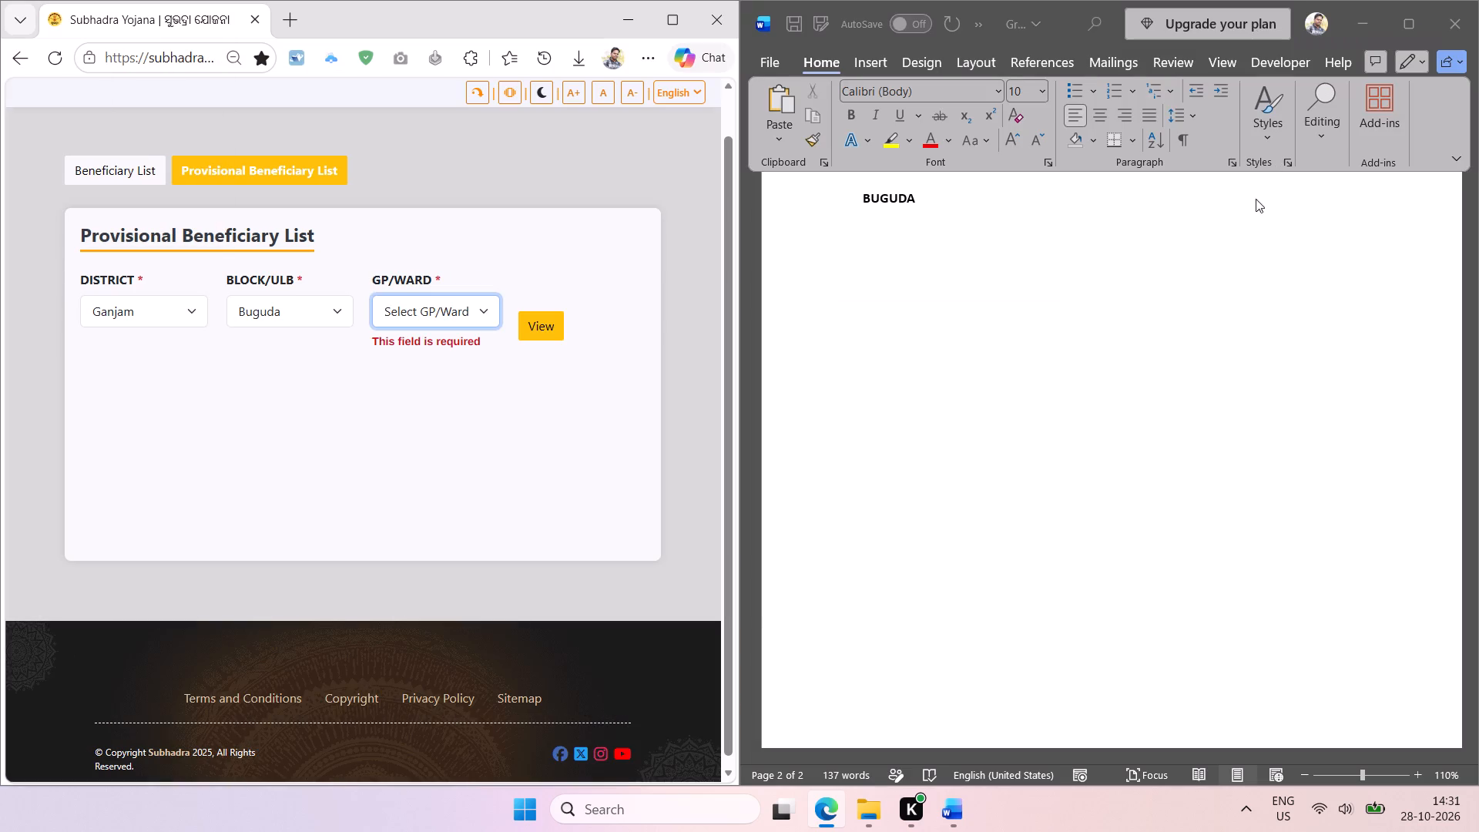
pyautogui.click(905, 266)
pyautogui.hotkey('ctrl', 'v')
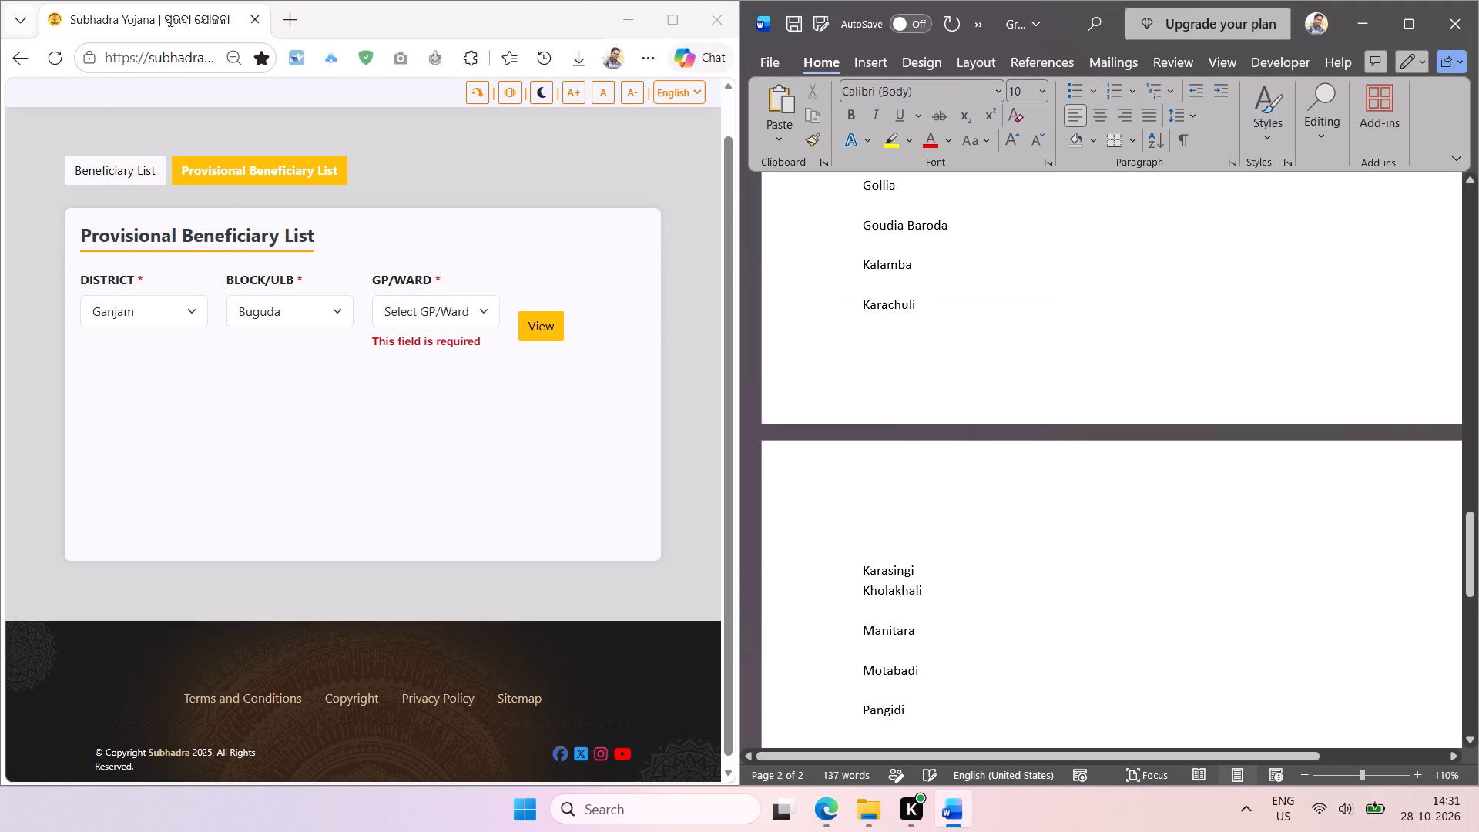
# Capture the rest of Buguda's GP/Ward names, from Pangidi to Takarada, and paste them after the names already in the document.
pyautogui.press('Return')
pyautogui.press('Return')
pyautogui.click(487, 302)
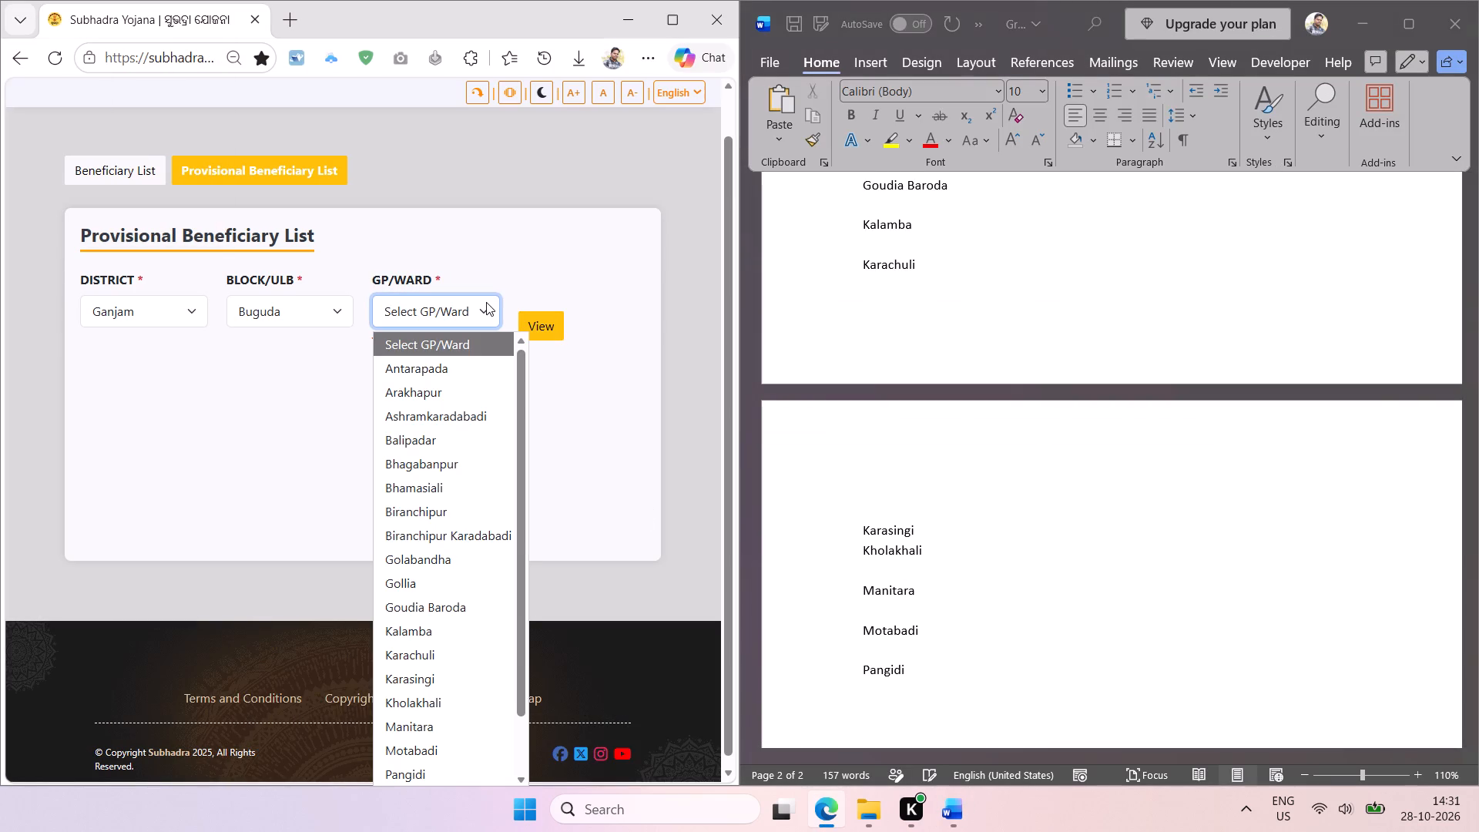
pyautogui.moveTo(525, 381); pyautogui.dragTo(523, 401)
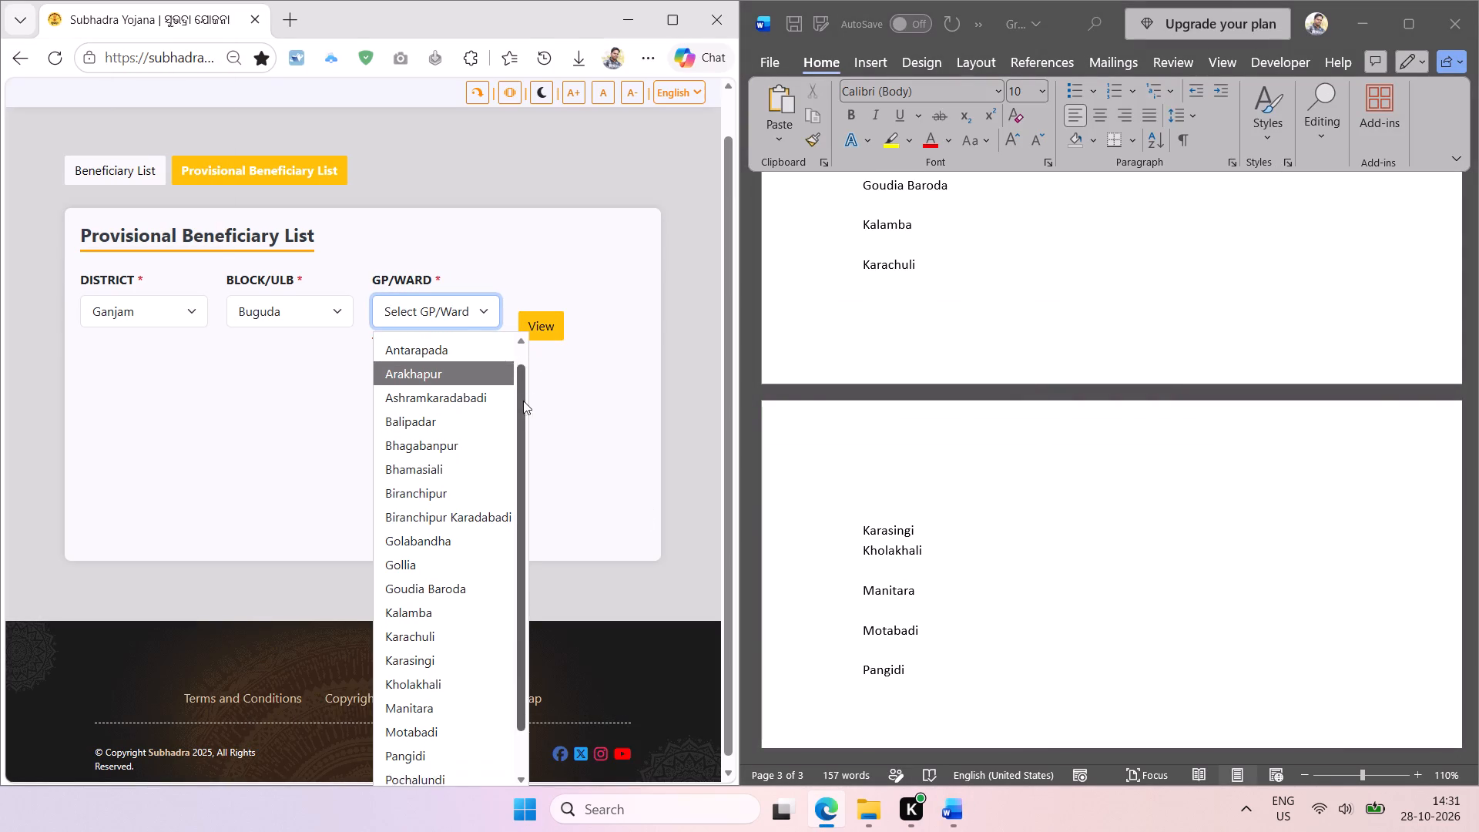
pyautogui.moveTo(523, 401); pyautogui.dragTo(521, 498)
pyautogui.press('shift+super+t')
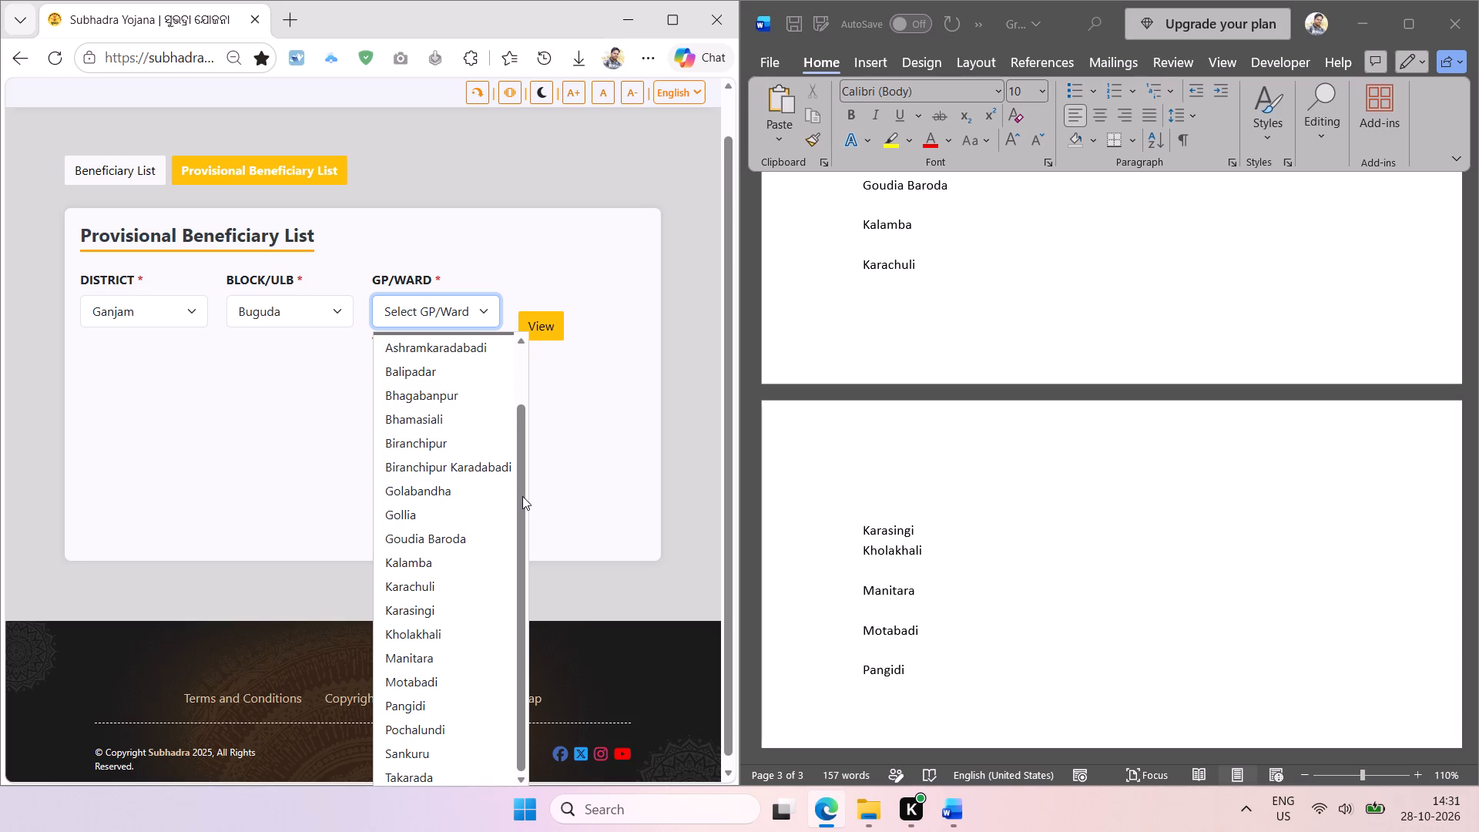
pyautogui.moveTo(375, 693); pyautogui.dragTo(457, 806)
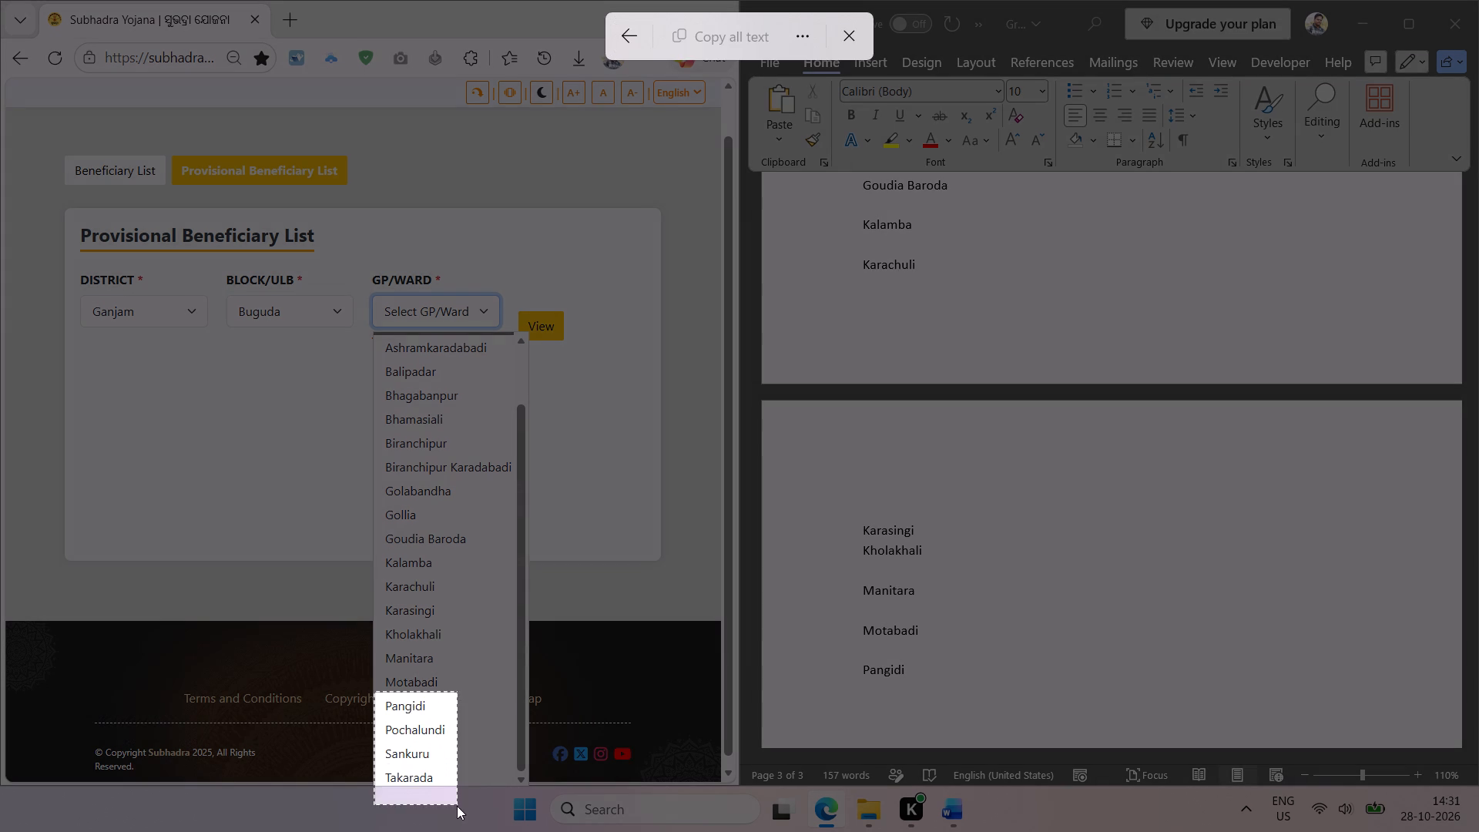
pyautogui.moveTo(457, 806); pyautogui.dragTo(464, 817)
pyautogui.click(745, 36)
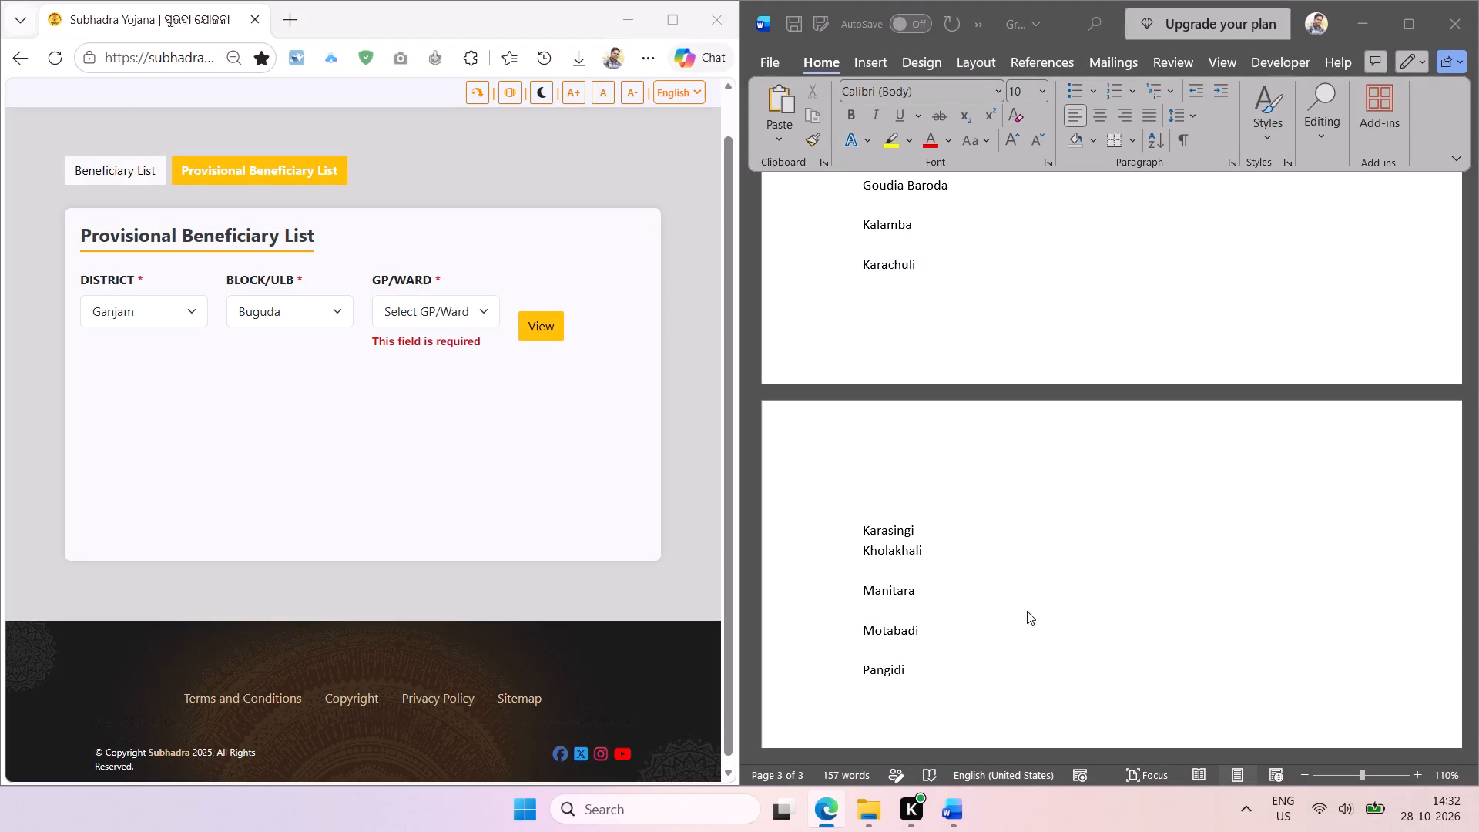
pyautogui.click(924, 678)
pyautogui.hotkey('ctrl', 'v')
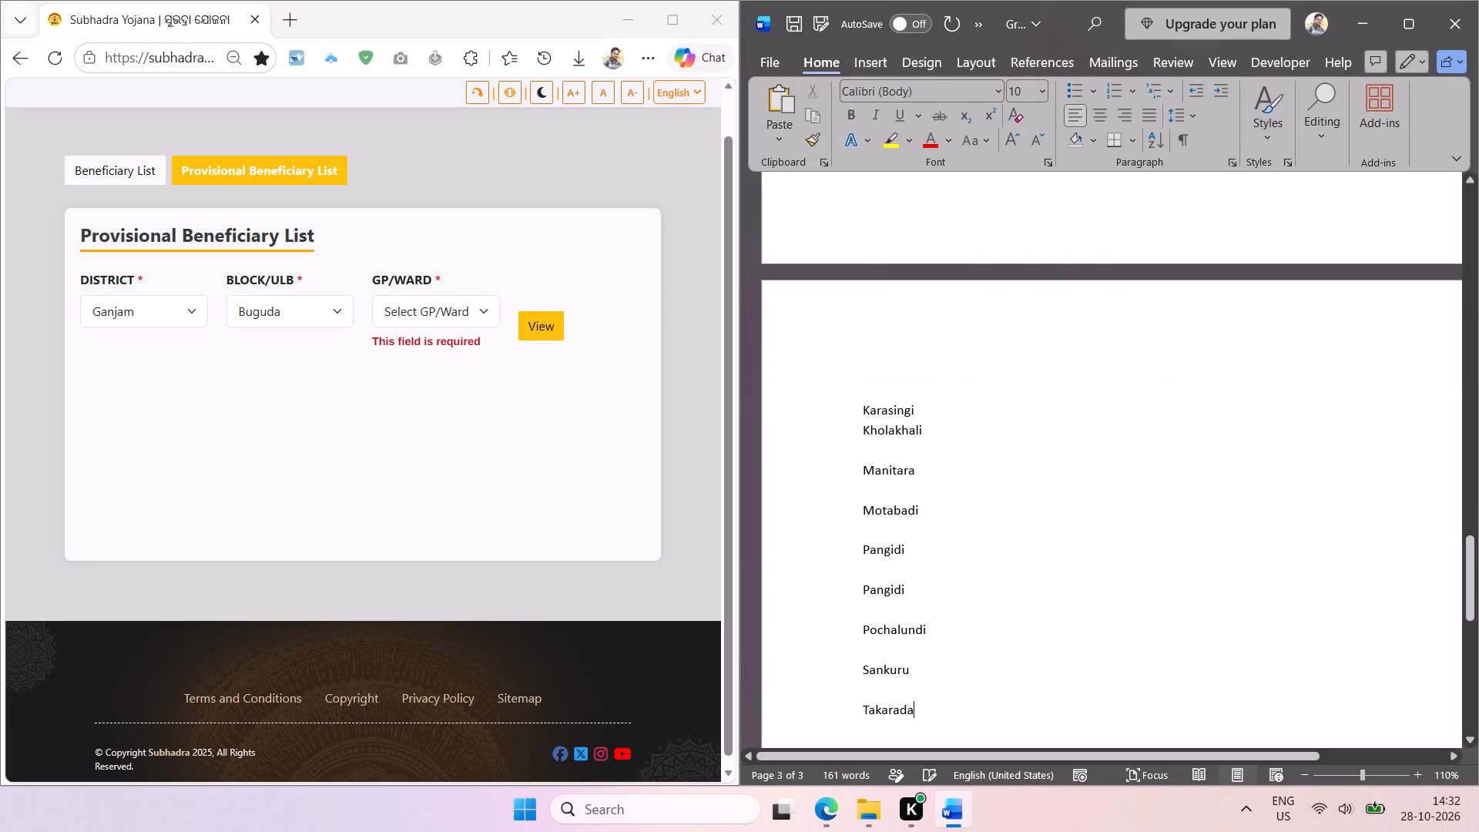
# Delete the duplicate Pangidi entry and the blank lines between the names from Kholakhali to Takarada.
pyautogui.doubleClick(890, 594)
pyautogui.press('BackSpace')
pyautogui.click(900, 675)
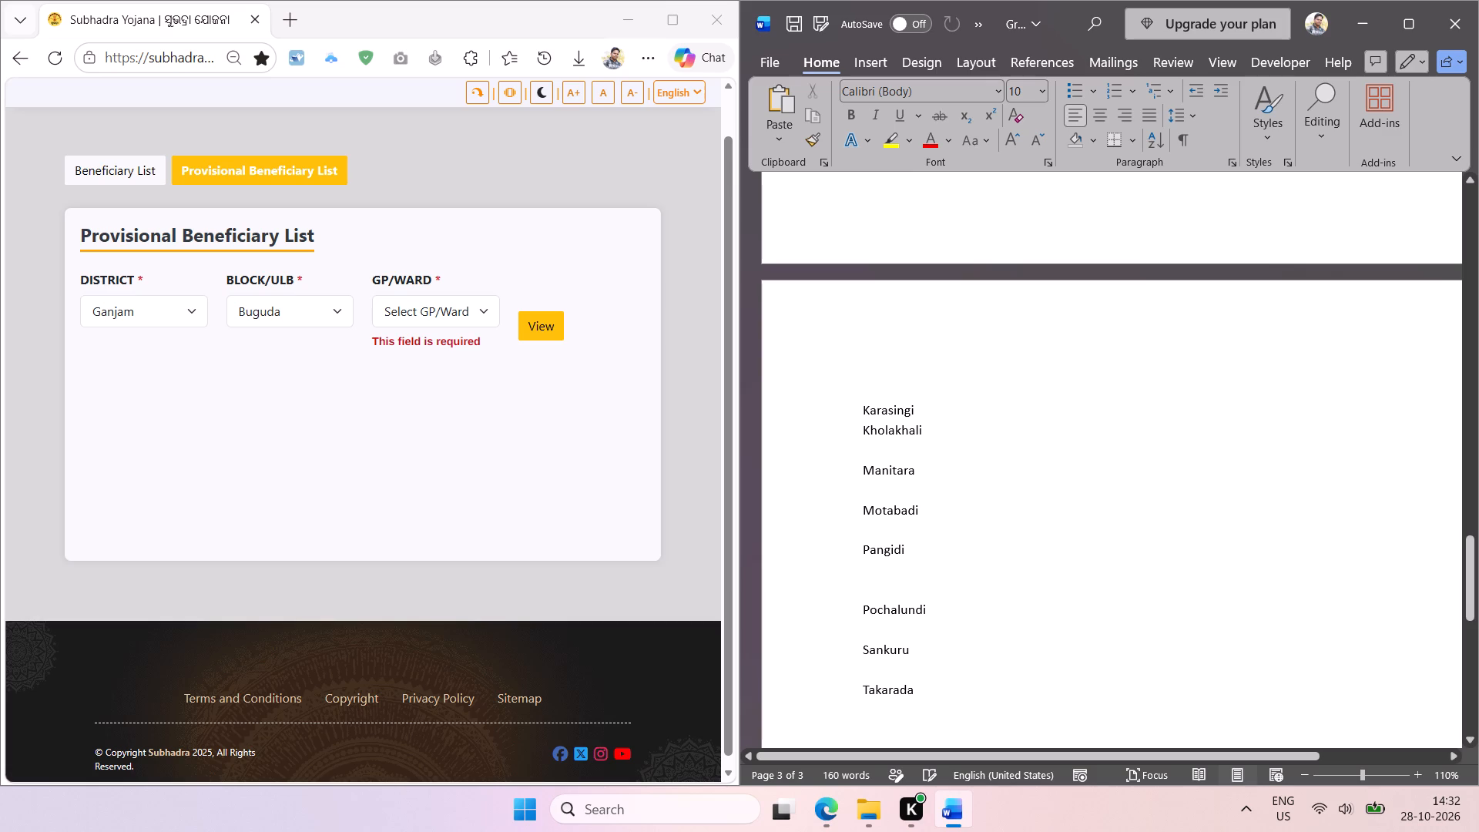
pyautogui.press('BackSpace')
pyautogui.press('Up')
pyautogui.press('BackSpace')
pyautogui.press('Up')
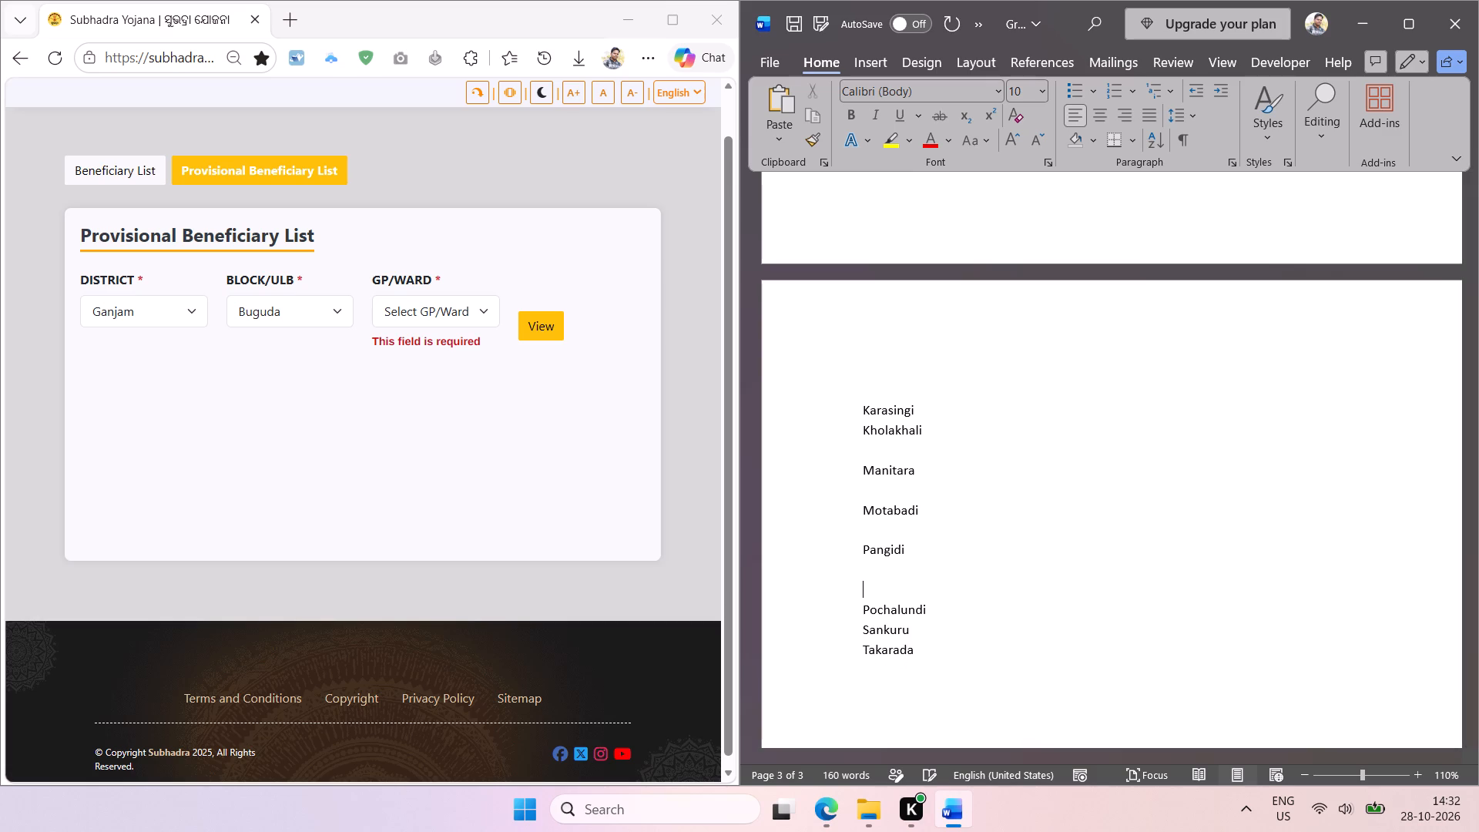
pyautogui.press('BackSpace')
pyautogui.press('BackSpace')
pyautogui.press('Up')
pyautogui.press('BackSpace')
pyautogui.press('Up')
pyautogui.press('BackSpace')
pyautogui.press('Up')
pyautogui.press('BackSpace')
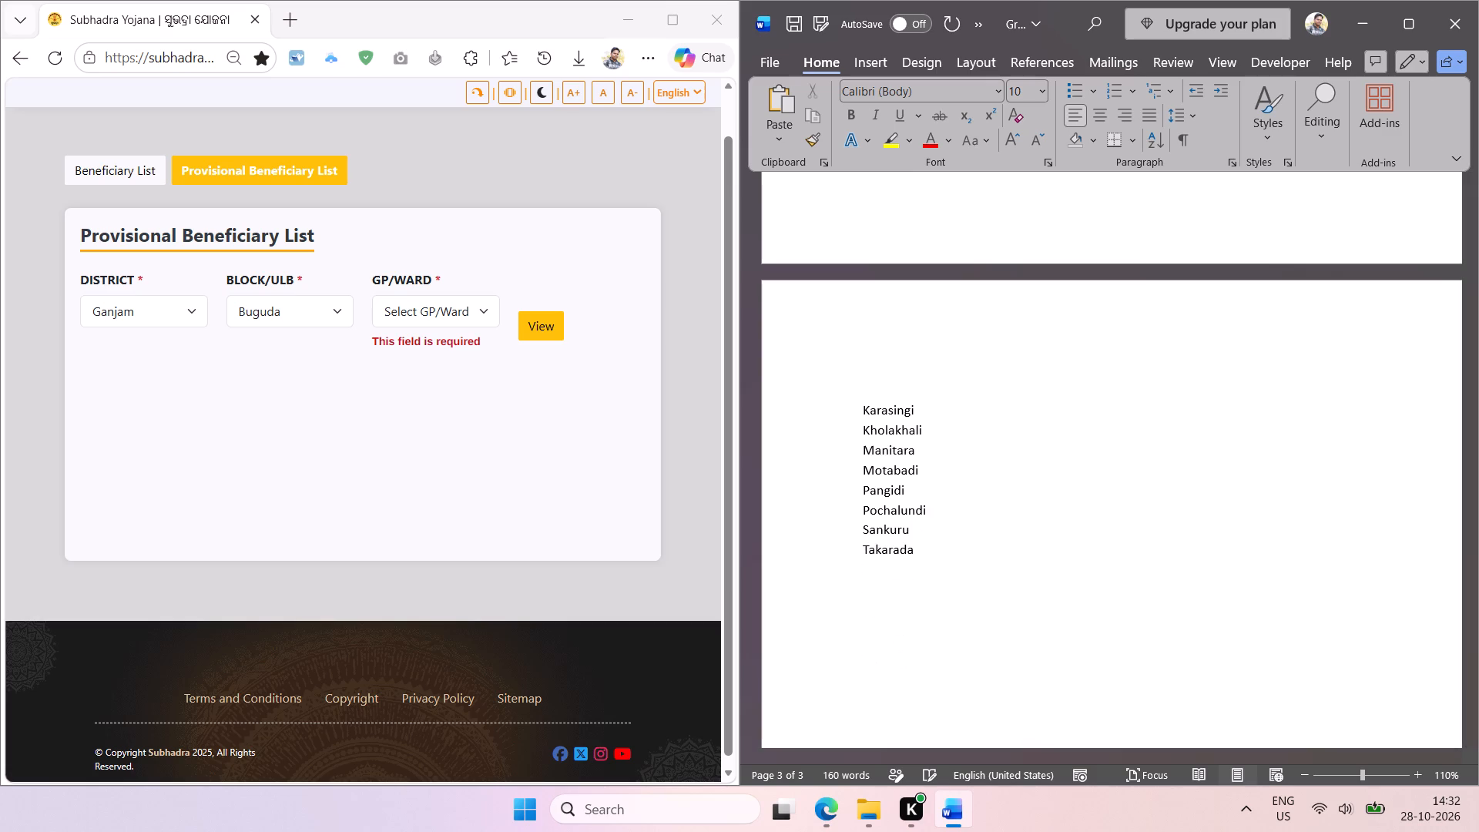
# Delete the blank lines between the Buguda names from Biranchipur Karadabadi to Karasingi.
pyautogui.scroll(2, 900, 675)
pyautogui.press('Up')
pyautogui.press('Up')
pyautogui.press('Up')
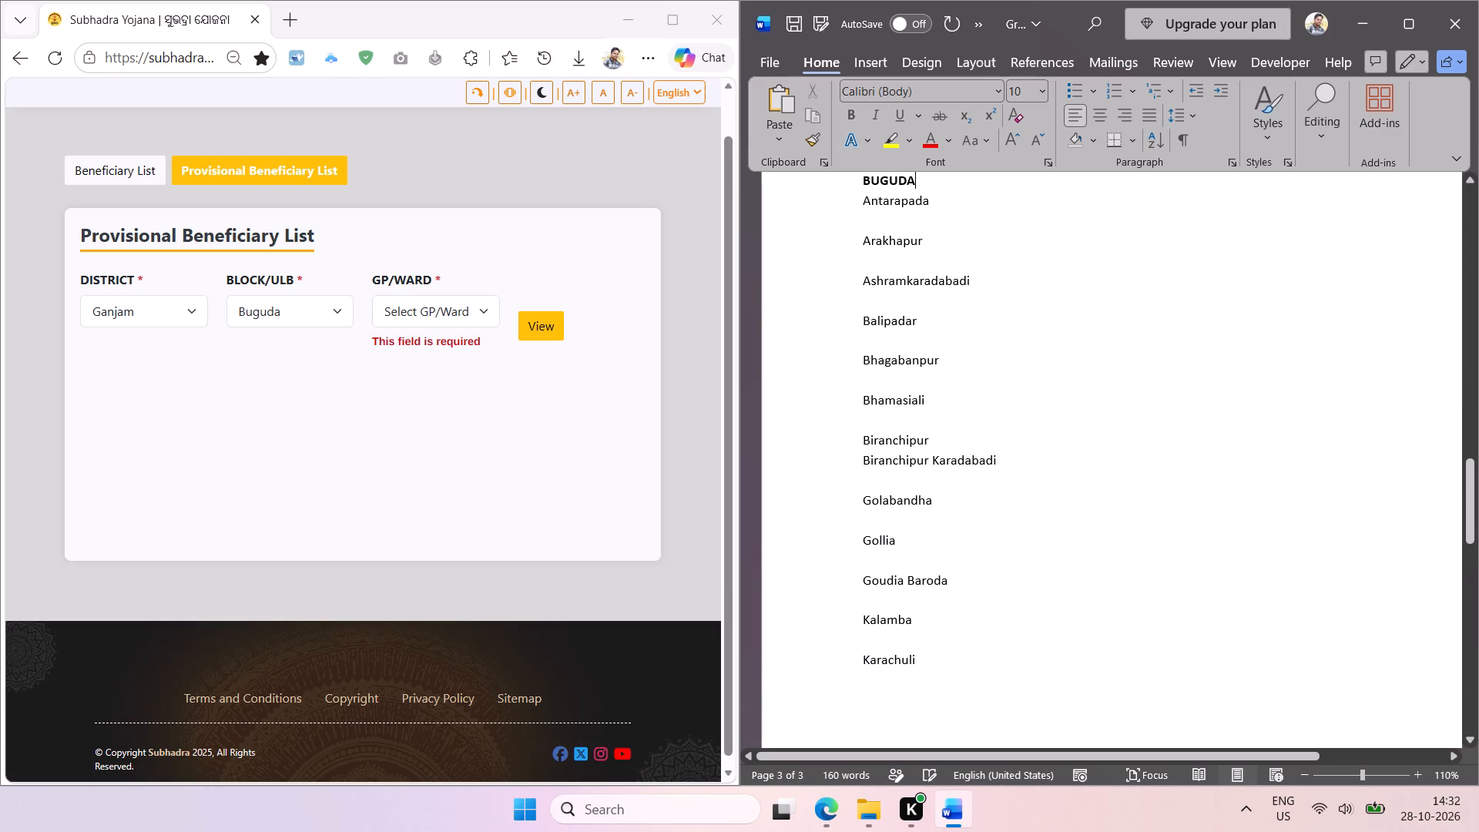
pyautogui.click(892, 630)
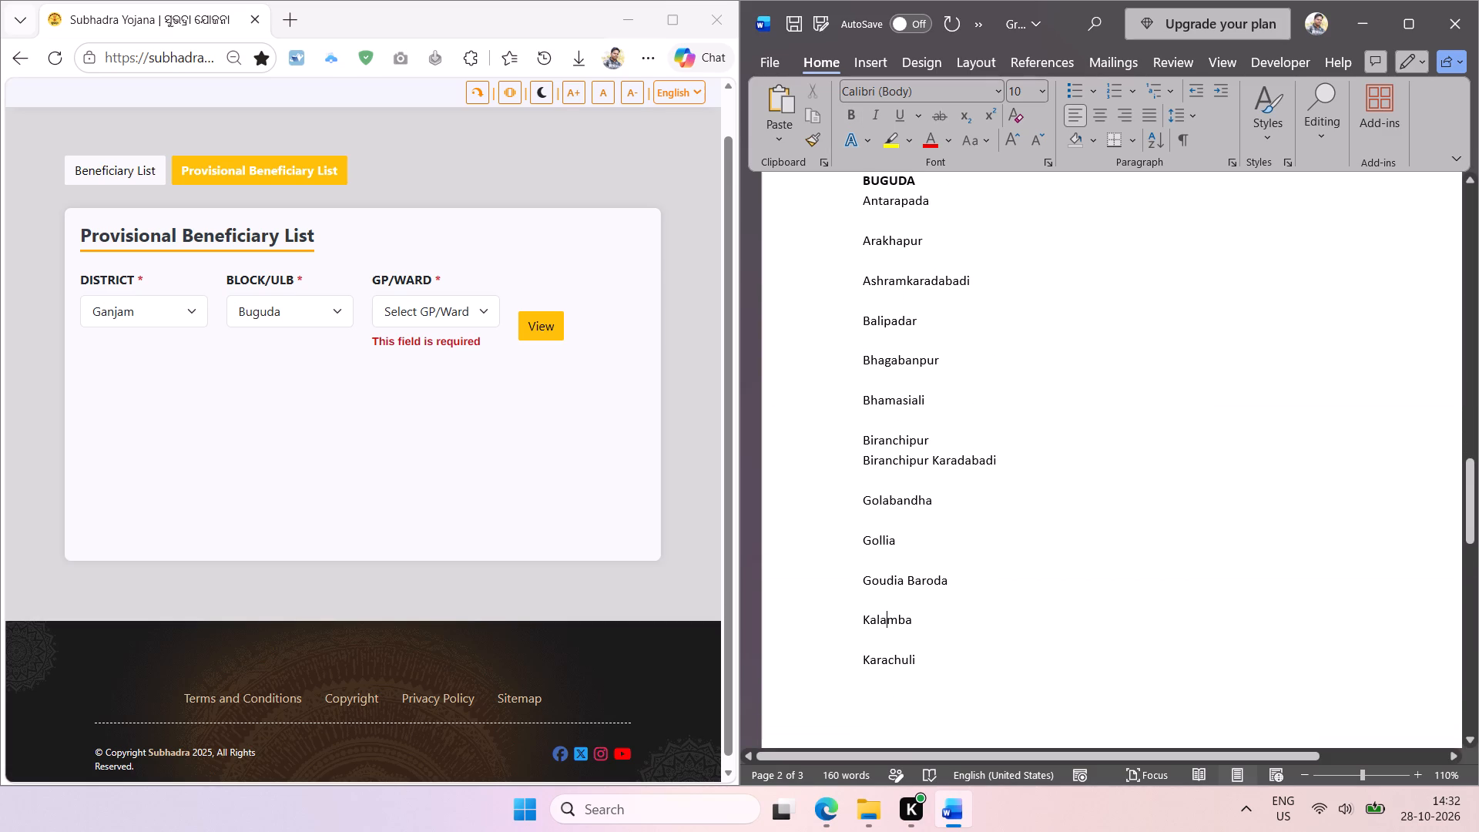
pyautogui.click(886, 650)
pyautogui.press('BackSpace')
pyautogui.click(898, 591)
pyautogui.click(896, 599)
pyautogui.press('BackSpace')
pyautogui.click(886, 641)
pyautogui.press('BackSpace')
pyautogui.click(890, 565)
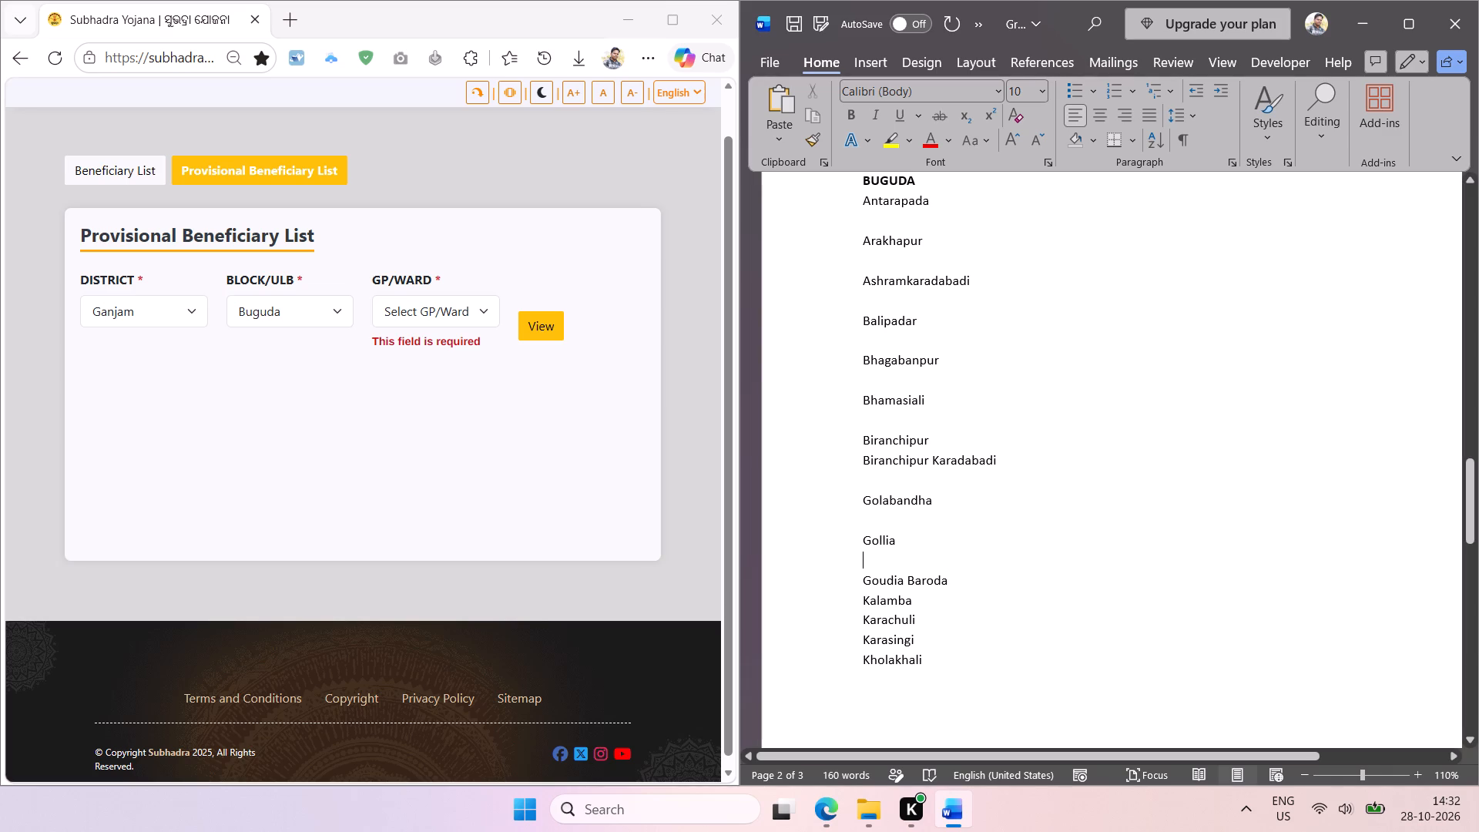
pyautogui.press('BackSpace')
pyautogui.press('Up')
pyautogui.press('BackSpace')
pyautogui.press('Up')
pyautogui.press('BackSpace')
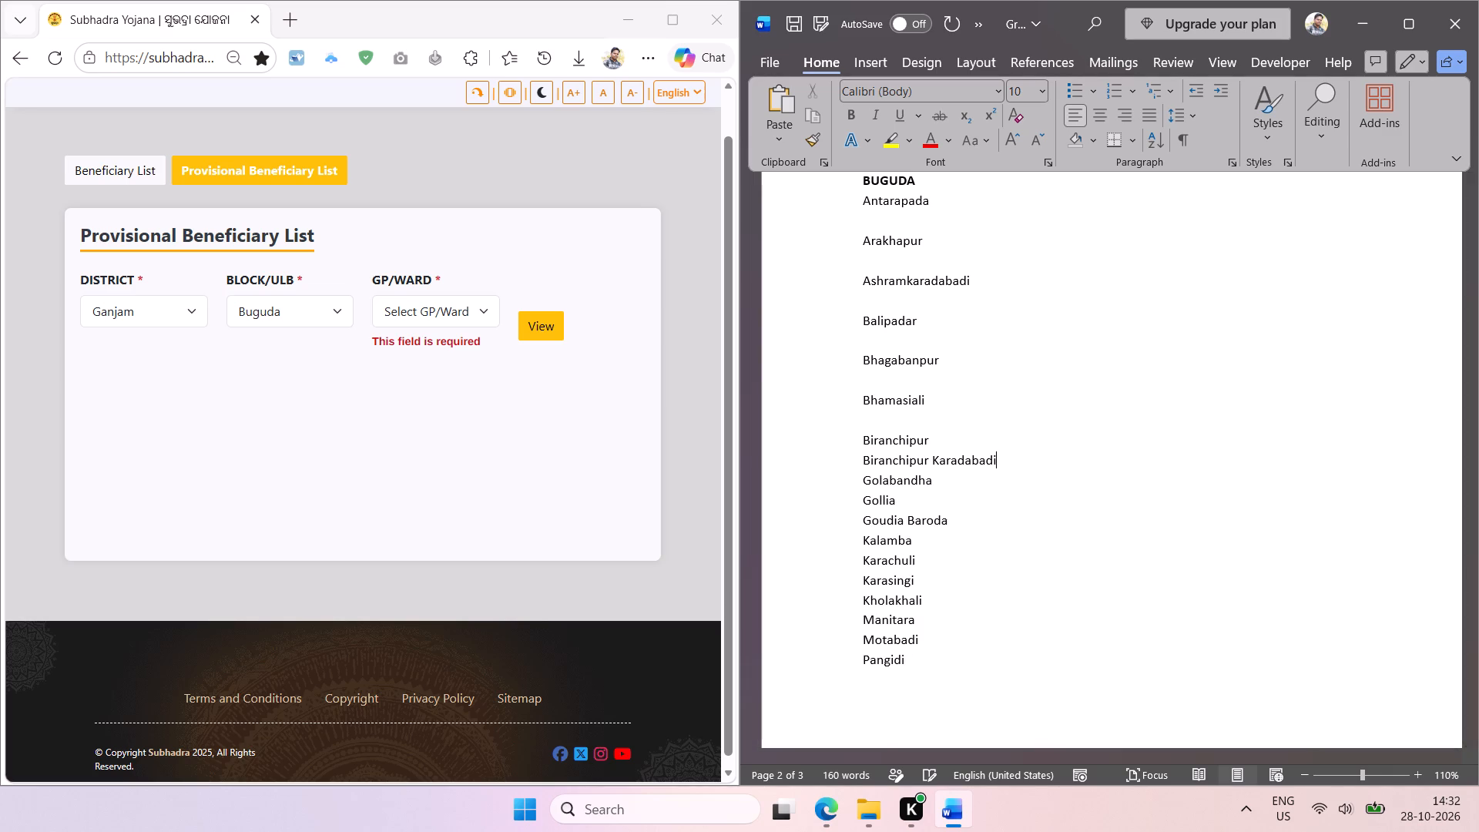
# Delete the blank lines between the Buguda names from Antarapada to Biranchipur.
pyautogui.press('Up')
pyautogui.press('Up')
pyautogui.press('BackSpace')
pyautogui.press('Up')
pyautogui.press('BackSpace')
pyautogui.press('Up')
pyautogui.press('BackSpace')
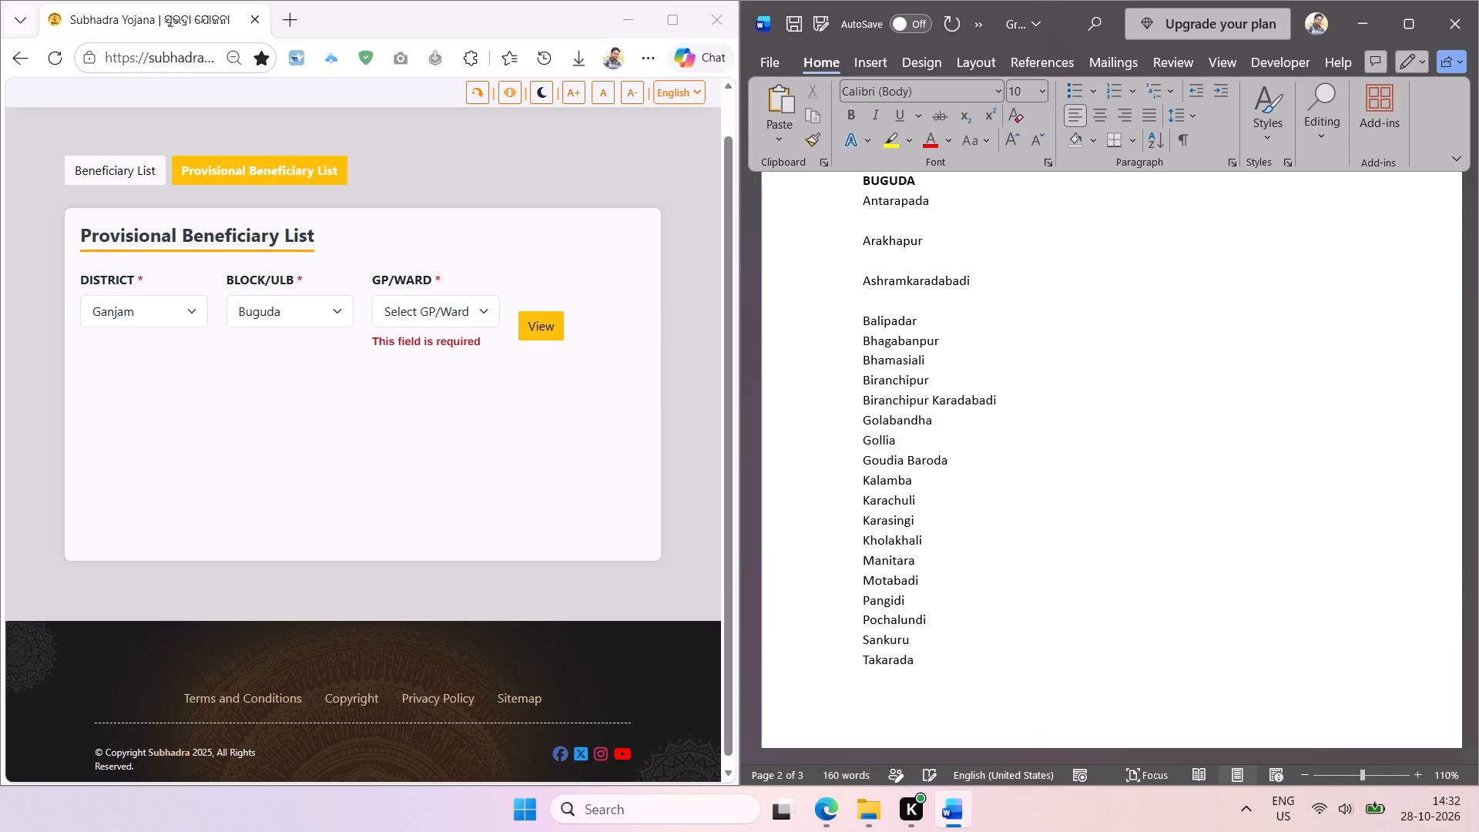
pyautogui.press('Up')
pyautogui.press('BackSpace')
pyautogui.press('Up')
pyautogui.press('BackSpace')
pyautogui.press('Up')
pyautogui.press('BackSpace')
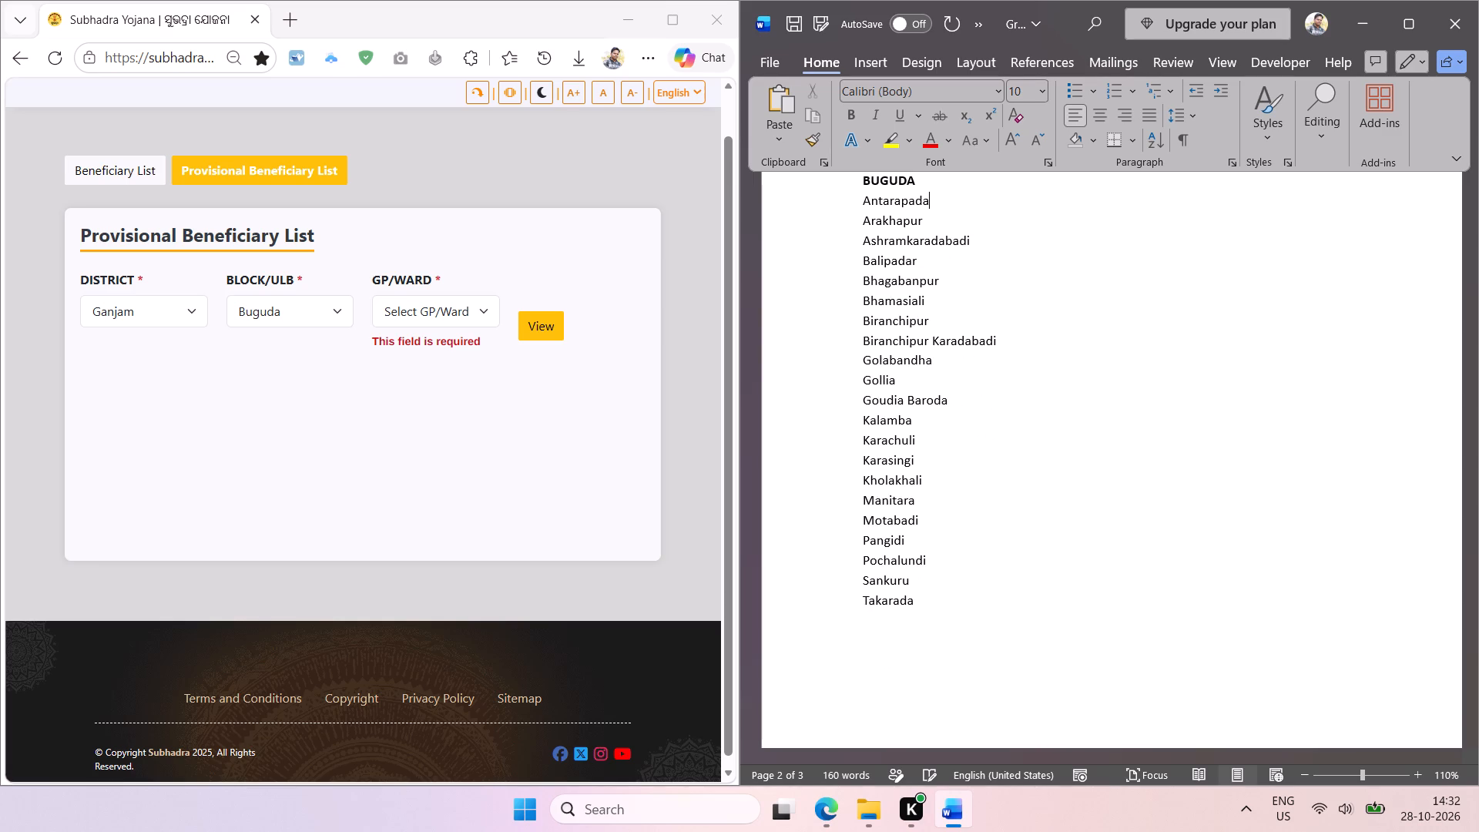
# Sort the Buguda gram panchayat names from Antarapada to Takarada alphabetically in ascending order.
pyautogui.moveTo(912, 599); pyautogui.dragTo(857, 212)
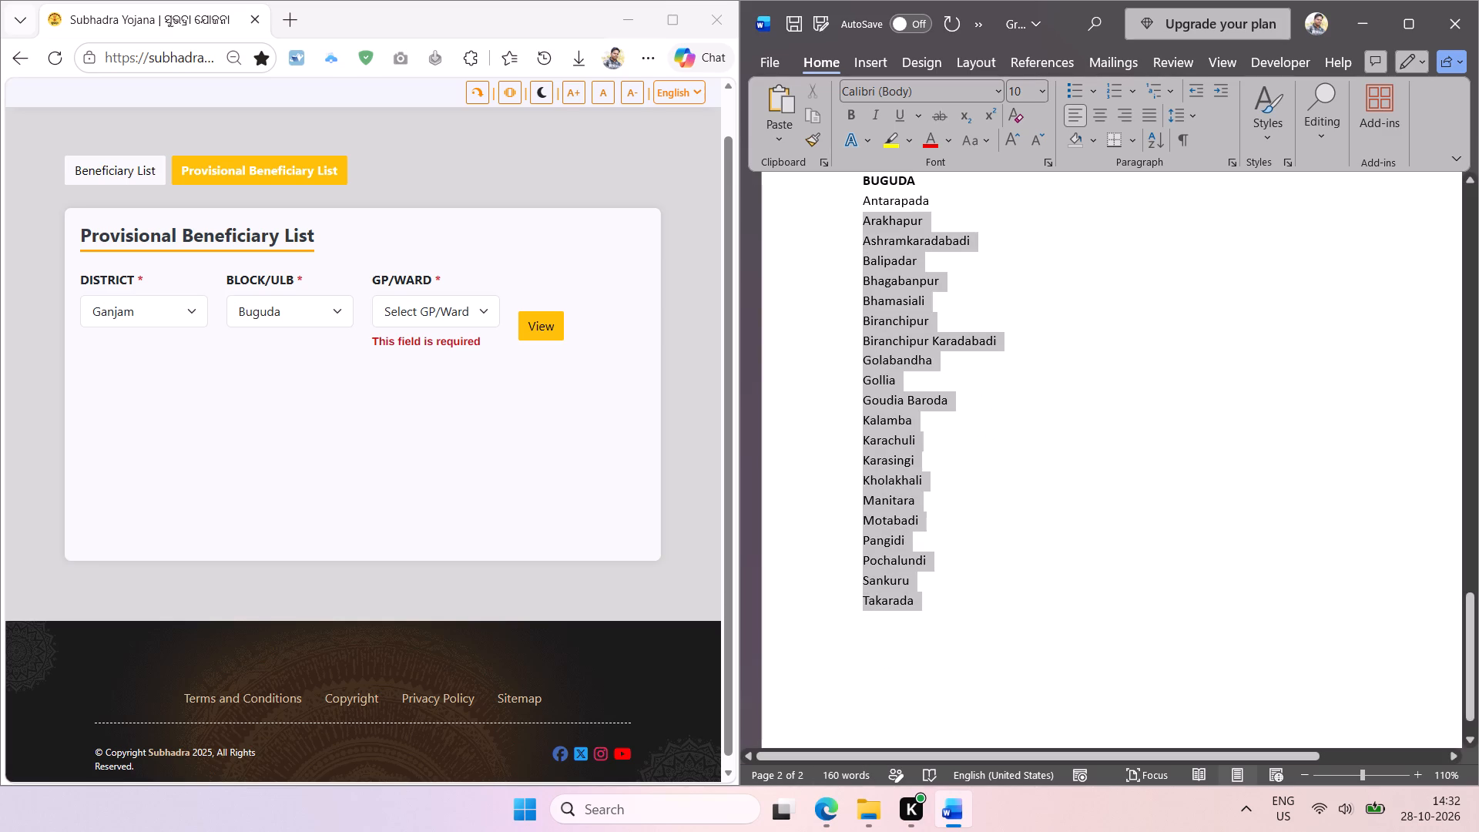
pyautogui.moveTo(857, 212); pyautogui.dragTo(857, 206)
pyautogui.click(1148, 136)
pyautogui.press('Return')
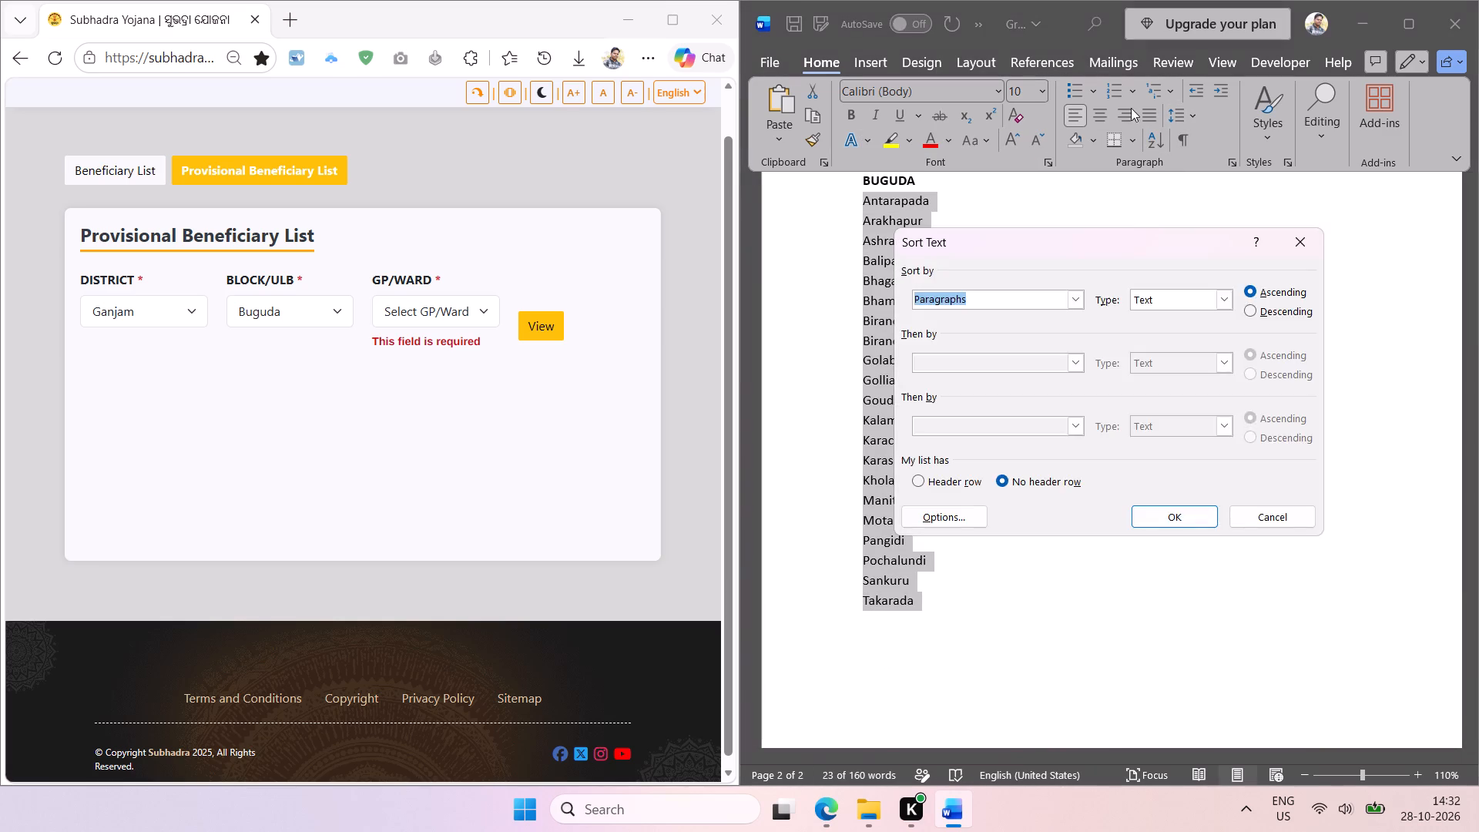
# Number the sorted Buguda gram panchayat names and decrease the list's indent to the heading's margin.
pyautogui.click(1116, 98)
pyautogui.doubleClick(1203, 93)
pyautogui.click(1061, 314)
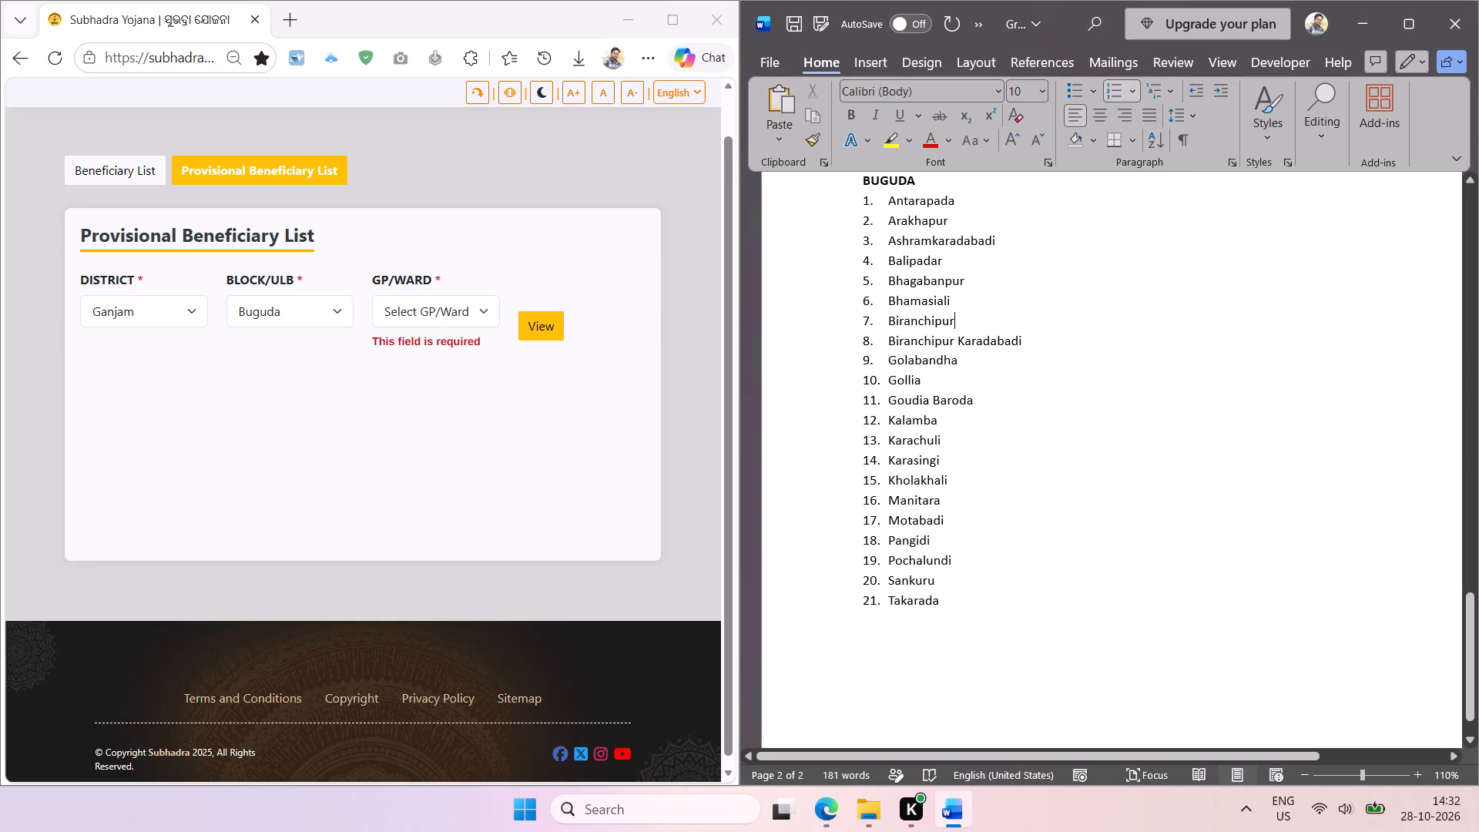
# Save the Gram Panchayat document.
pyautogui.hotkey('ctrl', 's')
# Copy the BUGUDA heading and paste it below the numbered list, leaving one blank unnumbered line between them.
pyautogui.doubleClick(902, 179)
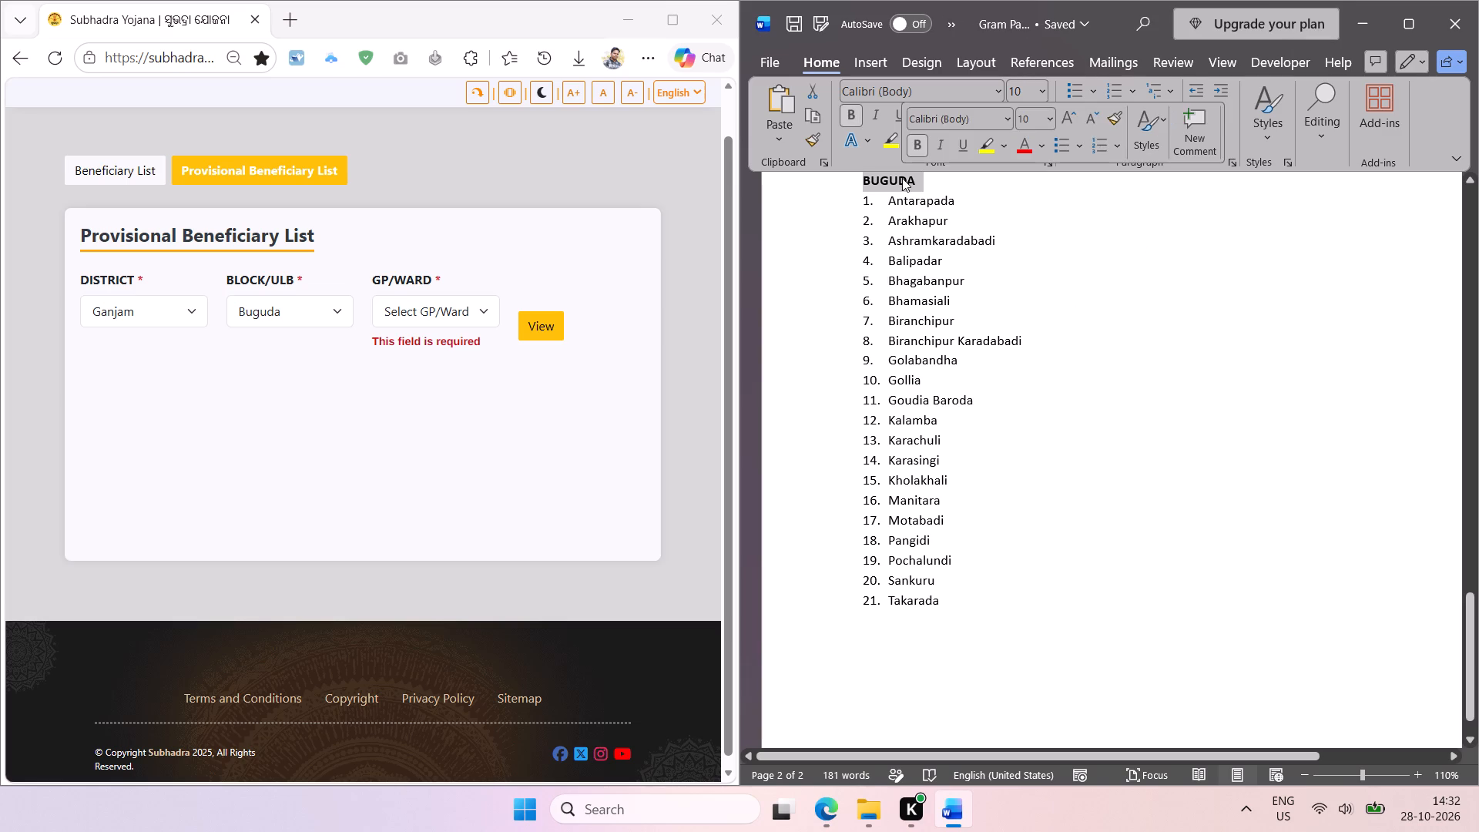
pyautogui.hotkey('ctrl', 'c')
pyautogui.click(958, 588)
pyautogui.click(961, 601)
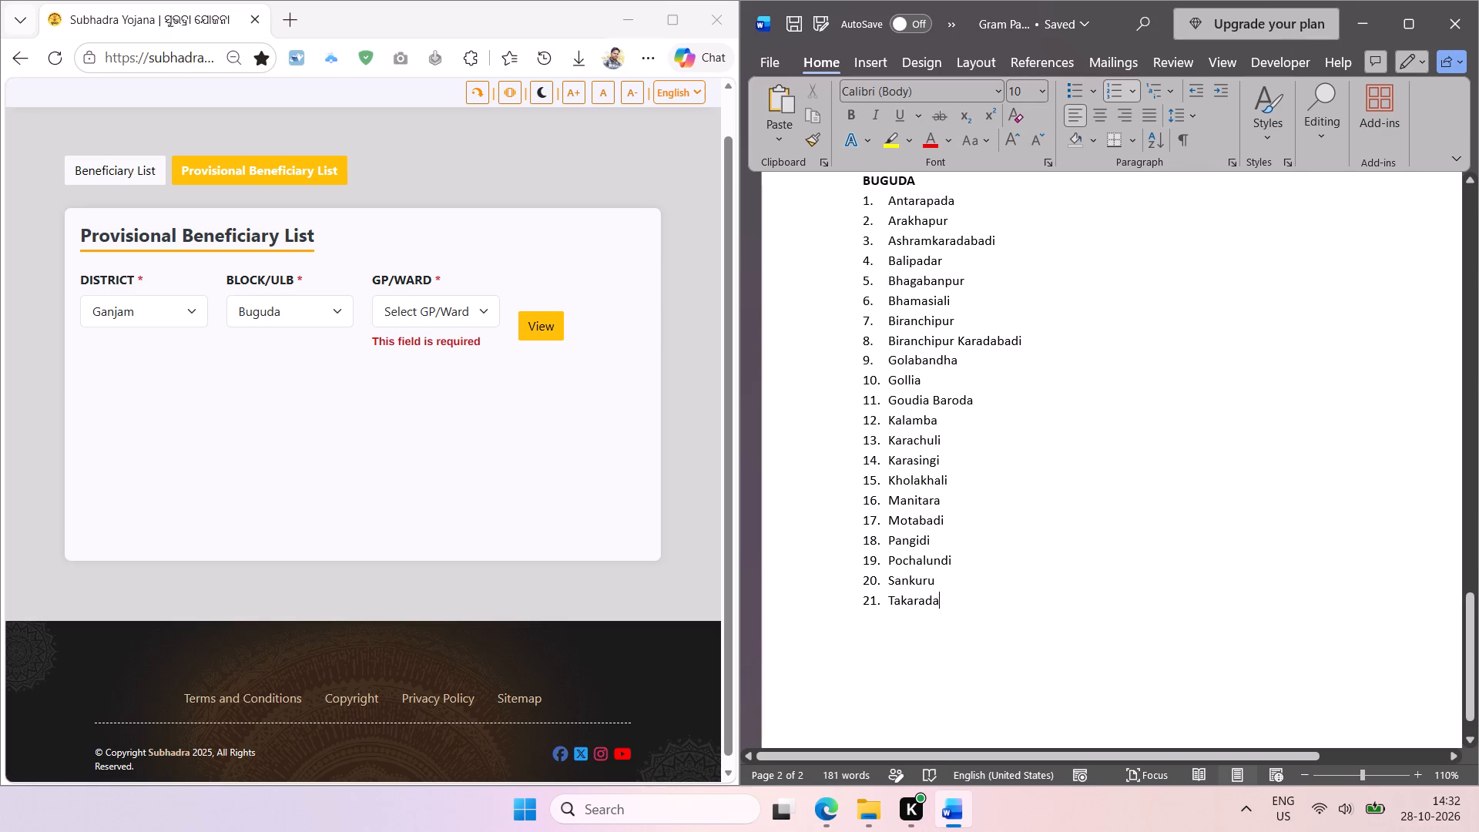
pyautogui.press('Return')
pyautogui.press('Return')
pyautogui.press('Return')
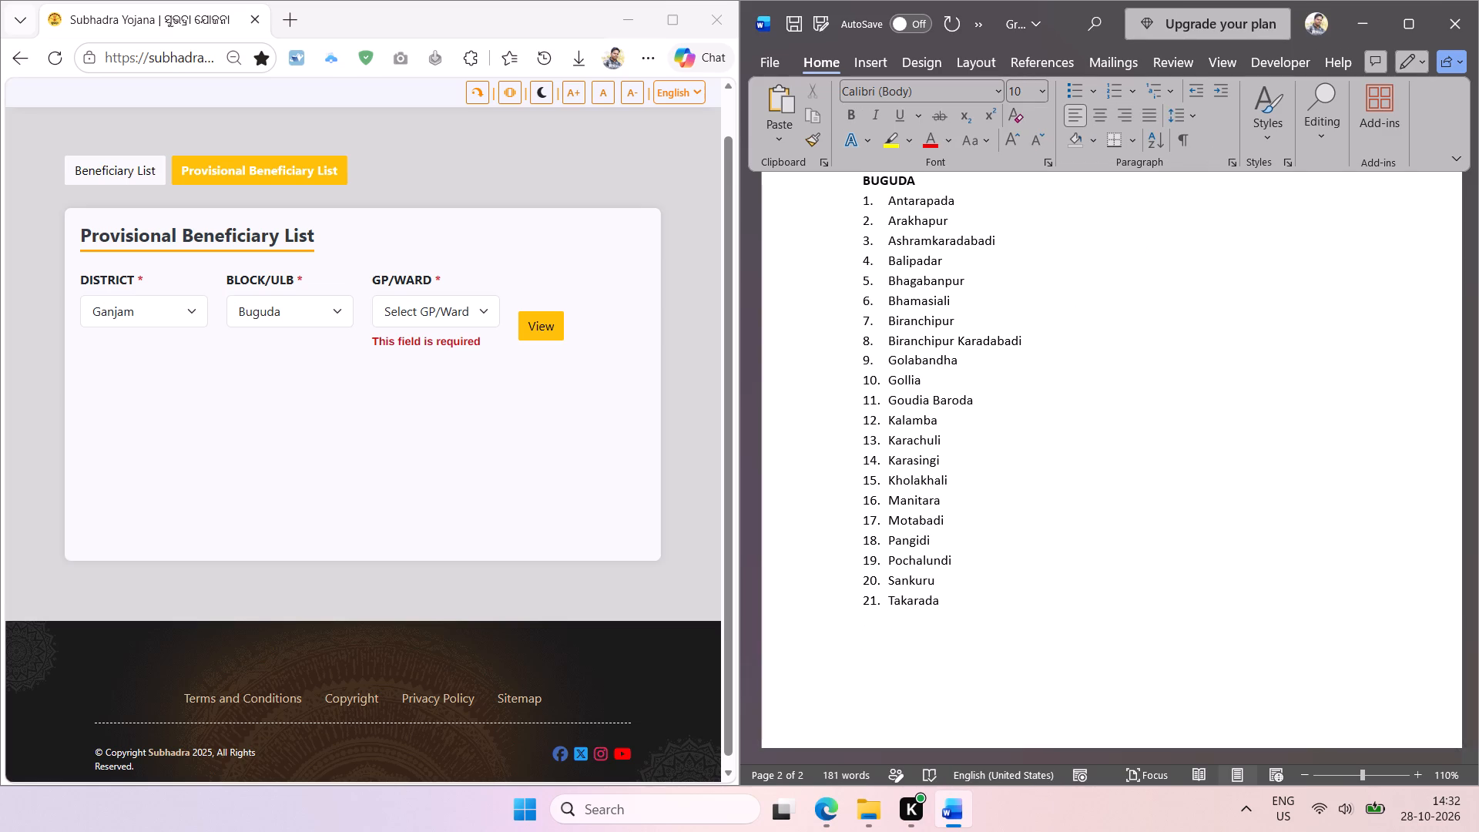
pyautogui.hotkey('ctrl', 'v')
# Switch to the Subhadra Yojana page in Edge, set the block to Chhatrapur and copy its name with screen text capture.
pyautogui.scroll(-1, 975, 625)
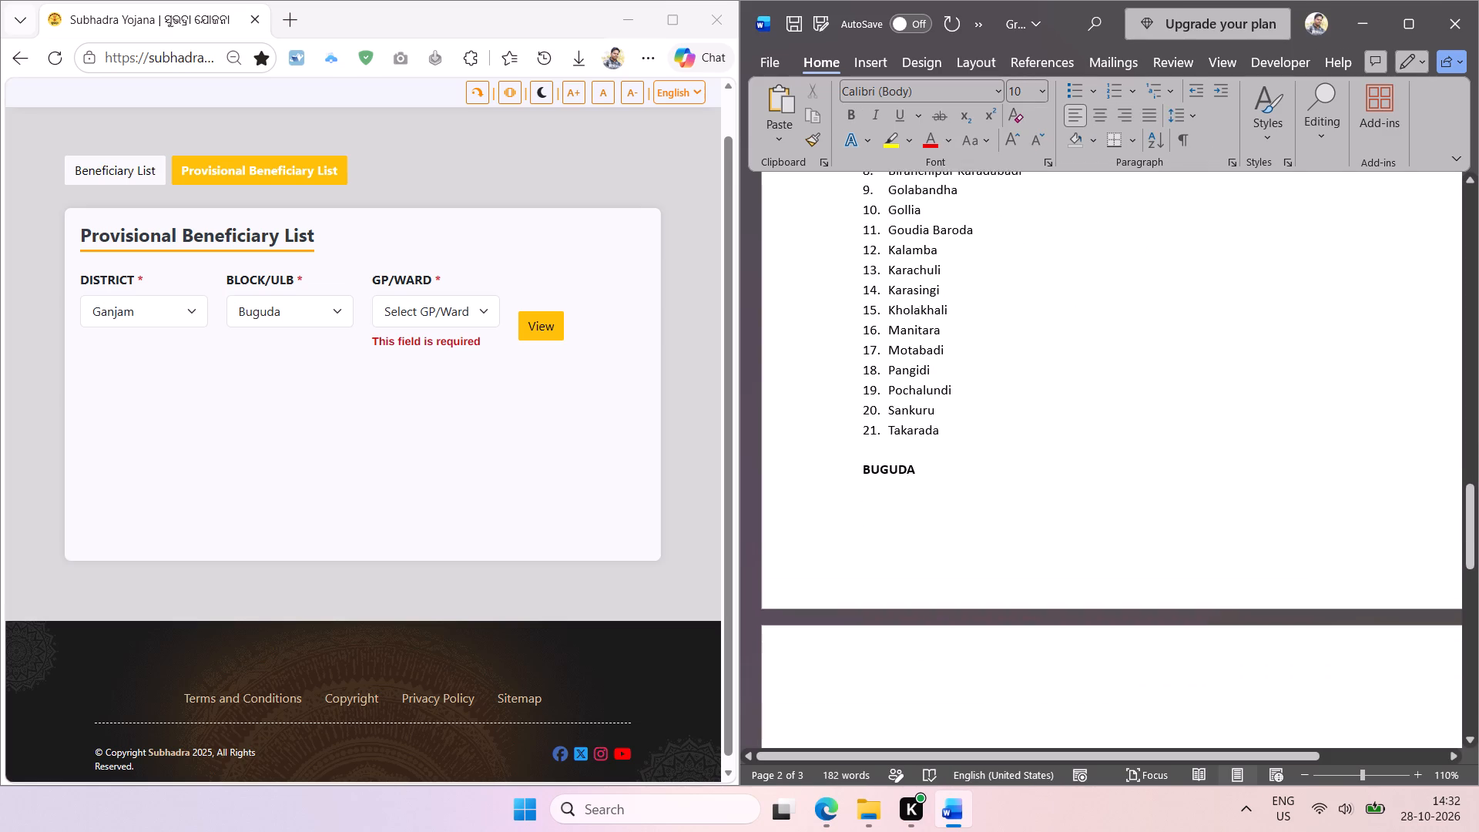
pyautogui.scroll(-2, 983, 626)
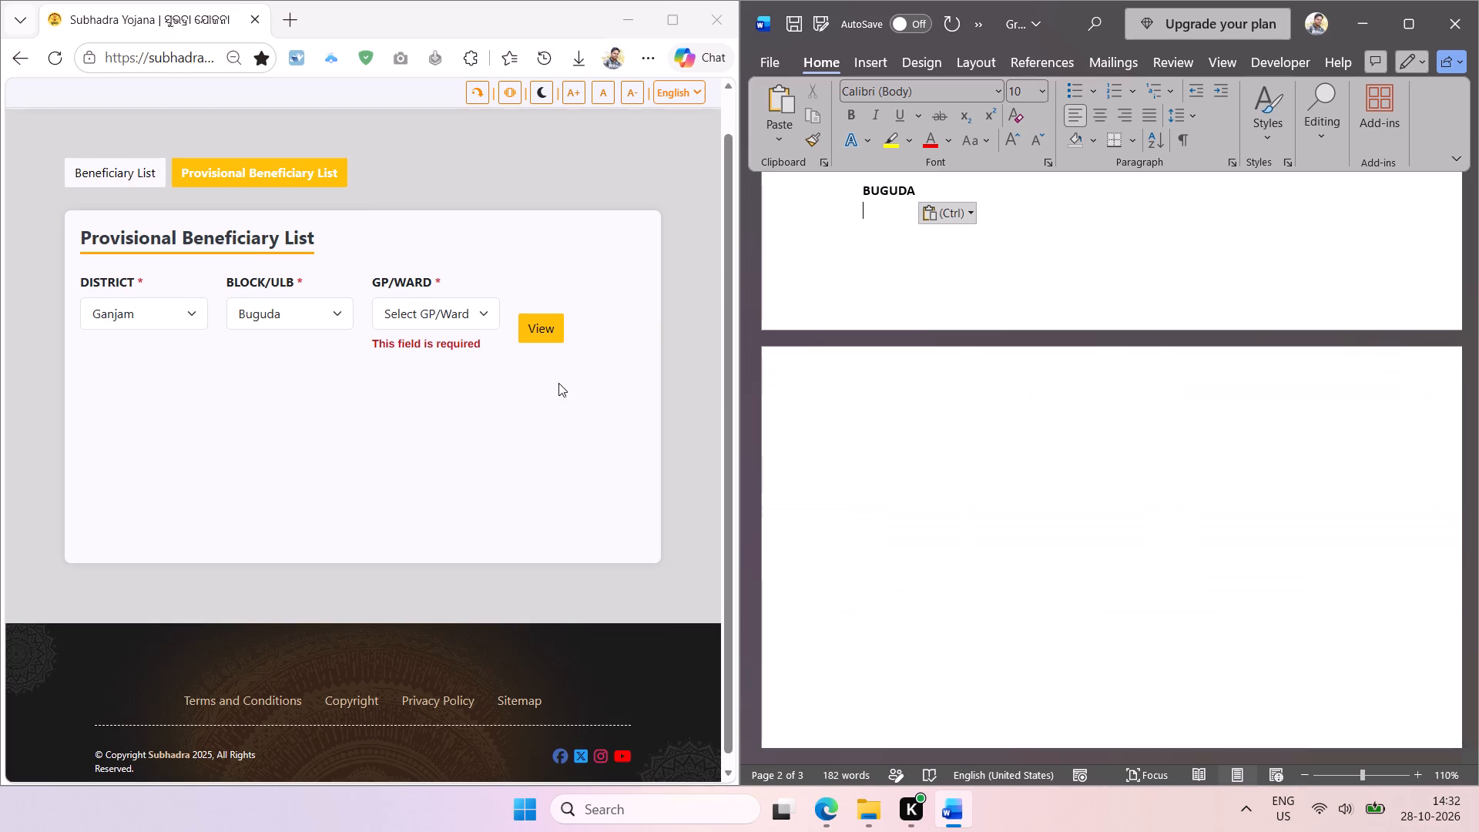
pyautogui.click(297, 316)
pyautogui.click(293, 492)
pyautogui.click(320, 438)
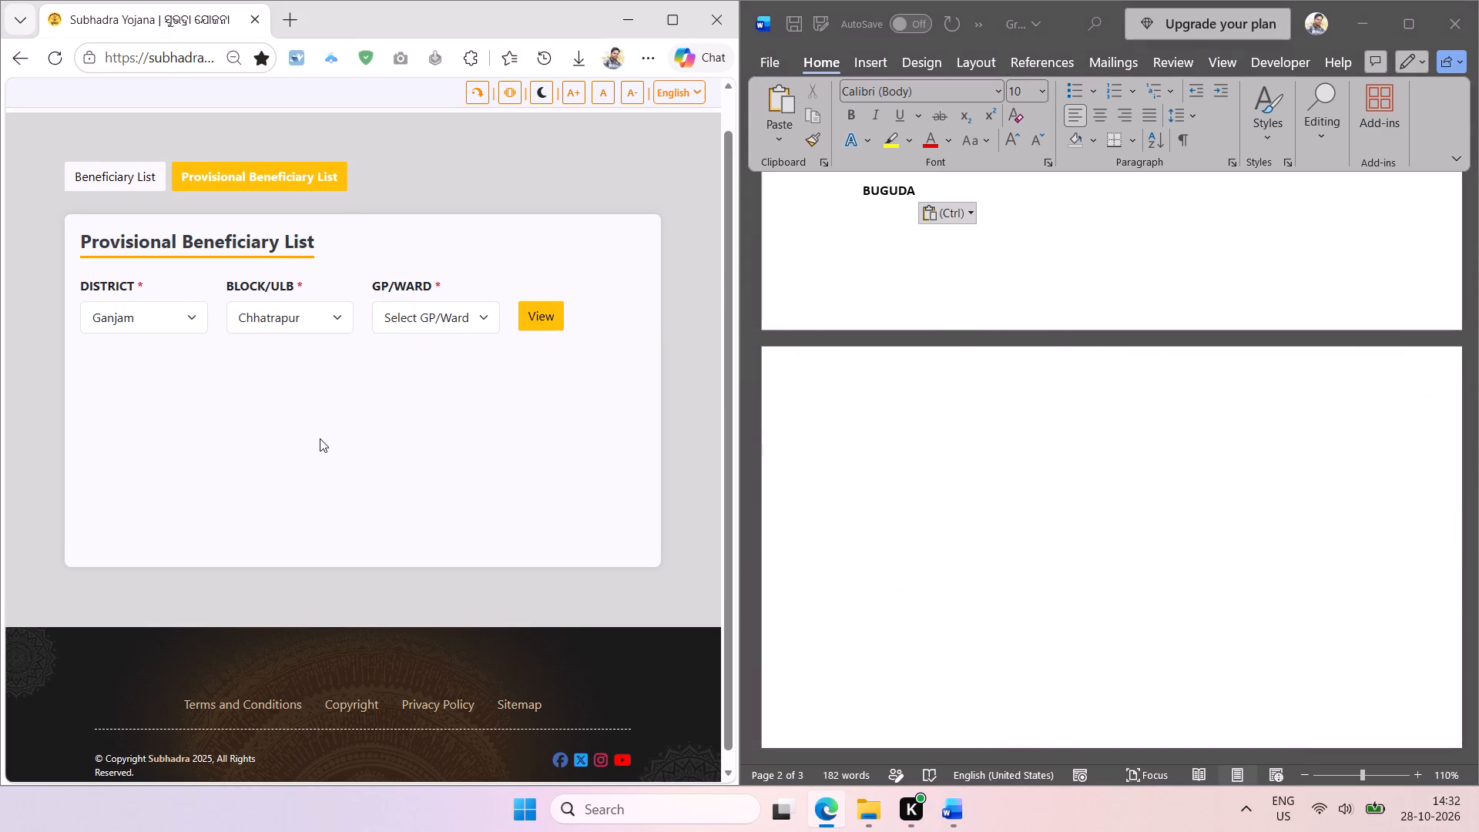
pyautogui.press('shift+super+t')
pyautogui.moveTo(232, 304); pyautogui.dragTo(249, 317)
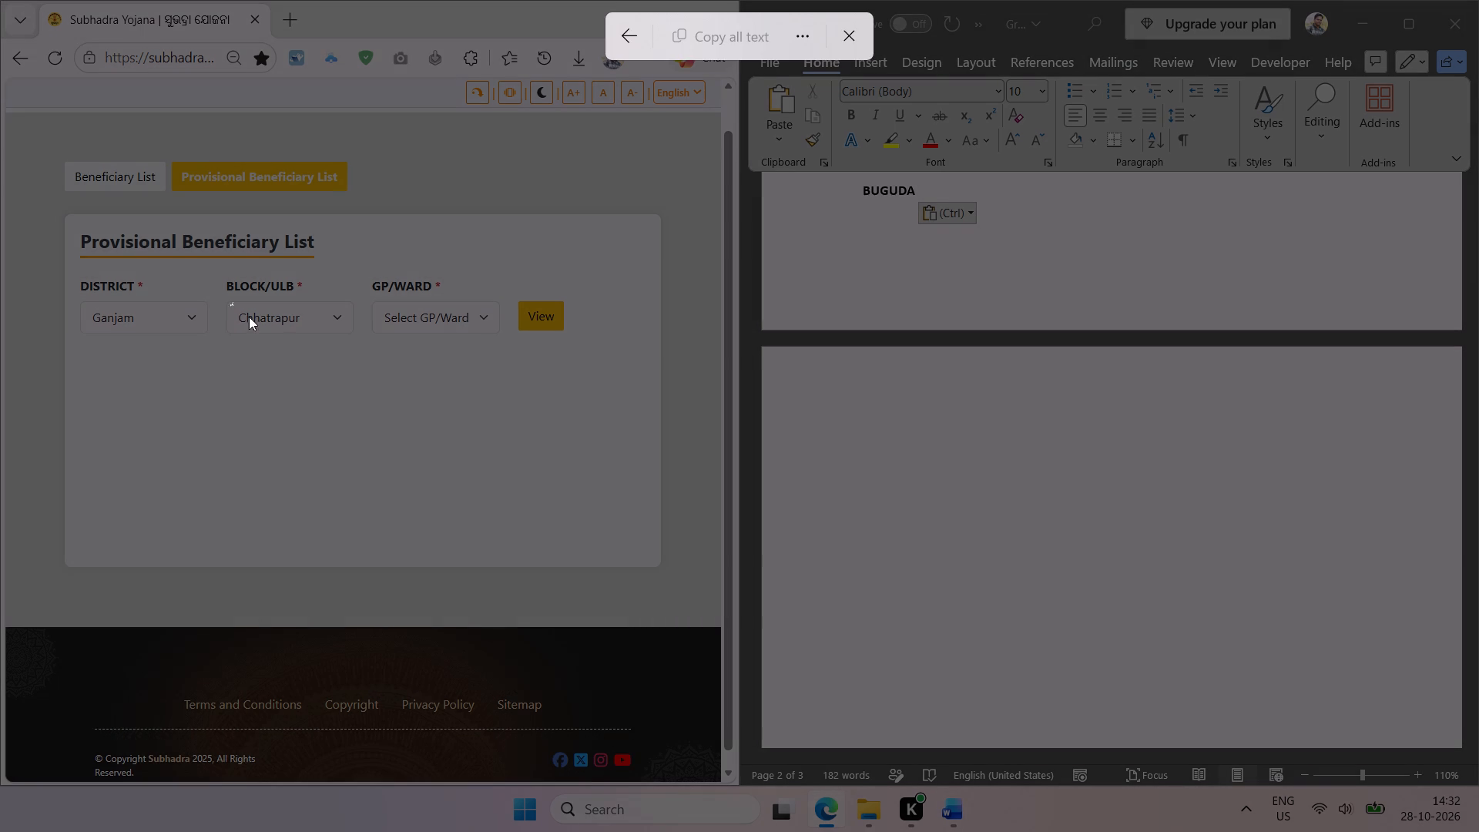
pyautogui.moveTo(249, 317); pyautogui.dragTo(318, 370)
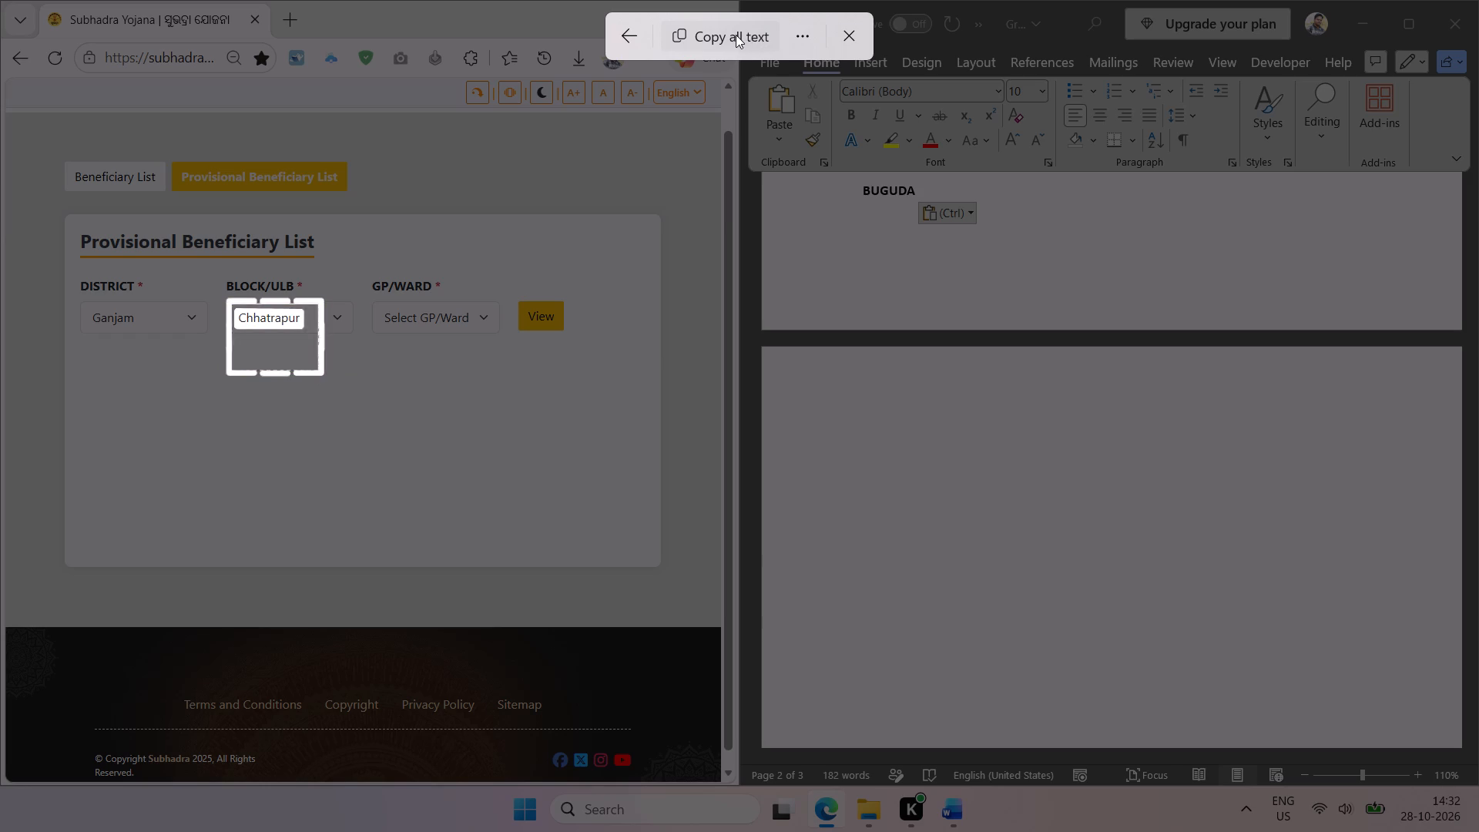
pyautogui.click(736, 35)
# In the Word document, insert a page break before the pasted BUGUDA heading.
pyautogui.click(899, 205)
pyautogui.click(857, 190)
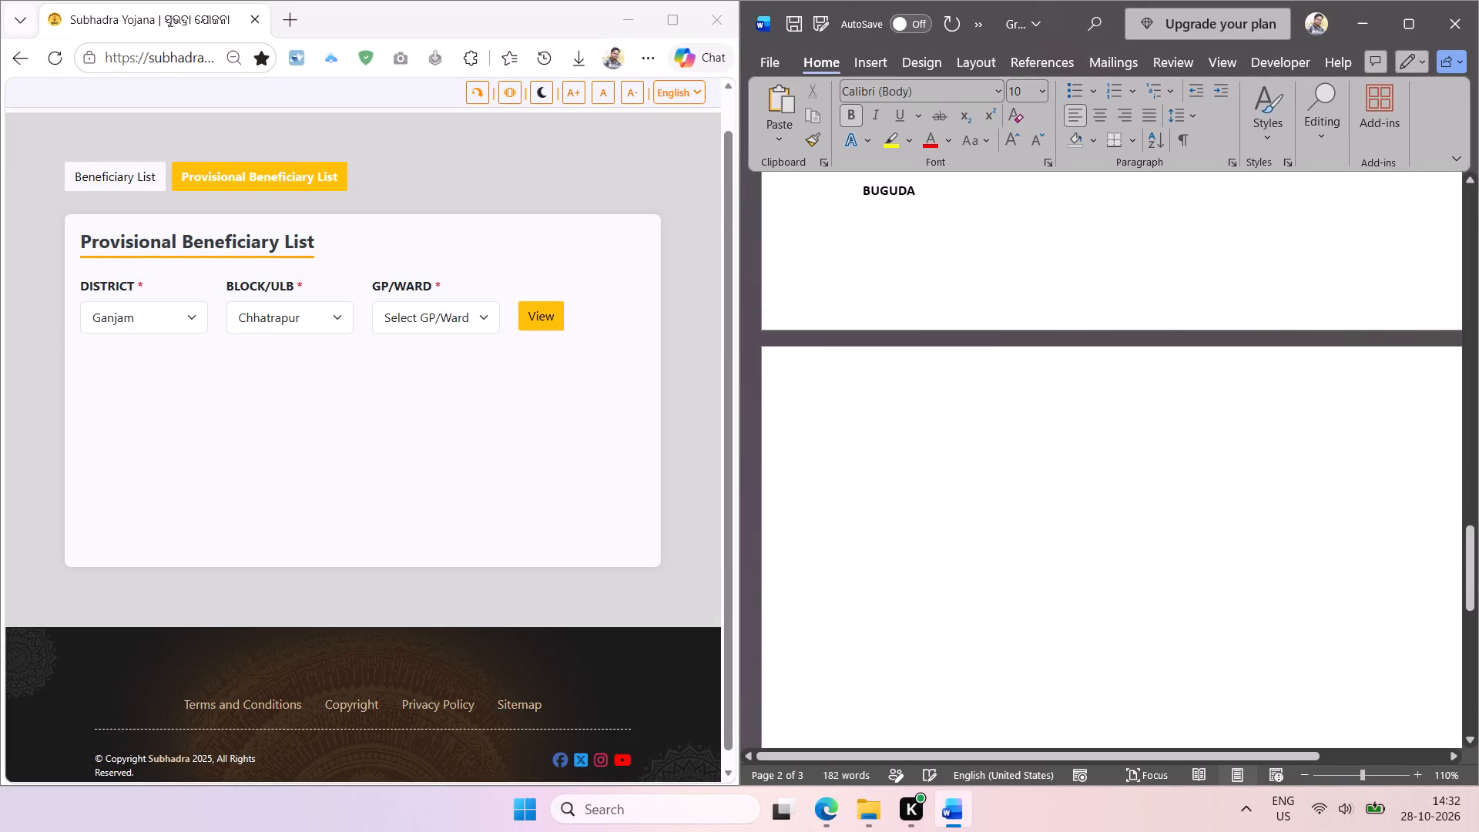
pyautogui.hotkey('ctrl', 'Return')
# Replace the BUGUDA heading on the new page with the copied Chhatrapur name in uppercase and start a line below.
pyautogui.doubleClick(889, 460)
pyautogui.hotkey('ctrl', 'v')
pyautogui.hotkey('shift', 'F3')
pyautogui.press('Return')
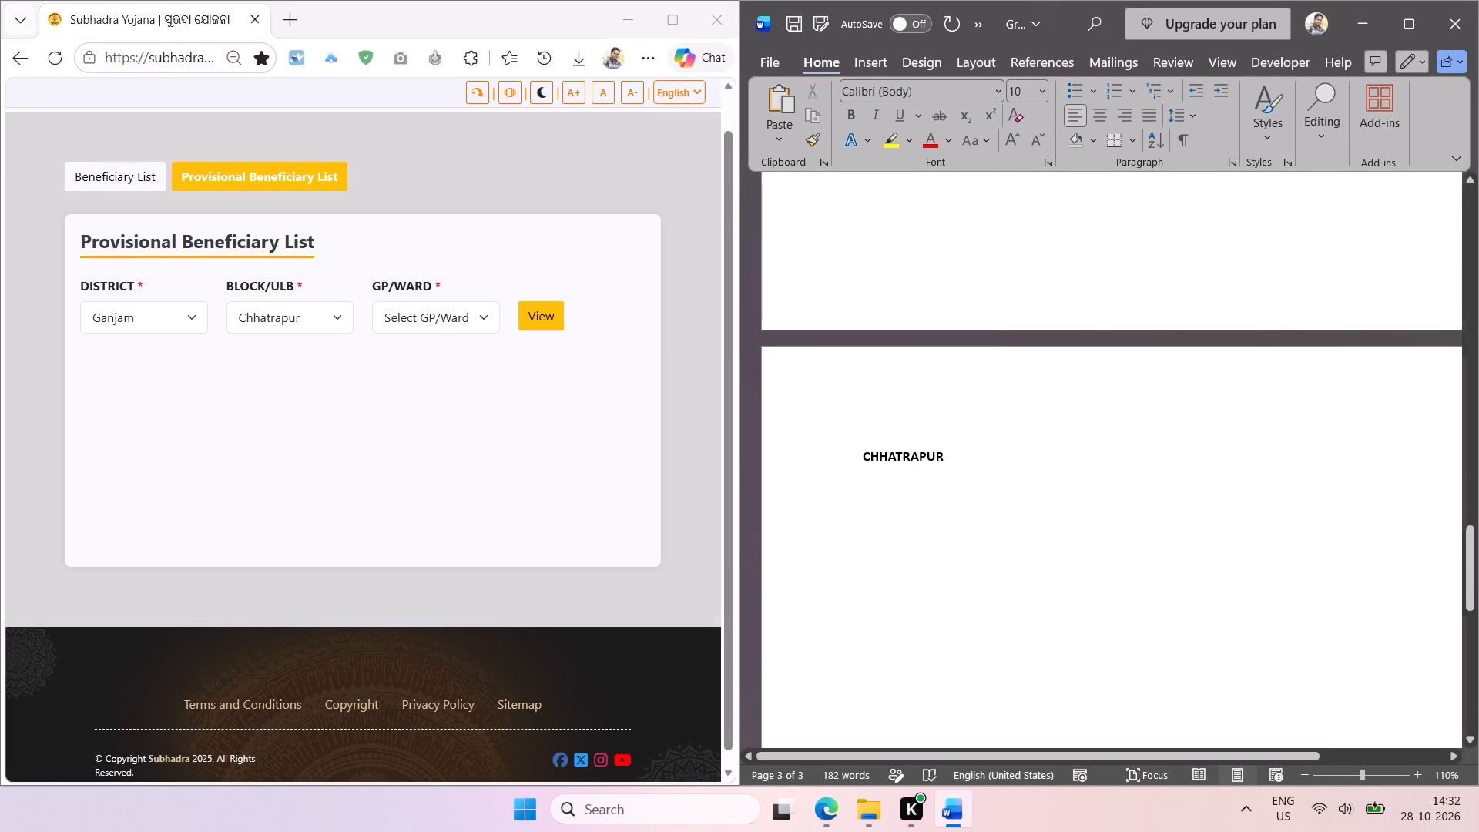
# Capture the Chhatrapur gram panchayat names from Agastinuagam to Sundarpur as text and paste them under the CHHATRAPUR heading.
pyautogui.click(468, 322)
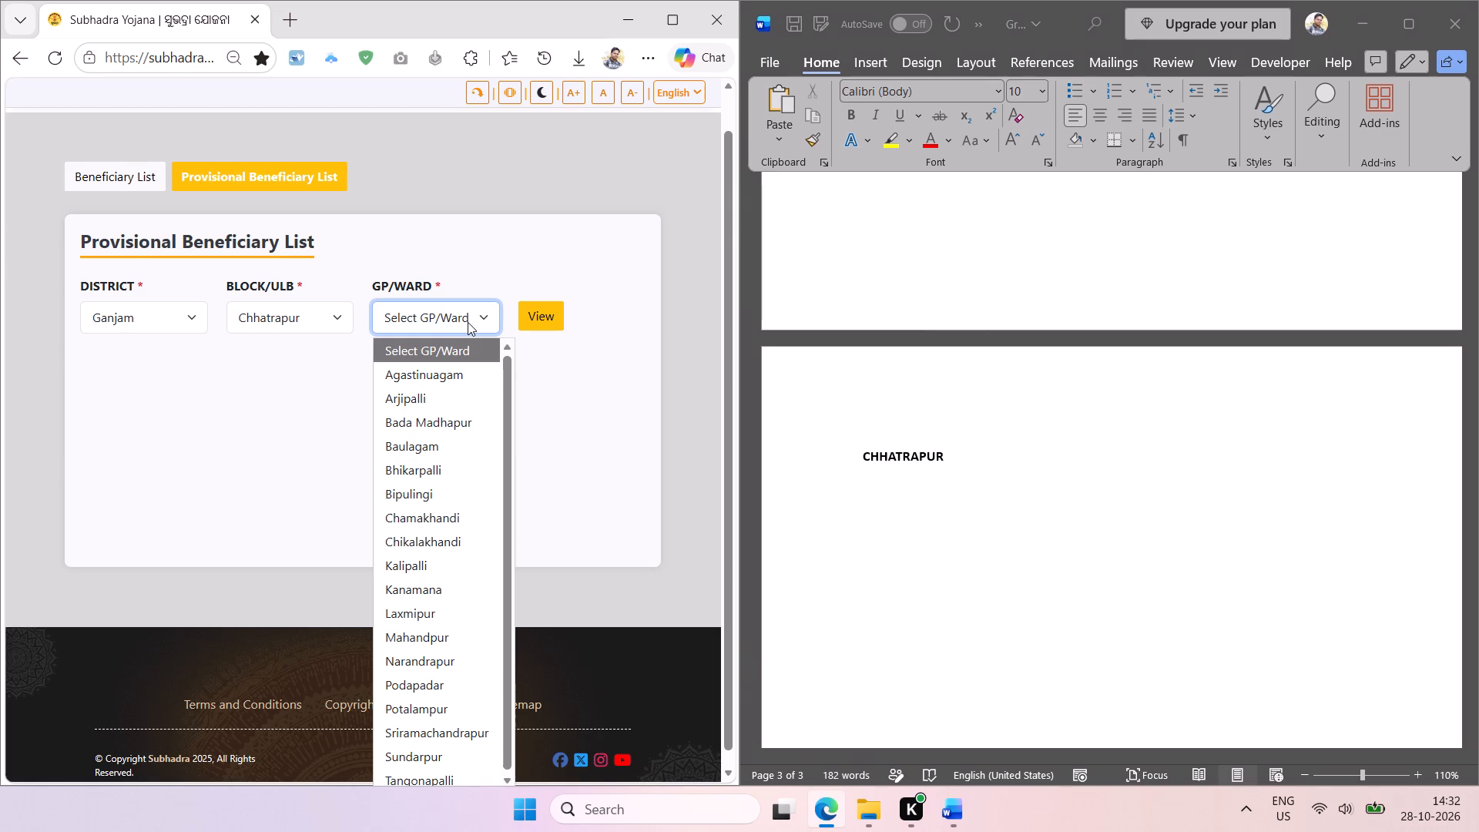
pyautogui.press('shift+super+t')
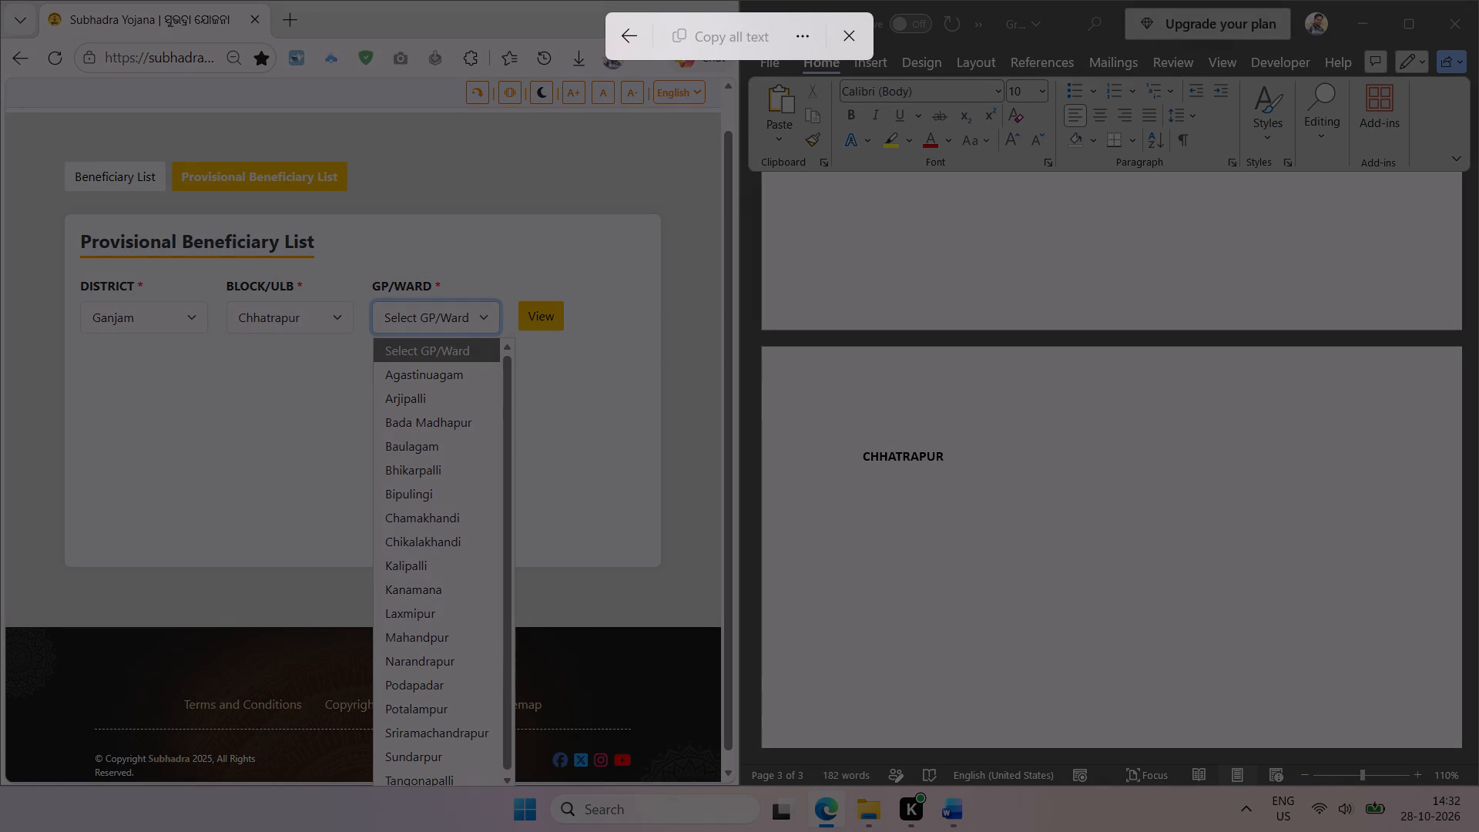
pyautogui.moveTo(375, 364); pyautogui.dragTo(498, 787)
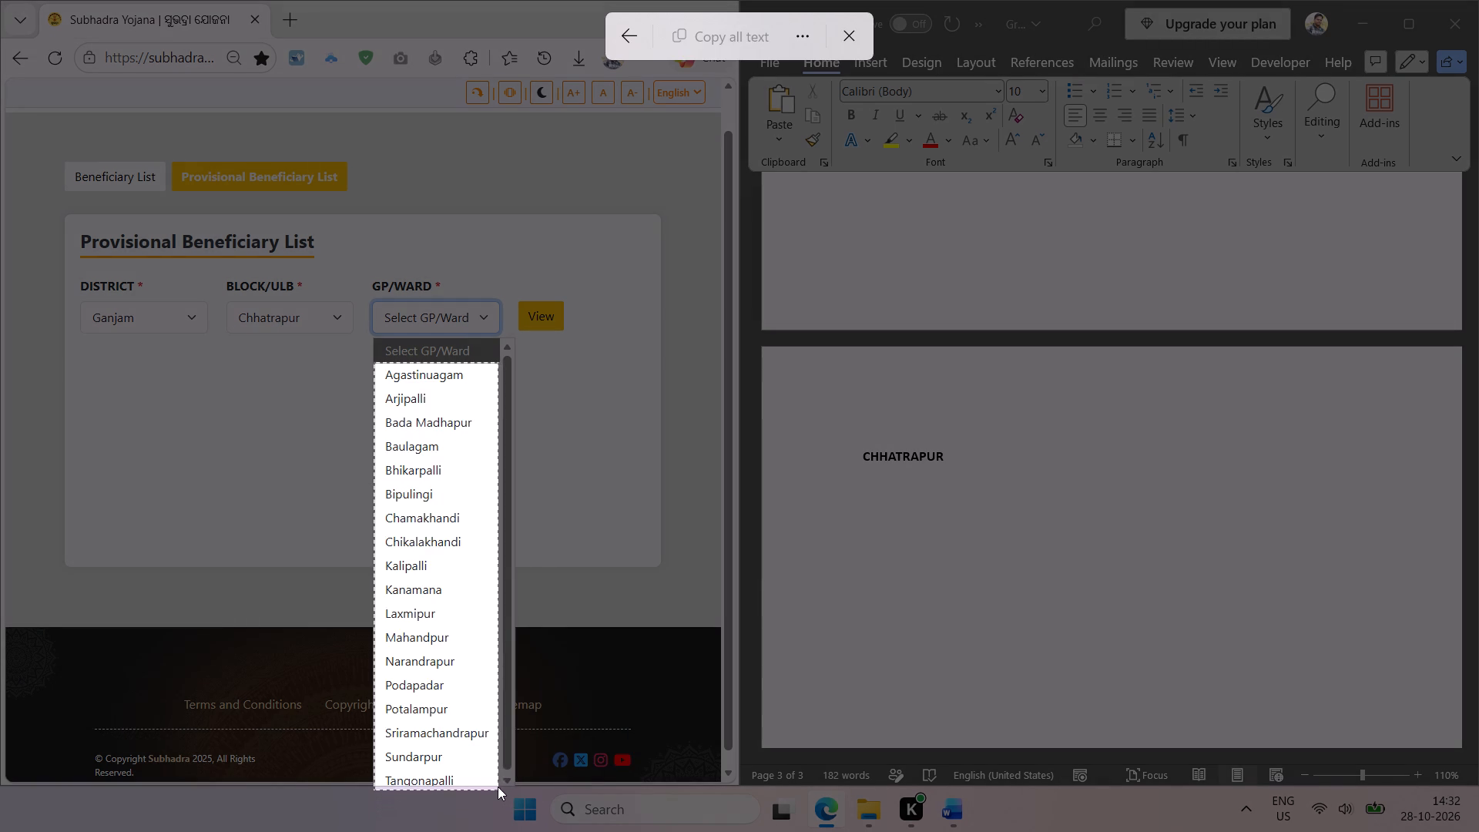
pyautogui.moveTo(498, 787); pyautogui.dragTo(500, 770)
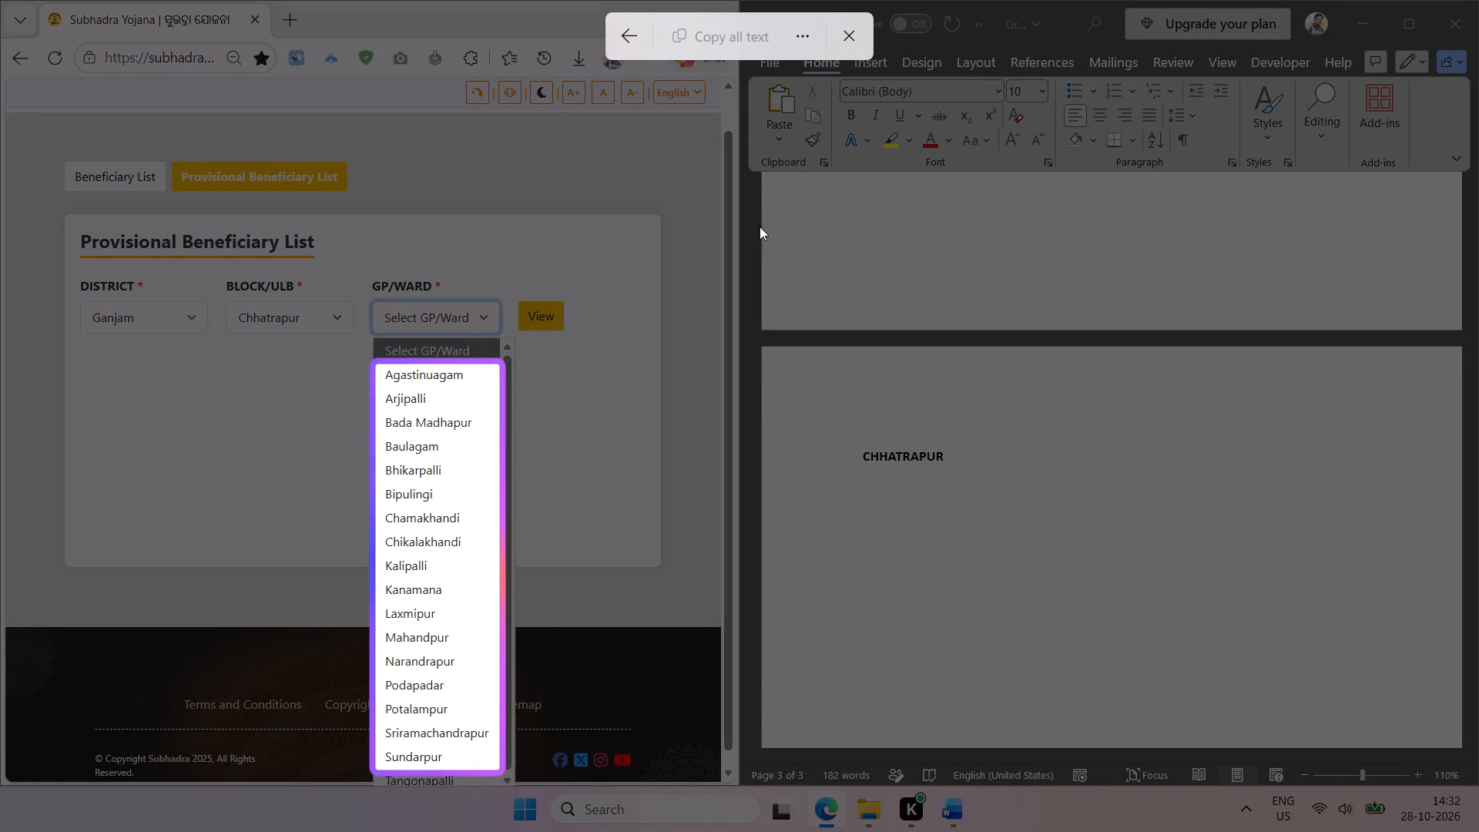
pyautogui.click(741, 35)
pyautogui.click(881, 458)
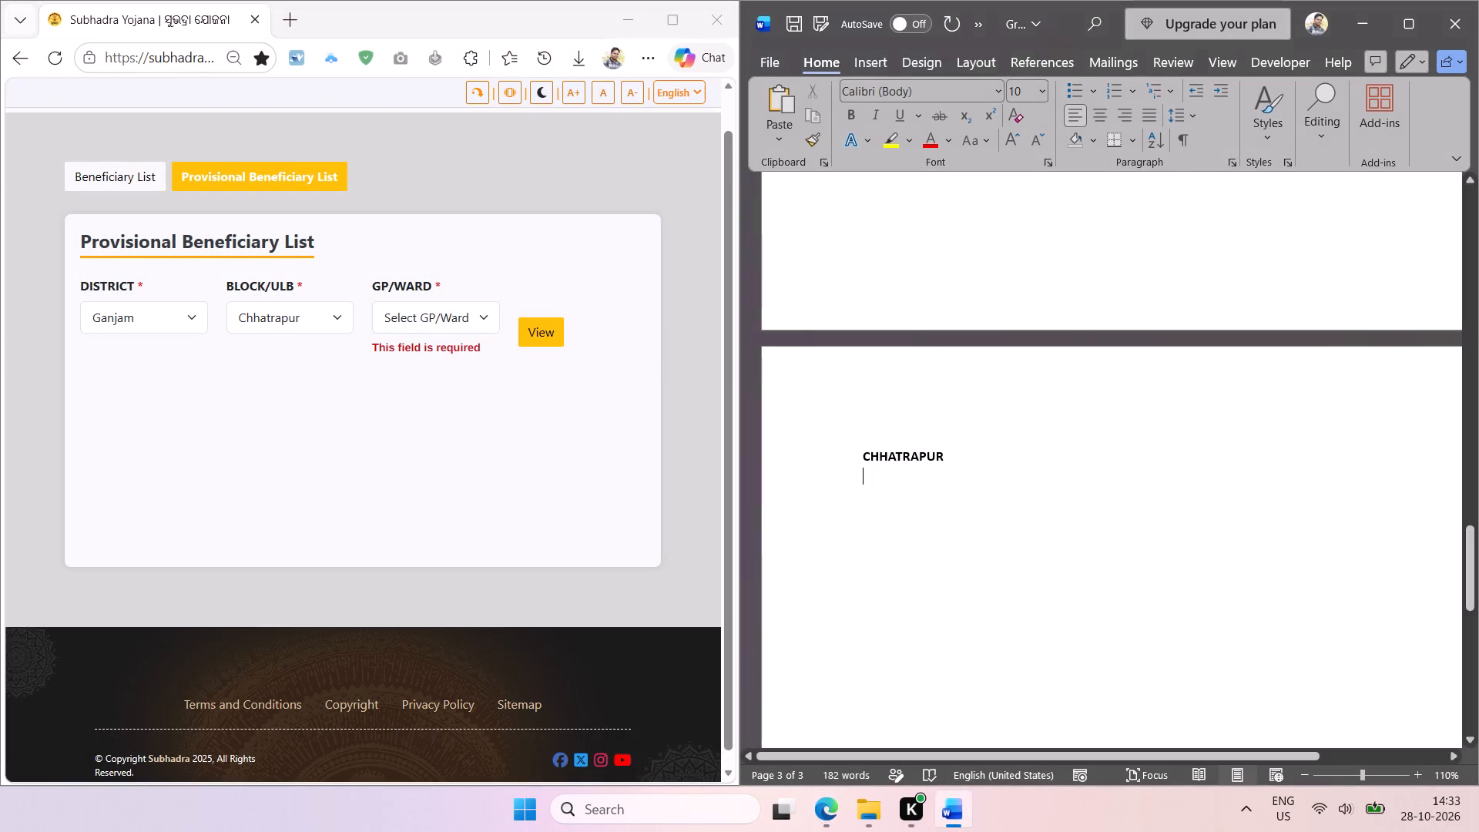
pyautogui.hotkey('ctrl', 'v')
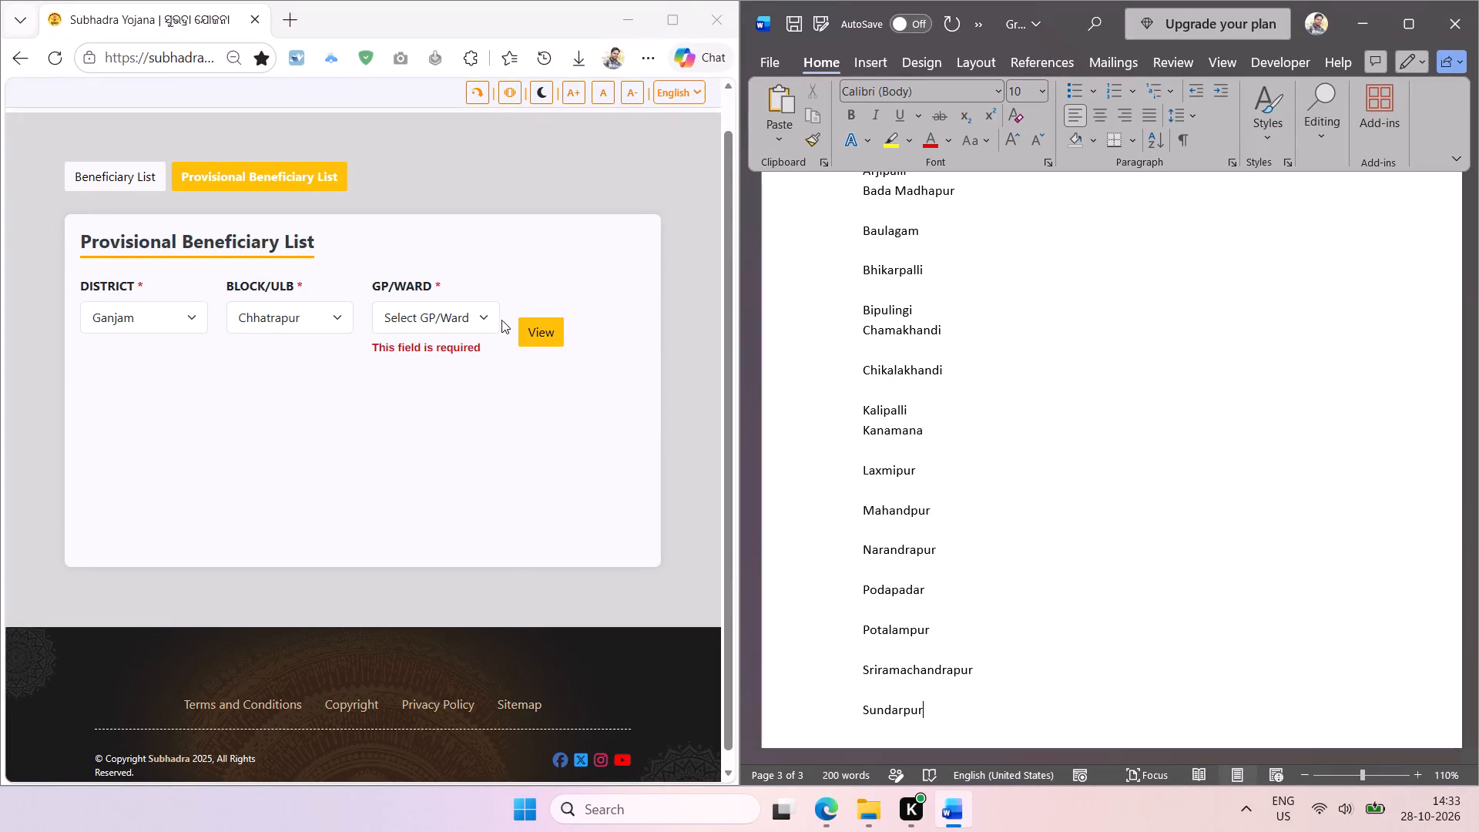
# Capture the last gram panchayat names, Sundarpur and Tangonapalli, as text and paste them at the end of the Chhatrapur list.
pyautogui.click(492, 315)
pyautogui.moveTo(506, 431); pyautogui.dragTo(505, 495)
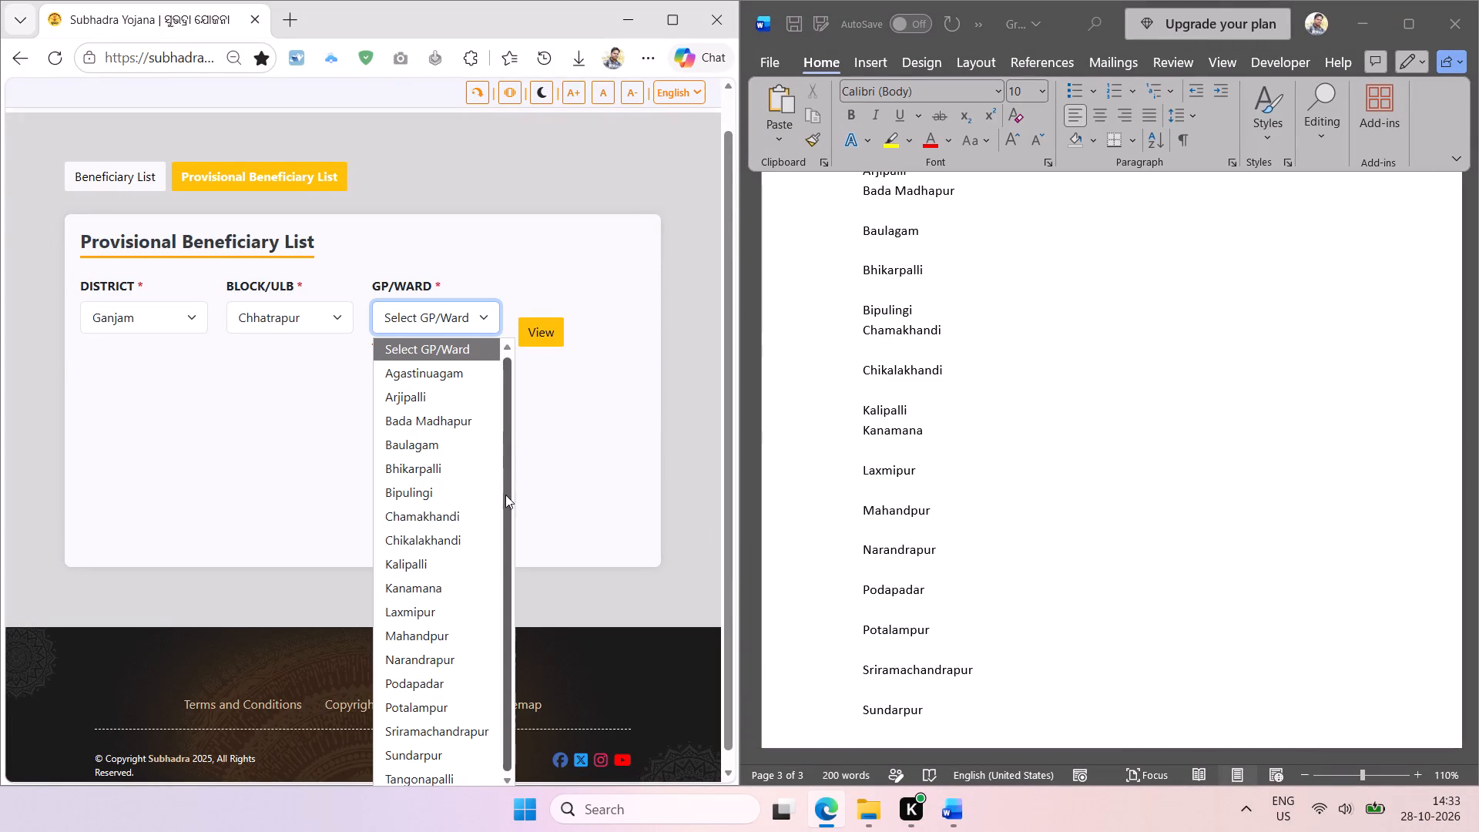
pyautogui.moveTo(505, 495); pyautogui.dragTo(509, 622)
pyautogui.press('shift+super+t')
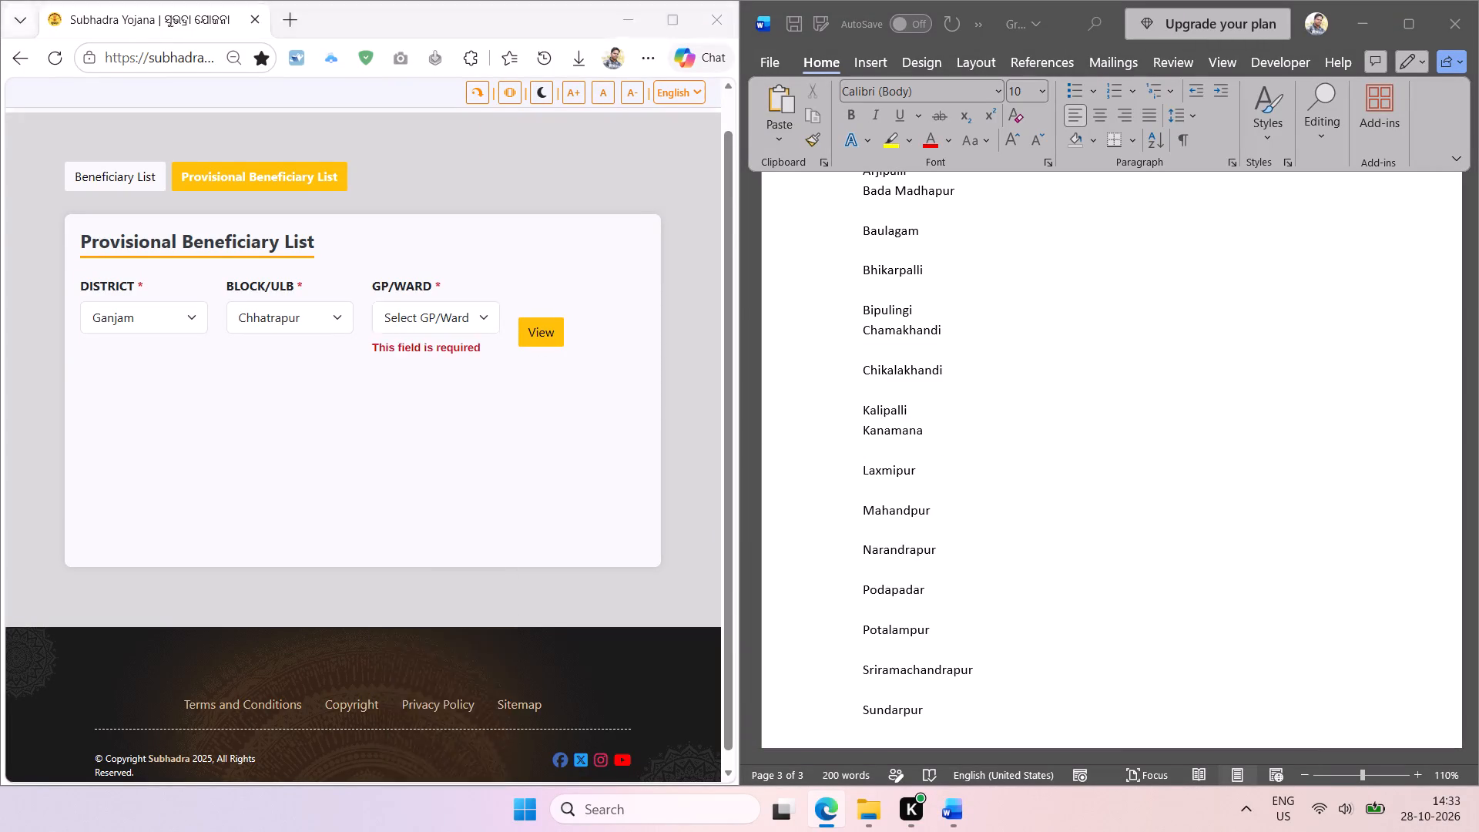
pyautogui.moveTo(374, 740); pyautogui.dragTo(463, 814)
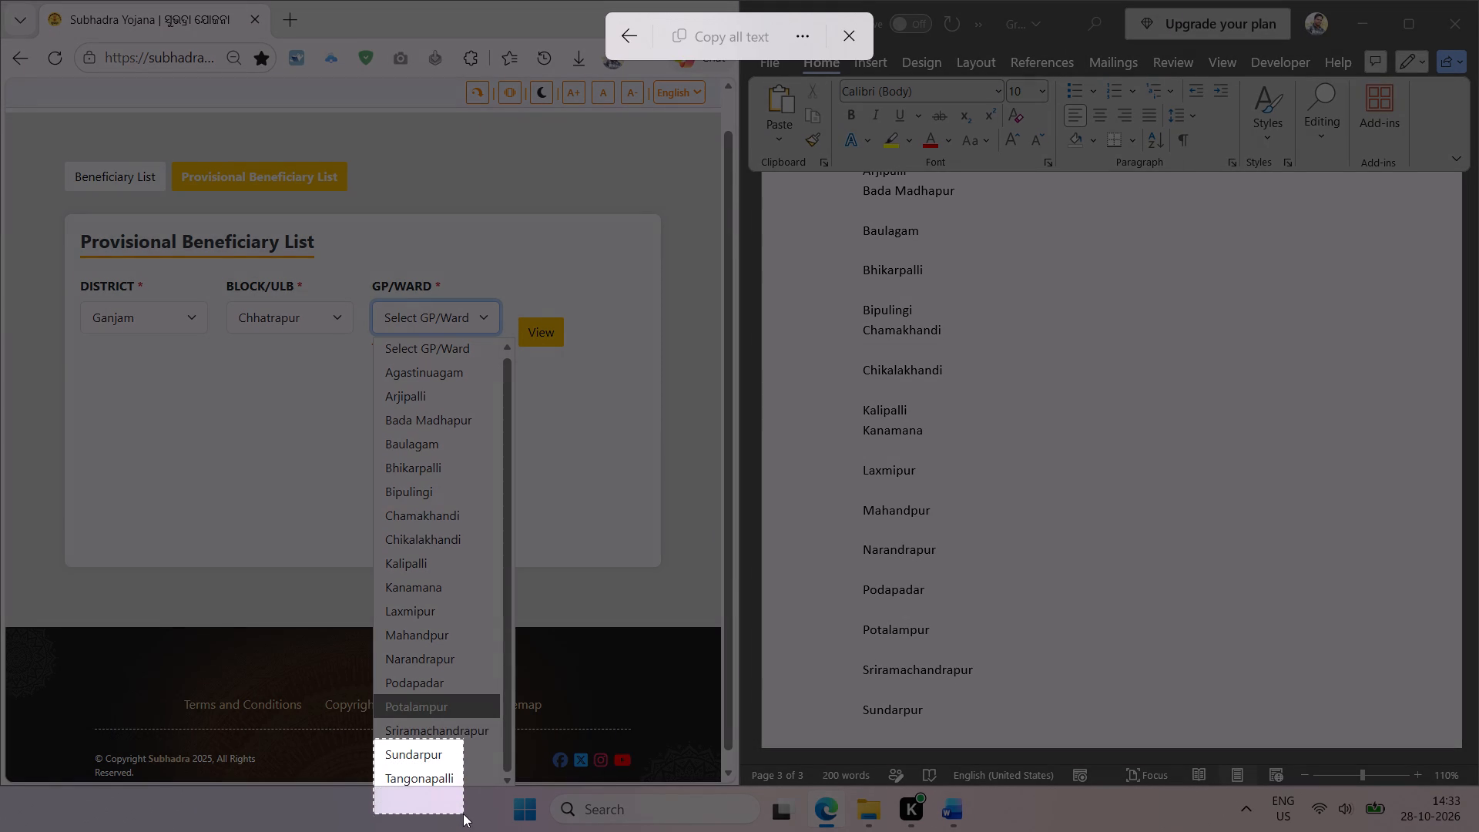
pyautogui.click(723, 38)
pyautogui.click(936, 703)
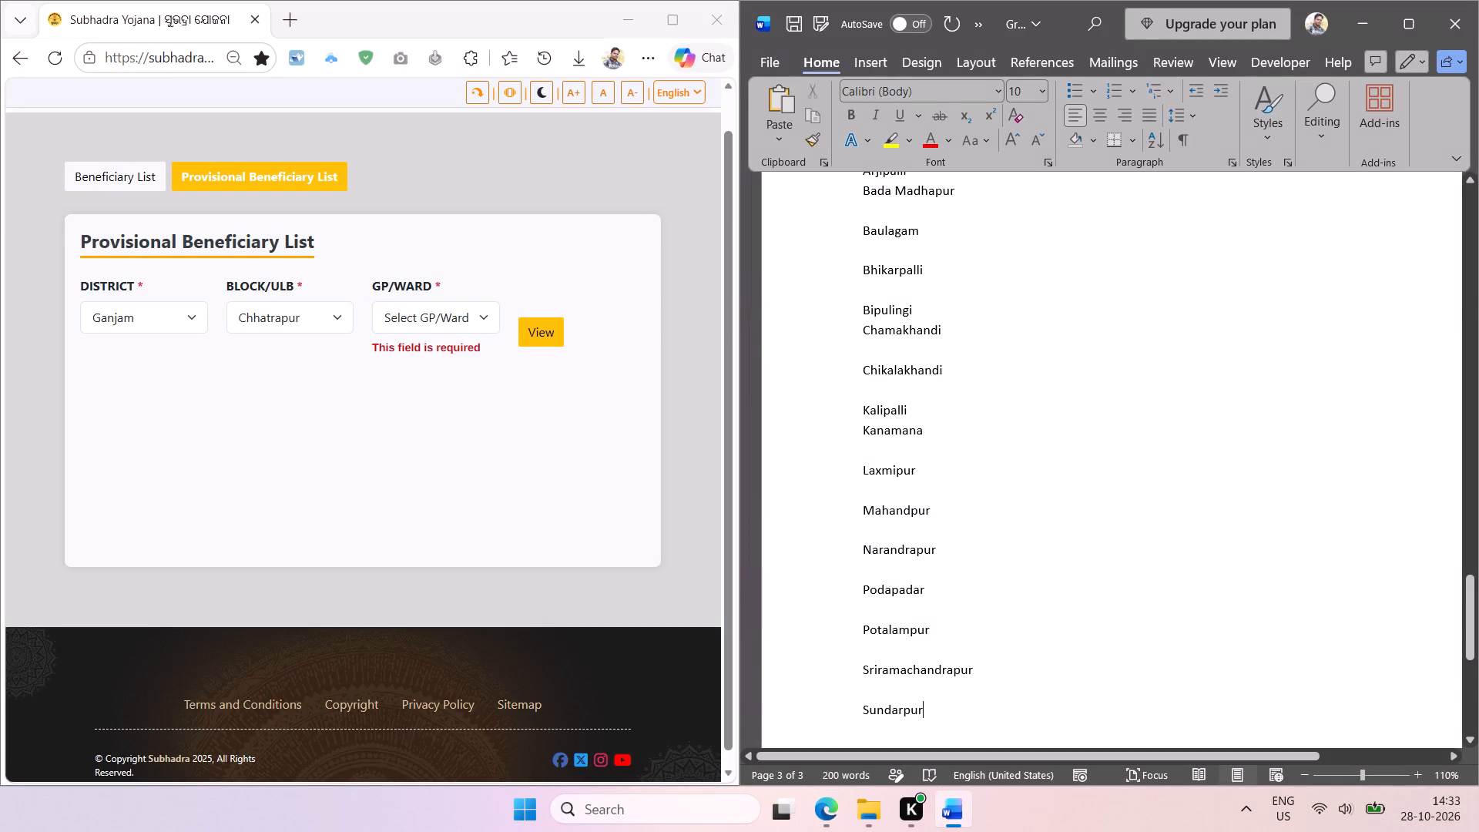
pyautogui.press('Return')
pyautogui.press('Return')
pyautogui.hotkey('ctrl', 'v')
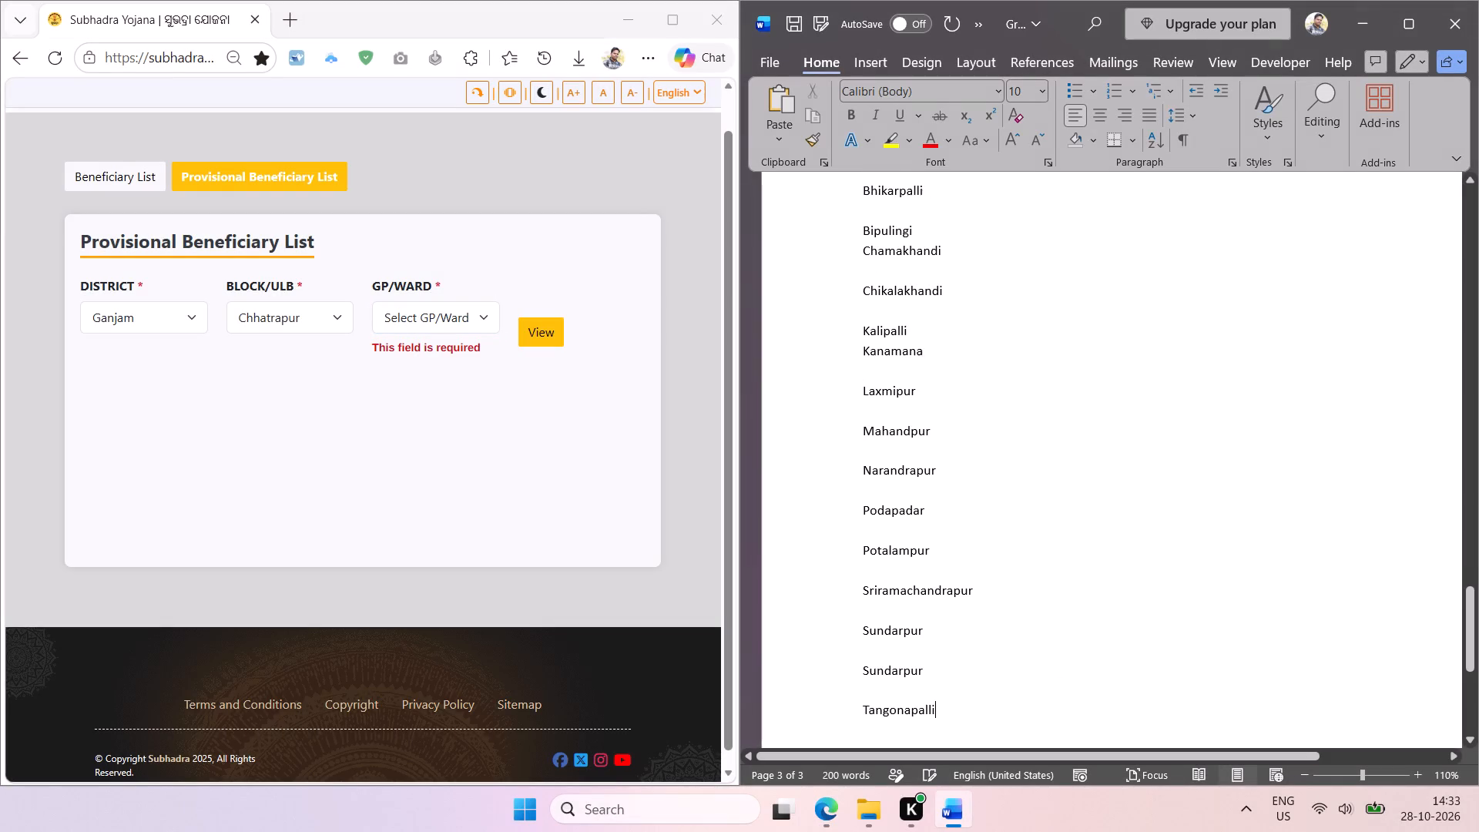
# Remove all blank lines between the Chhatrapur gram panchayat names from Bada Madhapur to Tangonapalli.
pyautogui.scroll(1, 936, 411)
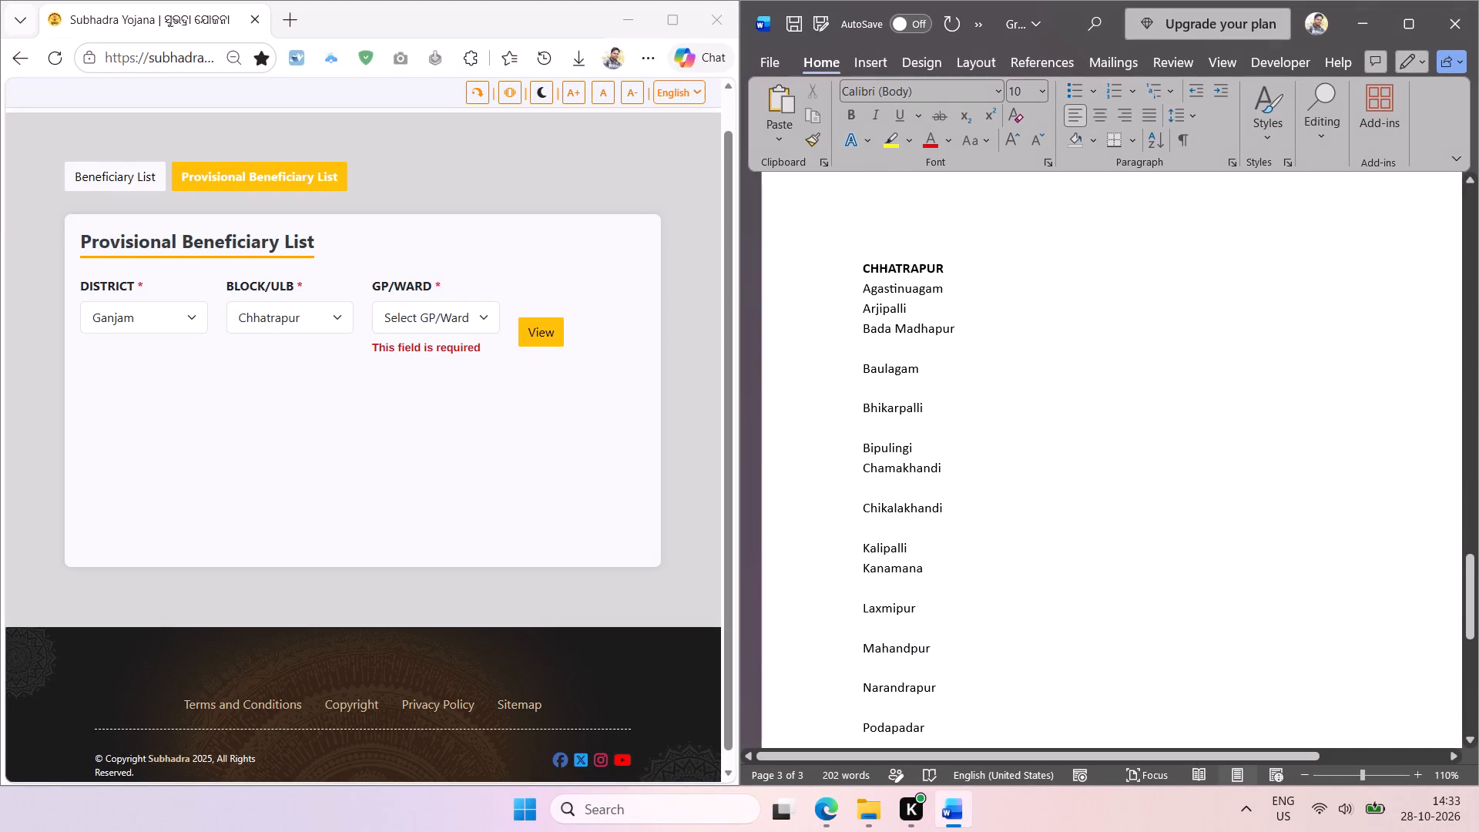
pyautogui.scroll(-1, 944, 408)
pyautogui.click(896, 686)
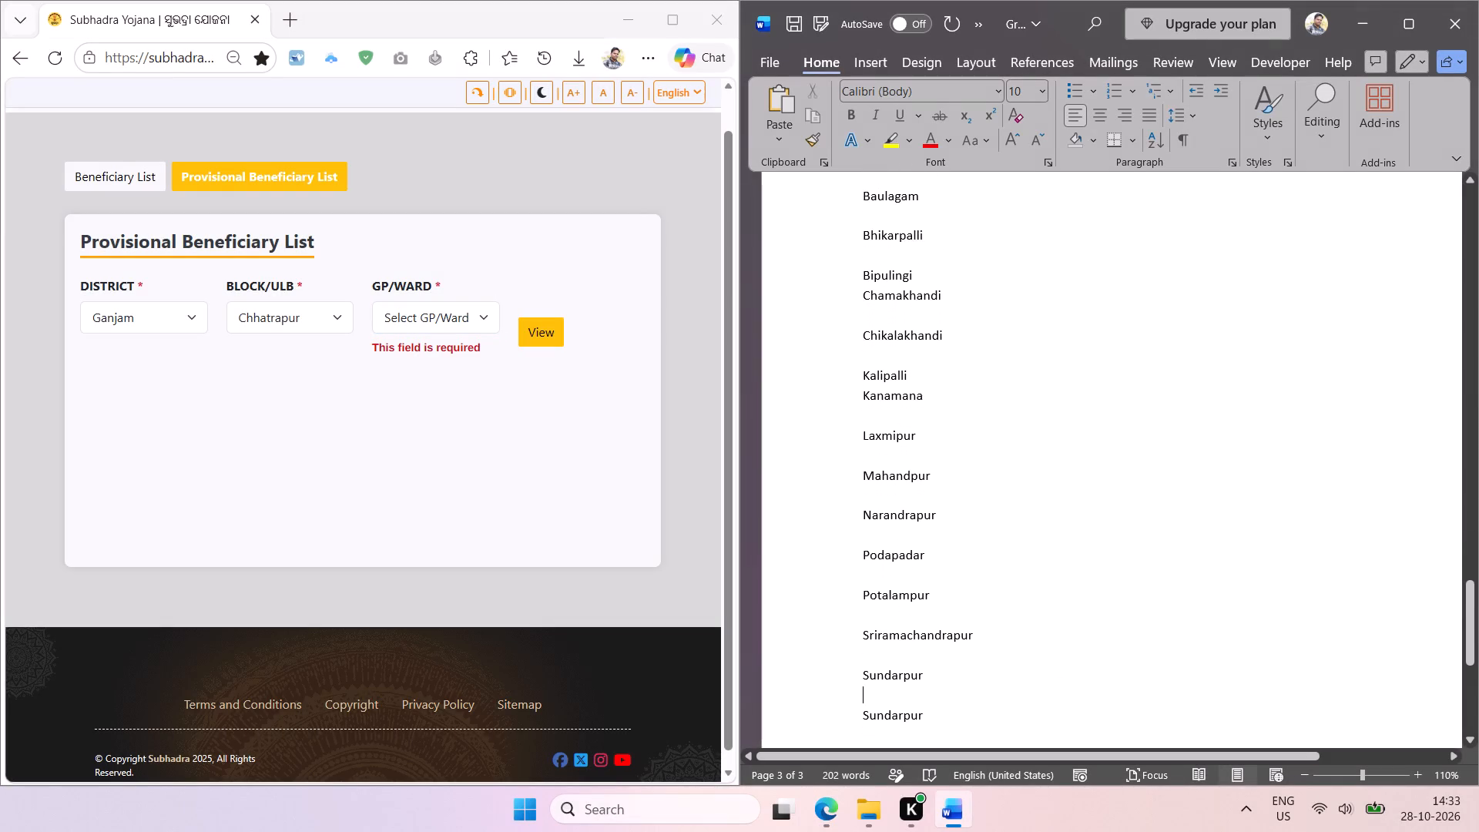
pyautogui.press('BackSpace')
pyautogui.press('Up')
pyautogui.press('BackSpace')
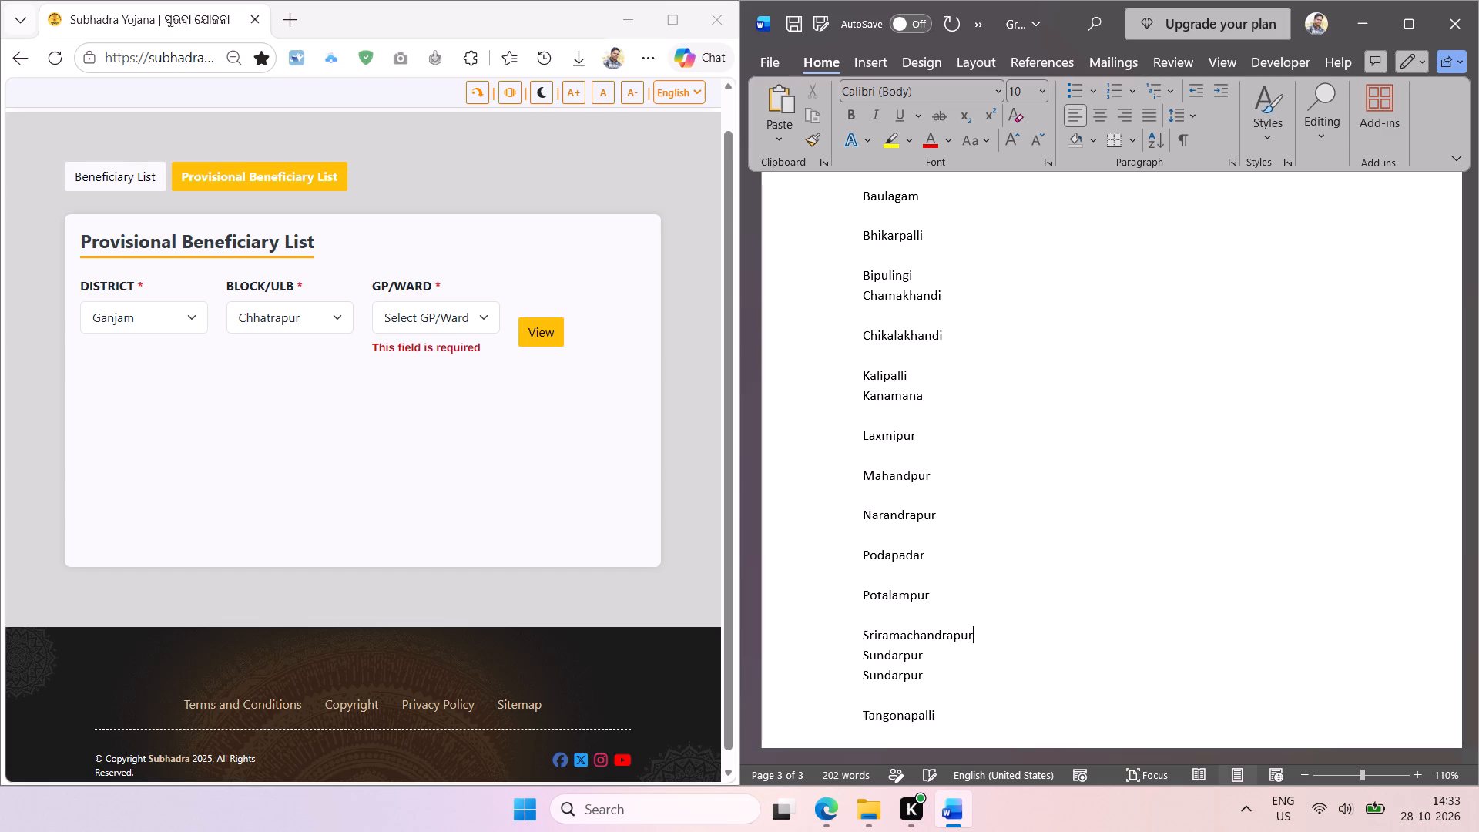
pyautogui.press('Up')
pyautogui.press('BackSpace')
pyautogui.press('Up')
pyautogui.press('BackSpace')
pyautogui.press('Up')
pyautogui.press('BackSpace')
pyautogui.press('Up')
pyautogui.press('BackSpace')
pyautogui.press('Up')
pyautogui.press('BackSpace')
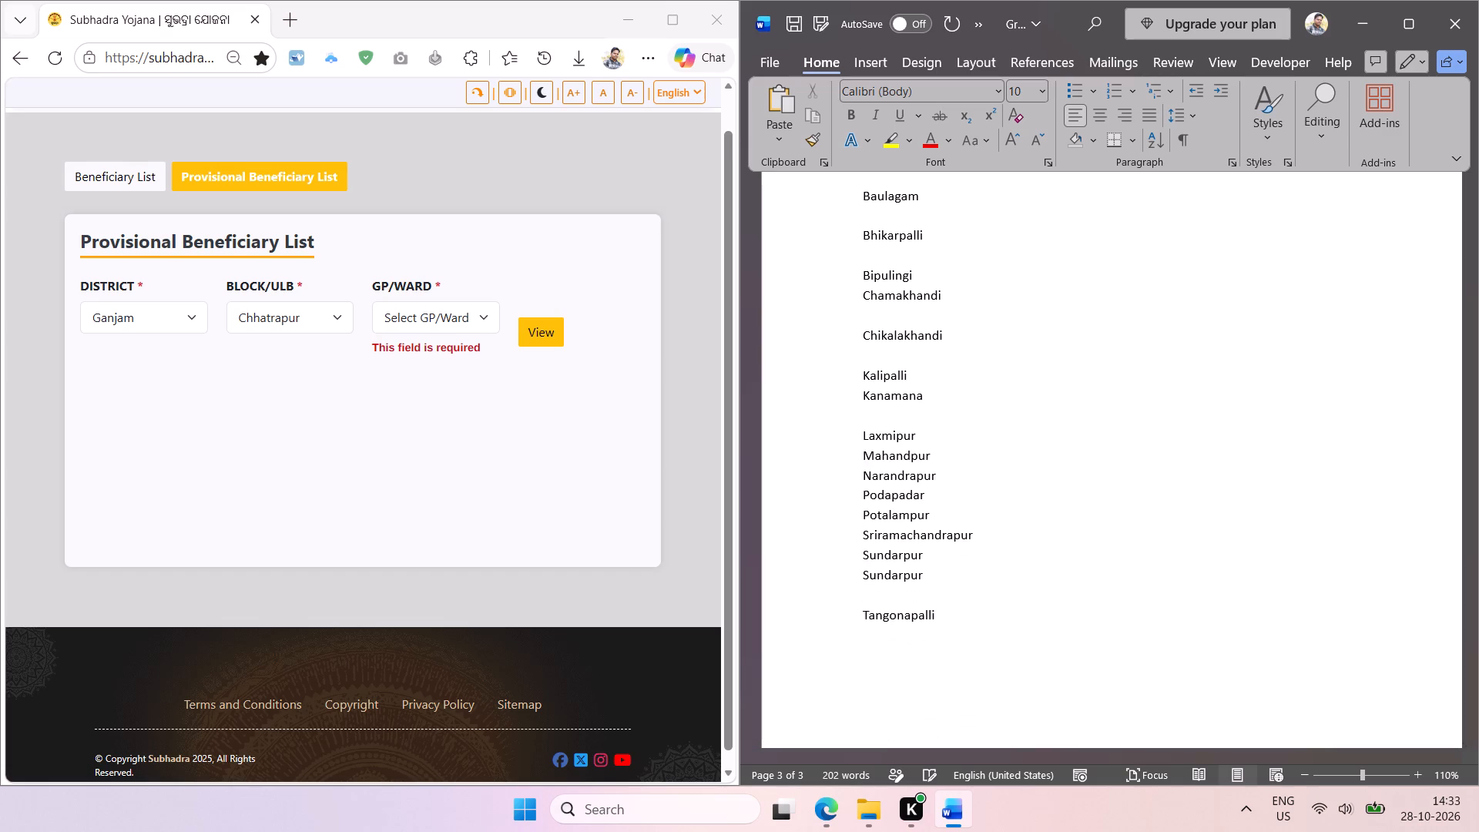
pyautogui.press('Up')
pyautogui.press('BackSpace')
pyautogui.press('Up')
pyautogui.press('Up')
pyautogui.press('BackSpace')
pyautogui.press('Up')
pyautogui.press('BackSpace')
pyautogui.press('Up')
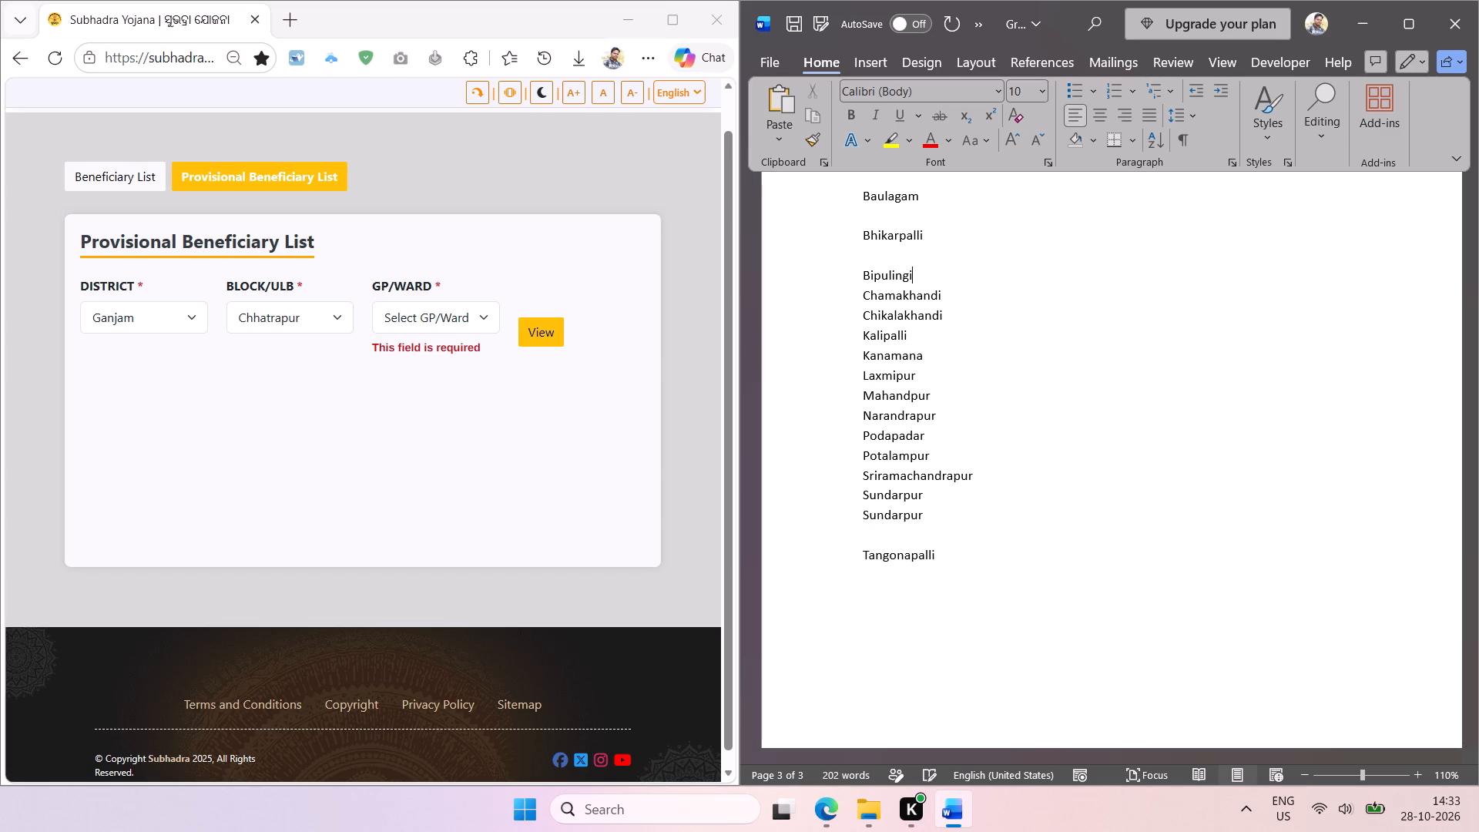
pyautogui.press('Up')
pyautogui.press('BackSpace')
pyautogui.press('Up')
pyautogui.press('BackSpace')
pyautogui.scroll(1, 1025, 688)
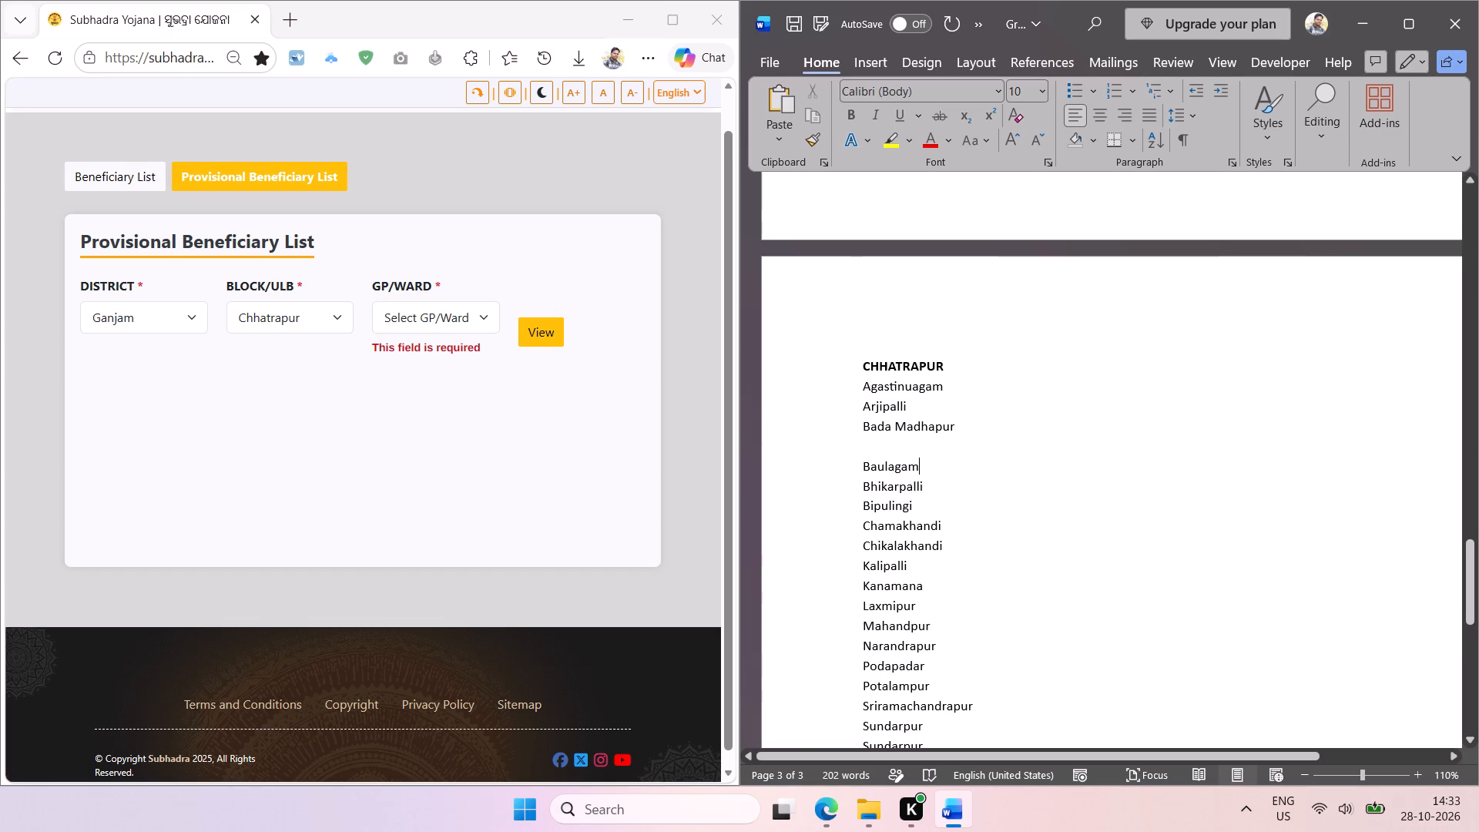
pyautogui.press('Up')
pyautogui.press('BackSpace')
pyautogui.scroll(-1, 1025, 688)
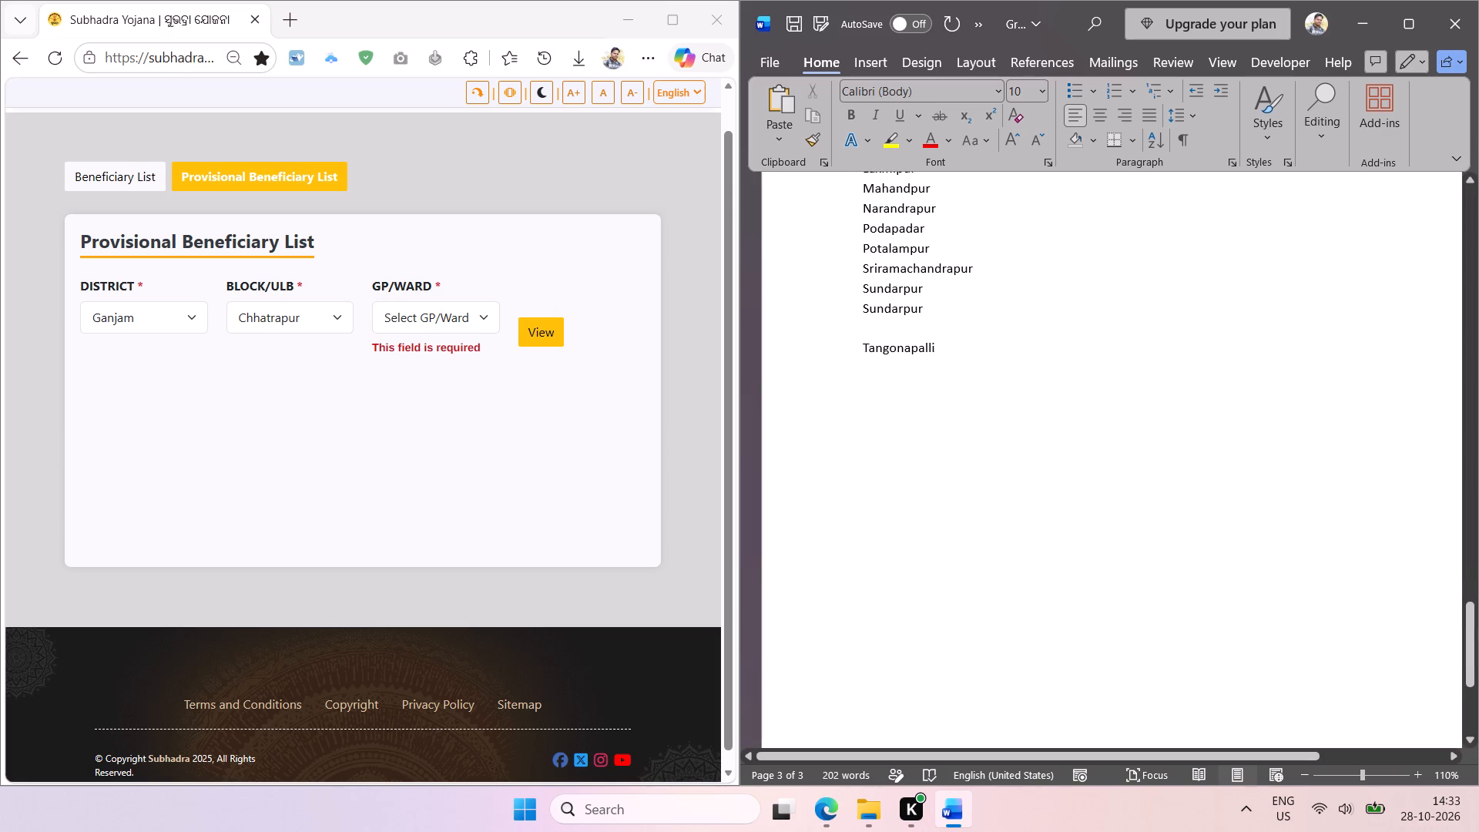
pyautogui.scroll(-1, 1025, 688)
pyautogui.click(908, 334)
pyautogui.press('BackSpace')
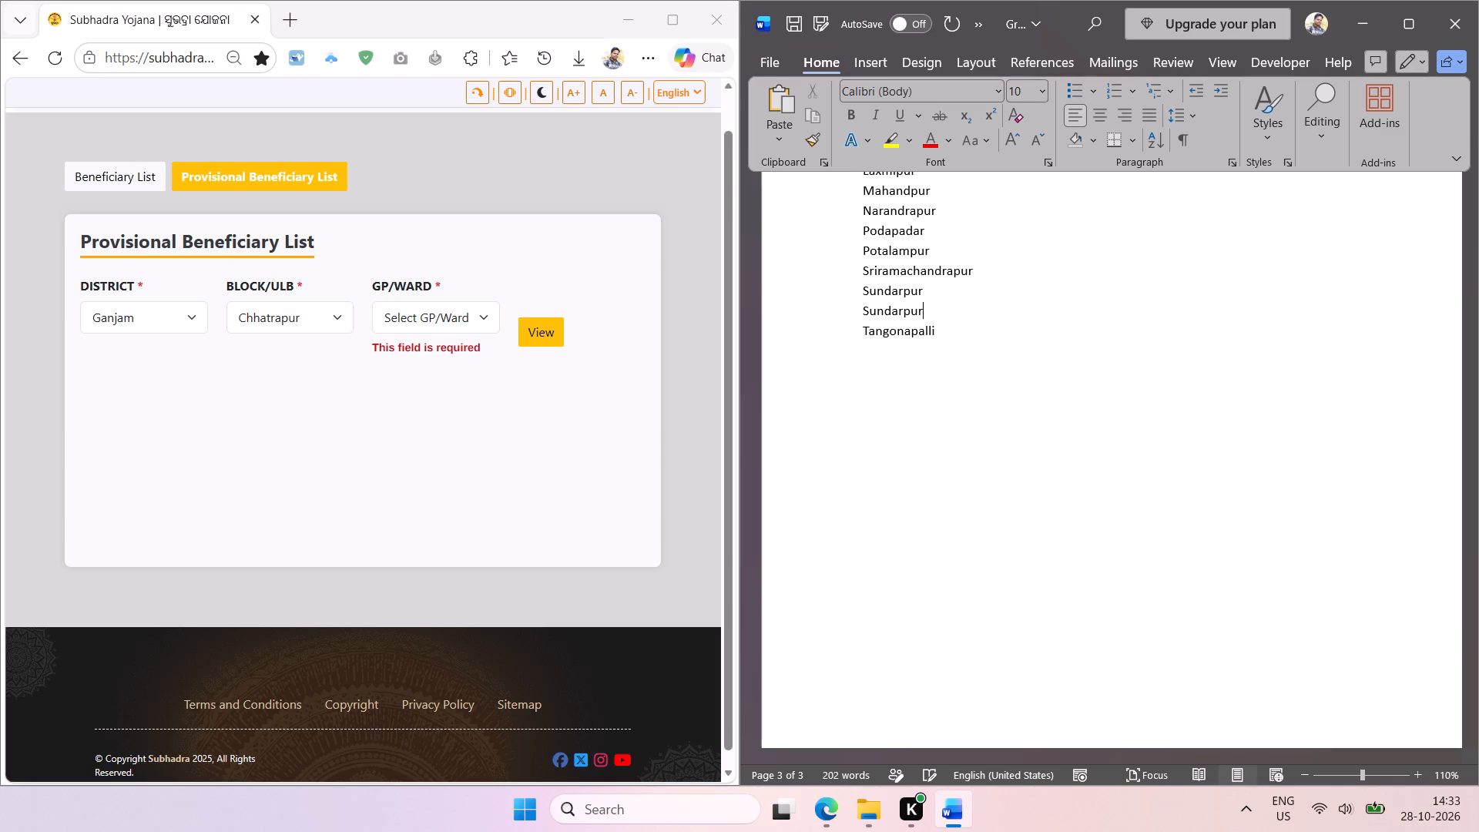
# Sort the Chhatrapur gram panchayat names from Agastinuagam to Tangonapalli alphabetically in ascending order.
pyautogui.scroll(2, 981, 335)
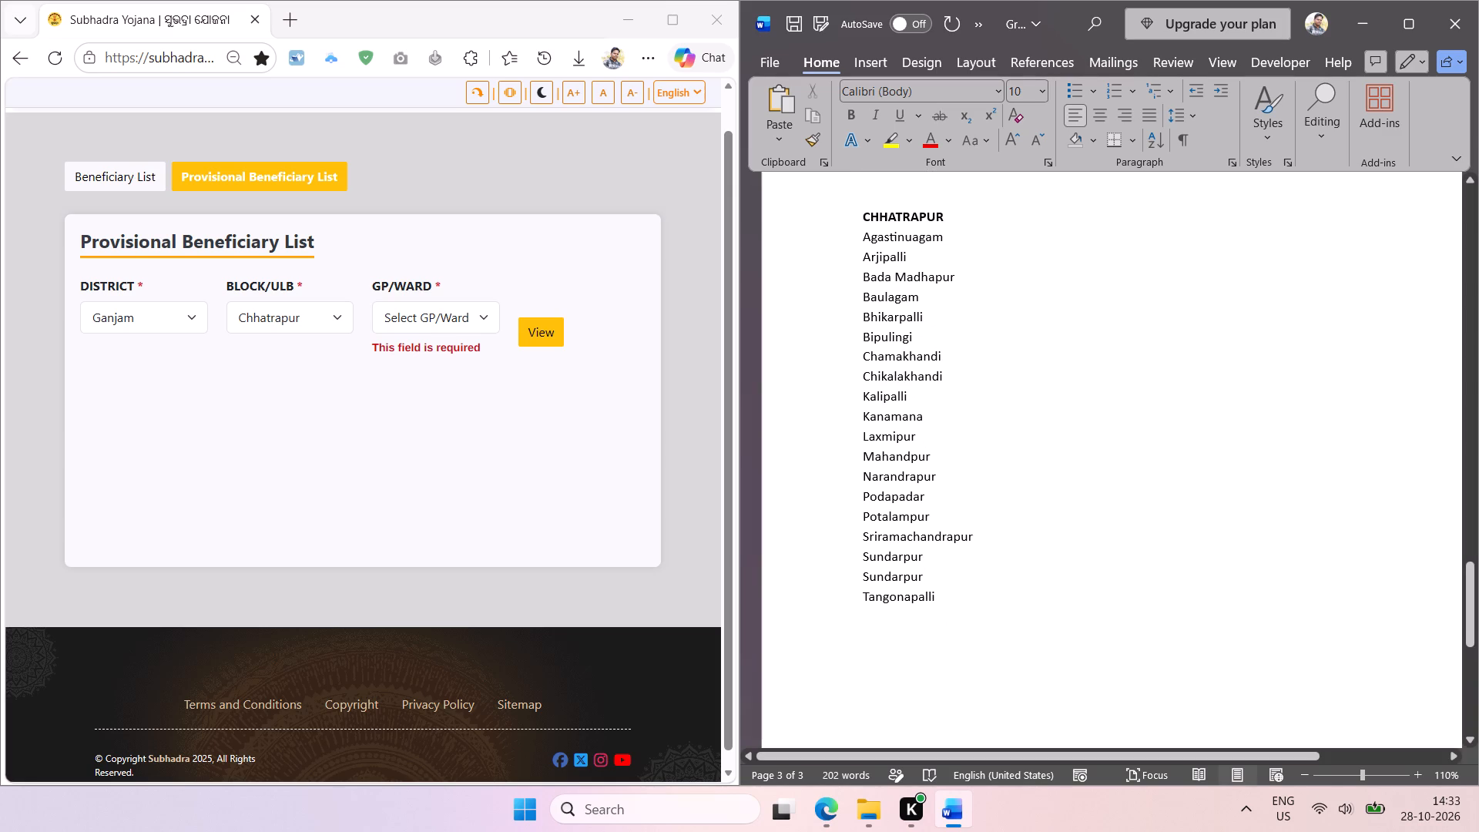
pyautogui.moveTo(937, 599); pyautogui.dragTo(860, 241)
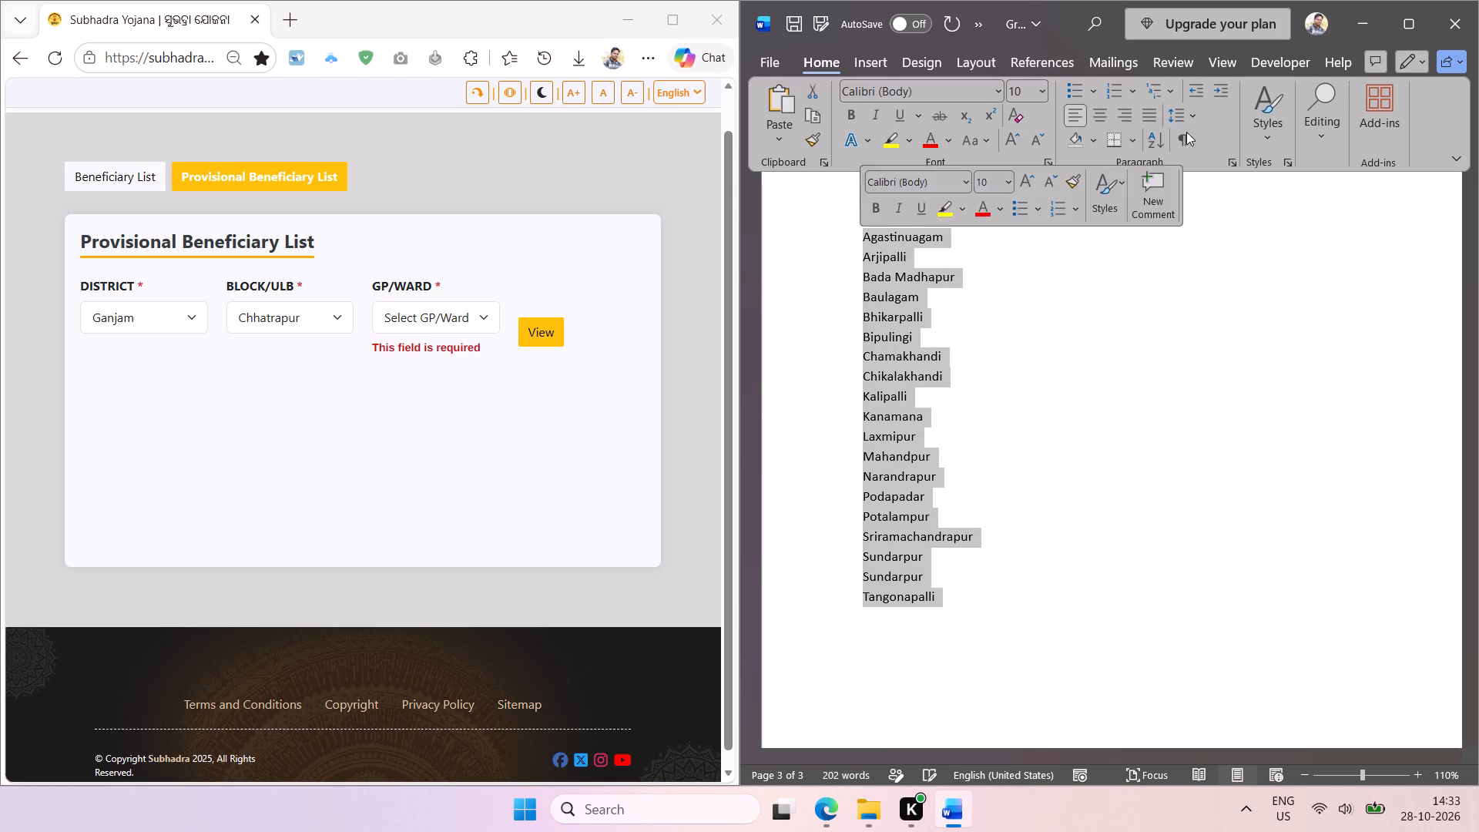
pyautogui.click(1149, 143)
pyautogui.press('Return')
# Number the sorted Chhatrapur gram panchayat names and decrease the list's indent to the heading's margin.
pyautogui.click(1112, 89)
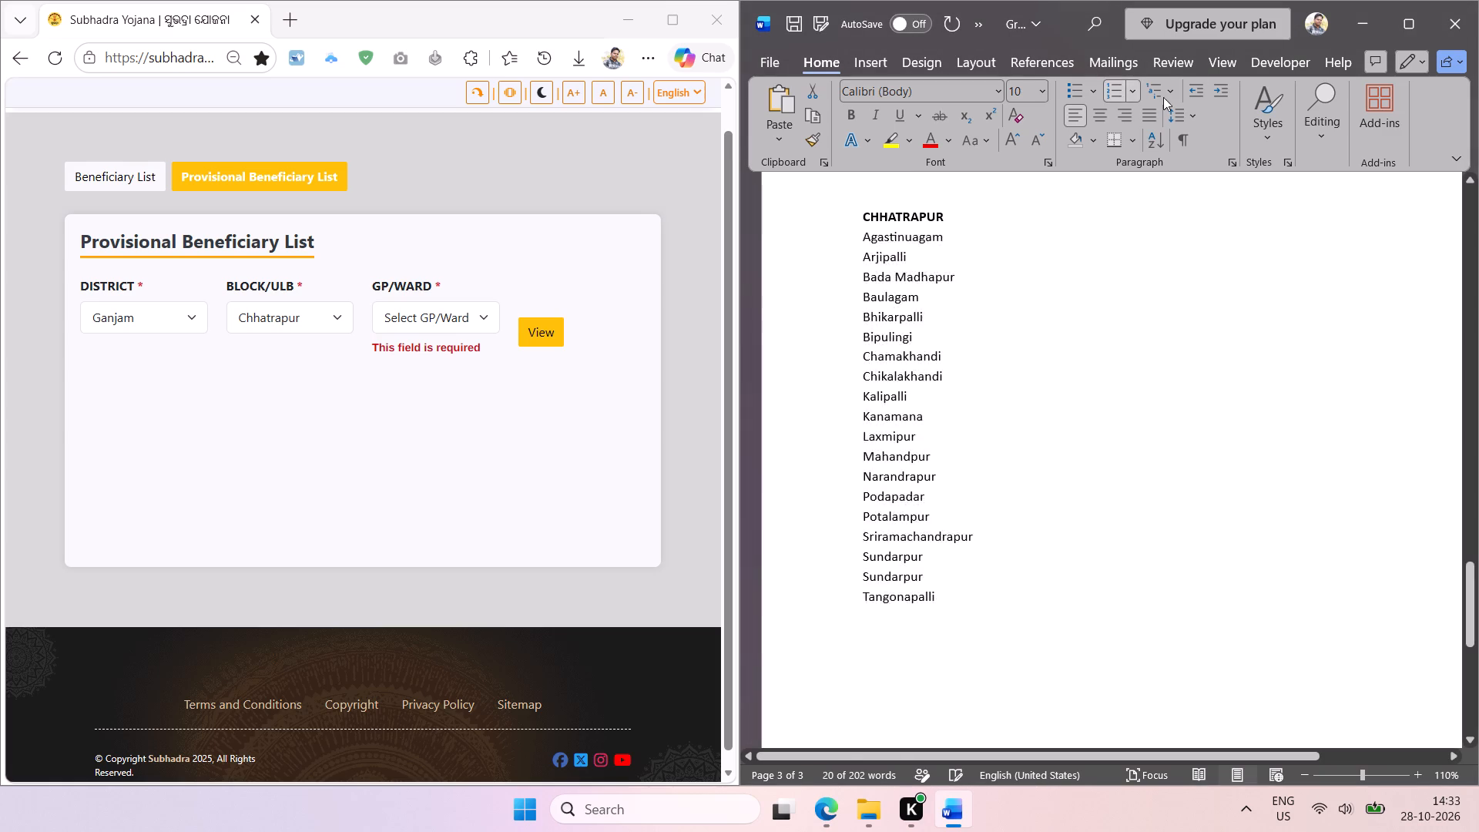
pyautogui.doubleClick(1199, 96)
pyautogui.click(975, 592)
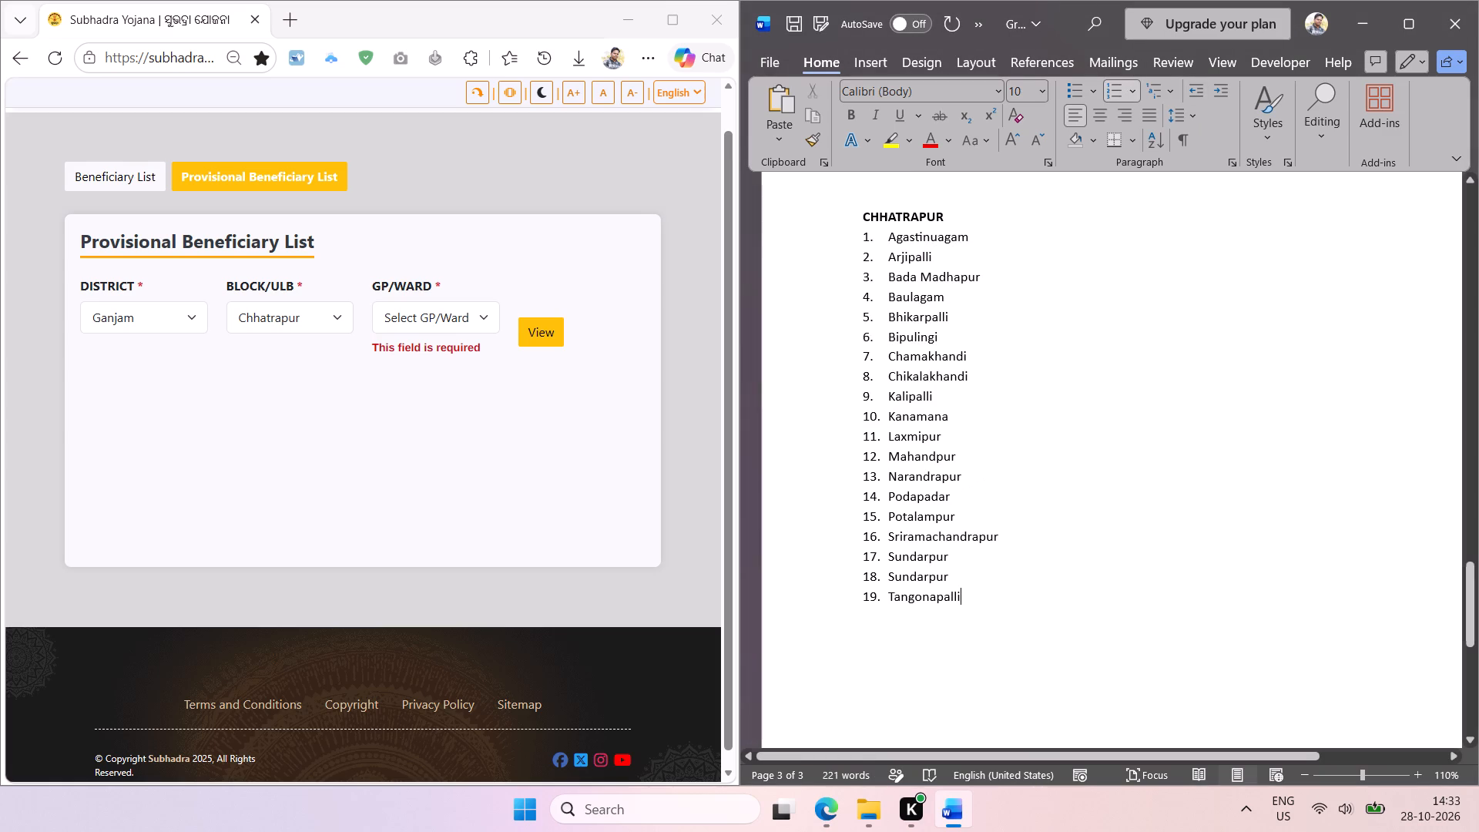
# Add blank unnumbered lines below the Chhatrapur list and save the Gram Panchayat document.
pyautogui.press('Return')
pyautogui.press('Return')
pyautogui.press('Return')
pyautogui.hotkey('ctrl', 's')
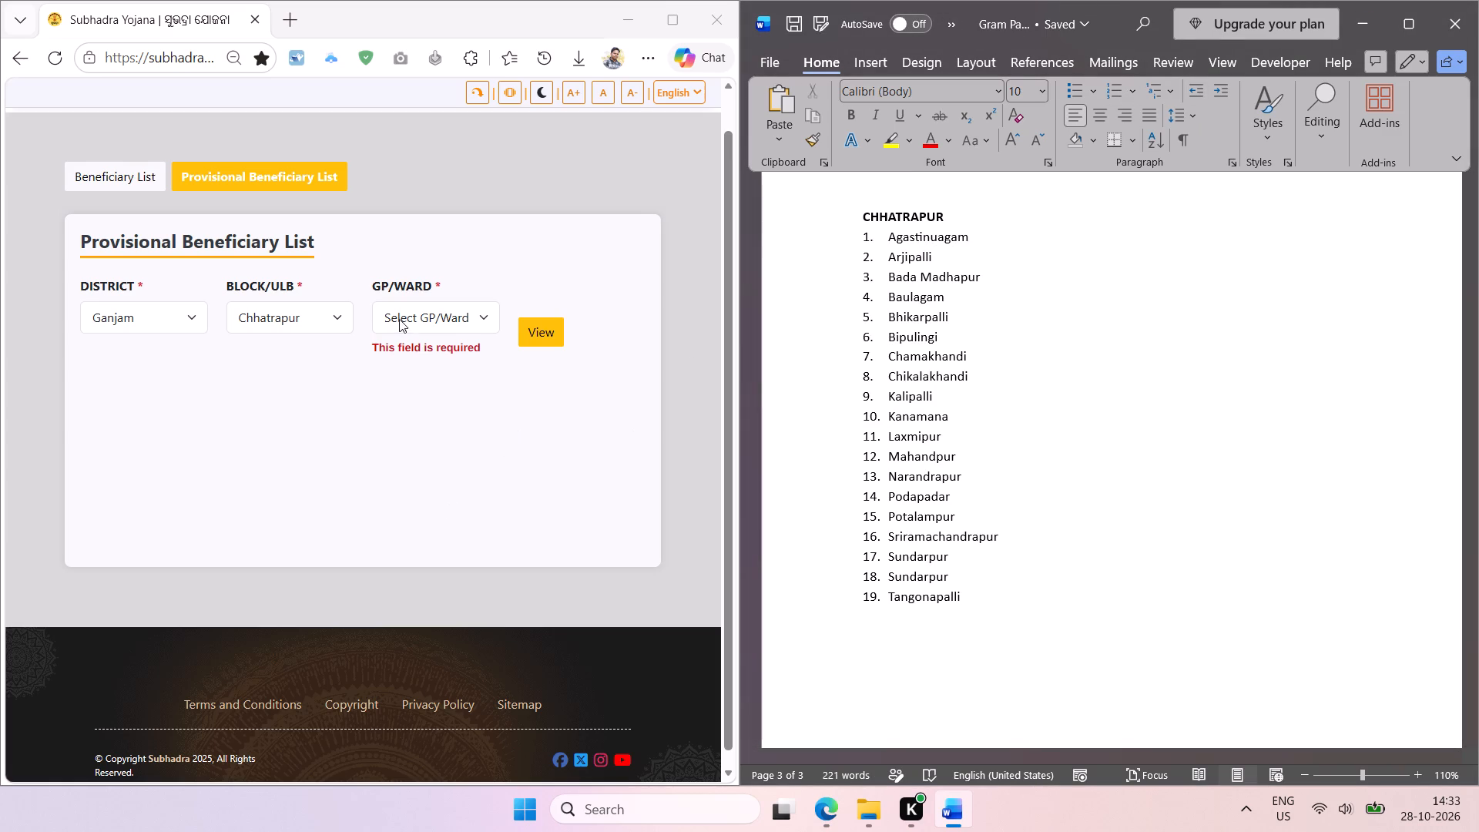
# Copy the CHHATRAPUR heading and paste it below the numbered list, leaving one blank line between them.
pyautogui.doubleClick(928, 214)
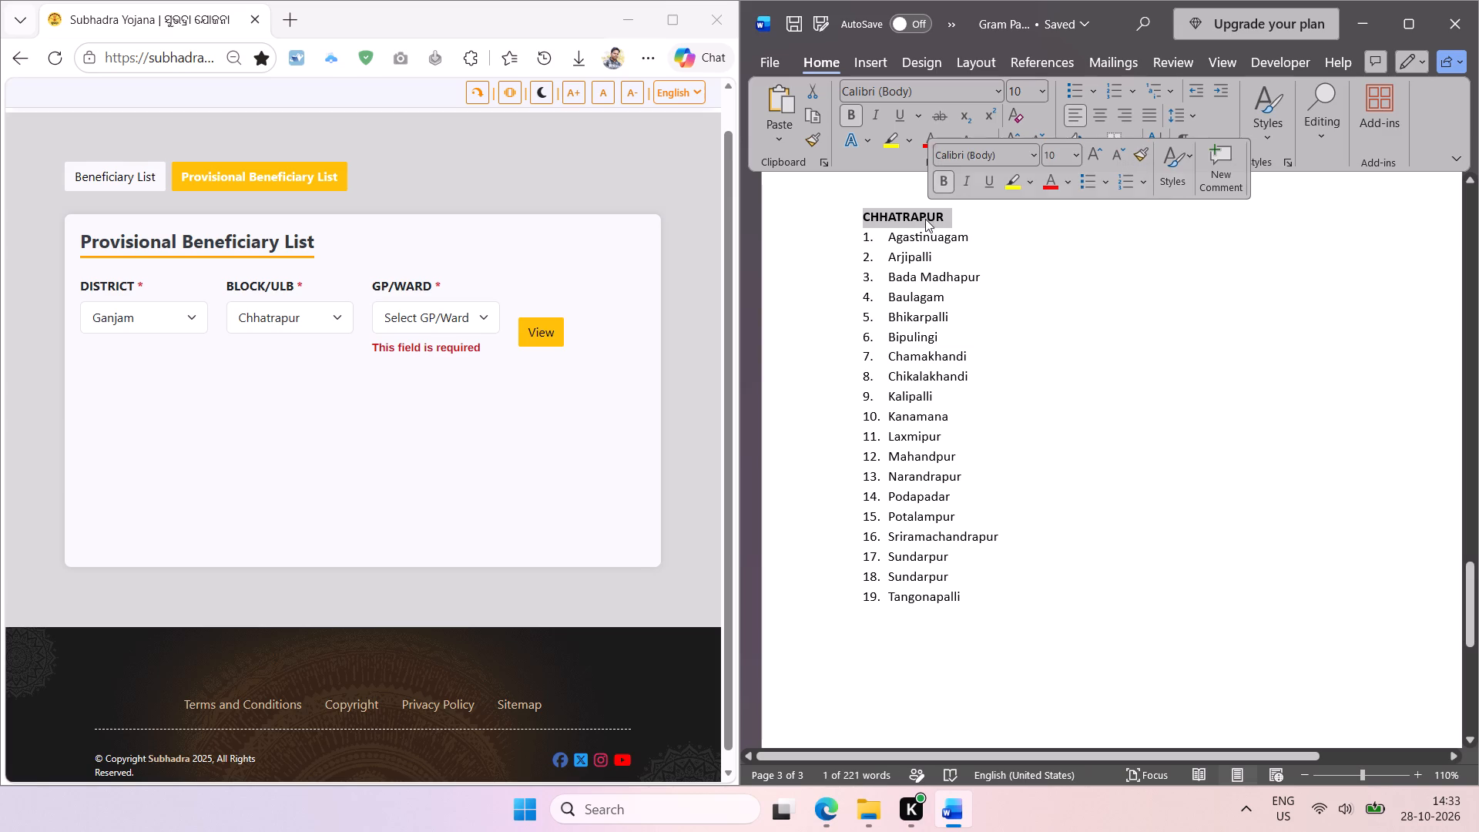
pyautogui.hotkey('ctrl', 'c')
pyautogui.click(902, 640)
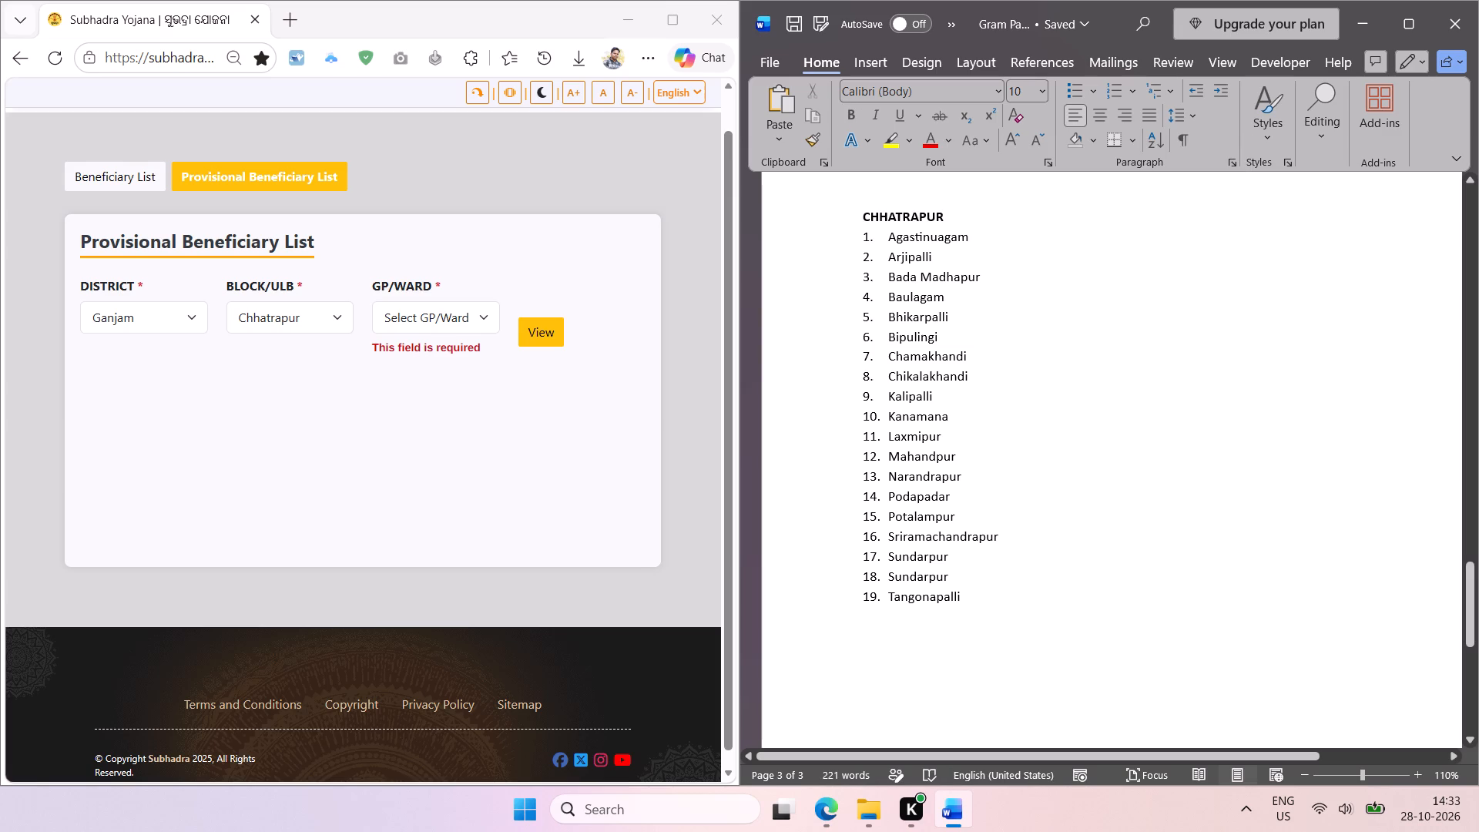
pyautogui.hotkey('ctrl', 'v')
pyautogui.scroll(-1, 955, 564)
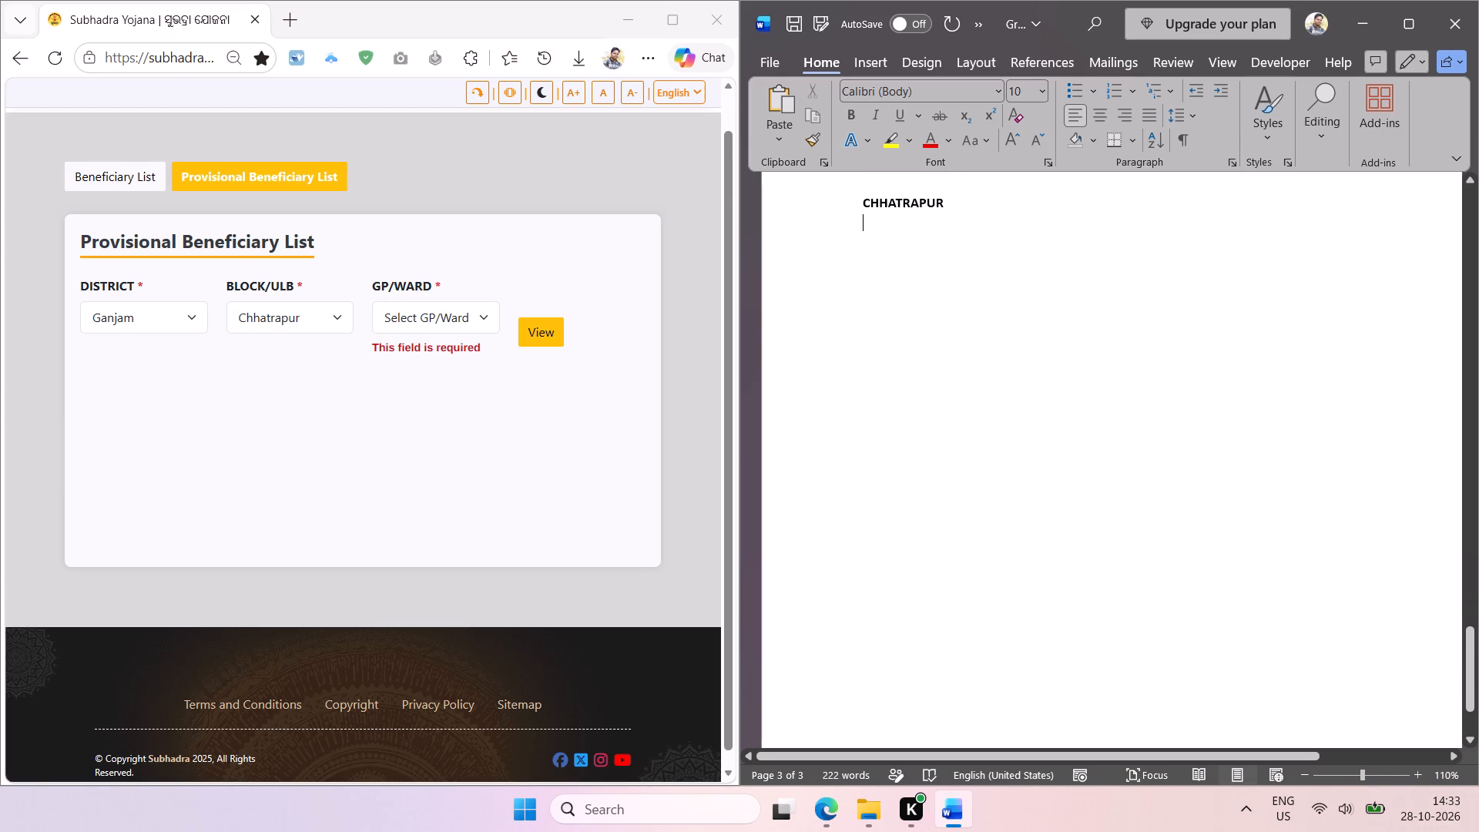
# Select the Chikiti block for Ganjam district in the Provisional Beneficiary List form.
pyautogui.scroll(-1, 955, 564)
pyautogui.click(283, 317)
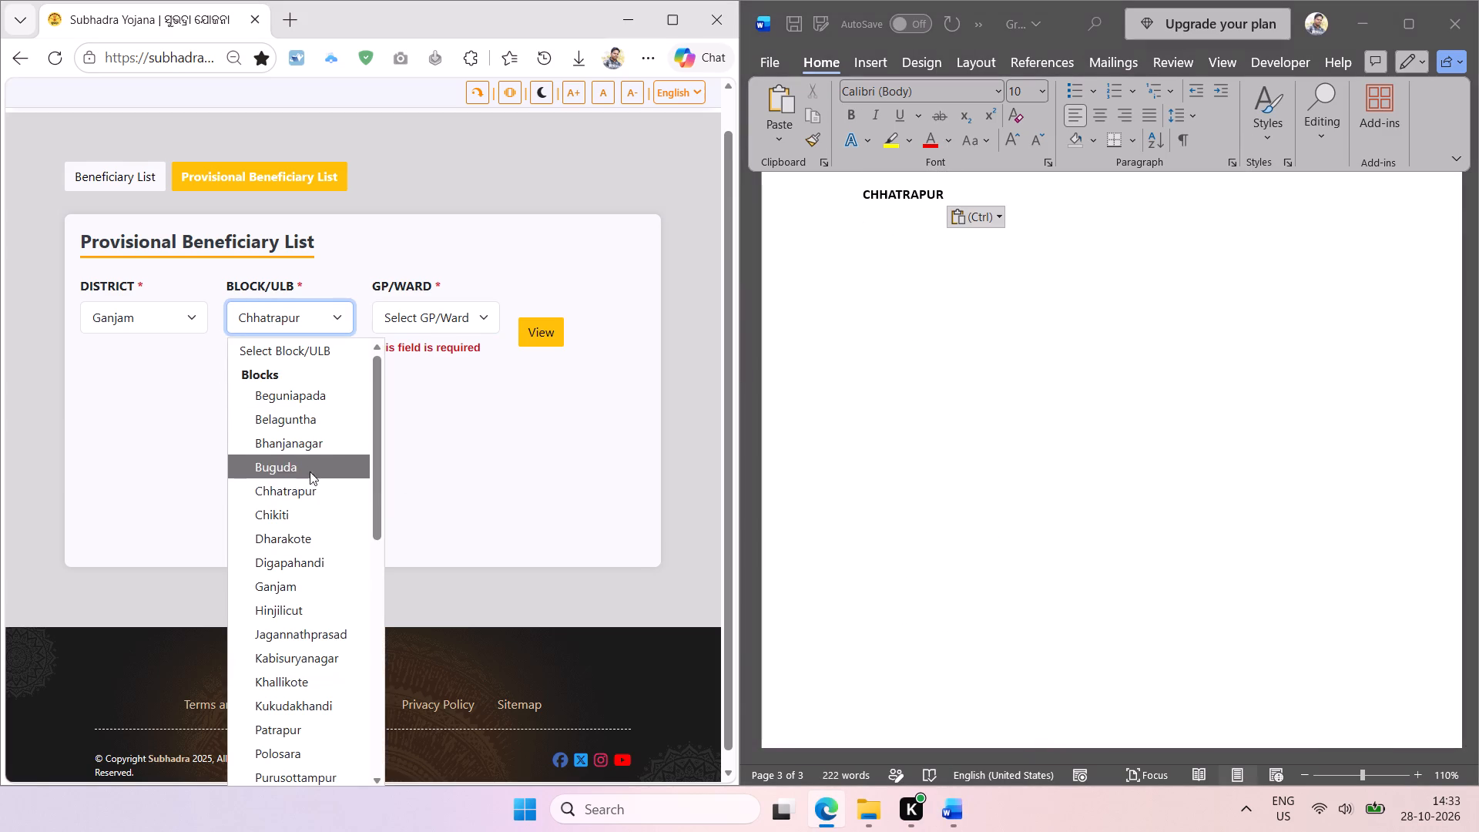
pyautogui.click(300, 511)
pyautogui.click(338, 423)
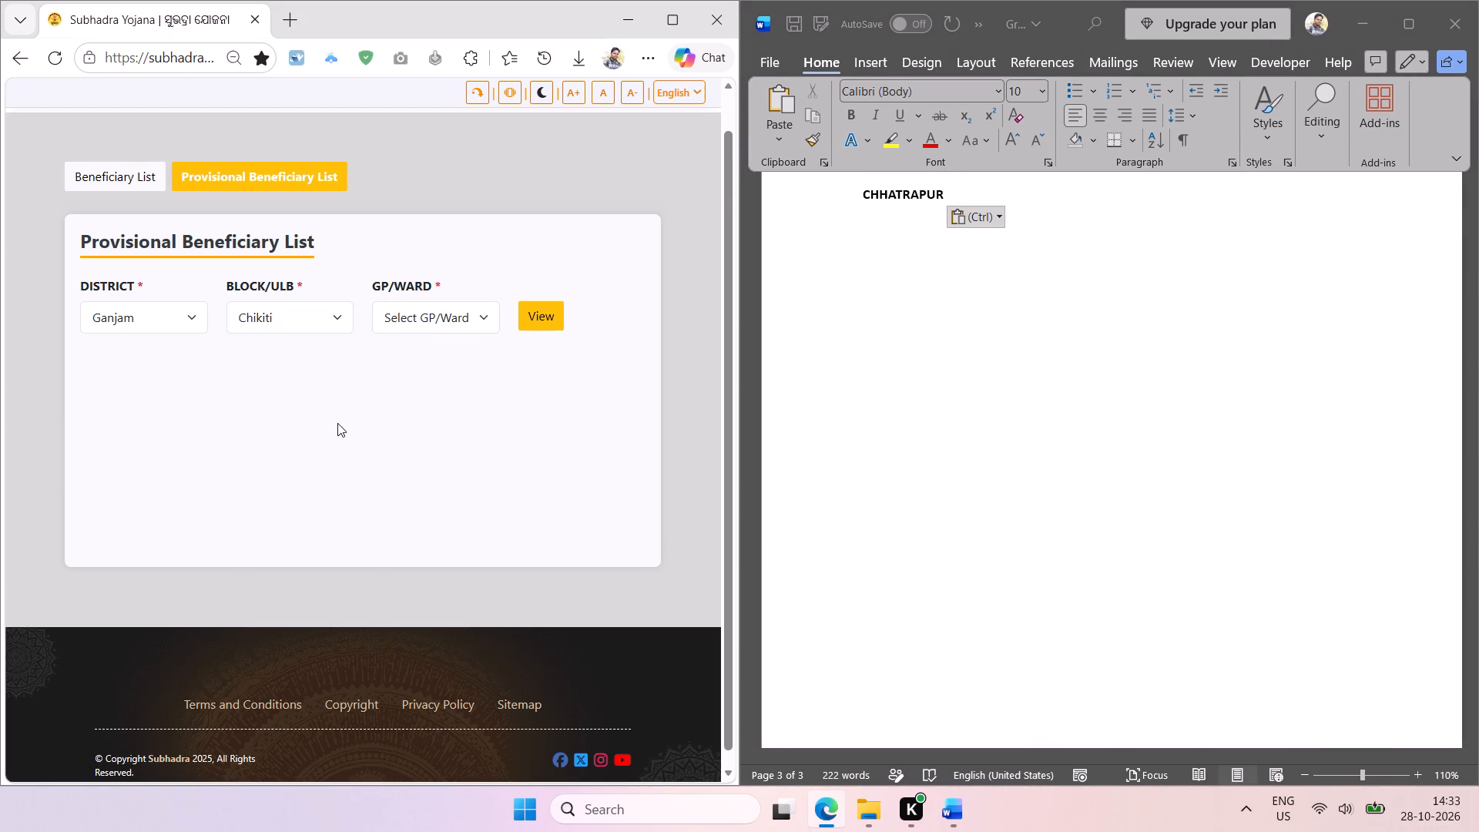
# Capture the Chikiti block name as text, replace the second CHHATRAPUR heading with it in uppercase, and start a line below.
pyautogui.press('shift+super+t')
pyautogui.moveTo(233, 298); pyautogui.dragTo(303, 357)
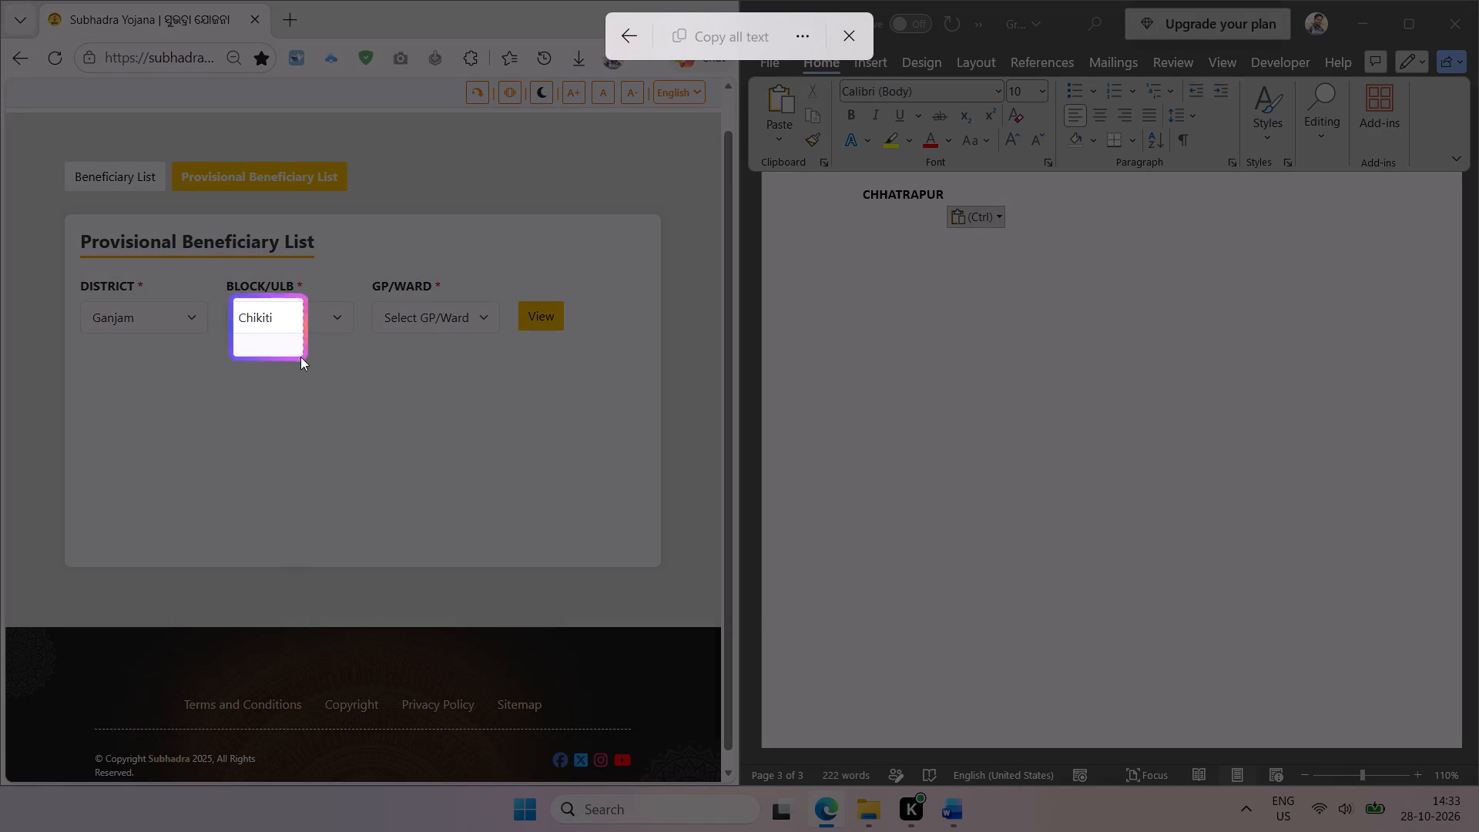
pyautogui.click(720, 35)
pyautogui.click(936, 236)
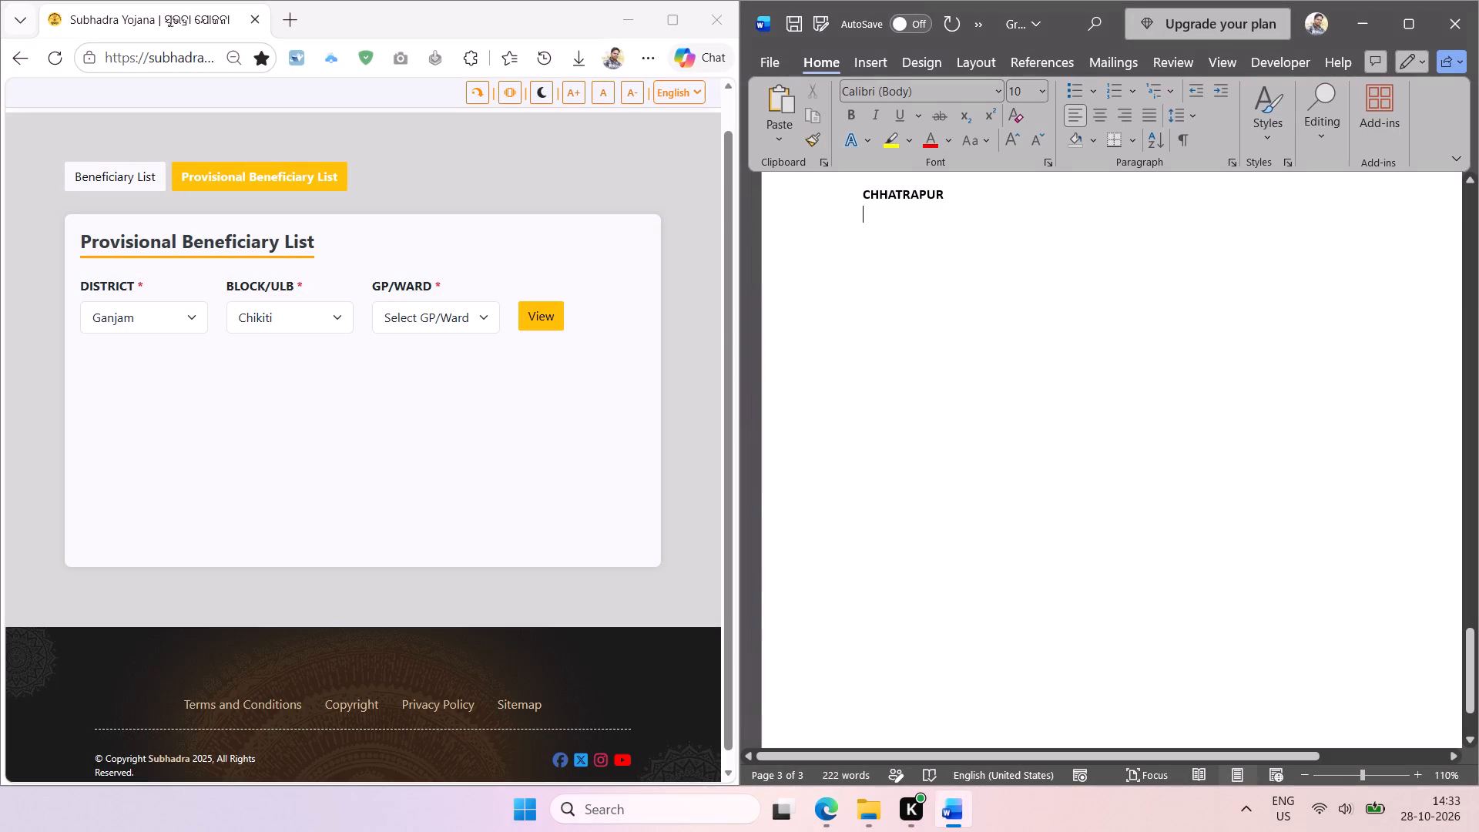
pyautogui.doubleClick(912, 200)
pyautogui.hotkey('ctrl', 'v')
pyautogui.hotkey('shift', 'F3')
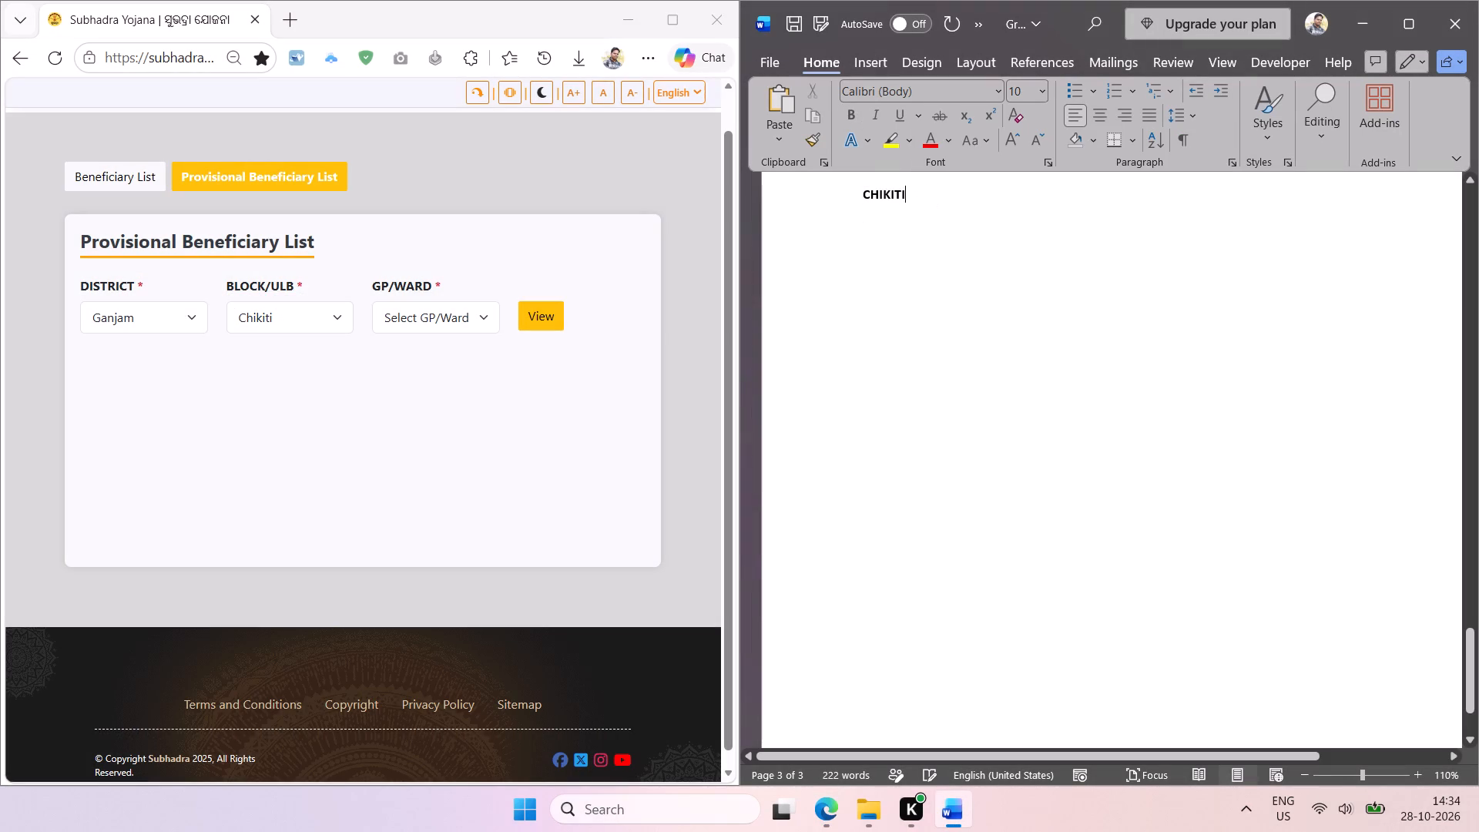
pyautogui.press('Return')
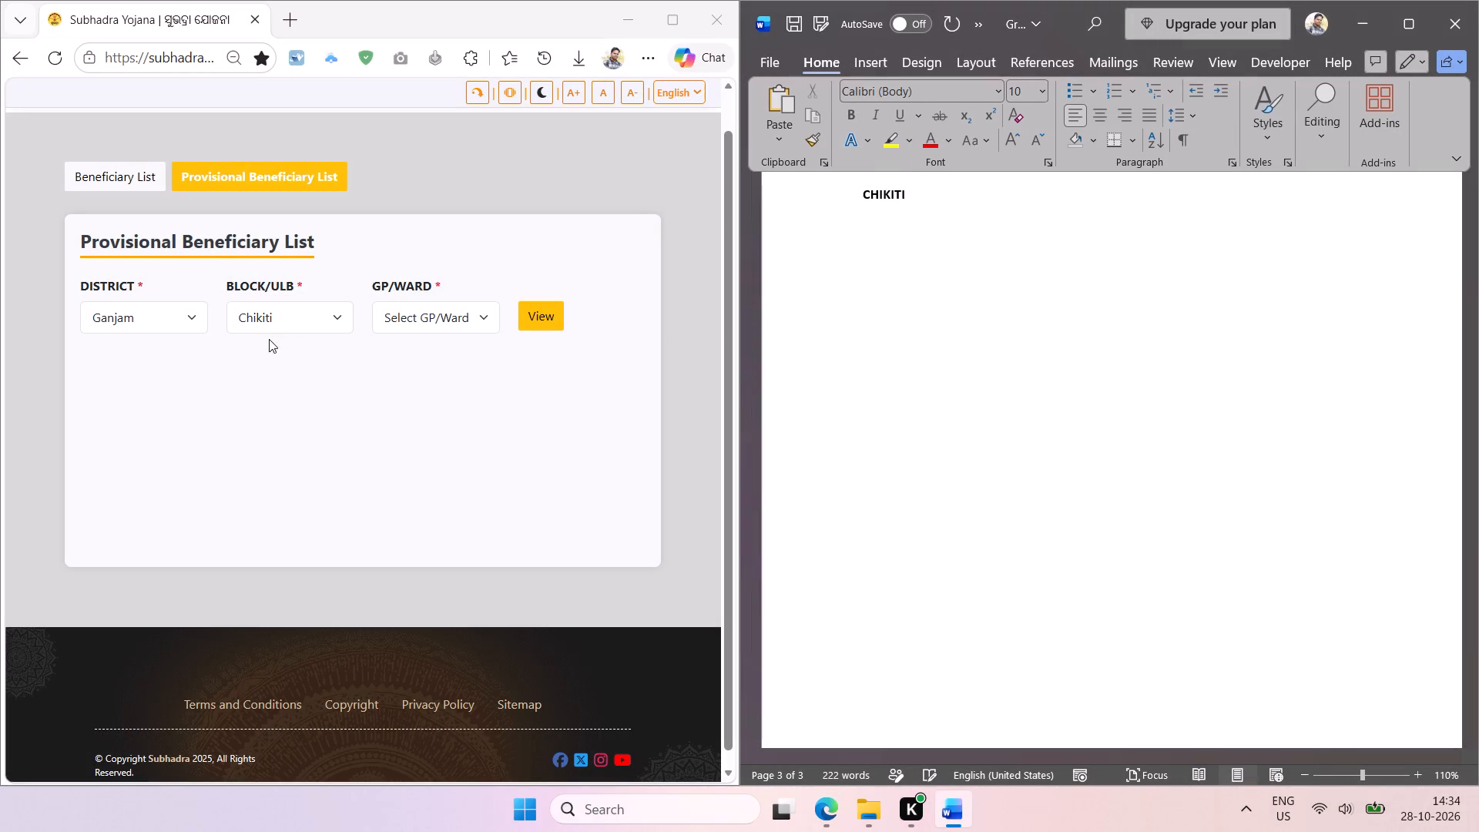
# Extract the Chikiti gram panchayat names from Jhatipadar to Surala as text and paste them below the CHIKITI heading.
pyautogui.click(488, 314)
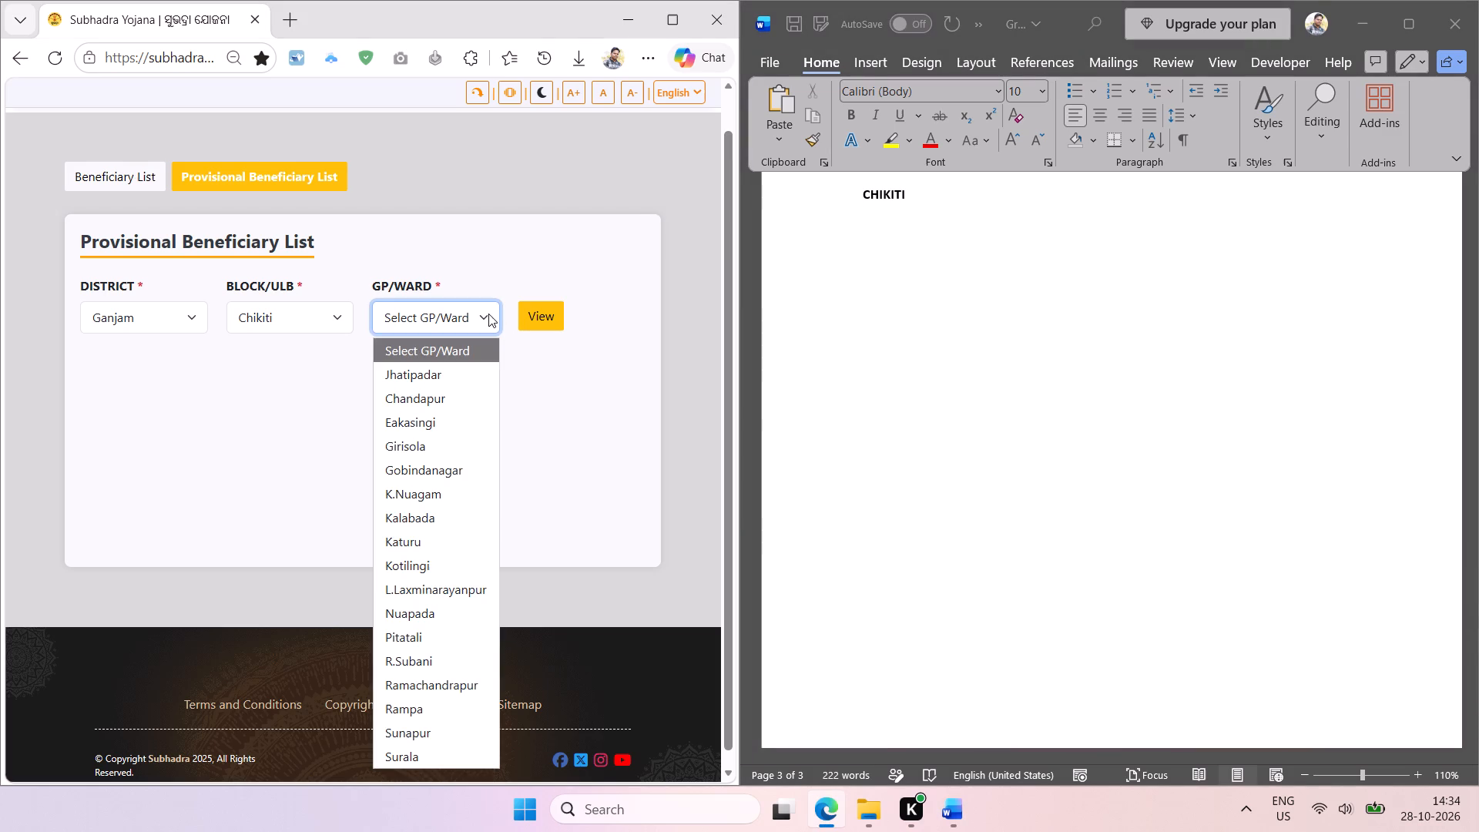
pyautogui.press('shift+super+t')
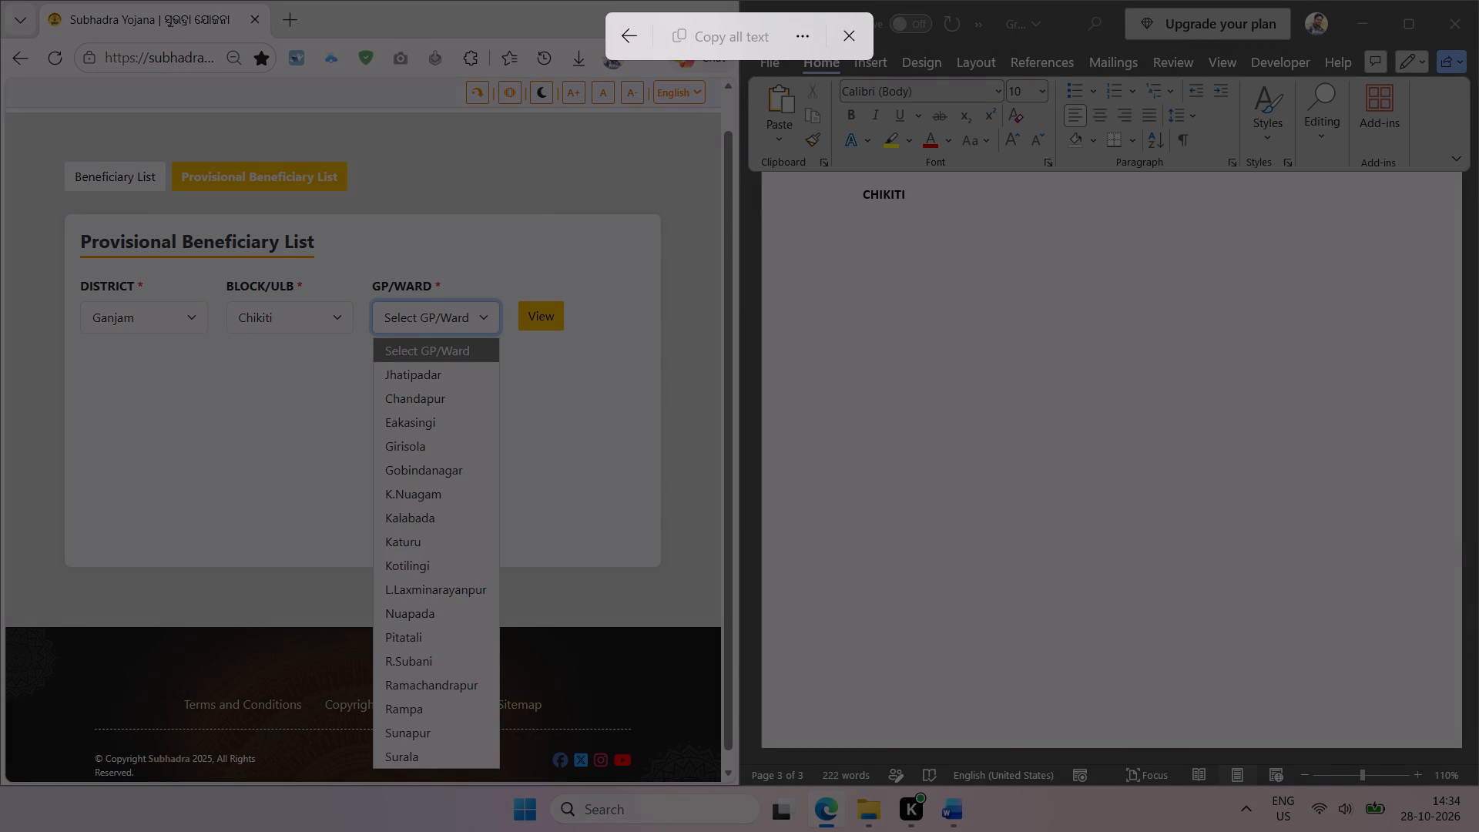
pyautogui.moveTo(375, 362); pyautogui.dragTo(496, 770)
pyautogui.click(729, 37)
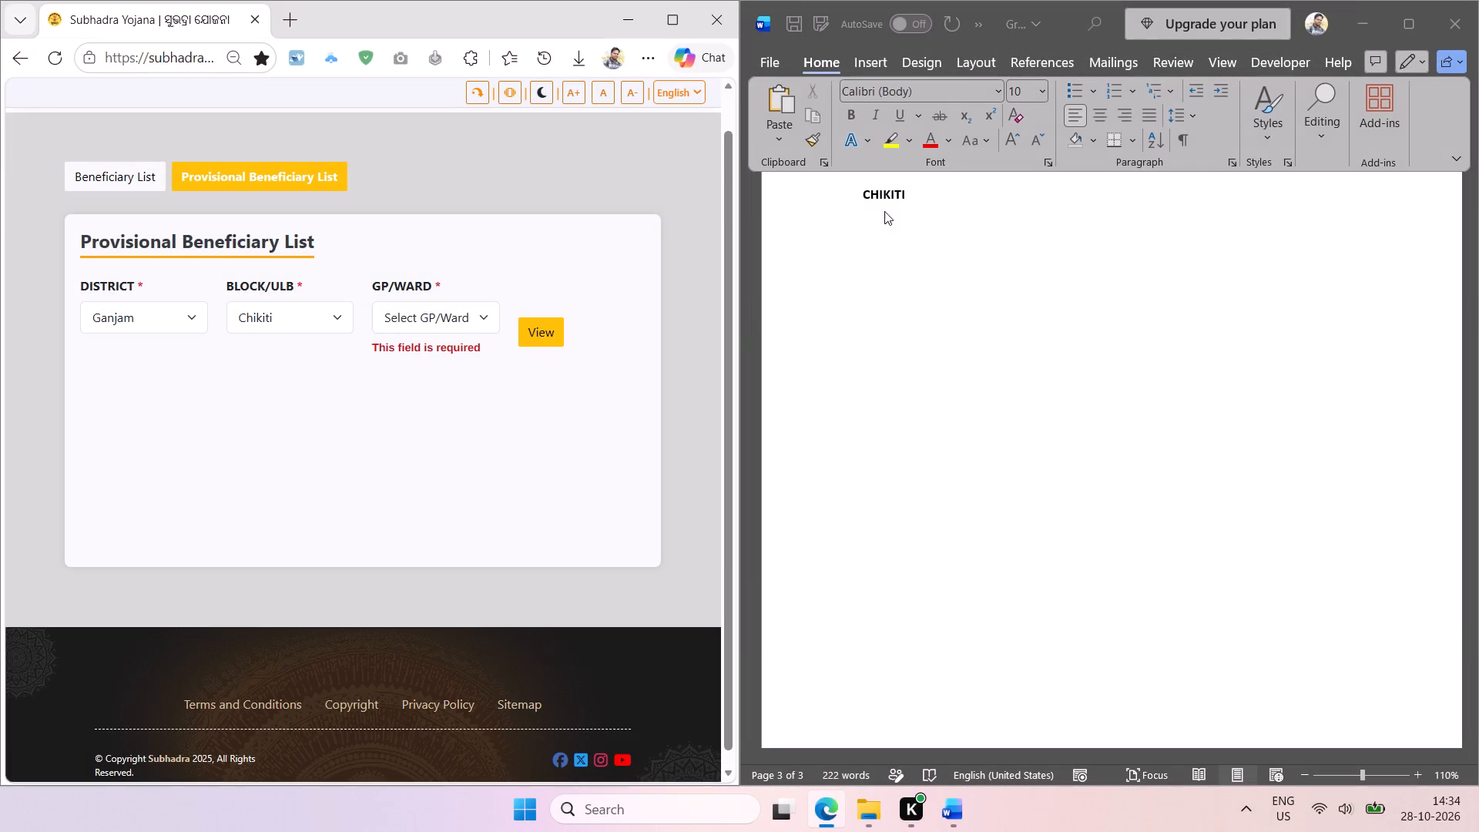
pyautogui.click(884, 211)
pyautogui.hotkey('ctrl', 'v')
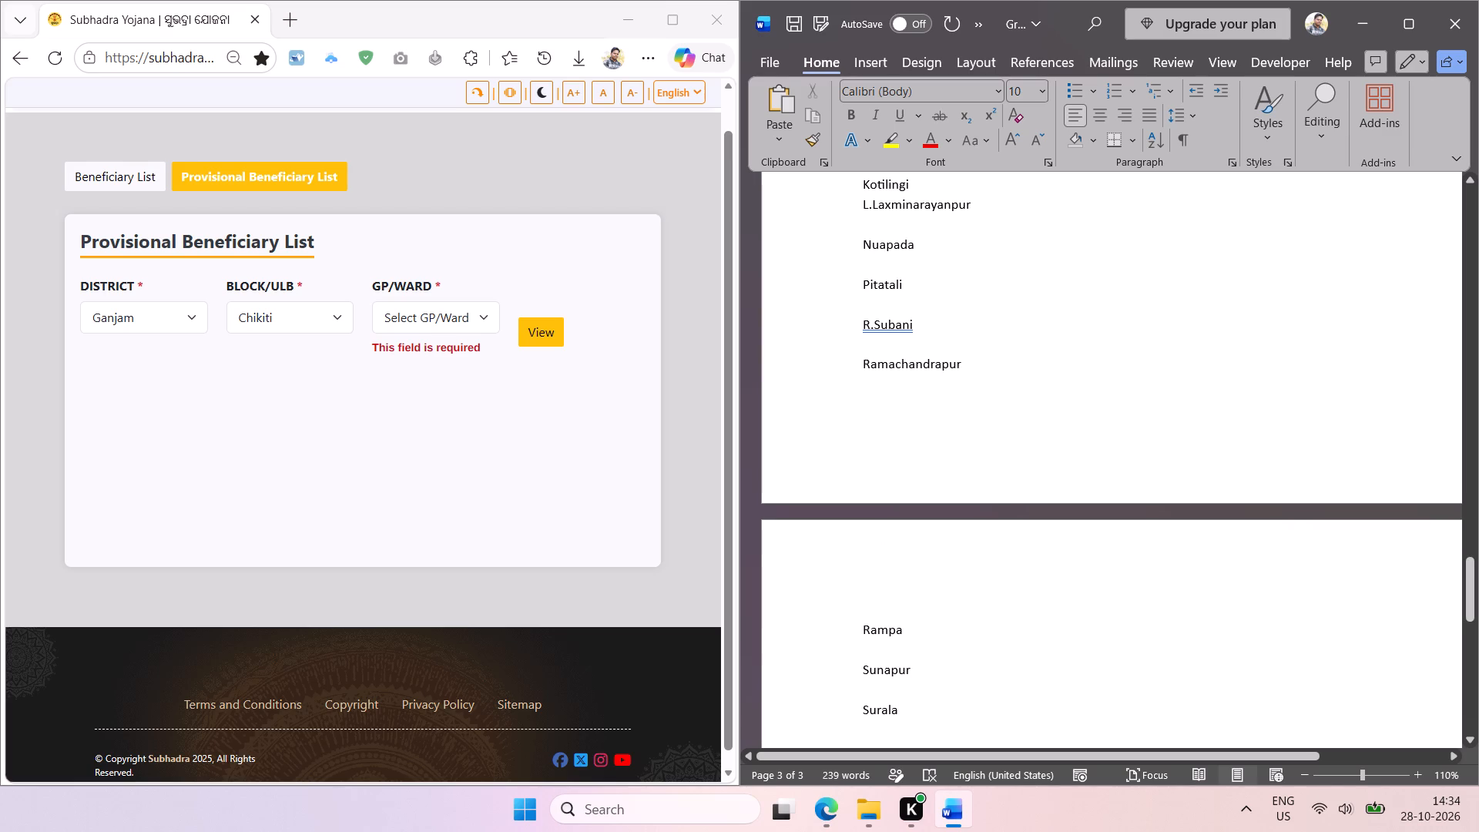
pyautogui.click(875, 323)
pyautogui.press('space')
# Remove the blank lines between the Chikiti gram panchayat names from Surala up to L.Laxminarayanpur.
pyautogui.click(907, 688)
pyautogui.press('BackSpace')
pyautogui.press('Up')
pyautogui.press('BackSpace')
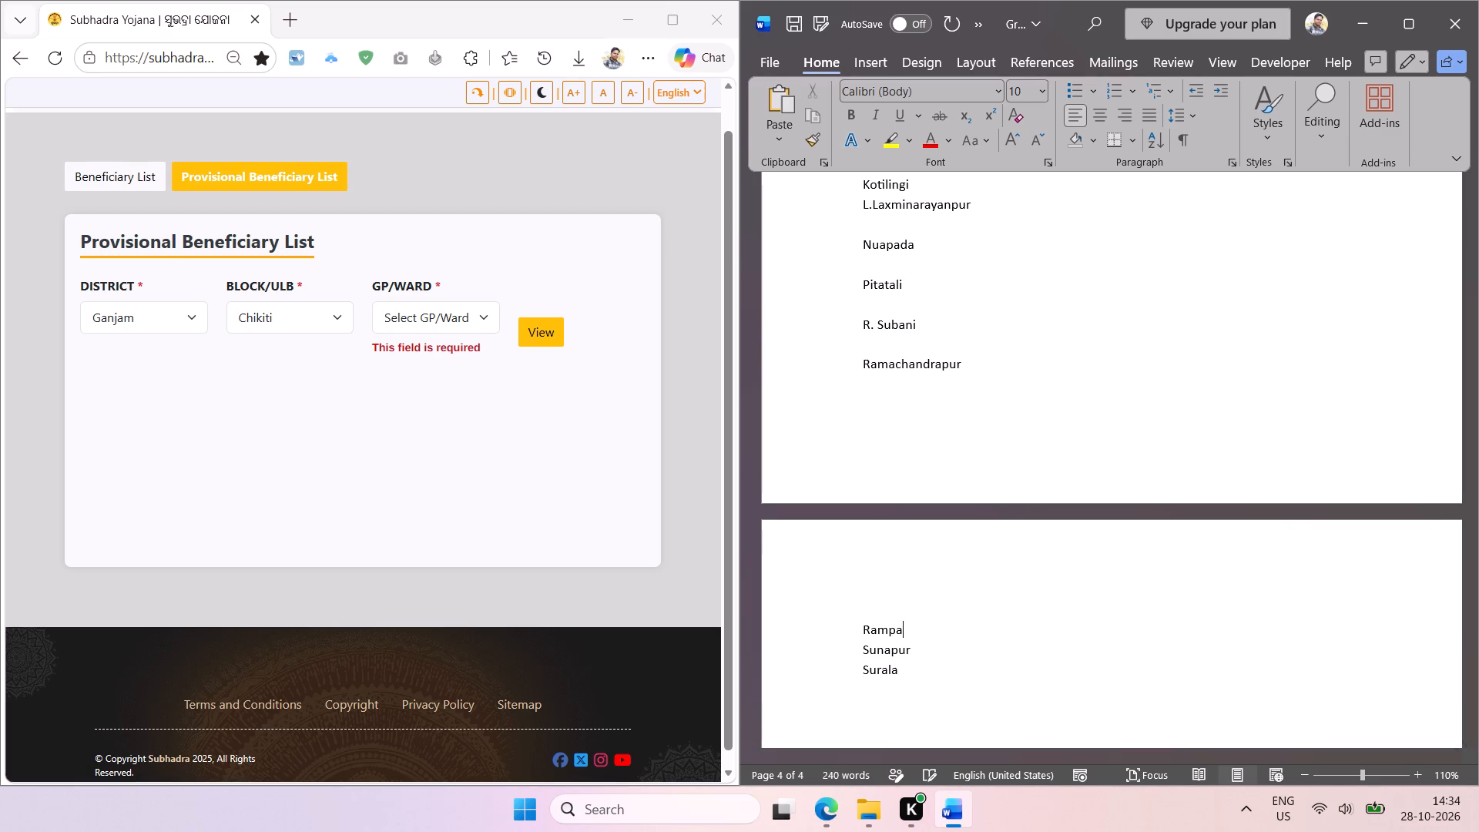
pyautogui.press('Up')
pyautogui.press('Up')
pyautogui.press('Down')
pyautogui.press('BackSpace')
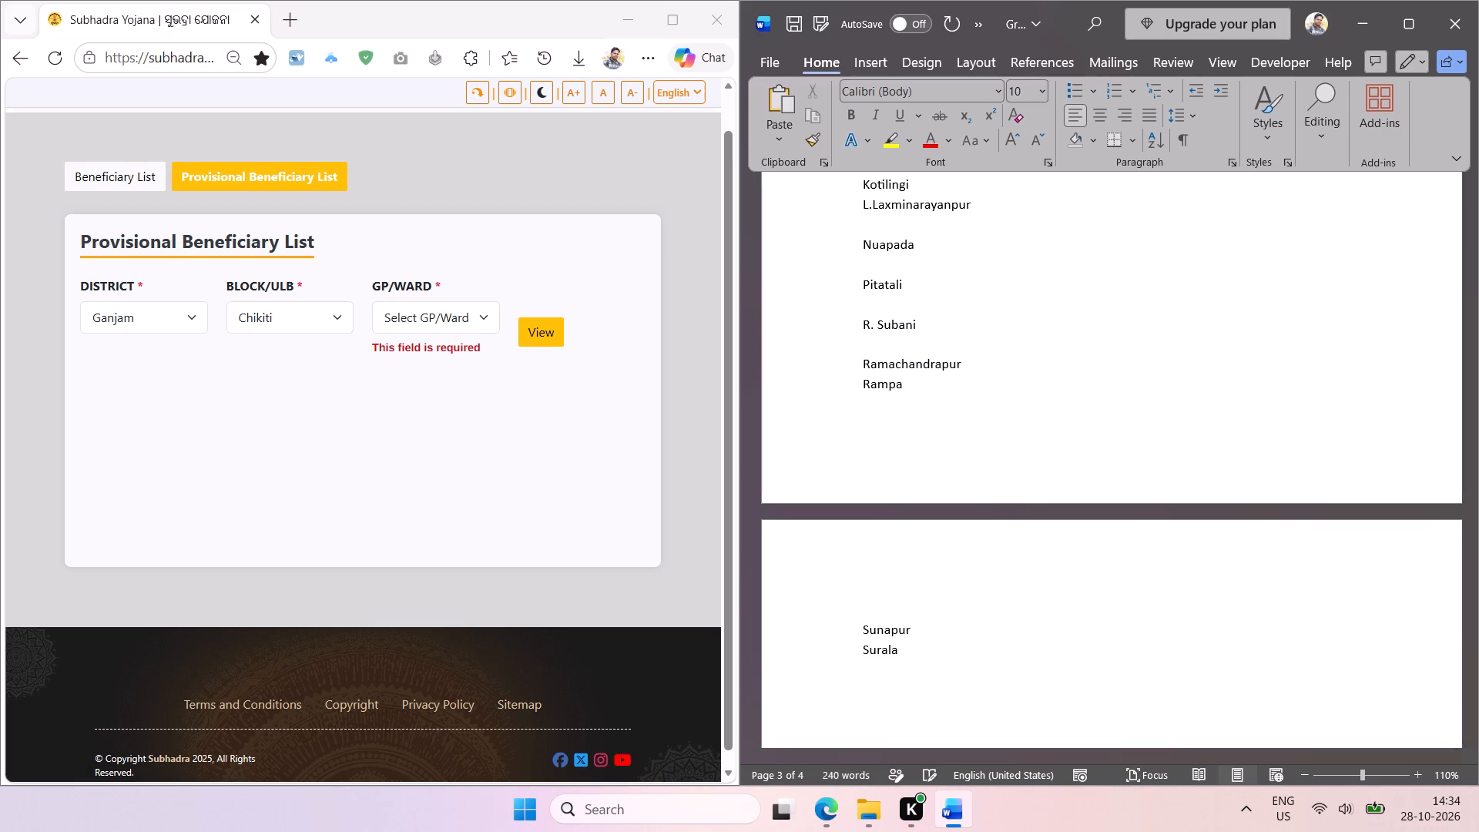
pyautogui.press('Up')
pyautogui.press('BackSpace')
pyautogui.press('Up')
pyautogui.press('BackSpace')
pyautogui.press('Up')
pyautogui.press('BackSpace')
pyautogui.press('Up')
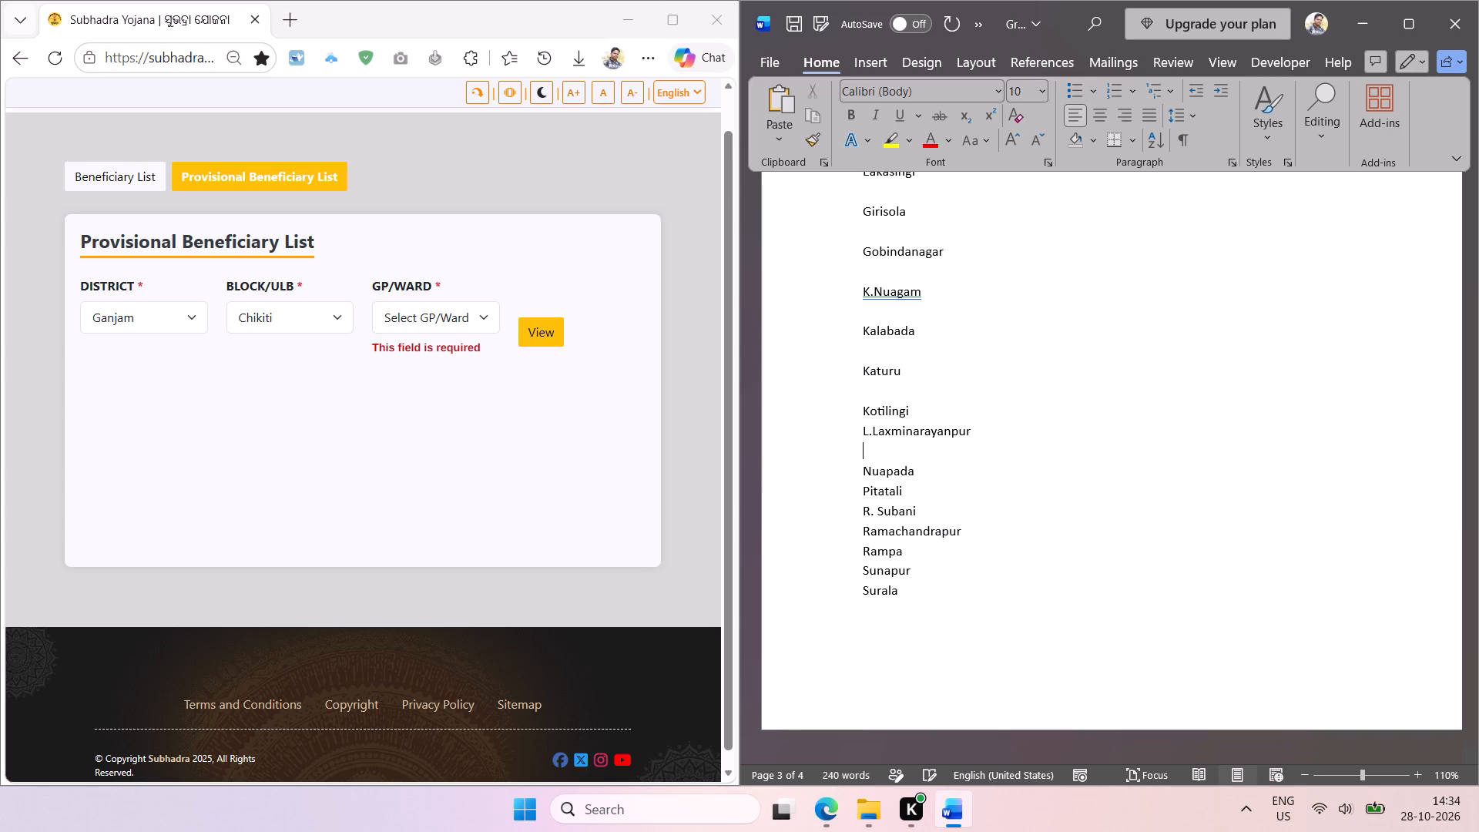
pyautogui.press('BackSpace')
# Remove the blank lines between the Chikiti gram panchayat names from Kotilingi up to K.Nuagam.
pyautogui.press('Up')
pyautogui.press('Up')
pyautogui.press('BackSpace')
pyautogui.press('Up')
pyautogui.press('BackSpace')
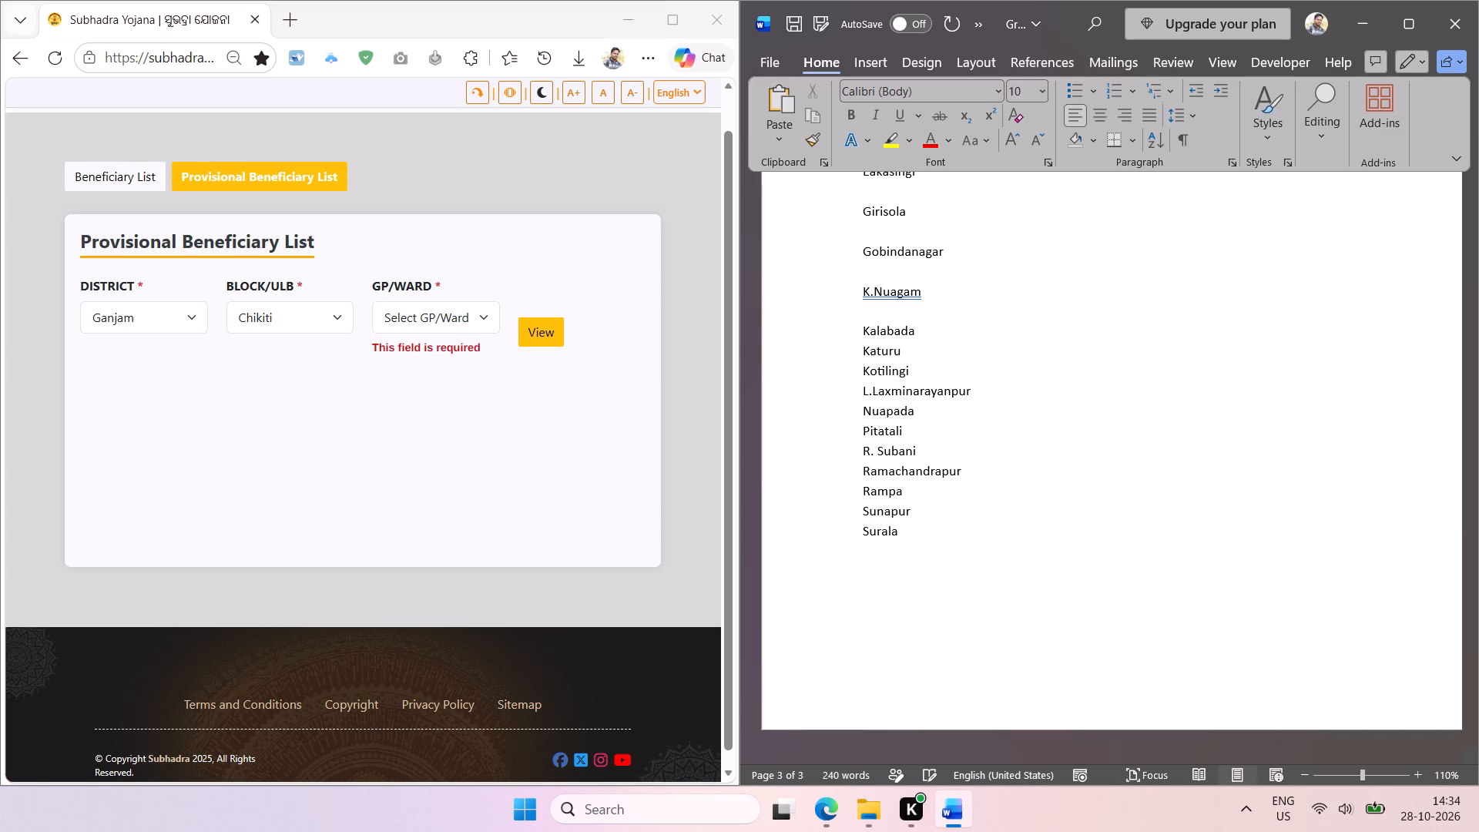
pyautogui.press('Up')
pyautogui.press('BackSpace')
pyautogui.press('Left')
pyautogui.press('Left')
pyautogui.press('Left')
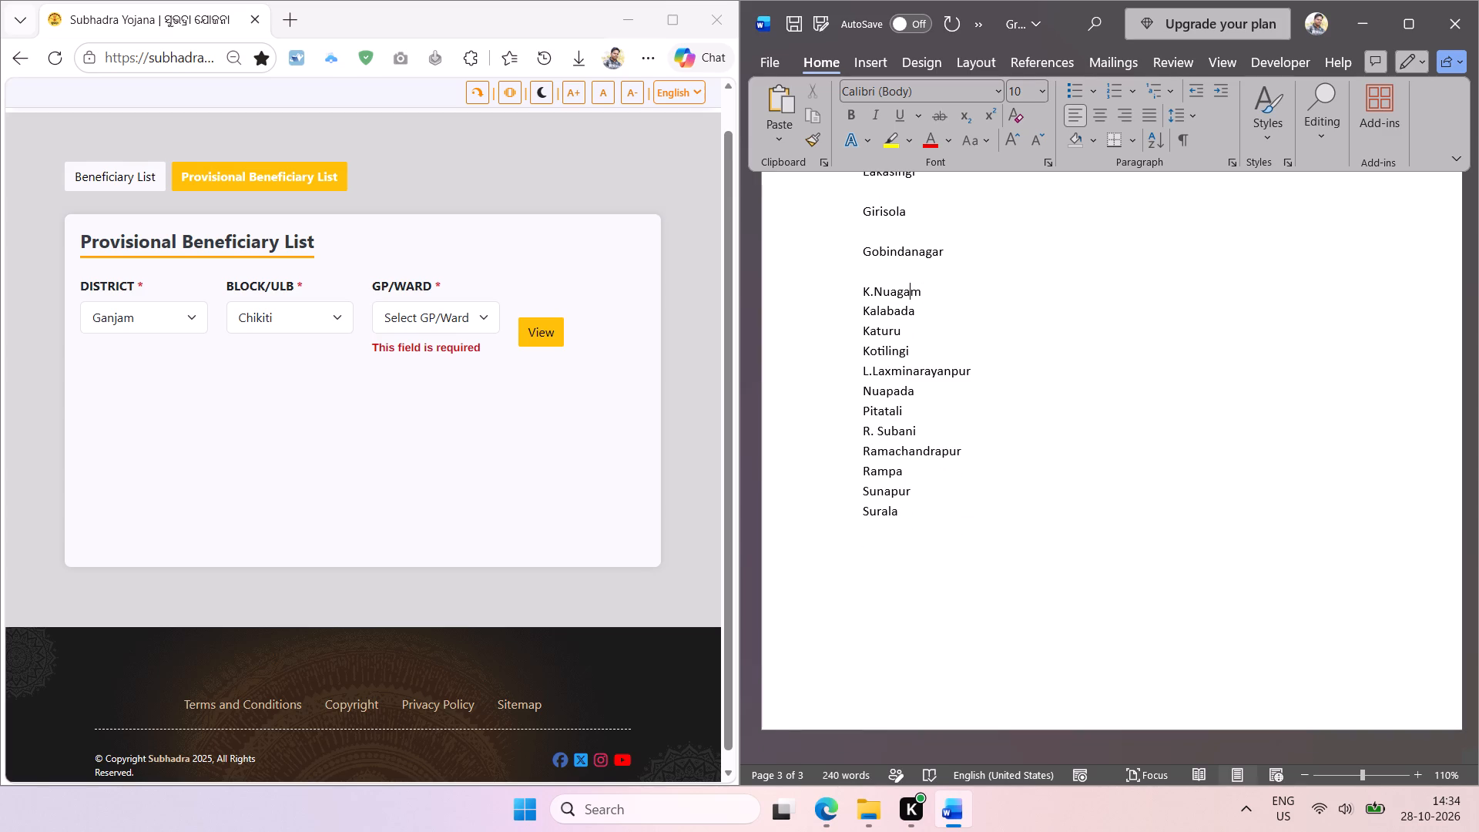
pyautogui.press('Left')
pyautogui.press('Left')
pyautogui.press('Left')
pyautogui.press('space')
# Remove the remaining blank lines between the Chikiti gram panchayat names from K. Nuagam up to Jhatipadar.
pyautogui.press('Up')
pyautogui.press('BackSpace')
pyautogui.press('Up')
pyautogui.press('BackSpace')
pyautogui.scroll(1, 910, 687)
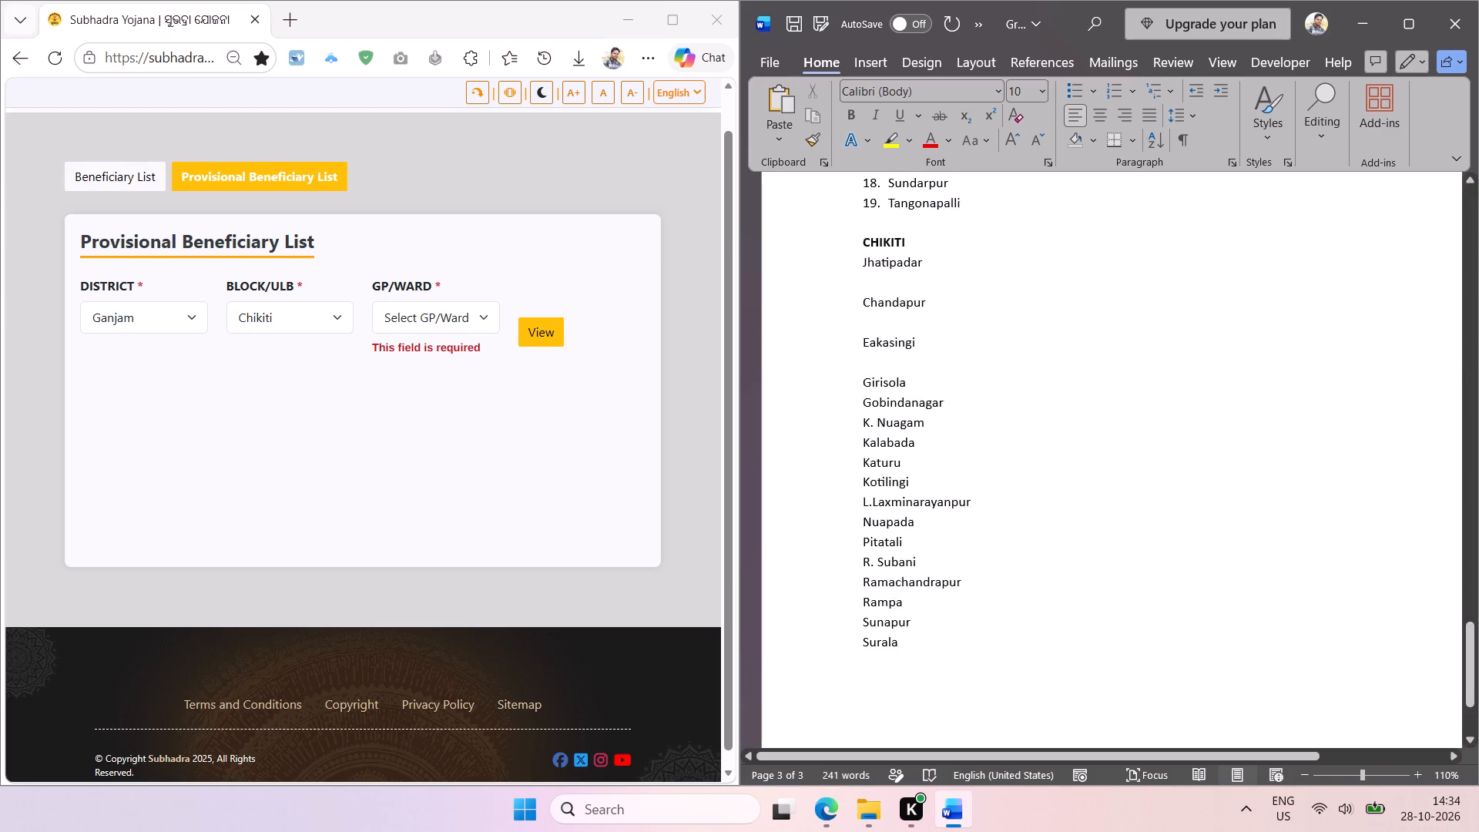
pyautogui.scroll(1, 910, 687)
pyautogui.press('Up')
pyautogui.press('BackSpace')
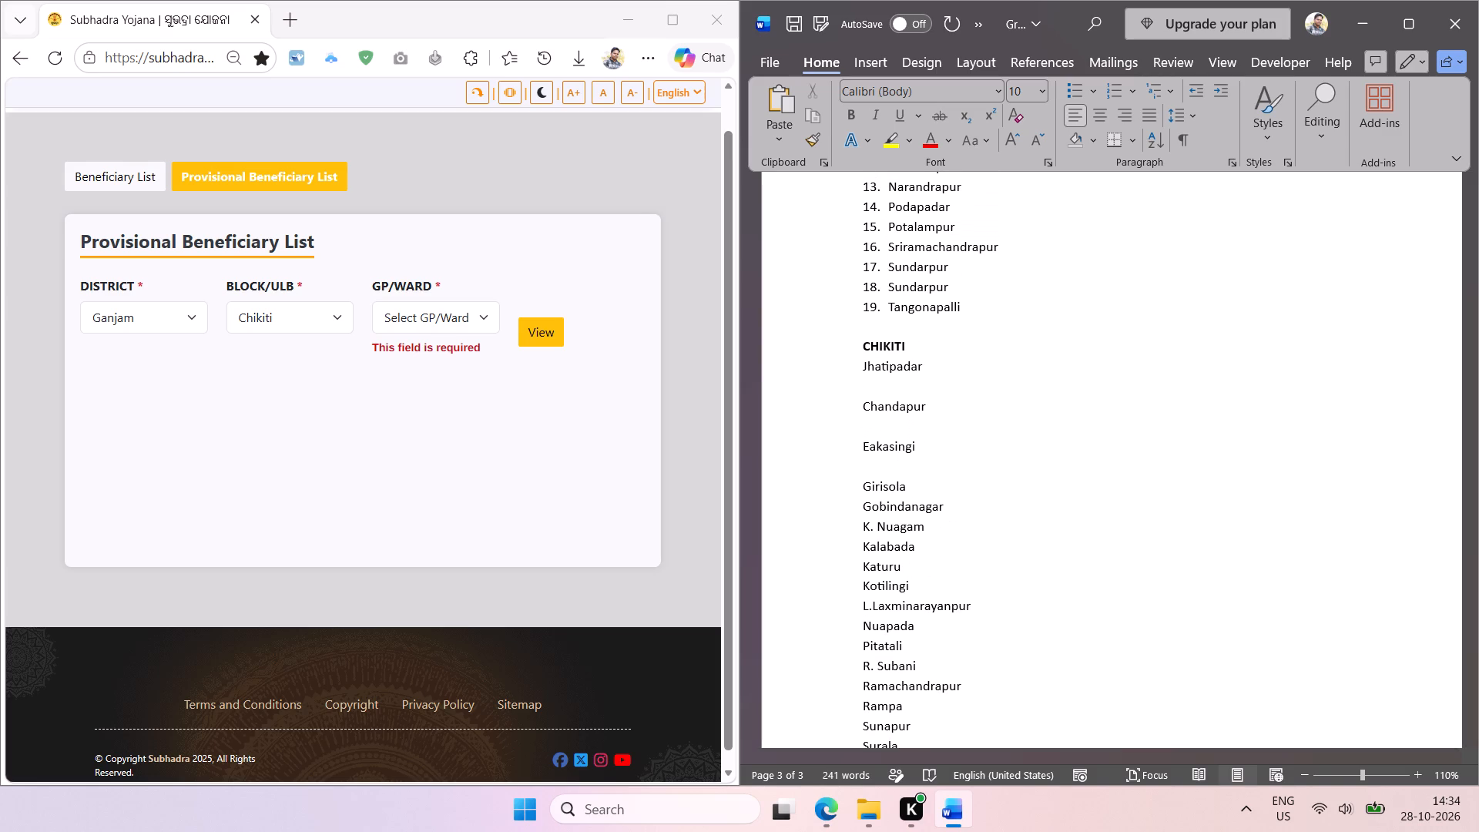
pyautogui.press('Up')
pyautogui.press('BackSpace')
pyautogui.press('Up')
pyautogui.press('BackSpace')
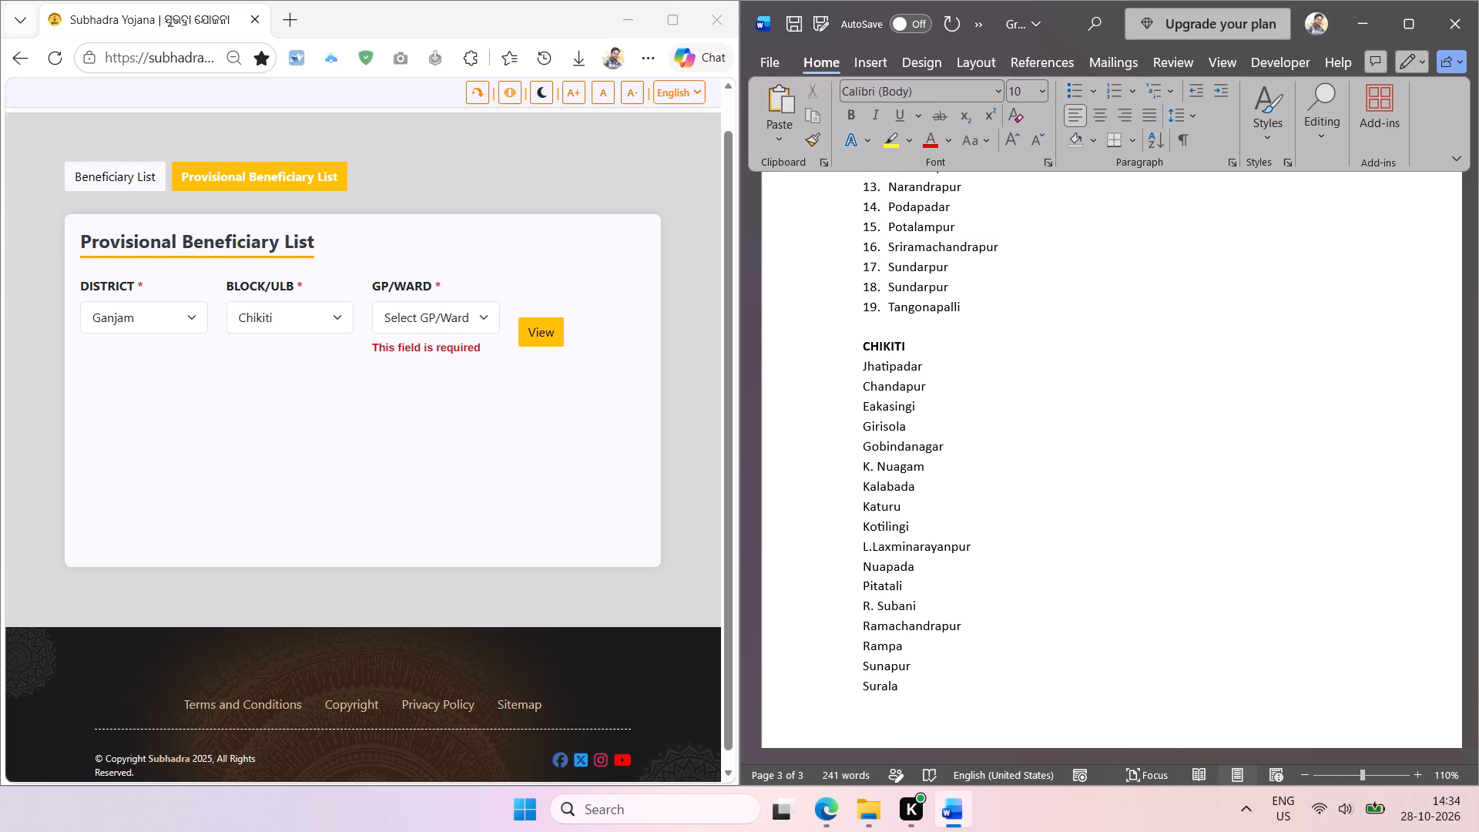
# Sort the Chikiti gram panchayat names from Jhatipadar to Surala alphabetically in ascending order.
pyautogui.moveTo(900, 689); pyautogui.dragTo(860, 377)
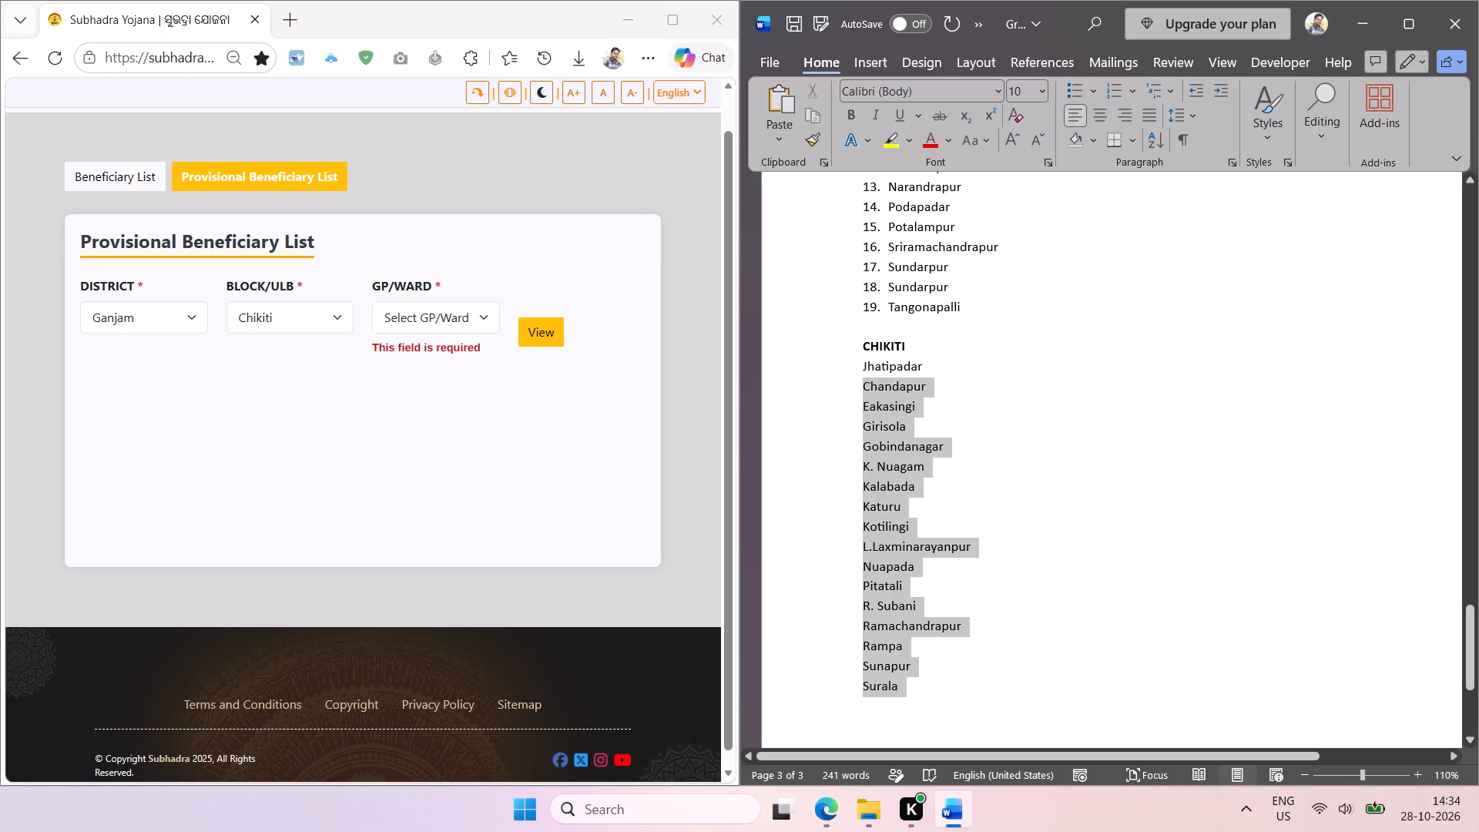
pyautogui.moveTo(860, 377); pyautogui.dragTo(859, 367)
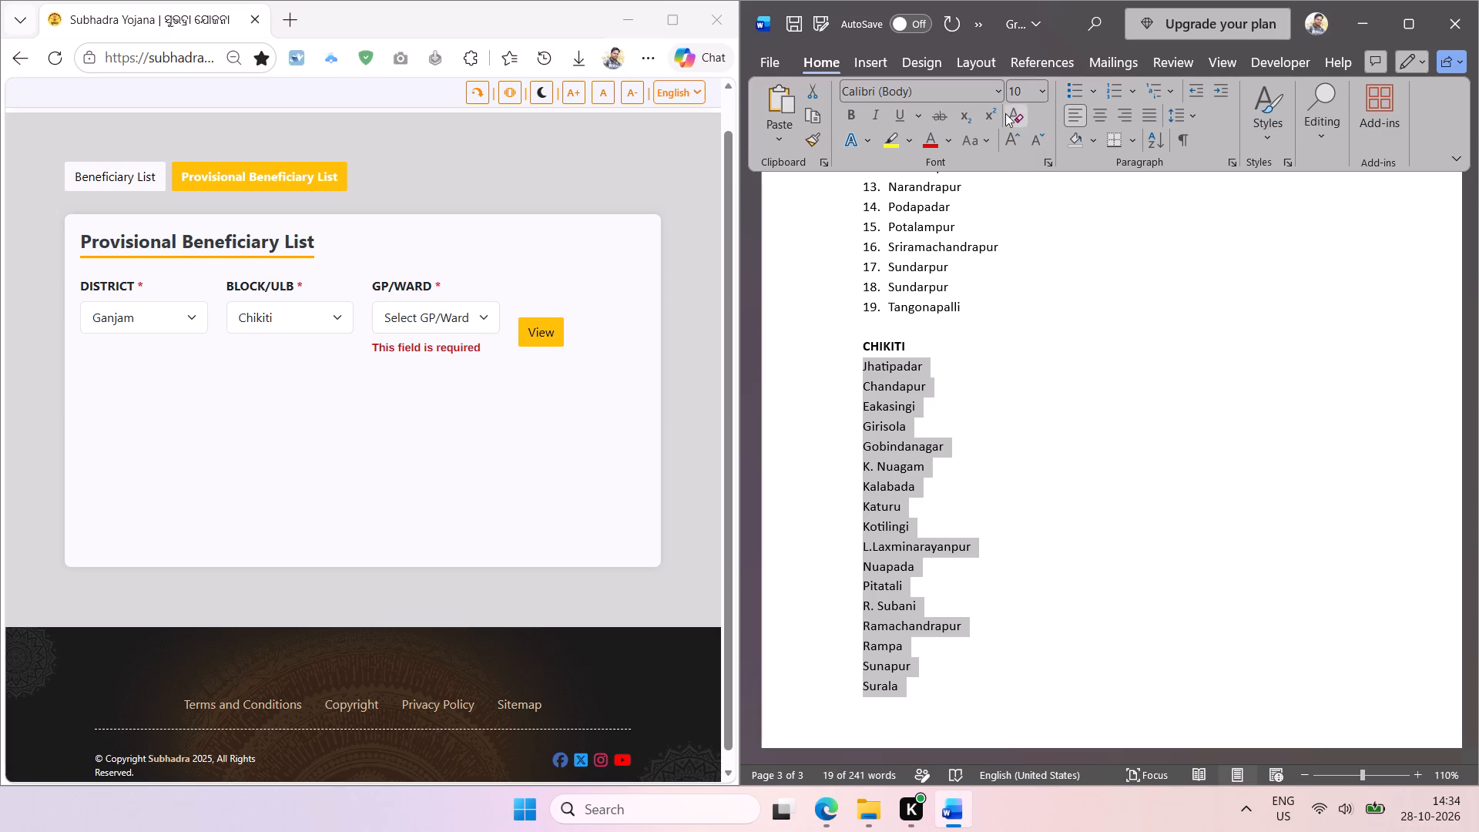
pyautogui.click(1150, 136)
pyautogui.press('Return')
# Number the sorted Chikiti names with the list indented to the heading's margin, and save the Gram Panchayat document.
pyautogui.click(1112, 89)
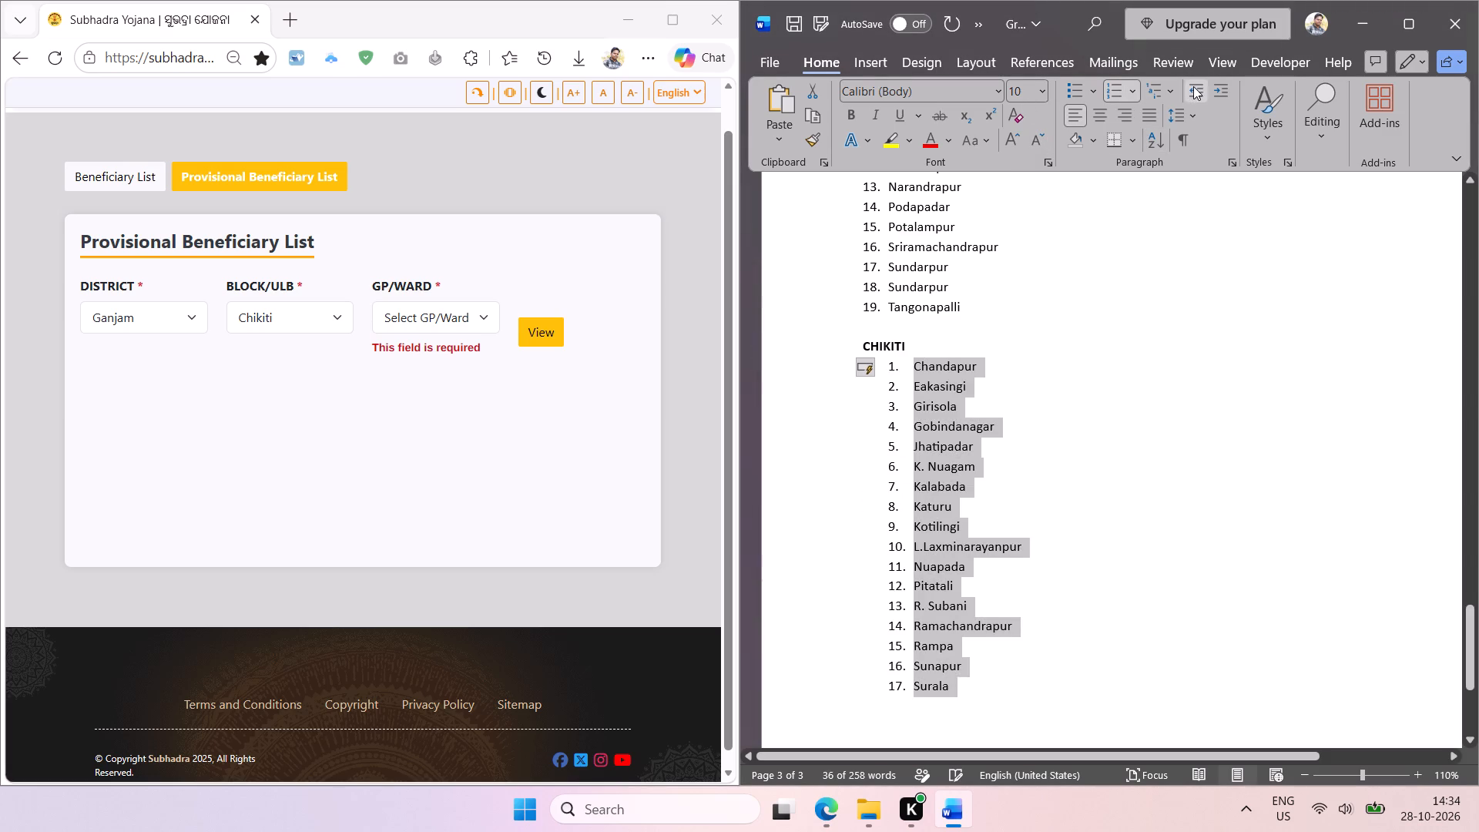
pyautogui.doubleClick(1193, 86)
pyautogui.click(1008, 323)
pyautogui.hotkey('ctrl', 's')
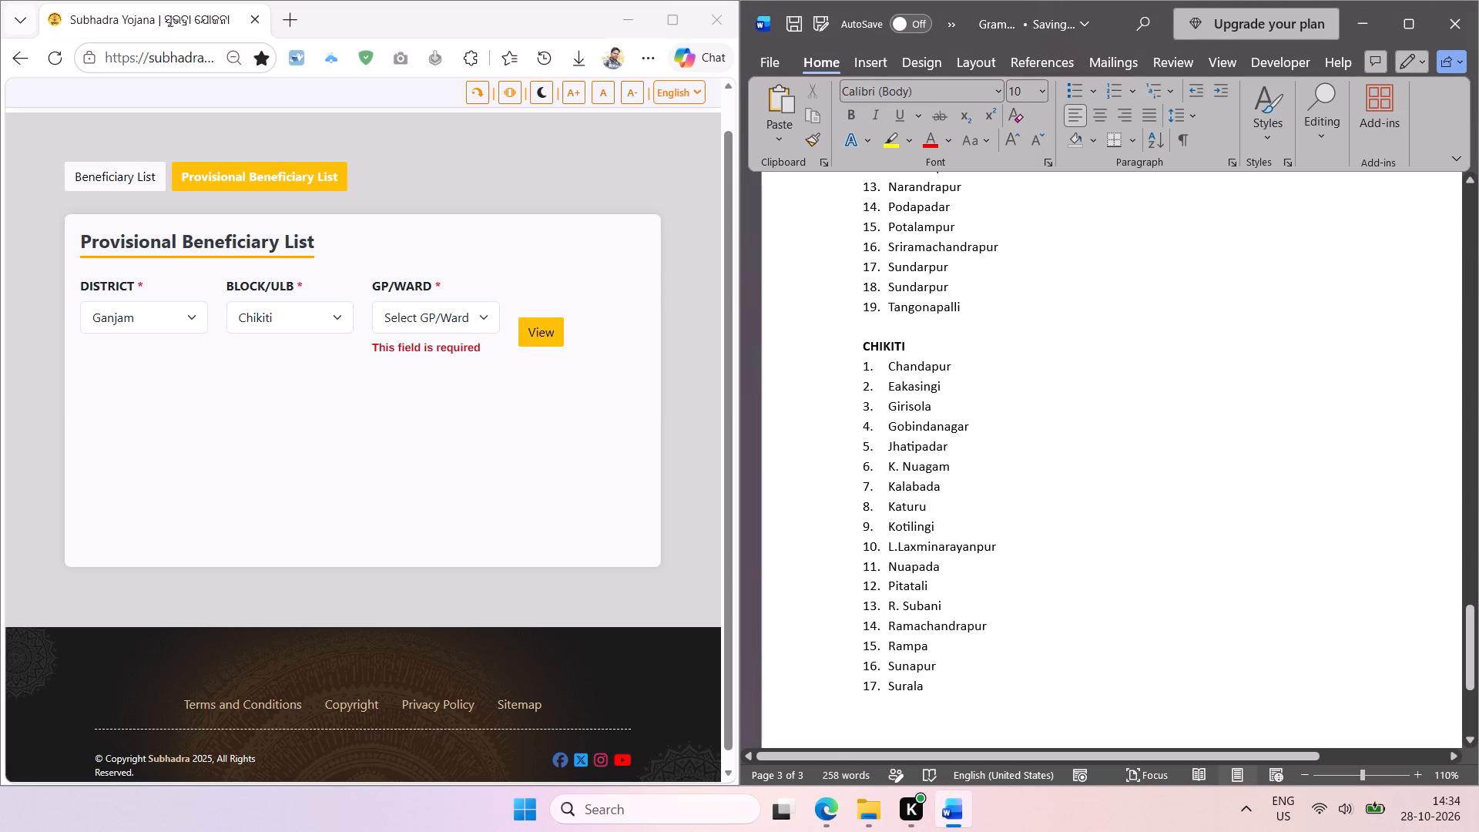
# Copy the CHIKITI heading and paste it at the top of a new page inserted after the numbered Chikiti list.
pyautogui.doubleClick(883, 354)
pyautogui.hotkey('ctrl', 'c')
pyautogui.click(1046, 554)
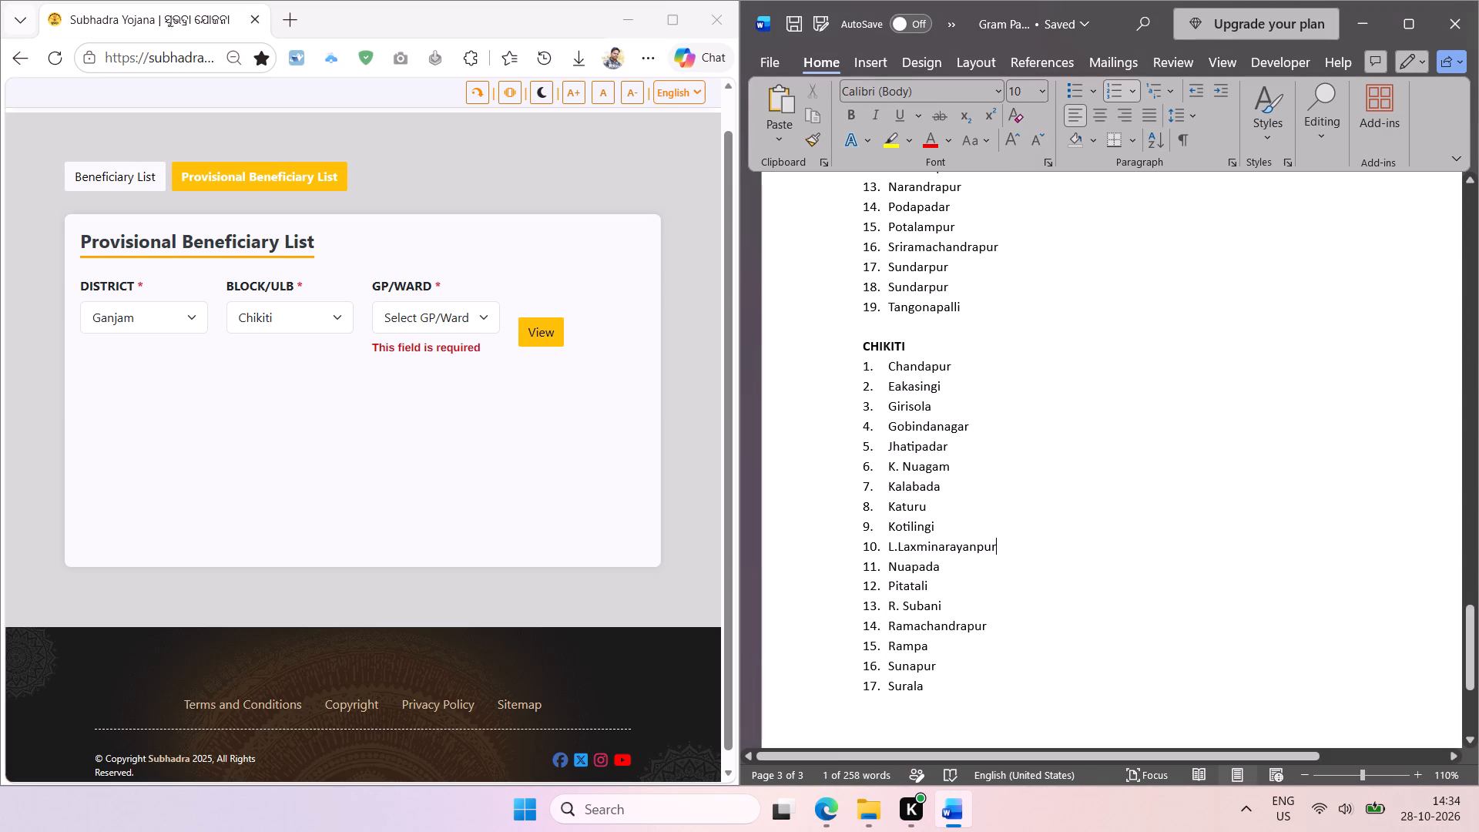
pyautogui.scroll(-2, 993, 576)
pyautogui.click(947, 415)
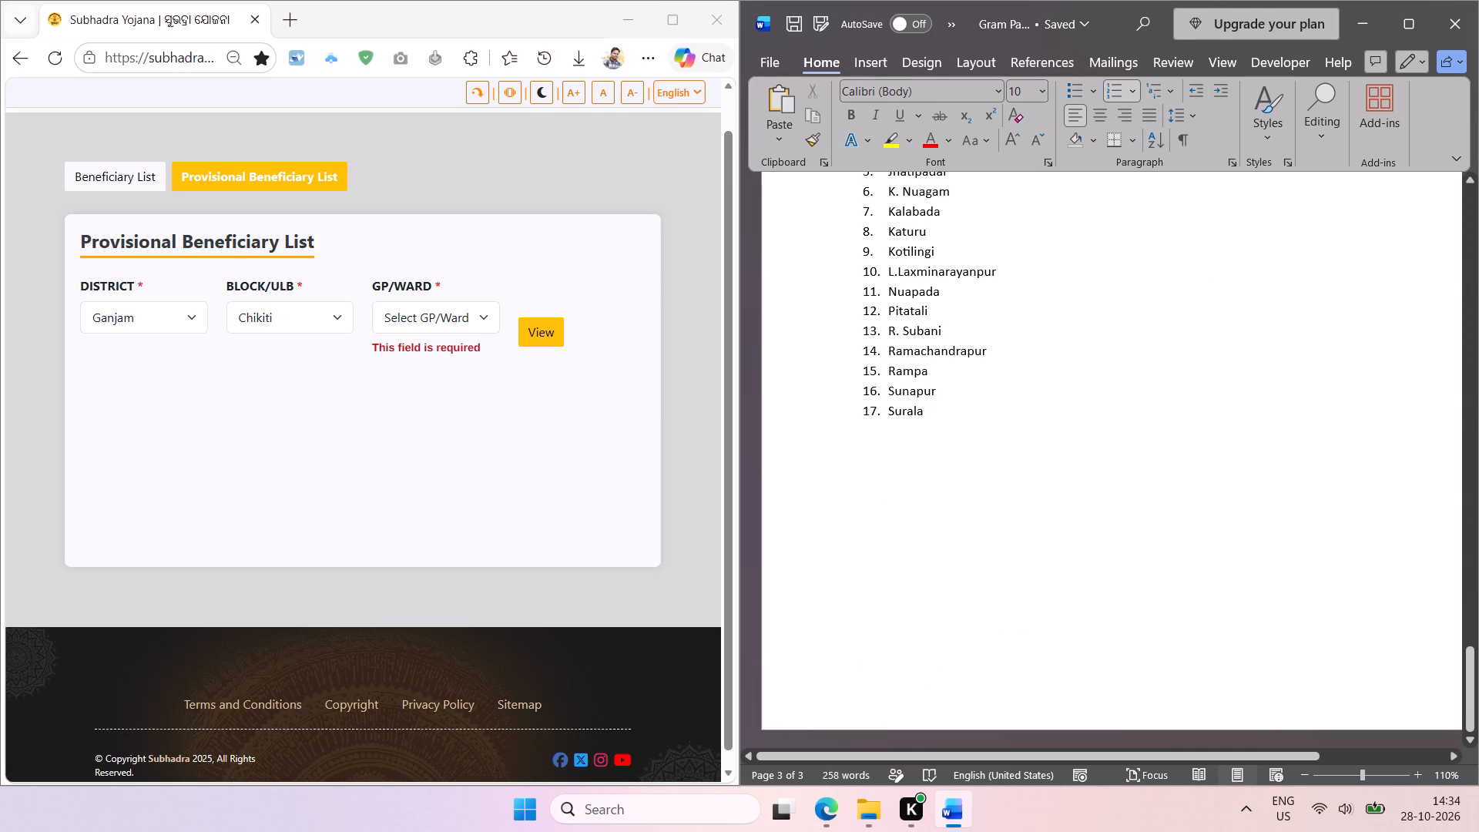
pyautogui.press('Return')
pyautogui.press('Return')
pyautogui.press('Return')
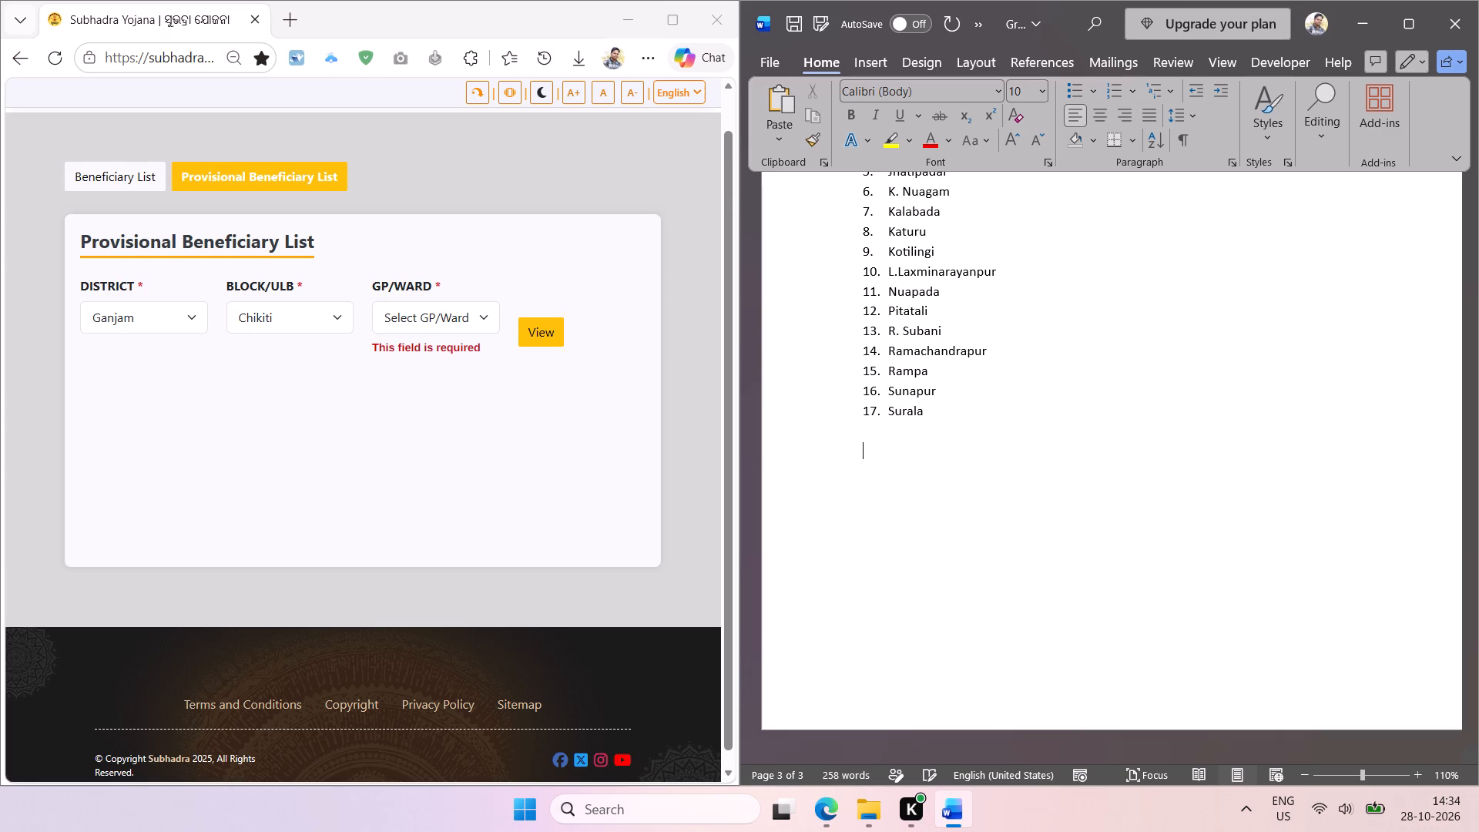
pyautogui.hotkey('ctrl', 'Return')
pyautogui.hotkey('ctrl', 'v')
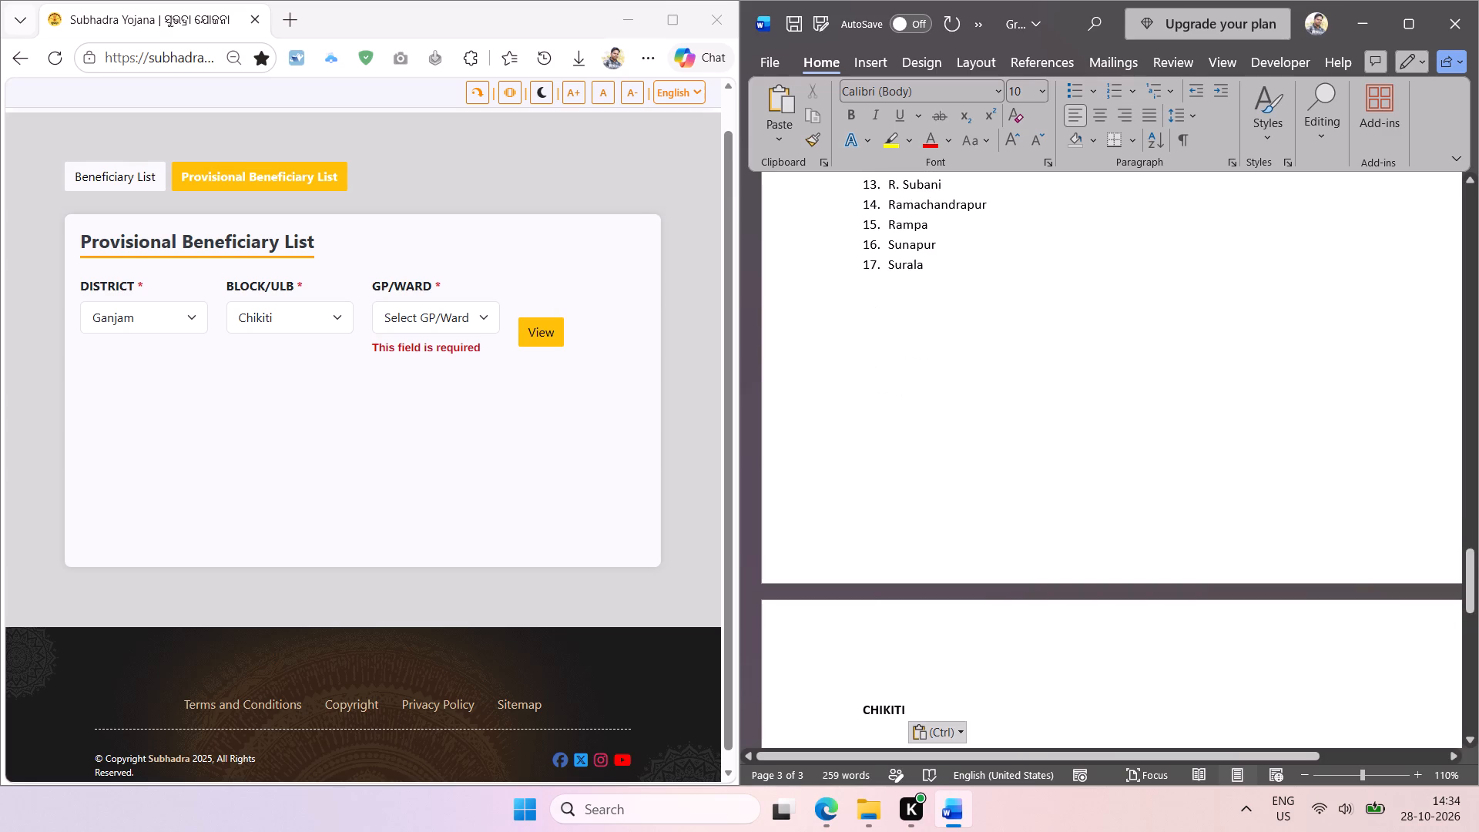
# Choose the Dharakote block on the Subhadra page, extract its name as text, and replace the new CHIKITI heading with it in uppercase.
pyautogui.scroll(-4, 971, 393)
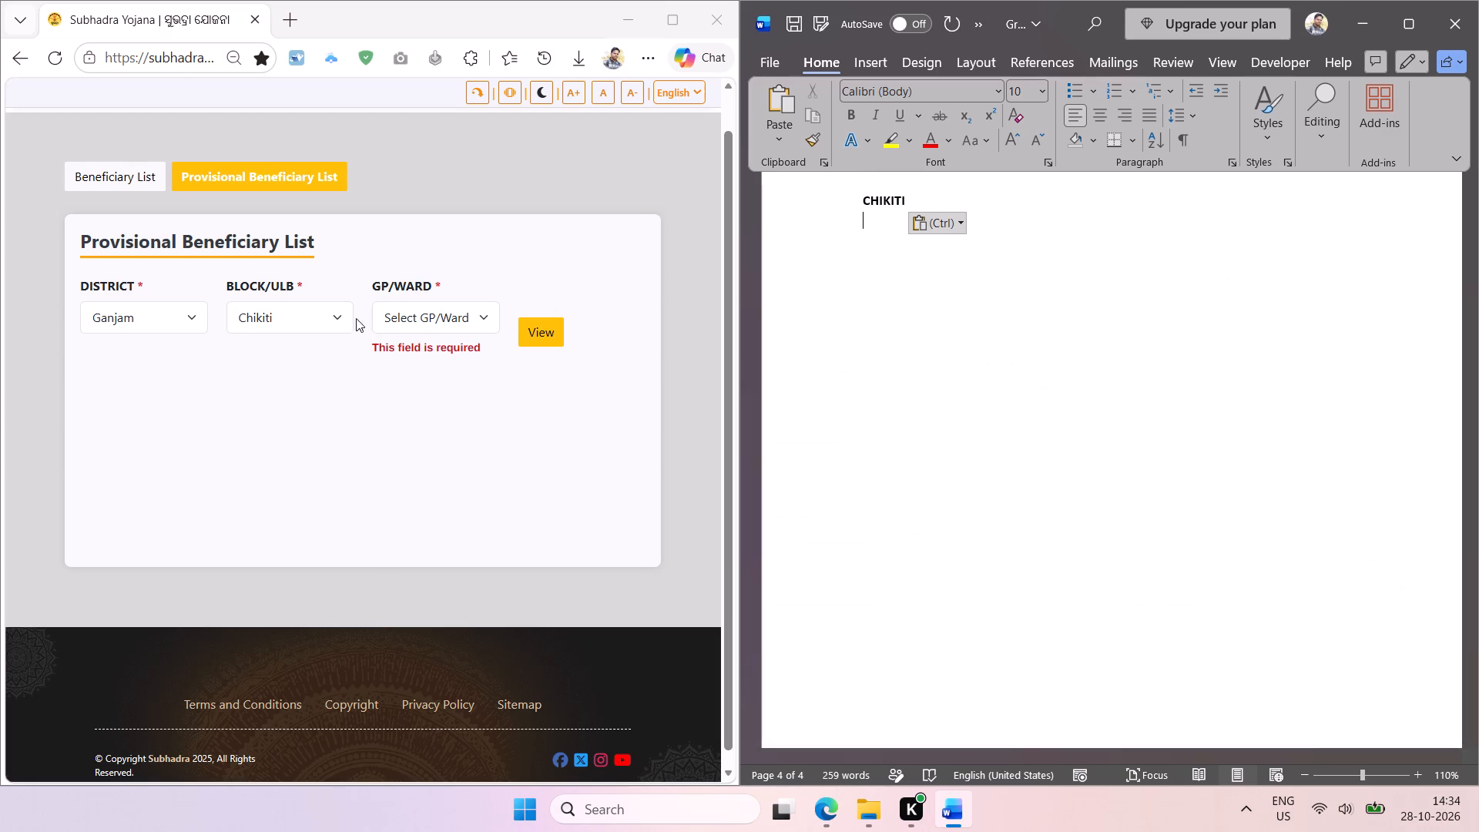
pyautogui.click(322, 317)
pyautogui.click(310, 537)
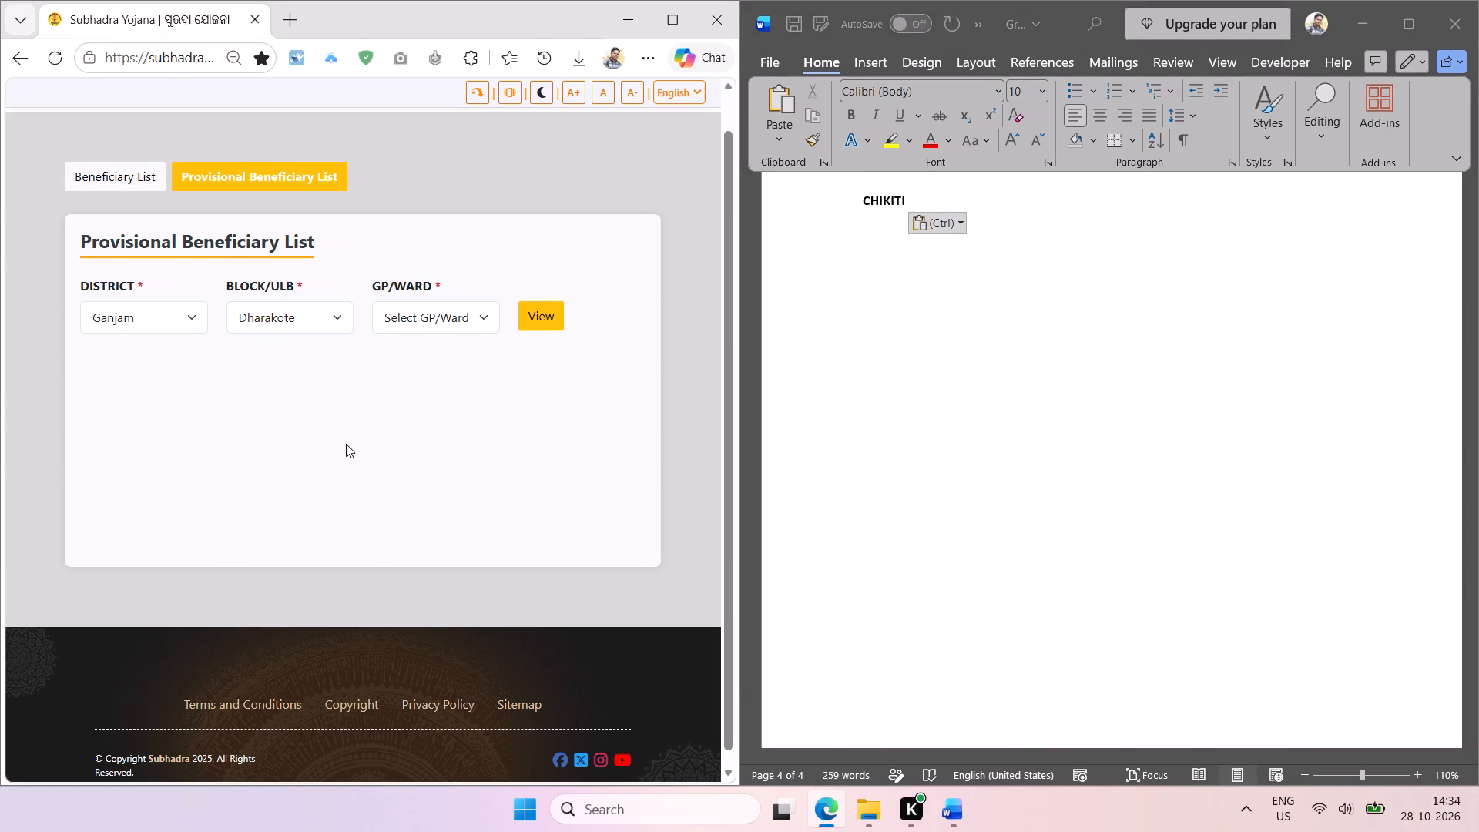
pyautogui.click(346, 444)
pyautogui.press('shift+super+t')
pyautogui.moveTo(230, 304); pyautogui.dragTo(328, 359)
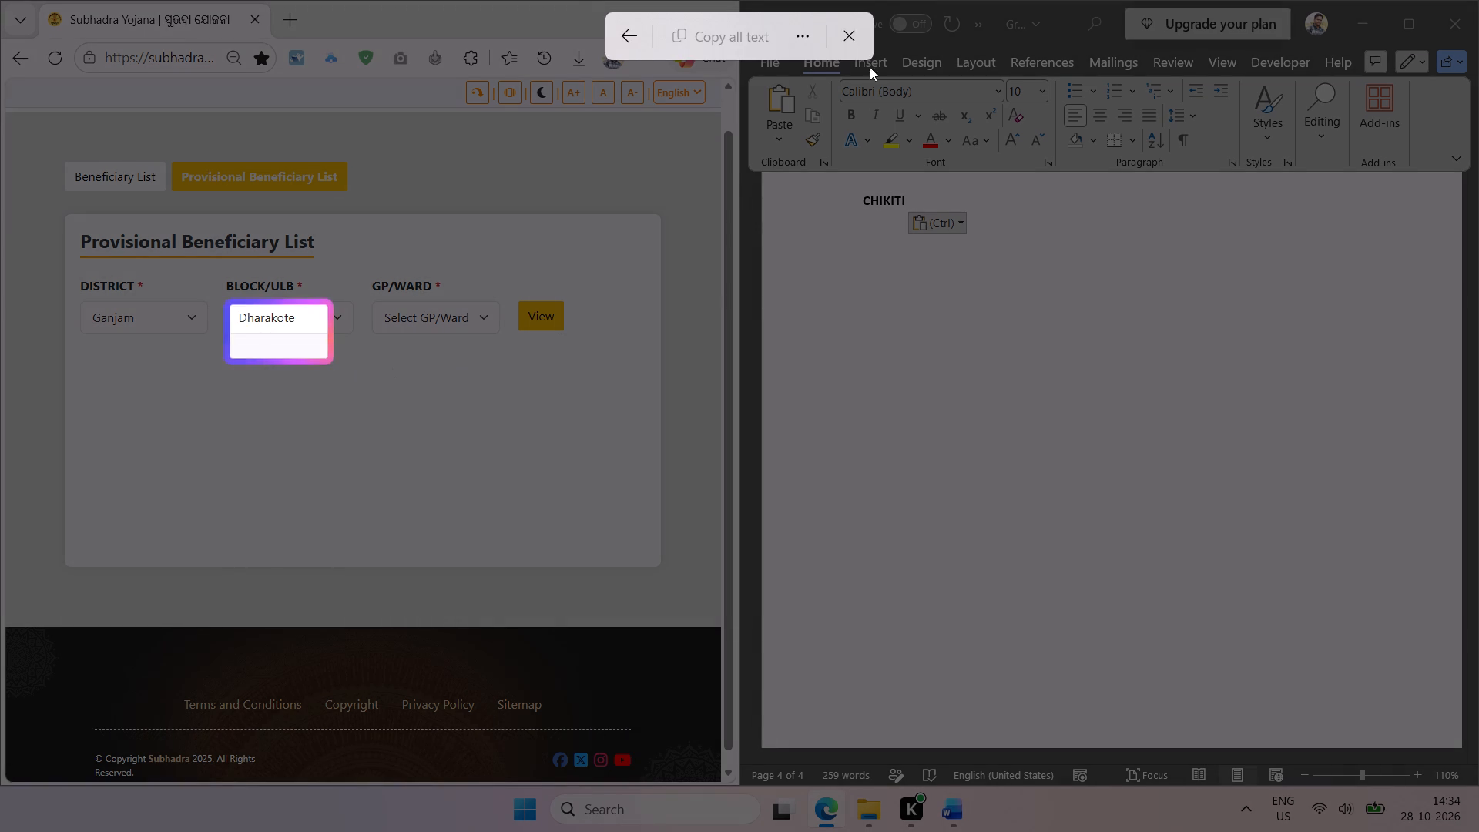
pyautogui.click(739, 38)
pyautogui.click(896, 240)
pyautogui.doubleClick(890, 204)
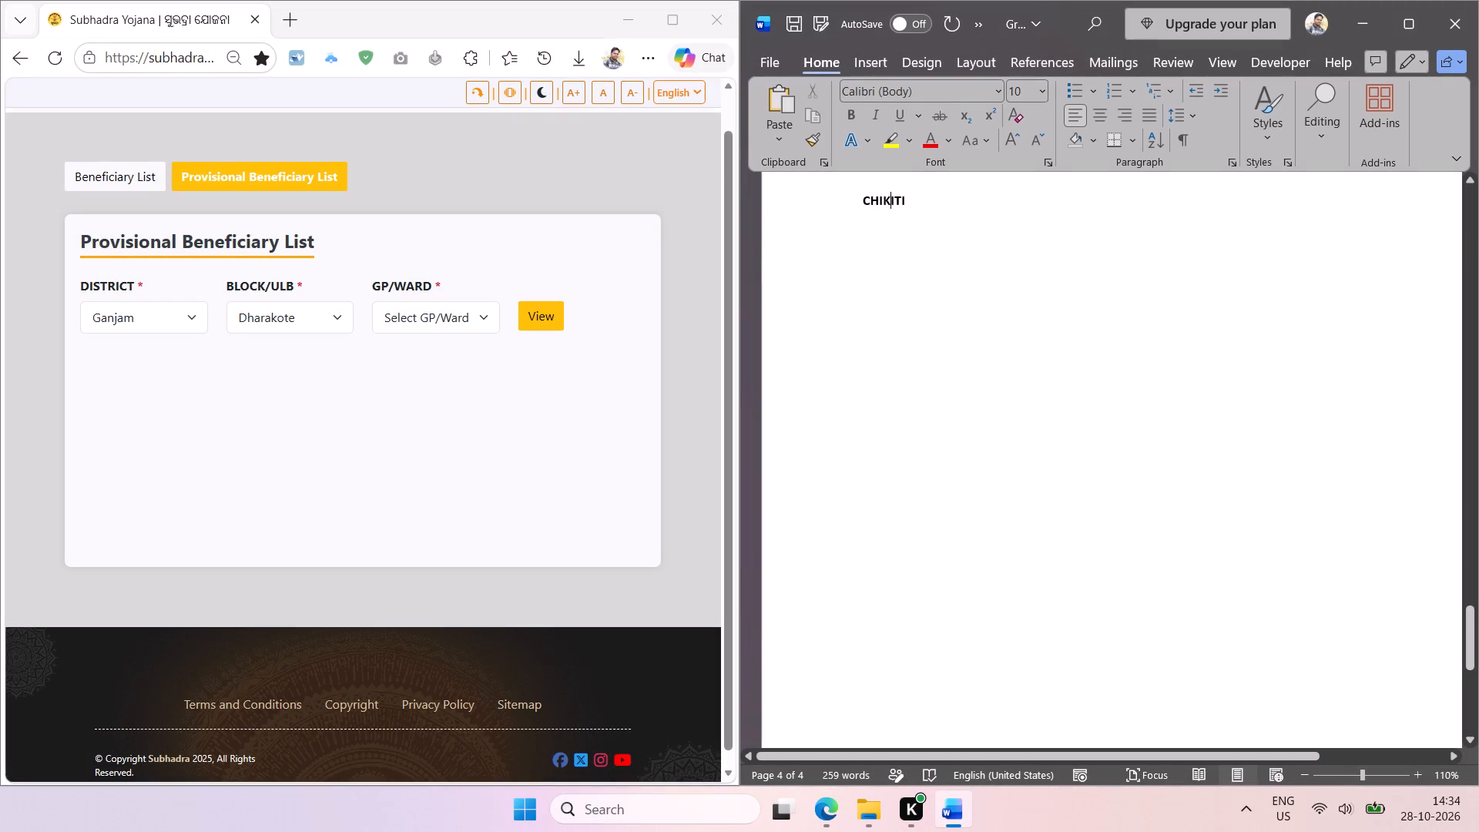
pyautogui.hotkey('ctrl', 'v')
pyautogui.hotkey('shift', 'F3')
pyautogui.press('Return')
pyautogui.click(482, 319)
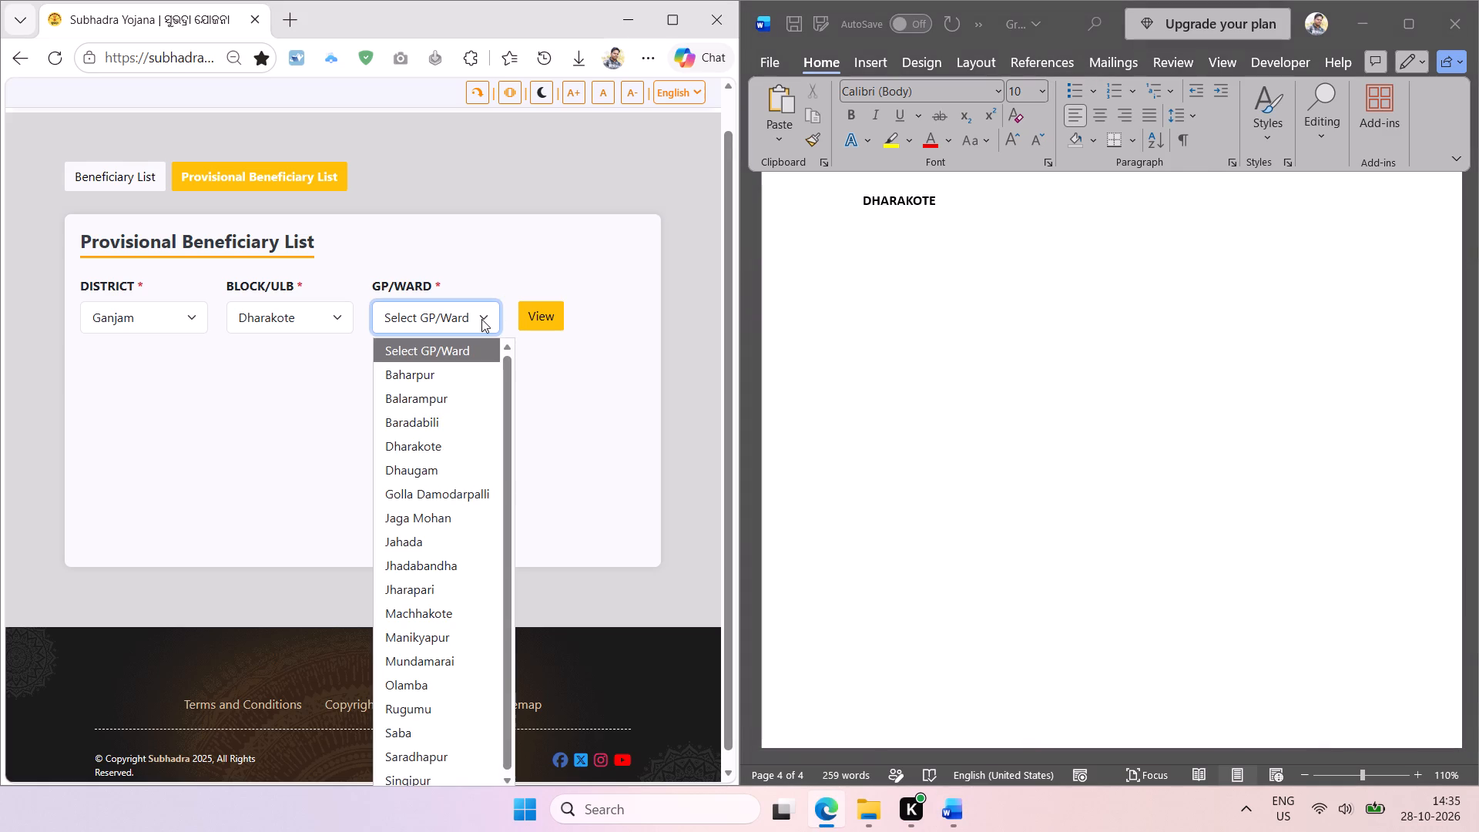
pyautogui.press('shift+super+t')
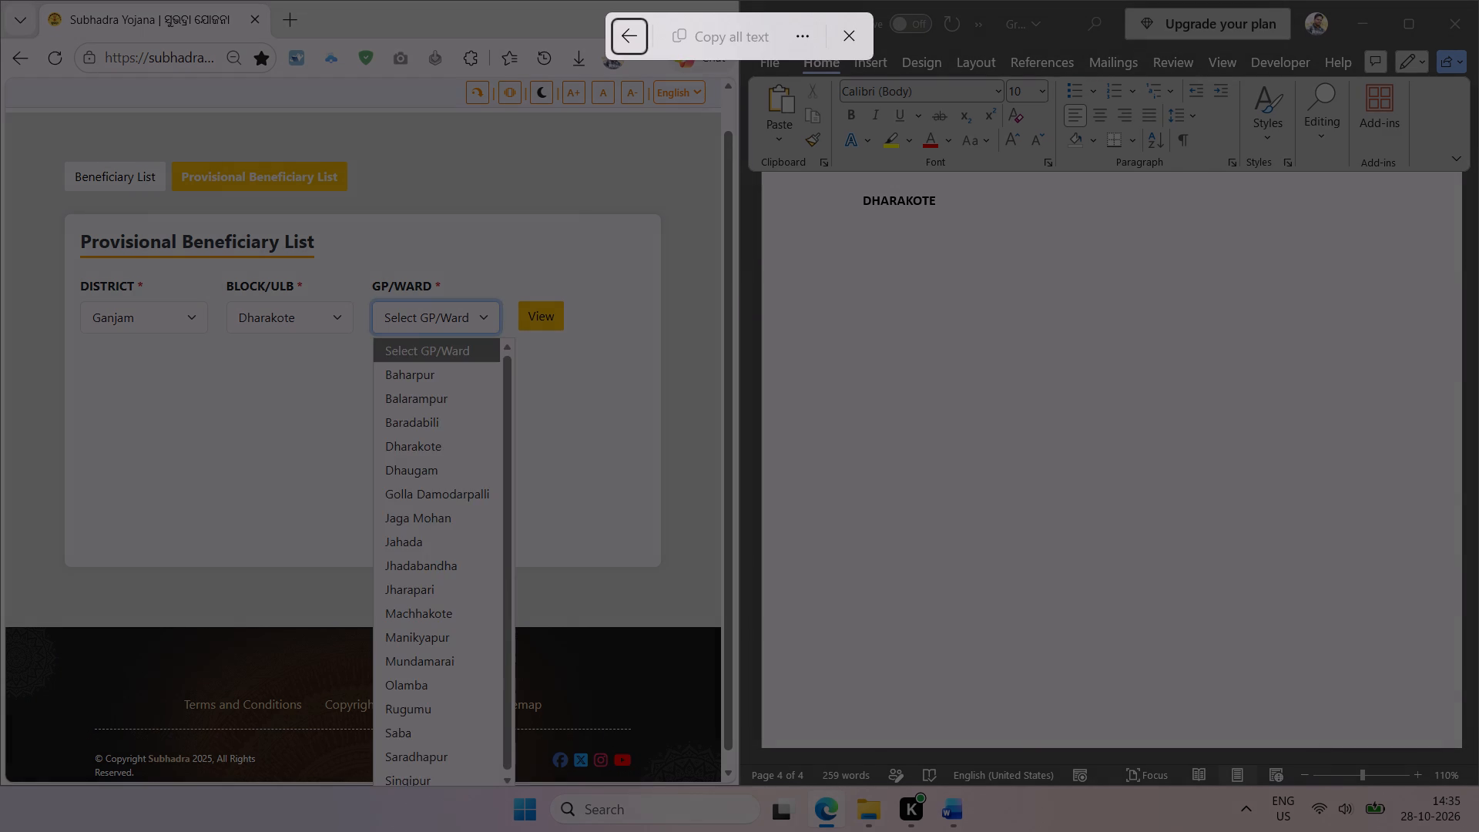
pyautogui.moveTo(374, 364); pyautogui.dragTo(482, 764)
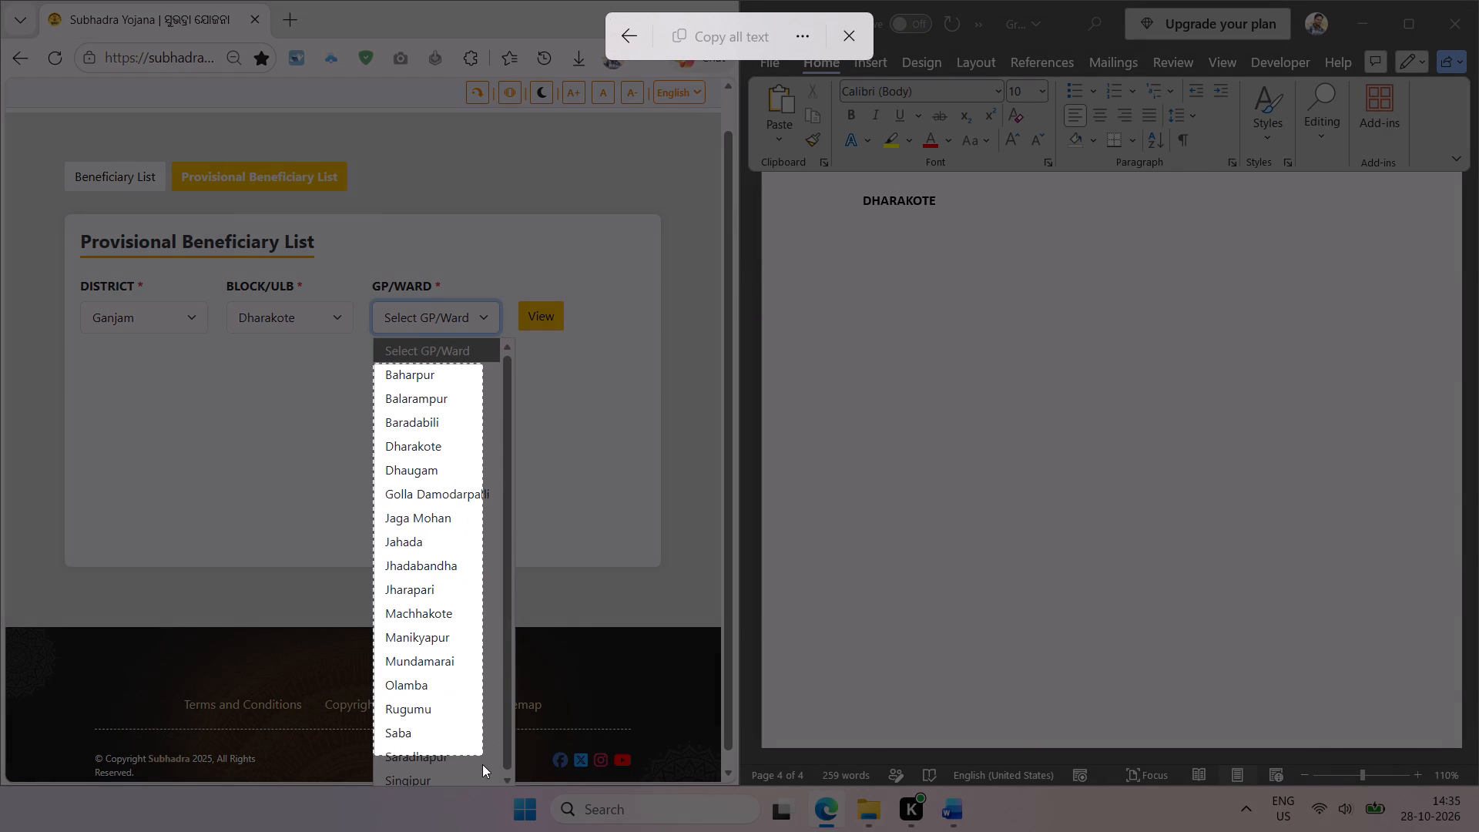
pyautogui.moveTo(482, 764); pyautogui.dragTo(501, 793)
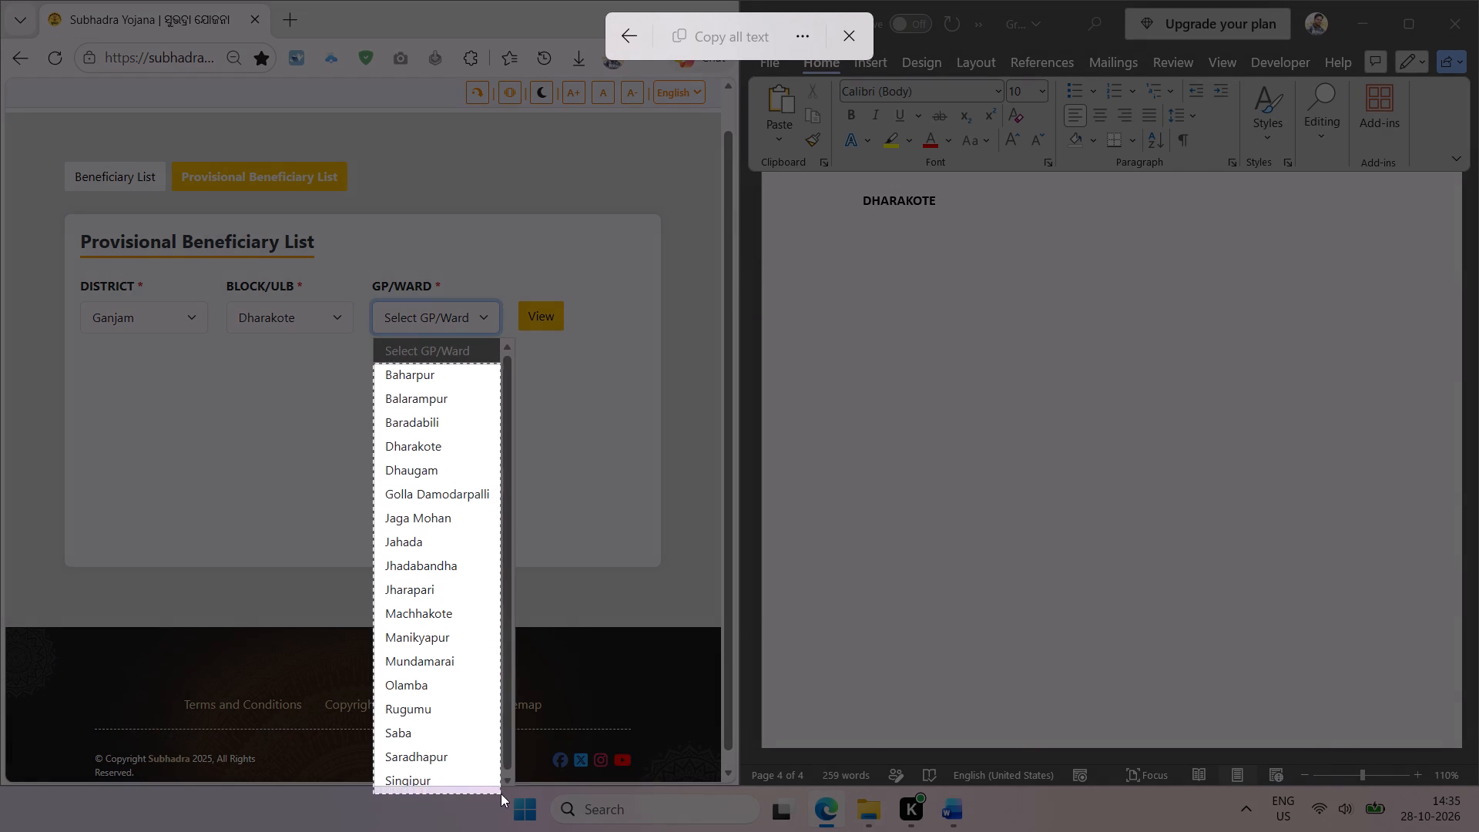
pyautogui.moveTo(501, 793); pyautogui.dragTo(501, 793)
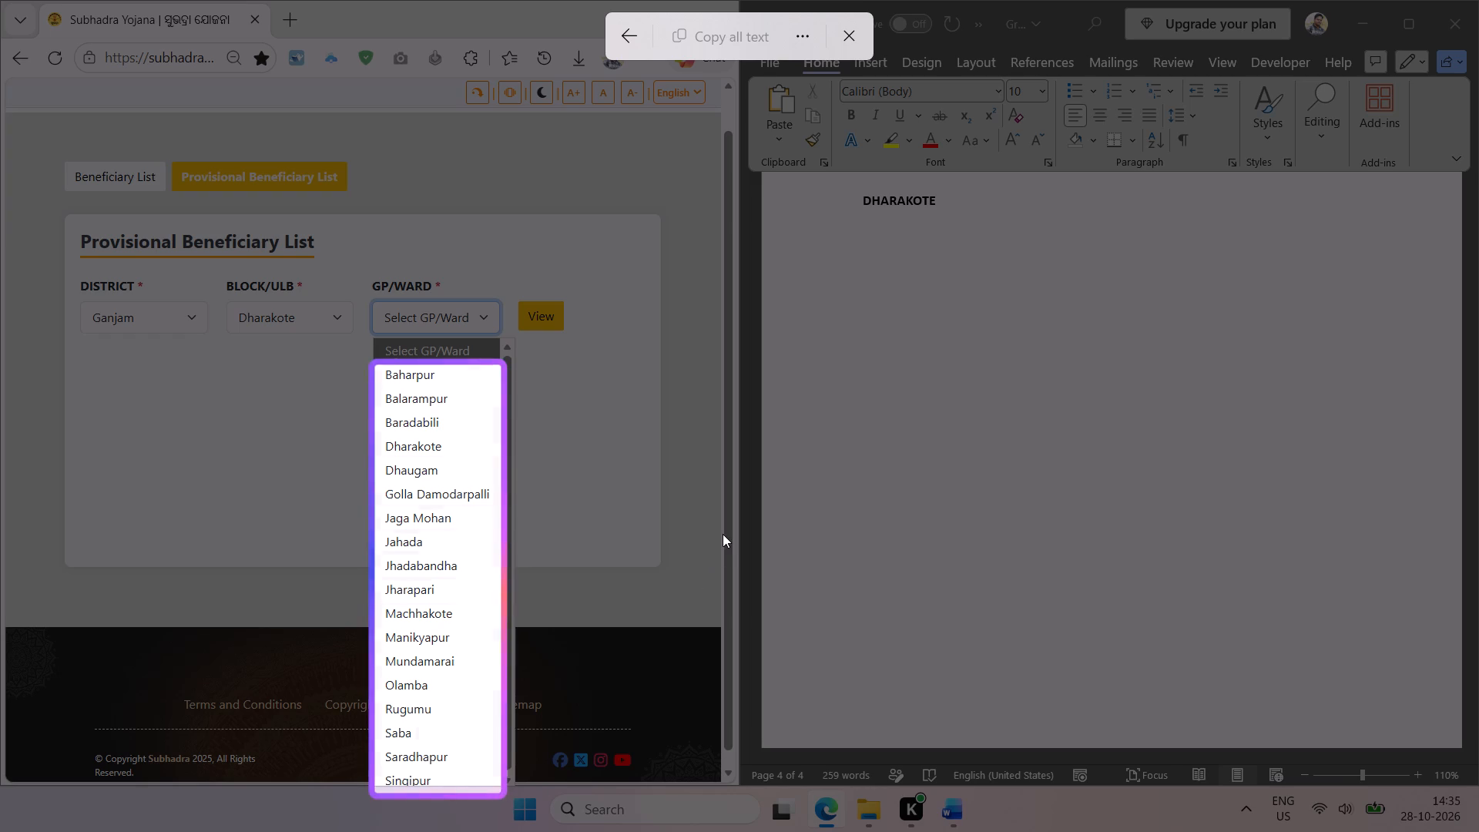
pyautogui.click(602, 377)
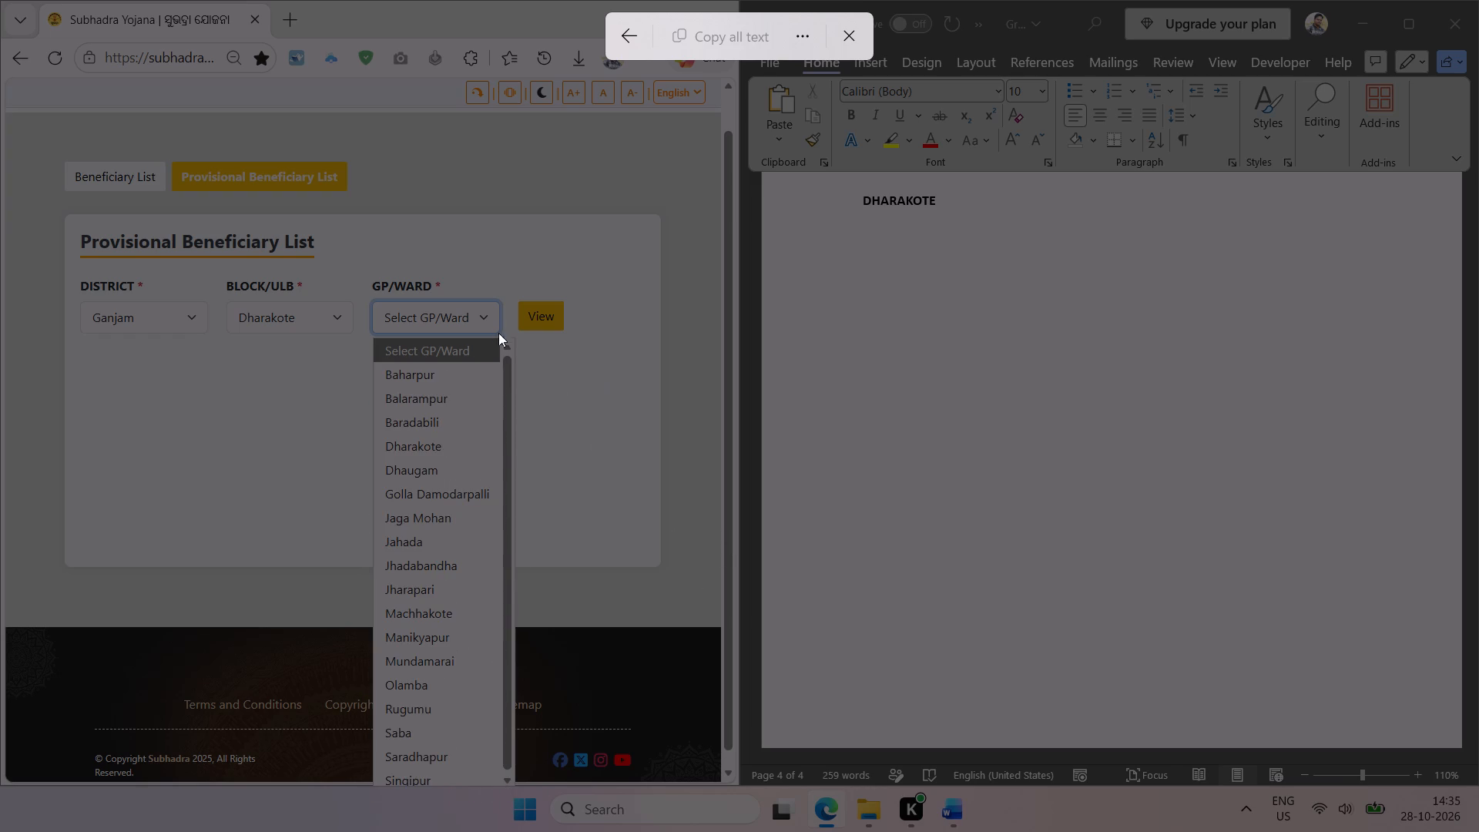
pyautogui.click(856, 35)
# Extract the Dharakote gram panchayat names from Baharpur to Singipur as text and paste them under the DHARAKOTE heading.
pyautogui.click(482, 311)
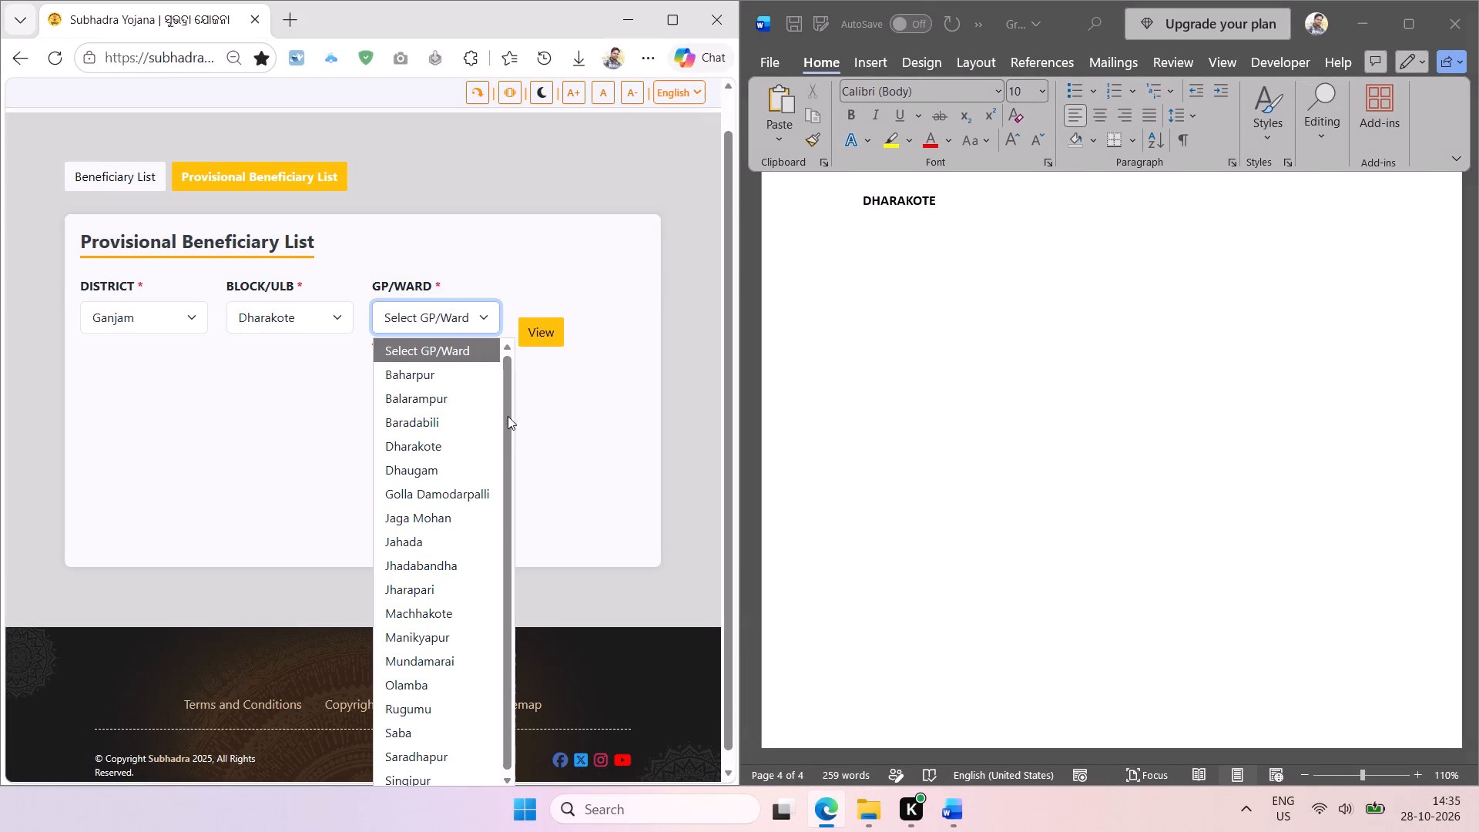
pyautogui.moveTo(506, 414); pyautogui.dragTo(519, 598)
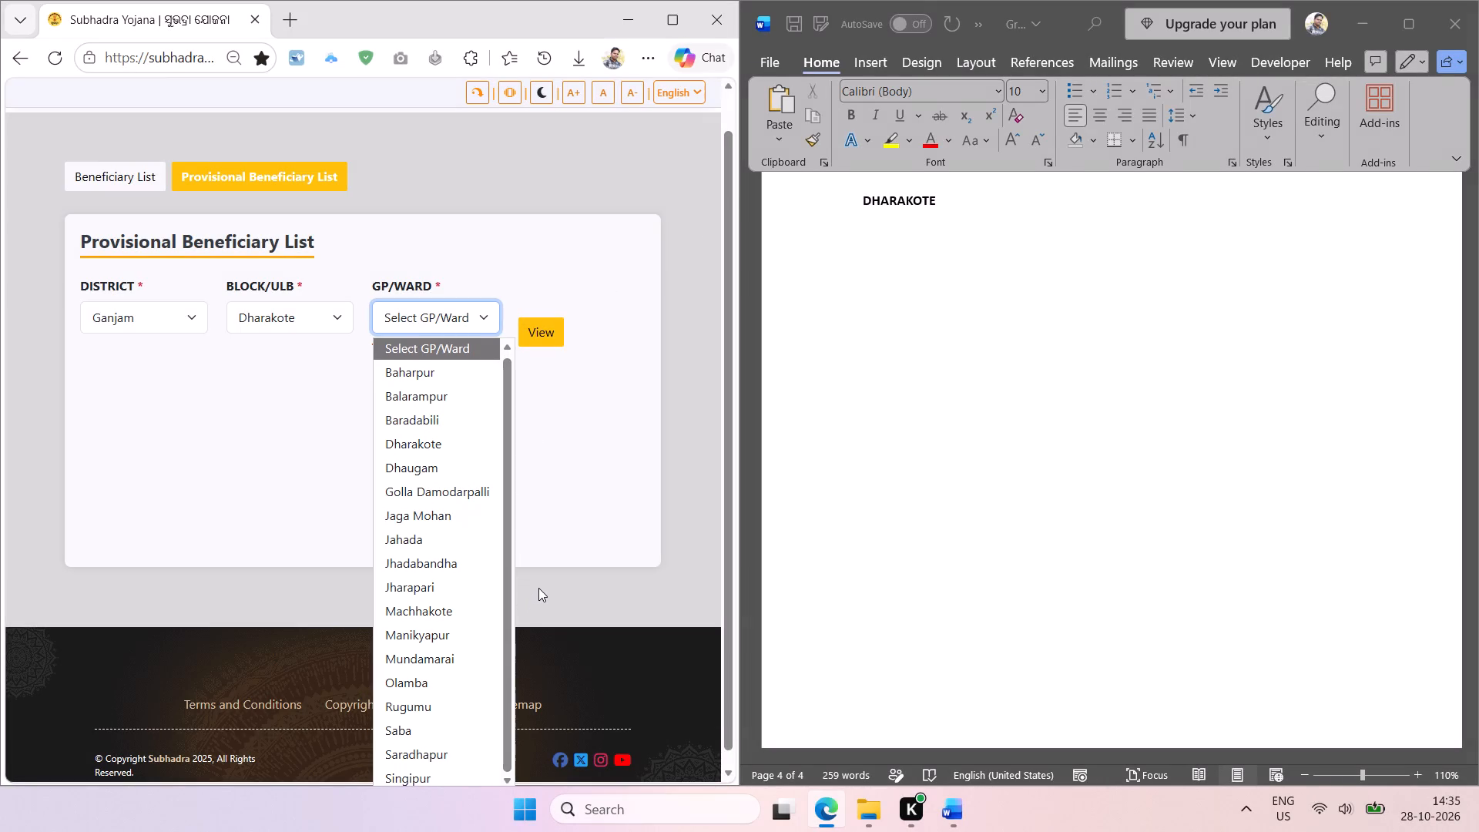
pyautogui.press('shift+super+t')
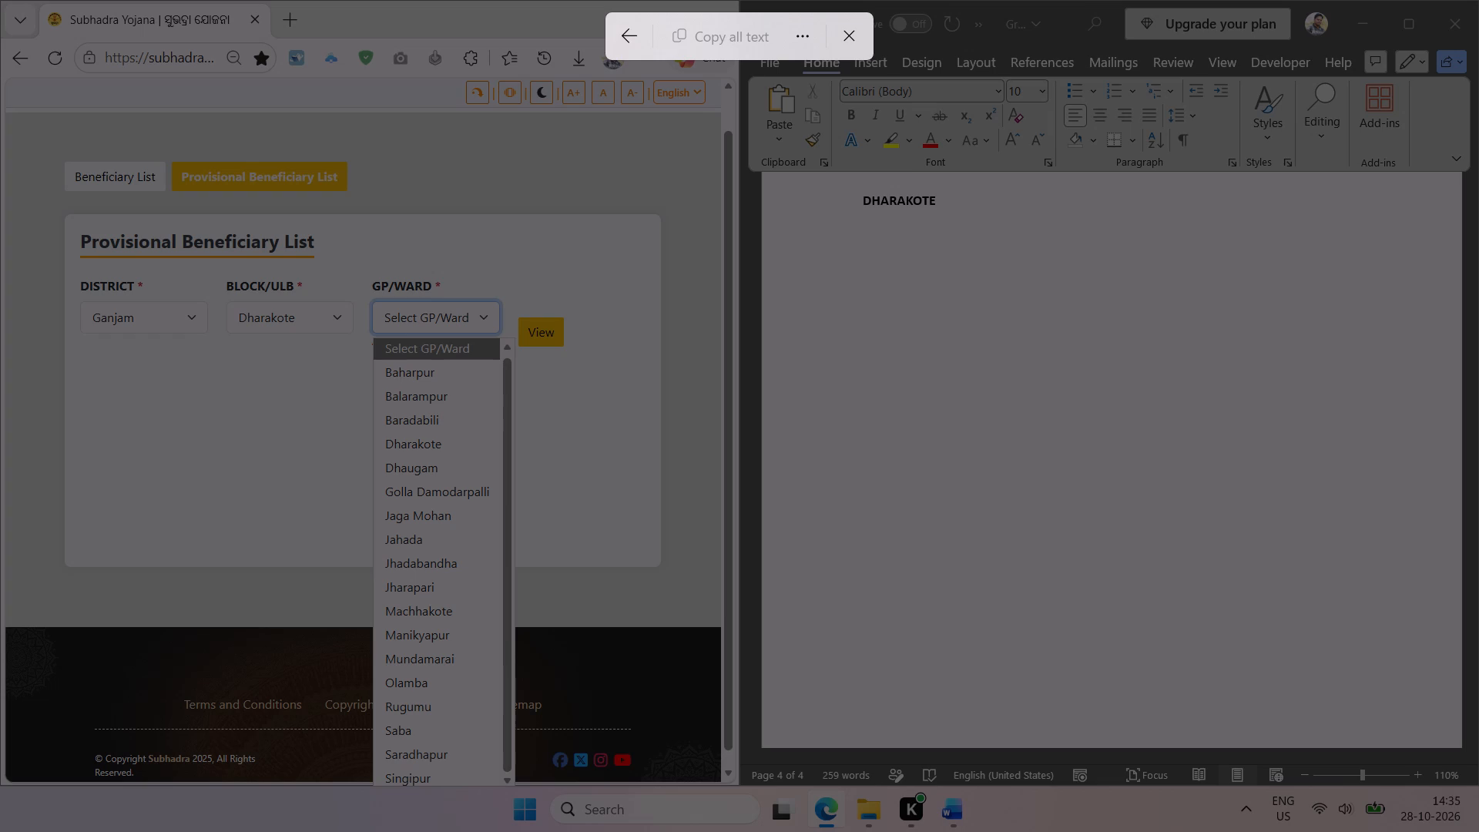
pyautogui.moveTo(376, 360); pyautogui.dragTo(497, 801)
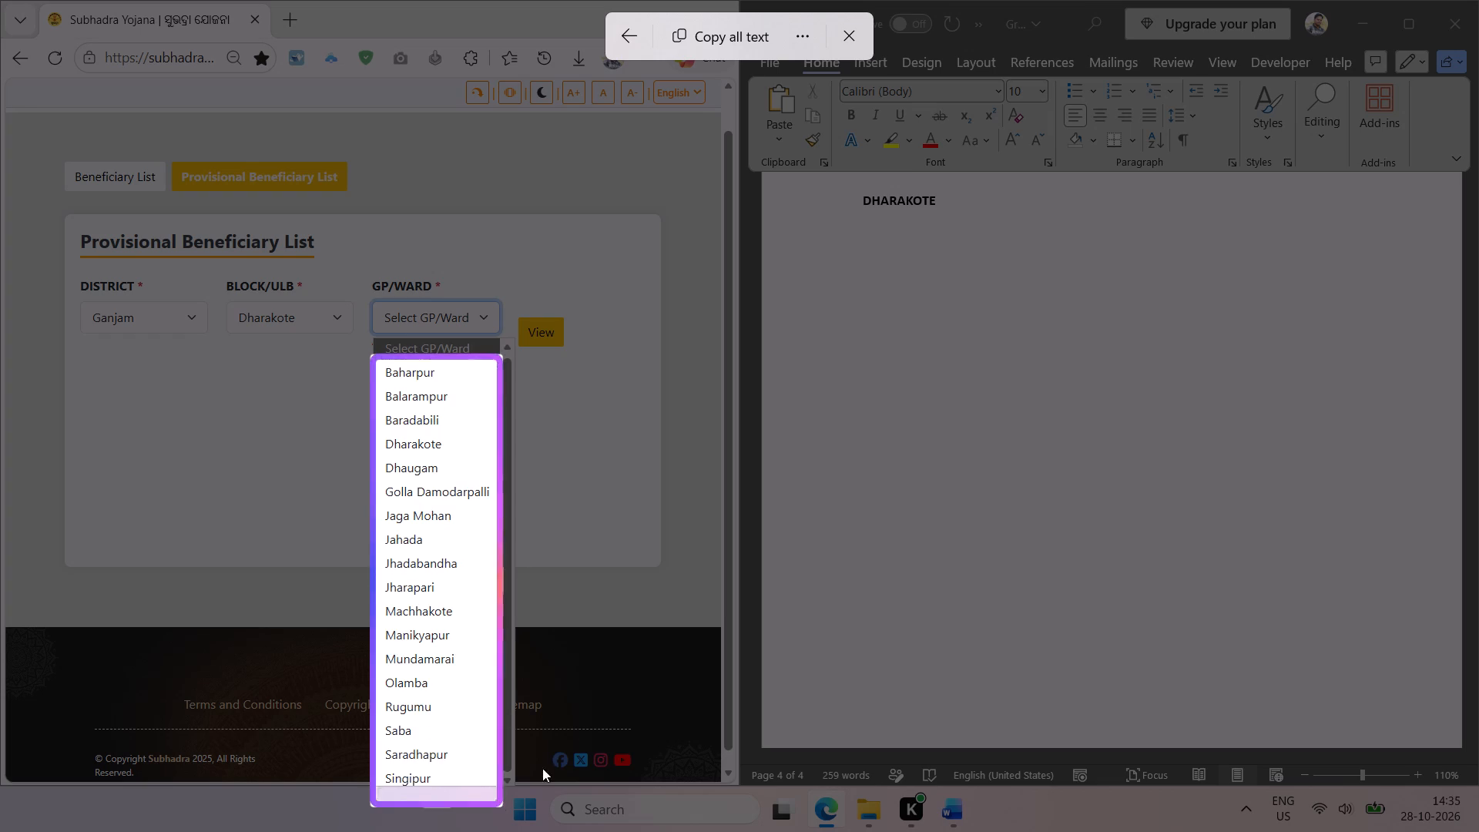
pyautogui.click(746, 42)
pyautogui.click(880, 225)
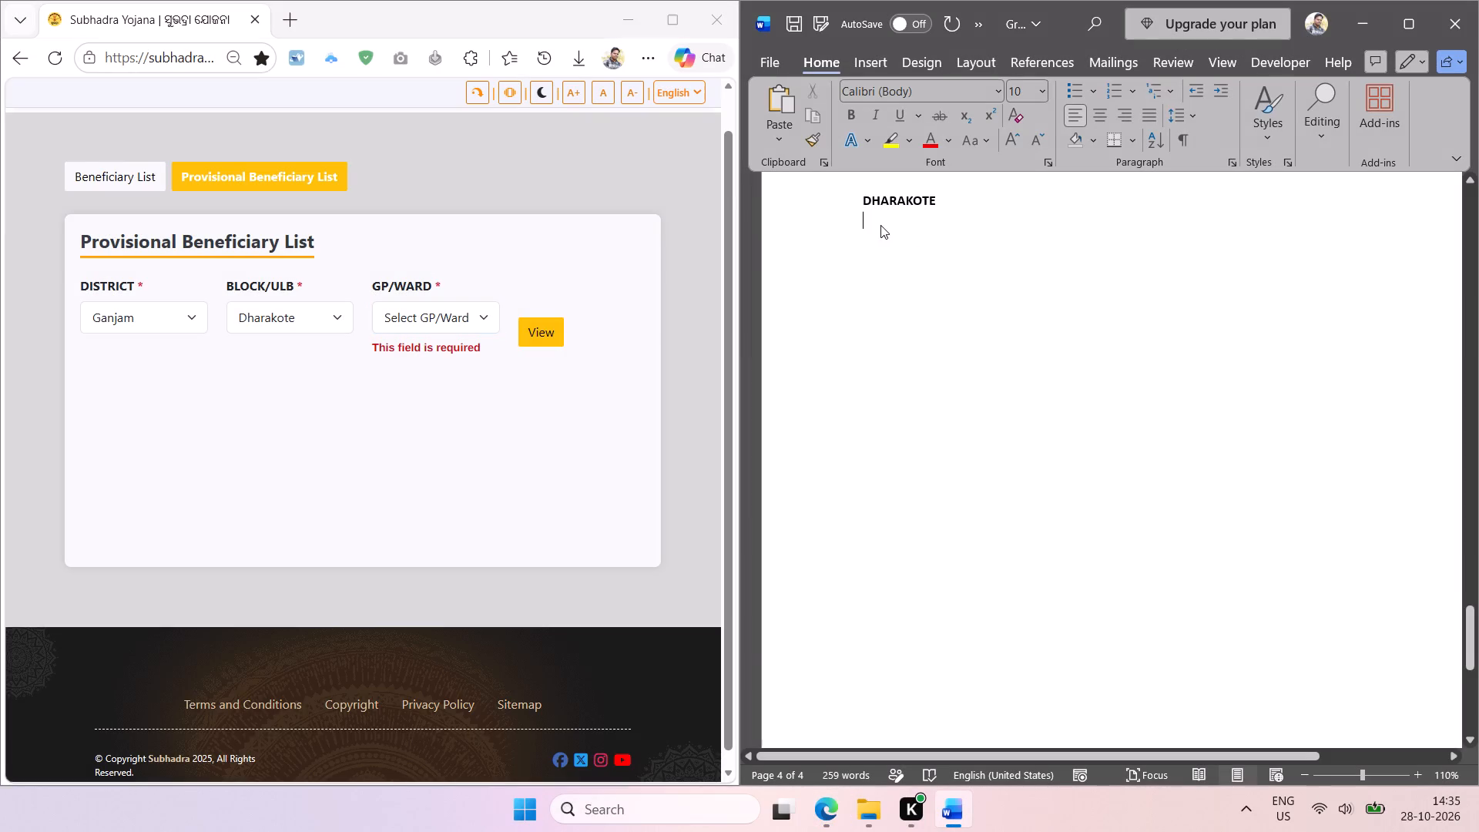
pyautogui.hotkey('ctrl', 'v')
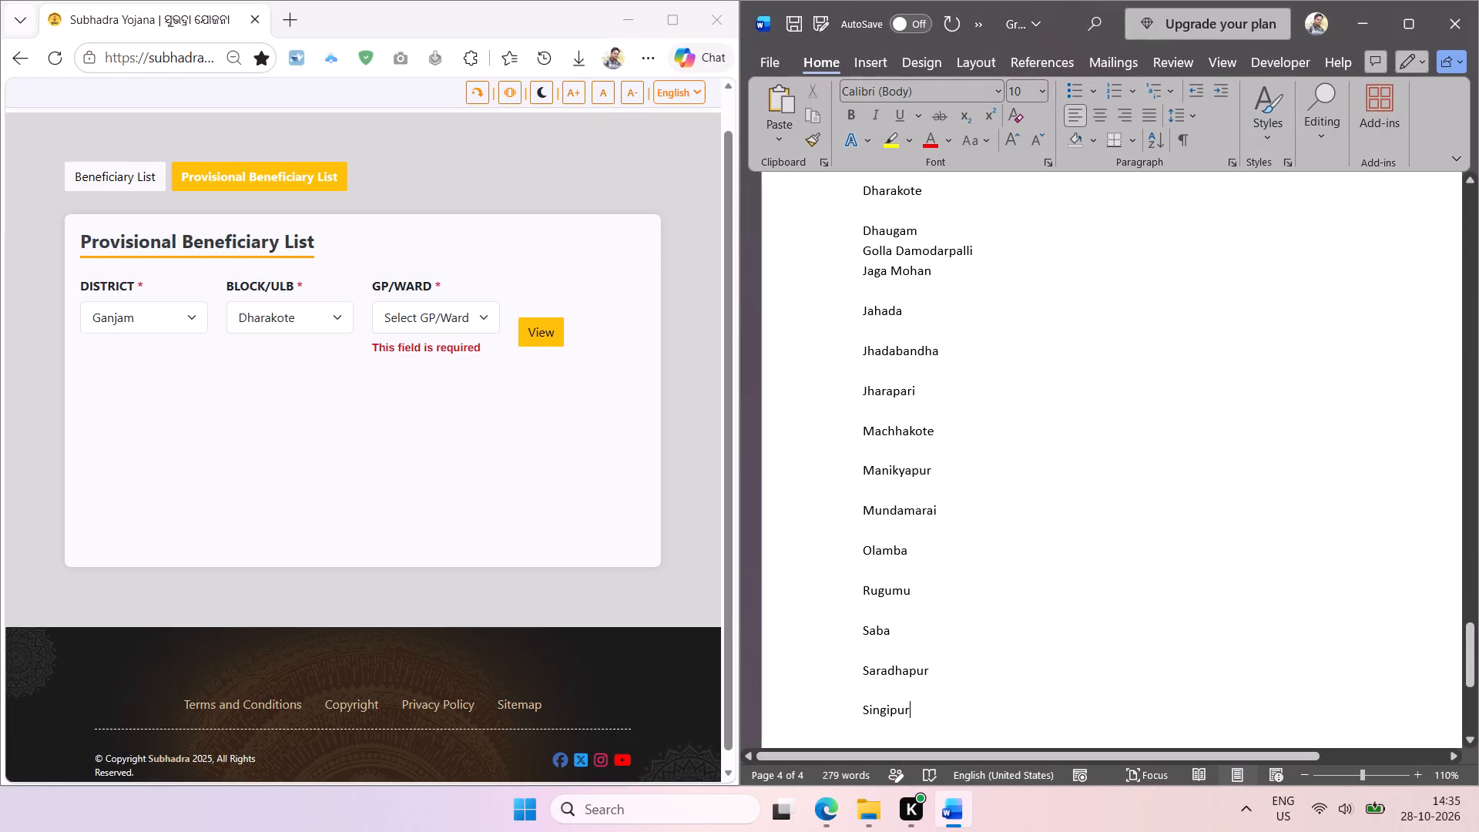
# Remove the blank lines between the Dharakote gram panchayat names from Singipur up to Machhakote.
pyautogui.press('Up')
pyautogui.press('BackSpace')
pyautogui.press('Up')
pyautogui.press('BackSpace')
pyautogui.press('Up')
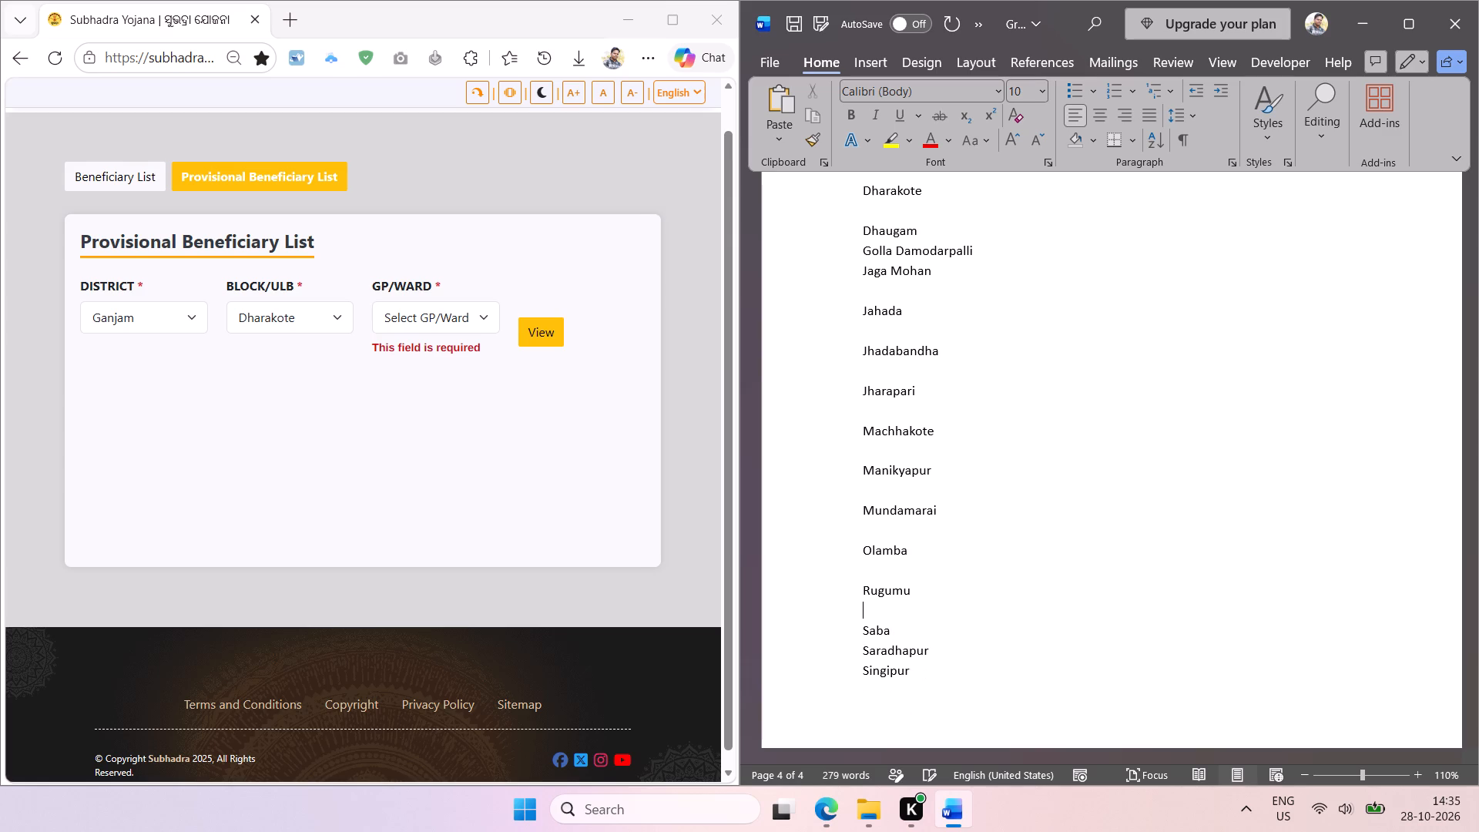
pyautogui.press('BackSpace')
pyautogui.press('Up')
pyautogui.press('BackSpace')
pyautogui.press('Up')
pyautogui.press('BackSpace')
pyautogui.press('Up')
pyautogui.press('BackSpace')
# Remove the blank lines between the Dharakote gram panchayat names from Machhakote up to Jaga Mohan.
pyautogui.press('Up')
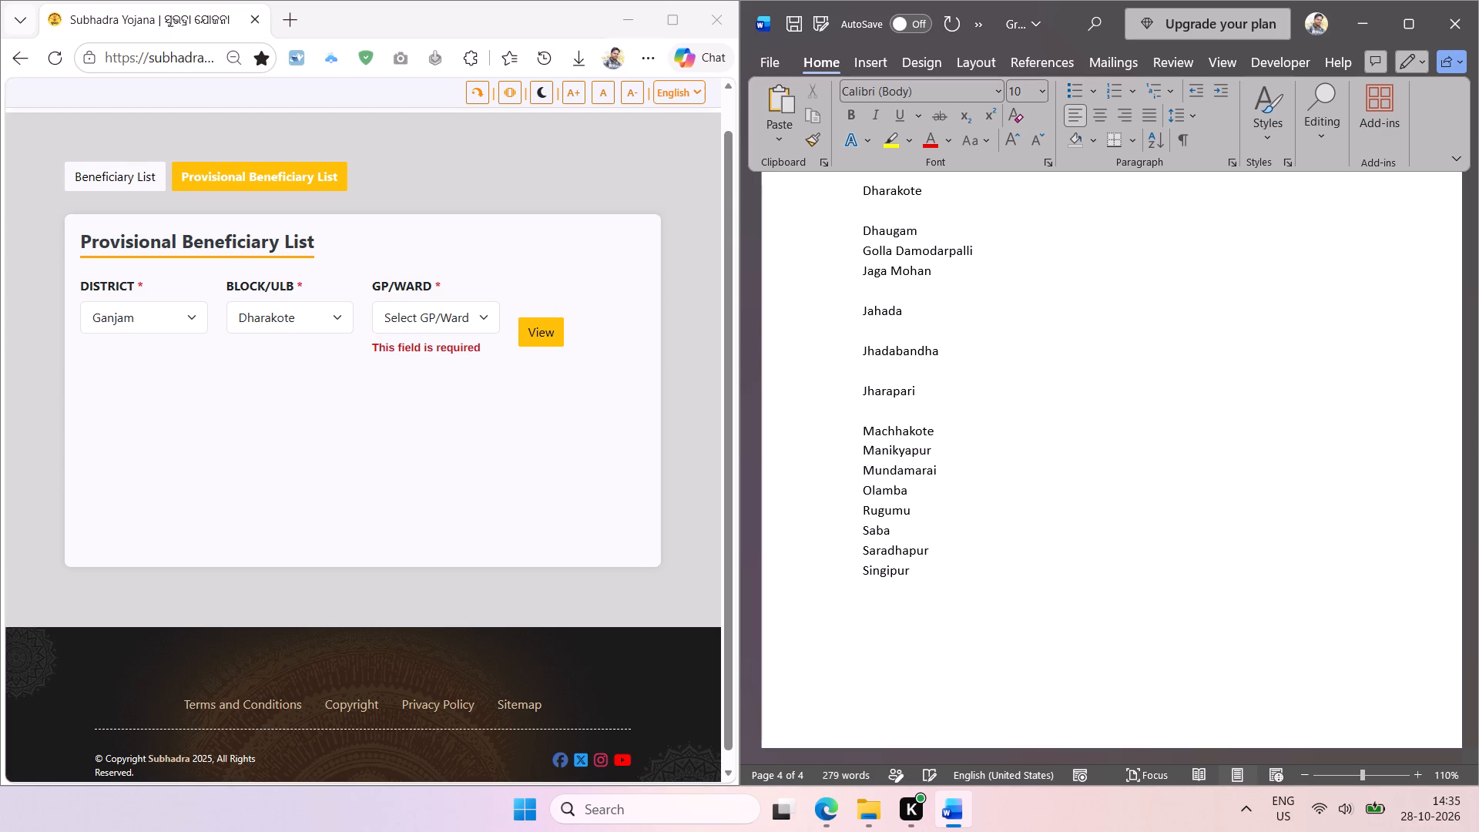
pyautogui.press('BackSpace')
pyautogui.press('Up')
pyautogui.press('BackSpace')
pyautogui.press('Up')
pyautogui.press('BackSpace')
pyautogui.press('Up')
pyautogui.press('BackSpace')
pyautogui.press('Up')
pyautogui.press('BackSpace')
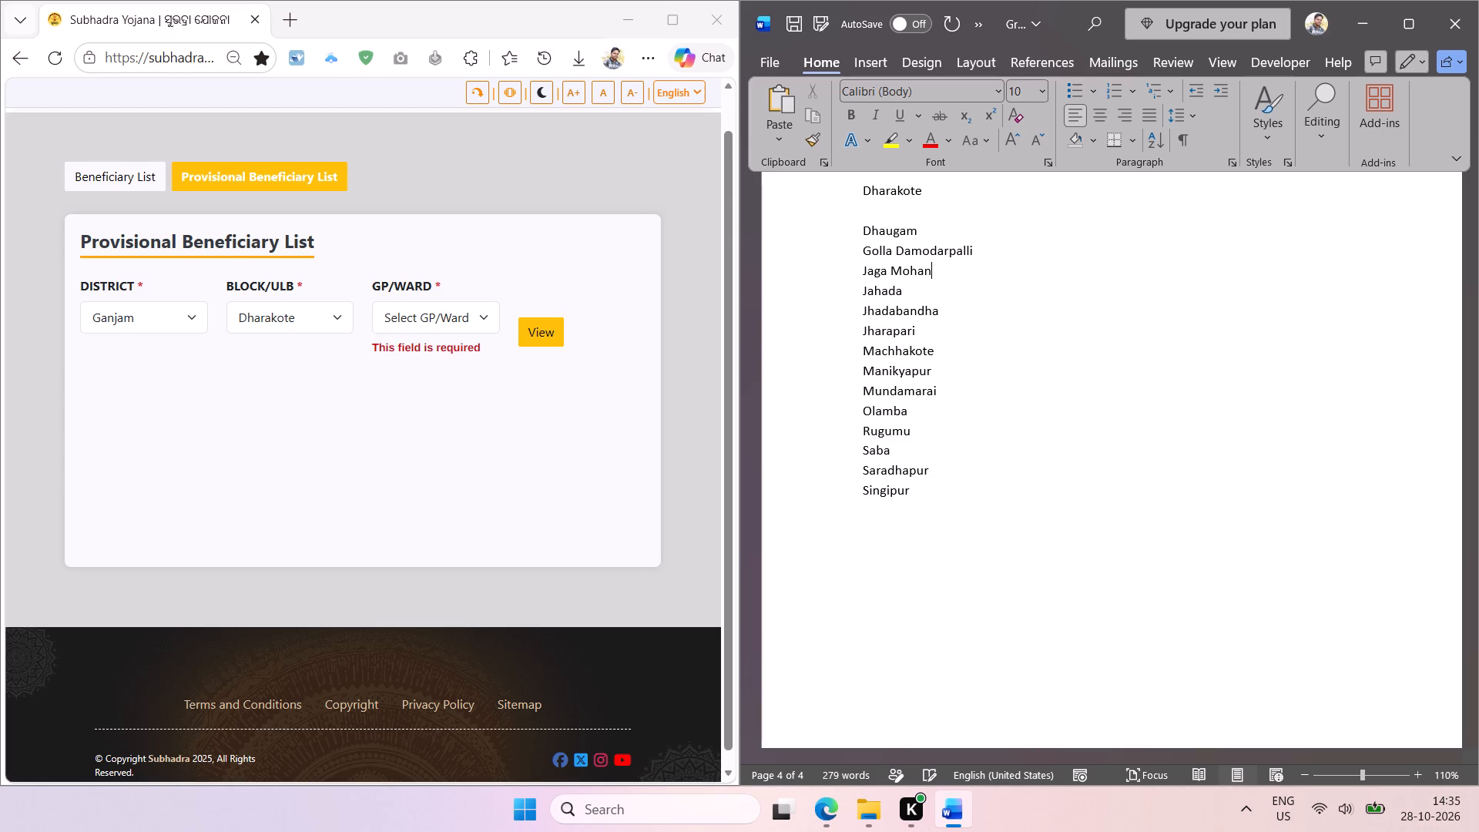
# Remove the remaining blank lines between the Dharakote gram panchayat names from Dhaugam up to Baharpur.
pyautogui.scroll(1, 912, 598)
pyautogui.press('Up')
pyautogui.press('Up')
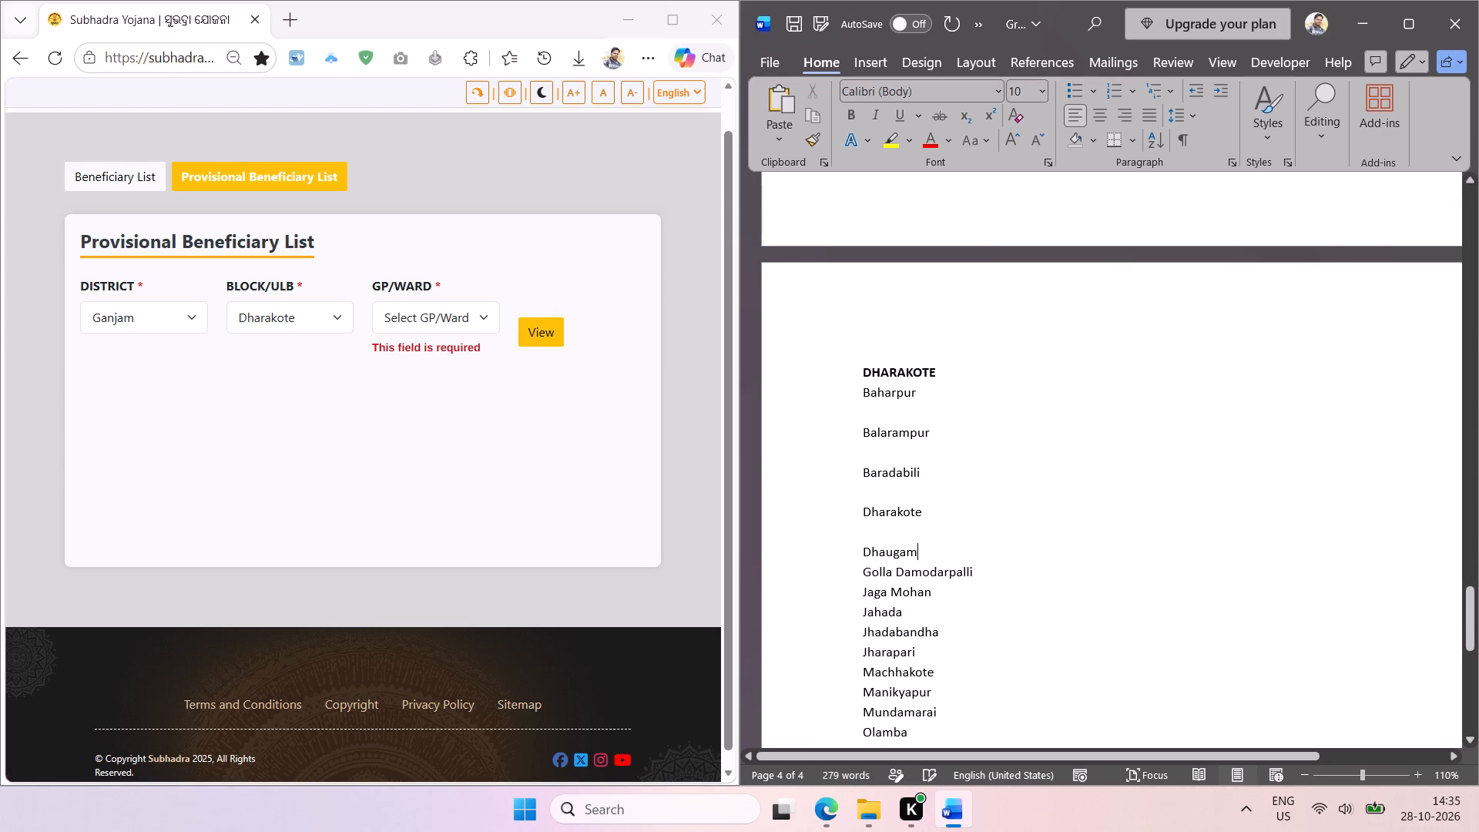
pyautogui.press('Up')
pyautogui.press('BackSpace')
pyautogui.press('Up')
pyautogui.press('BackSpace')
pyautogui.press('Up')
pyautogui.press('BackSpace')
pyautogui.press('Up')
pyautogui.press('BackSpace')
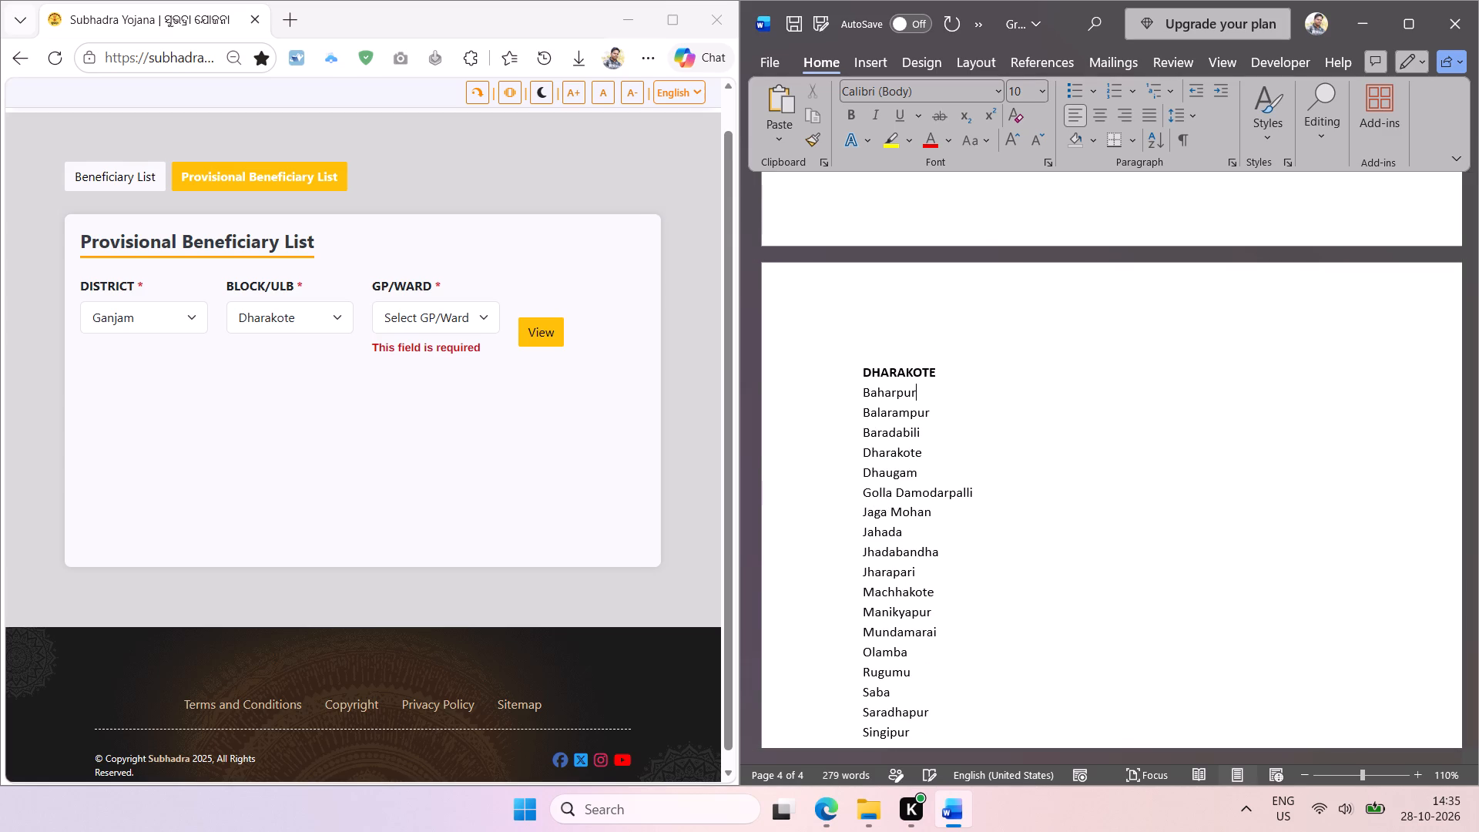
# Sort the Dharakote gram panchayat names from Baharpur to Singipur alphabetically in ascending order.
pyautogui.scroll(-1, 912, 598)
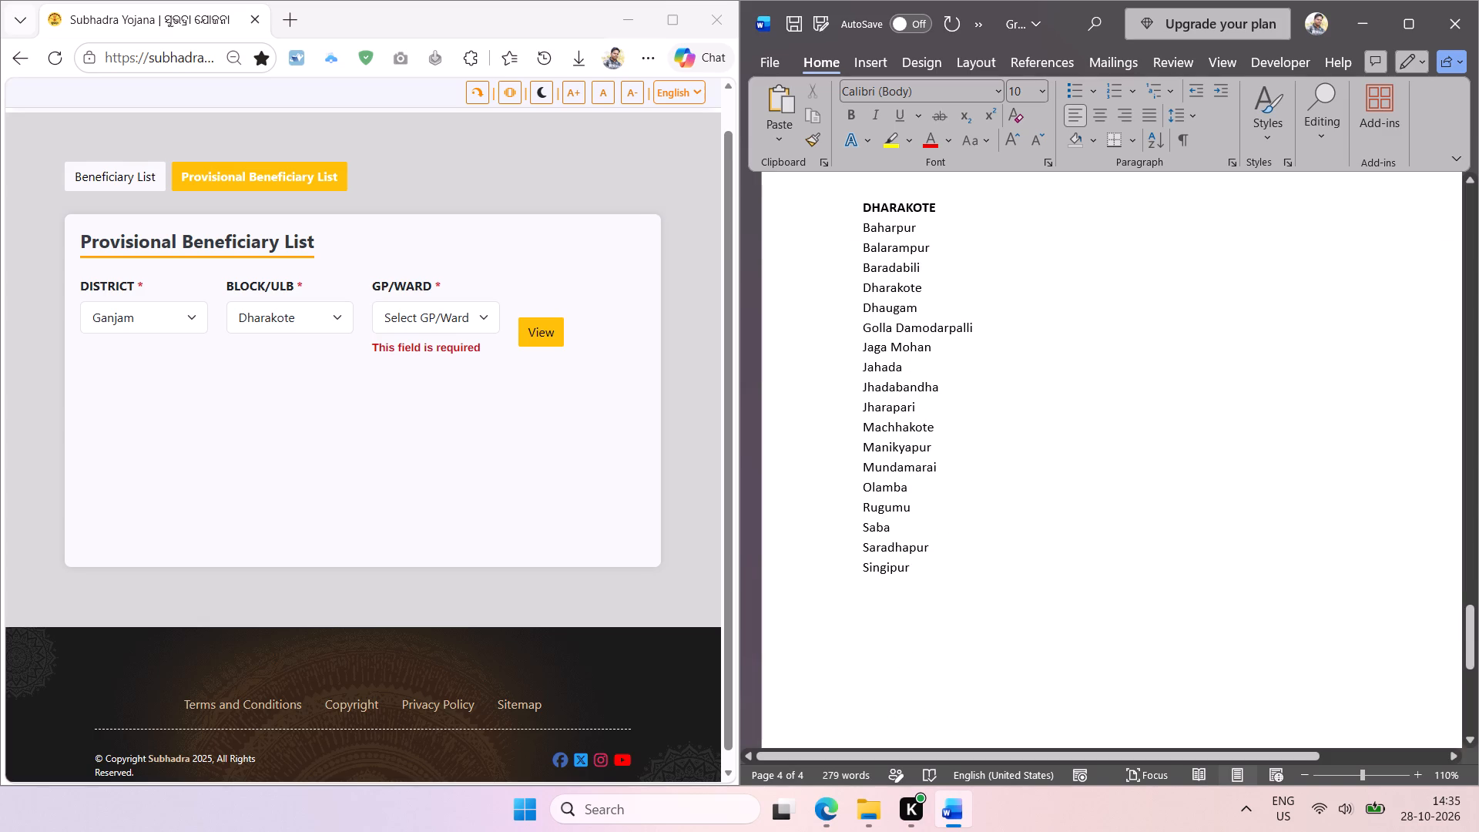
pyautogui.moveTo(917, 577); pyautogui.dragTo(845, 236)
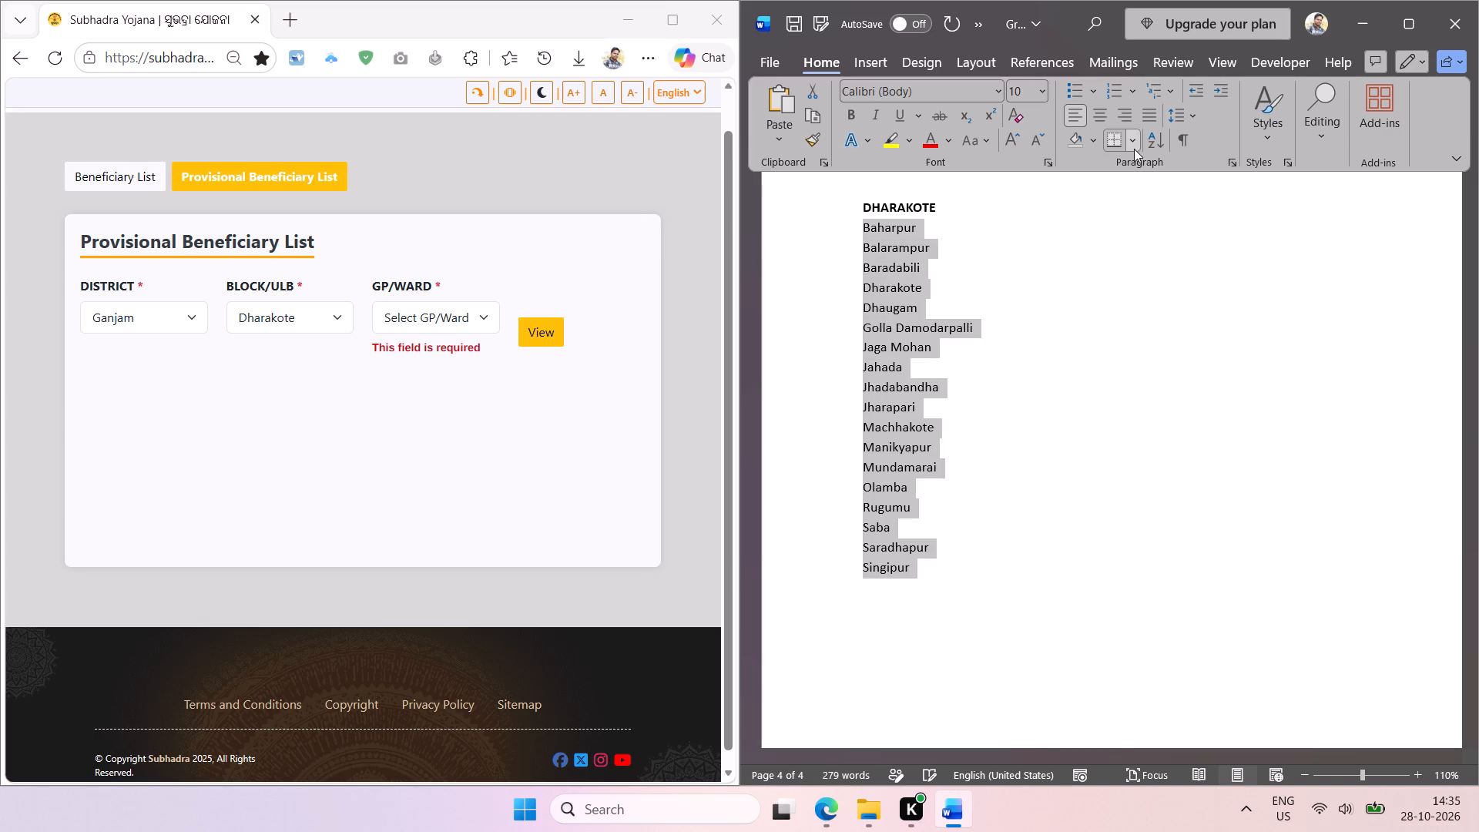
pyautogui.click(1147, 145)
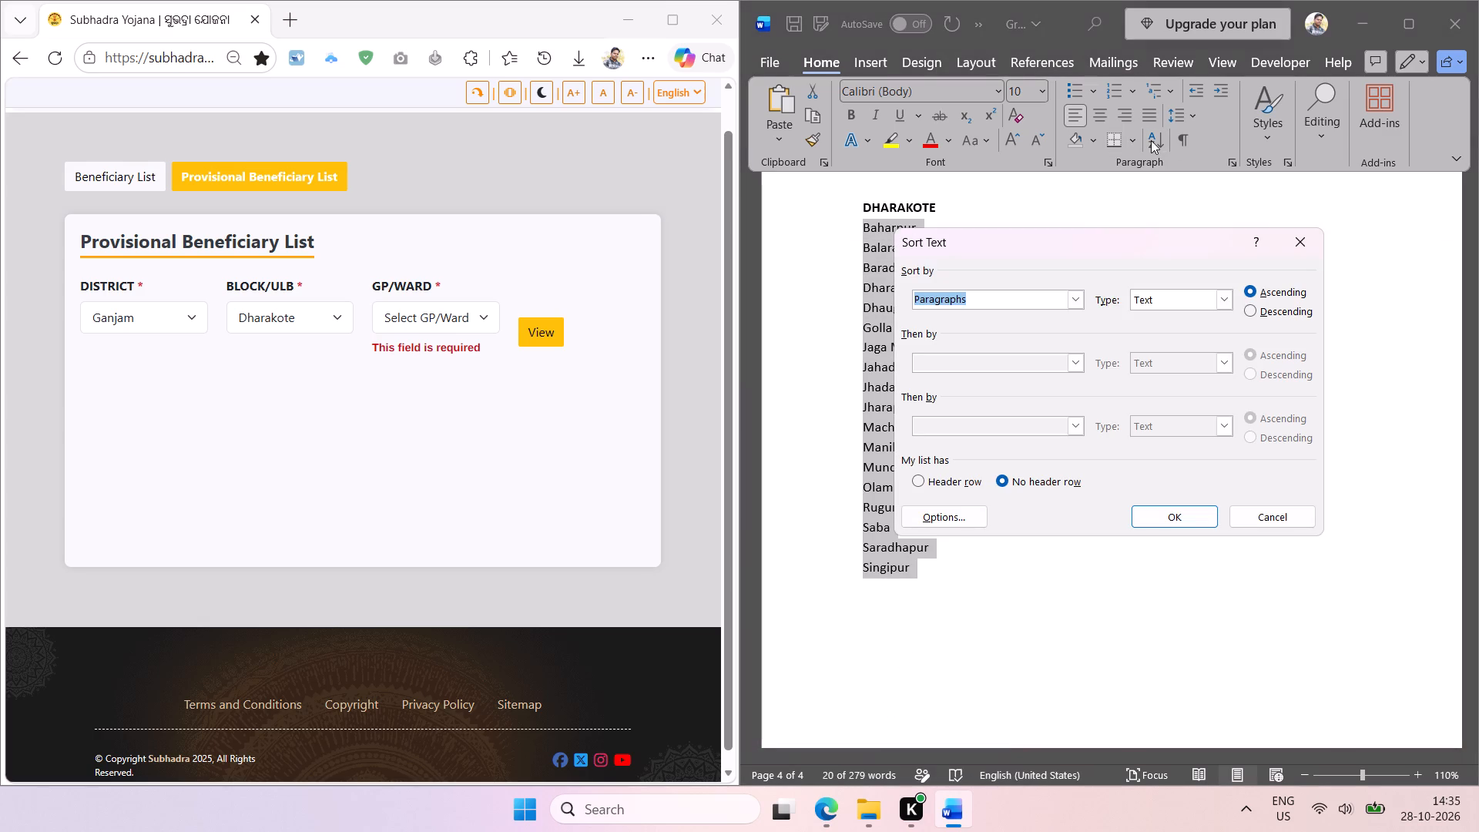
pyautogui.press('Return')
# Number the sorted Dharakote names with the list aligned to the heading's margin.
pyautogui.click(1122, 92)
pyautogui.doubleClick(1199, 90)
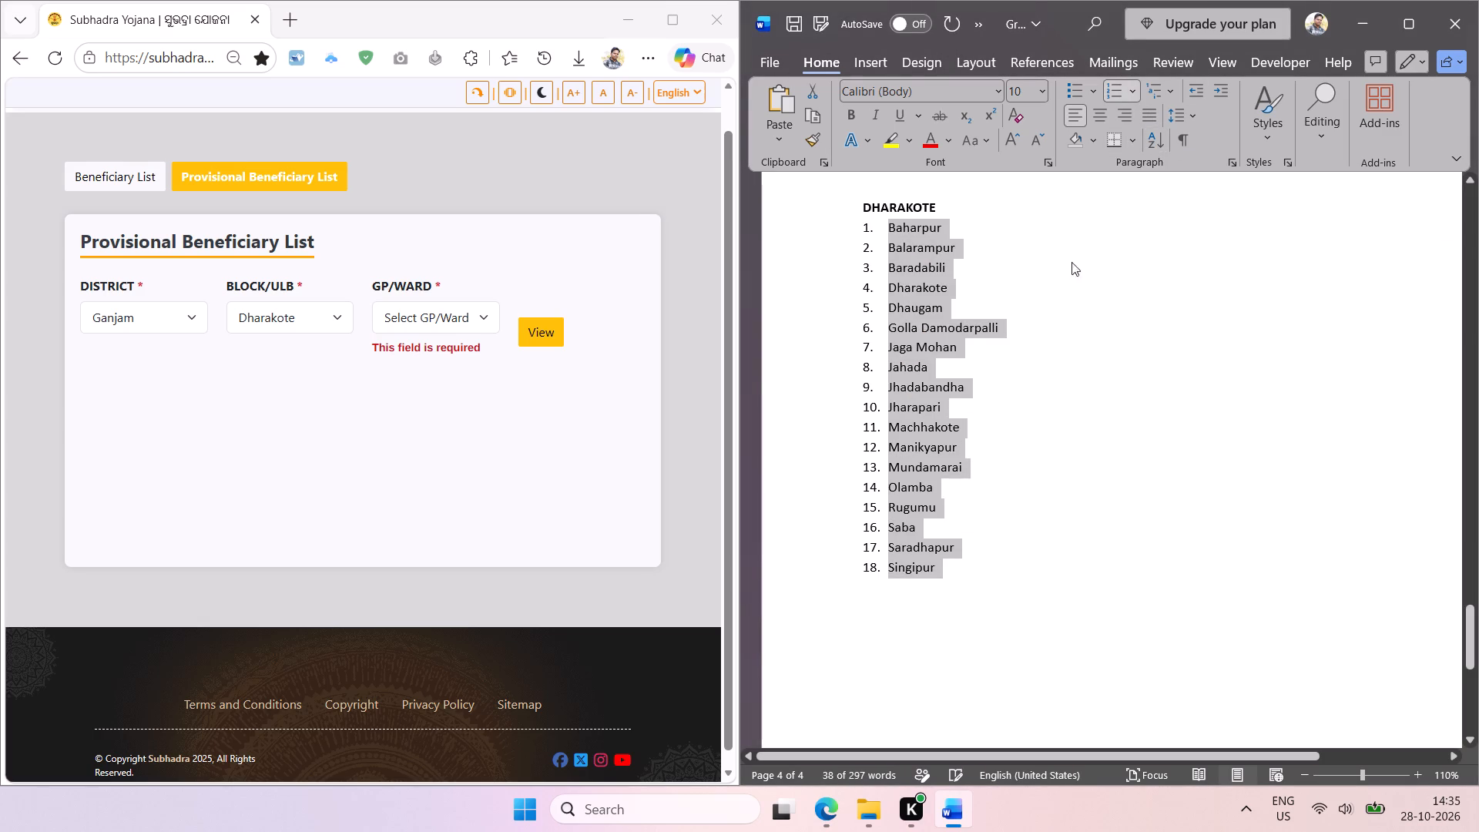
pyautogui.click(1040, 253)
# Copy the DHARAKOTE heading and paste it below the numbered Dharakote list, separated by one blank line.
pyautogui.doubleClick(916, 205)
pyautogui.hotkey('ctrl', 'c')
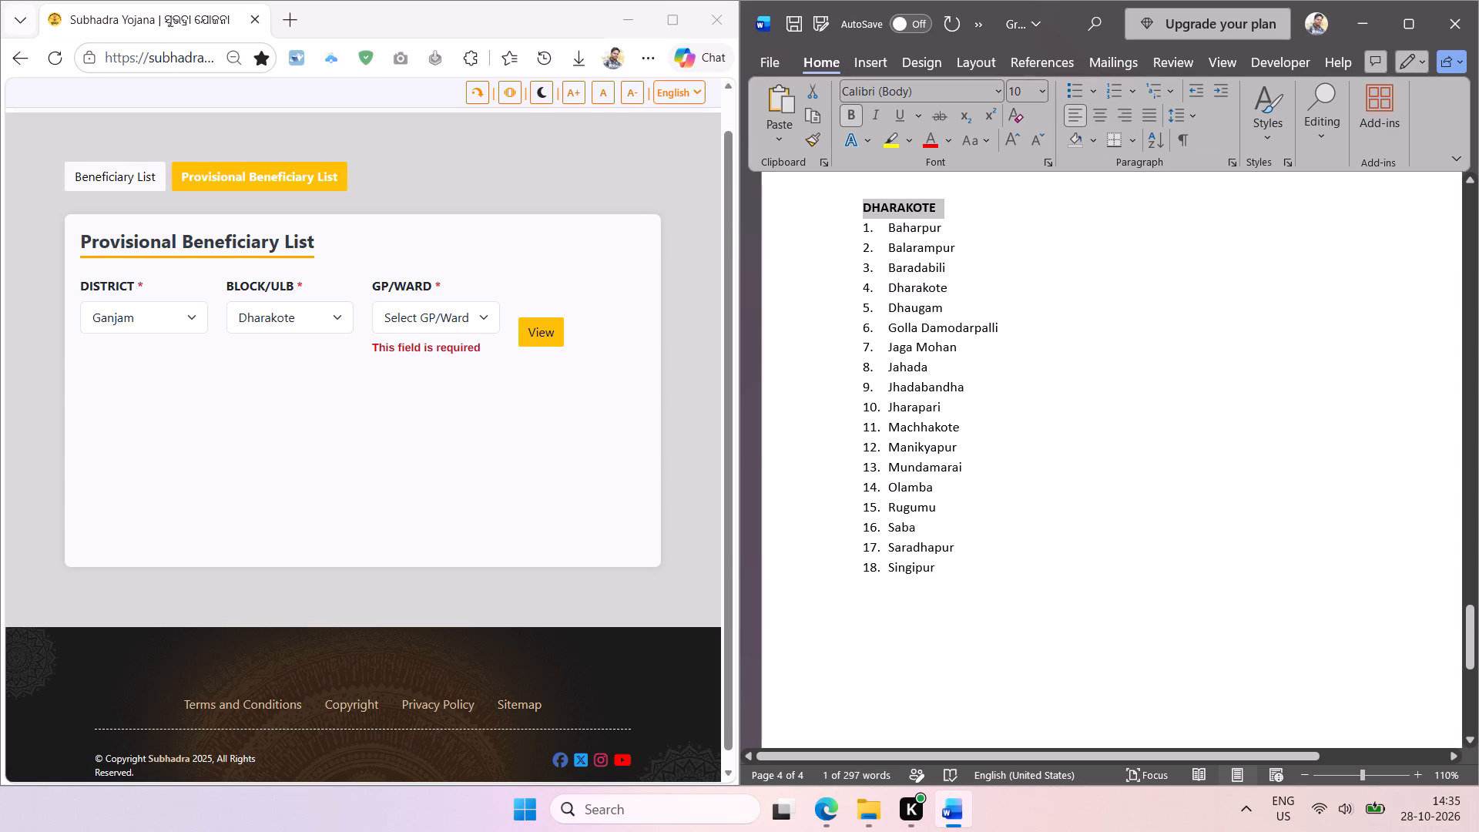
pyautogui.click(931, 574)
pyautogui.click(947, 569)
pyautogui.press('Return')
pyautogui.press('Return')
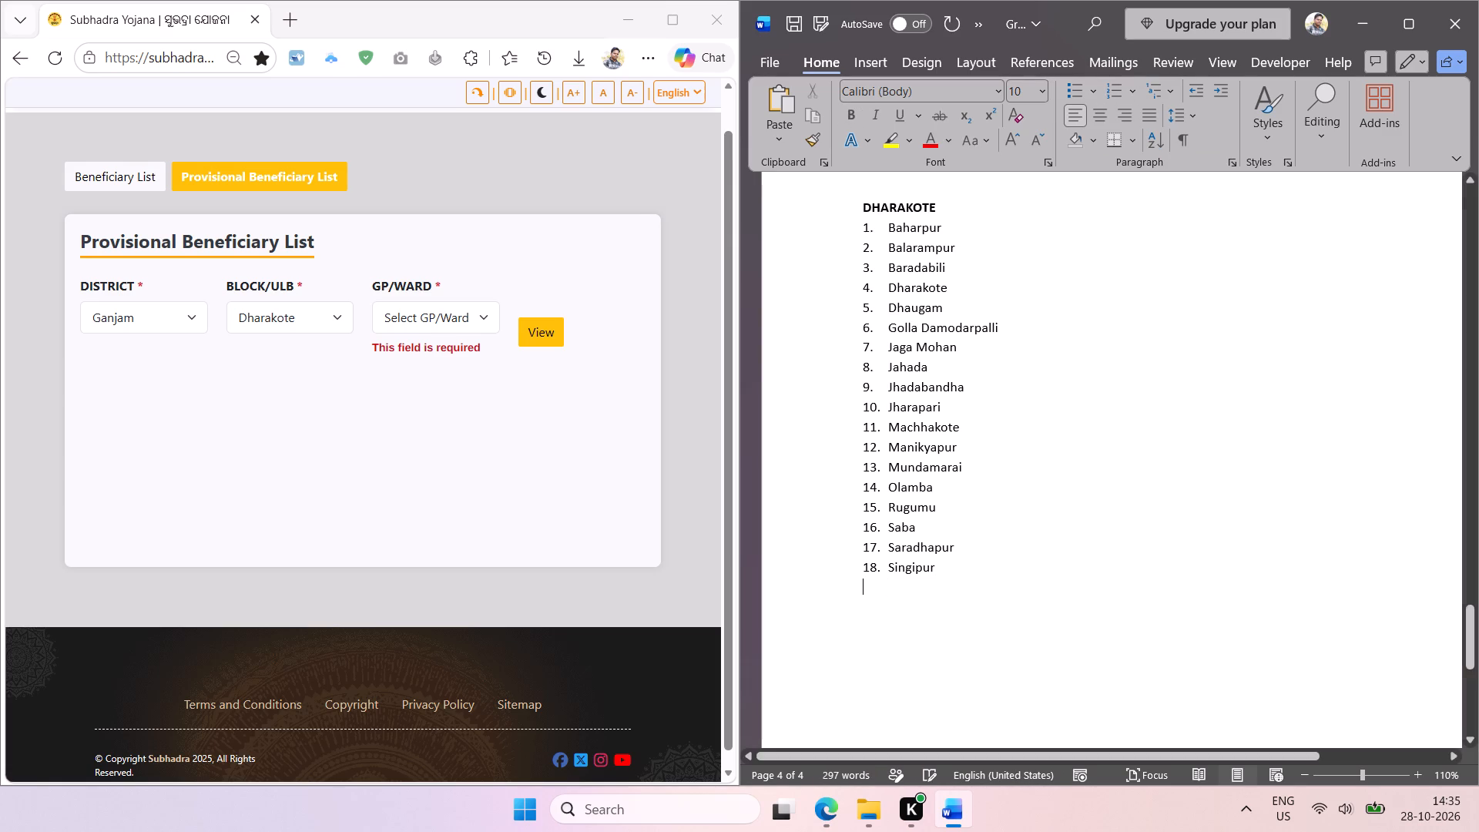
pyautogui.press('Return')
pyautogui.hotkey('ctrl', 'v')
# Choose Digapahandi as the block for Ganjam district in the Provisional Beneficiary List form.
pyautogui.scroll(-1, 945, 571)
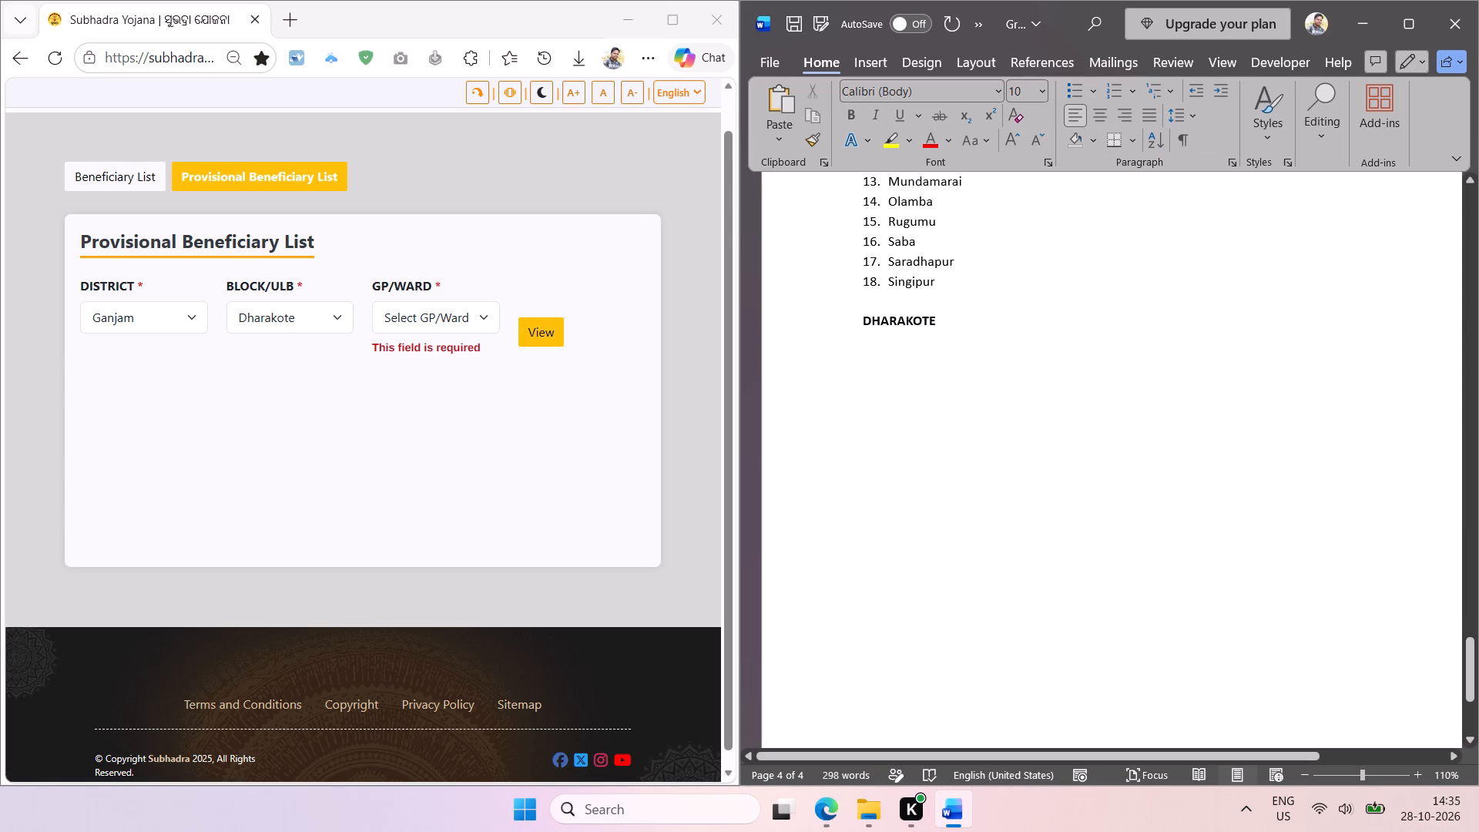
pyautogui.scroll(-2, 945, 571)
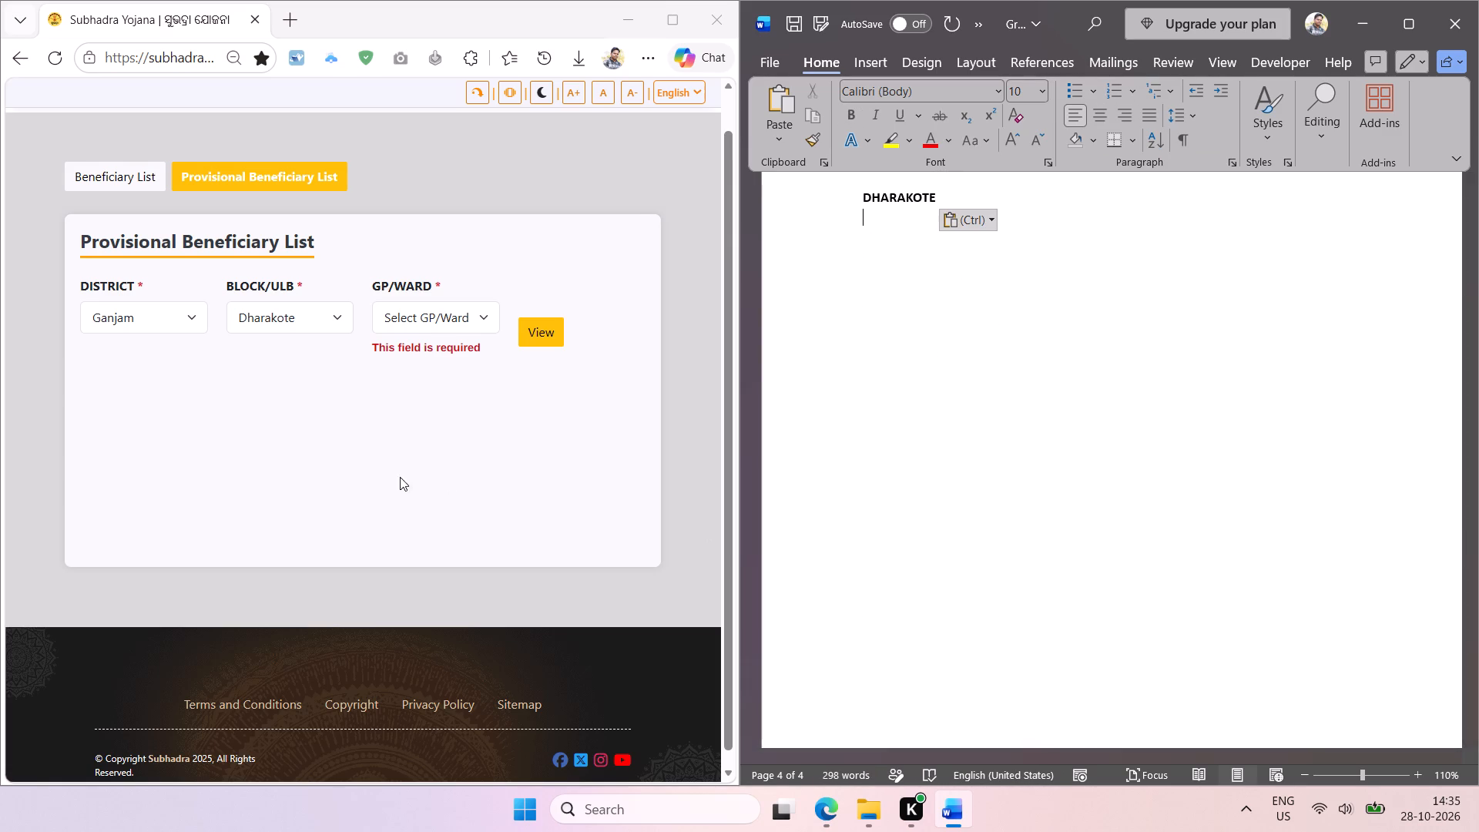
pyautogui.click(328, 318)
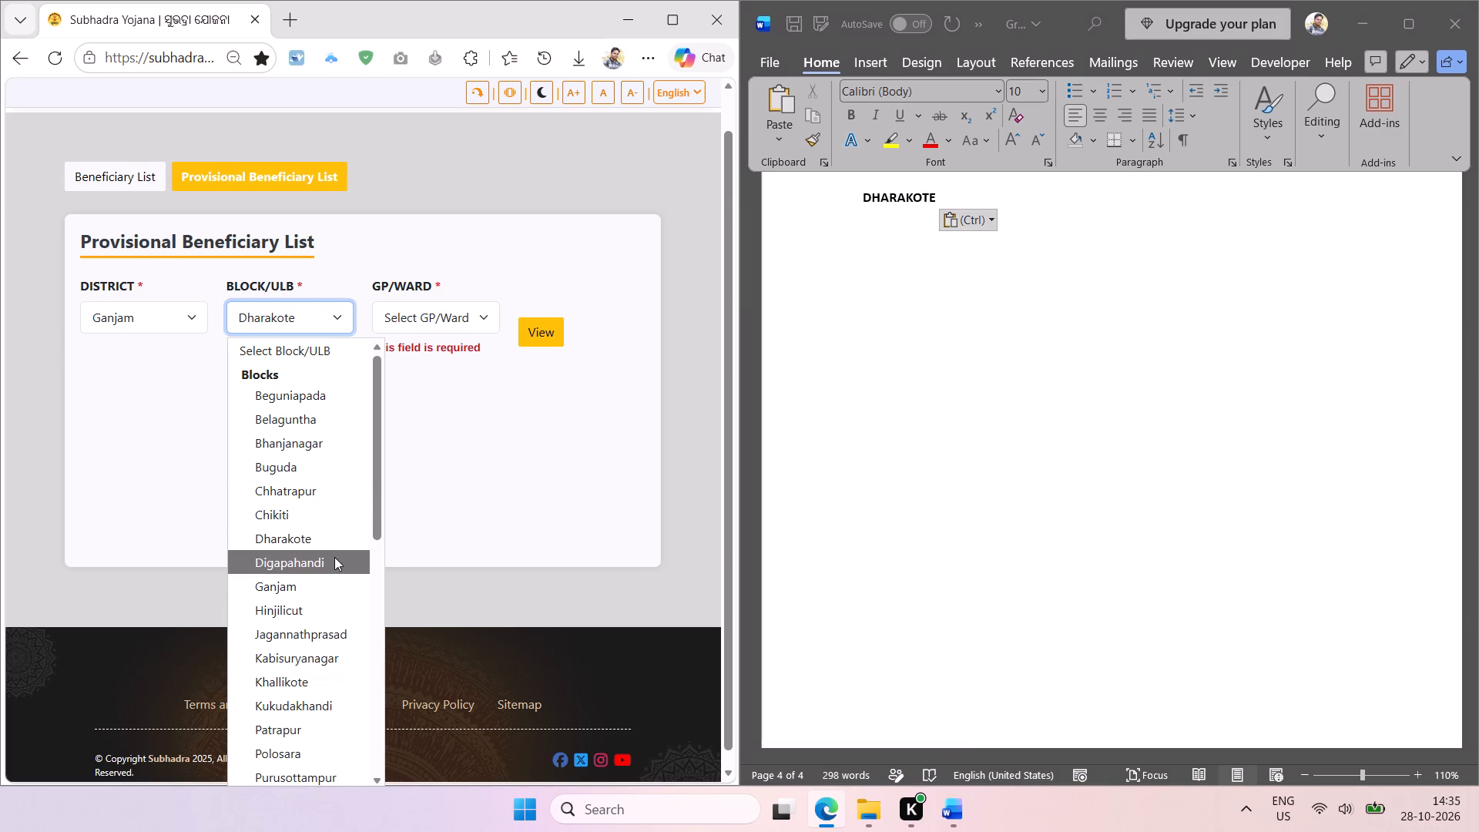
pyautogui.click(334, 557)
pyautogui.click(374, 412)
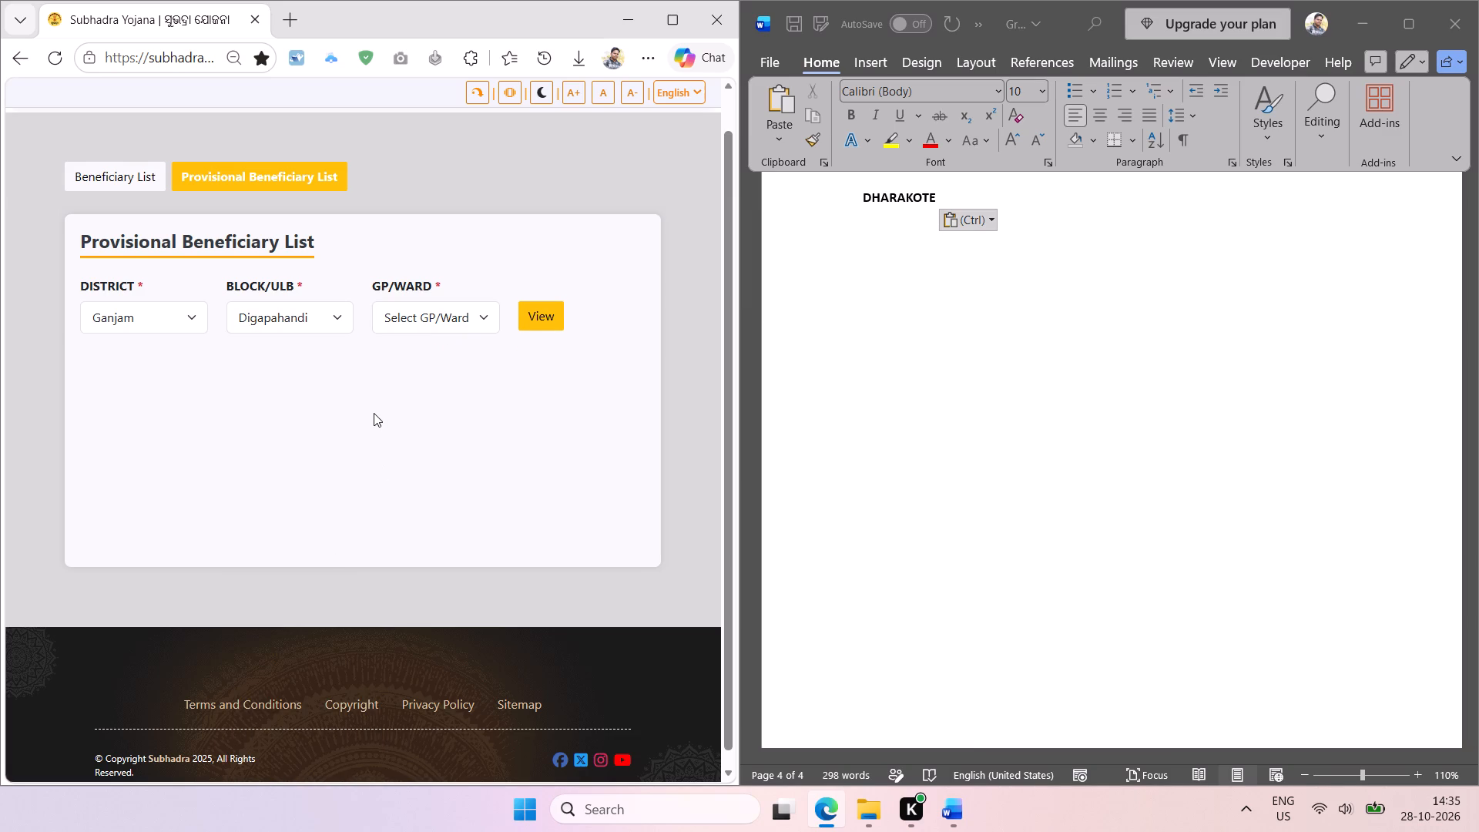
# Extract the Digapahandi block name from the form and replace the pasted DHARAKOTE heading with it in uppercase.
pyautogui.press('shift+super+t')
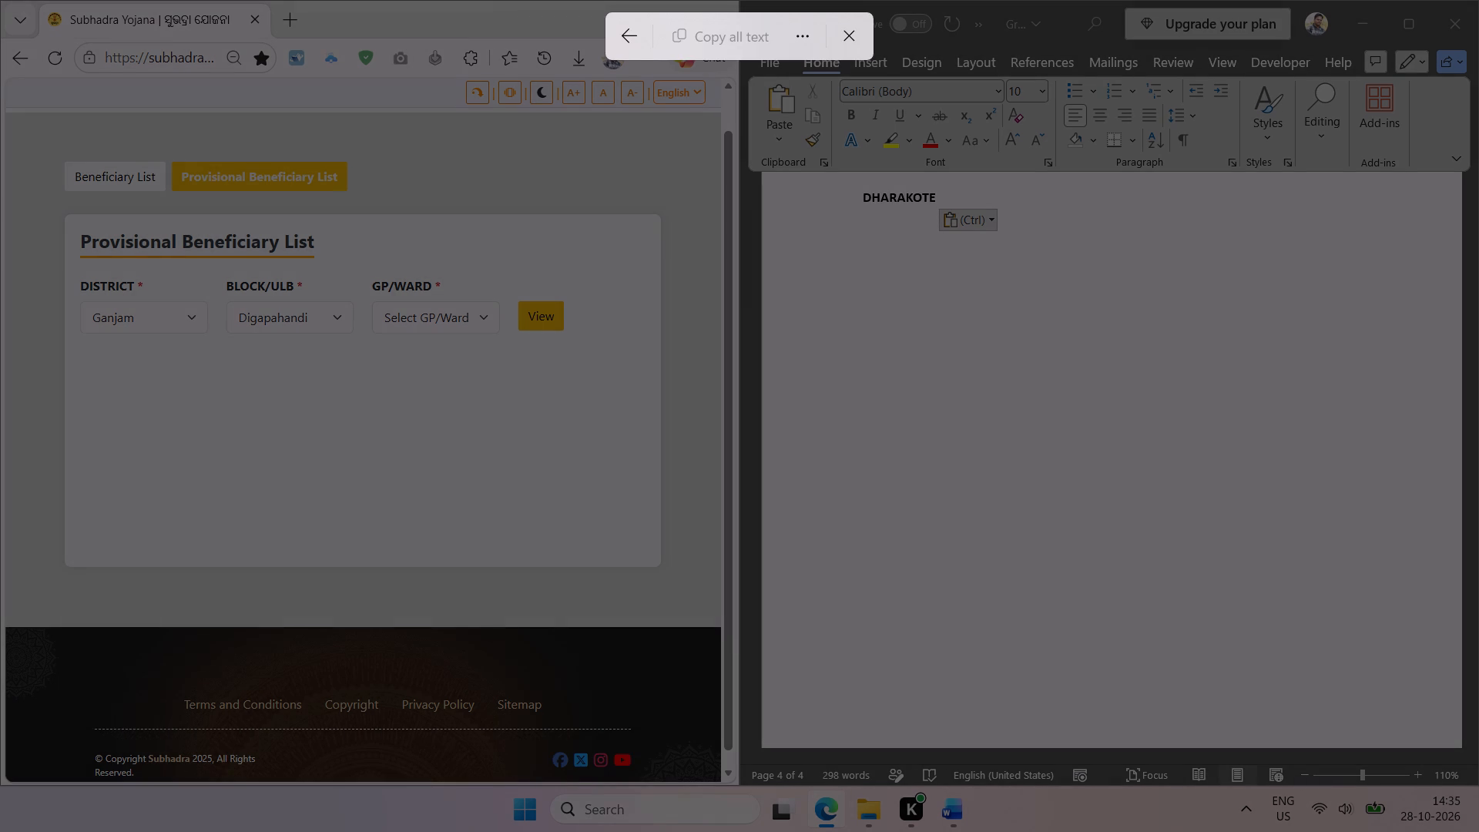
pyautogui.moveTo(231, 304); pyautogui.dragTo(317, 387)
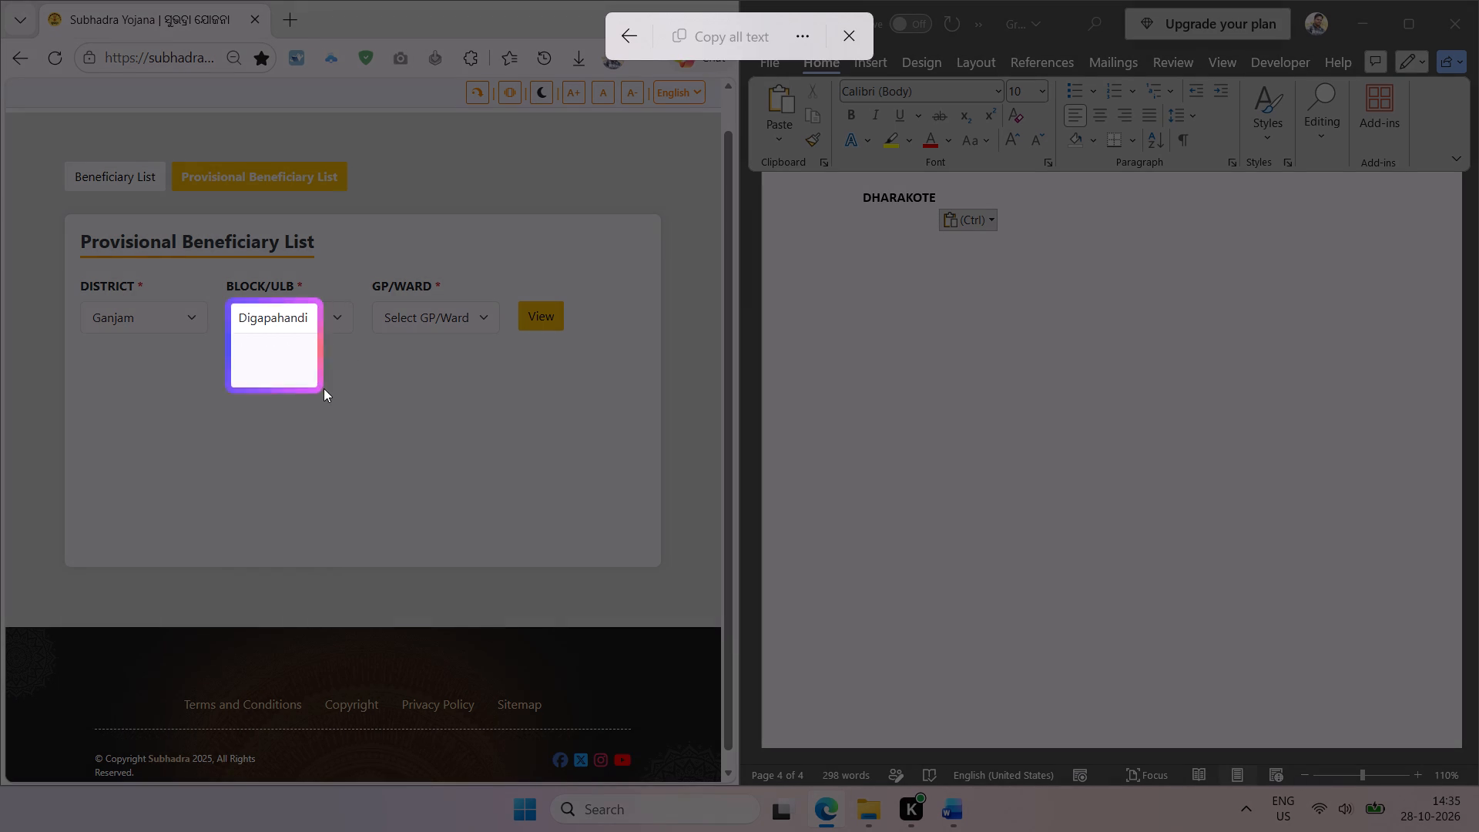
pyautogui.click(717, 41)
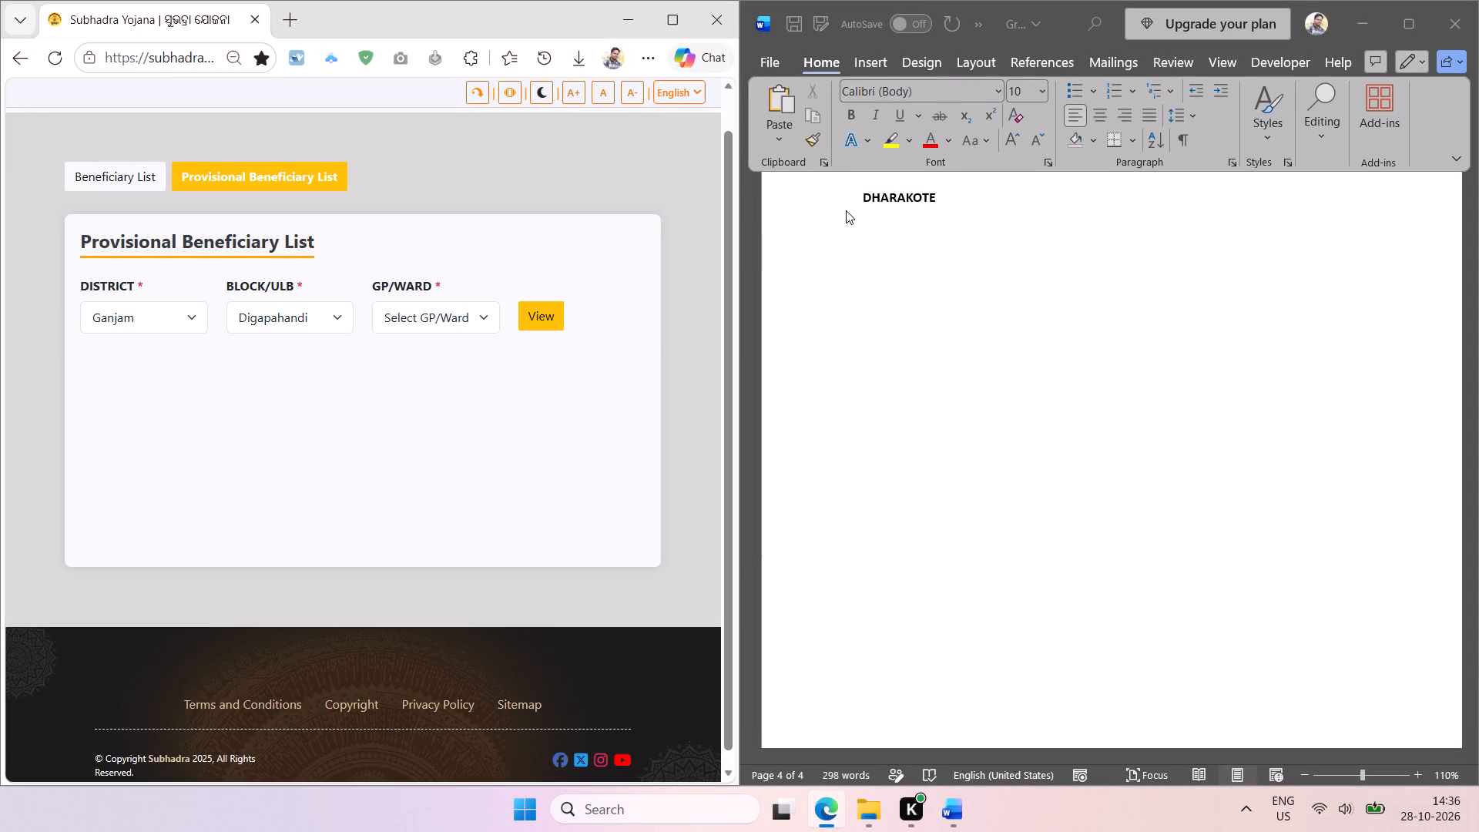
pyautogui.doubleClick(887, 192)
pyautogui.hotkey('ctrl', 'v')
pyautogui.hotkey('shift', 'F3')
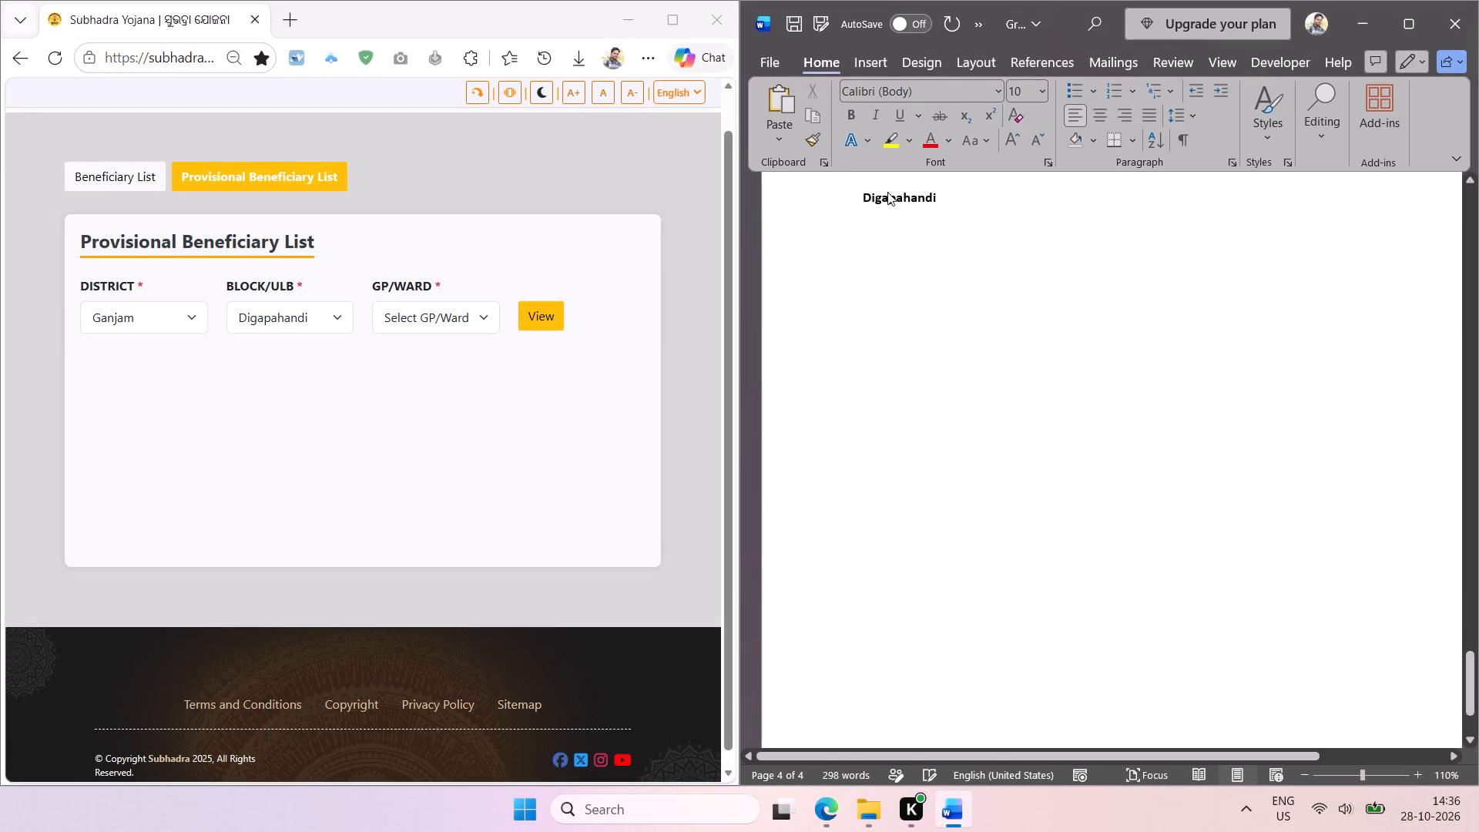
pyautogui.press('Return')
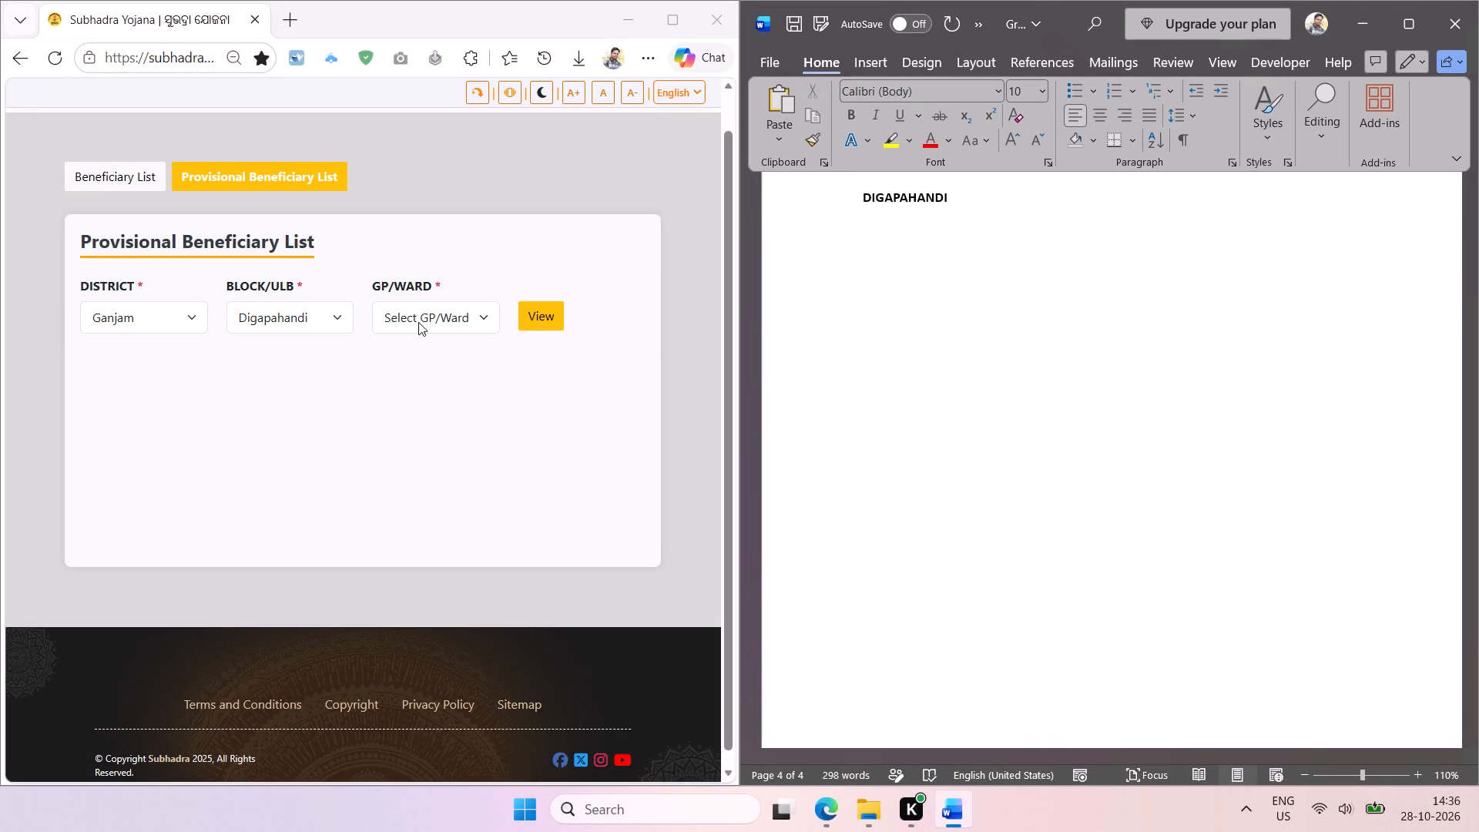
# Extract the Digapahandi gram panchayat names from Ankorada to Khamarigam off the web page and paste them under the DIGAPAHANDI heading.
pyautogui.click(467, 322)
pyautogui.press('shift+super+t')
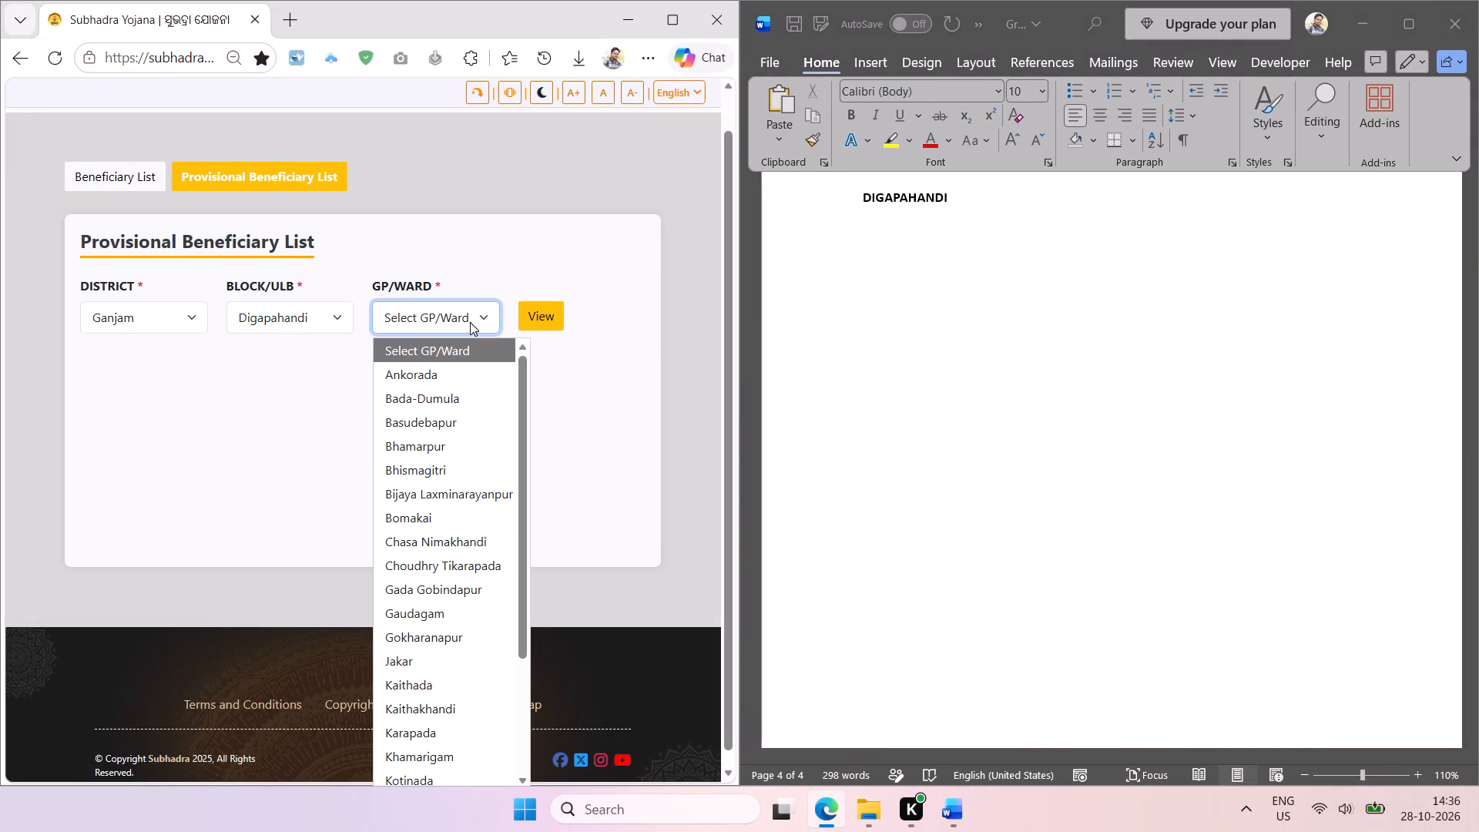
pyautogui.moveTo(375, 365); pyautogui.dragTo(492, 636)
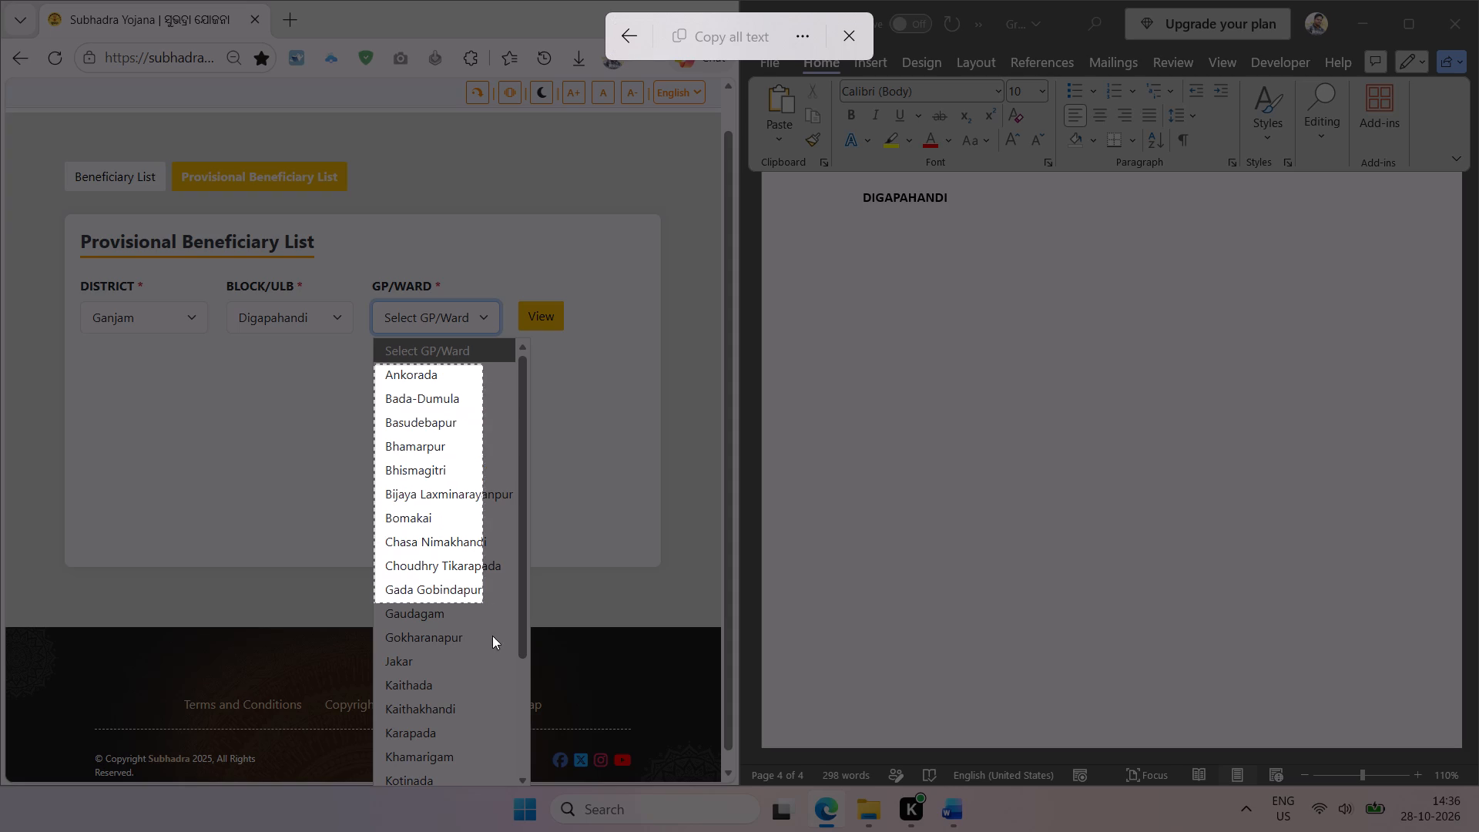
pyautogui.moveTo(492, 636); pyautogui.dragTo(518, 771)
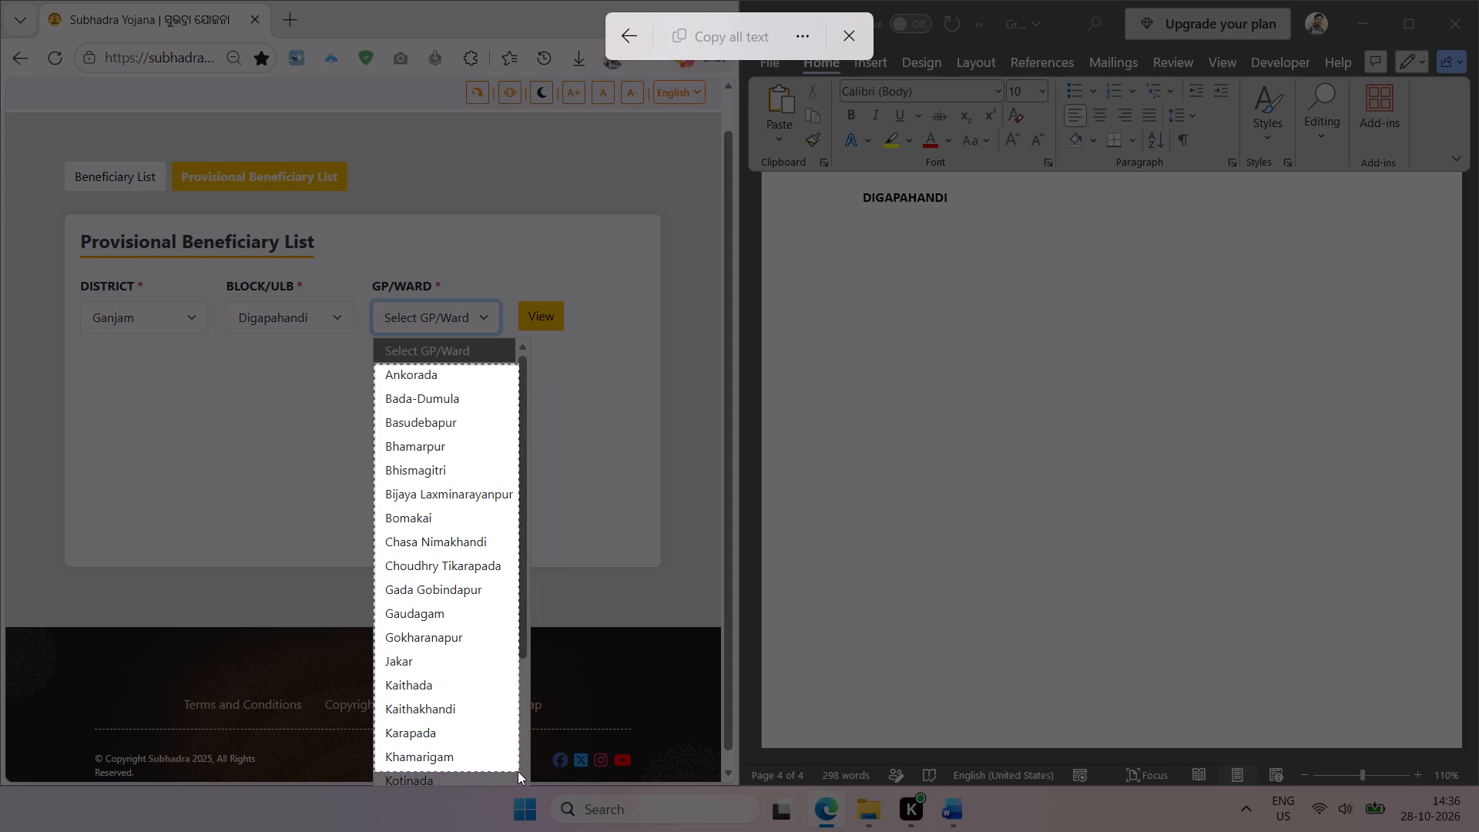
pyautogui.moveTo(518, 771); pyautogui.dragTo(516, 770)
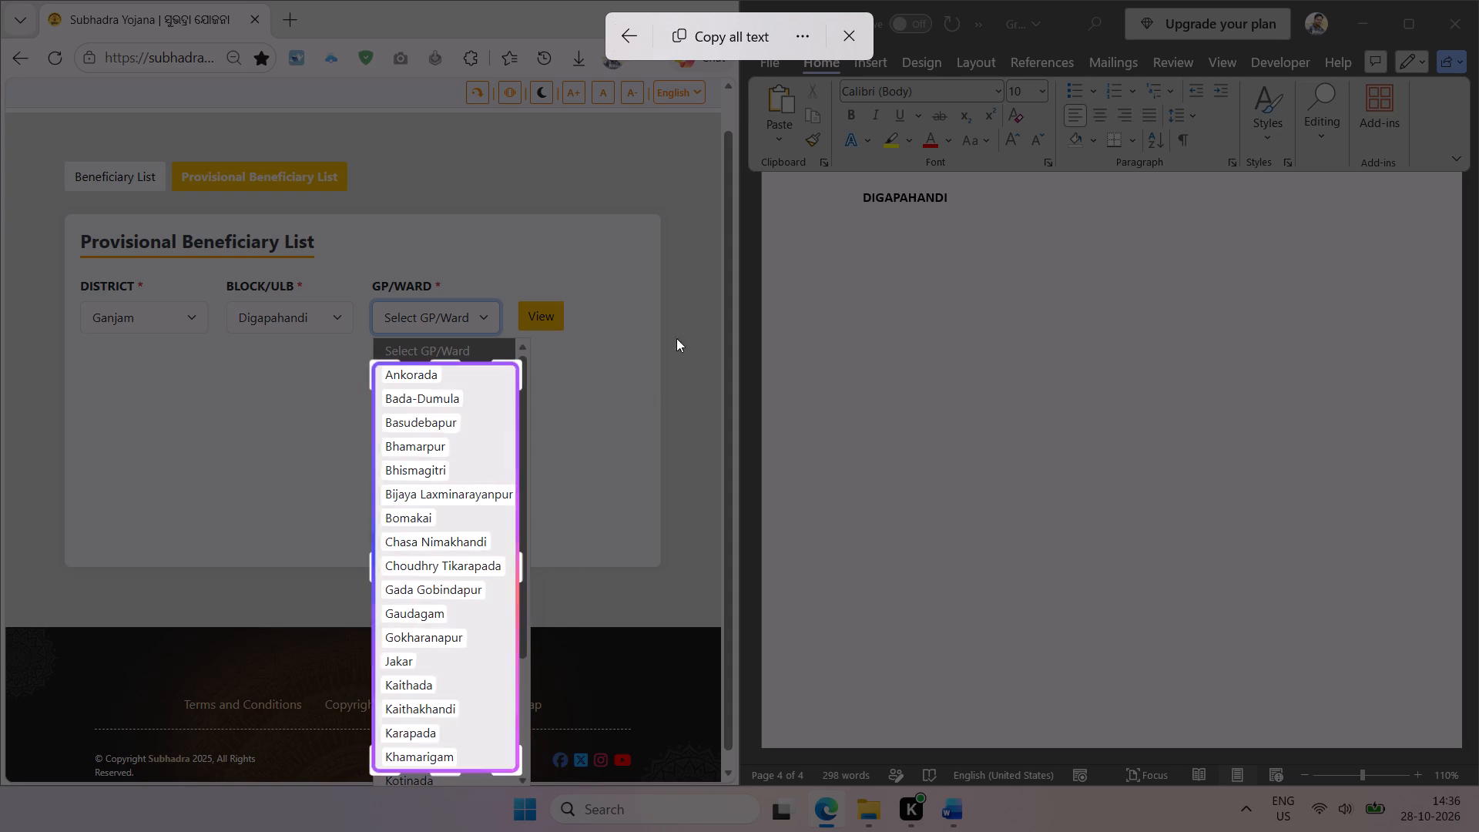
pyautogui.click(727, 41)
pyautogui.click(854, 218)
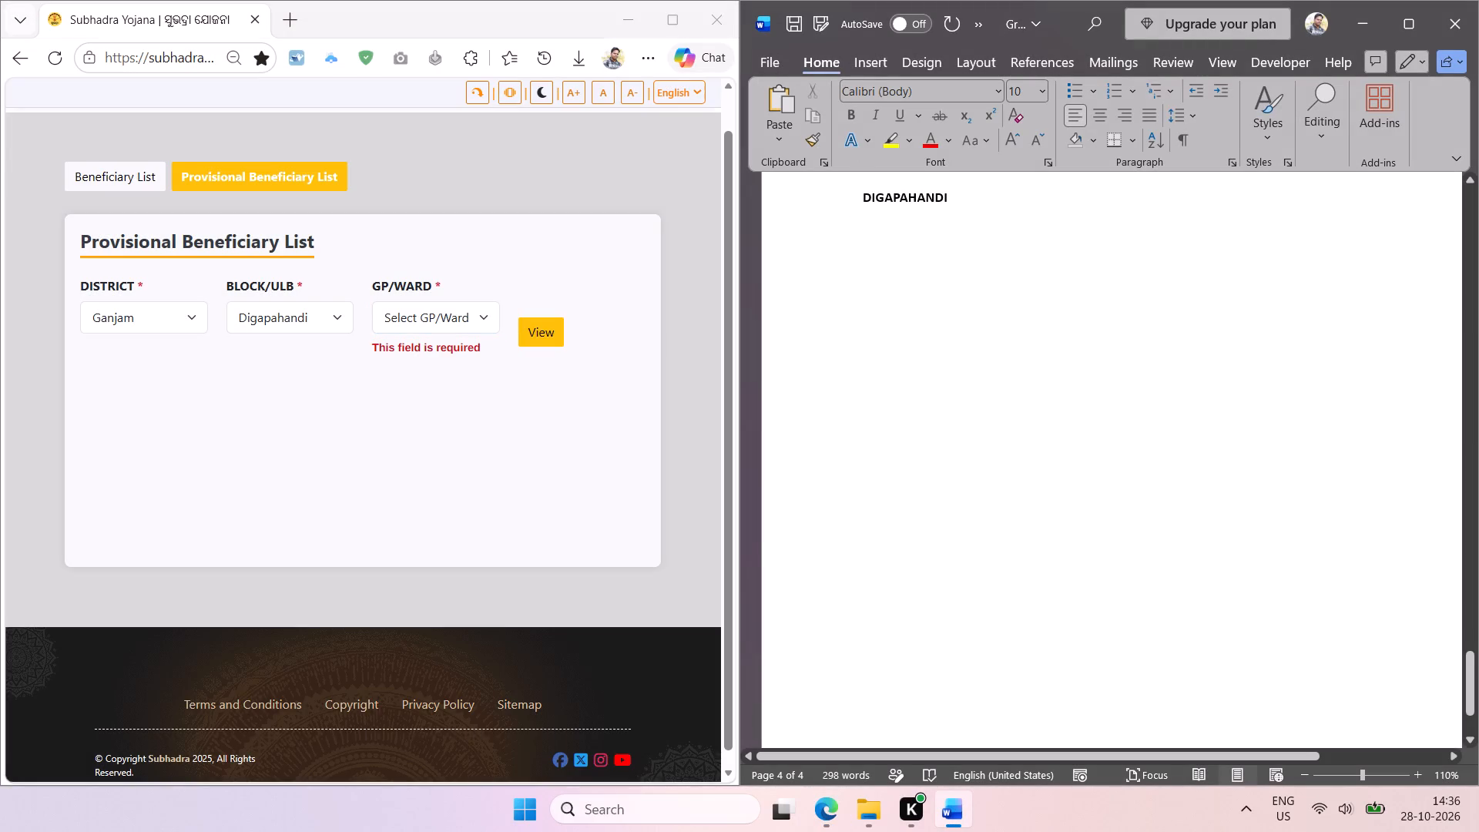
pyautogui.hotkey('ctrl', 'v')
# Extract the gram panchayat names from Khamarigam to Turubudi off the web page and paste them below the first batch.
pyautogui.click(954, 714)
pyautogui.press('Return')
pyautogui.press('Return')
pyautogui.press('Return')
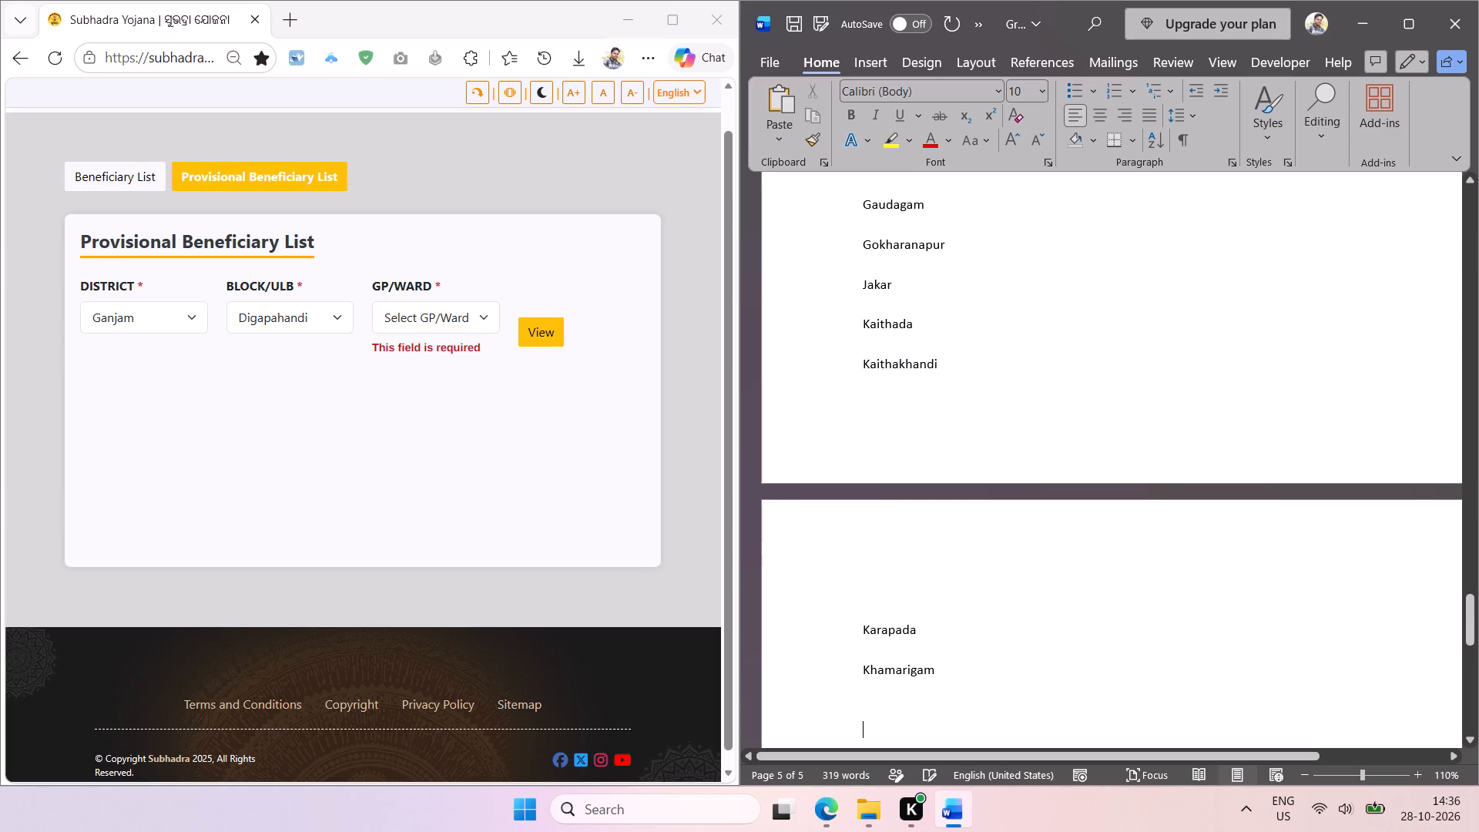
pyautogui.scroll(-2, 953, 670)
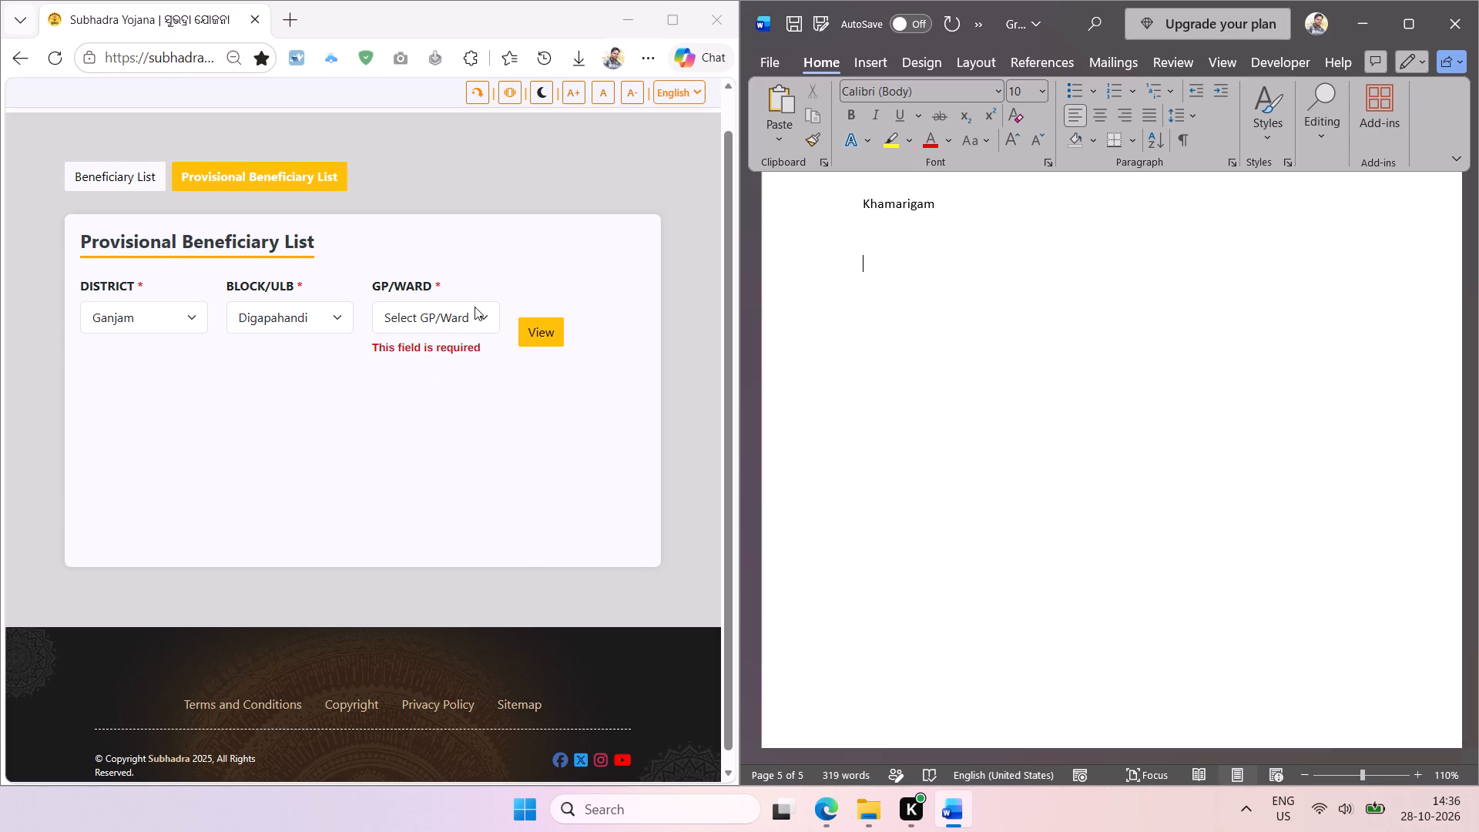
pyautogui.click(475, 307)
pyautogui.moveTo(522, 460); pyautogui.dragTo(527, 529)
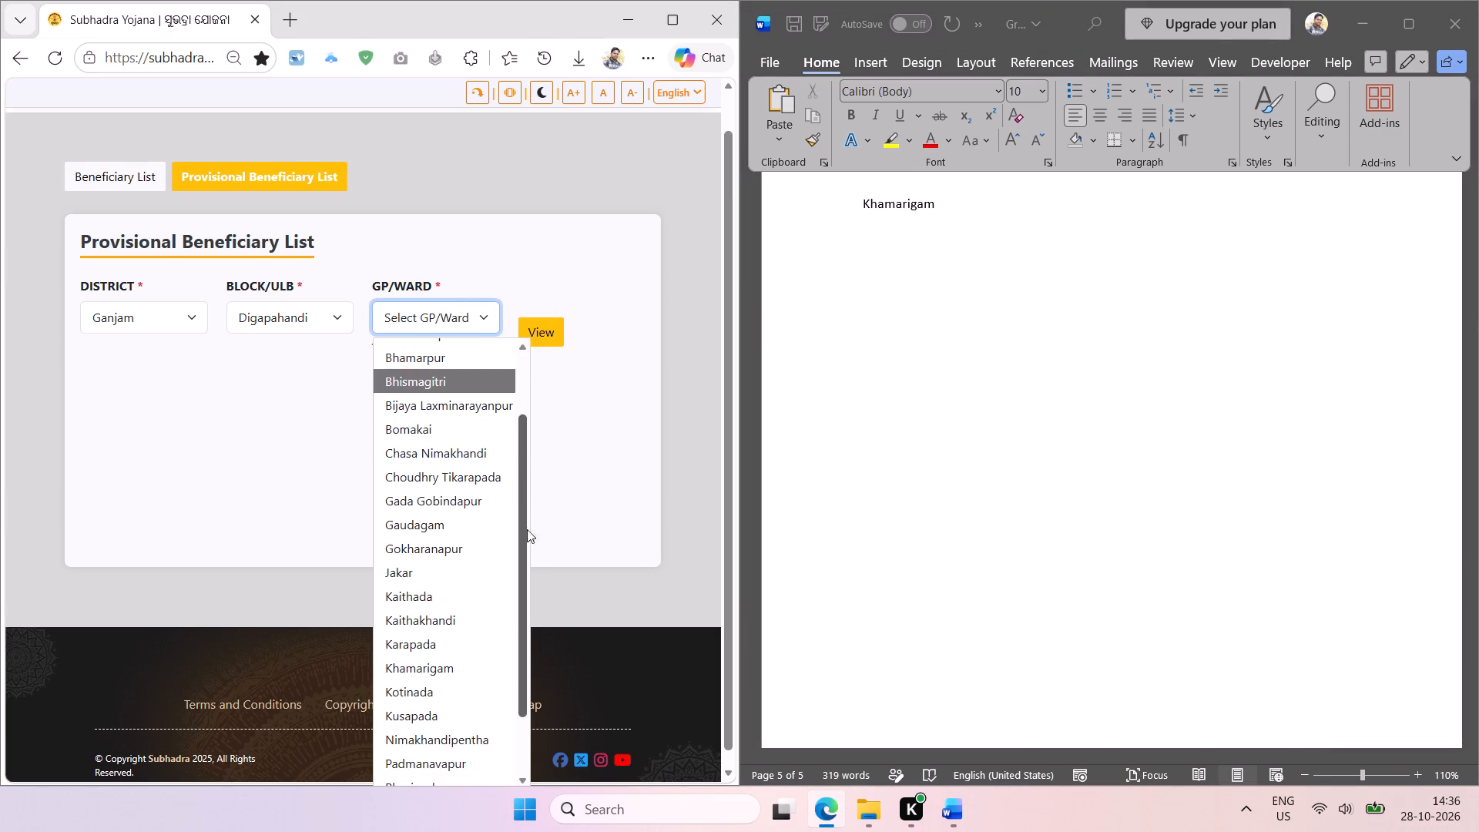
pyautogui.moveTo(527, 529); pyautogui.dragTo(528, 632)
pyautogui.press('shift+super+t')
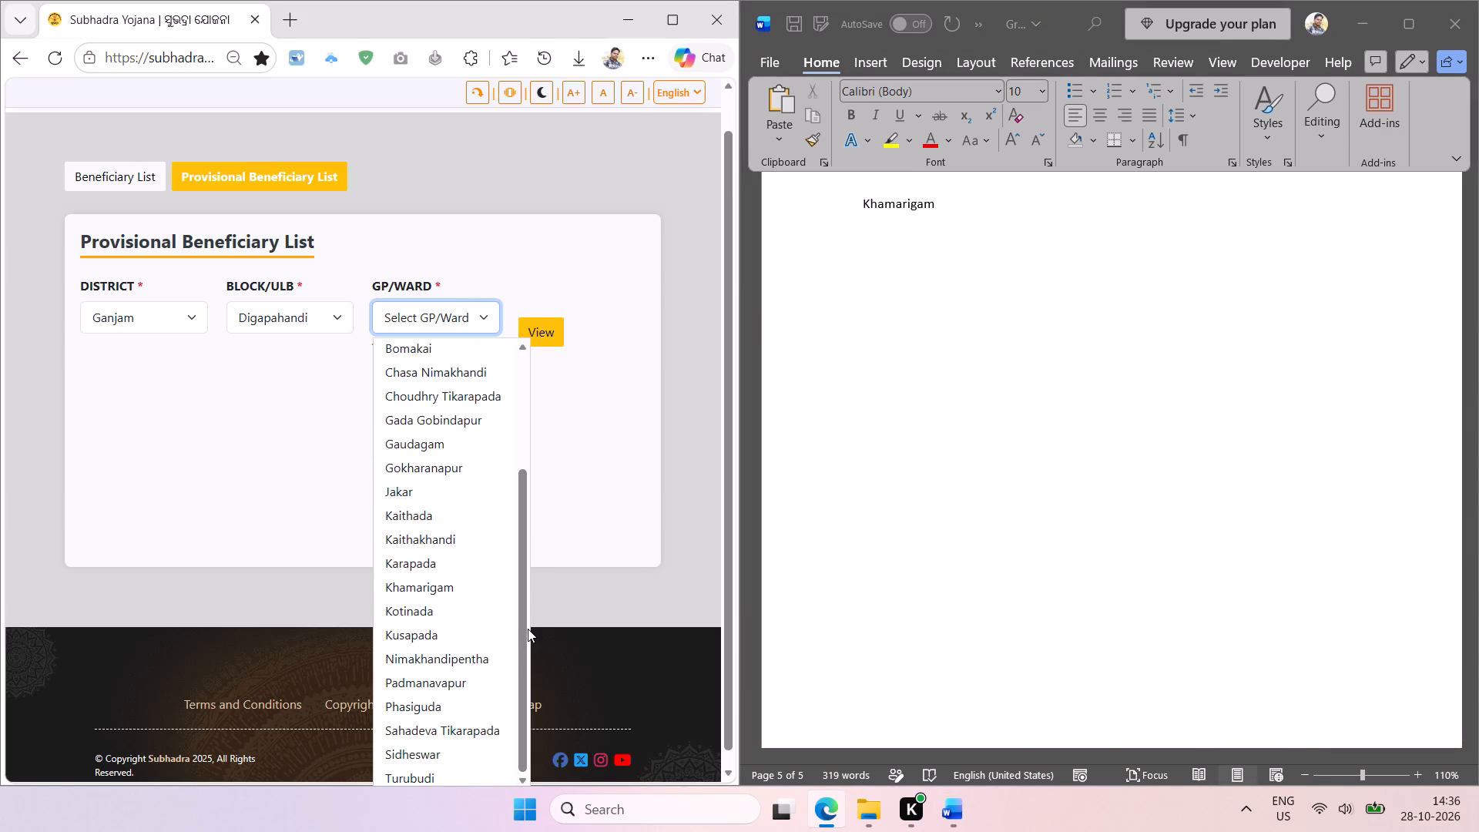
pyautogui.moveTo(374, 572); pyautogui.dragTo(495, 740)
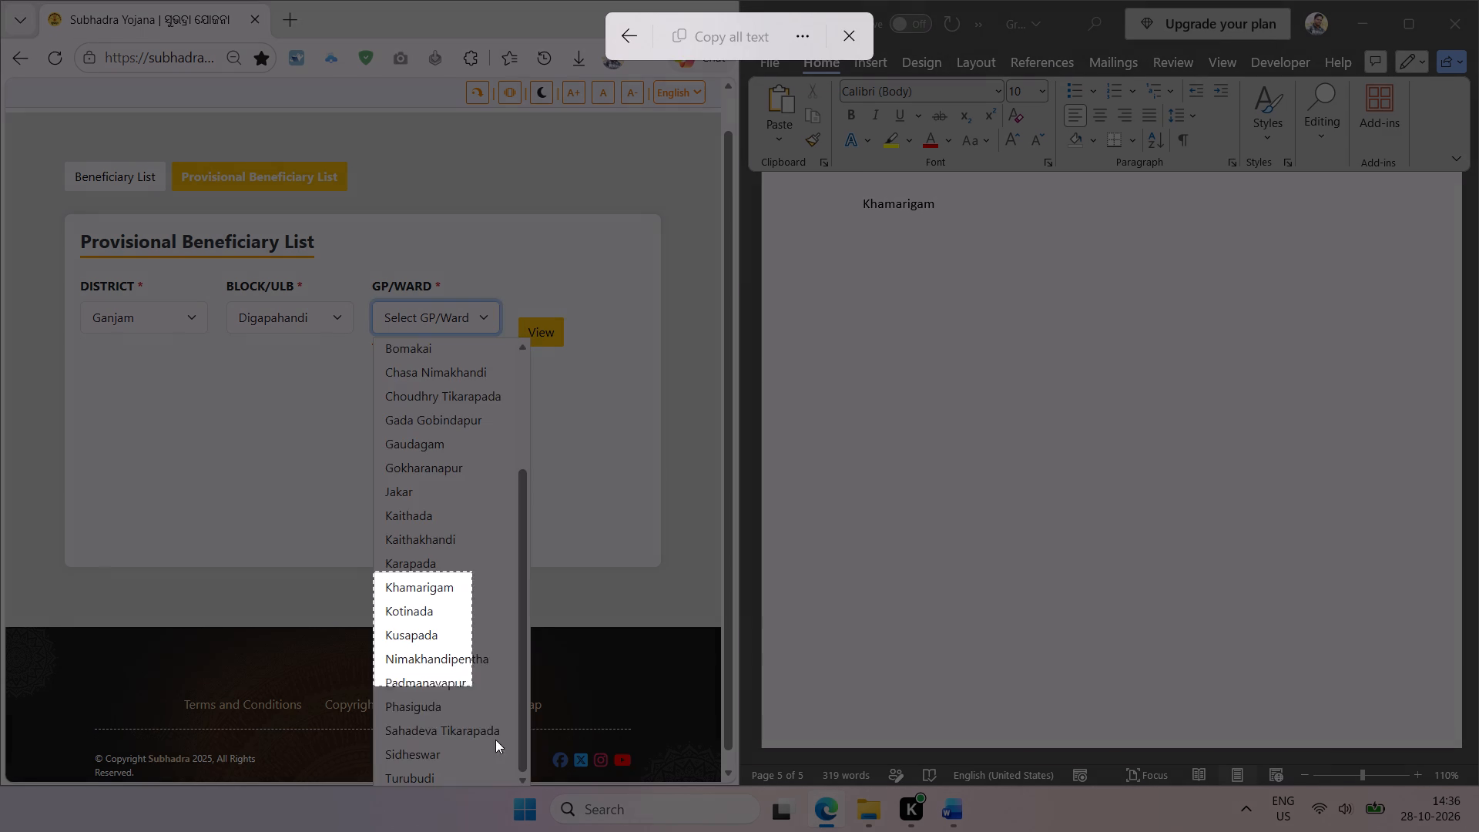
pyautogui.moveTo(495, 740); pyautogui.dragTo(512, 795)
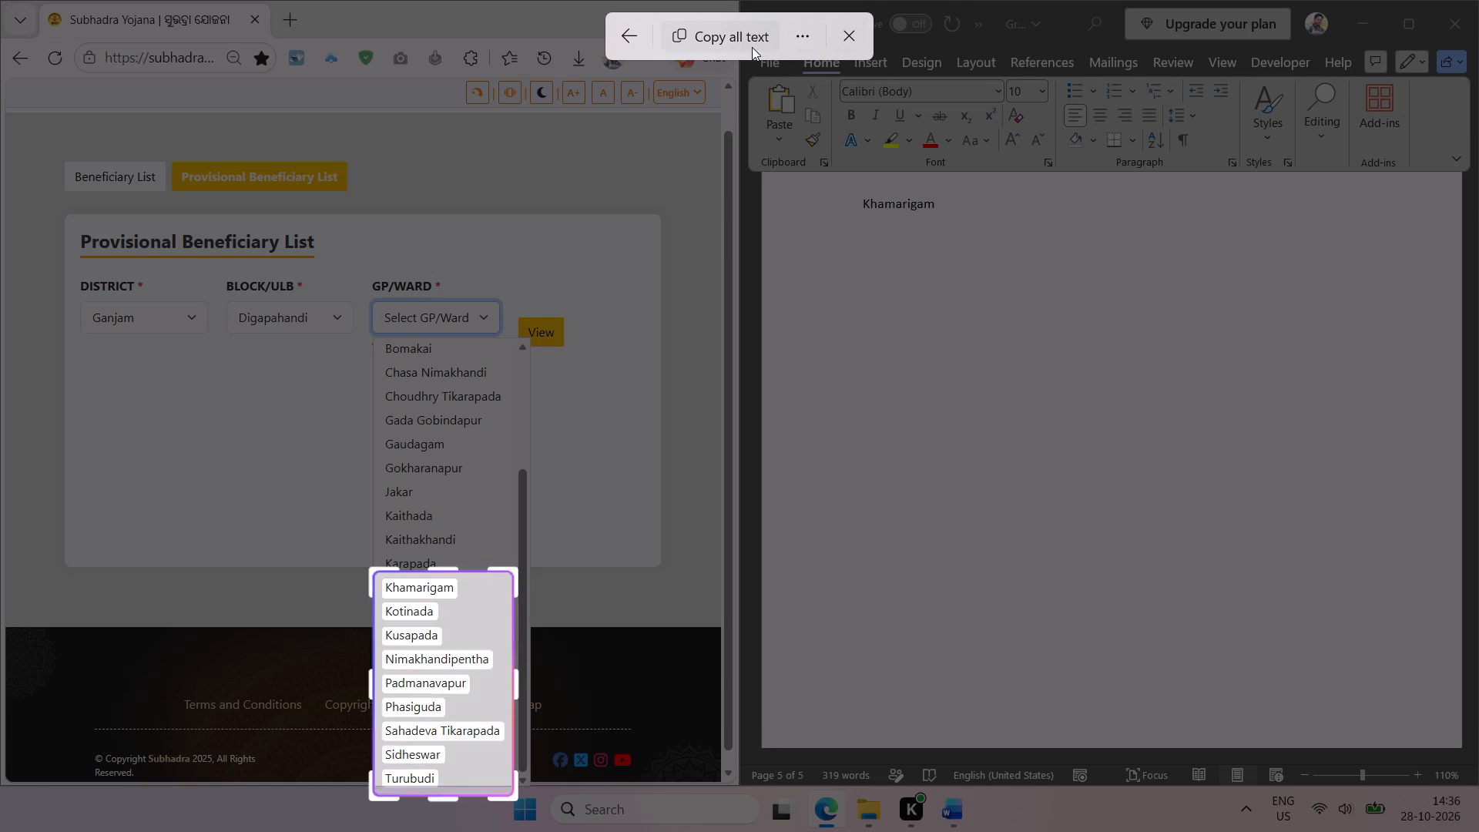
pyautogui.click(745, 38)
pyautogui.click(882, 230)
pyautogui.hotkey('ctrl', 'v')
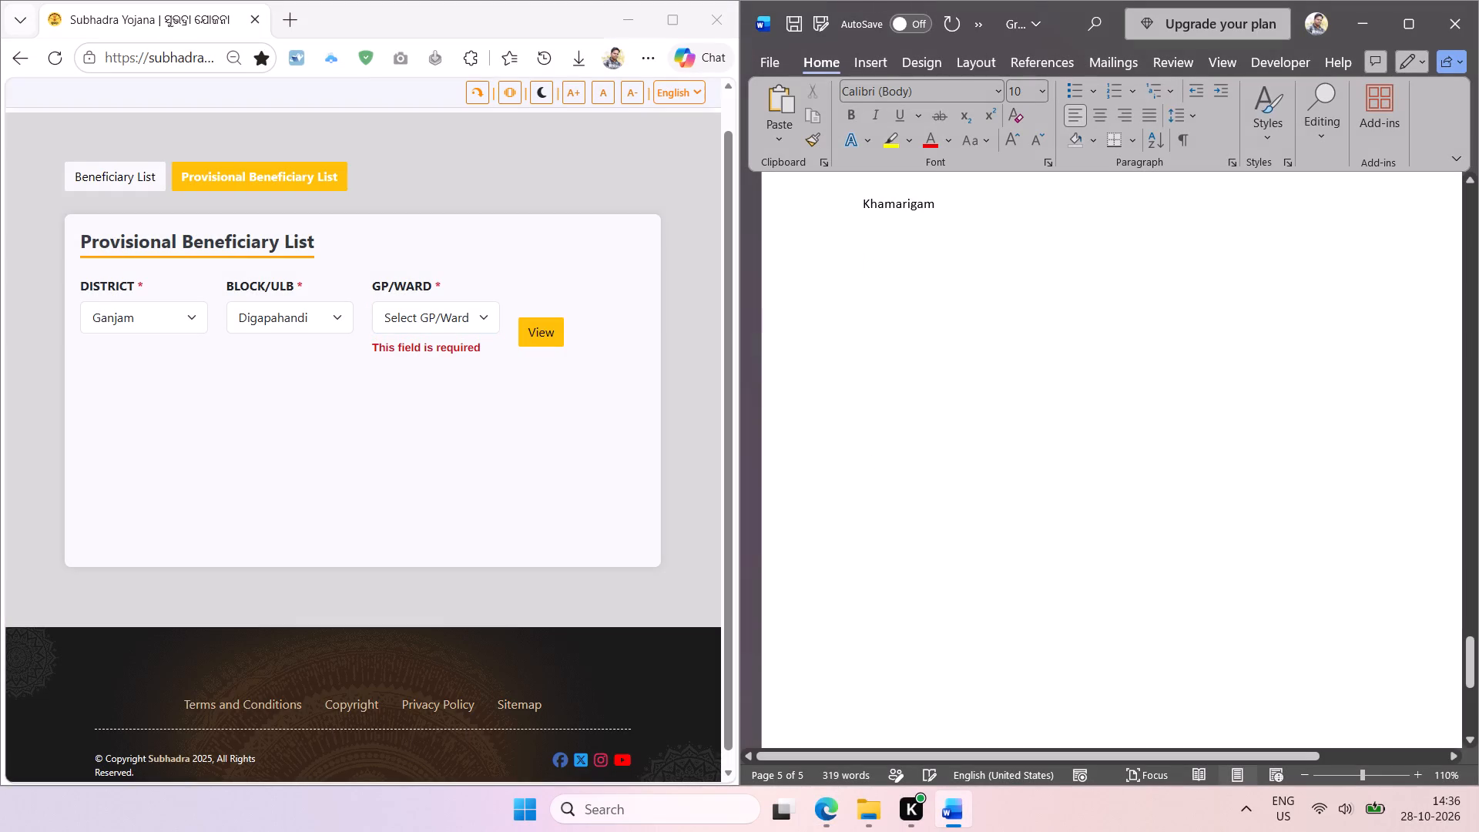
# Delete the duplicate Khamarigam at the start of the second pasted batch.
pyautogui.doubleClick(917, 268)
pyautogui.press('BackSpace')
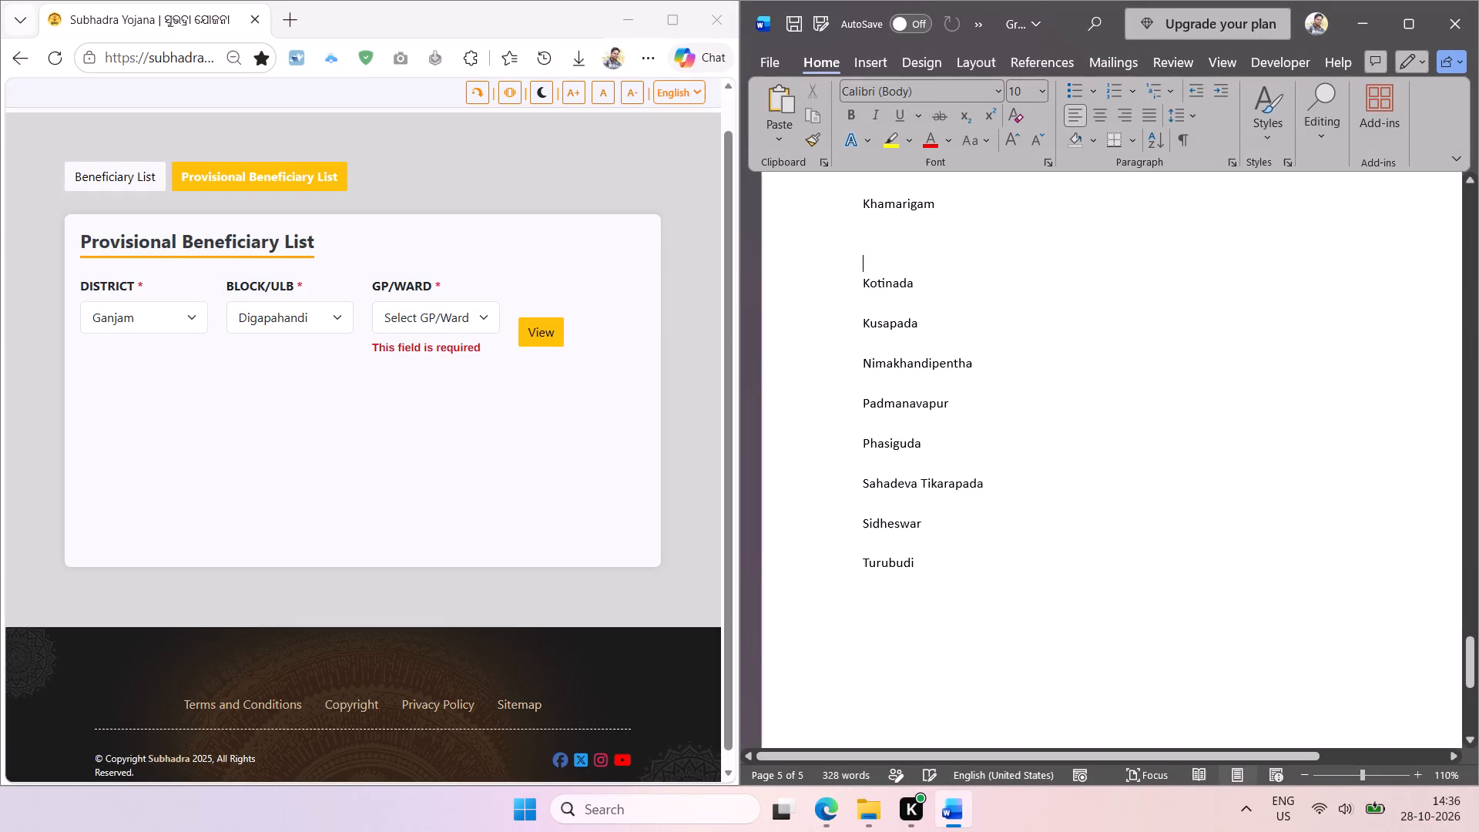
# Remove the blank lines between the Digapahandi gram panchayat names from Turubudi up to Kusapada.
pyautogui.click(901, 551)
pyautogui.press('BackSpace')
pyautogui.press('Up')
pyautogui.press('BackSpace')
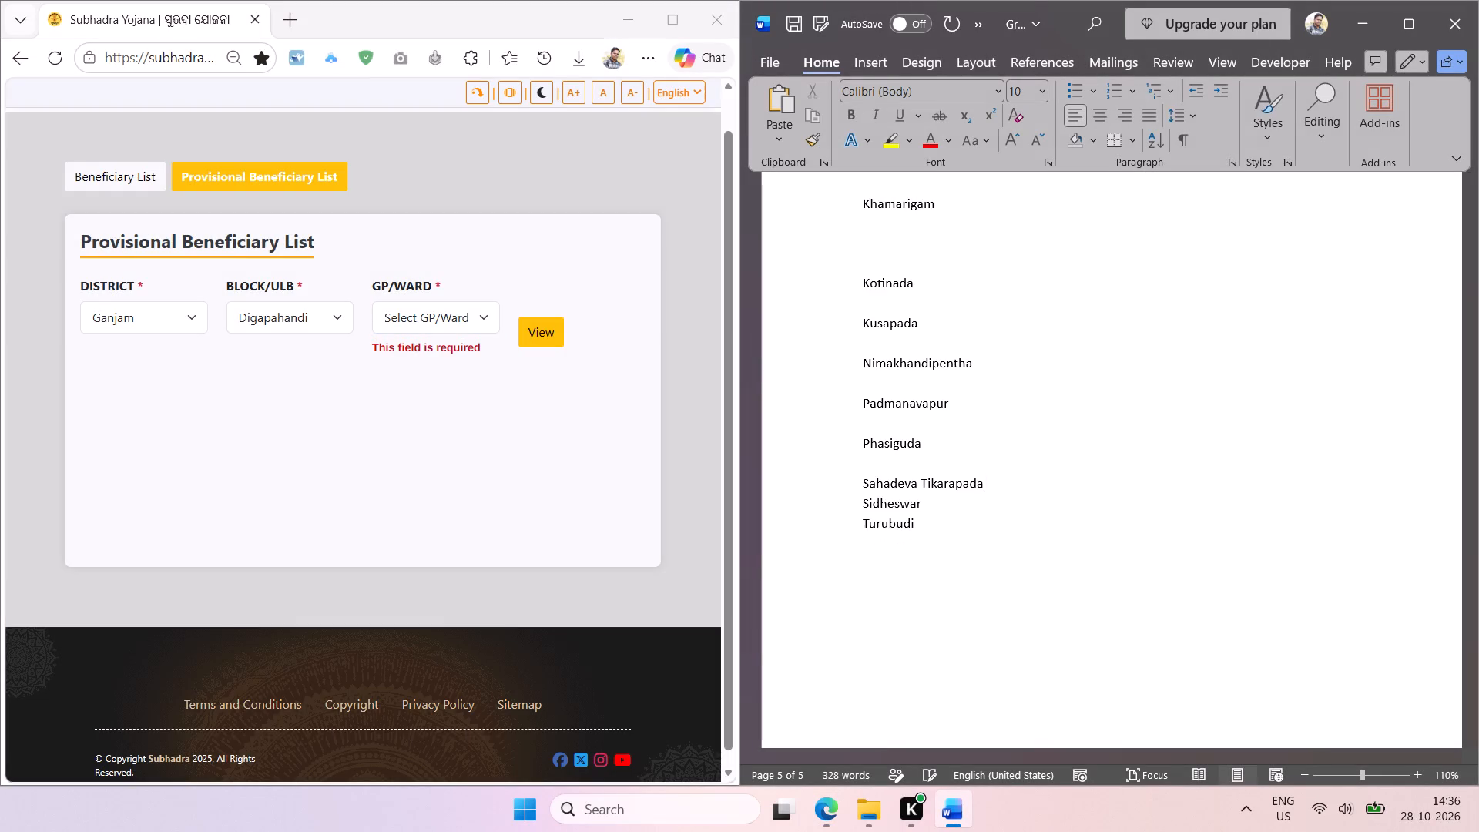
pyautogui.press('Up')
pyautogui.press('BackSpace')
pyautogui.press('Up')
pyautogui.press('BackSpace')
pyautogui.press('Up')
pyautogui.press('BackSpace')
pyautogui.press('Up')
pyautogui.press('BackSpace')
# Remove the blank lines between the Digapahandi gram panchayat names from Kusapada up to Karapada.
pyautogui.press('Up')
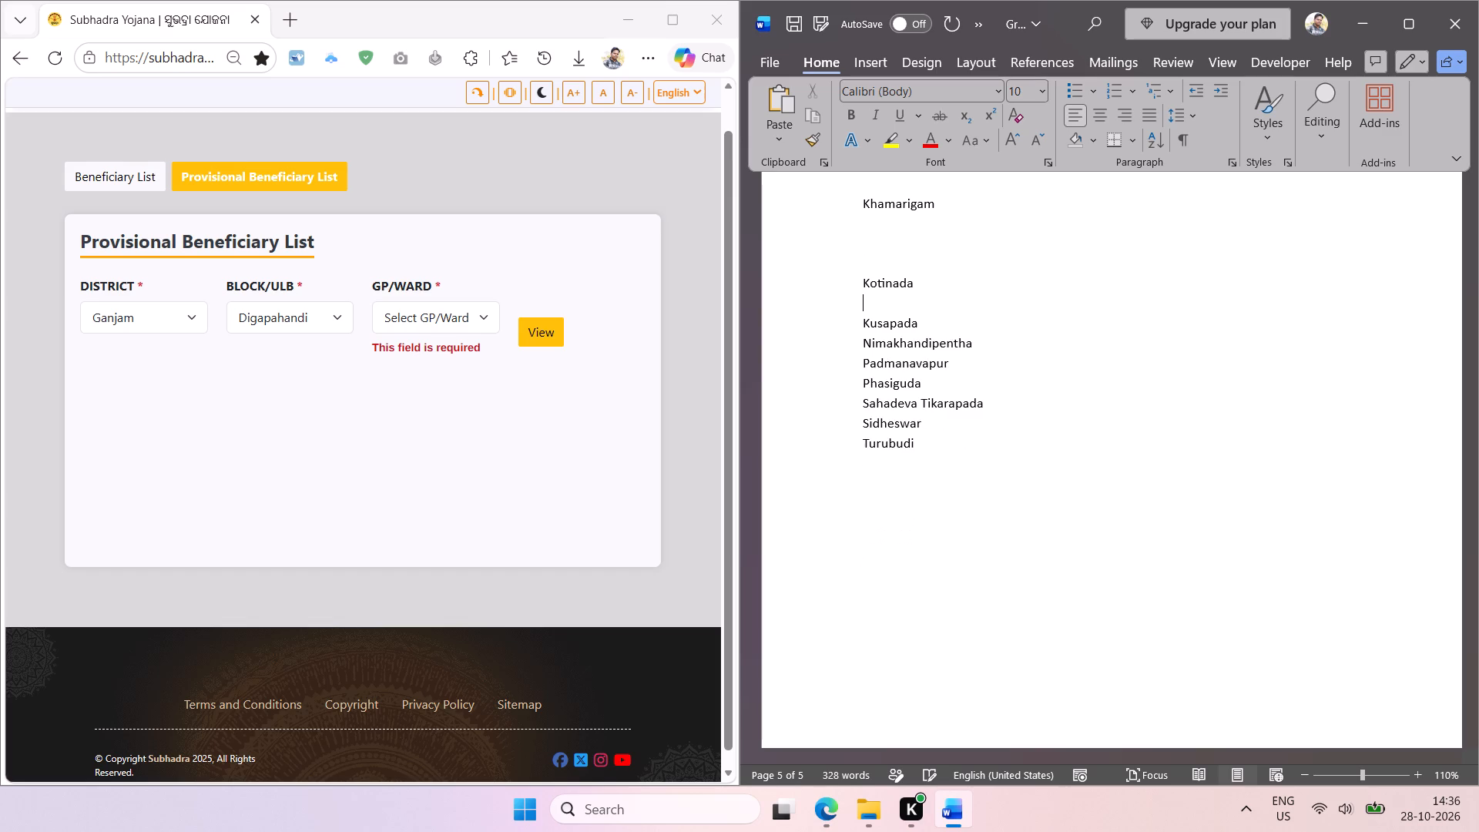
pyautogui.press('BackSpace')
pyautogui.press('Up')
pyautogui.press('BackSpace')
pyautogui.press('BackSpace')
pyautogui.press('BackSpace')
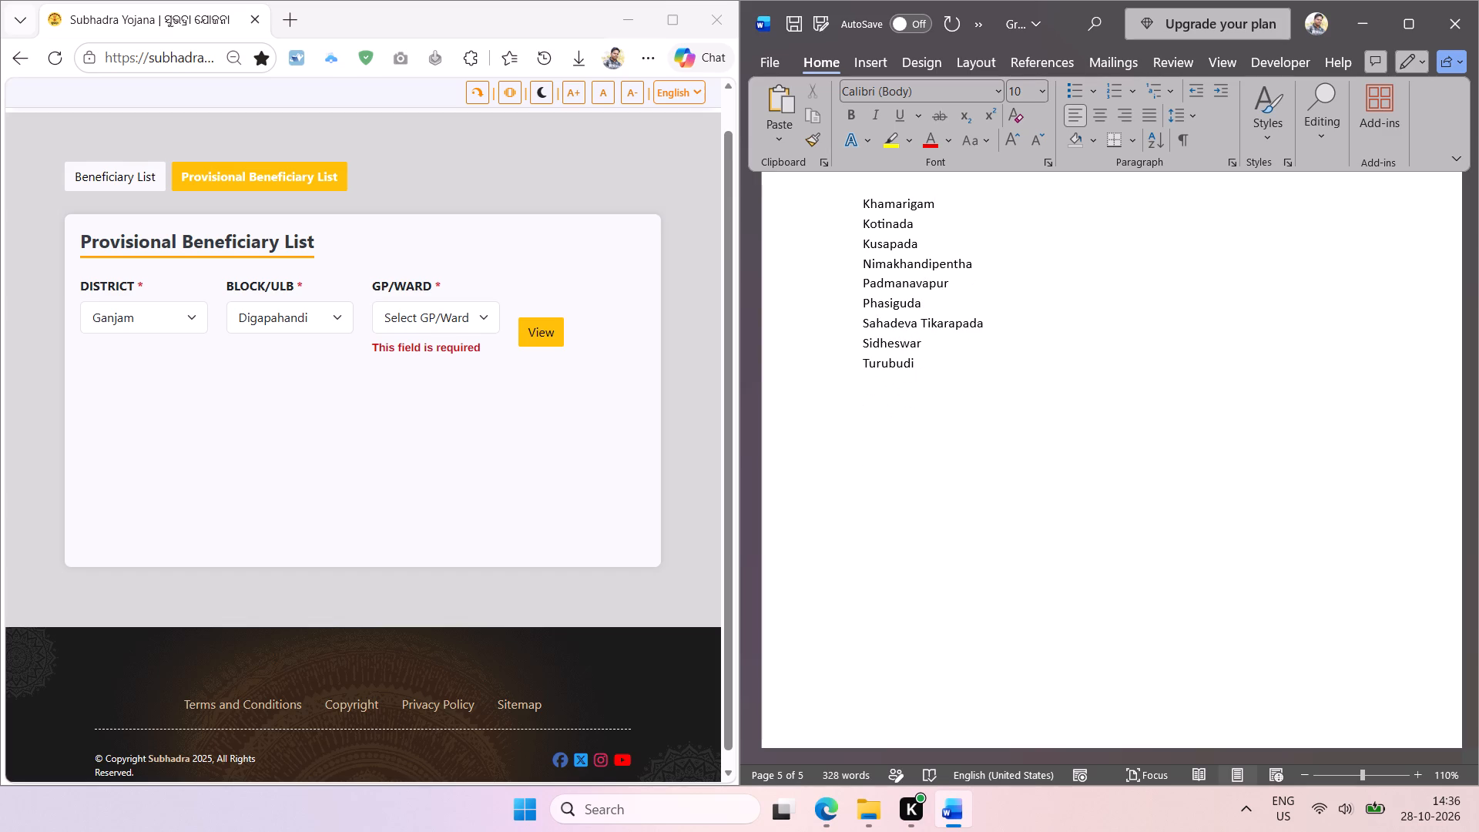
pyautogui.scroll(3, 900, 551)
pyautogui.press('Up')
pyautogui.press('BackSpace')
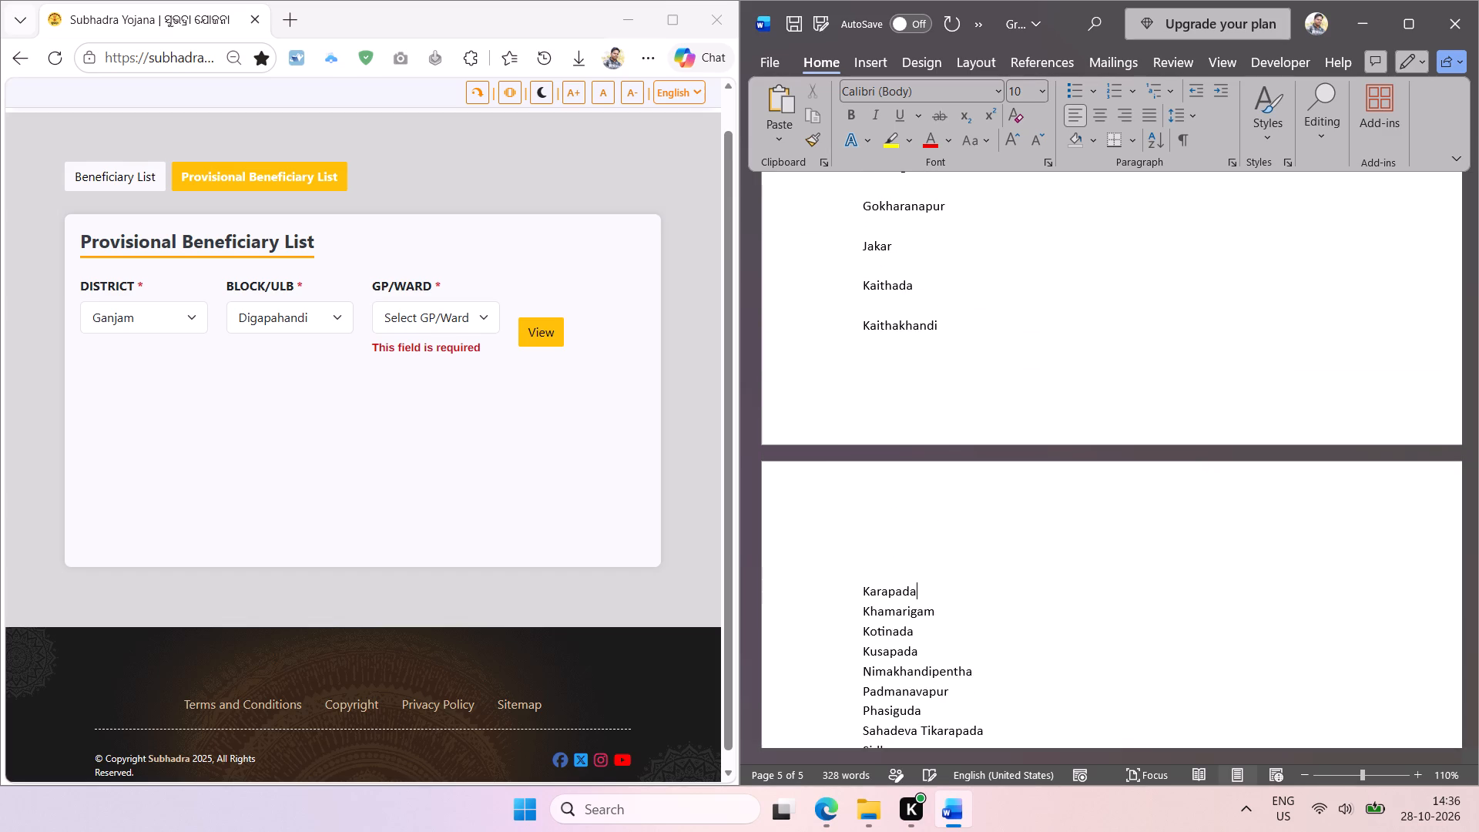
# Remove the blank lines between the Digapahandi gram panchayat names from Karapada up to Gokharanapur.
pyautogui.press('Up')
pyautogui.press('BackSpace')
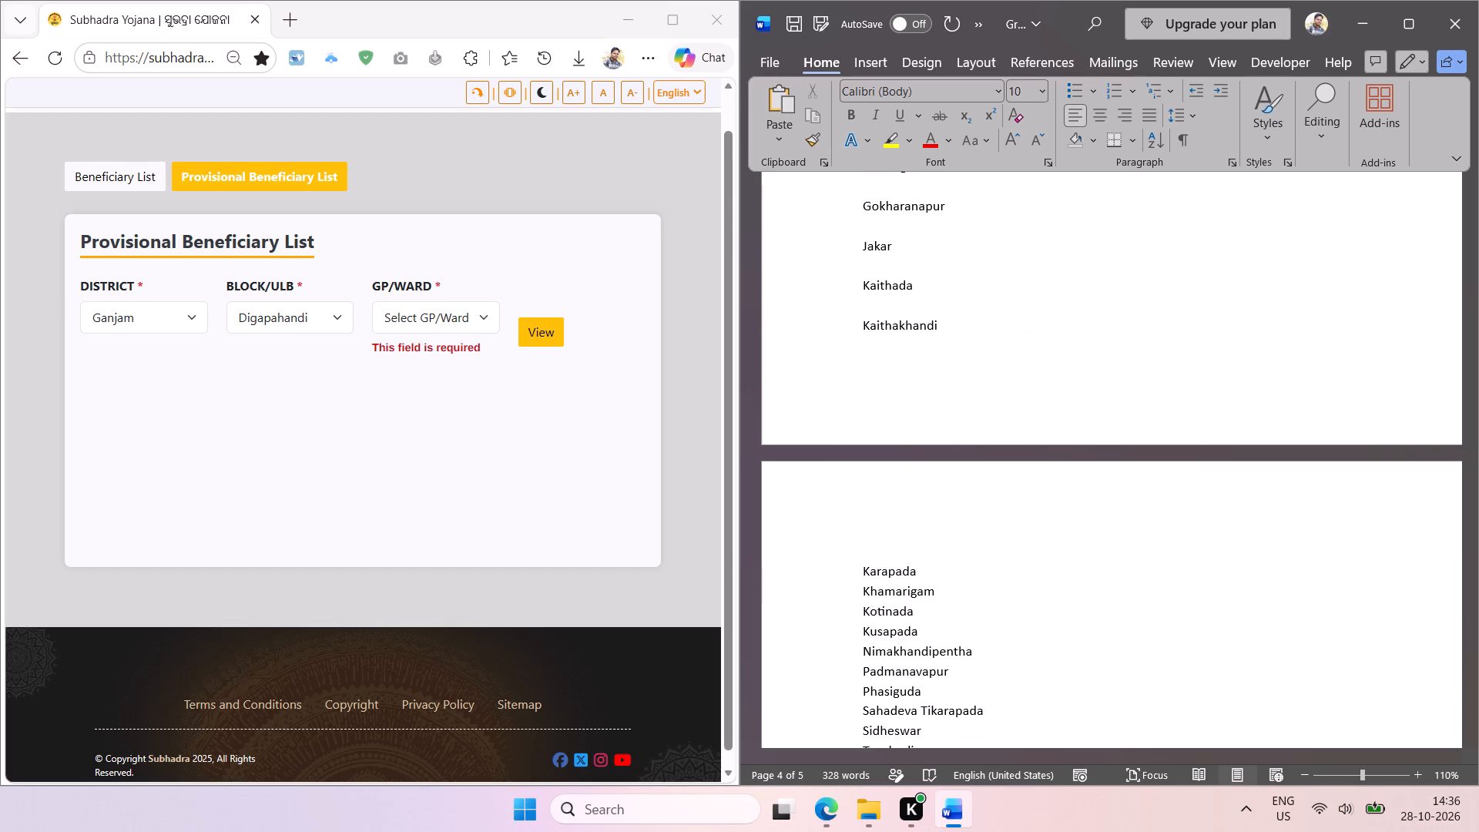
pyautogui.press('Up')
pyautogui.press('BackSpace')
pyautogui.press('Up')
pyautogui.press('BackSpace')
pyautogui.press('Up')
pyautogui.press('BackSpace')
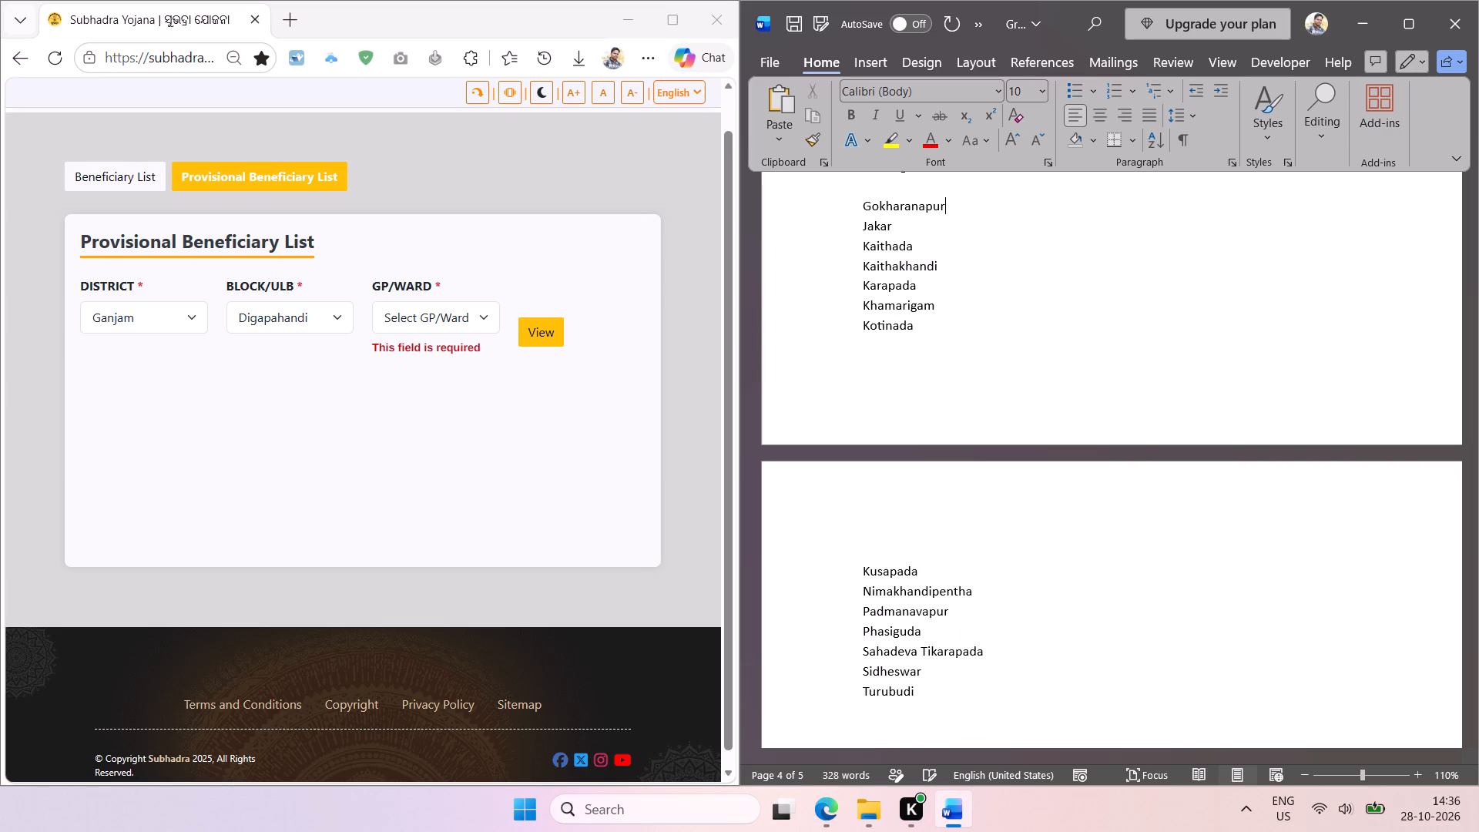
# Remove the blank lines between the Digapahandi gram panchayat names from Gokharanapur up to Bomakai.
pyautogui.scroll(3, 900, 551)
pyautogui.press('Up')
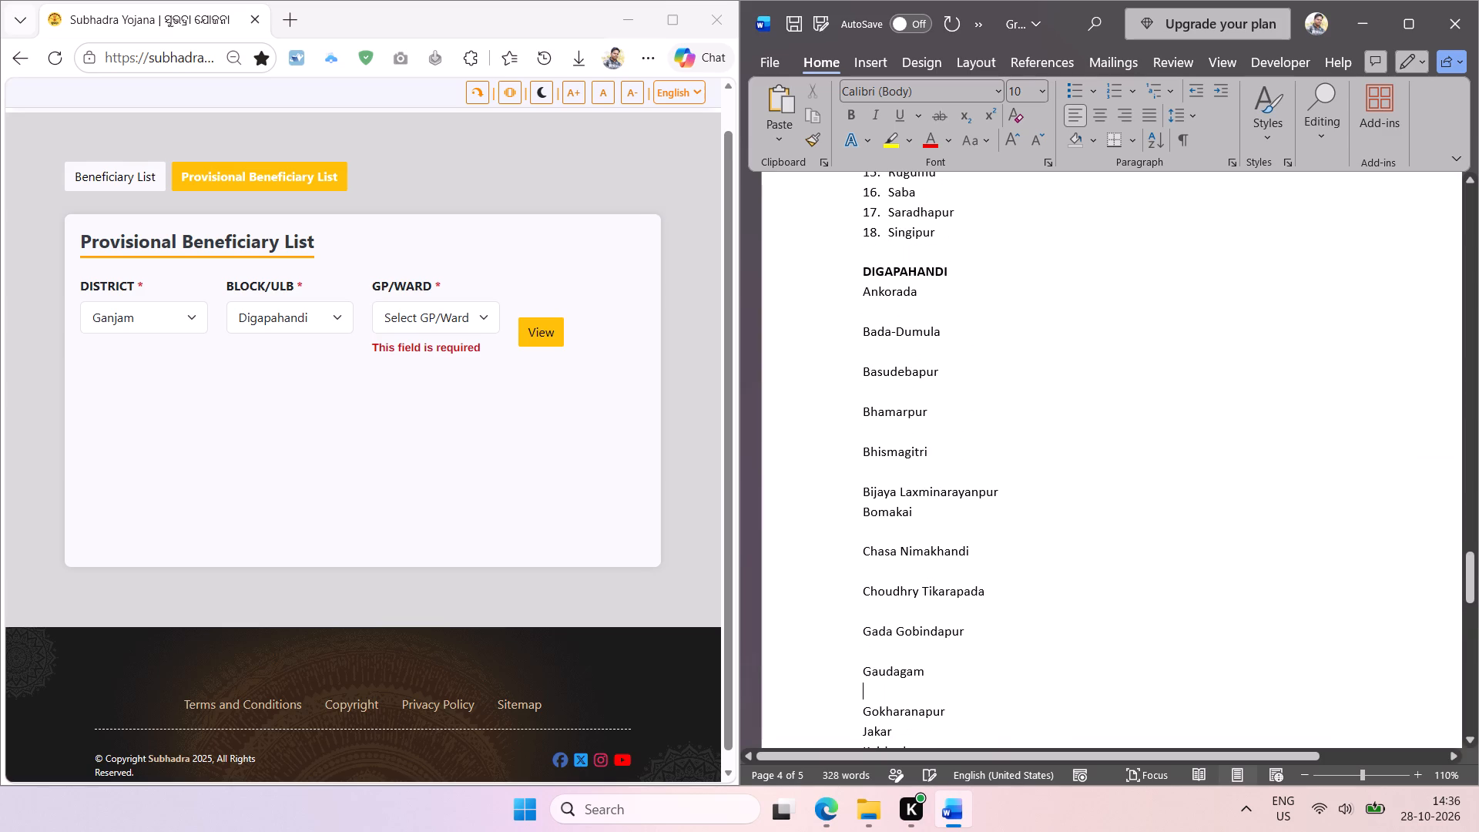
pyautogui.press('BackSpace')
pyautogui.press('Up')
pyautogui.press('BackSpace')
pyautogui.press('Up')
pyautogui.press('BackSpace')
pyautogui.press('Up')
pyautogui.press('BackSpace')
pyautogui.press('Up')
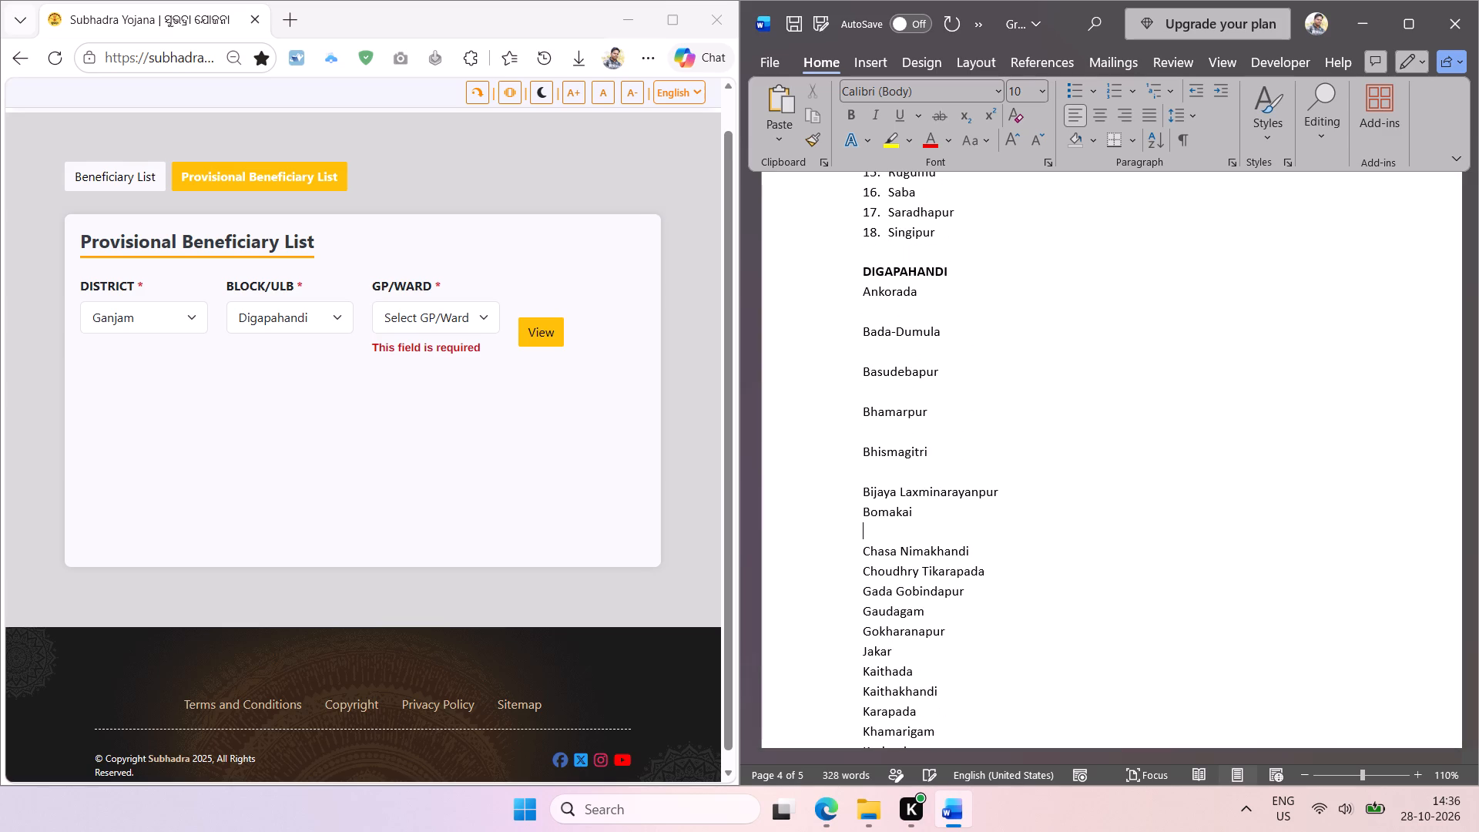
pyautogui.press('BackSpace')
# Remove the remaining blank lines between the Digapahandi gram panchayat names from Bijaya Laxminarayanpur up to Ankorada.
pyautogui.press('Up')
pyautogui.press('Up')
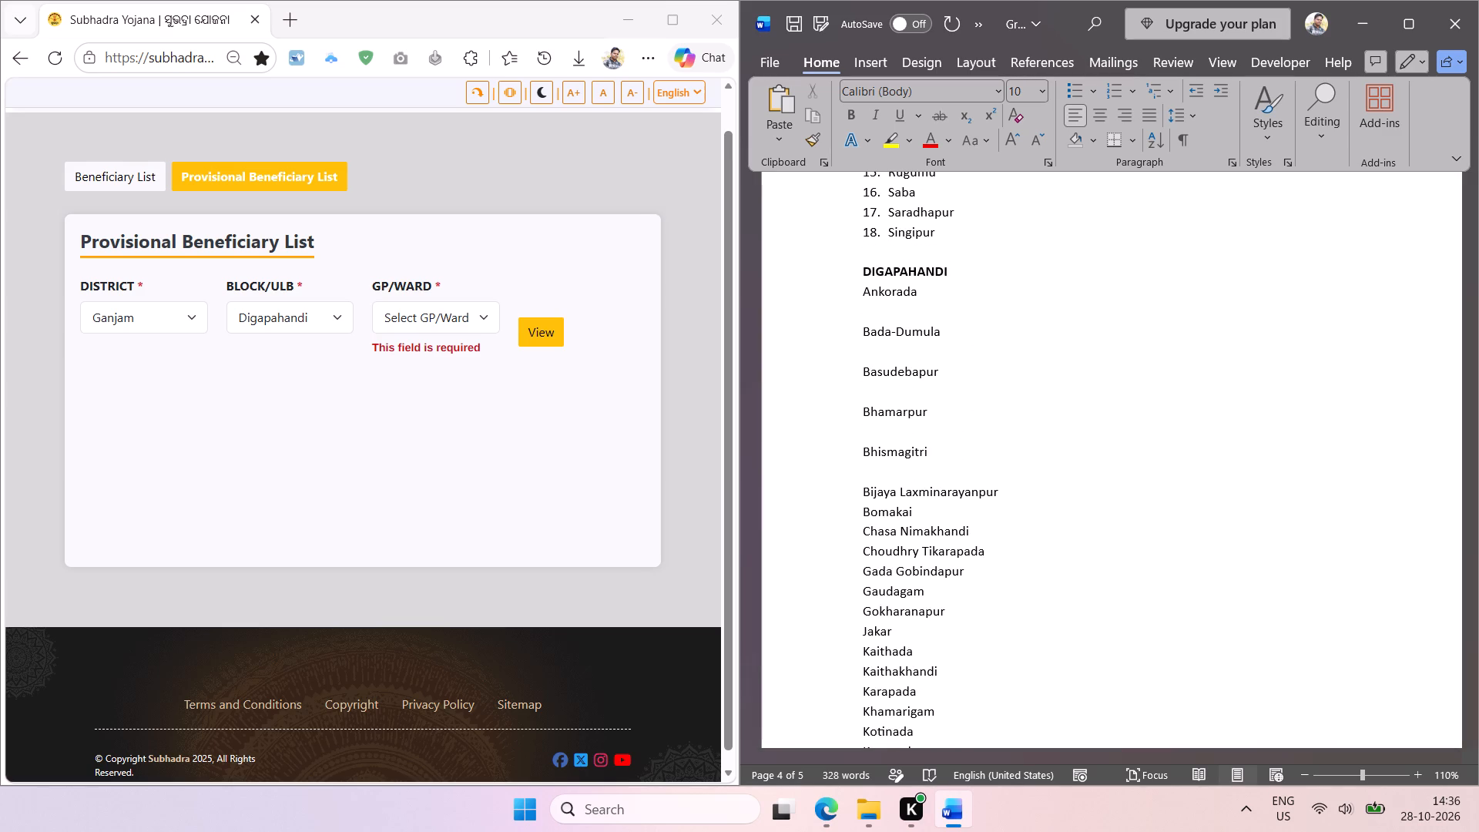
pyautogui.press('BackSpace')
pyautogui.press('Up')
pyautogui.press('BackSpace')
pyautogui.press('Up')
pyautogui.press('BackSpace')
pyautogui.press('Up')
pyautogui.press('BackSpace')
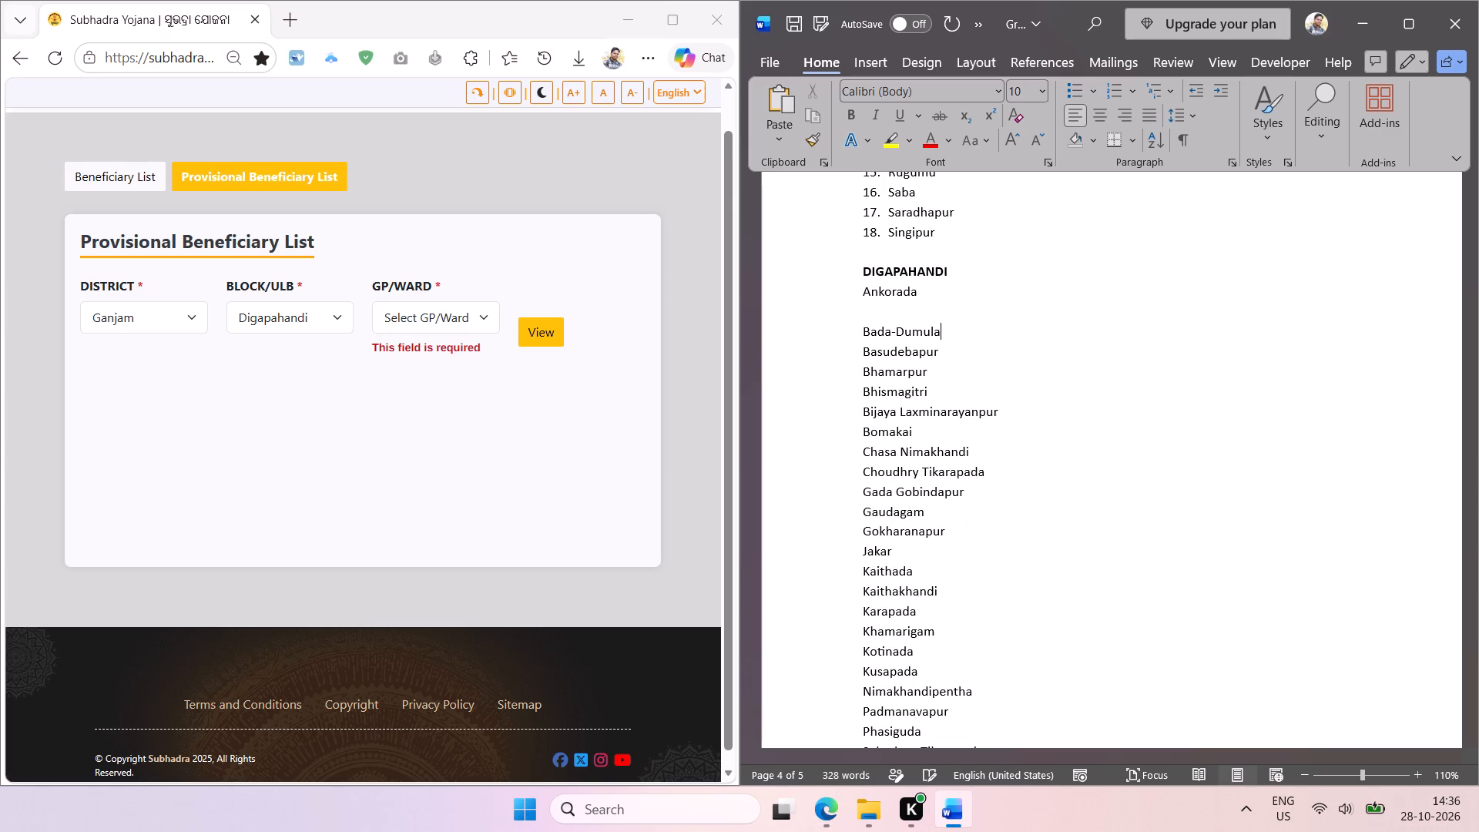
pyautogui.press('Up')
pyautogui.press('BackSpace')
# Sort the Digapahandi gram panchayat names from Ankorada to Turubudi in ascending order and turn them into a numbered list.
pyautogui.scroll(-1, 901, 551)
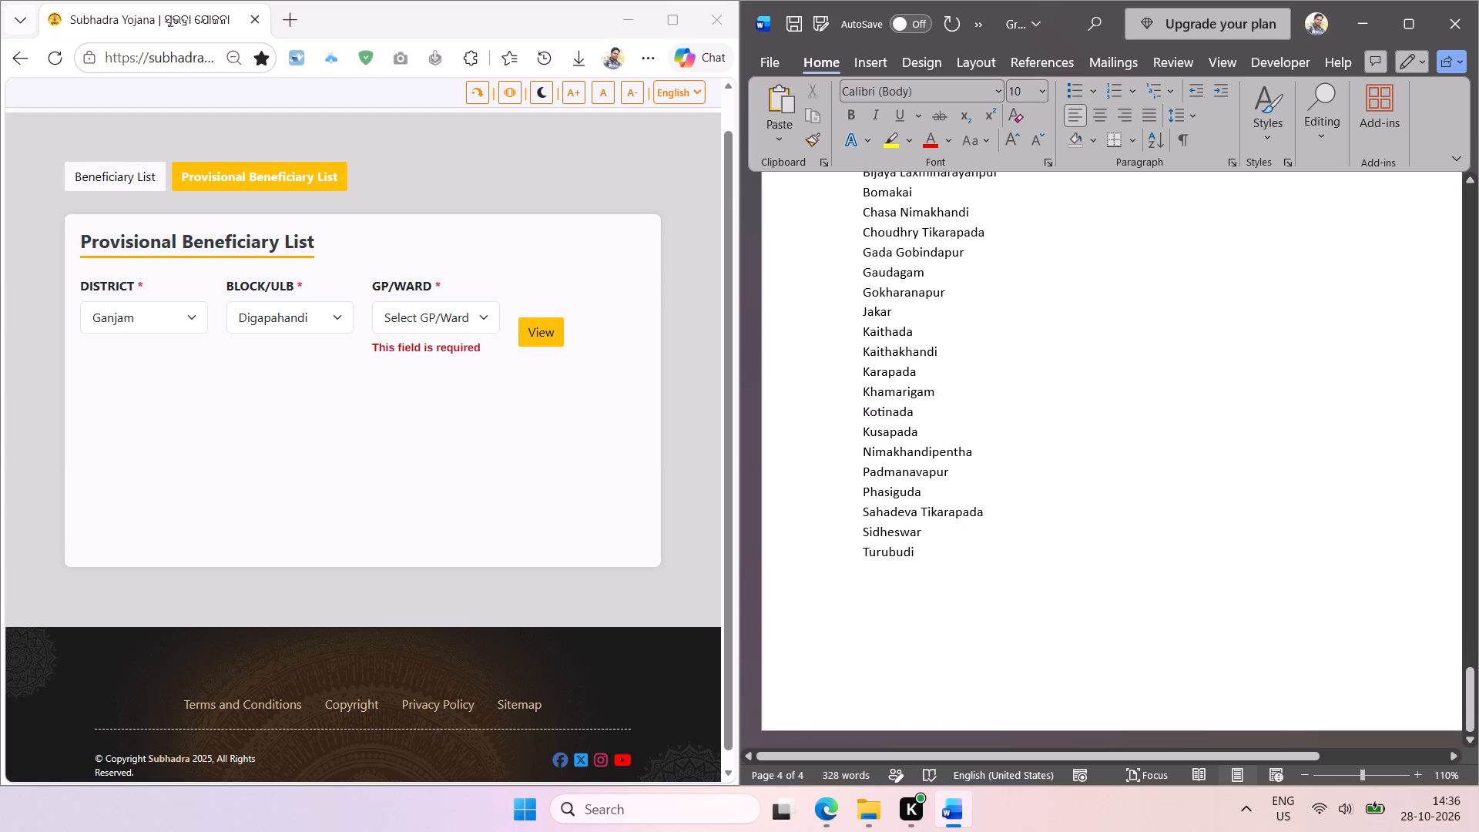
pyautogui.scroll(-1, 907, 573)
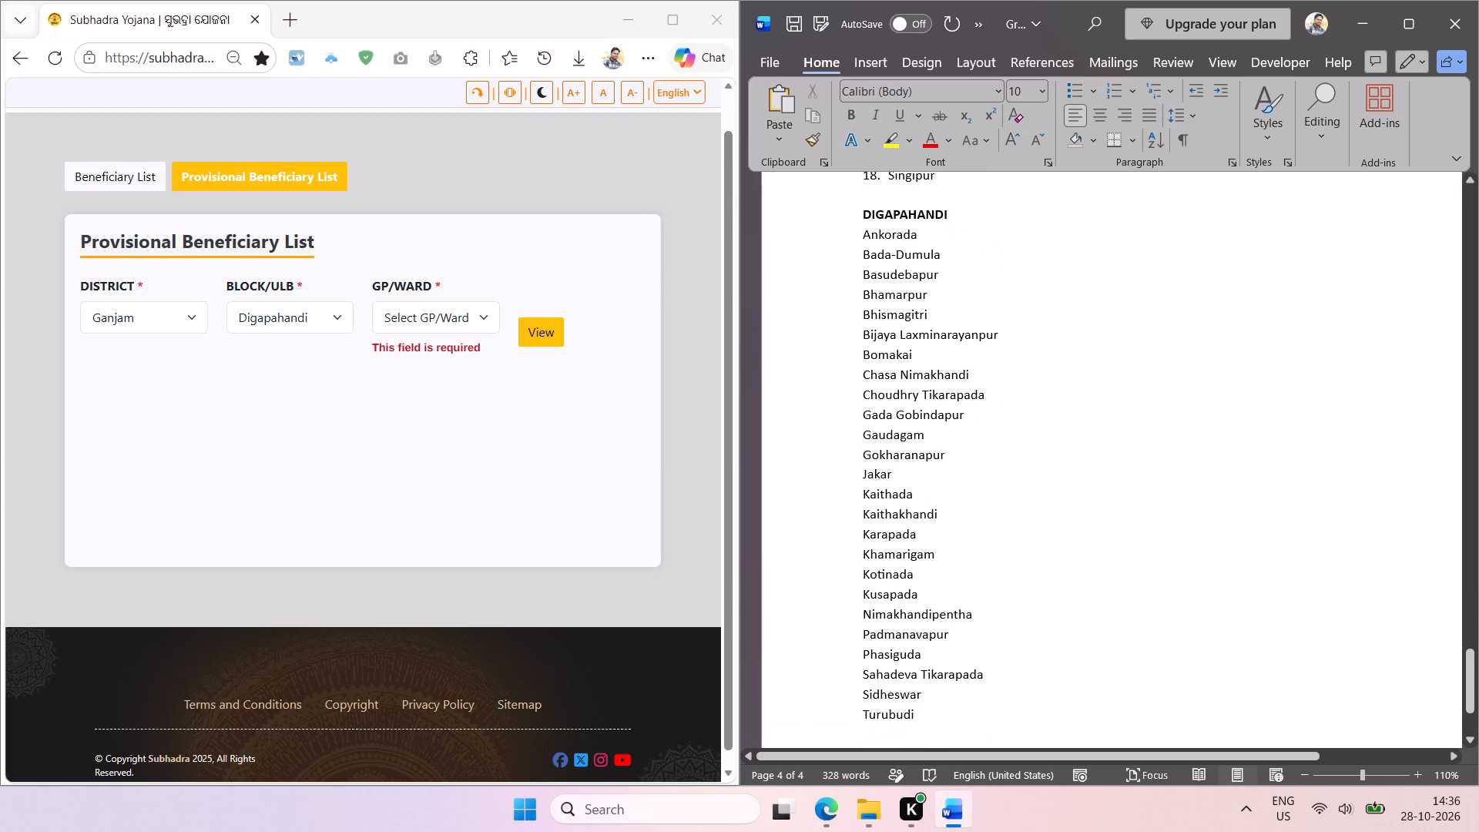
pyautogui.scroll(-1, 945, 739)
pyautogui.moveTo(932, 723); pyautogui.dragTo(880, 234)
pyautogui.click(1155, 153)
pyautogui.click(1149, 143)
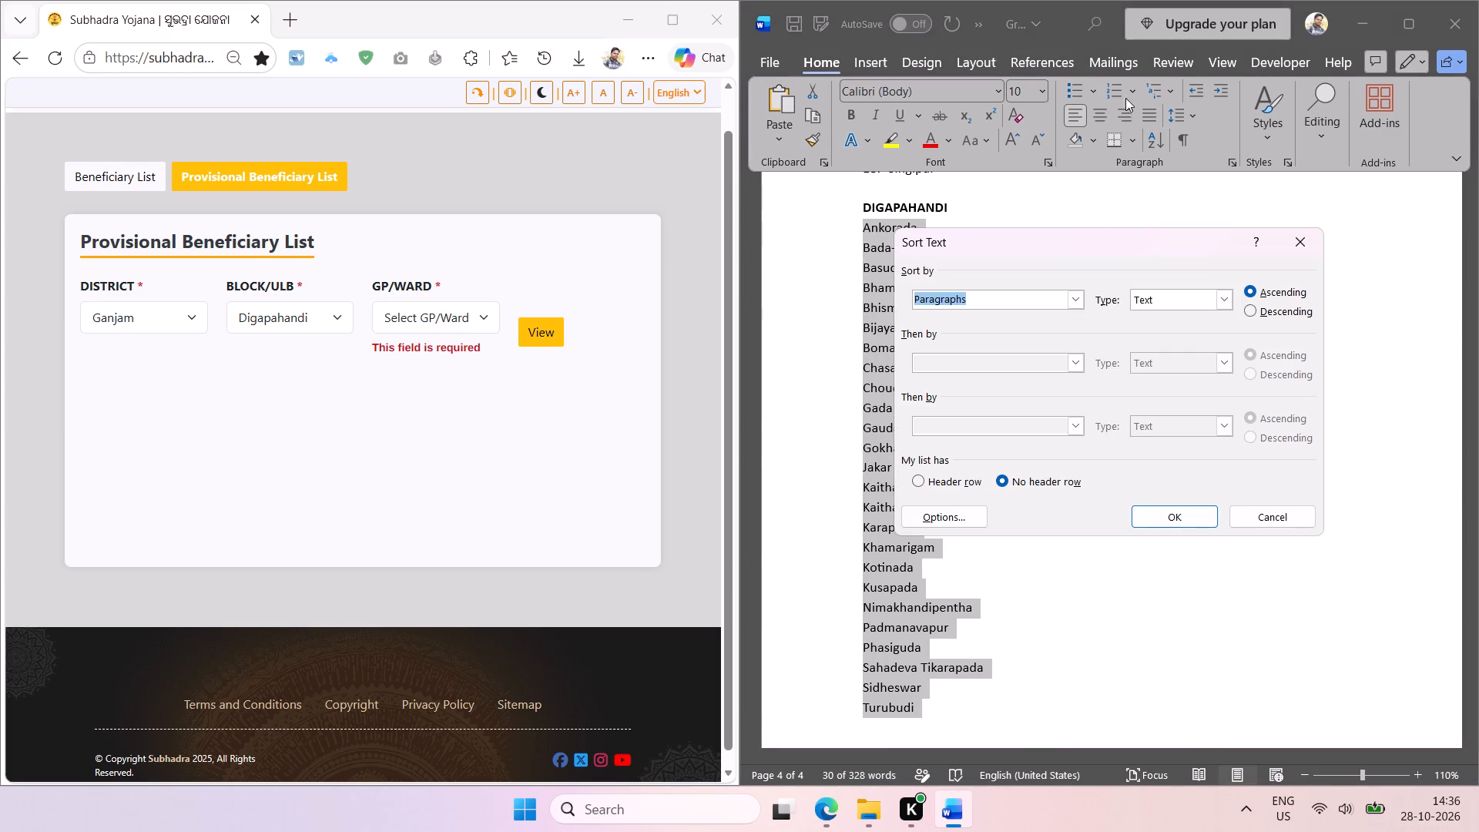
pyautogui.press('Return')
pyautogui.click(1112, 89)
pyautogui.click(1194, 91)
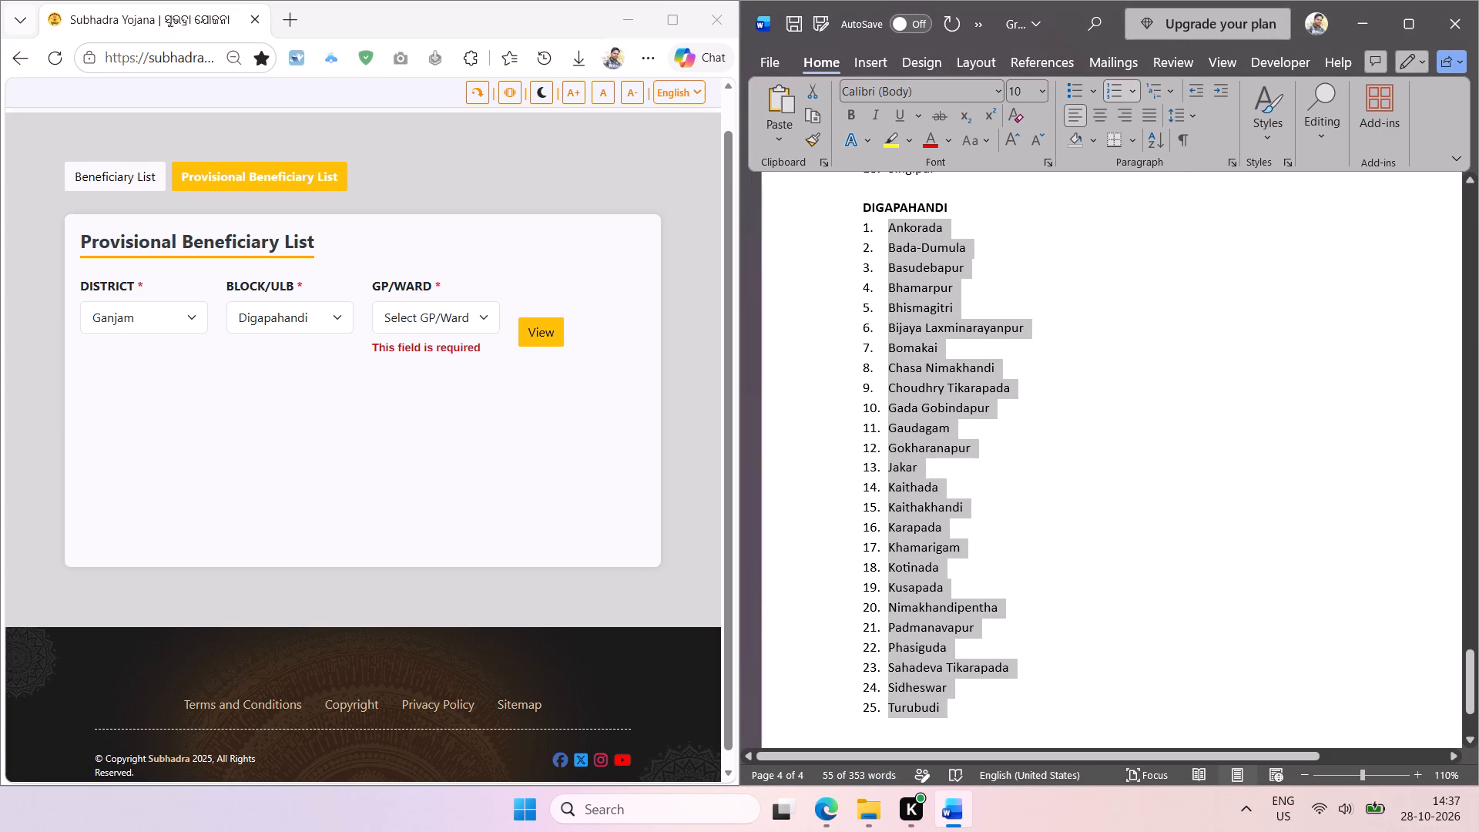
# Copy the DIGAPAHANDI heading onto a new page after the end of the numbered list.
pyautogui.doubleClick(905, 209)
pyautogui.hotkey('ctrl', 'c')
pyautogui.scroll(-2, 968, 504)
pyautogui.click(950, 562)
pyautogui.press('Return')
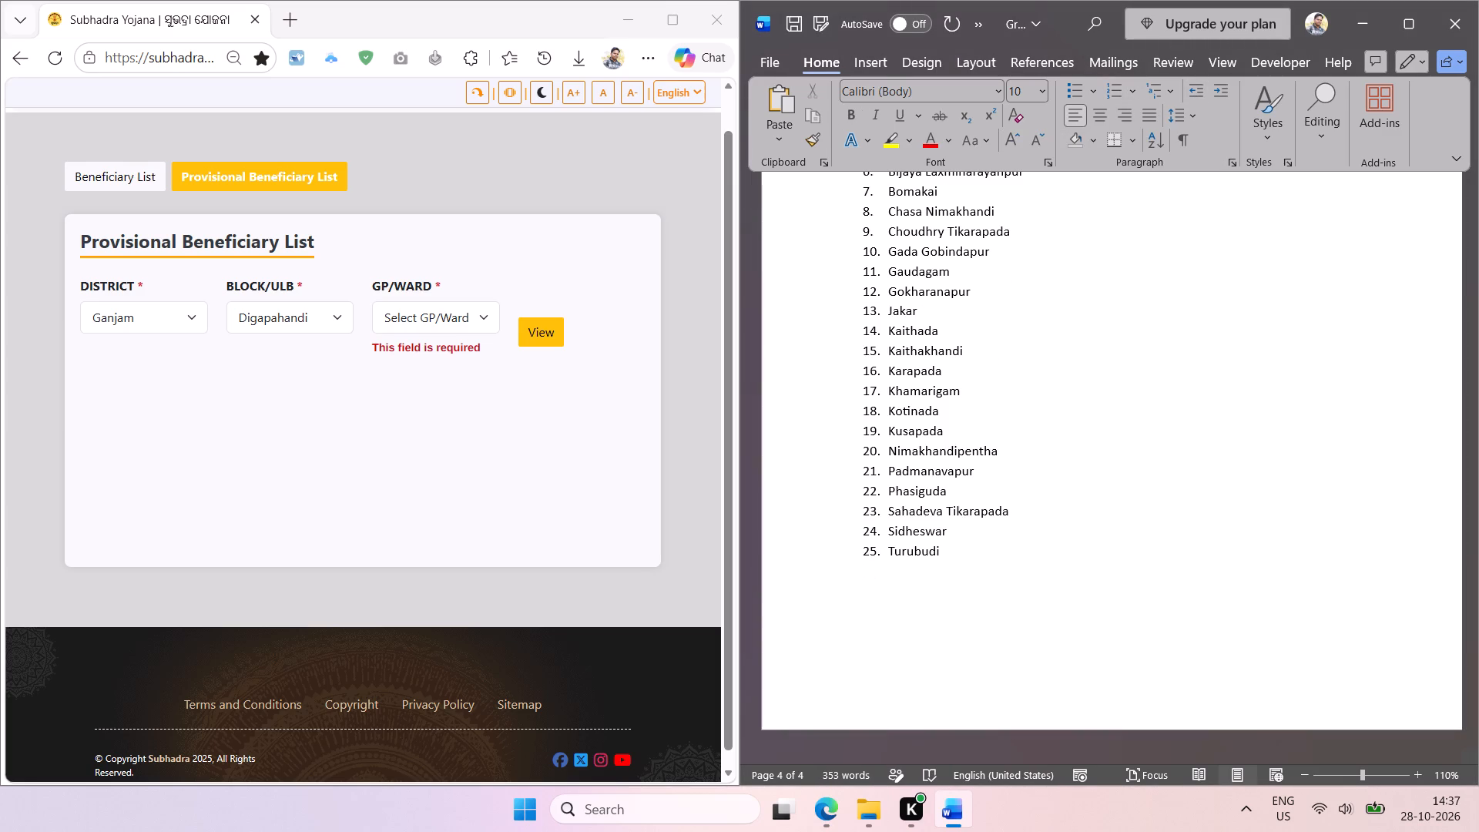
pyautogui.hotkey('ctrl', 'Return')
pyautogui.hotkey('ctrl', 'v')
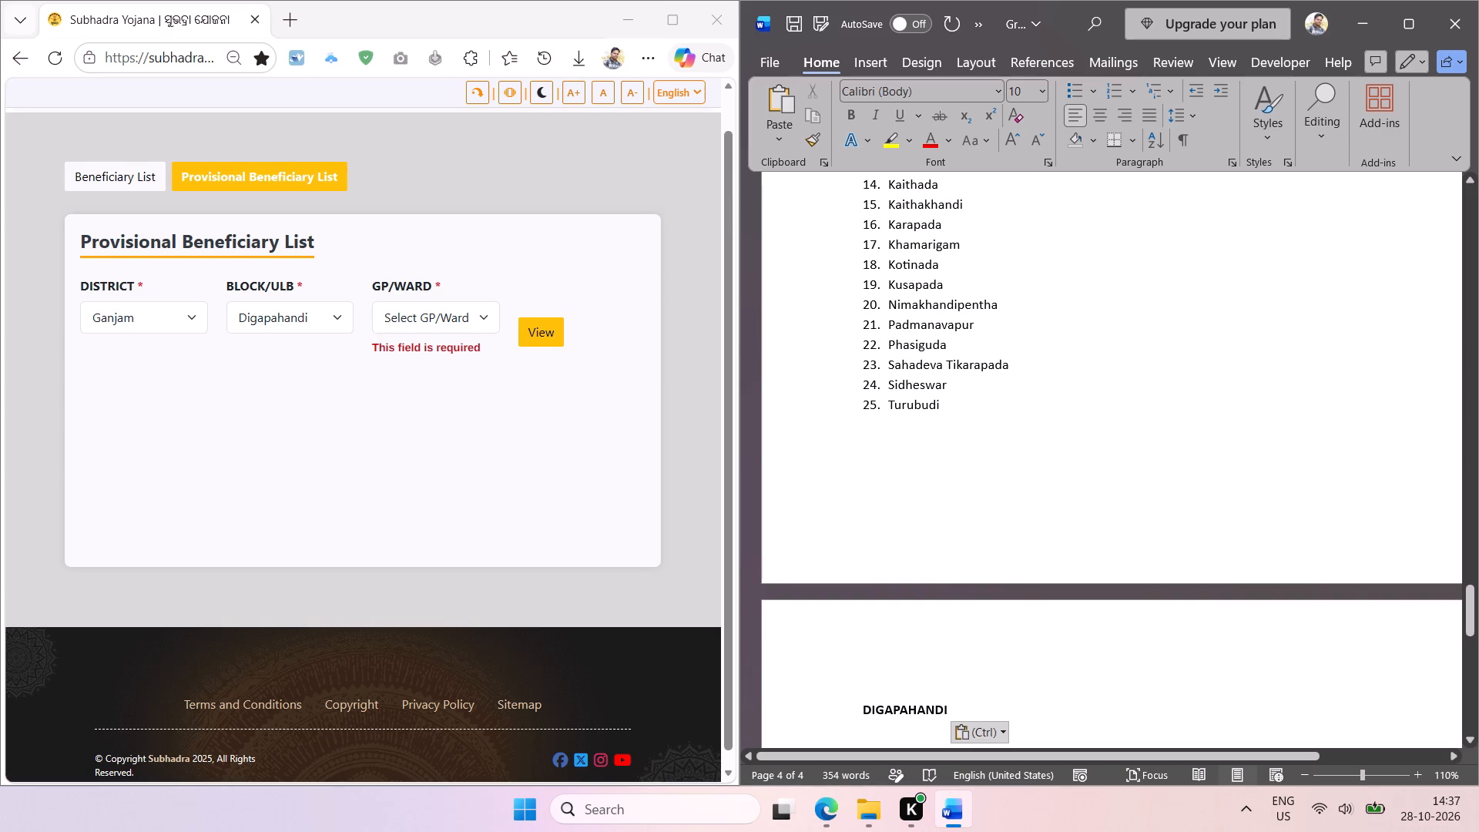
pyautogui.scroll(-4, 969, 255)
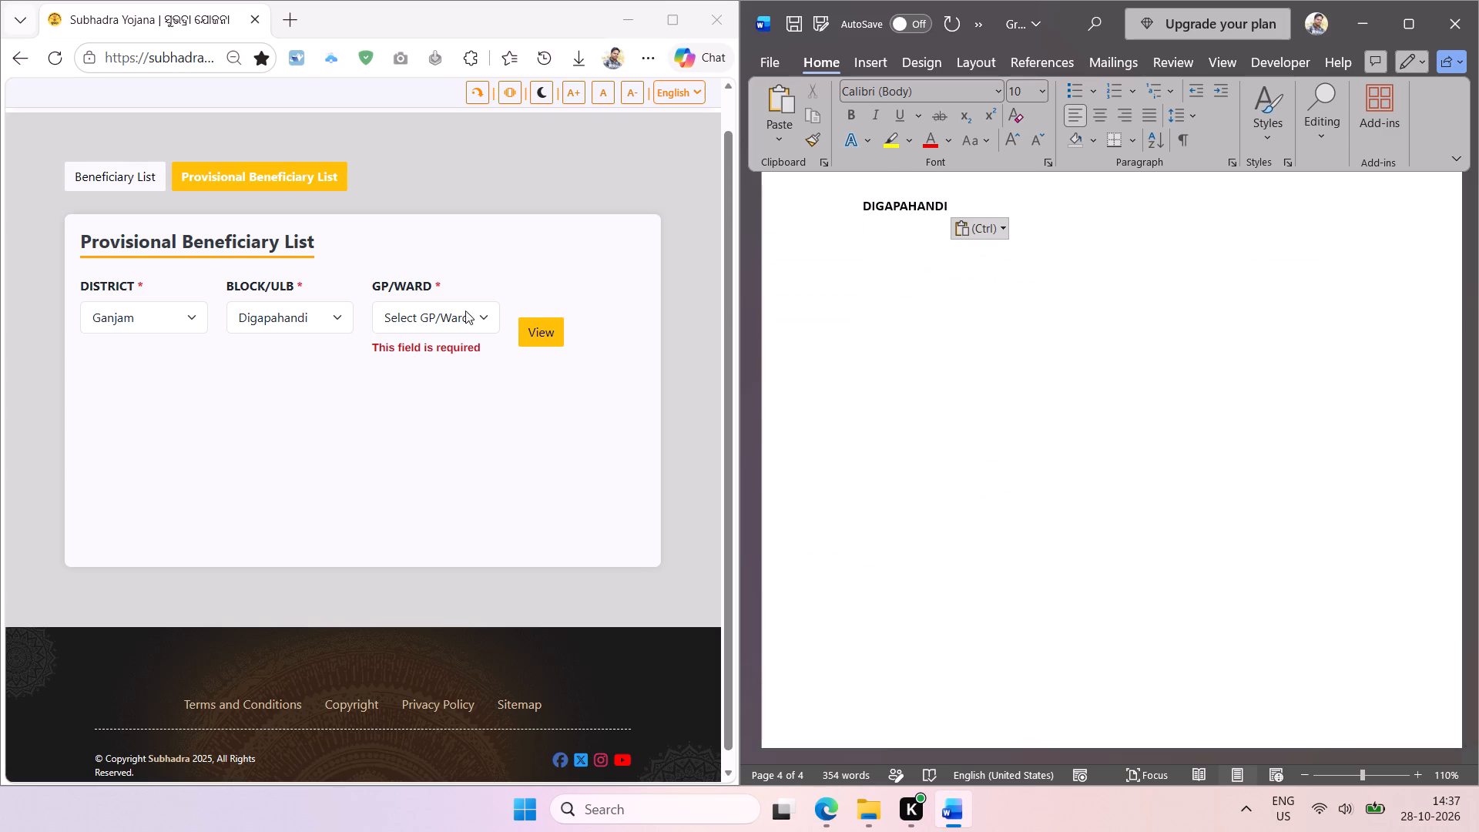
# Select Ganjam as the block in the Provisional Beneficiary List form.
pyautogui.click(330, 323)
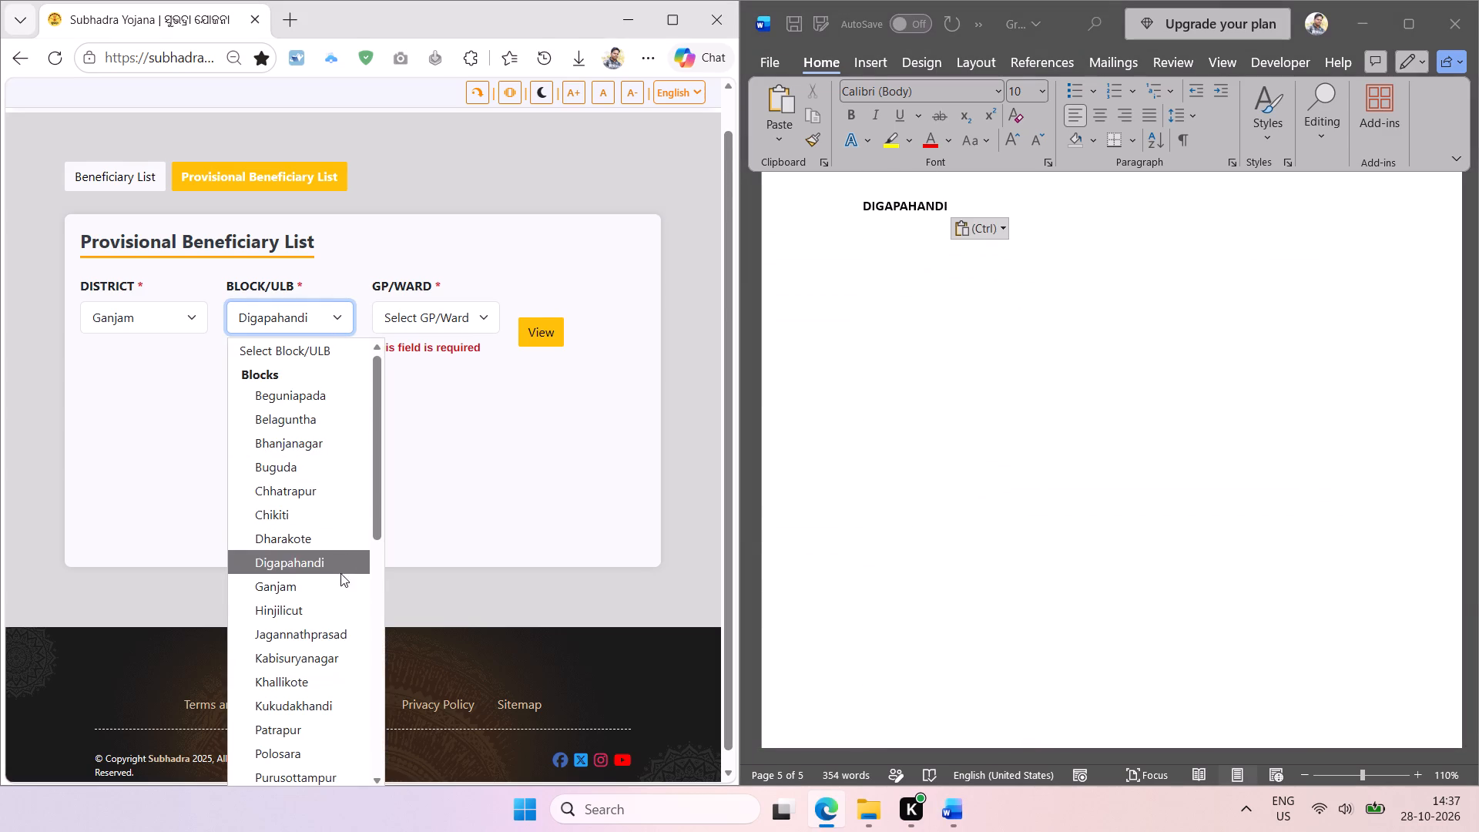
pyautogui.click(334, 582)
pyautogui.click(325, 367)
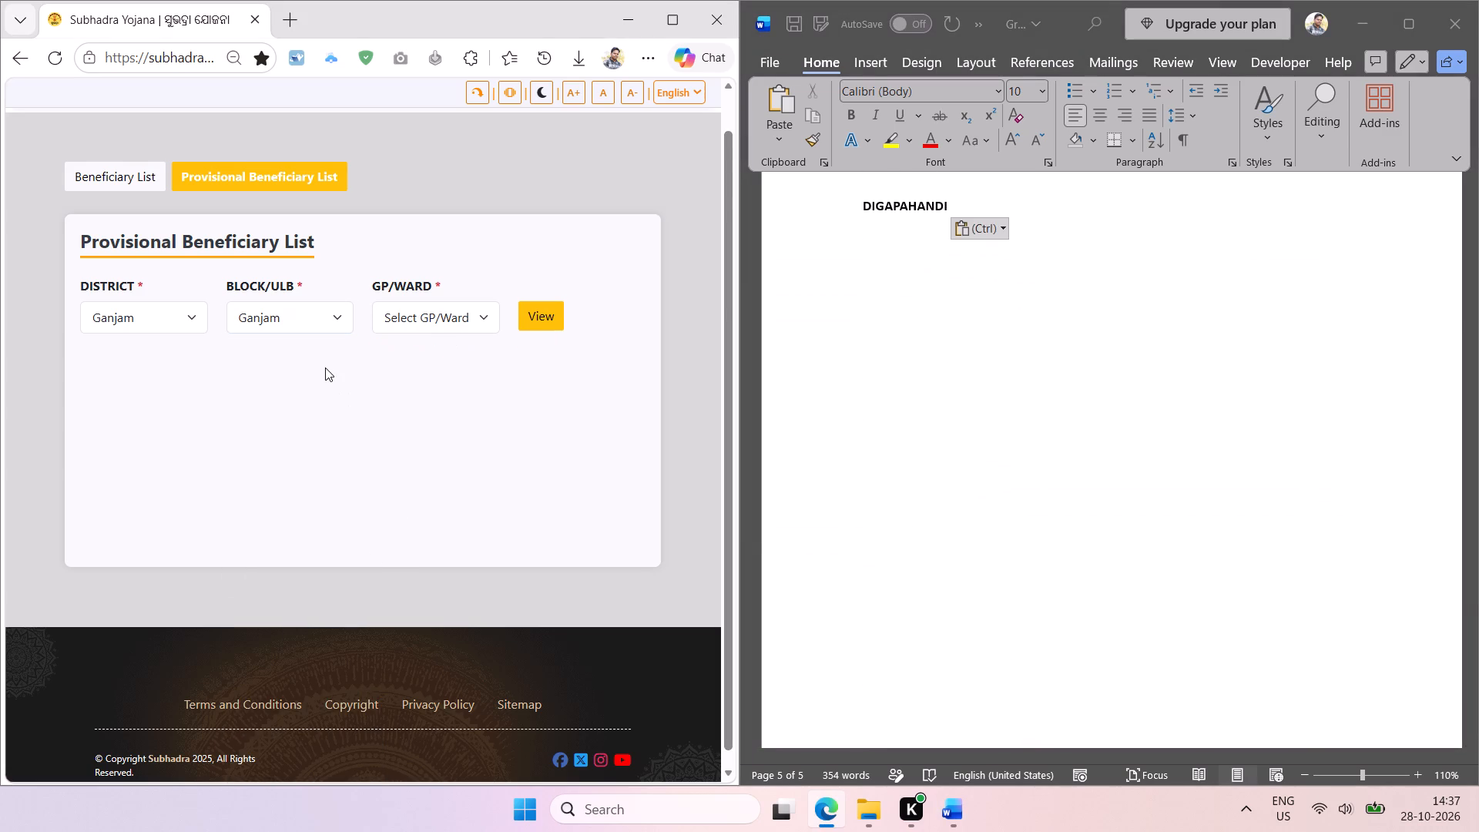
# Extract the block name Ganjam from the form and replace the copied heading with it in capitals, followed by a new line.
pyautogui.press('shift+super+t')
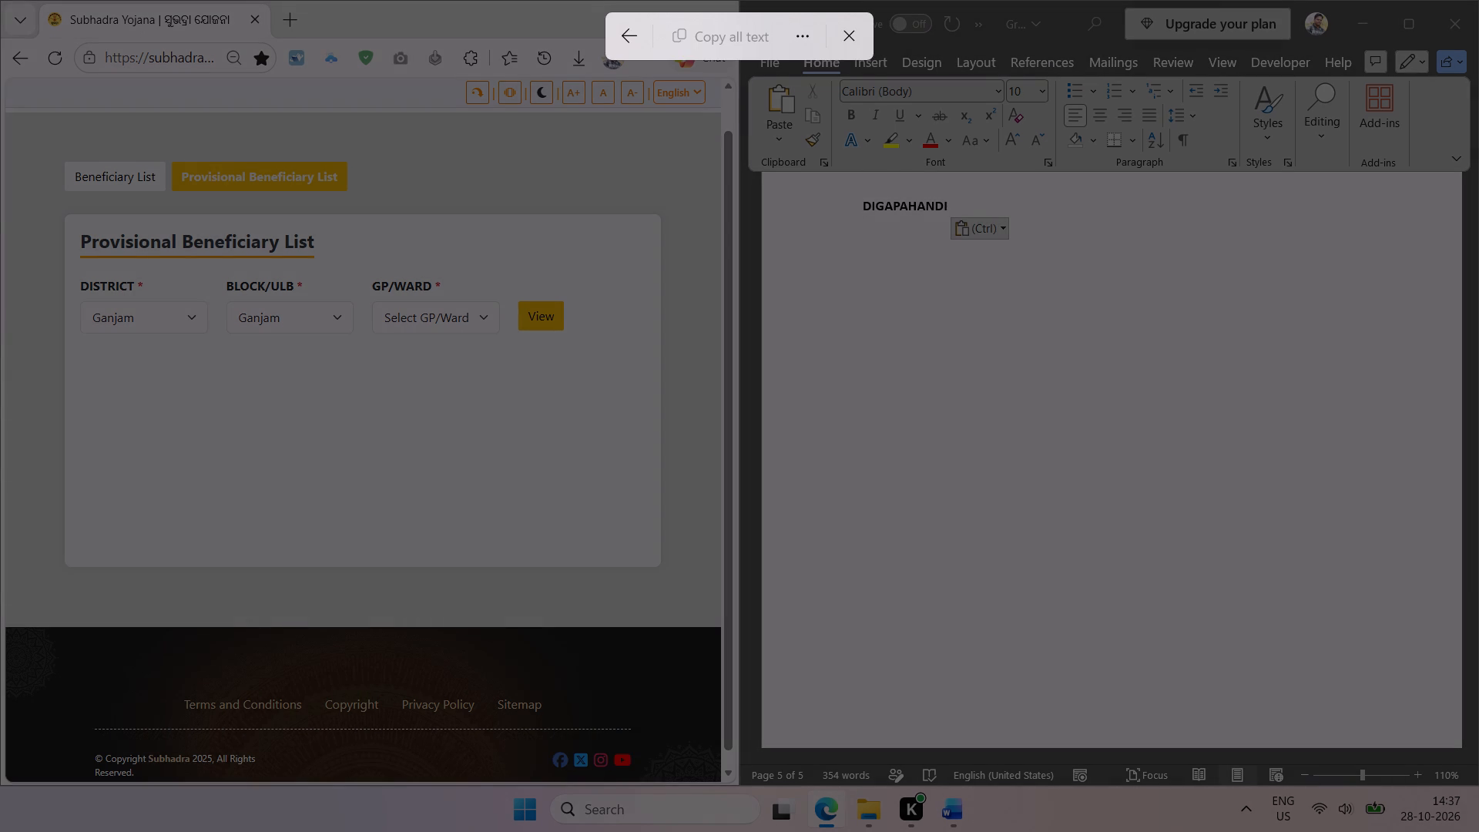
pyautogui.moveTo(235, 305); pyautogui.dragTo(308, 411)
pyautogui.click(707, 39)
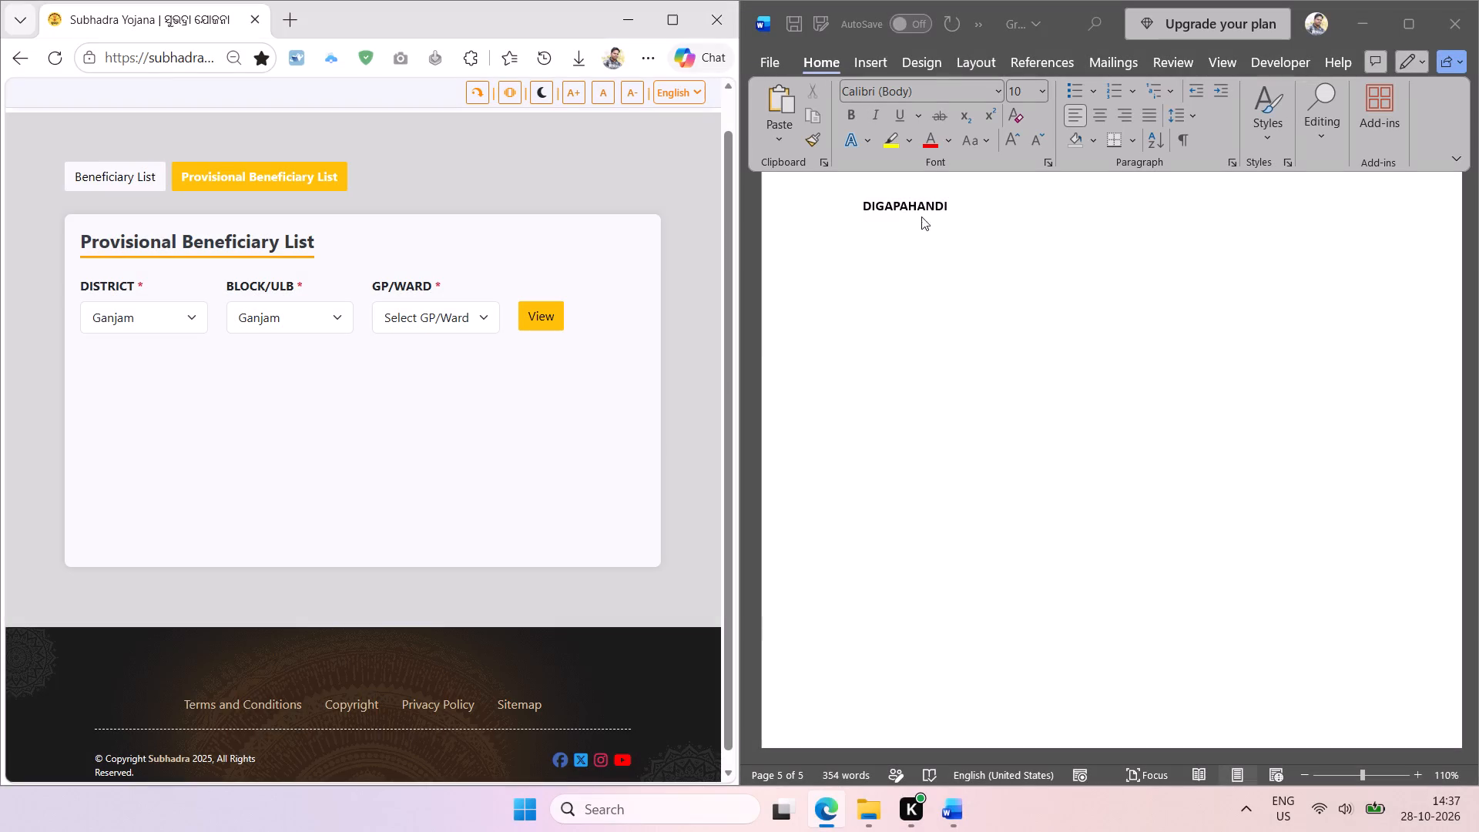
pyautogui.click(900, 214)
pyautogui.doubleClick(906, 207)
pyautogui.hotkey('ctrl', 'v')
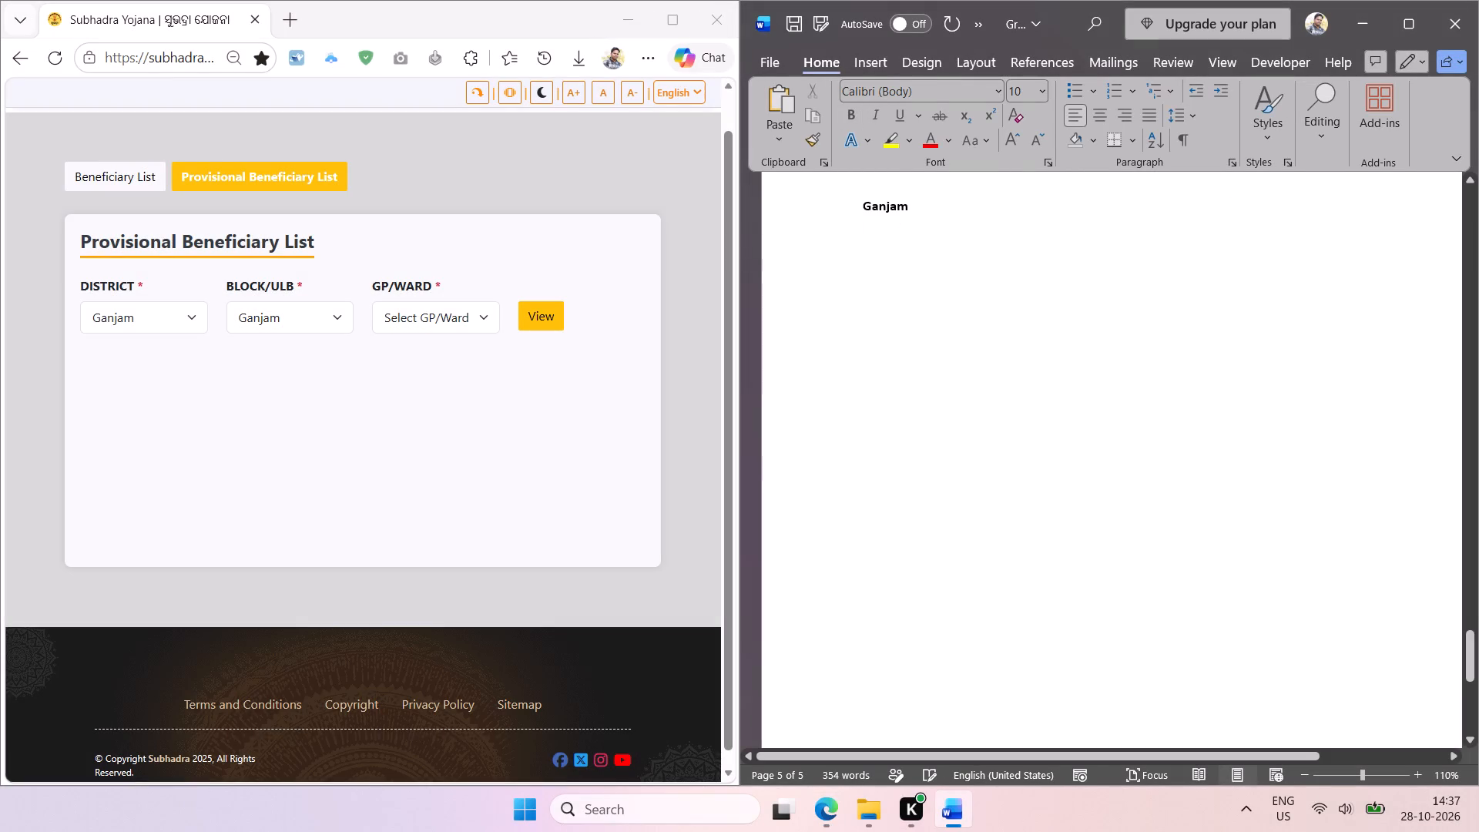
pyautogui.hotkey('shift', 'F3')
pyautogui.press('Return')
# Extract the Ganjam block's gram panchayat names from Humma to Umuri Dharma Saranapur as text and paste them under the GANJAM heading.
pyautogui.click(470, 315)
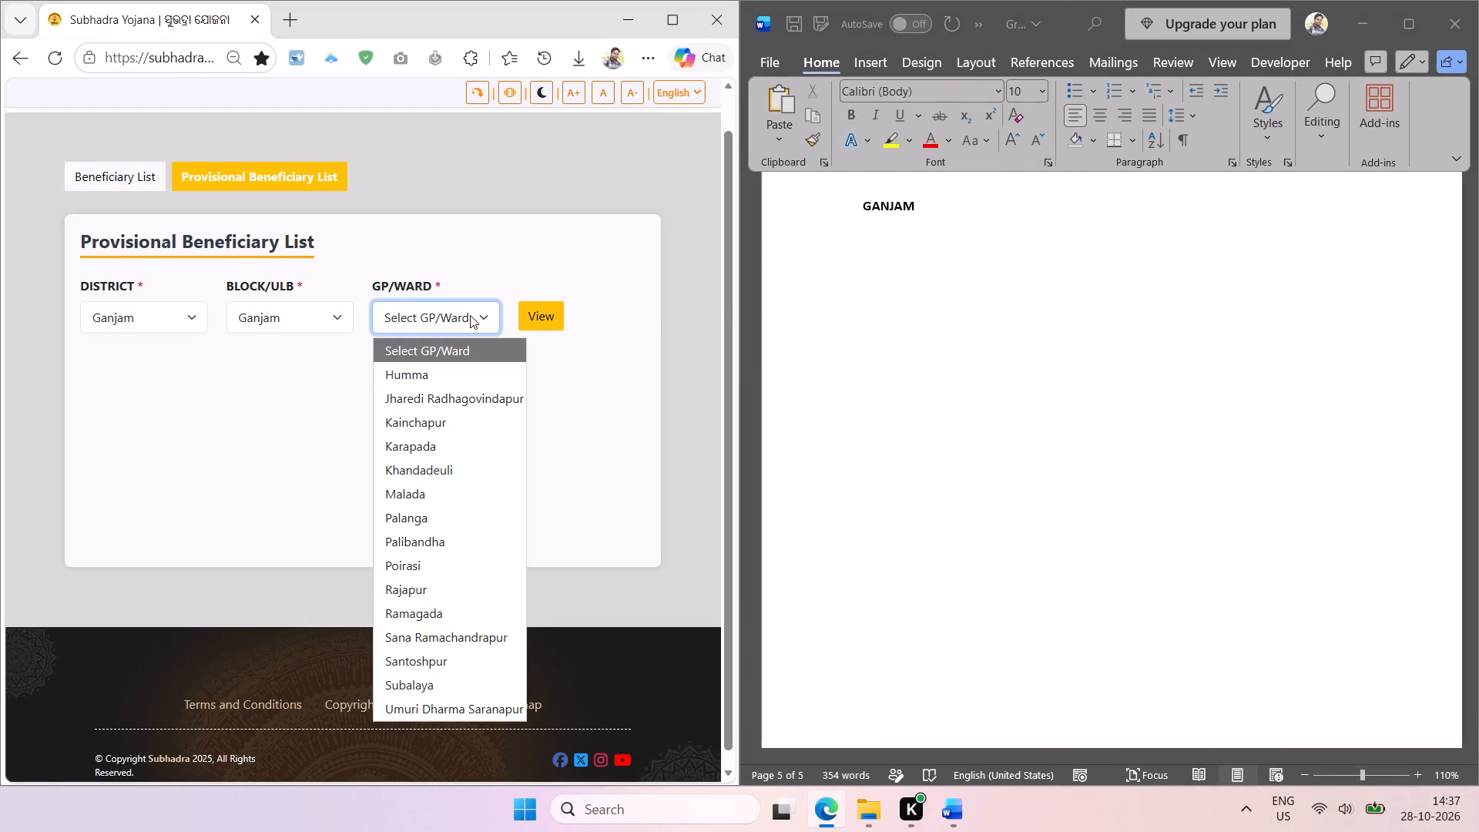
pyautogui.click(558, 366)
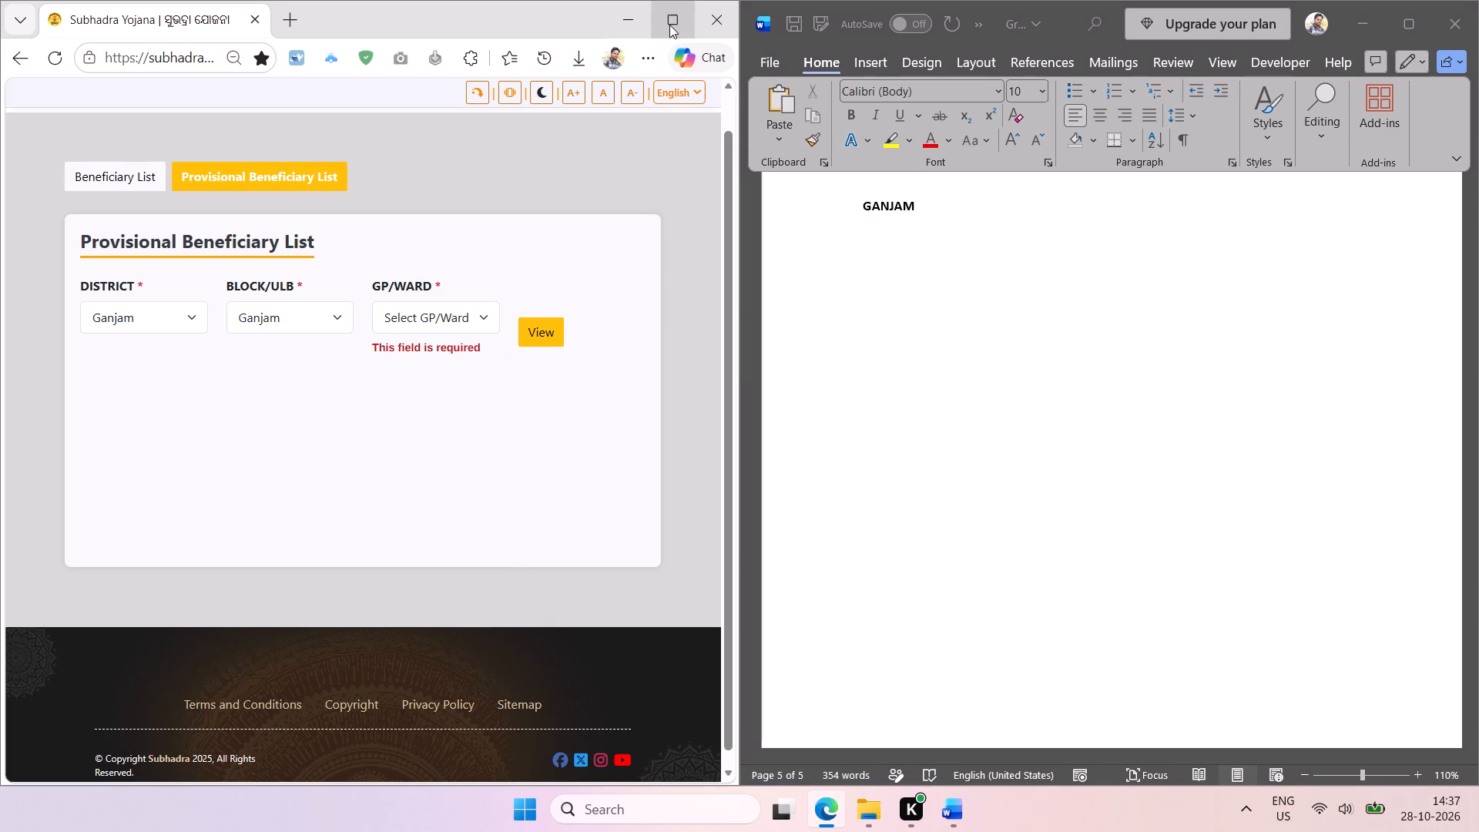
pyautogui.click(669, 25)
pyautogui.click(898, 310)
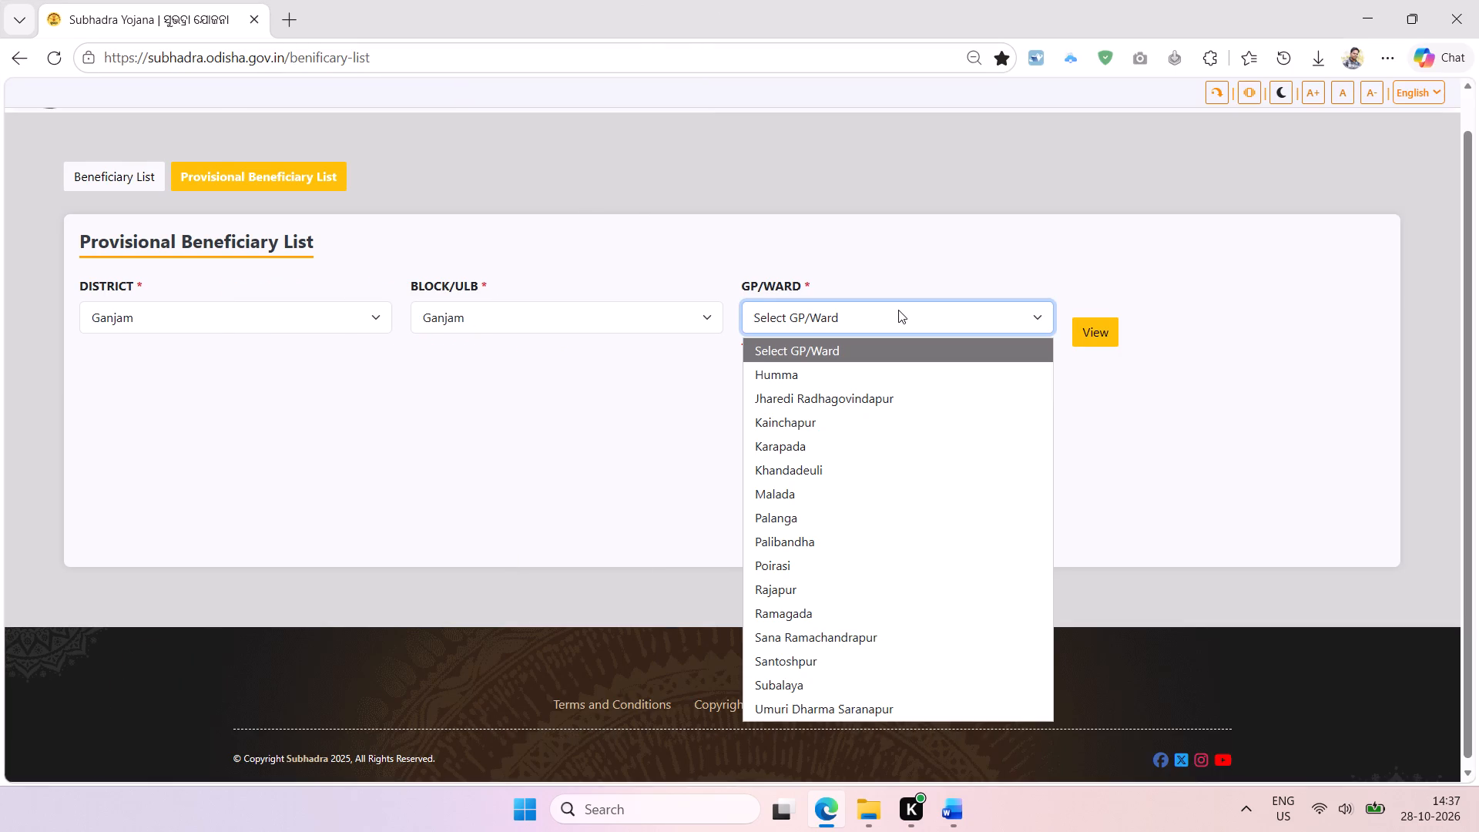
pyautogui.press('shift+super+t')
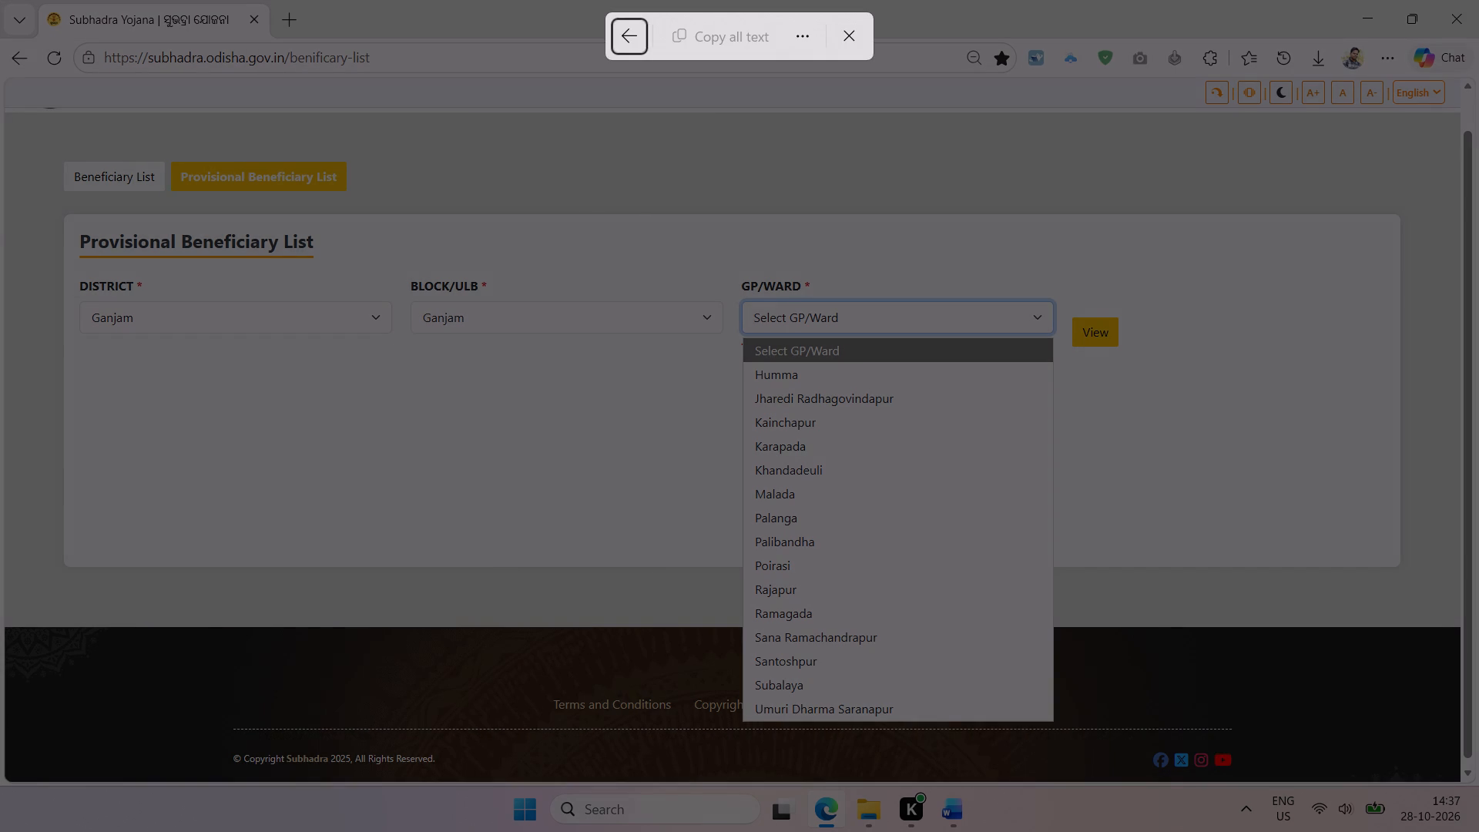
pyautogui.moveTo(750, 364); pyautogui.dragTo(976, 718)
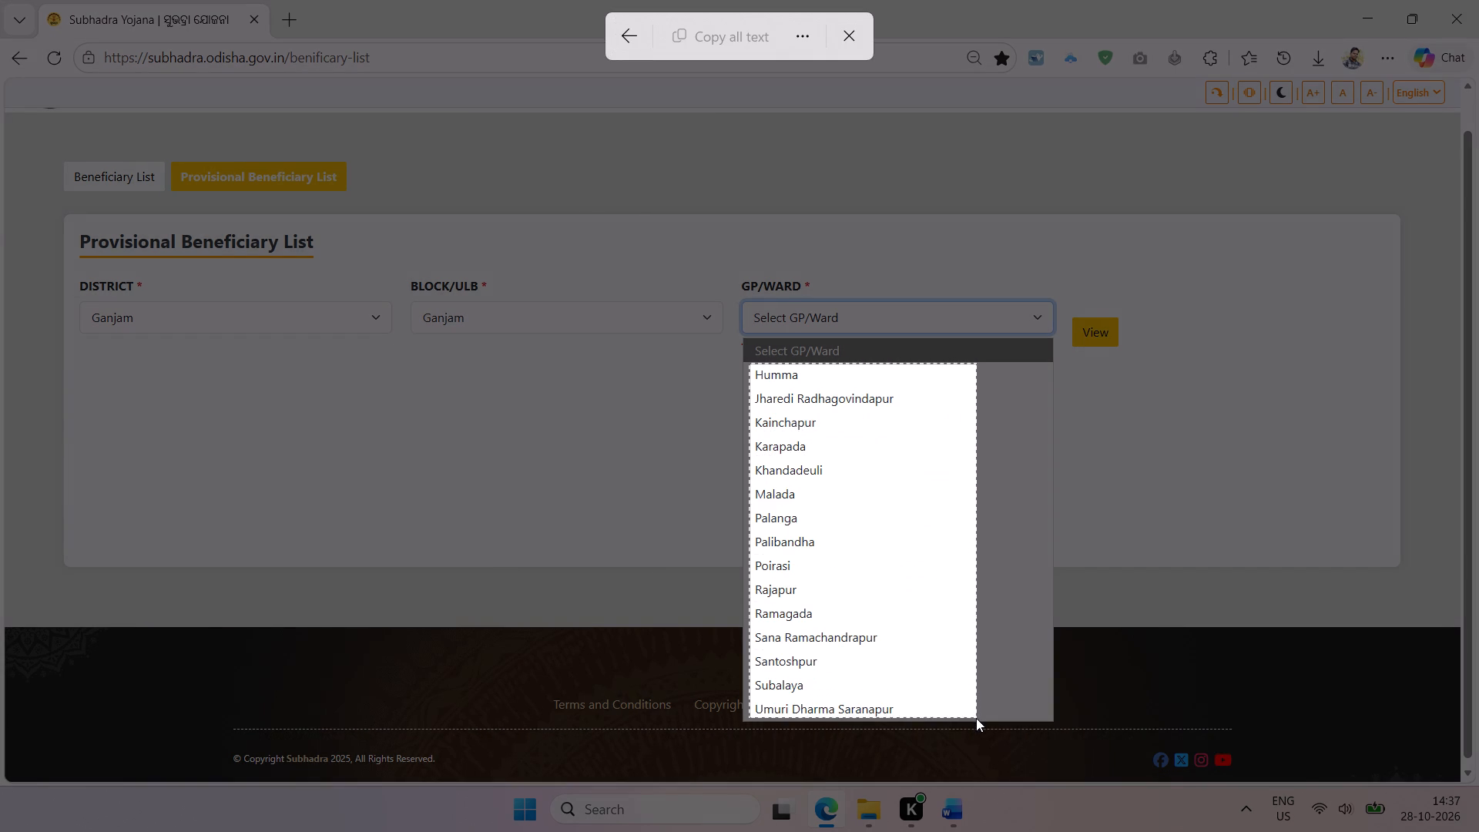
pyautogui.moveTo(976, 718); pyautogui.dragTo(978, 720)
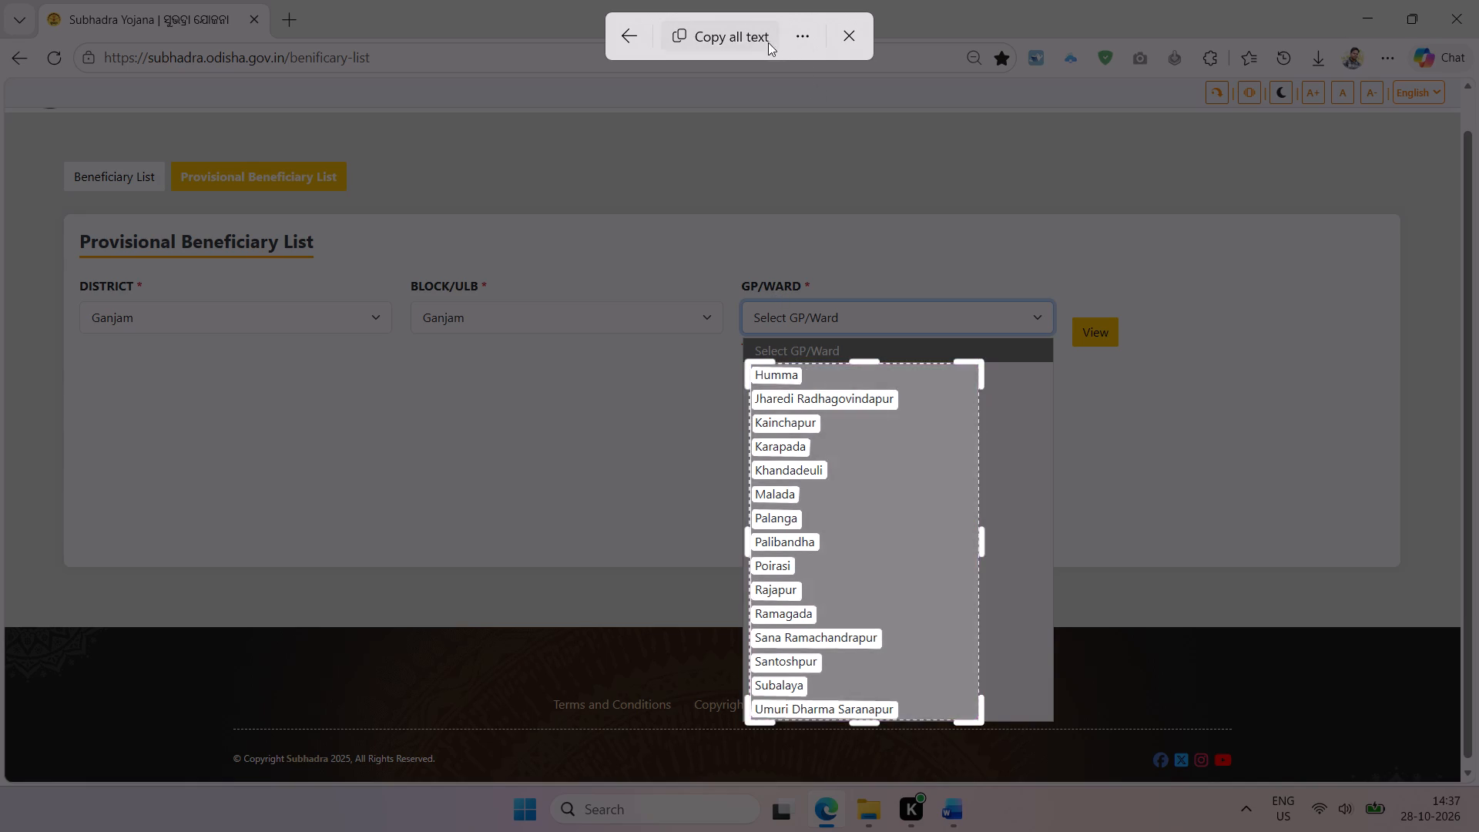
pyautogui.click(750, 39)
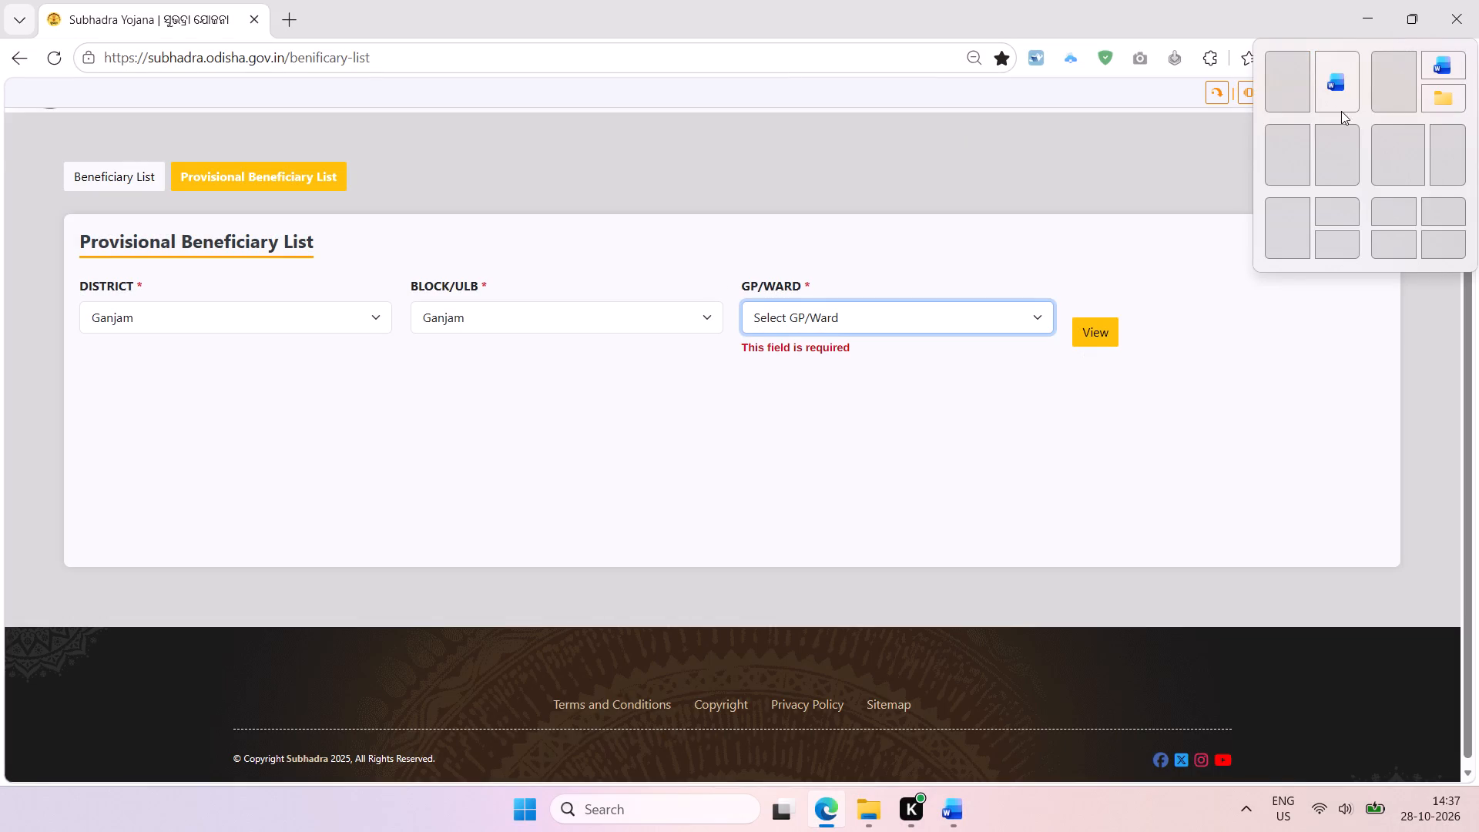
pyautogui.click(1285, 144)
pyautogui.click(985, 251)
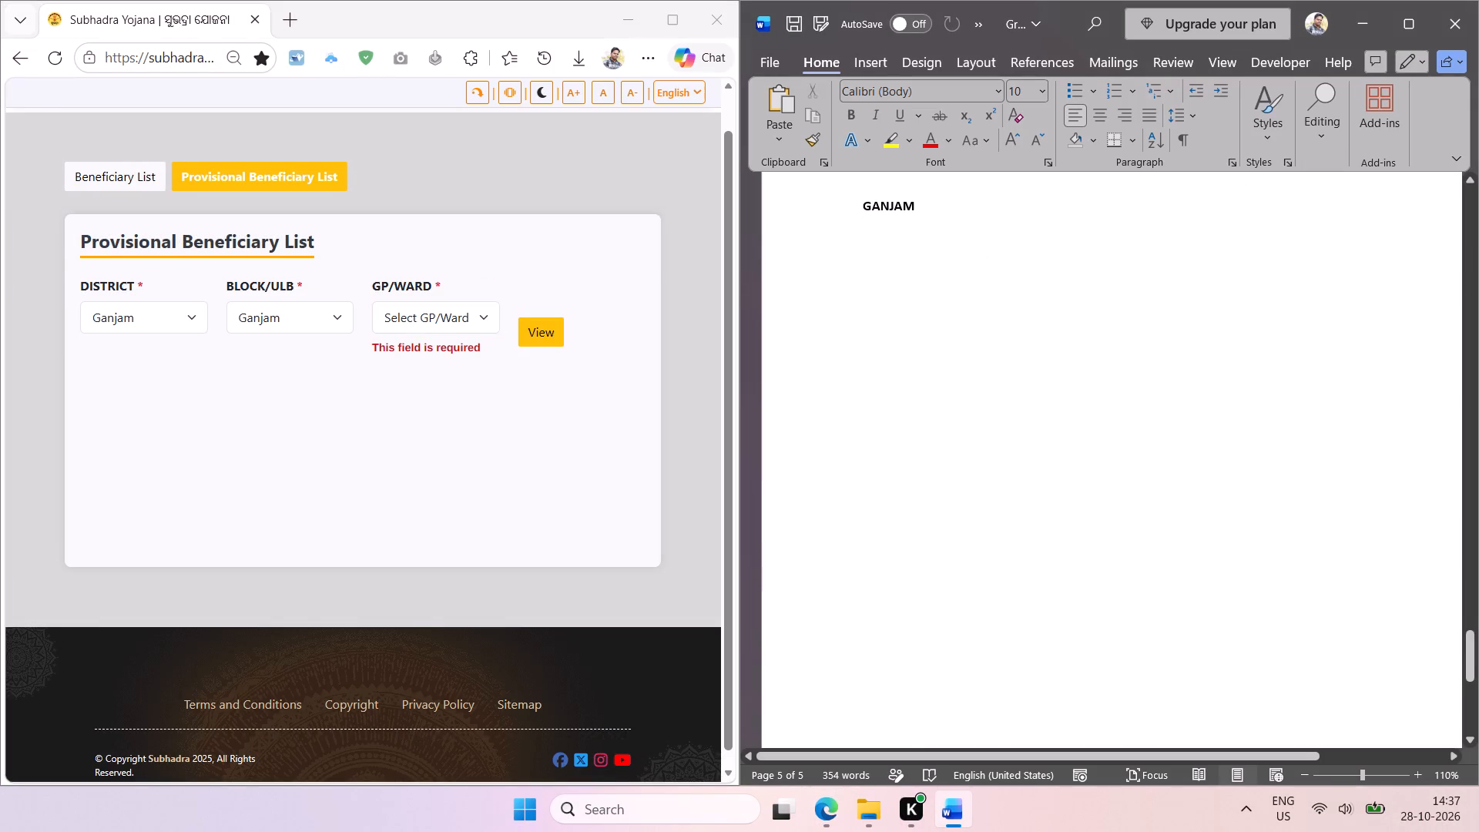
pyautogui.hotkey('ctrl', 'v')
# Remove the blank lines between the Ganjam gram panchayat names from Umuri Dharma Saranapur up to Ramagada.
pyautogui.click(961, 671)
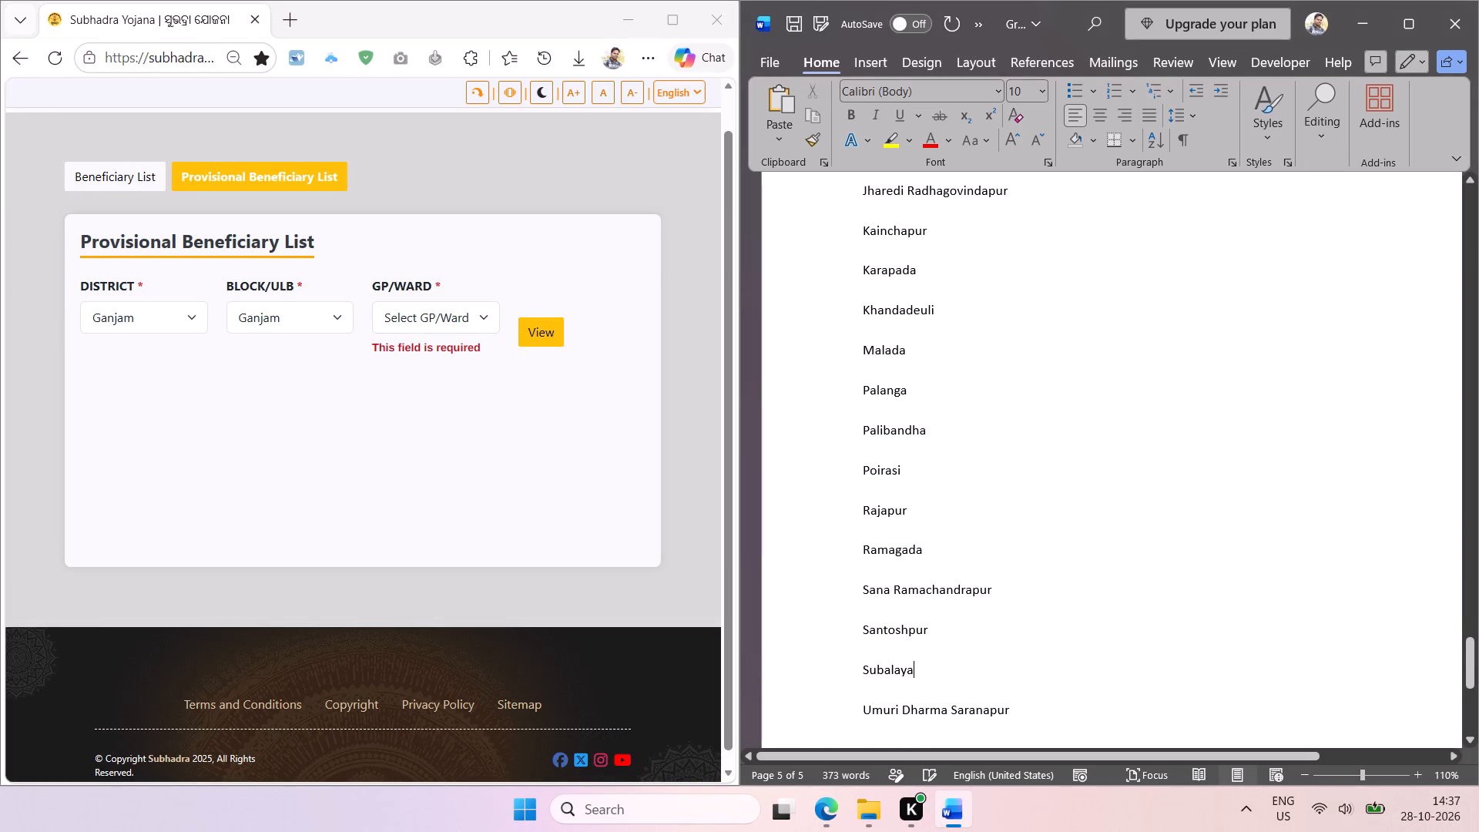
pyautogui.click(929, 680)
pyautogui.press('Down')
pyautogui.press('BackSpace')
pyautogui.press('Up')
pyautogui.press('BackSpace')
pyautogui.press('Up')
pyautogui.press('BackSpace')
pyautogui.press('Up')
pyautogui.press('BackSpace')
# Remove the blank lines between the Ganjam gram panchayat names from Ramagada up to Khandadeuli.
pyautogui.press('Up')
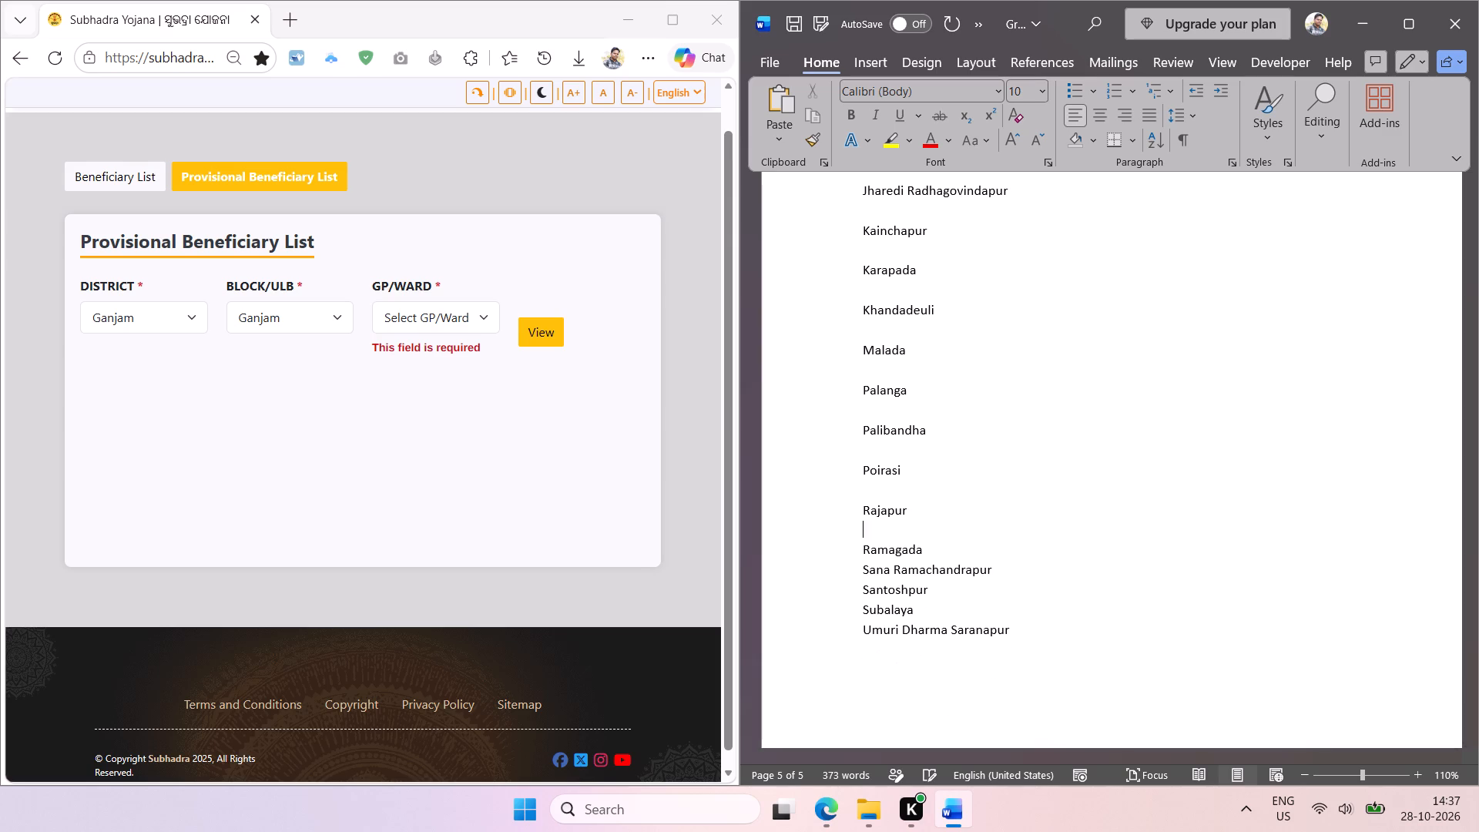
pyautogui.press('BackSpace')
pyautogui.press('Up')
pyautogui.press('BackSpace')
pyautogui.press('Up')
pyautogui.press('BackSpace')
pyautogui.press('Up')
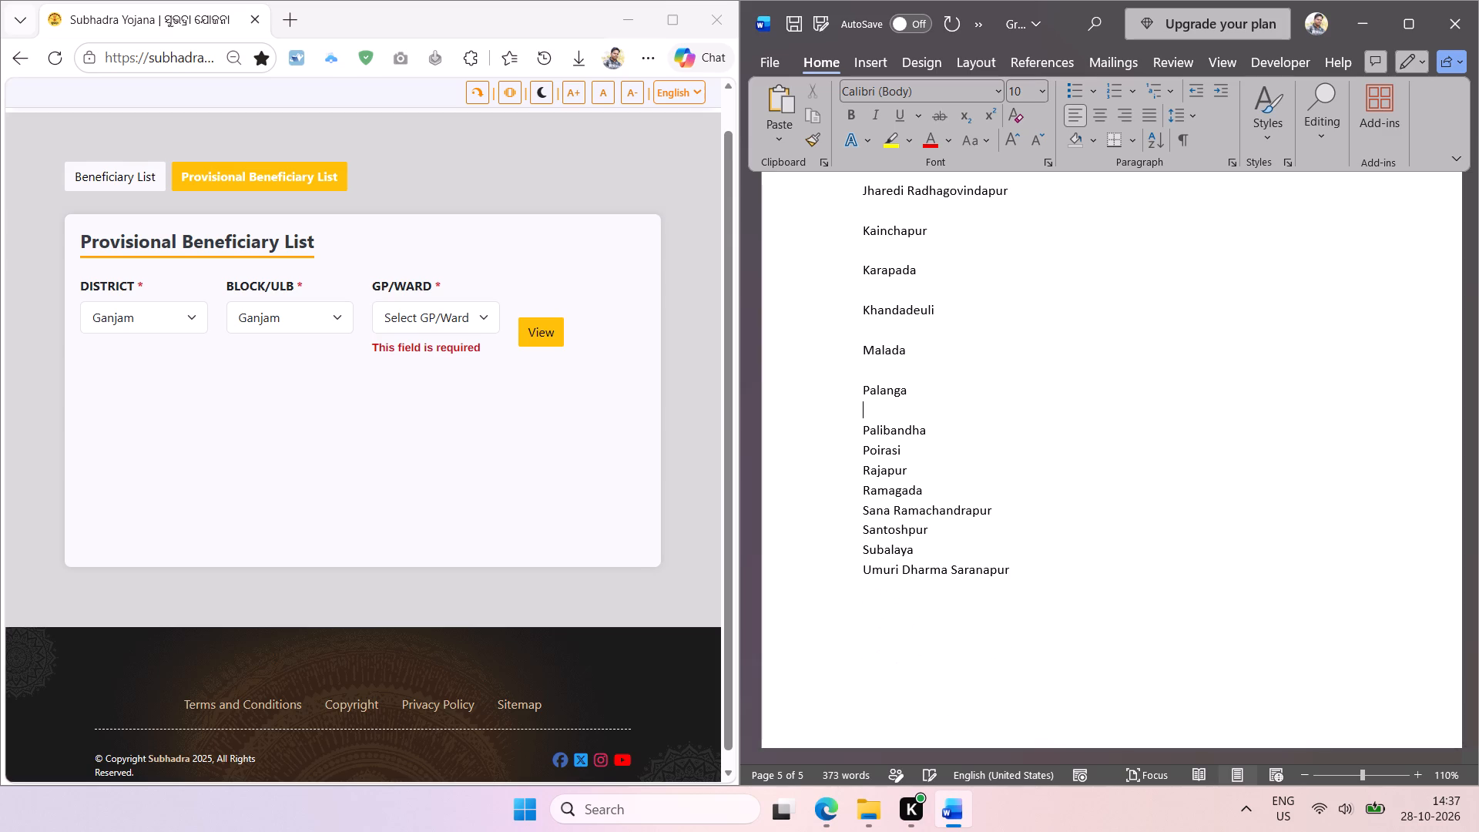
pyautogui.press('BackSpace')
pyautogui.press('Up')
pyautogui.press('BackSpace')
pyautogui.press('Up')
pyautogui.press('BackSpace')
# Remove the remaining blank lines between the Ganjam gram panchayat names from Khandadeuli up to Humma.
pyautogui.press('Up')
pyautogui.press('BackSpace')
pyautogui.press('Up')
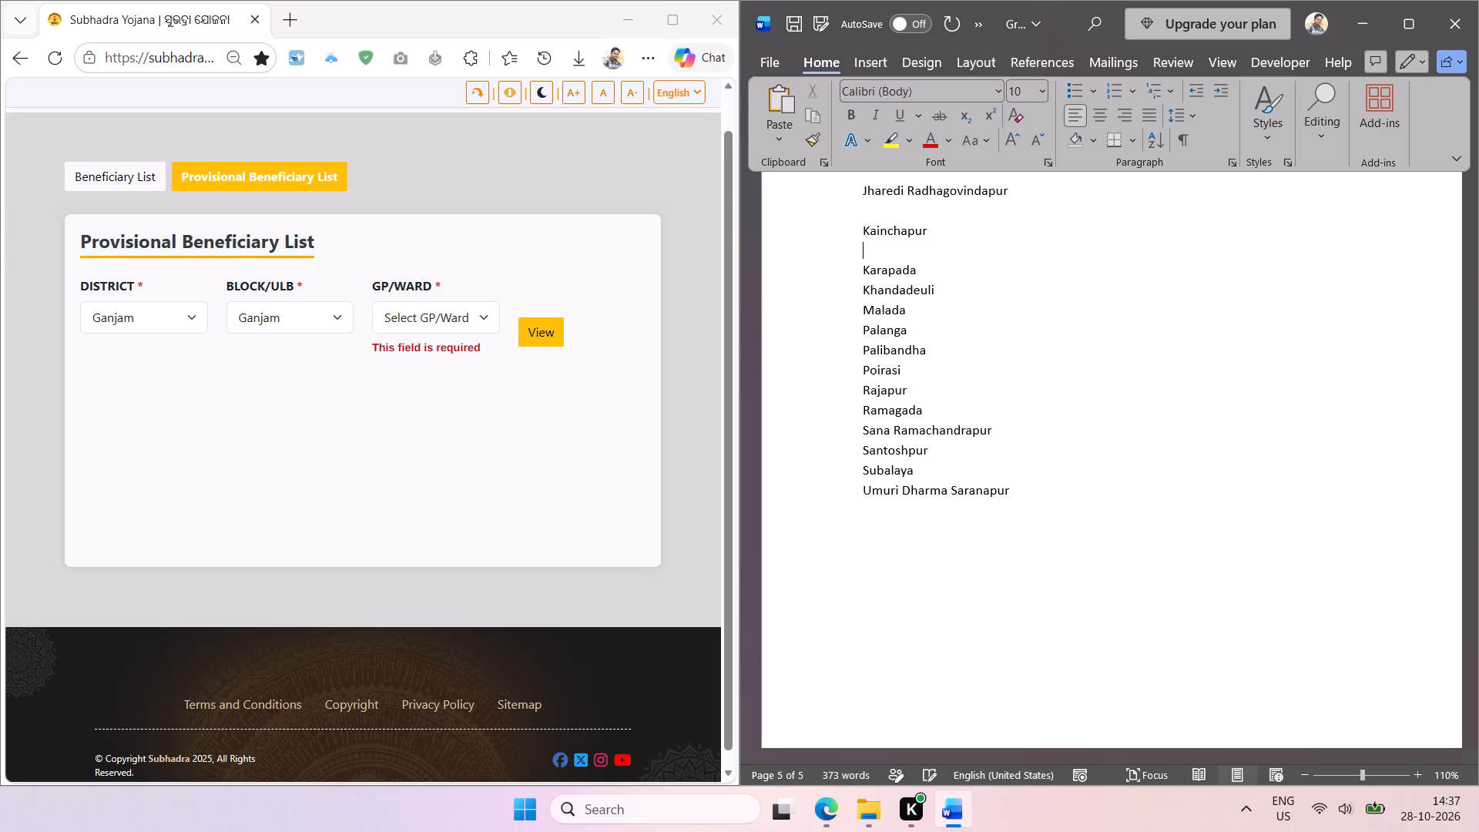
pyautogui.press('BackSpace')
pyautogui.press('Up')
pyautogui.press('BackSpace')
pyautogui.scroll(1, 929, 681)
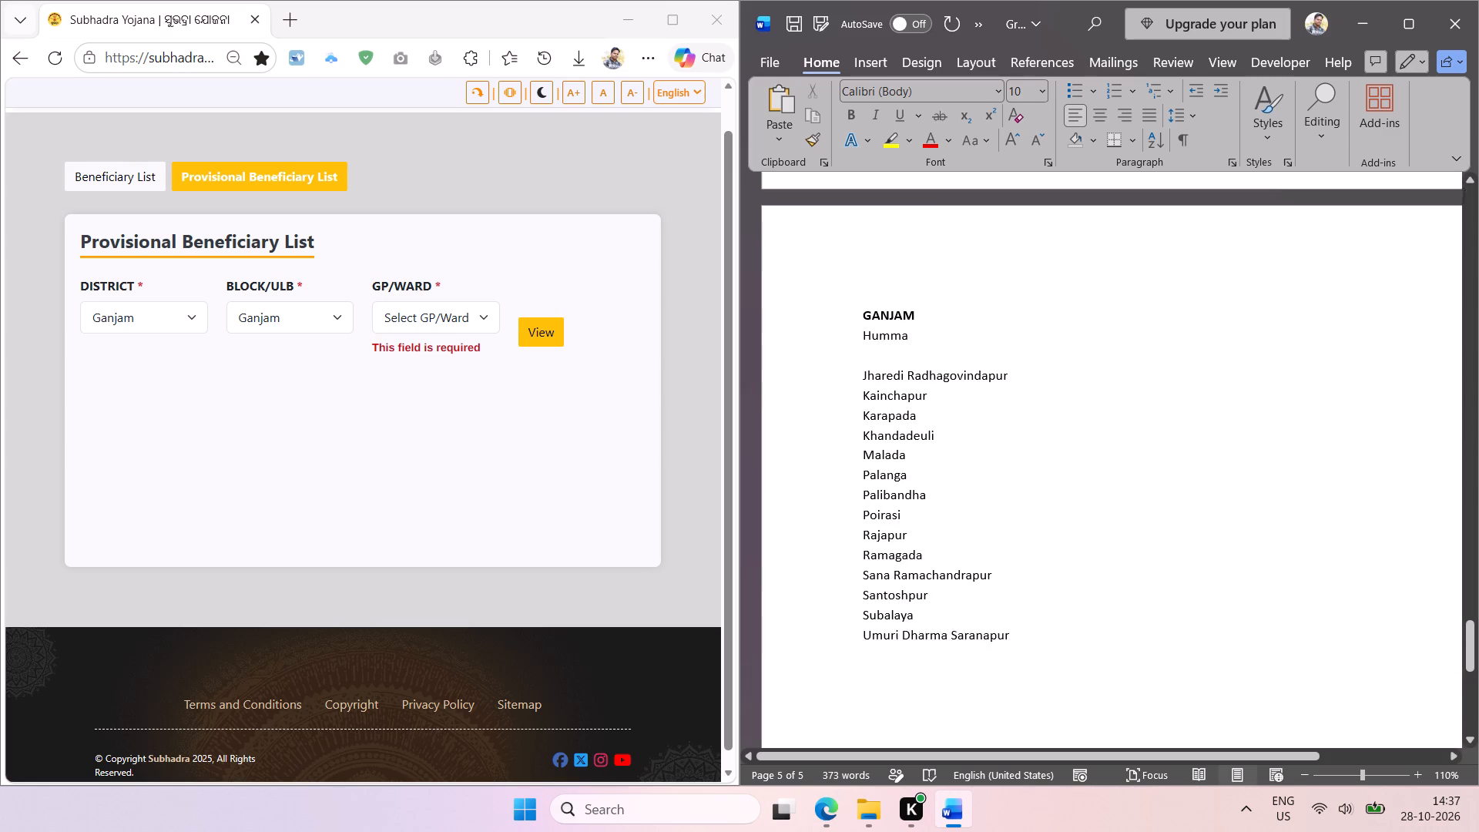
pyautogui.scroll(1, 929, 681)
pyautogui.press('Up')
pyautogui.press('BackSpace')
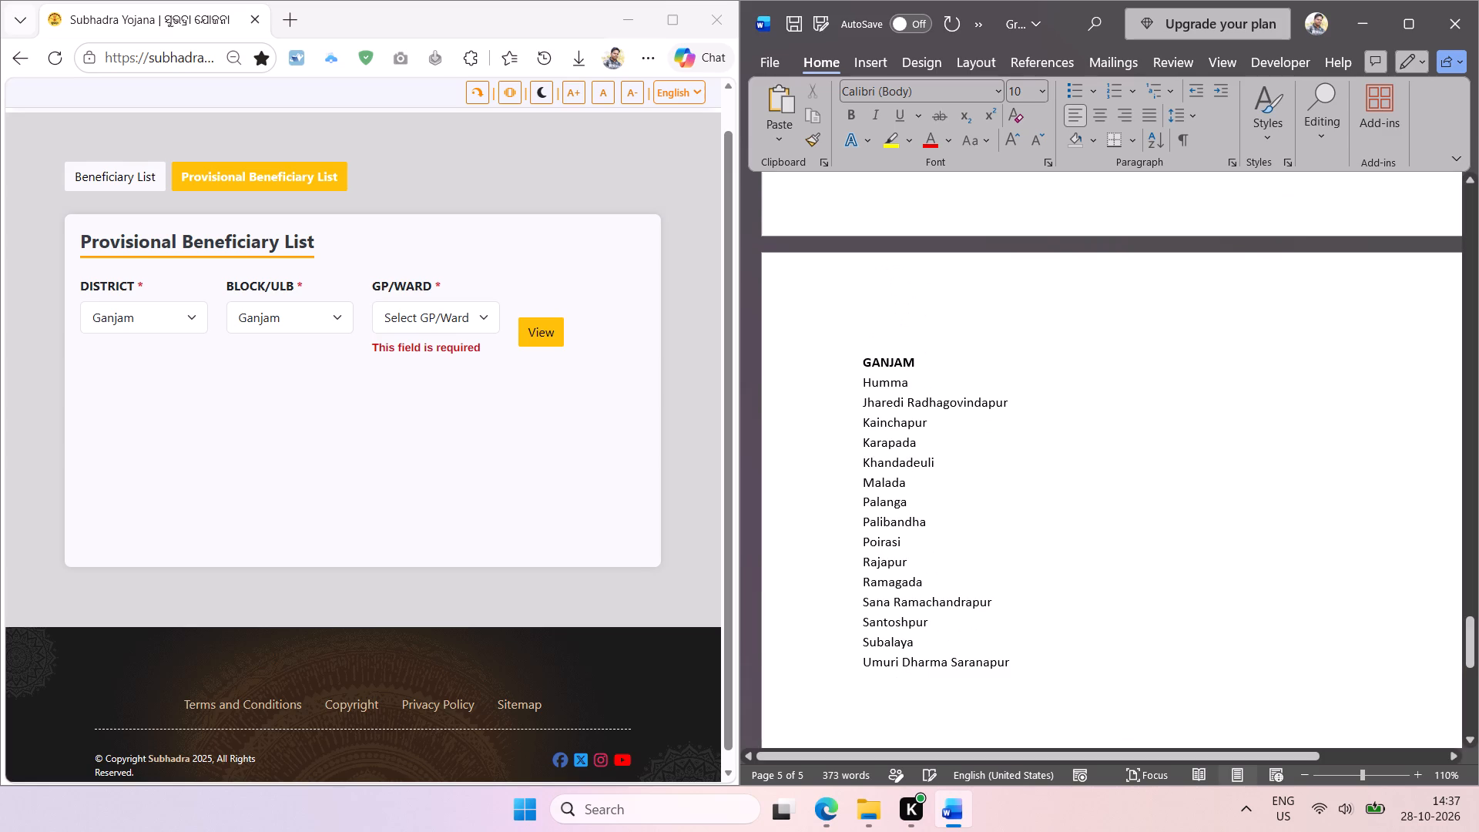
# Sort the Ganjam gram panchayat names from Humma to Umuri Dharma Saranapur in ascending order and turn them into a numbered list.
pyautogui.moveTo(1018, 663); pyautogui.dragTo(876, 431)
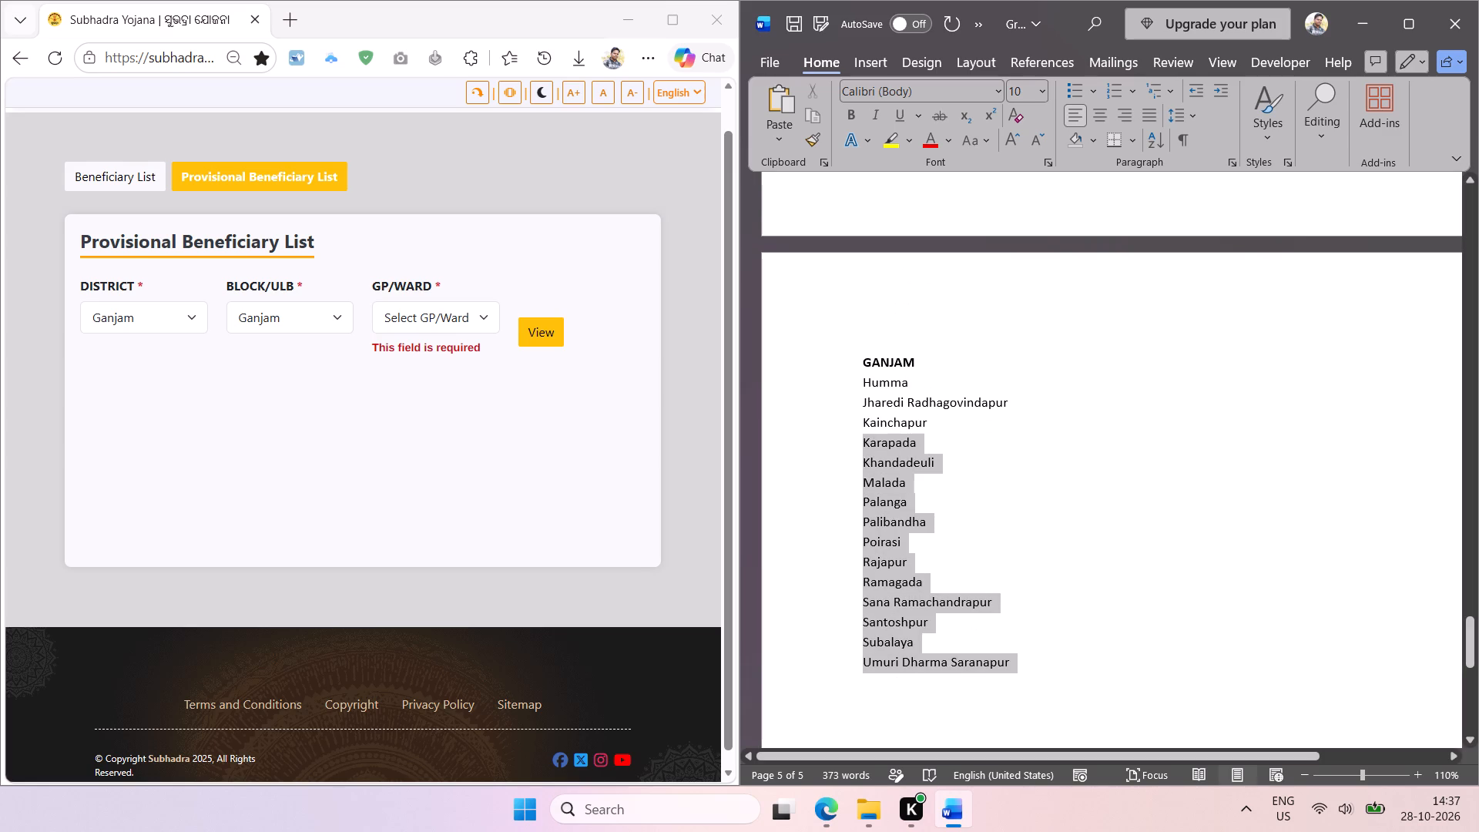
pyautogui.moveTo(876, 431); pyautogui.dragTo(867, 388)
pyautogui.click(1158, 141)
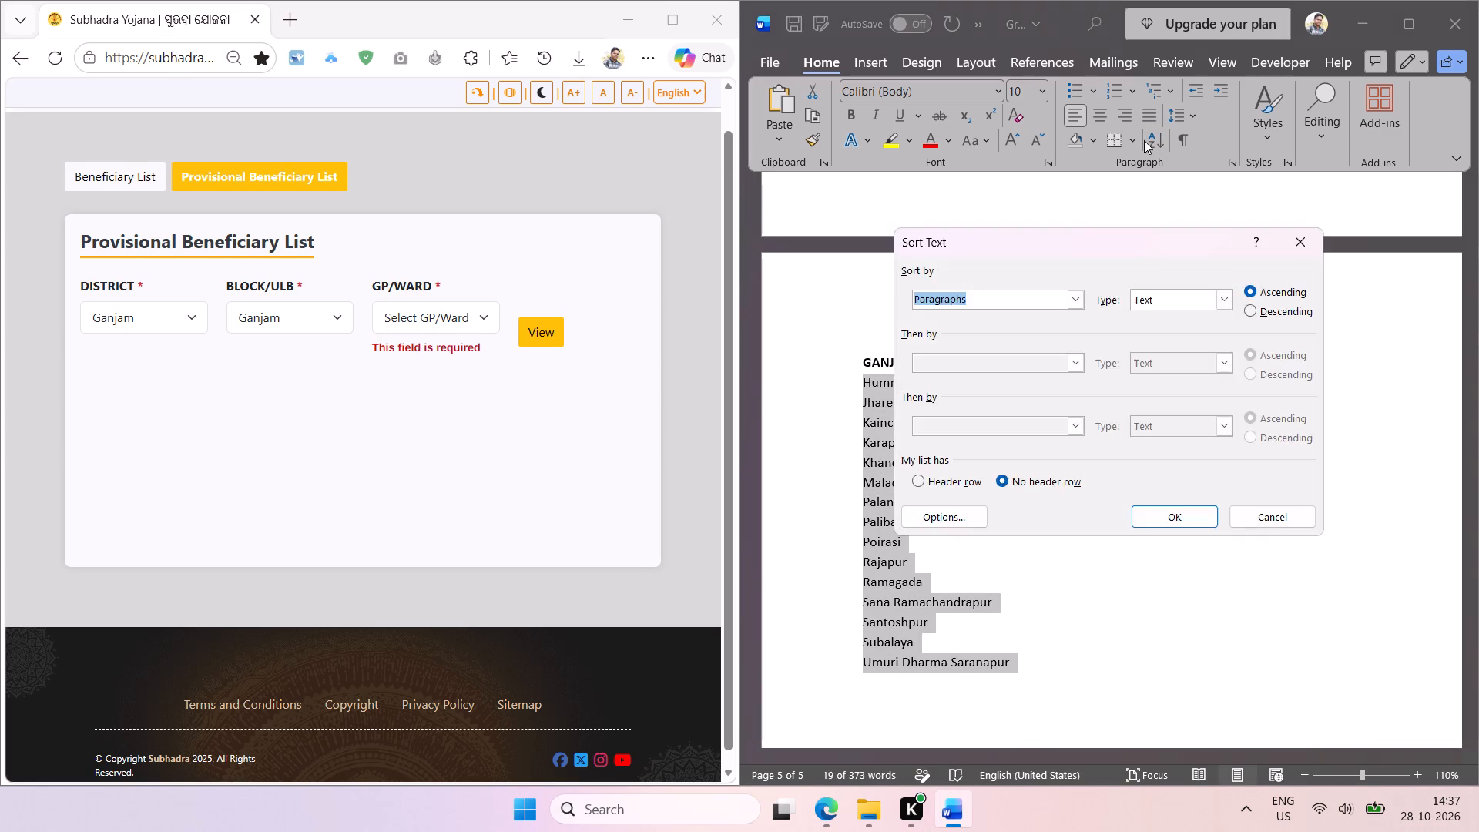
pyautogui.press('Return')
pyautogui.click(1115, 91)
pyautogui.click(1189, 88)
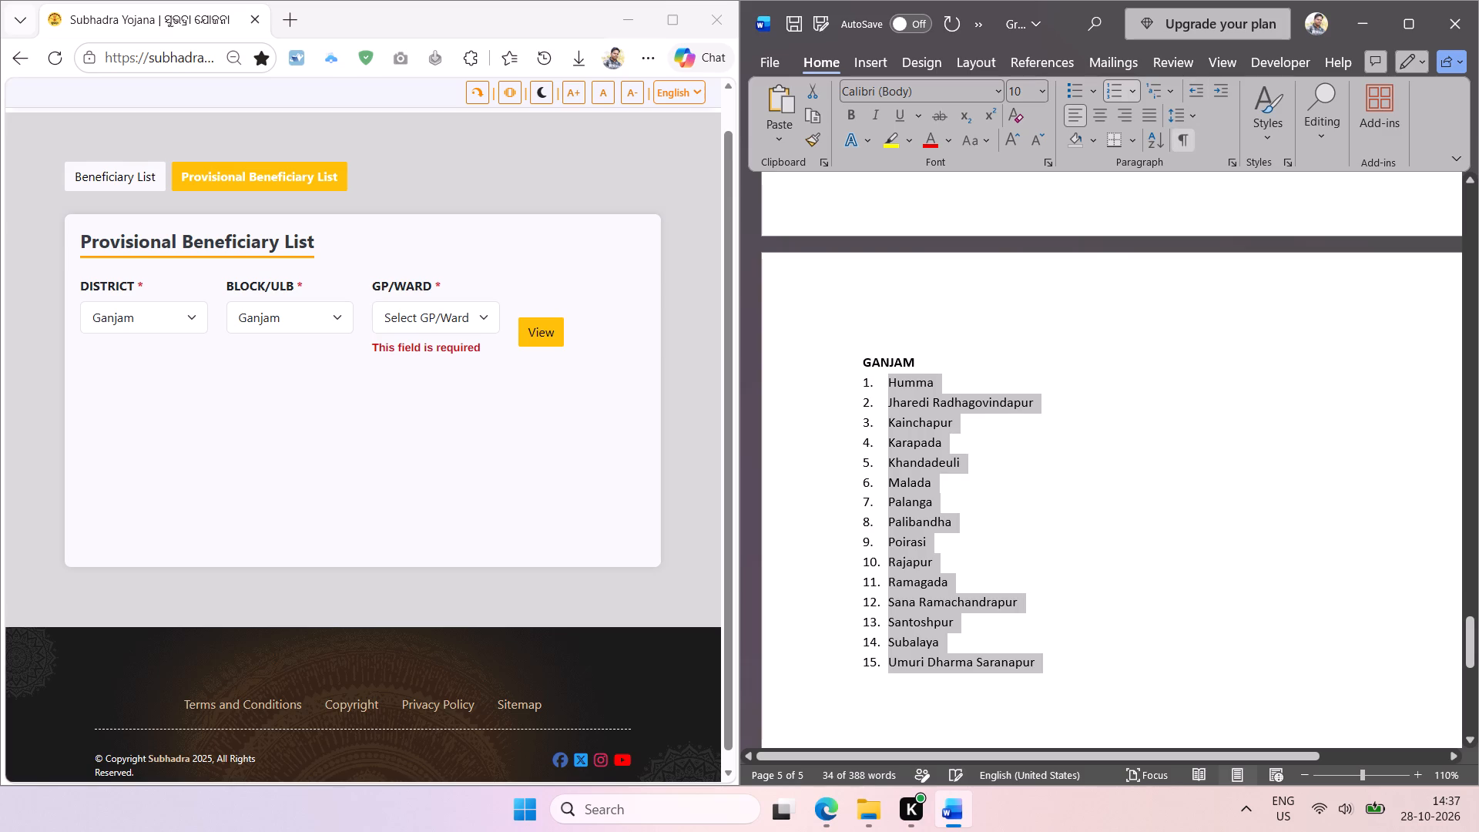
# Save the Gram Panchayat document.
pyautogui.click(1097, 280)
pyautogui.hotkey('ctrl', 's')
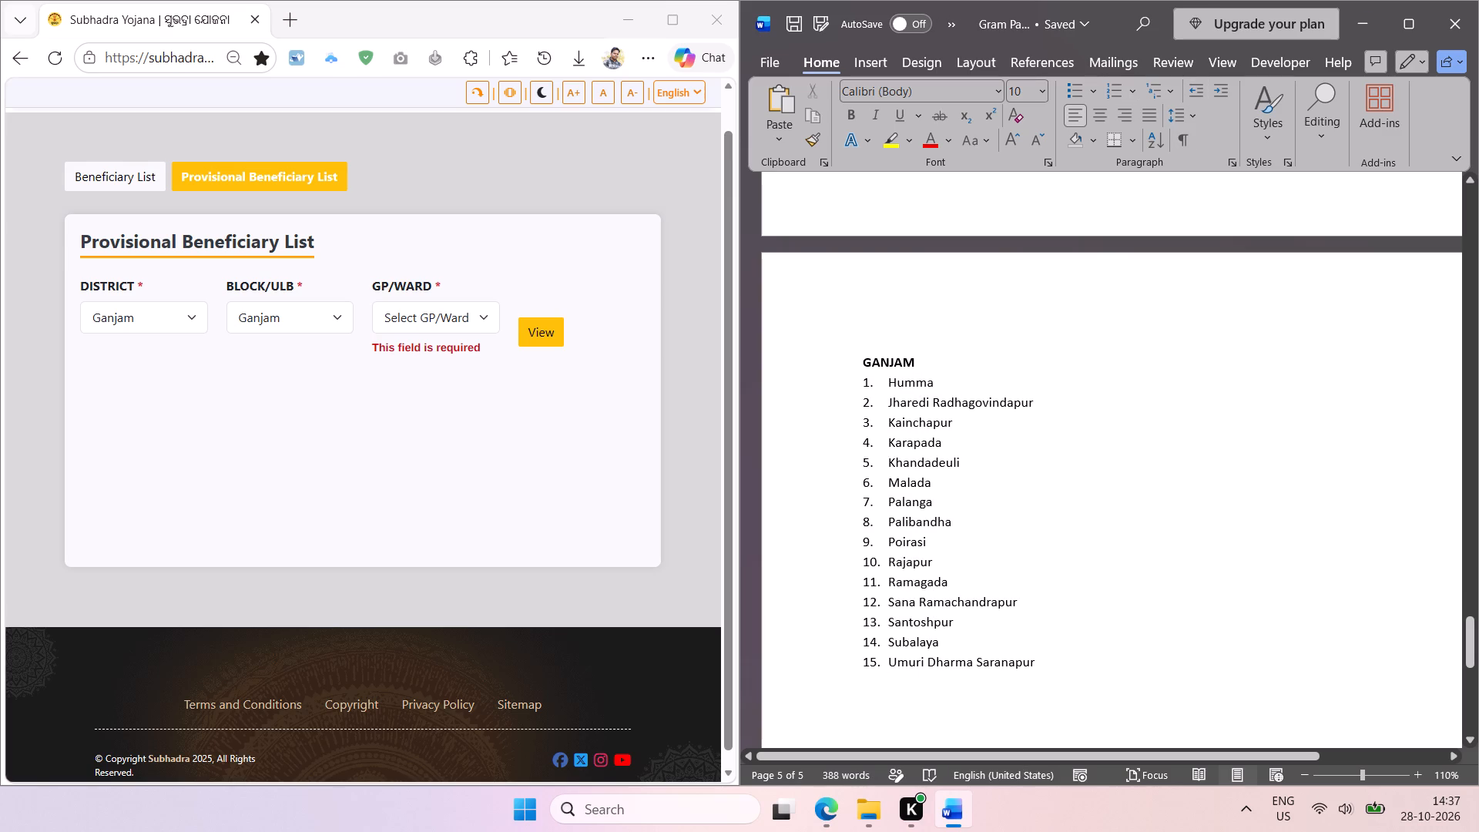
# Copy the GANJAM heading below the numbered list, leaving a blank line after Umuri Dharma Saranapur.
pyautogui.doubleClick(890, 361)
pyautogui.hotkey('ctrl', 'c')
pyautogui.click(1053, 661)
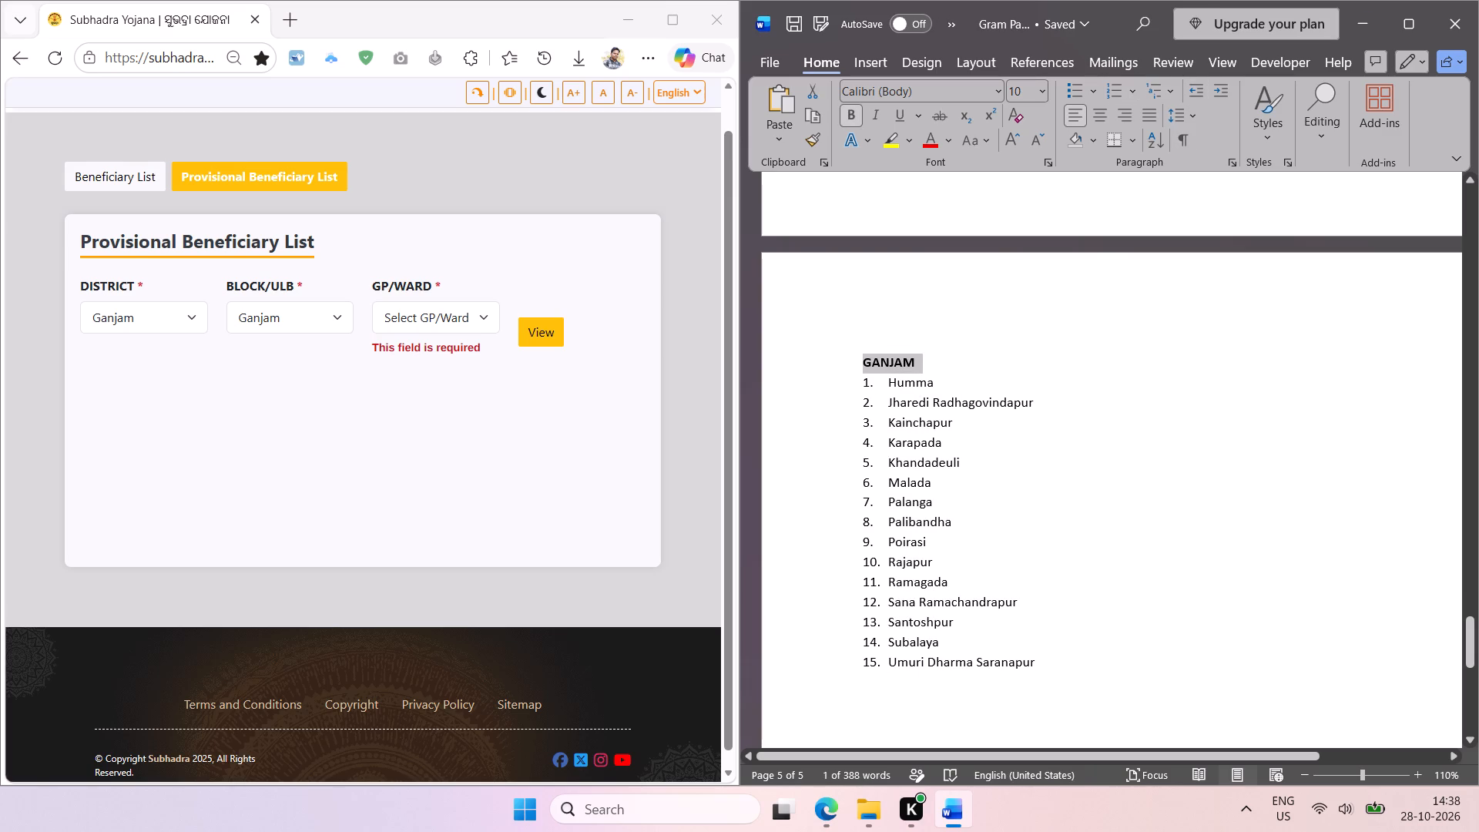
pyautogui.press('Return')
pyautogui.press('Return')
pyautogui.press('Return')
pyautogui.hotkey('ctrl', 'v')
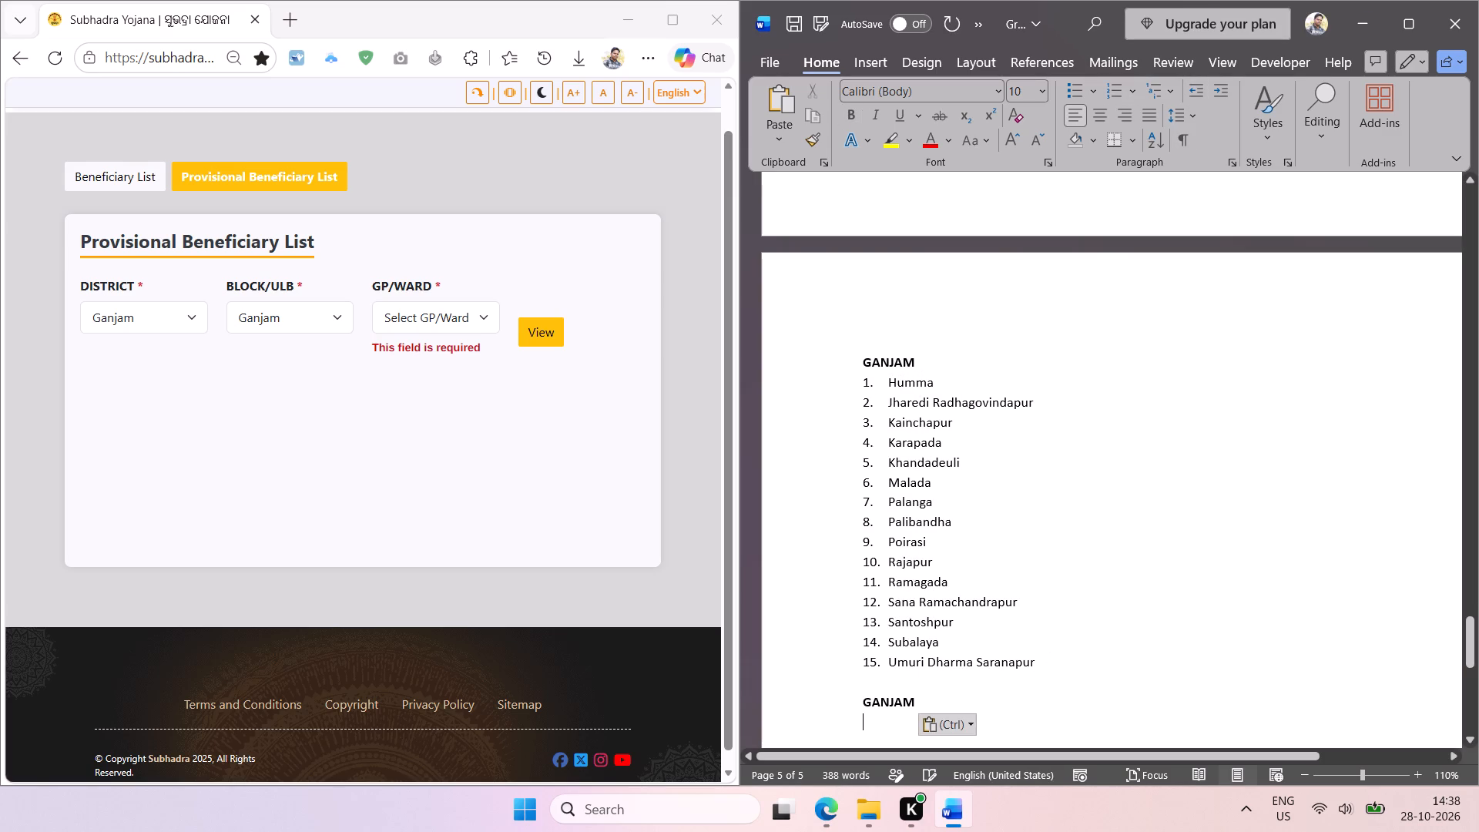
pyautogui.scroll(-2, 1034, 522)
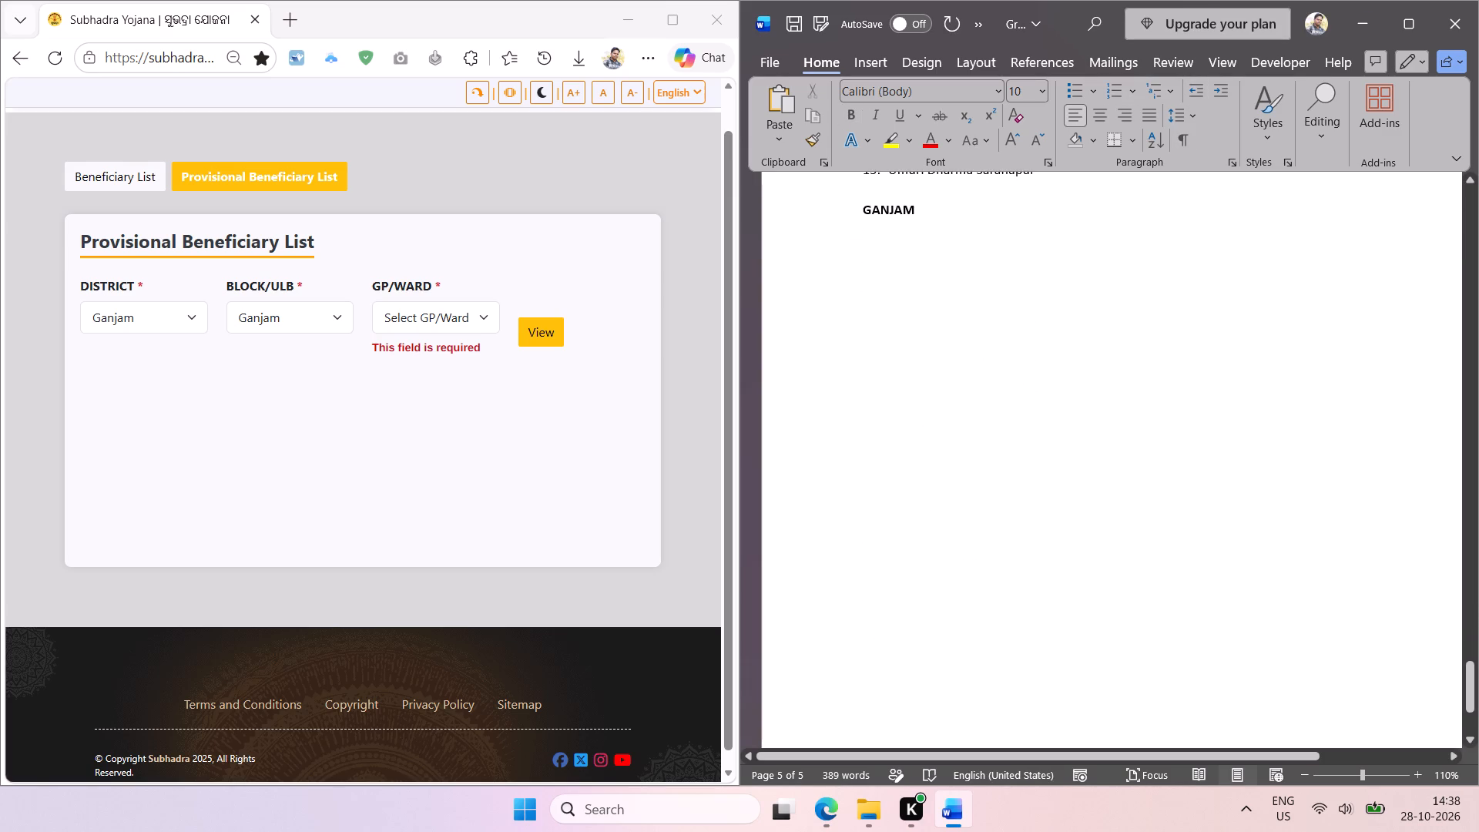
pyautogui.scroll(-2, 1034, 522)
# Select the Hinjilicut block and replace the copied GANJAM heading with HINJILICUT in capitals, starting a new line below it.
pyautogui.click(305, 321)
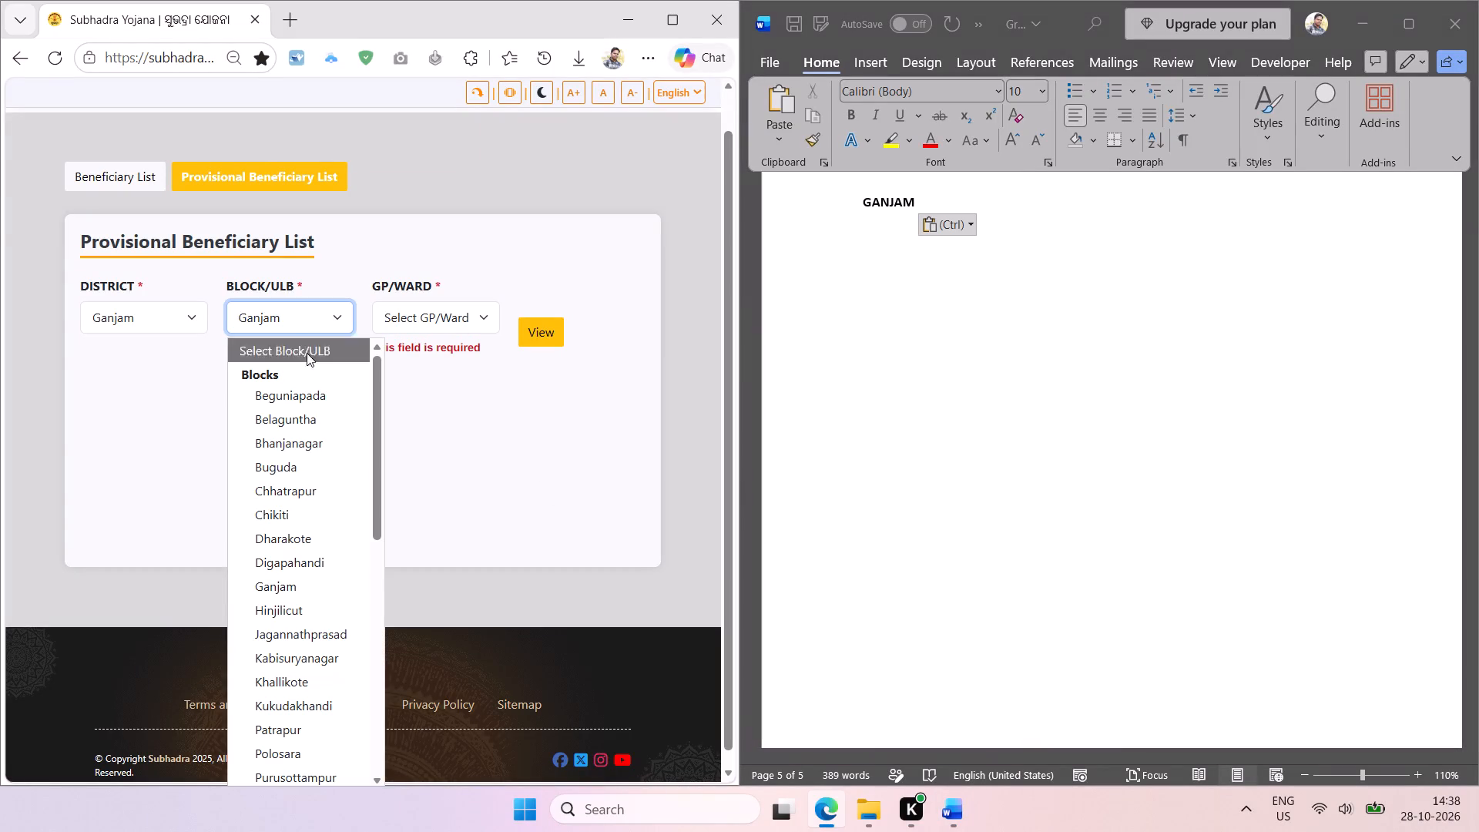
pyautogui.click(331, 612)
pyautogui.click(324, 452)
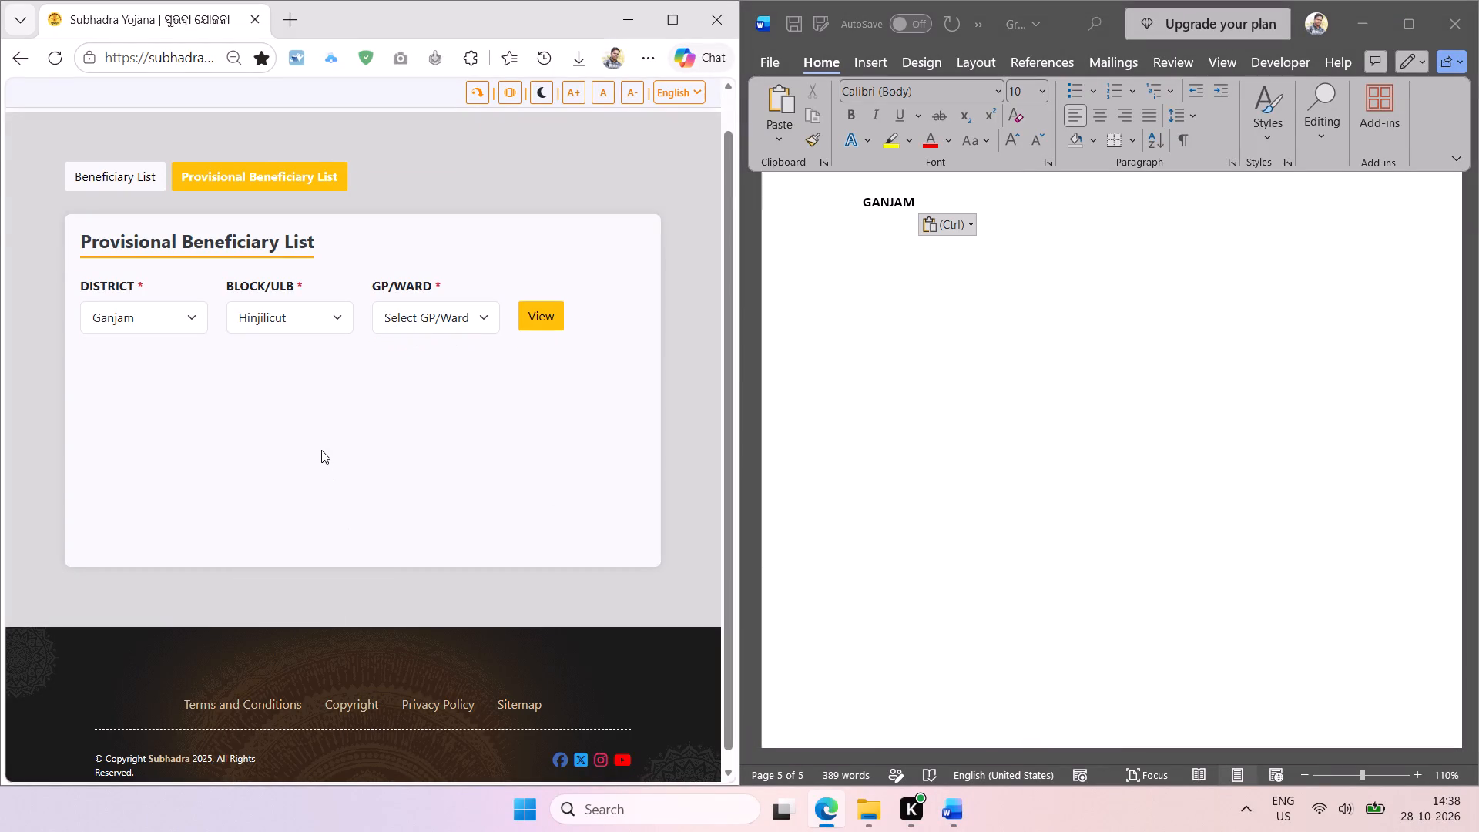
pyautogui.press('shift+super+t')
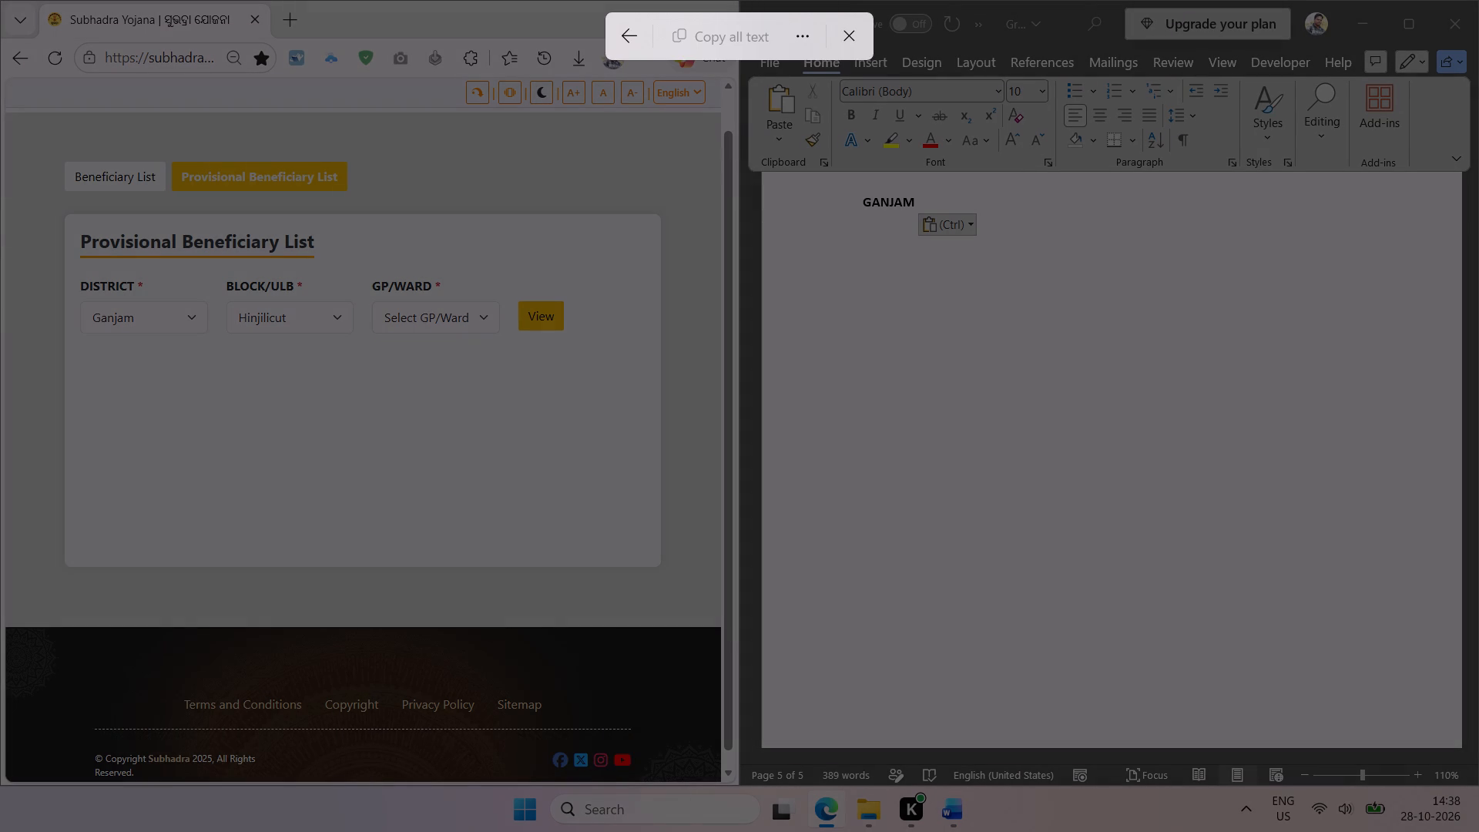
pyautogui.moveTo(230, 300); pyautogui.dragTo(327, 405)
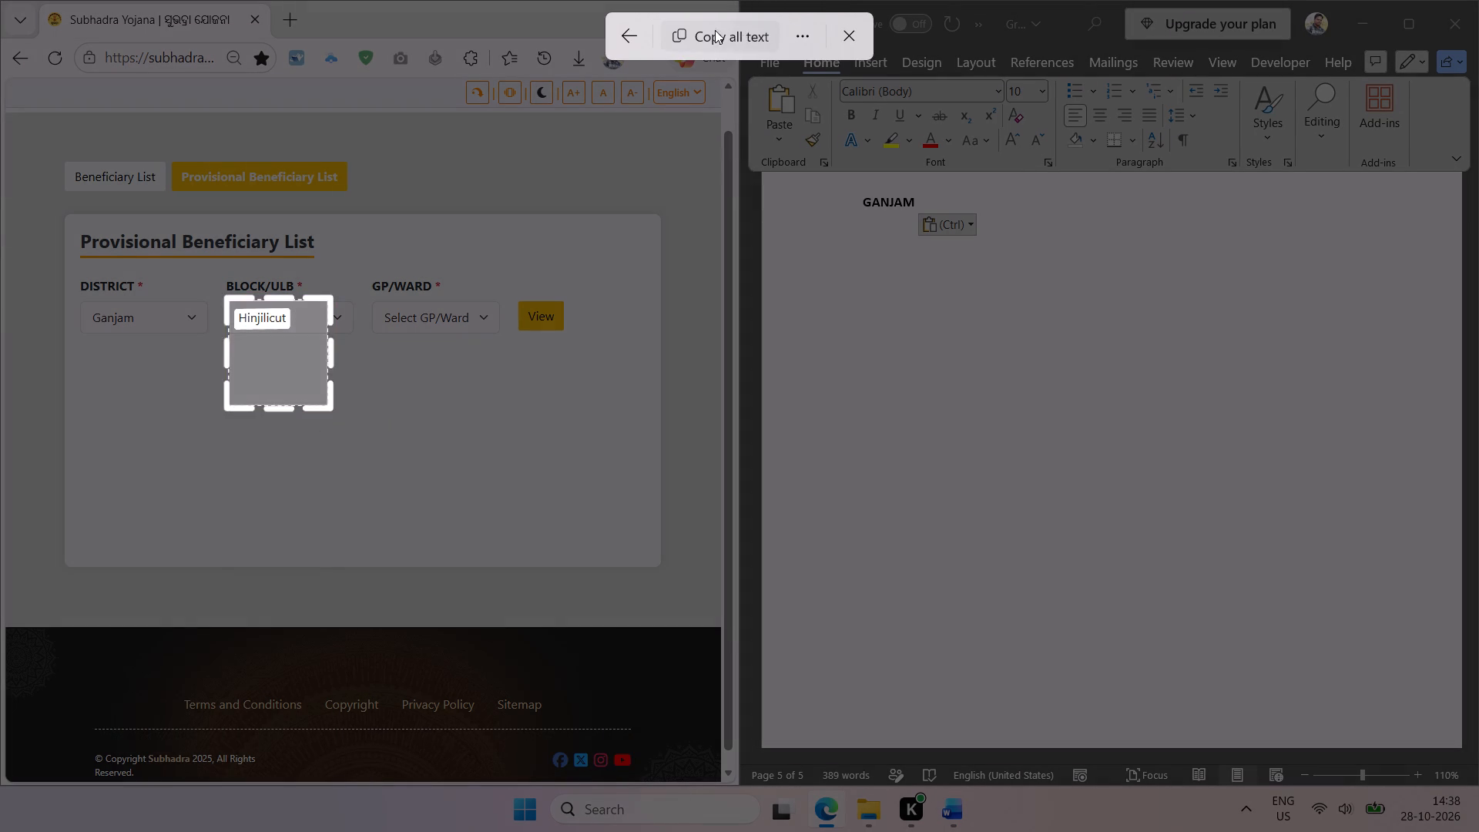
pyautogui.click(715, 30)
pyautogui.click(913, 230)
pyautogui.doubleClick(887, 204)
pyautogui.hotkey('ctrl', 'v')
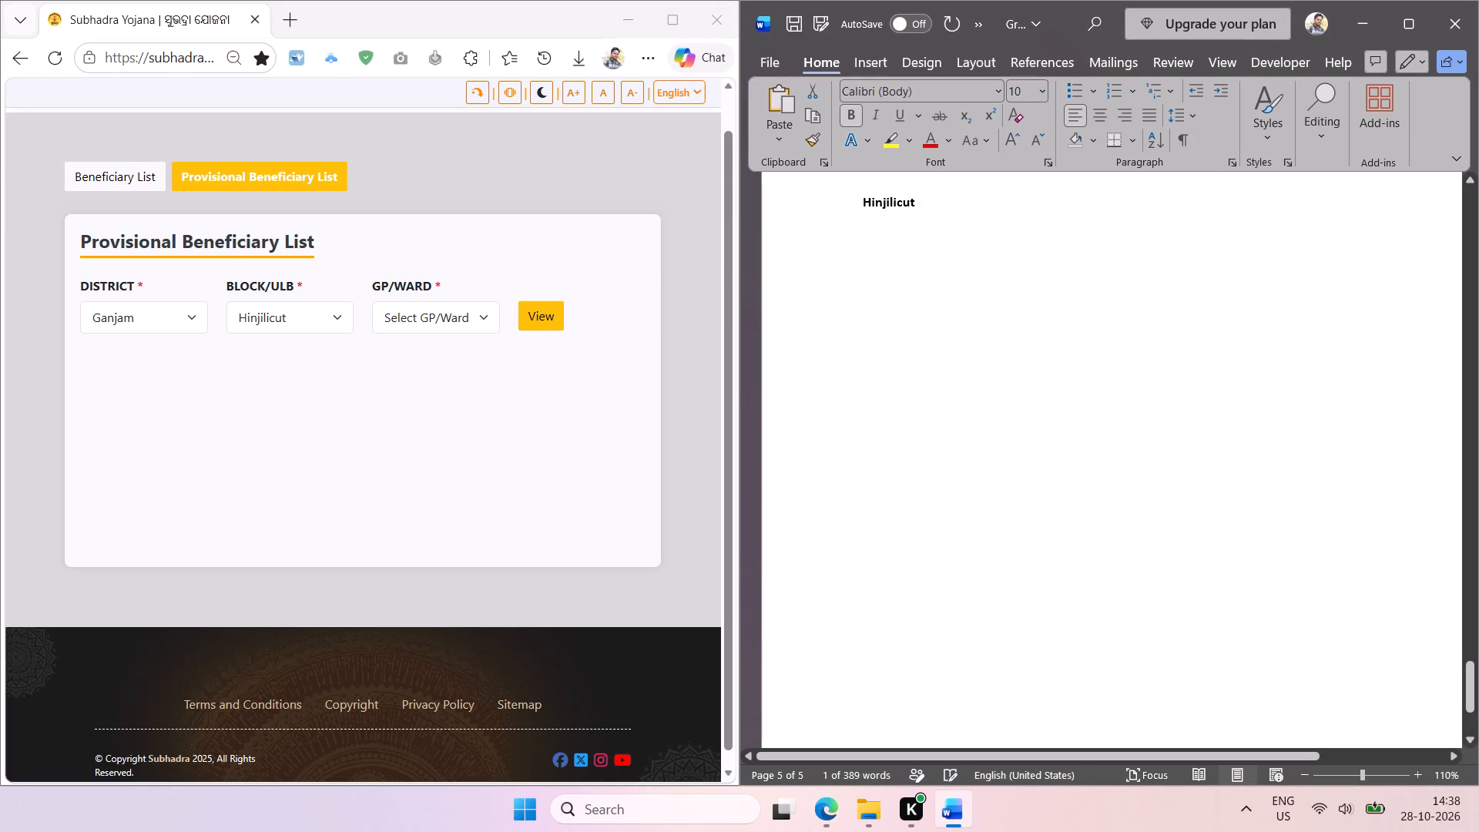
pyautogui.hotkey('shift', 'F3')
pyautogui.press('Return')
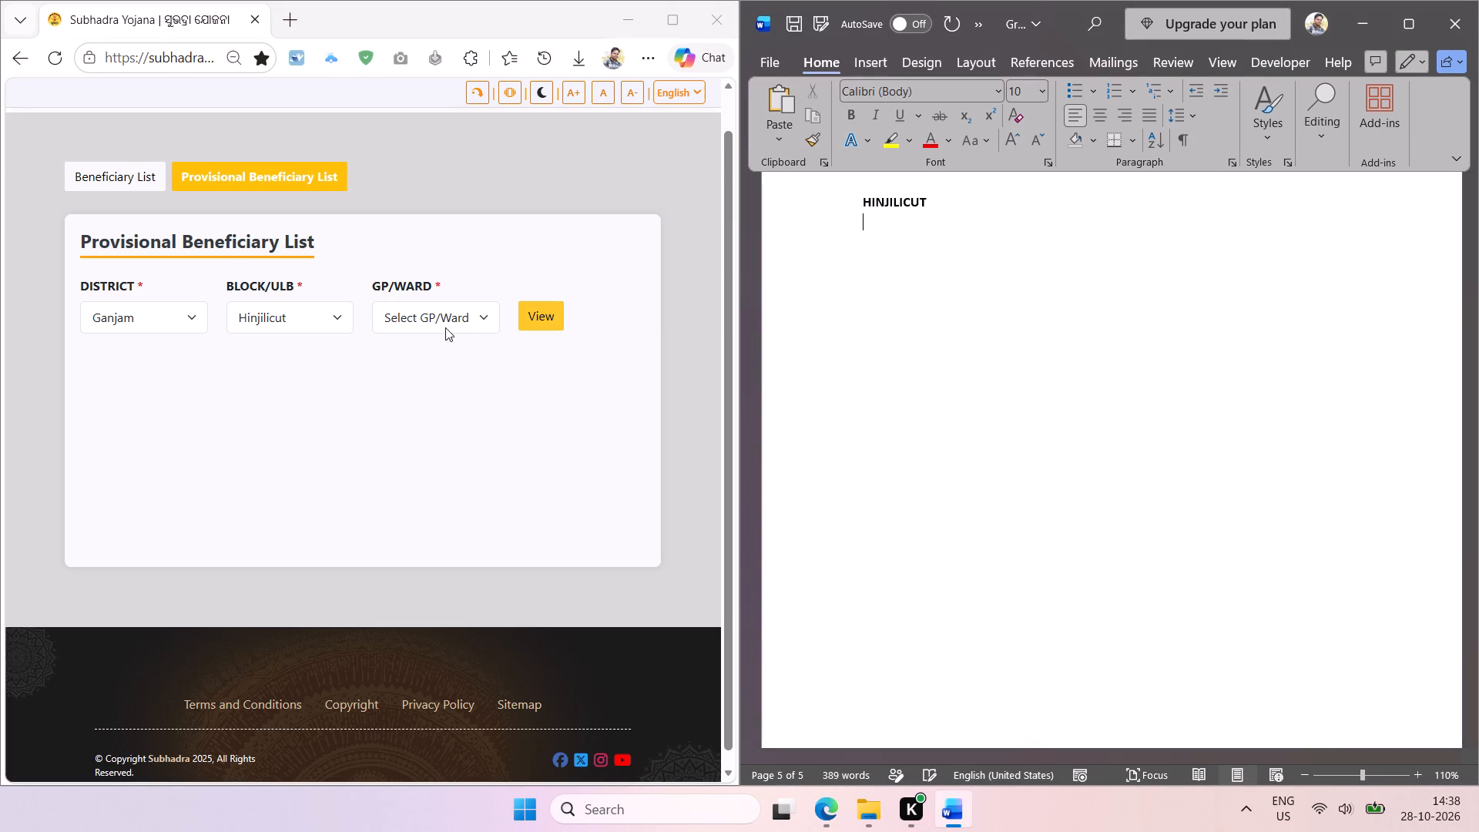
# Copy the Hinjilicut gram panchayat names from Badakhandi to Relaba as screen text and paste them below the HINJILICUT heading.
pyautogui.click(480, 314)
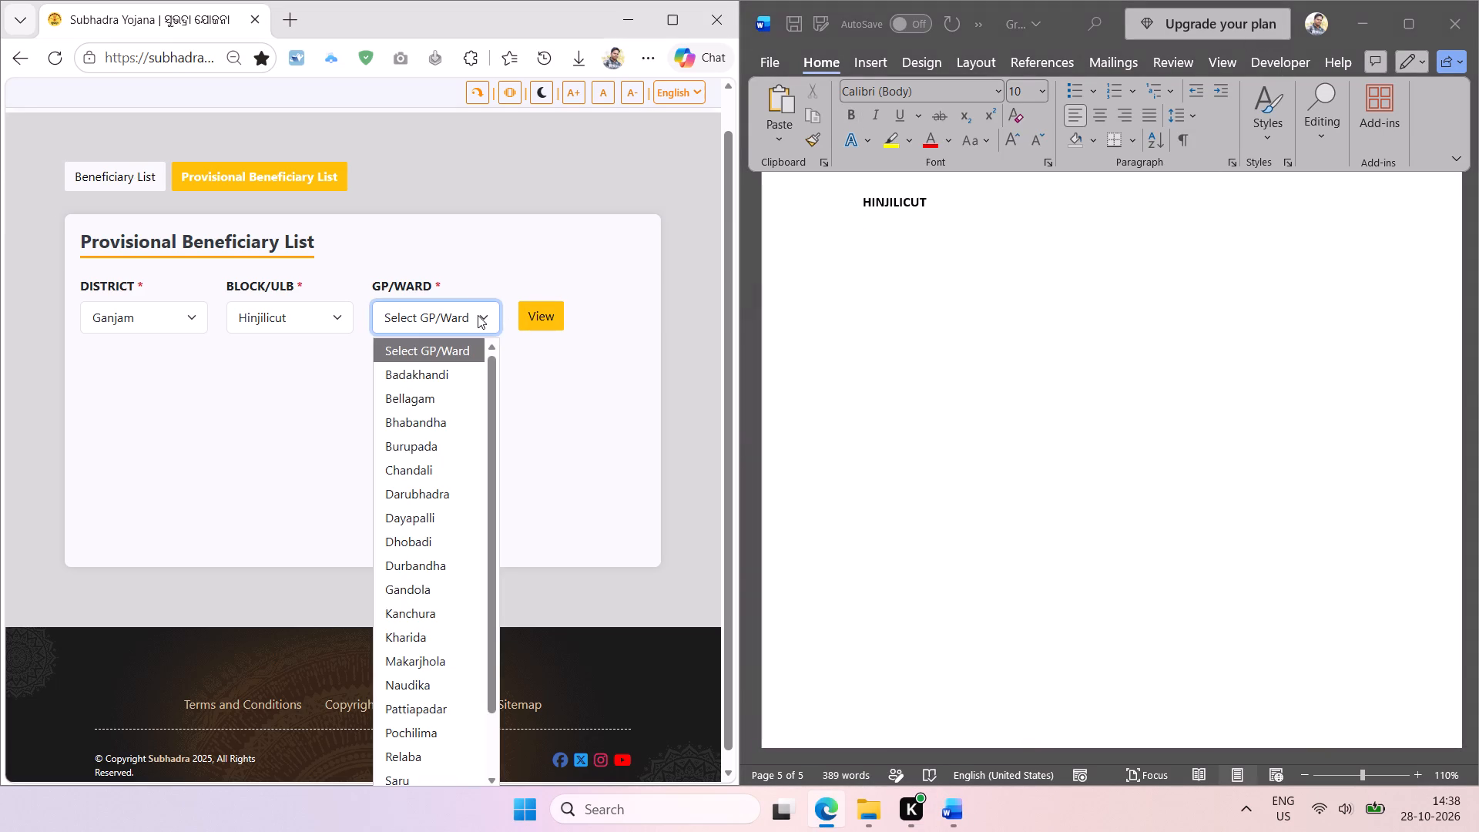
pyautogui.press('shift+super+t')
pyautogui.moveTo(377, 364); pyautogui.dragTo(513, 717)
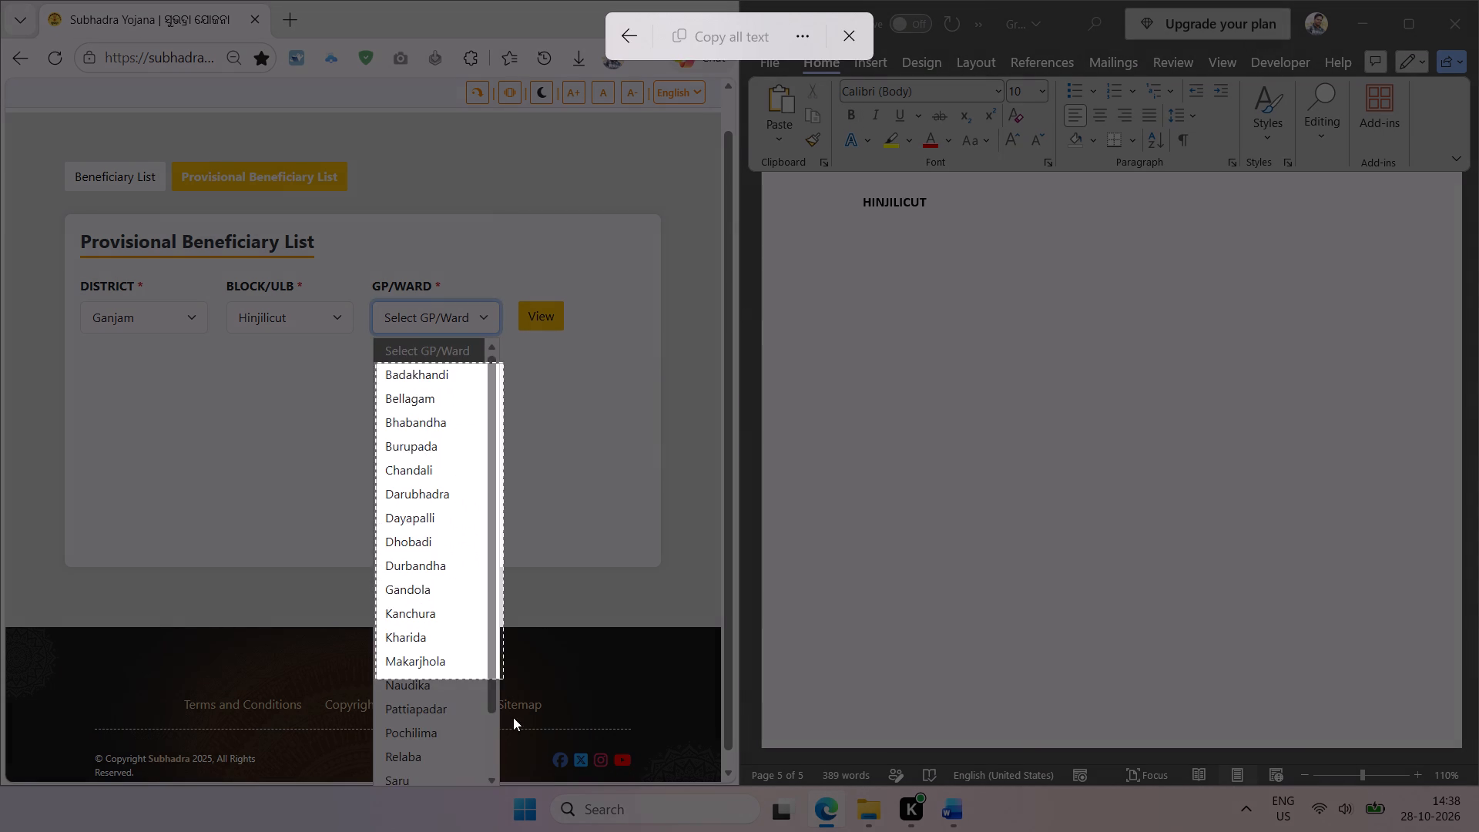
pyautogui.moveTo(513, 717); pyautogui.dragTo(478, 769)
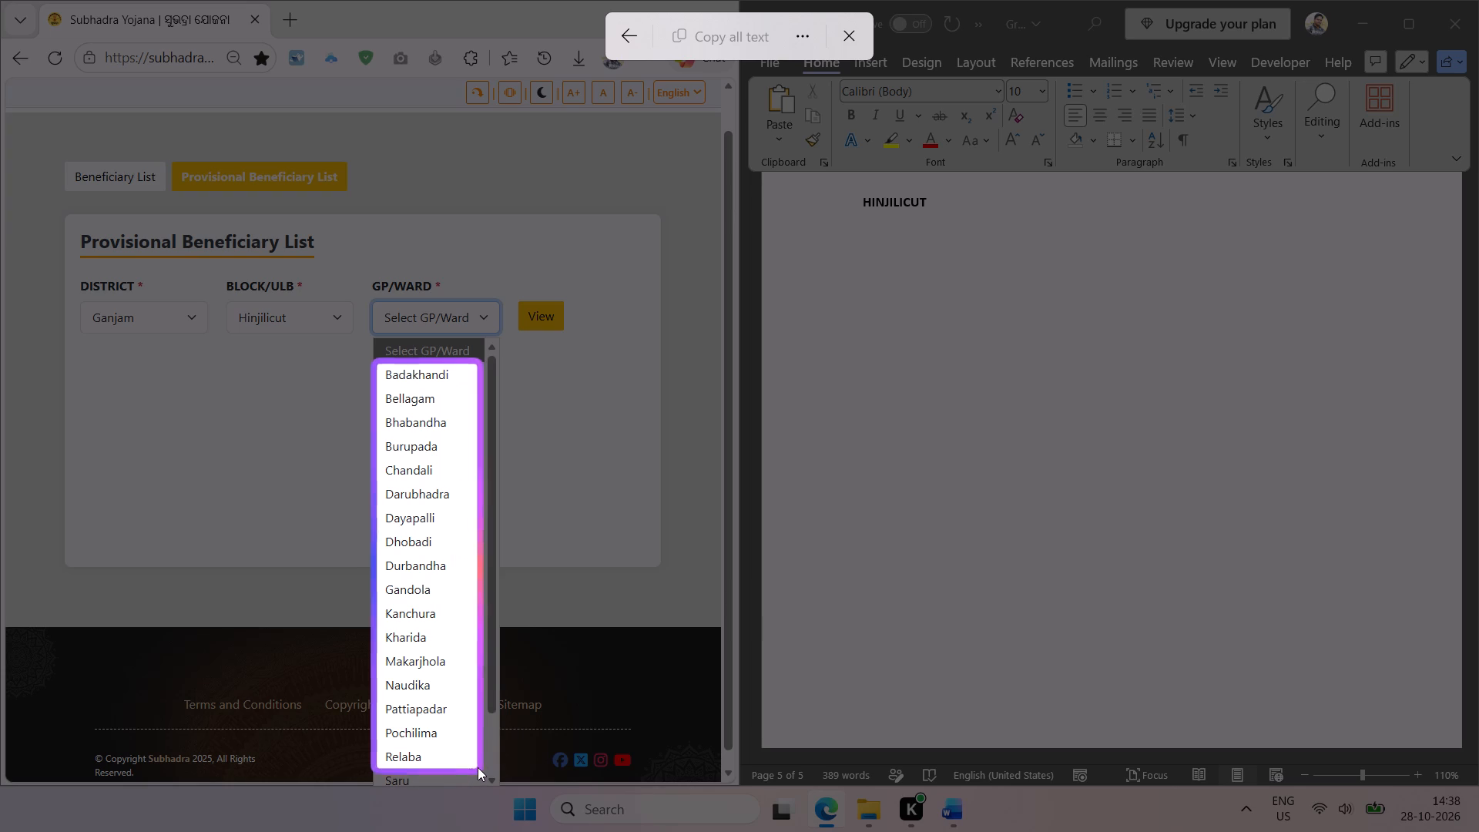
pyautogui.click(717, 39)
pyautogui.click(904, 225)
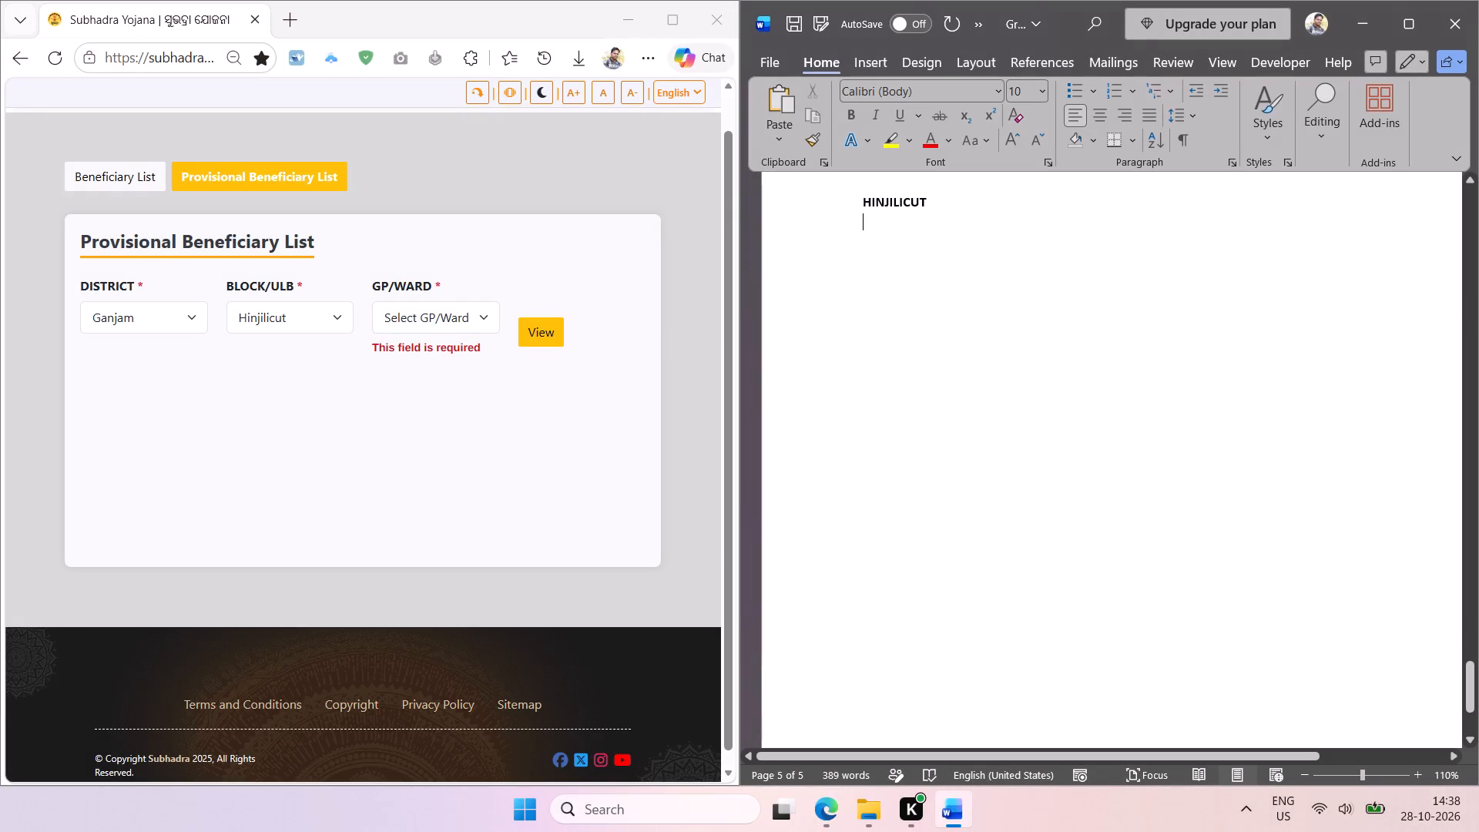
pyautogui.hotkey('ctrl', 'v')
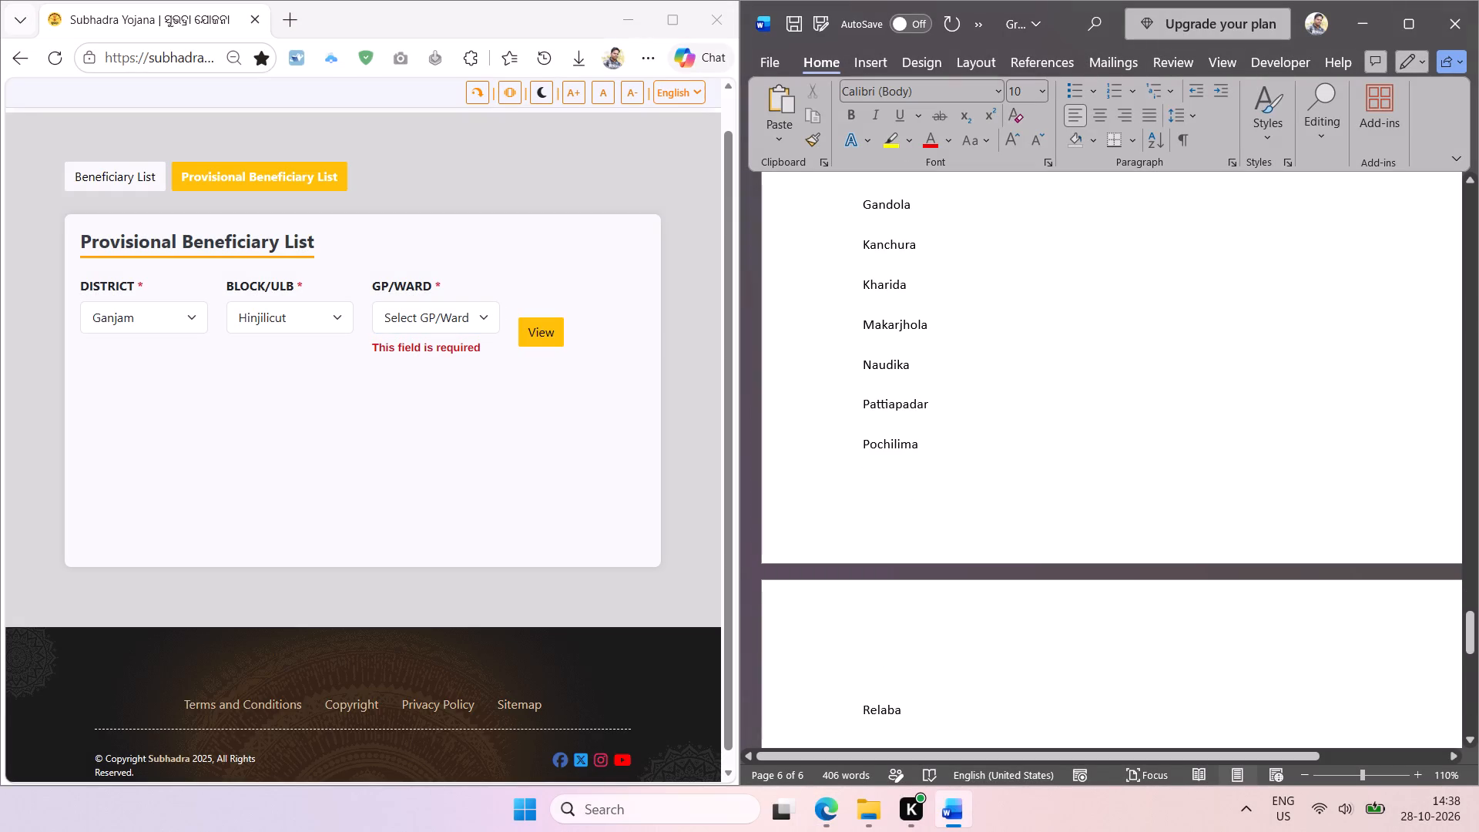
# Copy the remaining Hinjilicut gram panchayat names from Saru to Syasan Ambagam and paste them below Relaba.
pyautogui.press('Return')
pyautogui.press('Return')
pyautogui.press('Return')
pyautogui.scroll(-3, 911, 609)
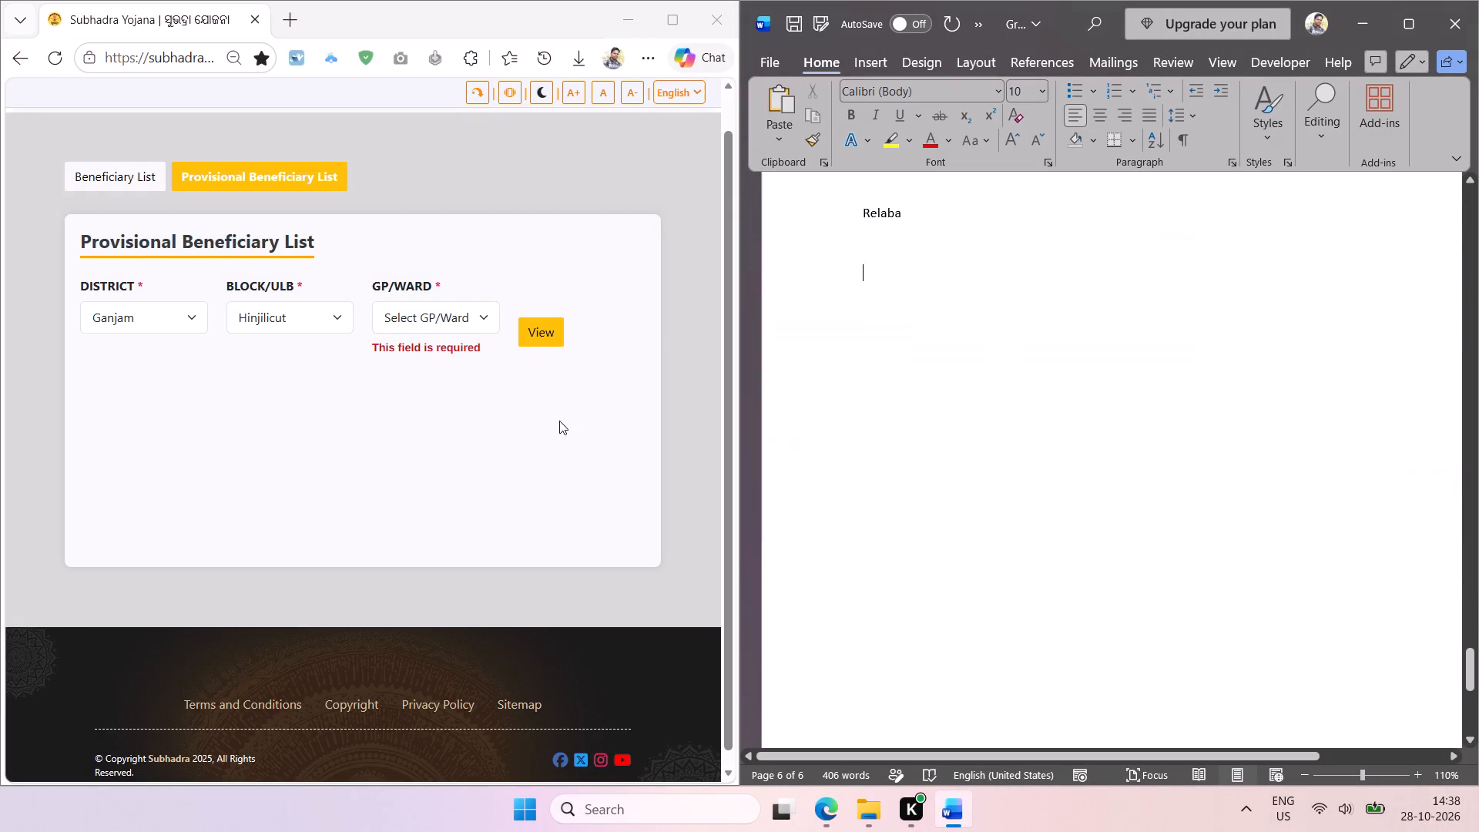
pyautogui.click(496, 318)
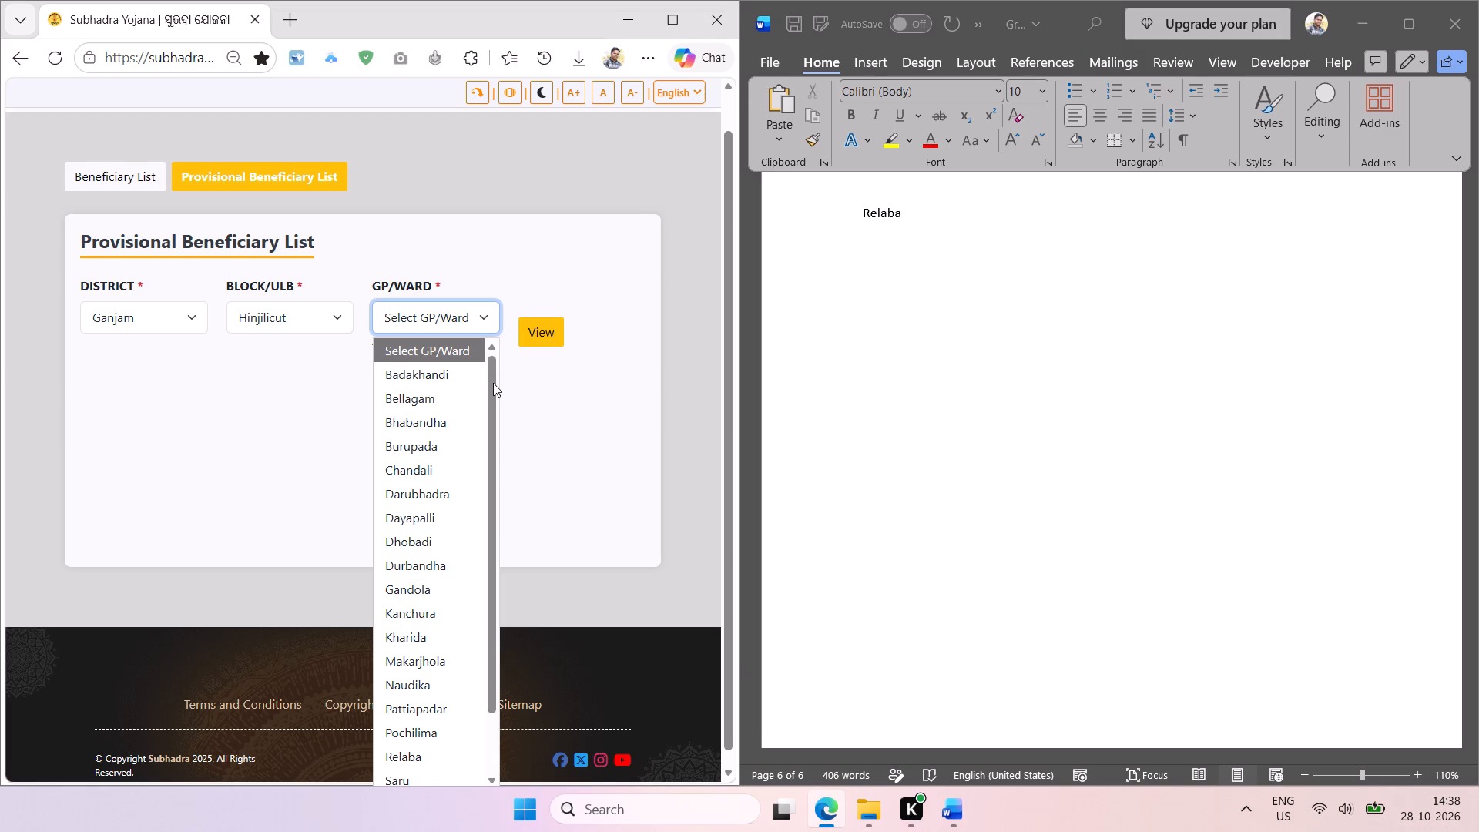
pyautogui.moveTo(496, 391); pyautogui.dragTo(505, 513)
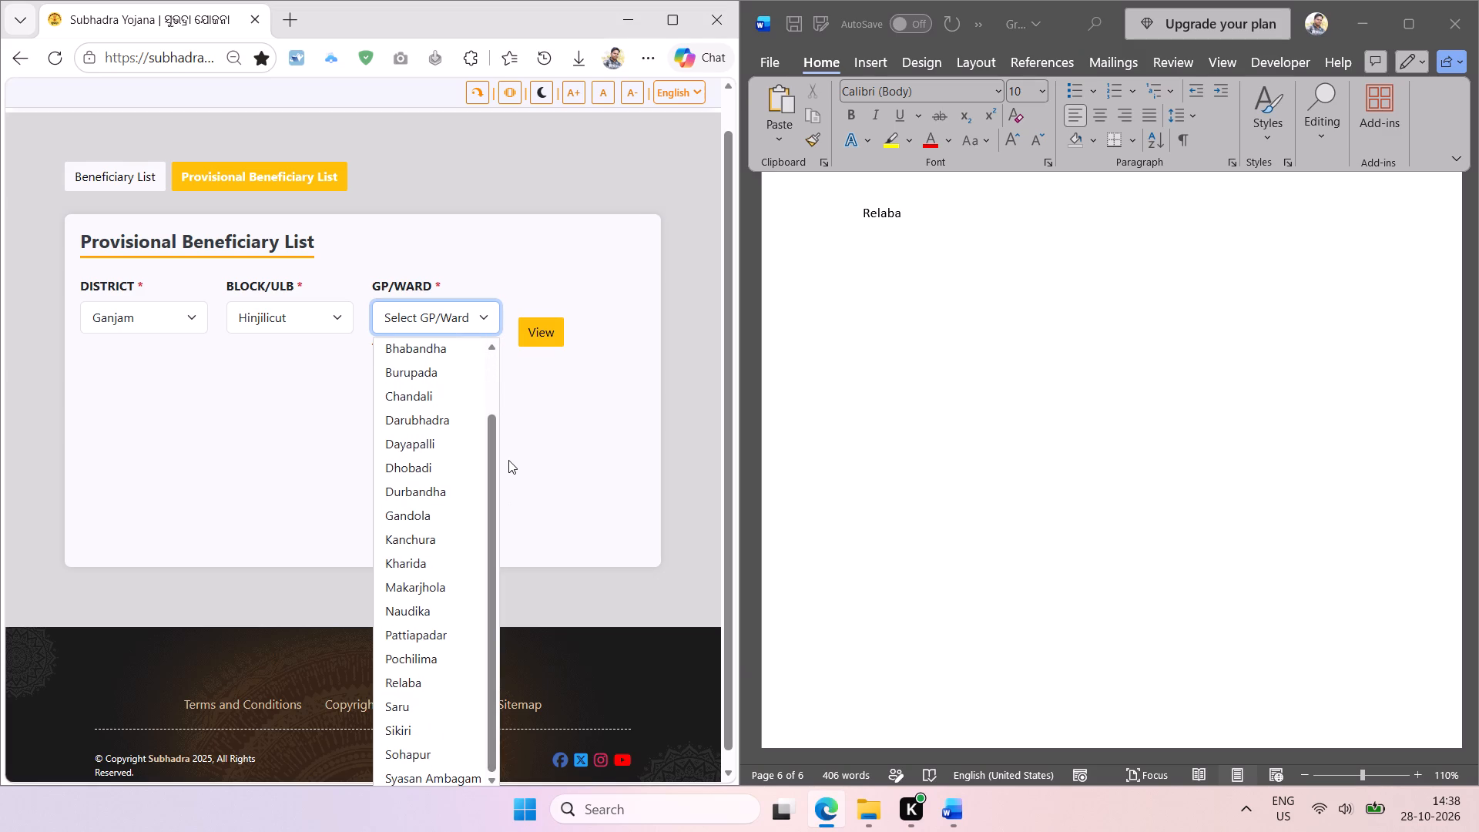
pyautogui.press('shift+super+t')
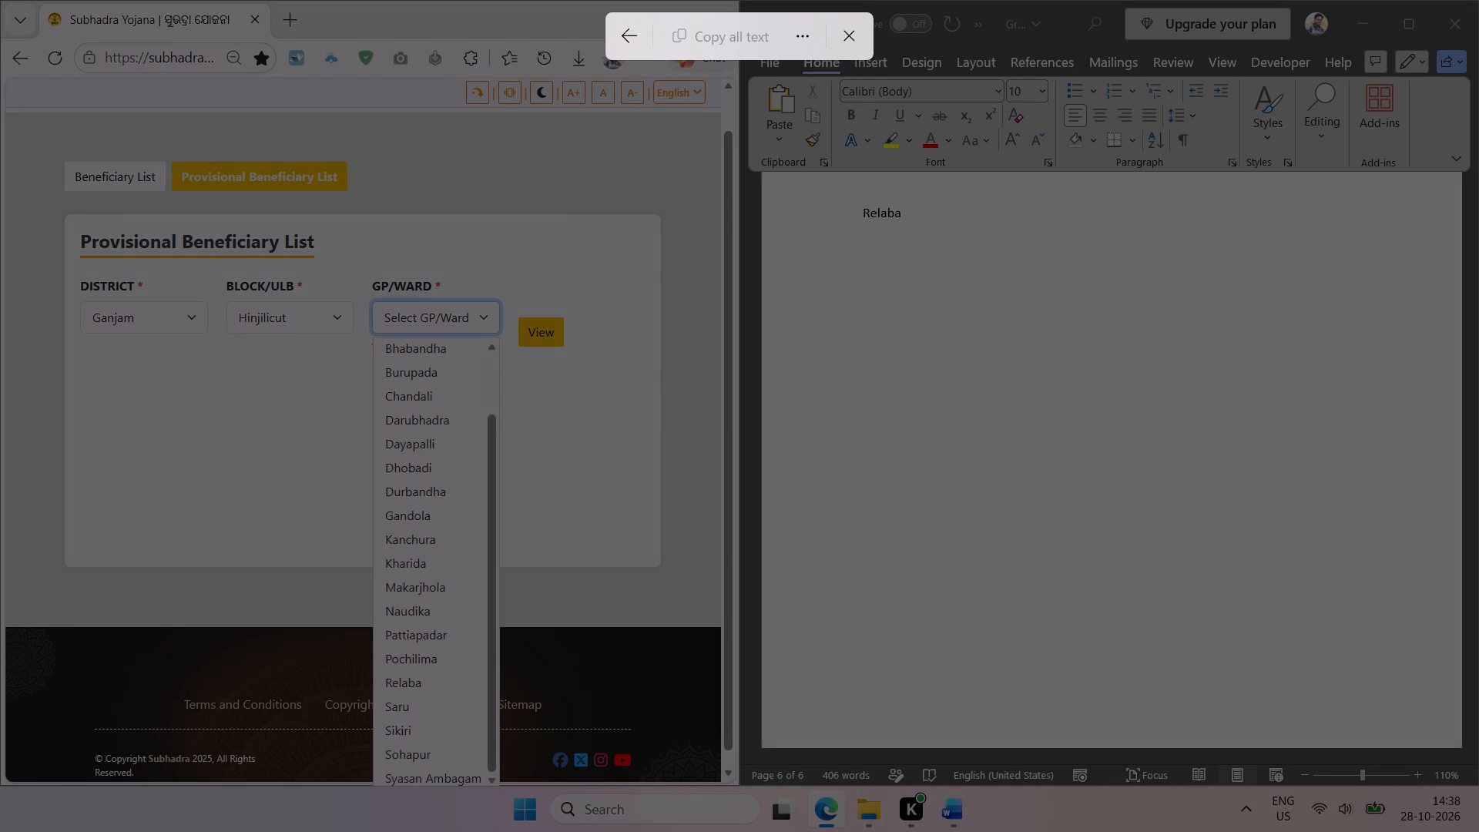
pyautogui.moveTo(379, 692); pyautogui.dragTo(489, 780)
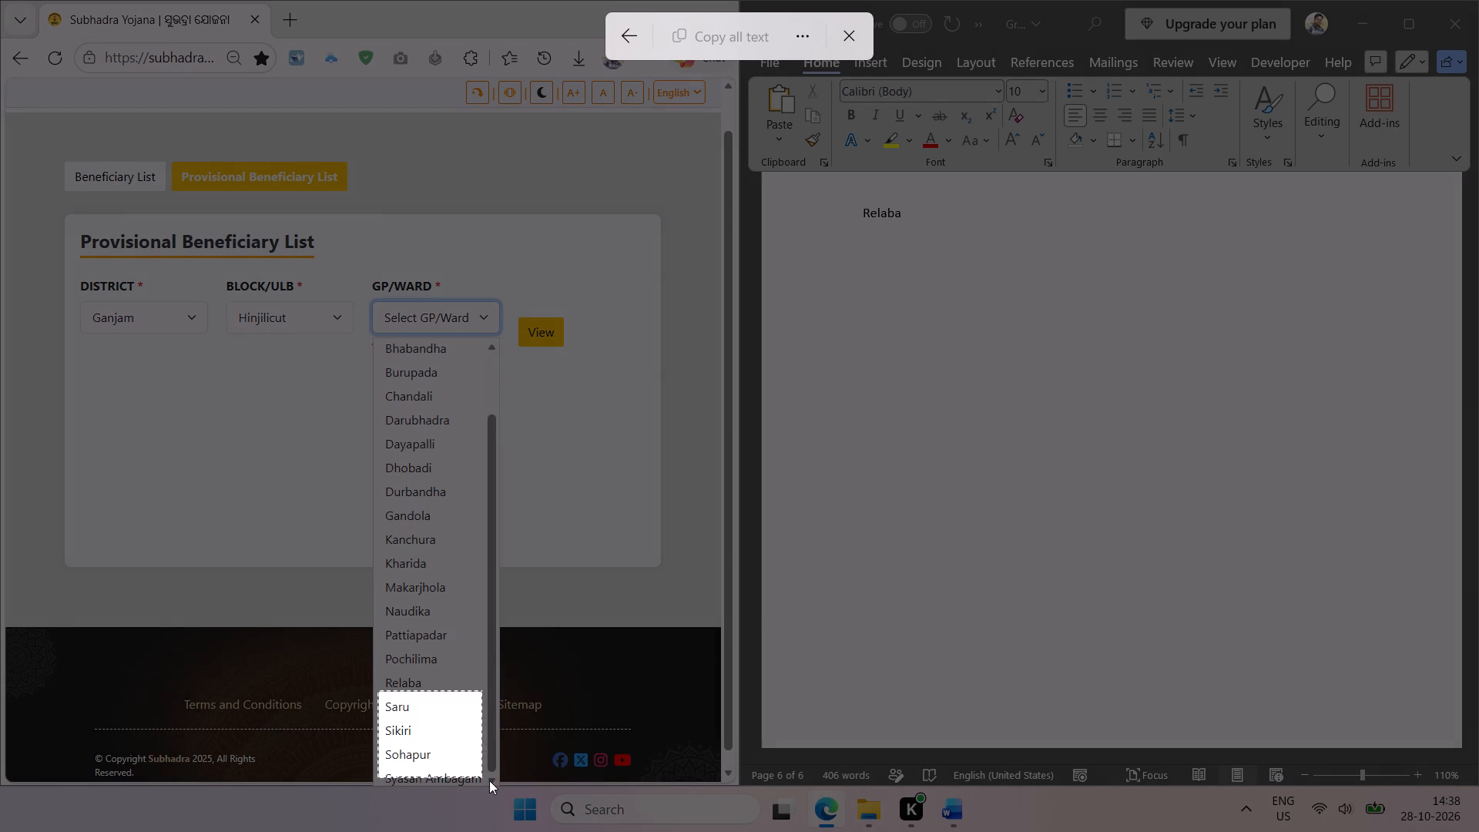
pyautogui.moveTo(489, 780); pyautogui.dragTo(487, 803)
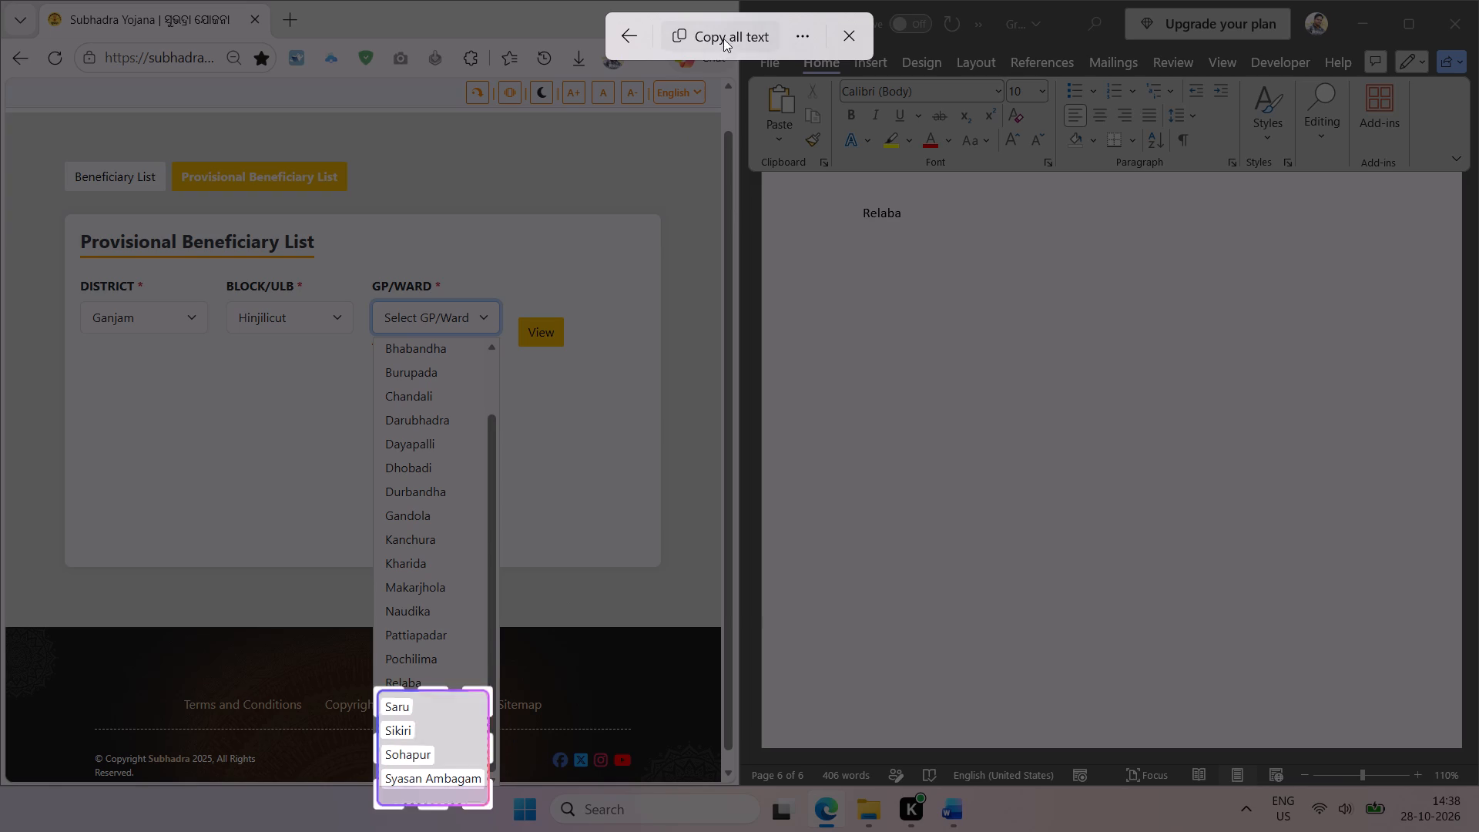
pyautogui.click(724, 28)
pyautogui.click(881, 243)
pyautogui.hotkey('ctrl', 'v')
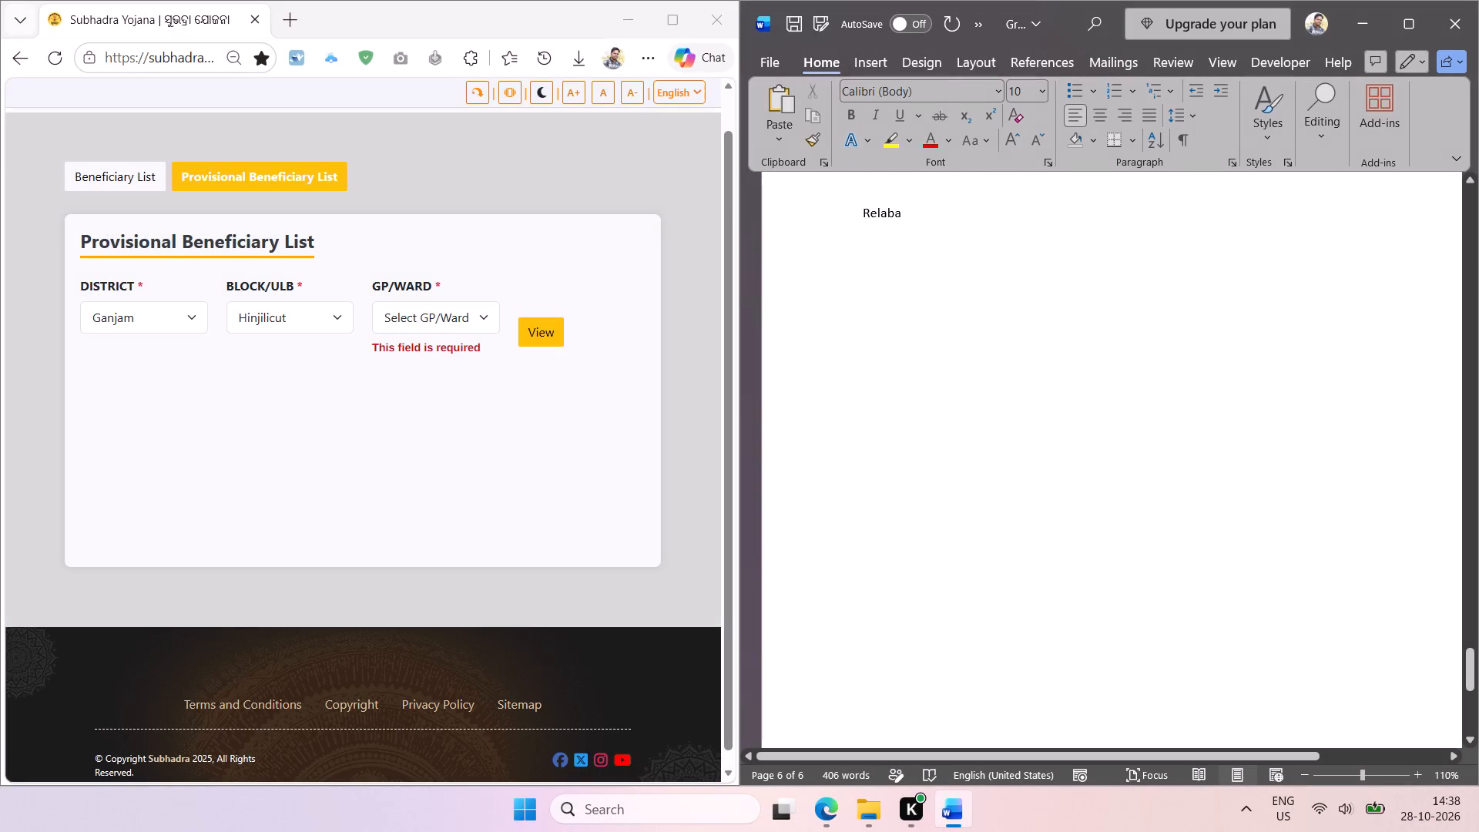
pyautogui.click(474, 324)
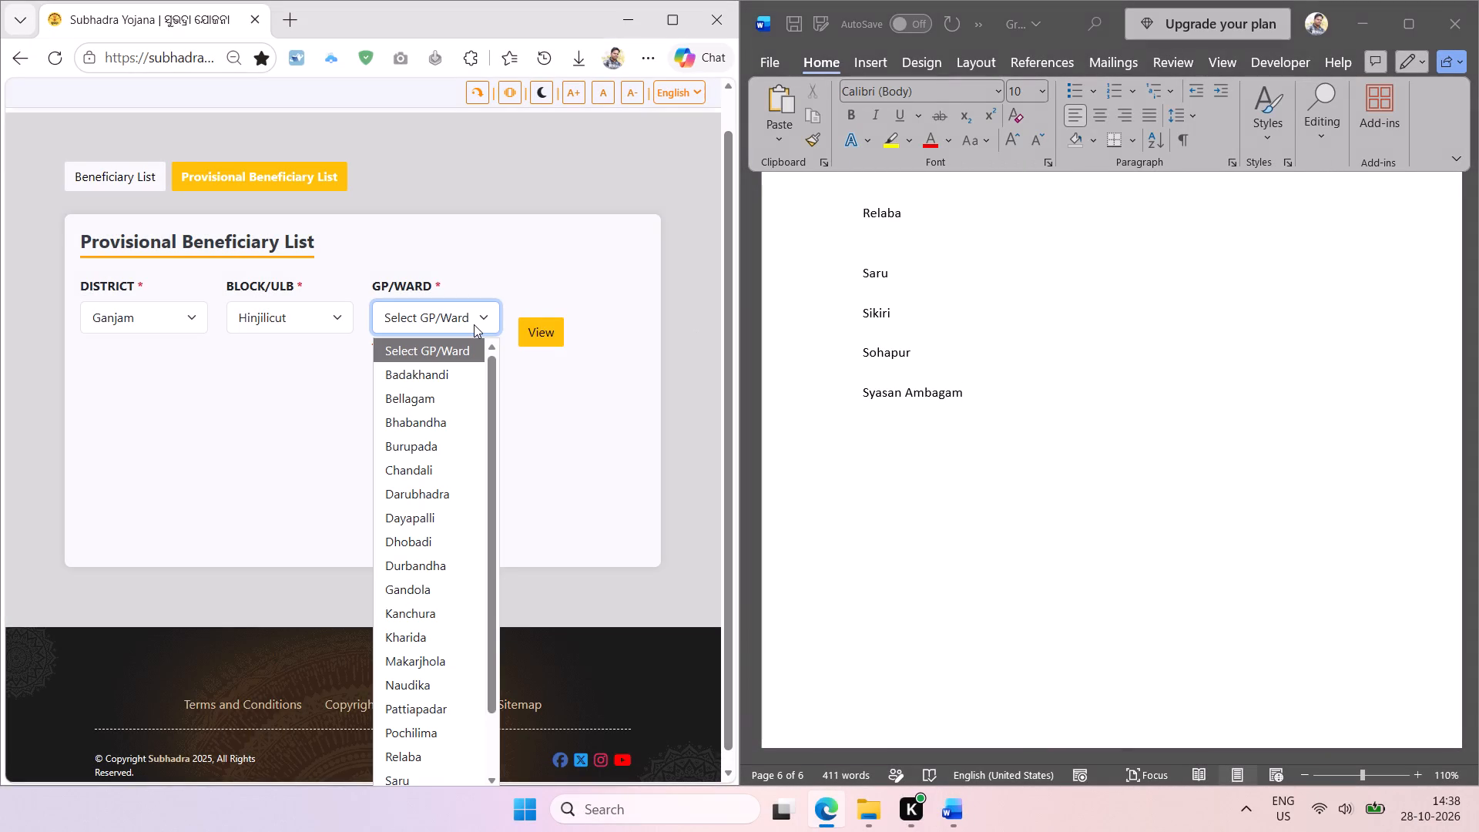
pyautogui.click(978, 304)
# Remove the blank lines between the Hinjilicut gram panchayat names from Syasan Ambagam up to Pochilima.
pyautogui.scroll(1, 978, 304)
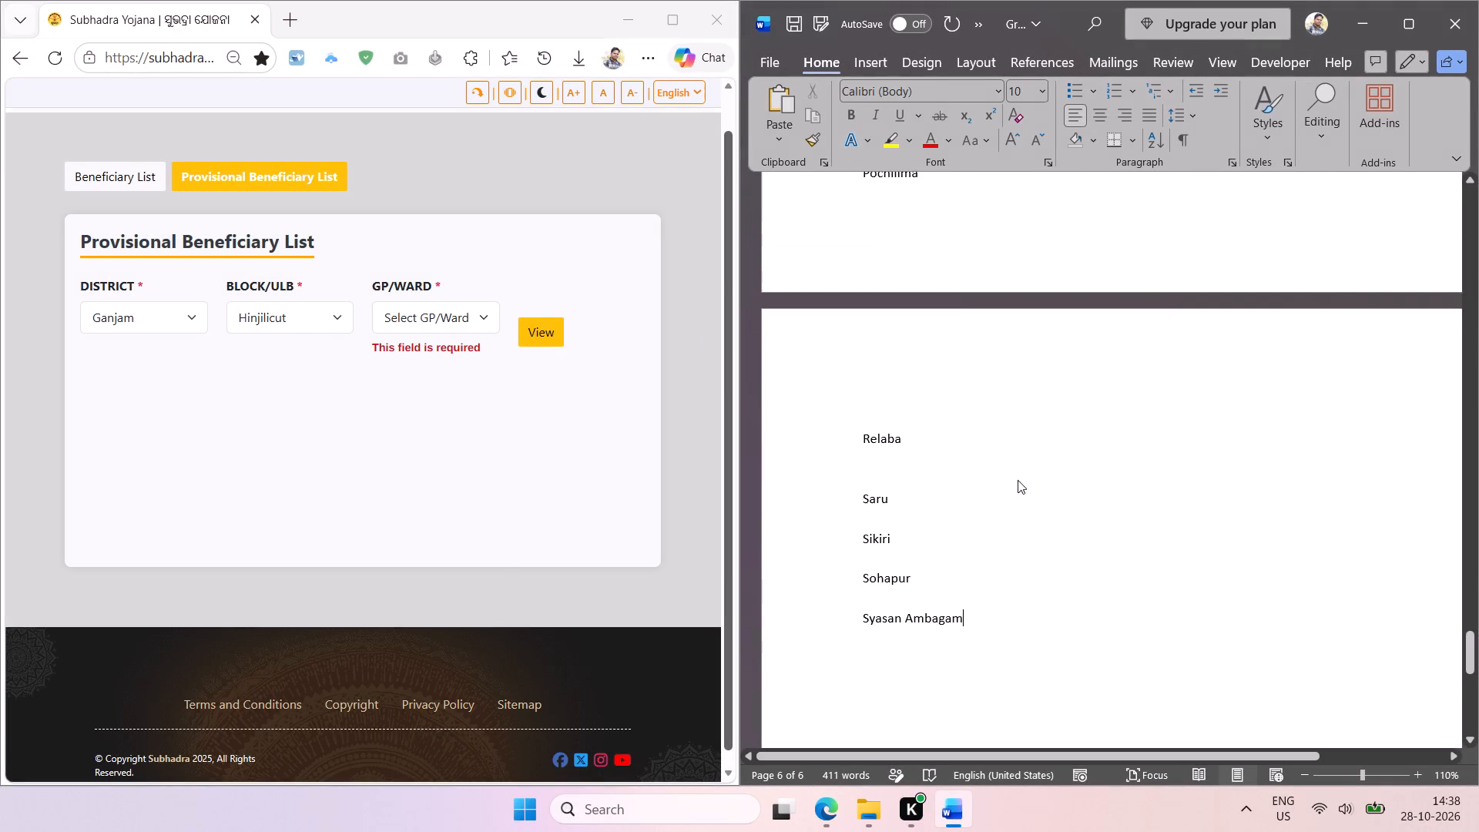
pyautogui.scroll(1, 1018, 480)
pyautogui.click(946, 605)
pyautogui.press('BackSpace')
pyautogui.press('Up')
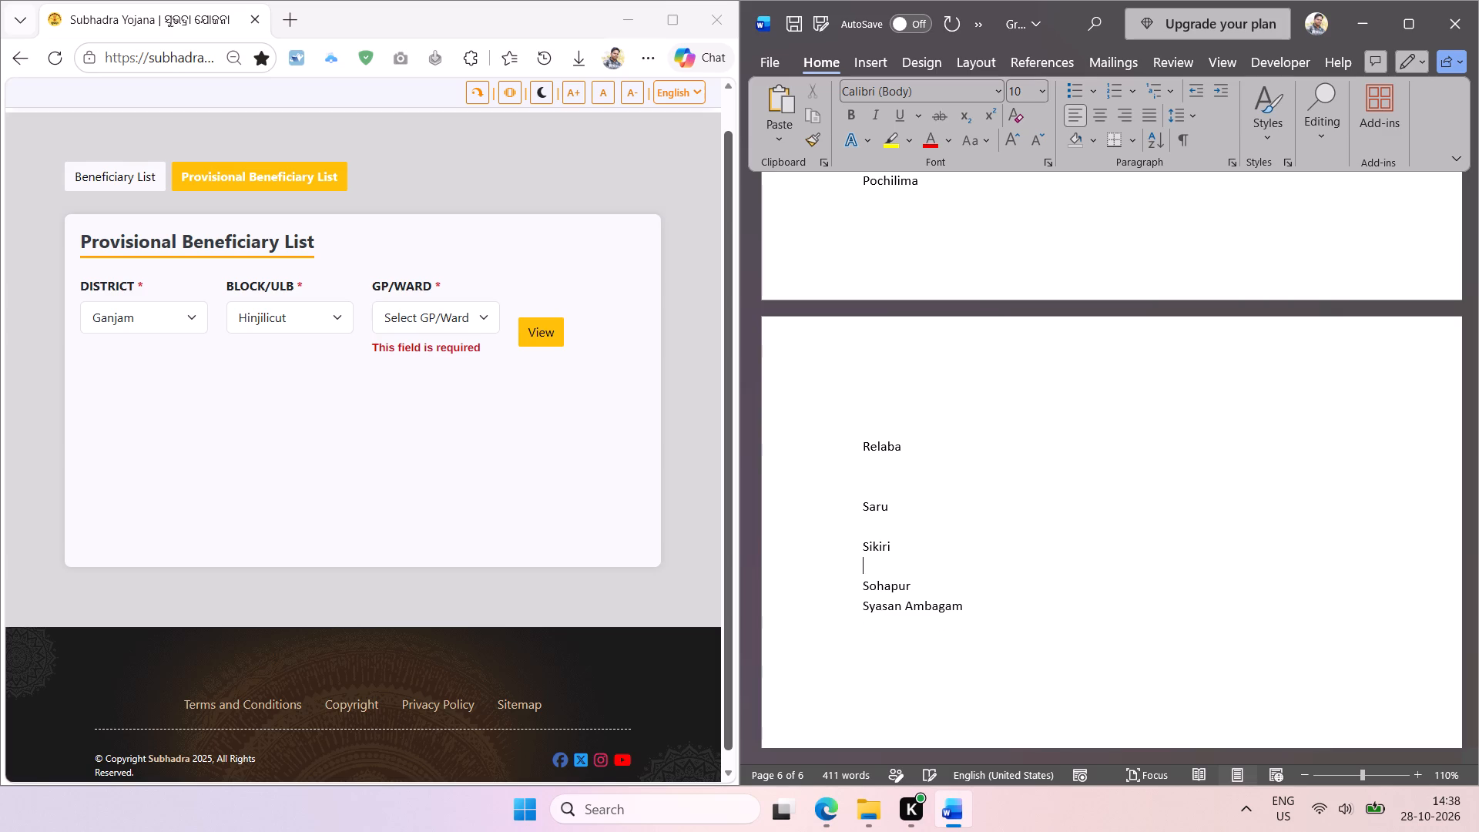
pyautogui.press('BackSpace')
pyautogui.press('Up')
pyautogui.press('BackSpace')
pyautogui.press('Up')
pyautogui.press('BackSpace')
pyautogui.press('BackSpace')
pyautogui.press('Up')
pyautogui.press('BackSpace')
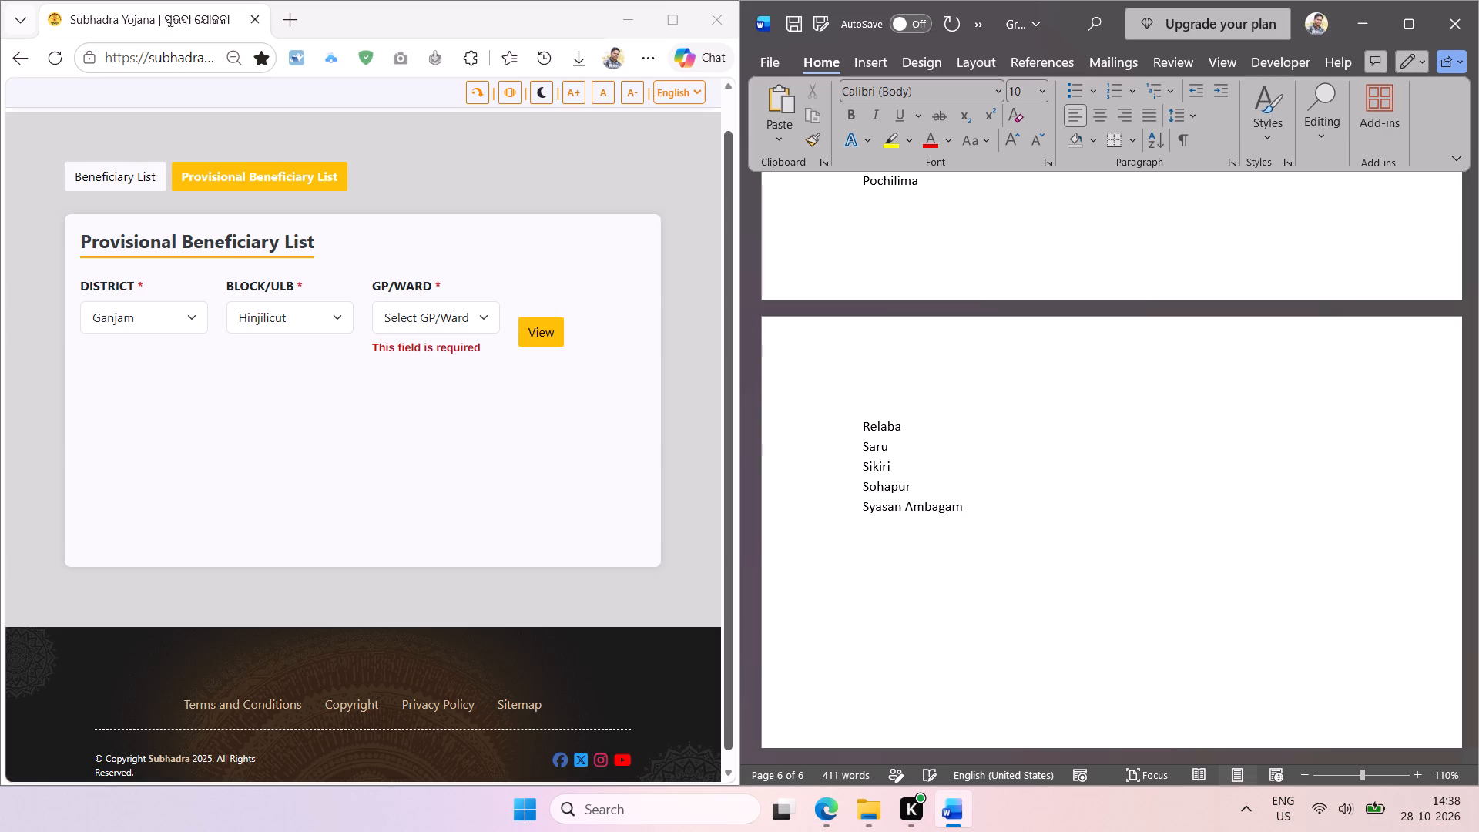
# Remove the blank lines between the Hinjilicut gram panchayat names from Pochilima up to Durbandha.
pyautogui.scroll(2, 946, 605)
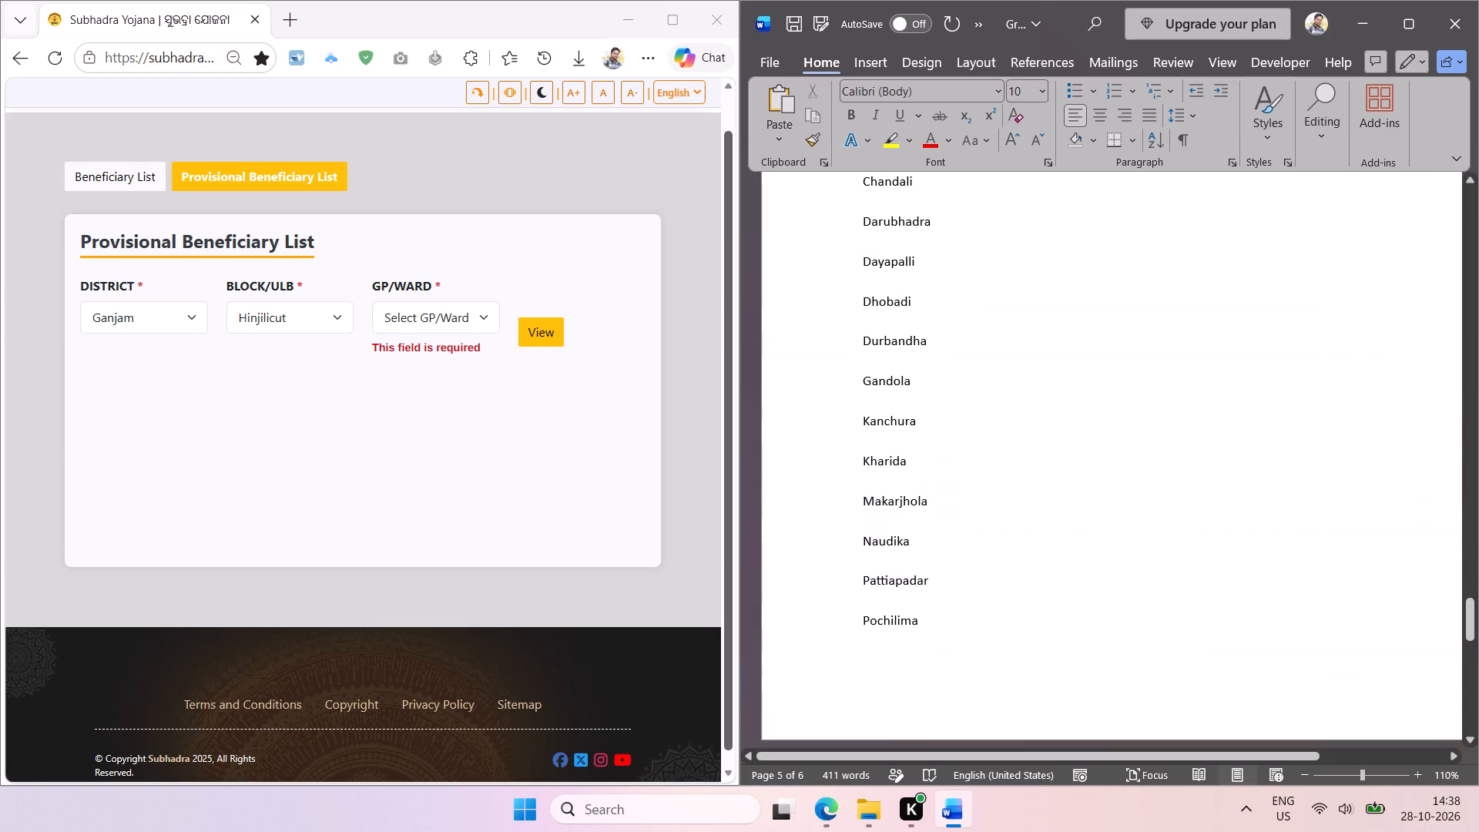
pyautogui.scroll(3, 946, 605)
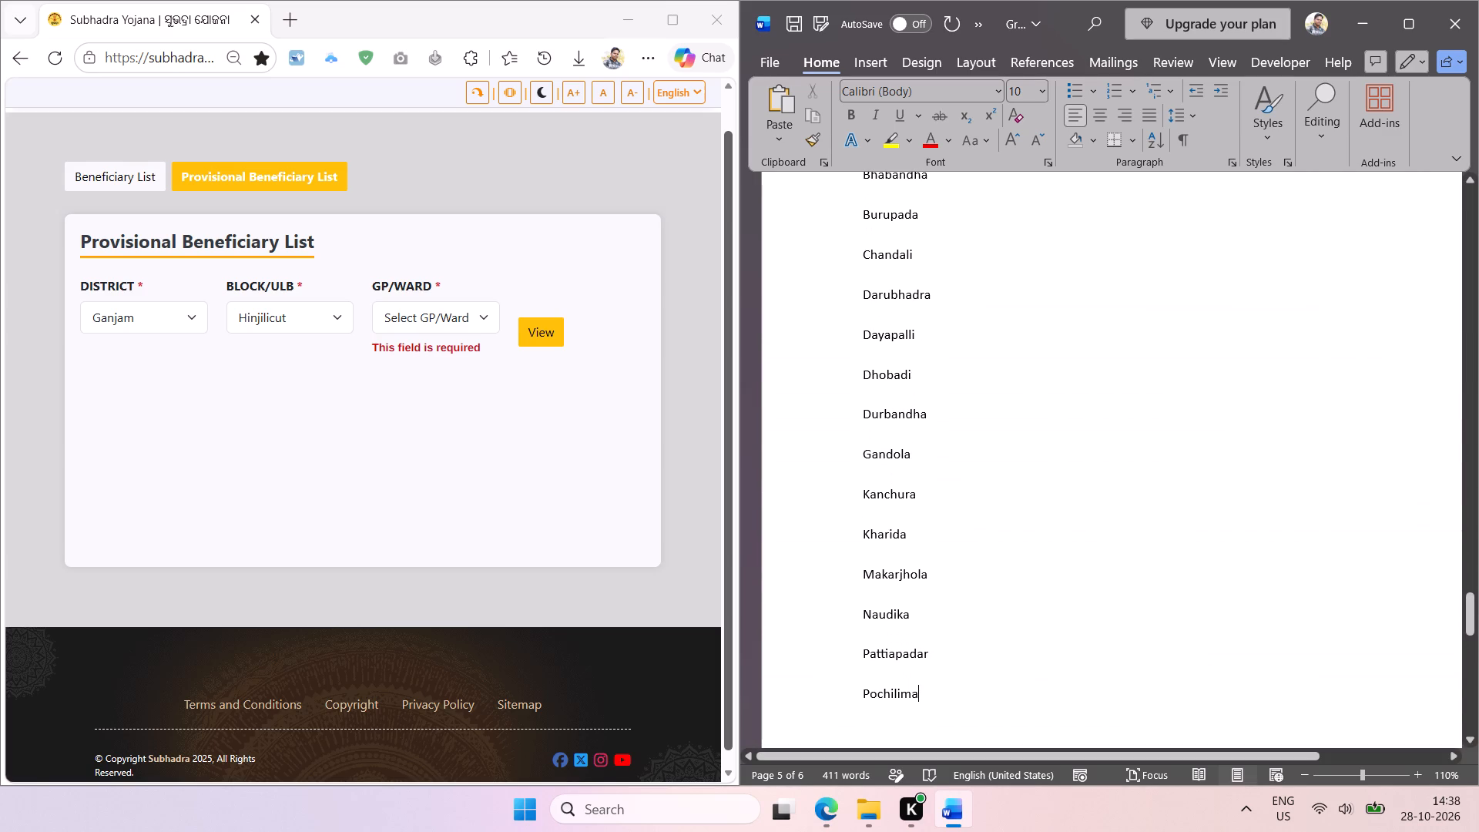
pyautogui.press('Up')
pyautogui.press('BackSpace')
pyautogui.press('Up')
pyautogui.press('BackSpace')
pyautogui.press('Up')
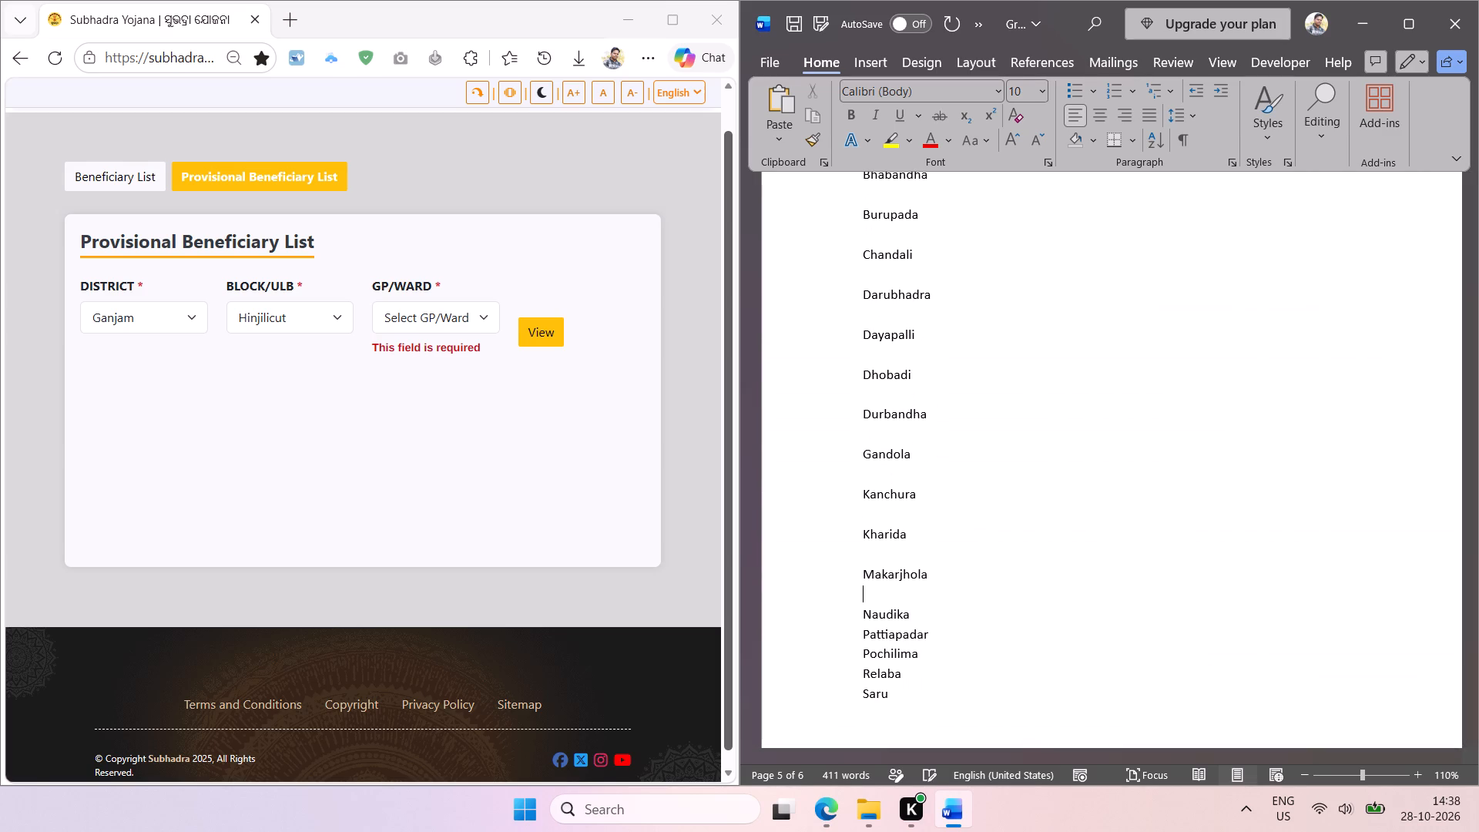
pyautogui.press('BackSpace')
pyautogui.press('Up')
pyautogui.press('BackSpace')
pyautogui.press('Up')
pyautogui.press('BackSpace')
pyautogui.press('Up')
pyautogui.press('BackSpace')
pyautogui.press('Up')
pyautogui.press('BackSpace')
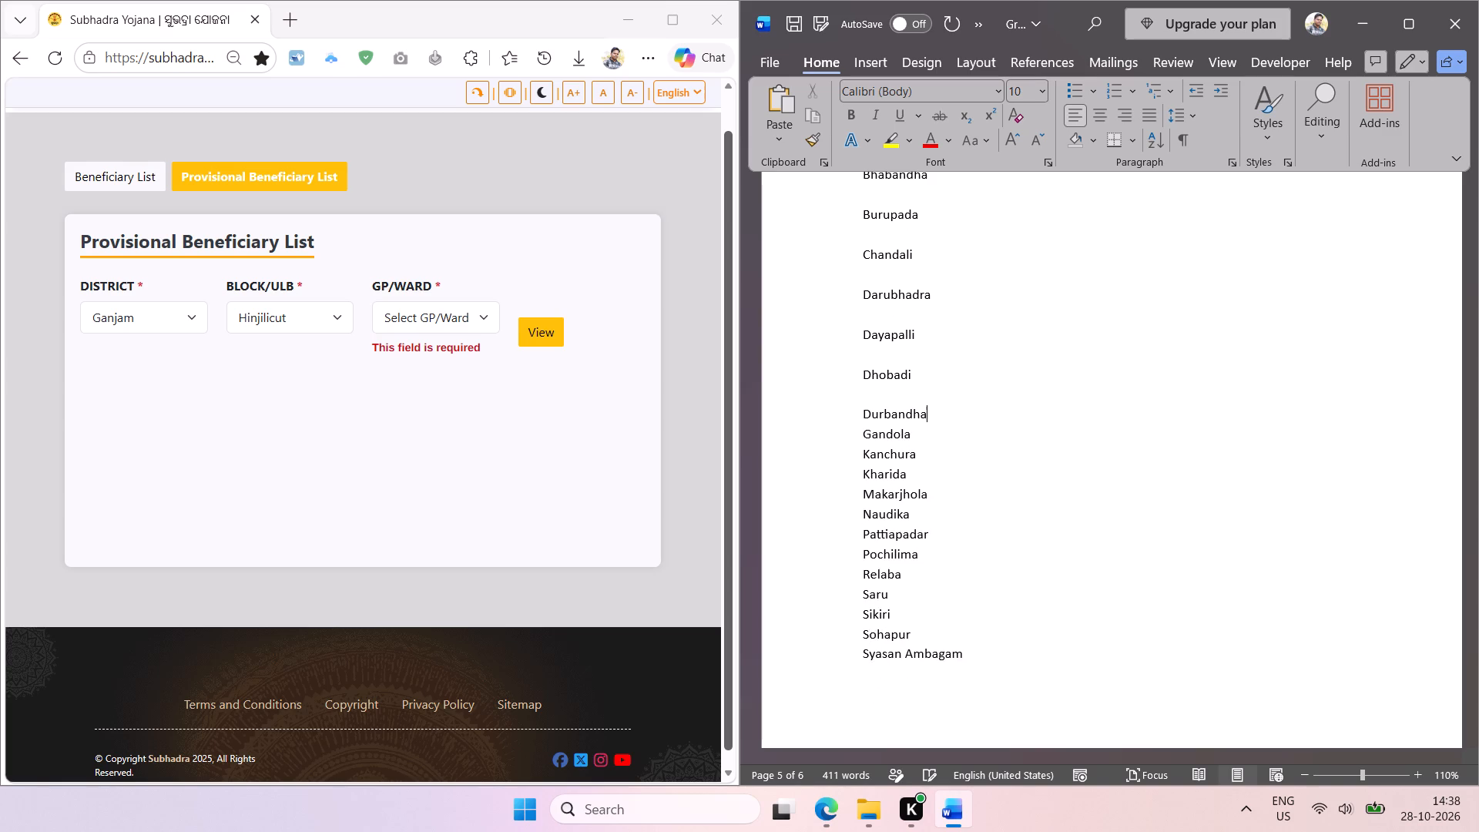
# Remove the remaining blank lines between the Hinjilicut gram panchayat names from Durbandha up to Badakhandi.
pyautogui.press('Up')
pyautogui.press('BackSpace')
pyautogui.press('Up')
pyautogui.press('BackSpace')
pyautogui.press('Up')
pyautogui.press('BackSpace')
pyautogui.press('Up')
pyautogui.press('BackSpace')
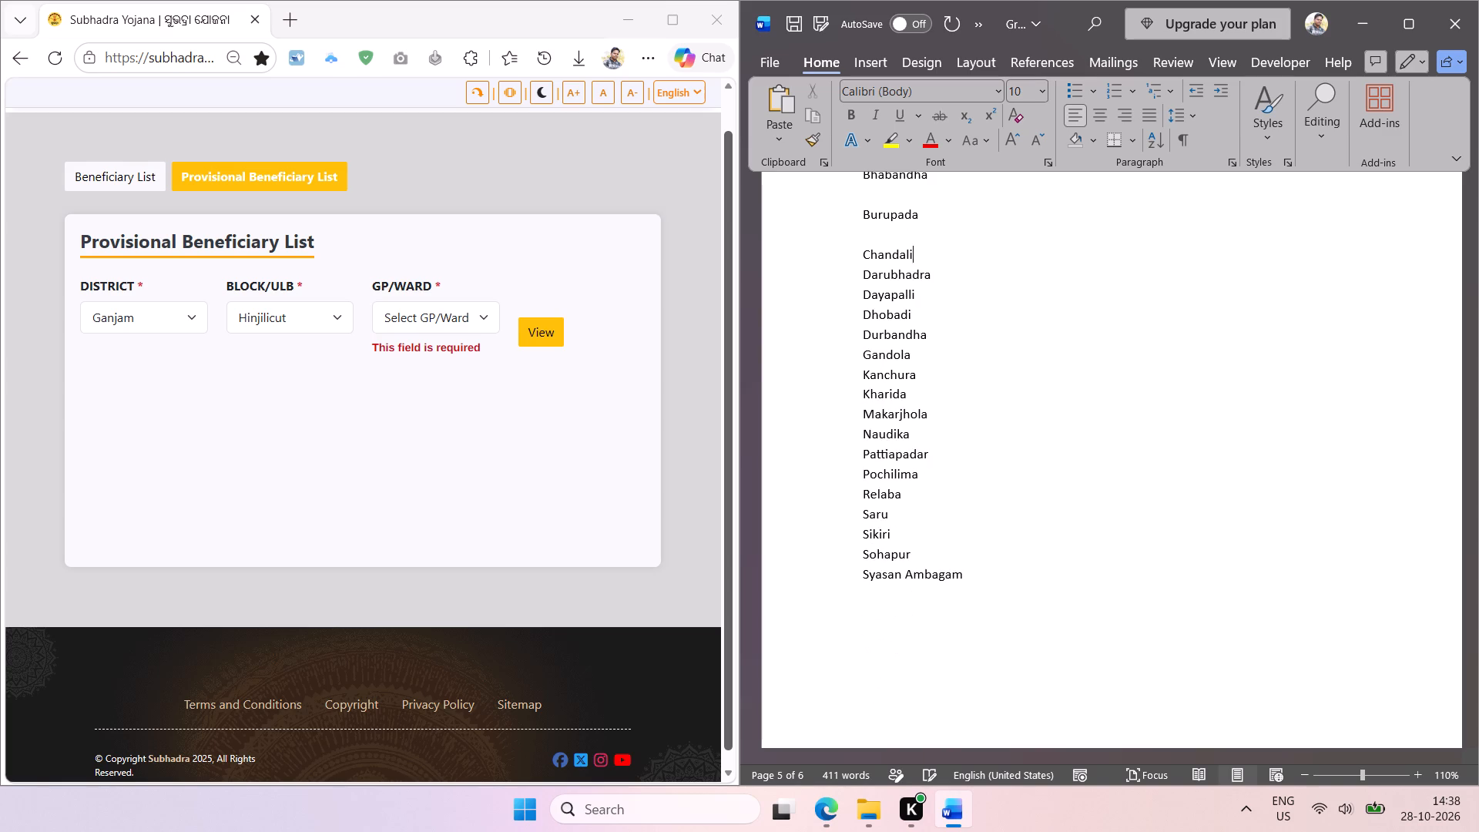
pyautogui.press('Up')
pyautogui.press('BackSpace')
pyautogui.press('Up')
pyautogui.press('BackSpace')
pyautogui.scroll(2, 946, 605)
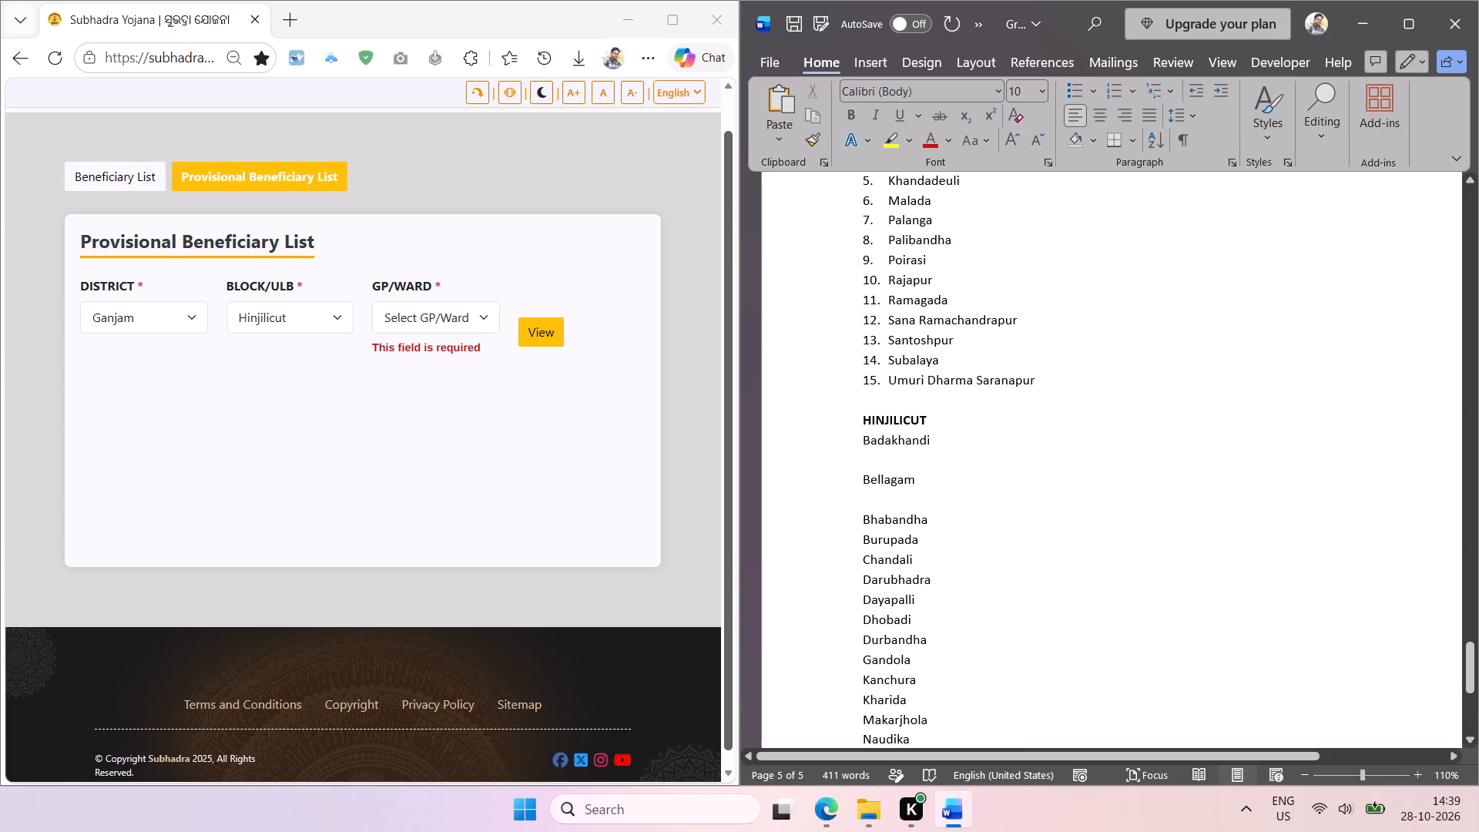
pyautogui.scroll(1, 946, 605)
pyautogui.press('Up')
pyautogui.press('BackSpace')
pyautogui.press('Up')
pyautogui.press('BackSpace')
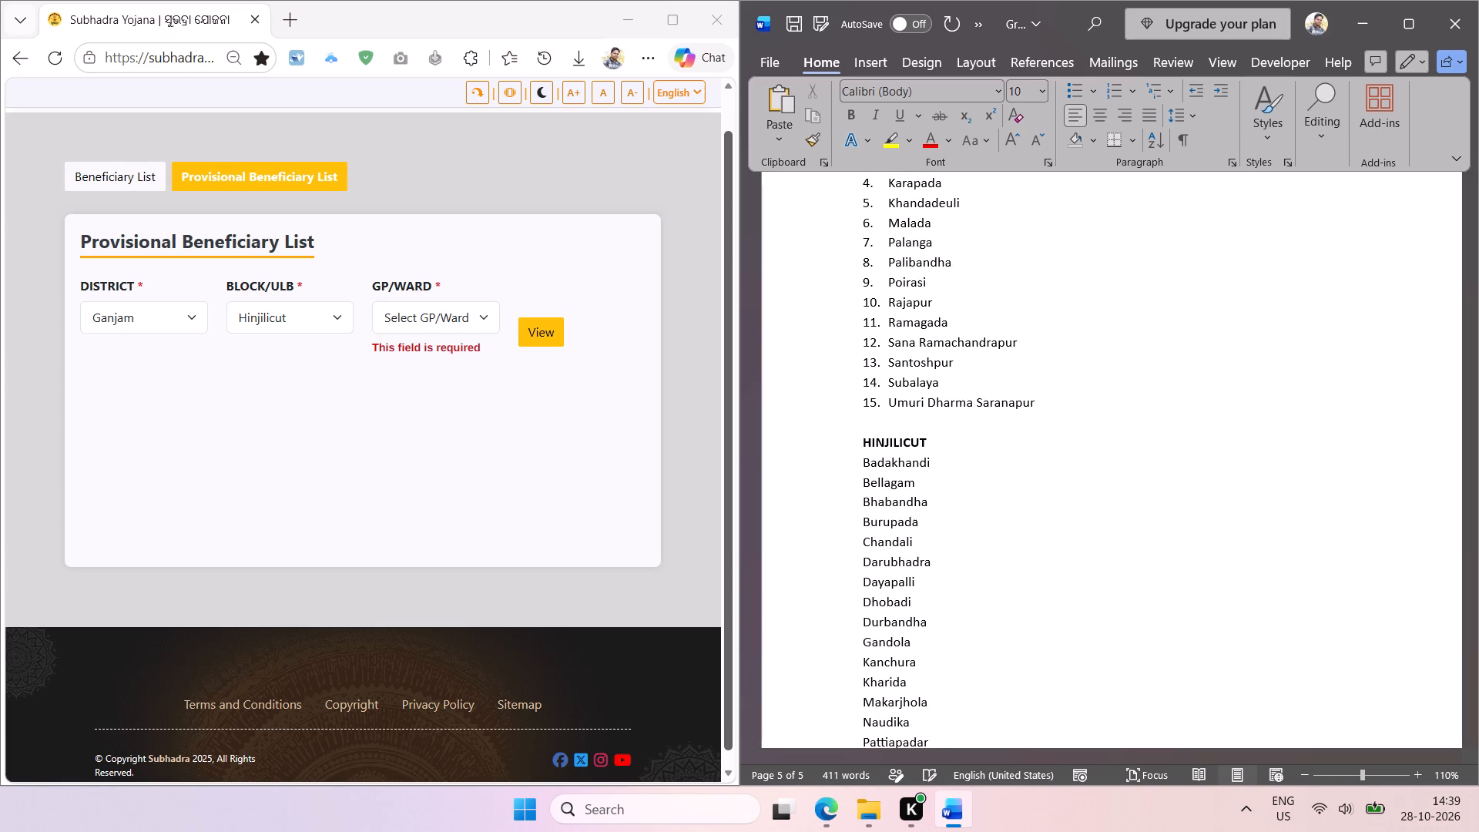
# Sort the names from Badakhandi to Syasan Ambagam in ascending order and turn them into a numbered list with reduced indent.
pyautogui.click(864, 465)
pyautogui.scroll(-1, 1043, 509)
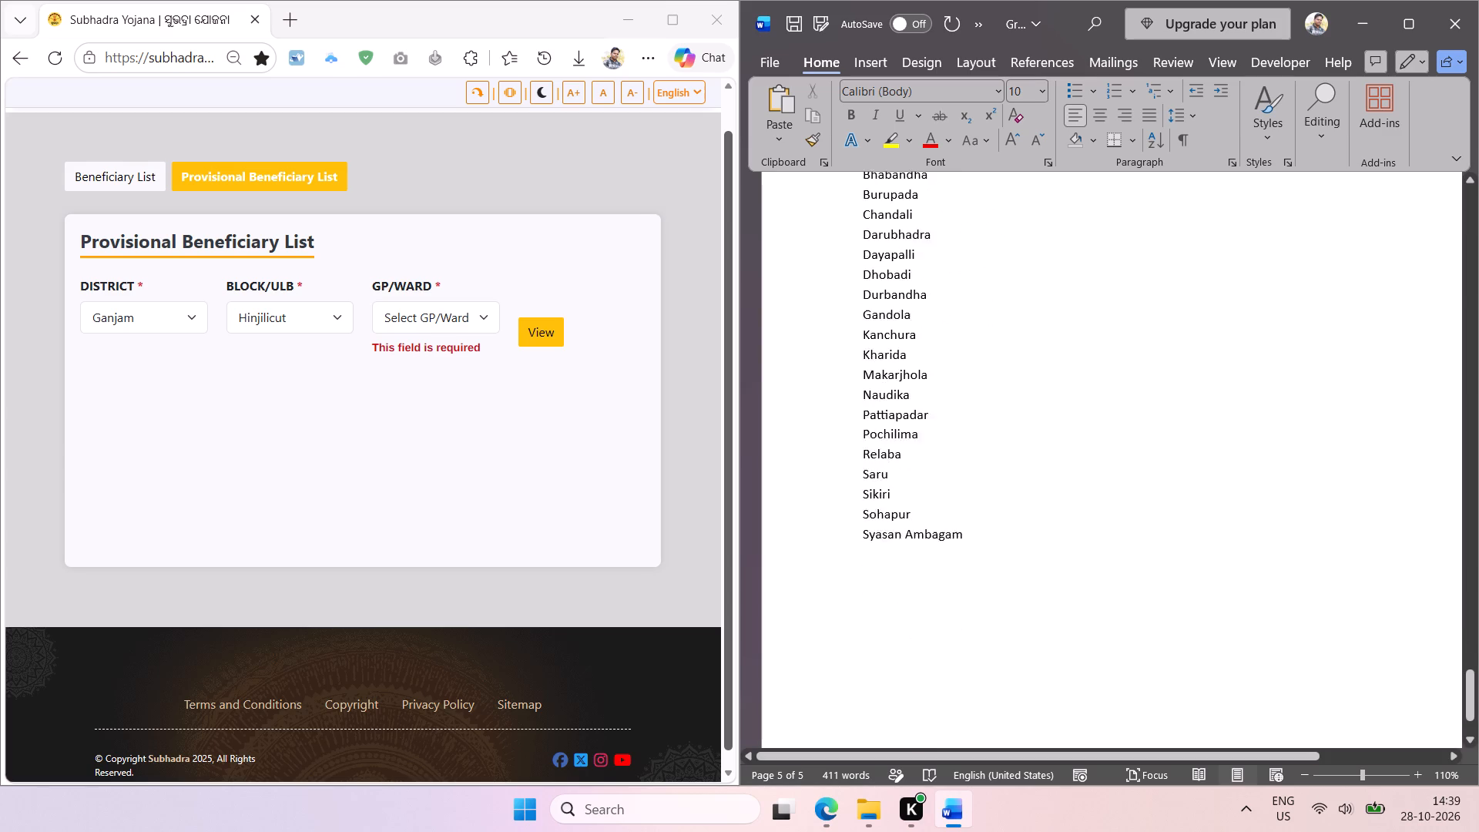
pyautogui.scroll(-1, 1043, 509)
pyautogui.keyDown('shift'); pyautogui.click(961, 476); pyautogui.keyUp('shift')
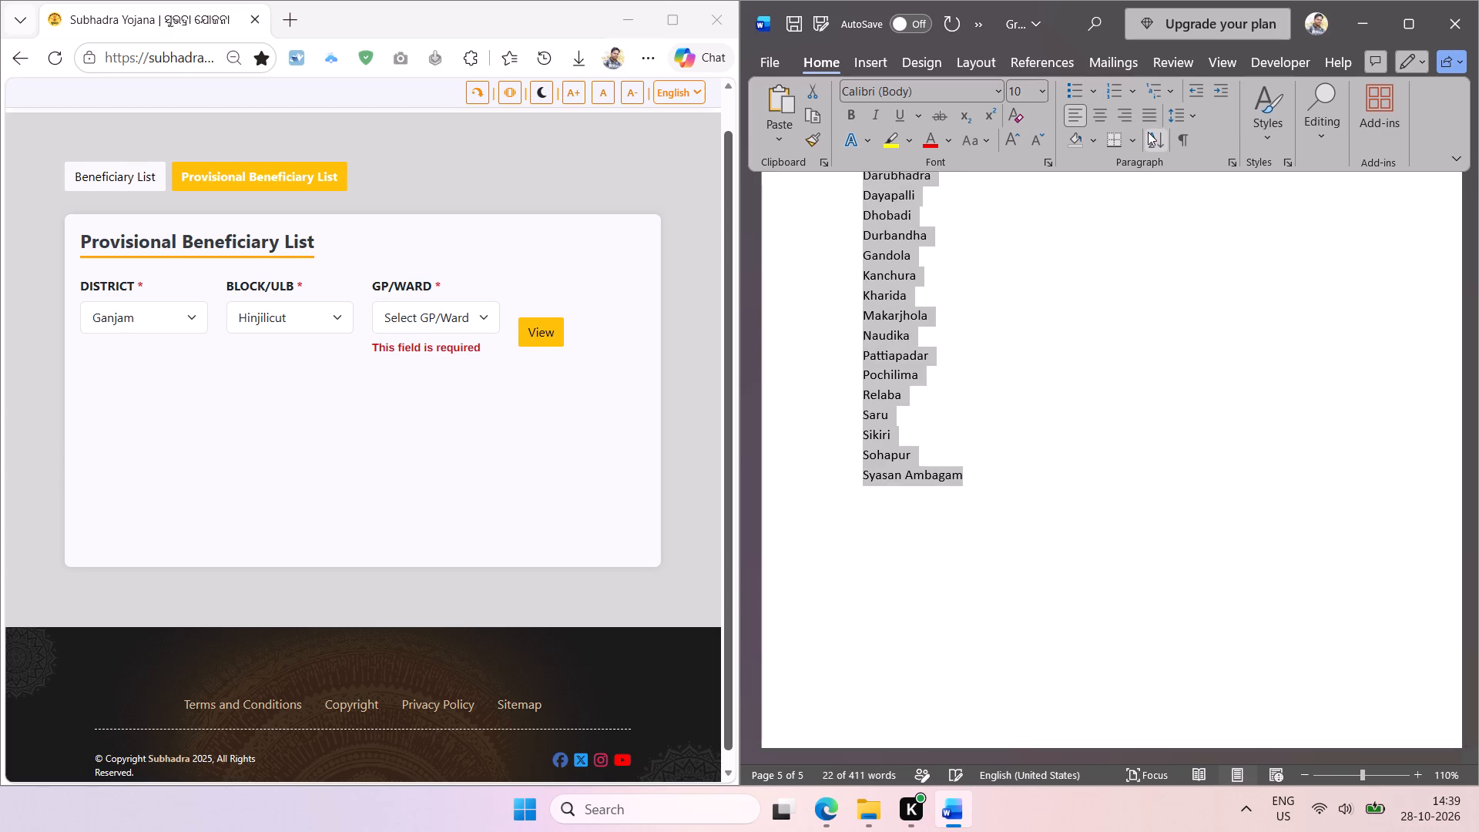
pyautogui.click(1152, 133)
pyautogui.press('Return')
pyautogui.click(1115, 89)
pyautogui.doubleClick(1194, 86)
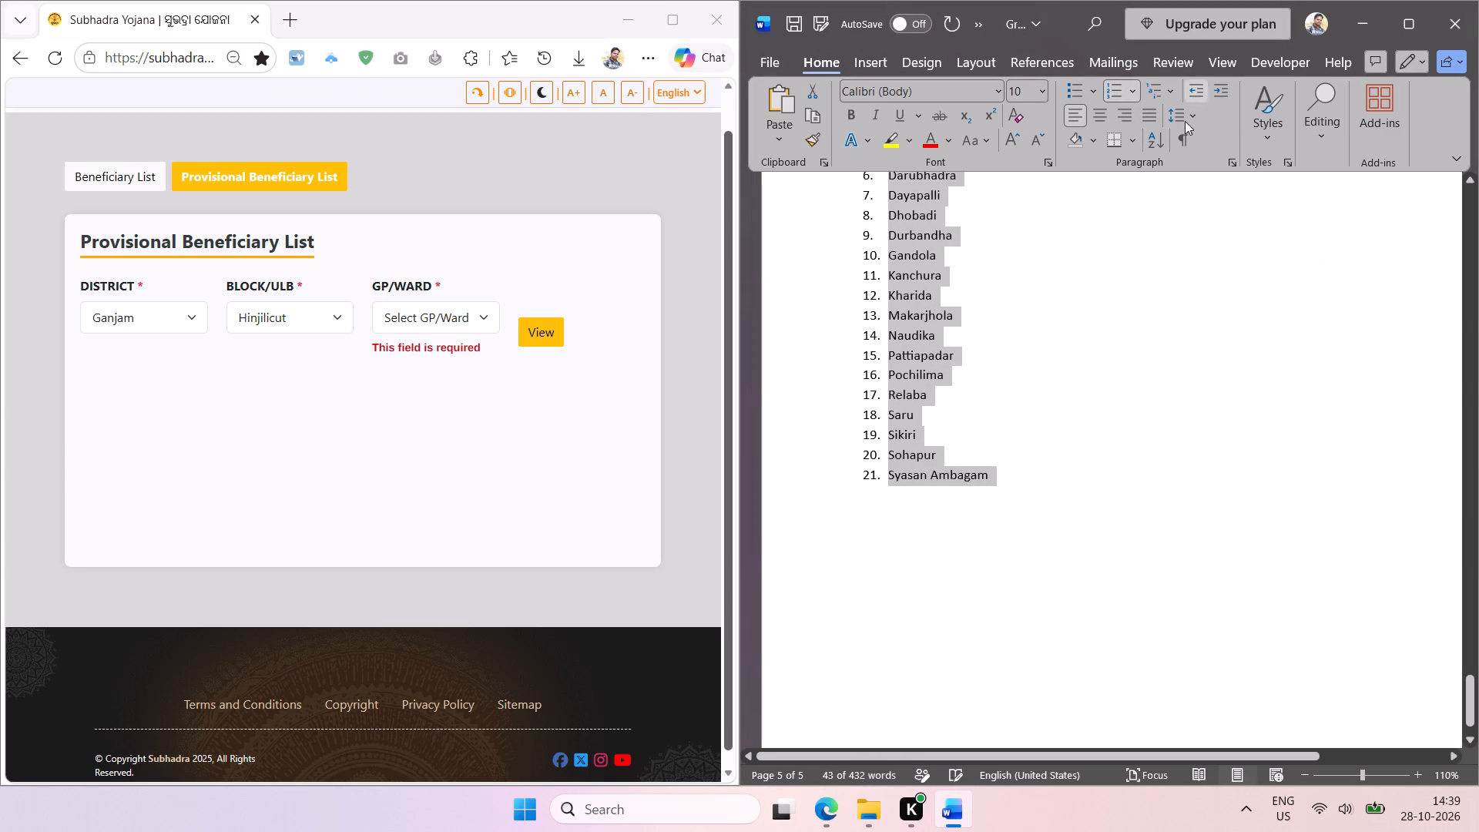
pyautogui.click(1078, 330)
# Copy the HINJILICUT heading below Syasan Ambagam, leaving one blank line between them, and save the document.
pyautogui.scroll(2, 1036, 324)
pyautogui.doubleClick(915, 400)
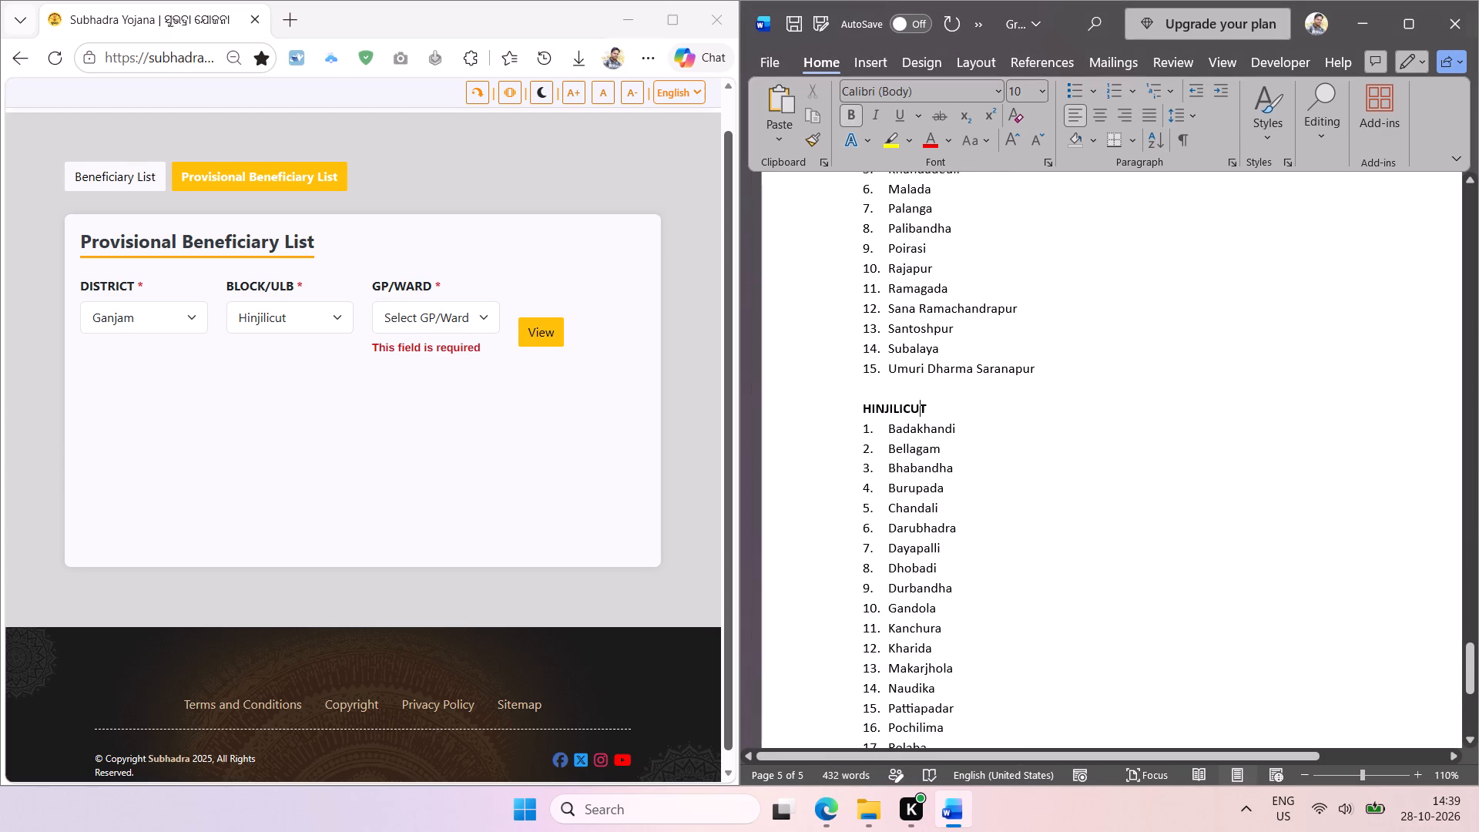
pyautogui.doubleClick(912, 404)
pyautogui.hotkey('ctrl', 'c')
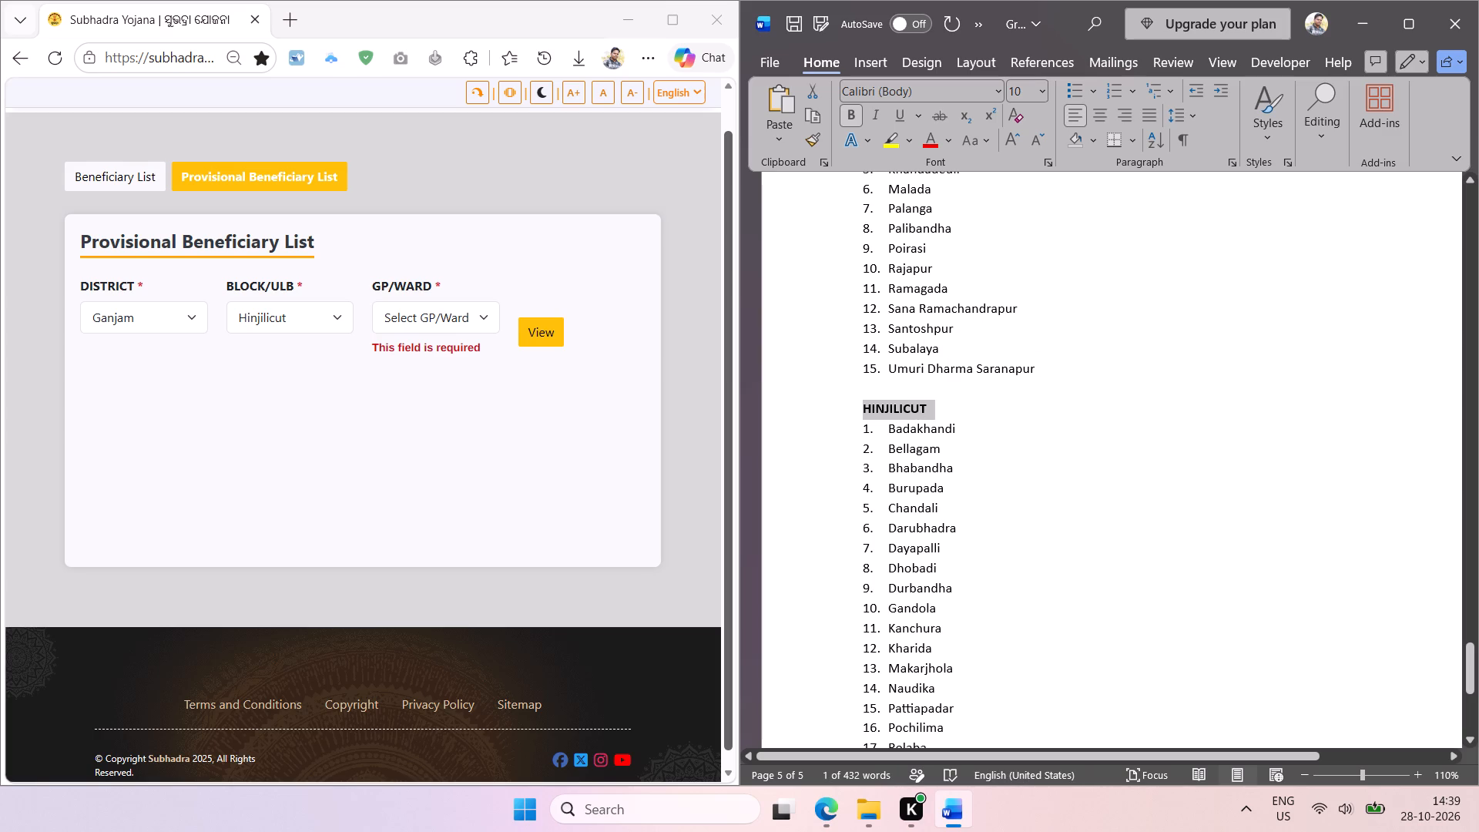
pyautogui.scroll(-2, 996, 575)
pyautogui.click(1001, 425)
pyautogui.press('Return')
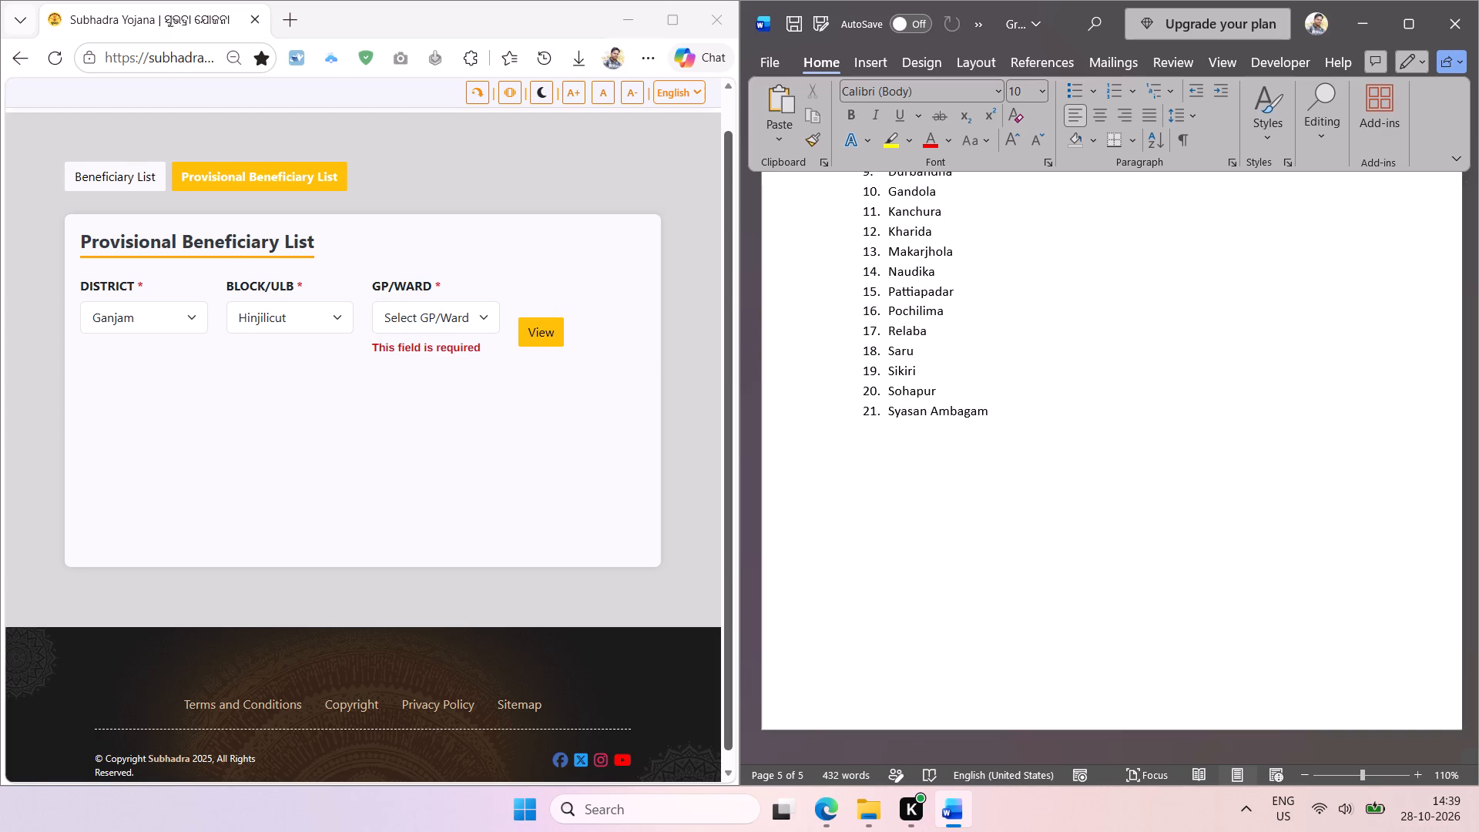
pyautogui.press('Return')
pyautogui.hotkey('ctrl', 'v')
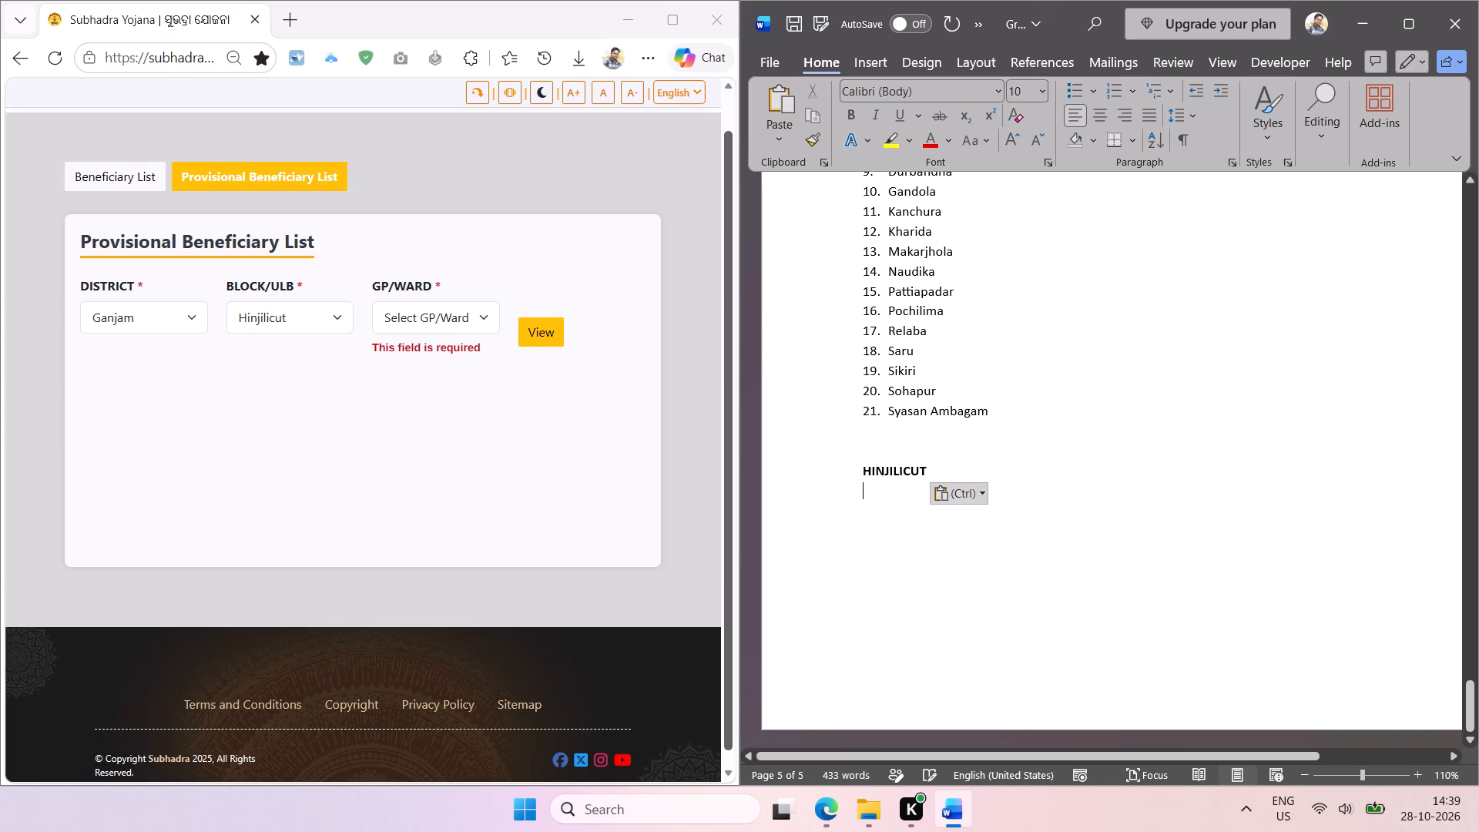
pyautogui.click(896, 447)
pyautogui.press('BackSpace')
pyautogui.hotkey('ctrl', 's')
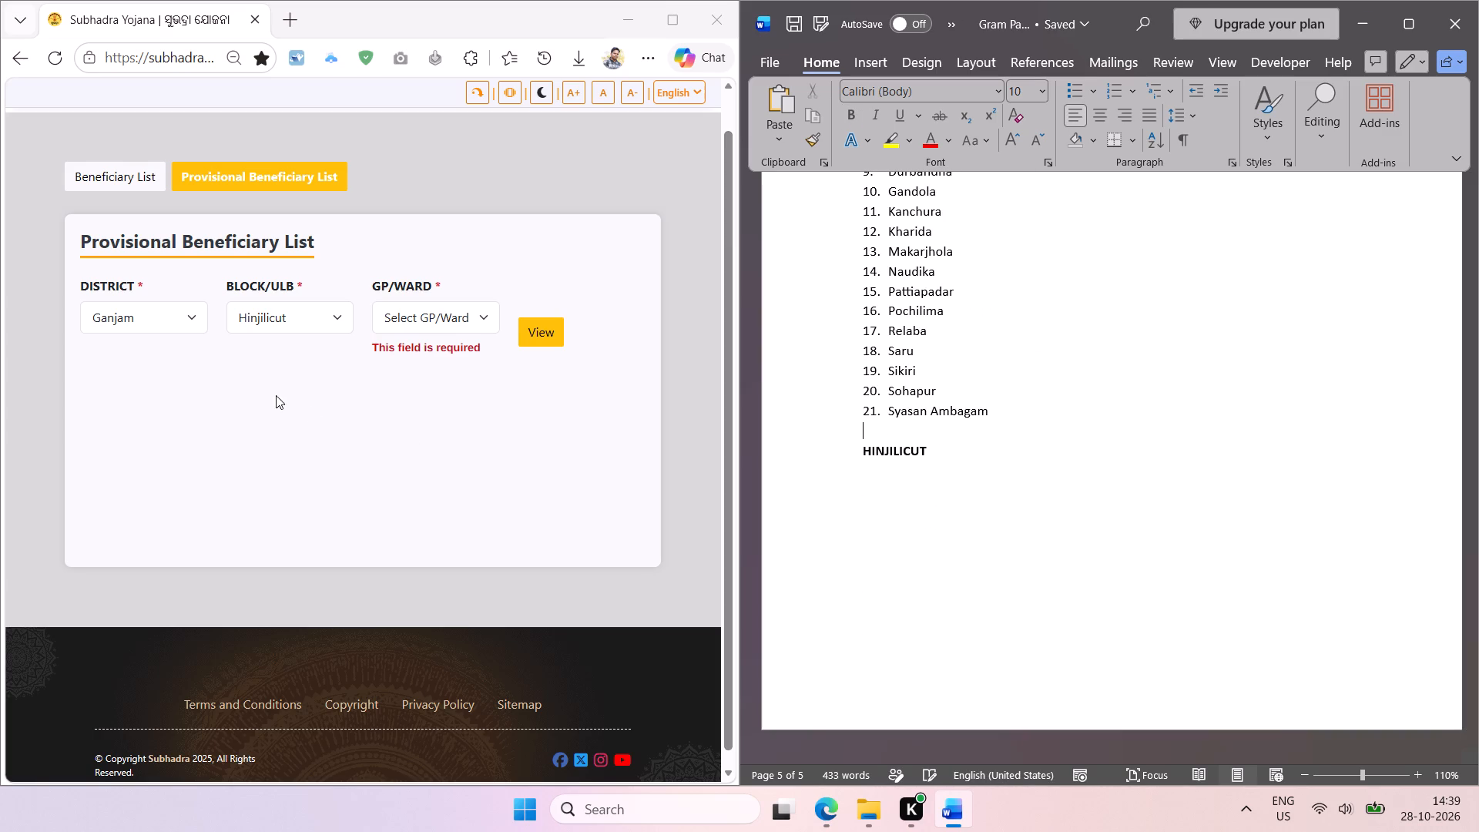
# In Edge, select the Jagannathprasad block for Ganjam and copy its name from the screen with text extraction.
pyautogui.click(322, 329)
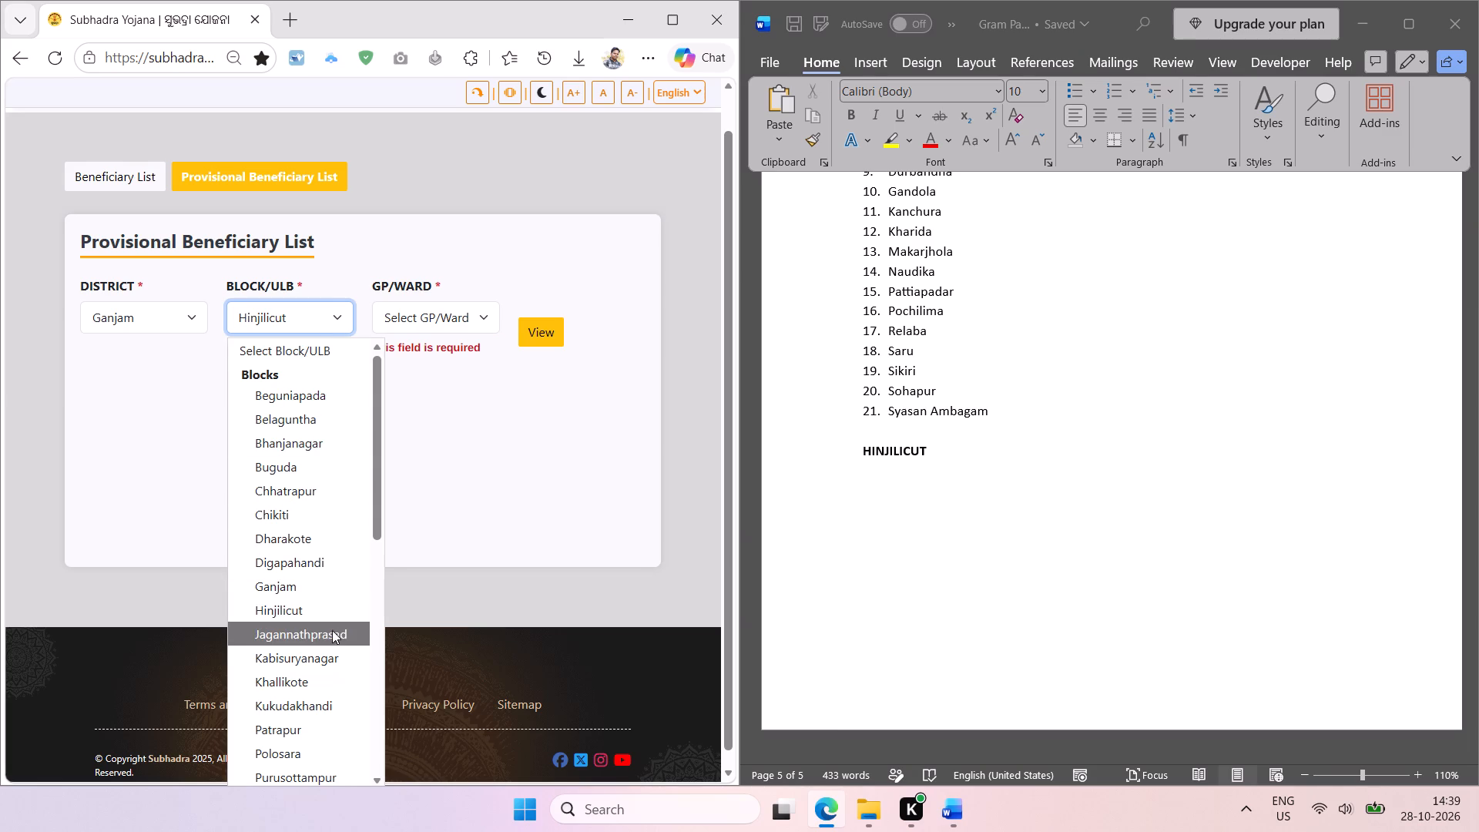
pyautogui.click(331, 630)
pyautogui.click(349, 396)
pyautogui.click(340, 317)
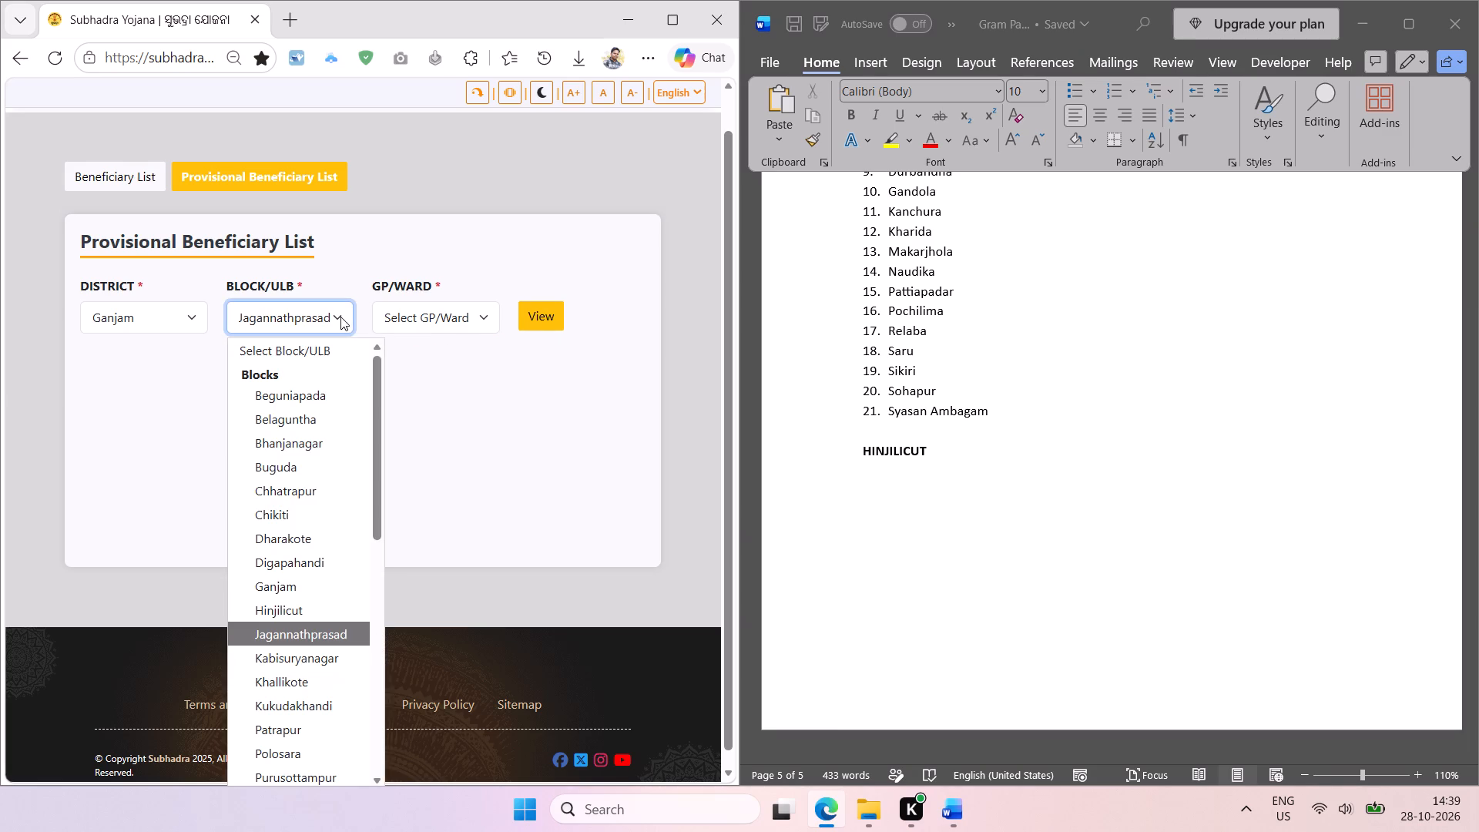
pyautogui.press('shift+super+t')
pyautogui.moveTo(243, 618); pyautogui.dragTo(375, 658)
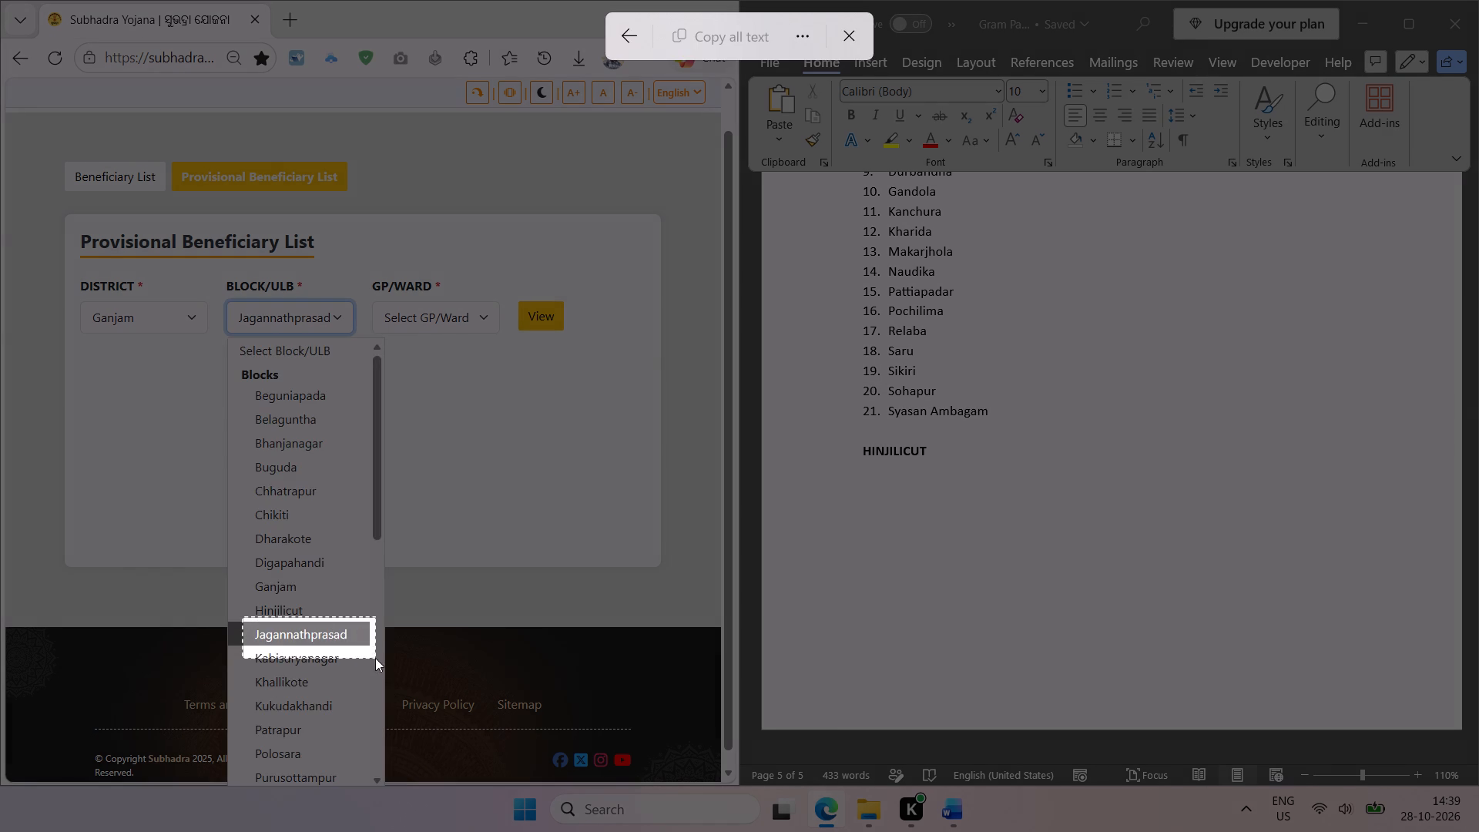
pyautogui.moveTo(375, 658); pyautogui.dragTo(376, 660)
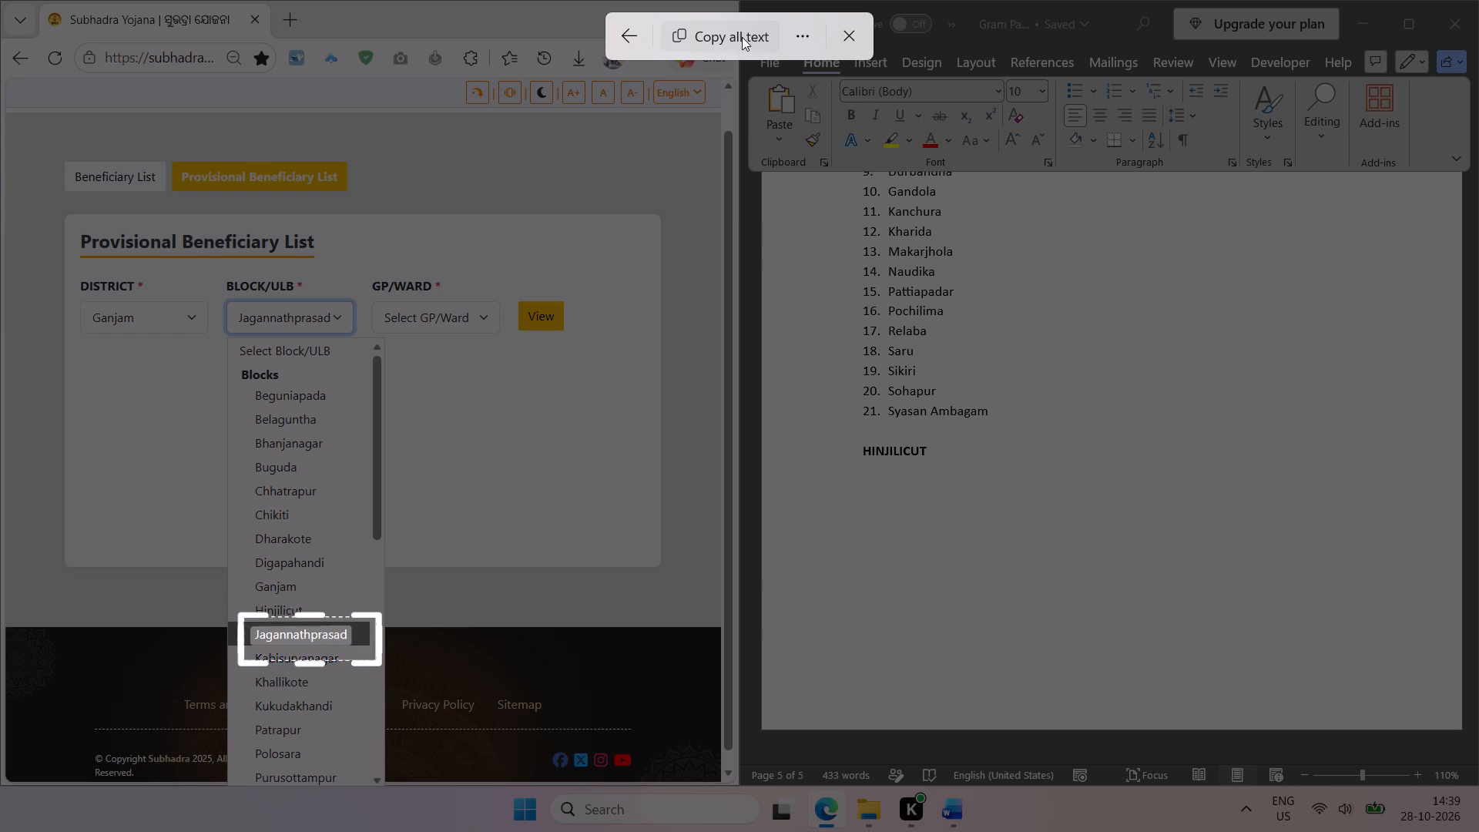
pyautogui.click(742, 37)
# In Word, replace the duplicate HINJILICUT heading at the end with Jagannathprasad in uppercase and start a new line below.
pyautogui.click(899, 451)
pyautogui.doubleClick(890, 449)
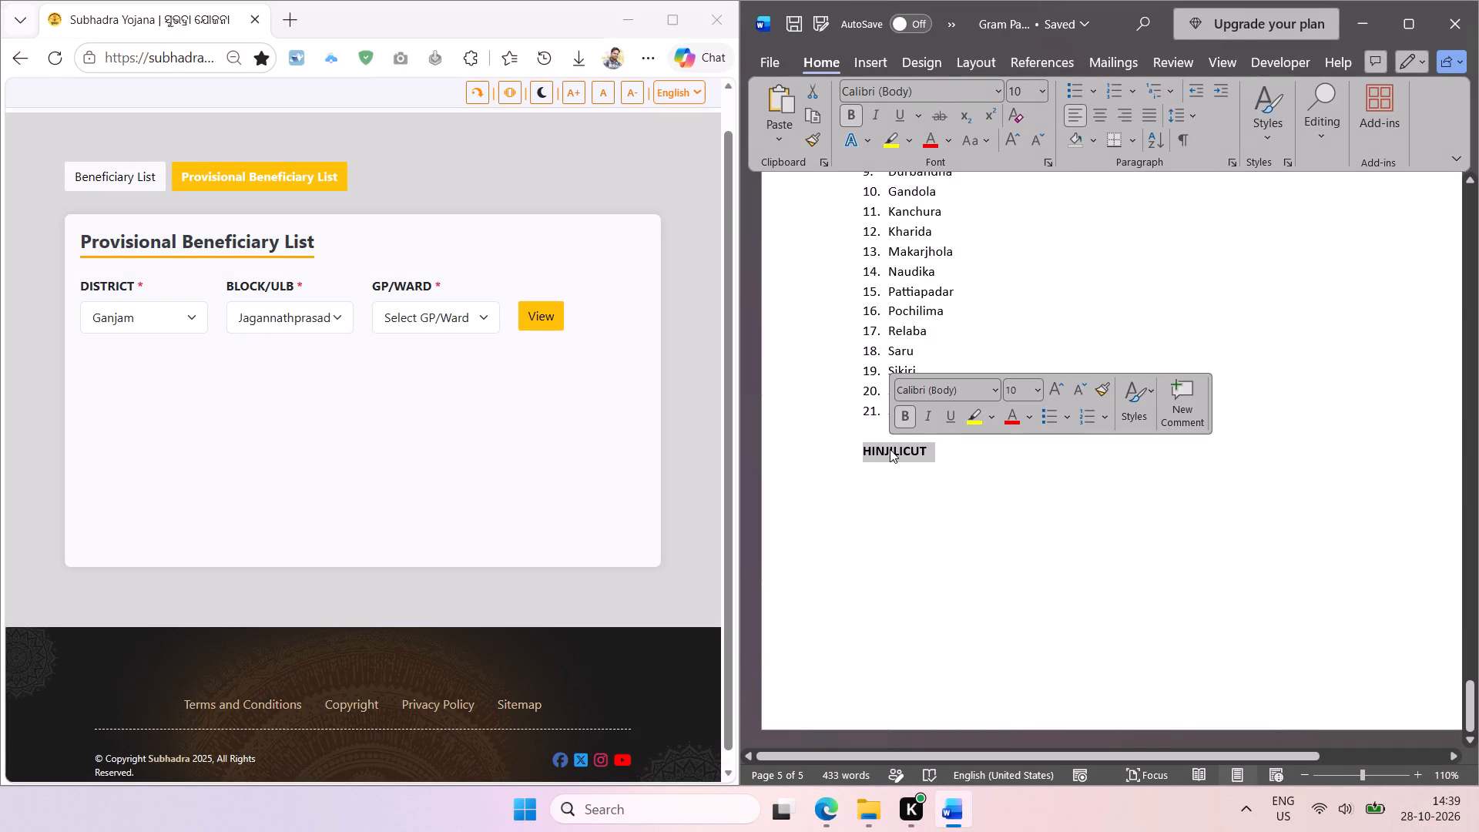
pyautogui.hotkey('ctrl', 'v')
pyautogui.hotkey('shift', 'F3')
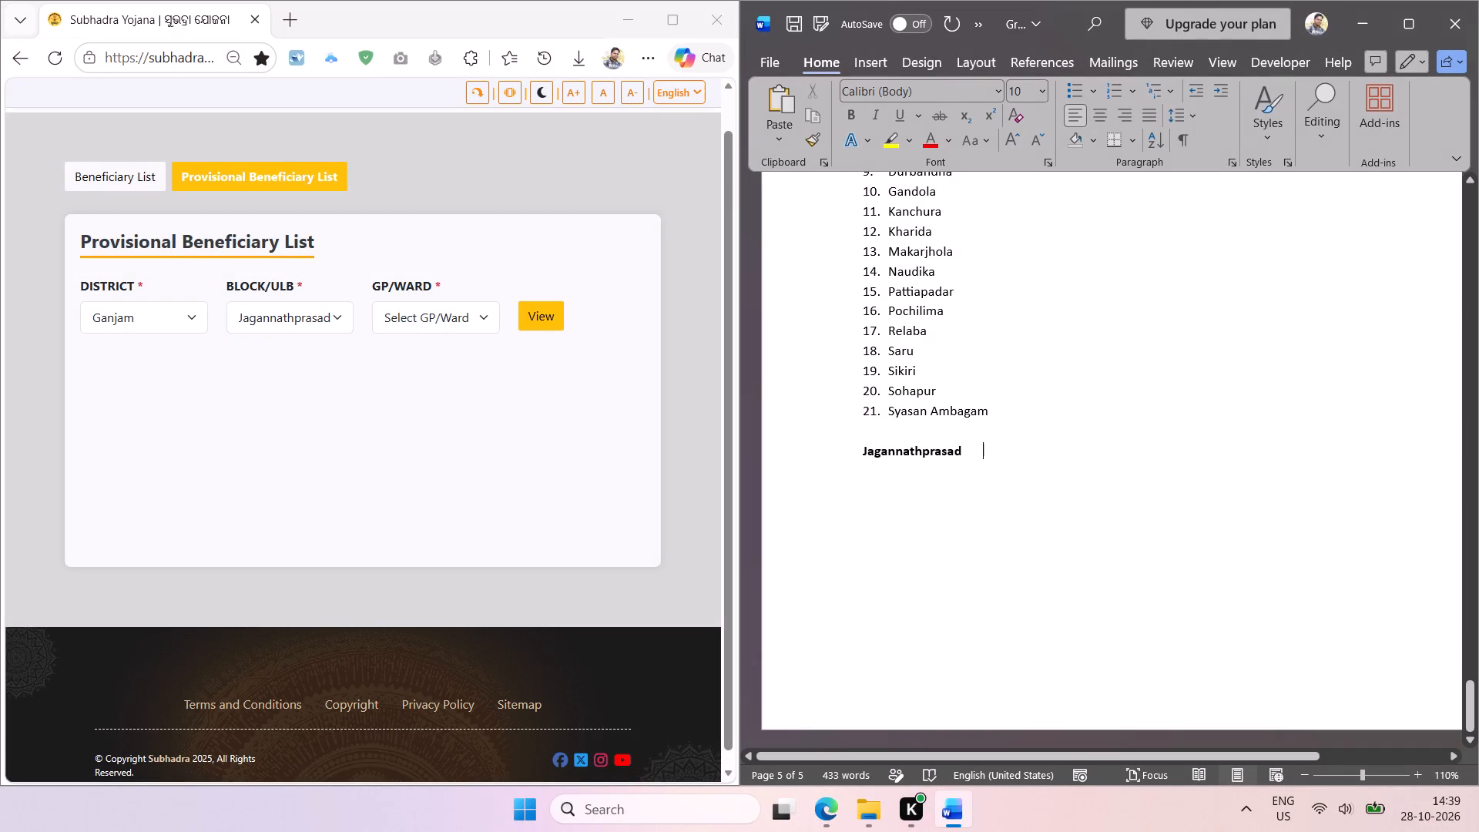
pyautogui.press('Return')
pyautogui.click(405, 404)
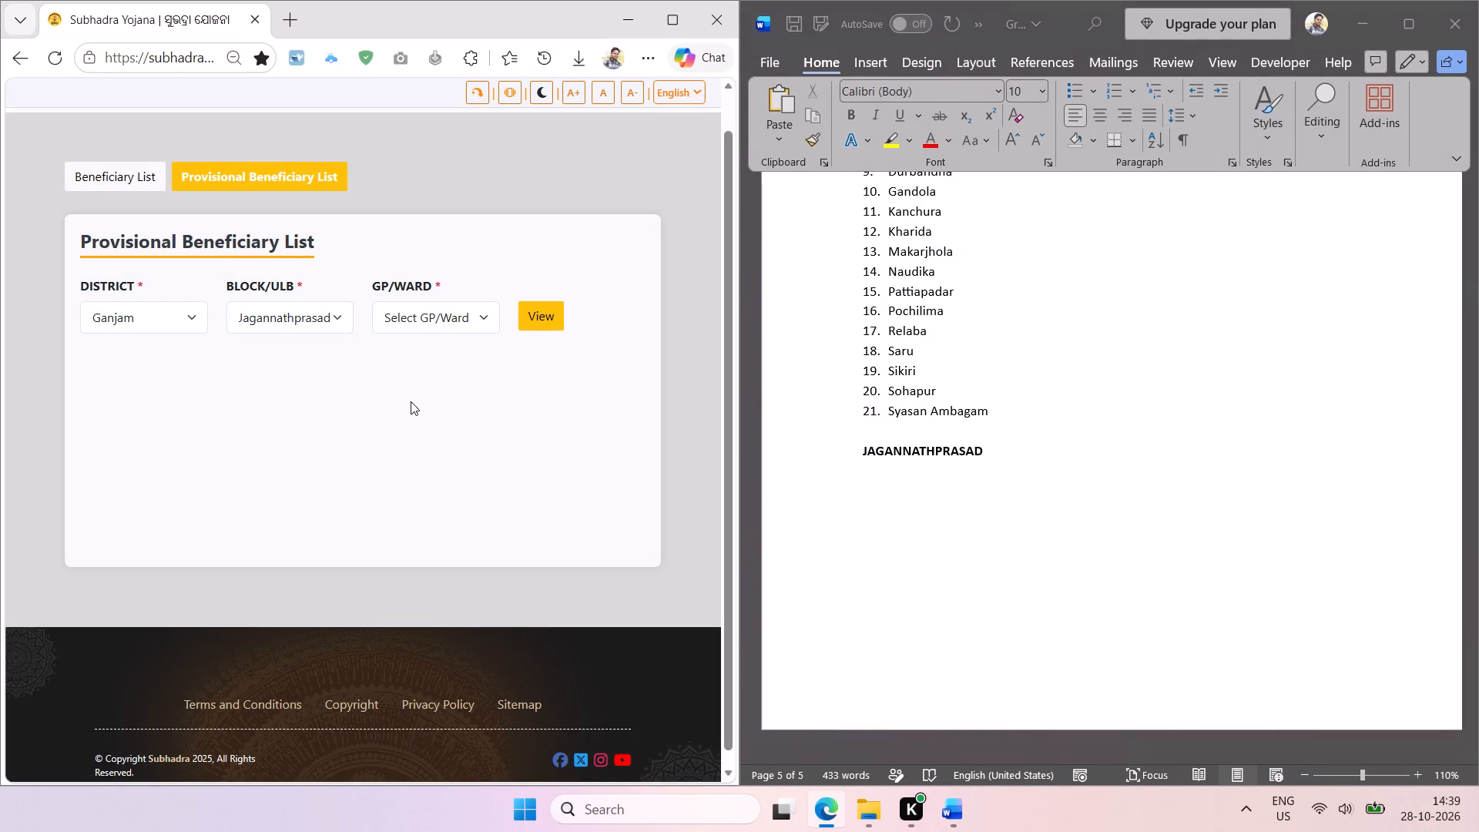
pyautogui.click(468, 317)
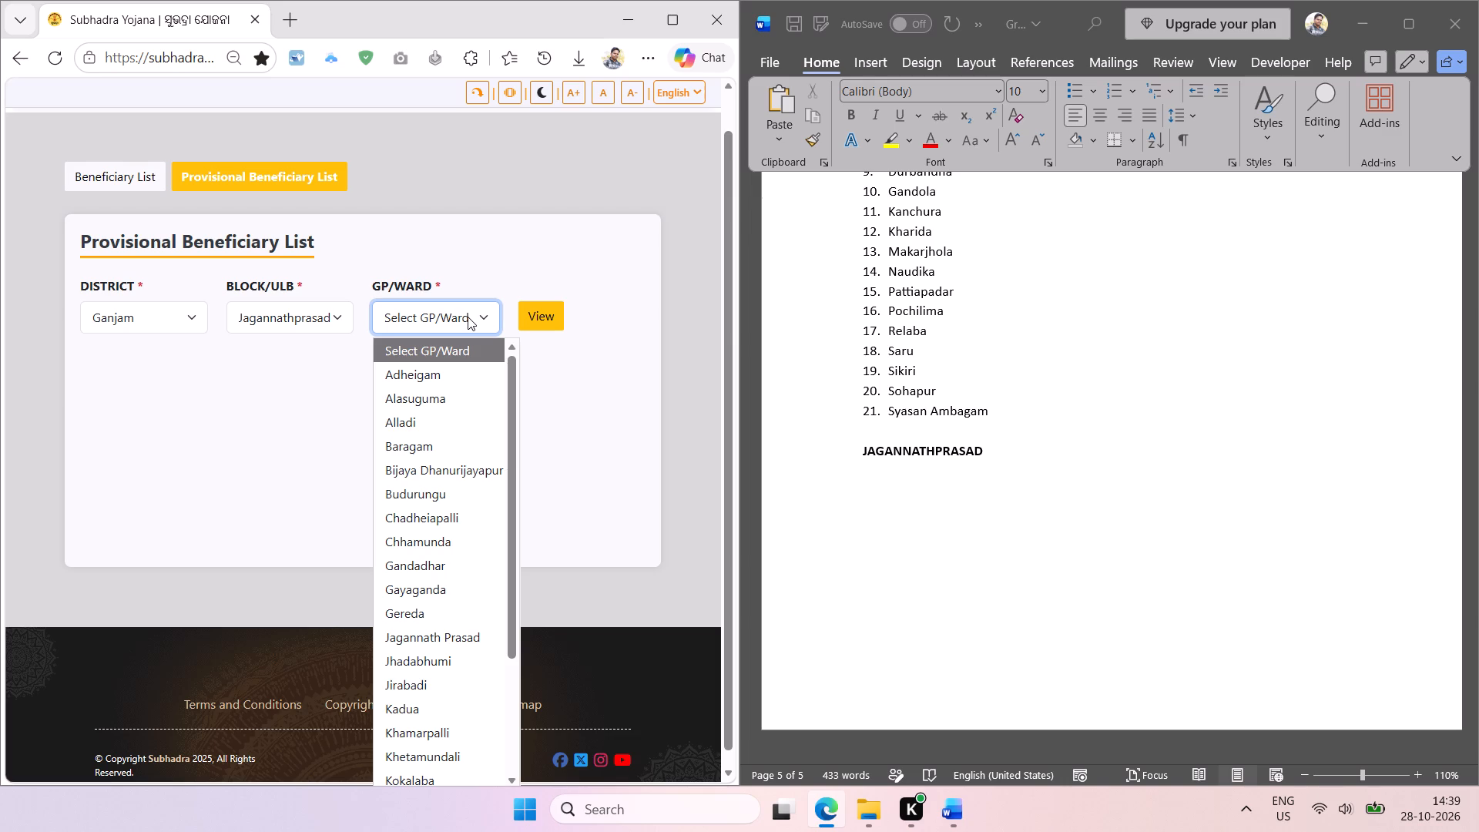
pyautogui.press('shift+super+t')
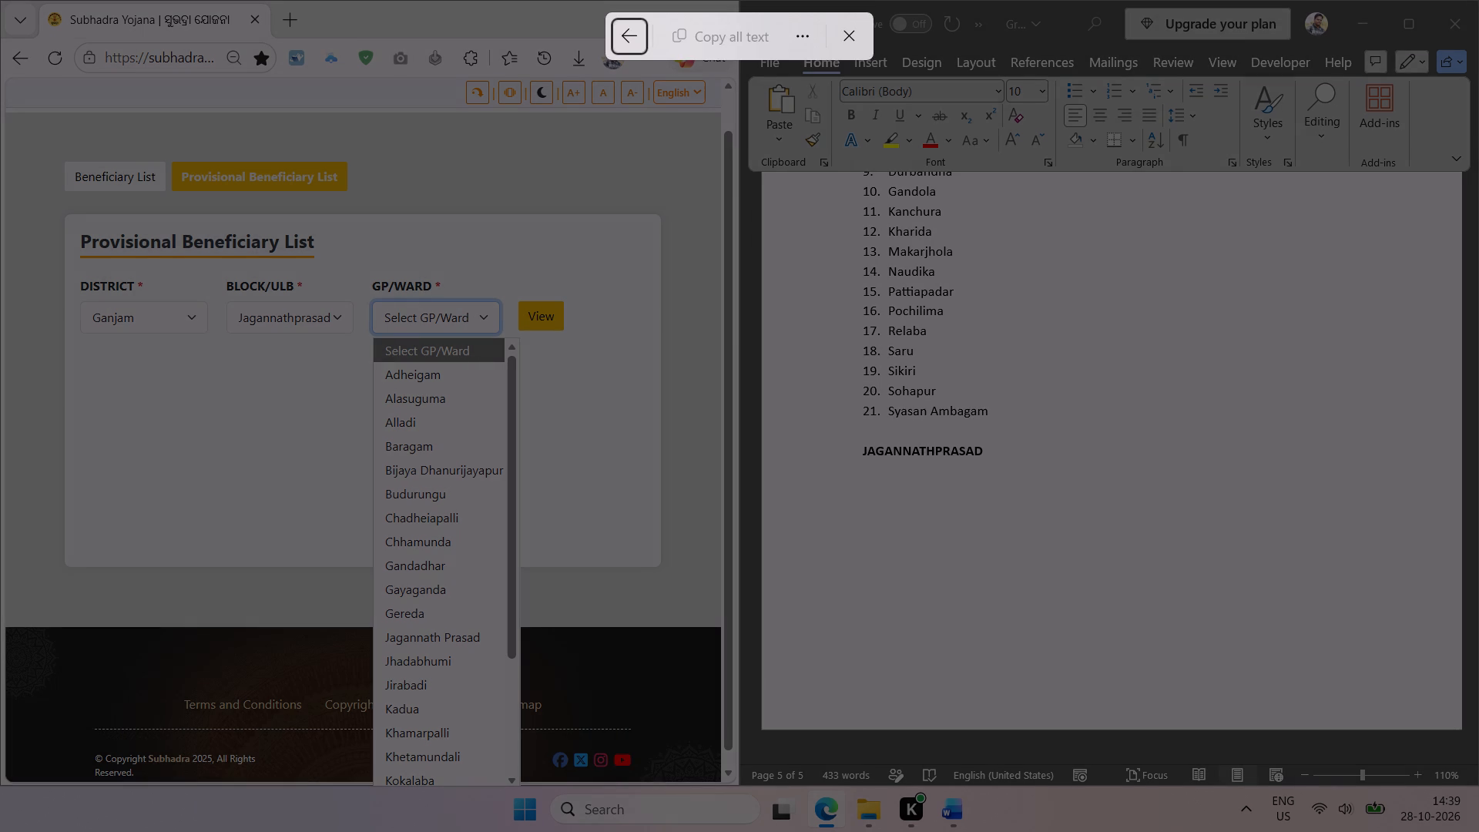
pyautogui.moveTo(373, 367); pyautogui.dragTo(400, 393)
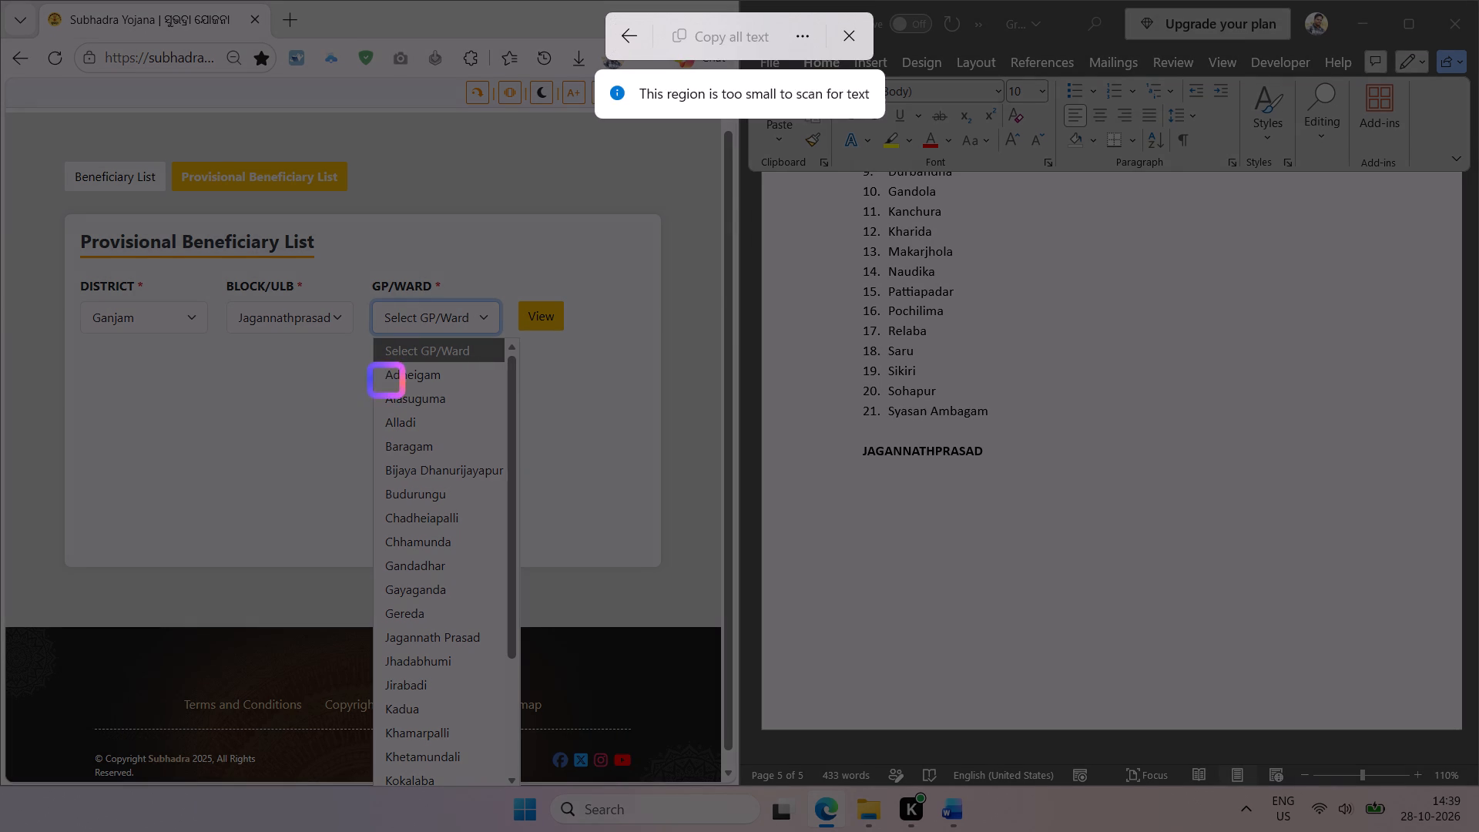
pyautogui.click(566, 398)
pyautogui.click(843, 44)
# Maximize the Edge window and extract the Jagannathprasad gram panchayat names from Adheigam to Khetamundali as text.
pyautogui.click(676, 26)
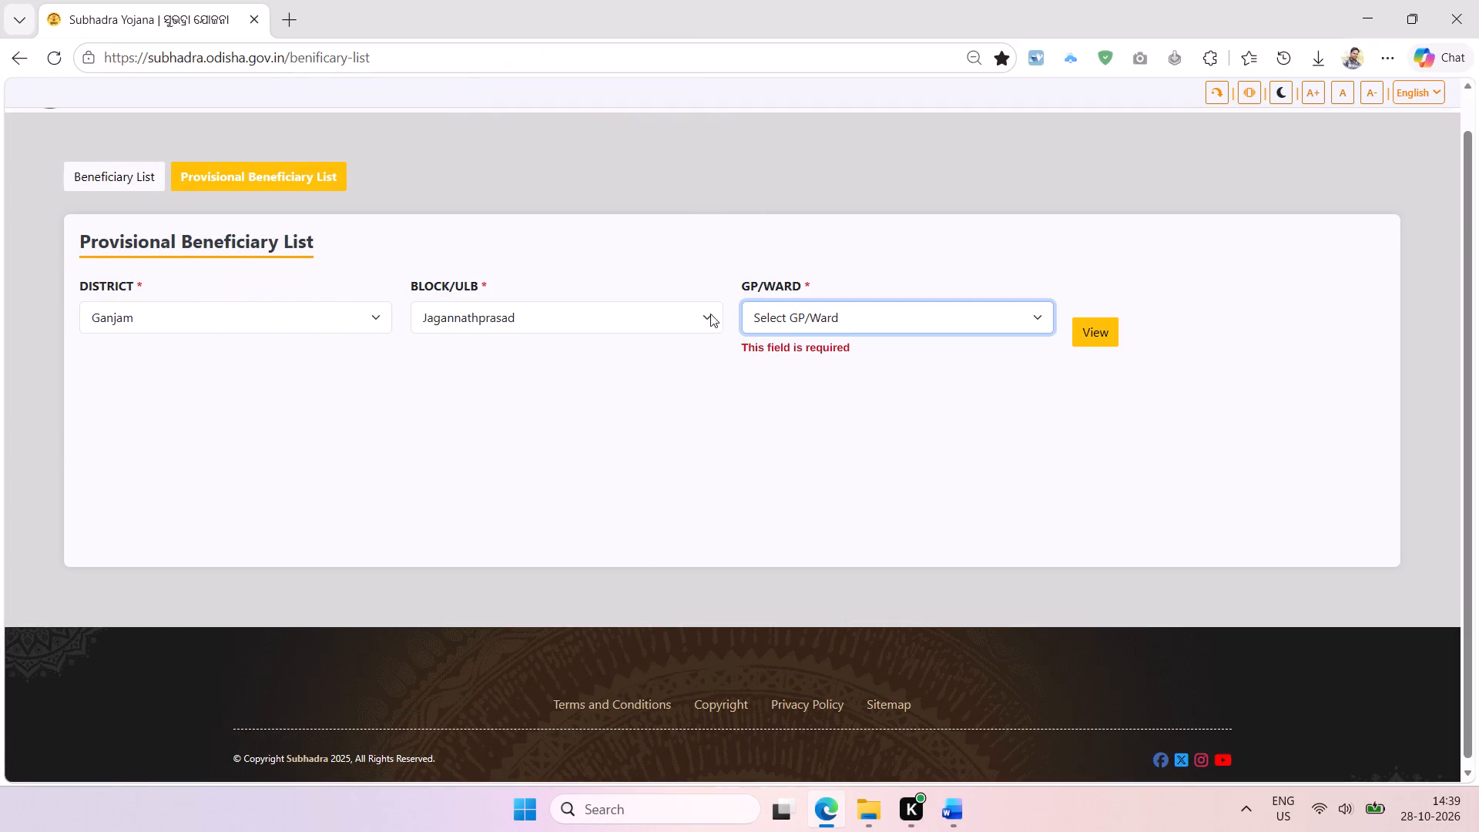
pyautogui.click(658, 355)
pyautogui.click(837, 319)
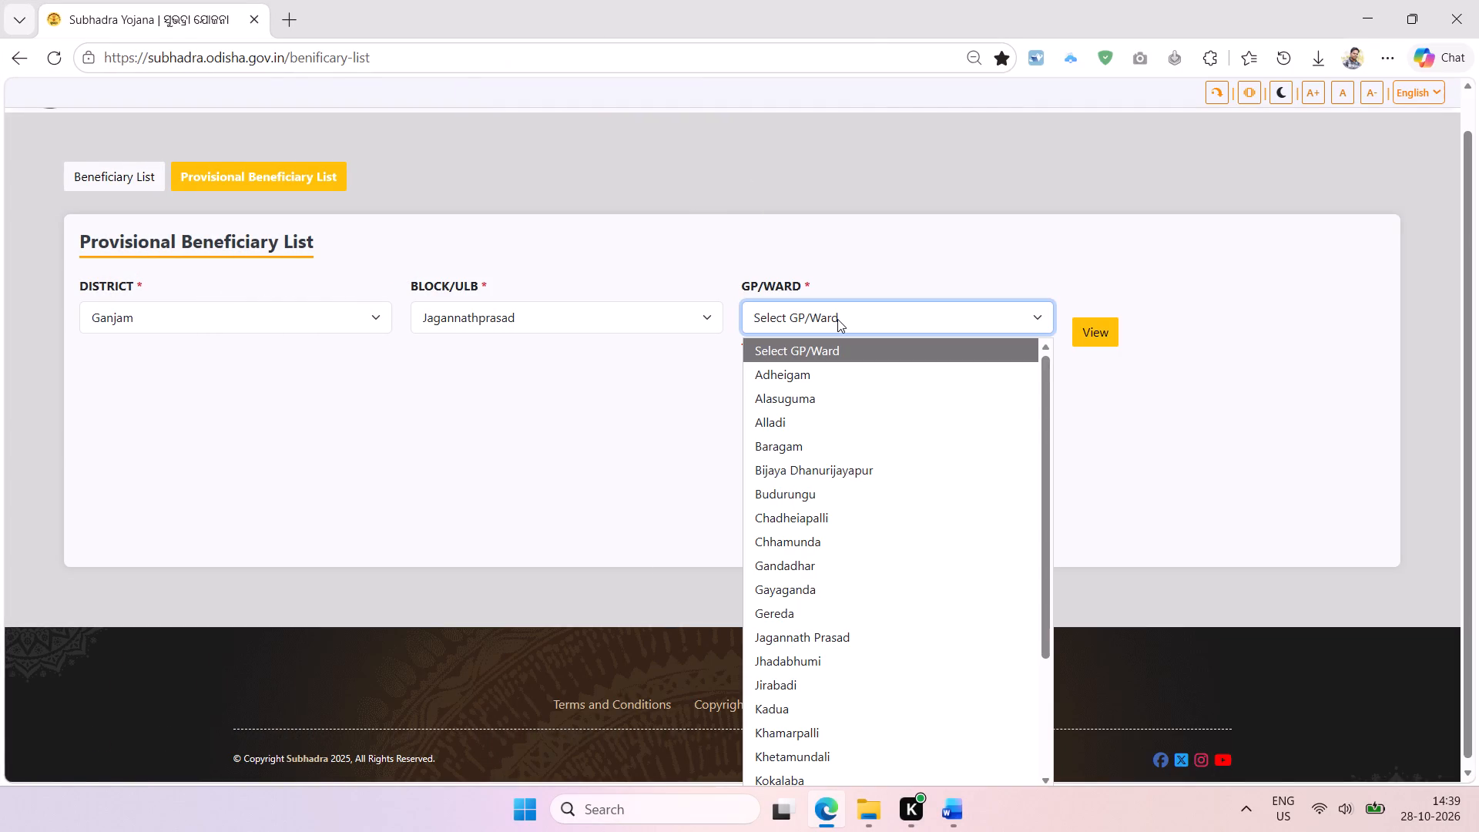
pyautogui.press('shift+super+t')
pyautogui.moveTo(746, 367); pyautogui.dragTo(900, 609)
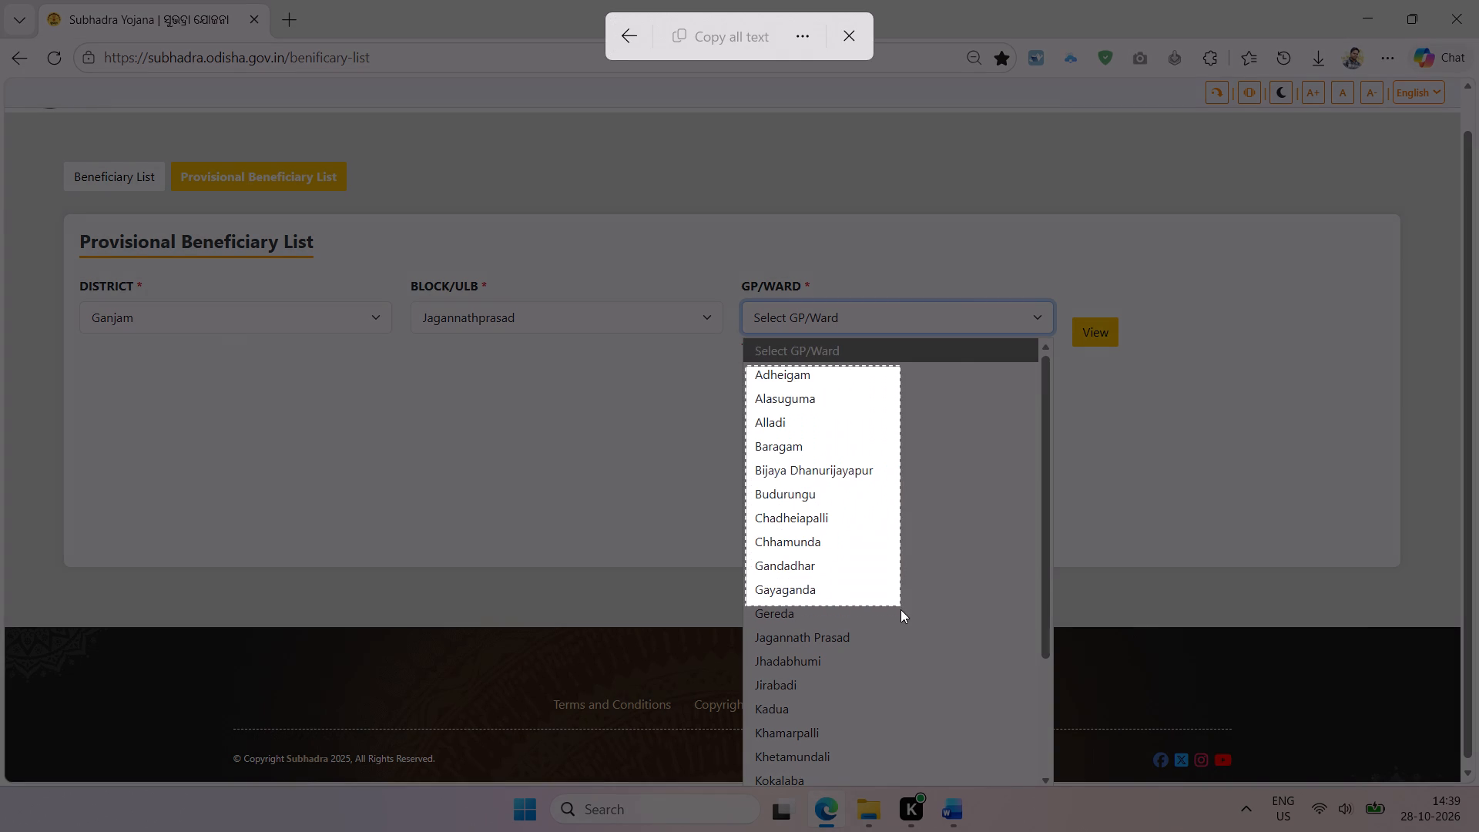
pyautogui.moveTo(900, 609); pyautogui.dragTo(990, 771)
pyautogui.click(748, 43)
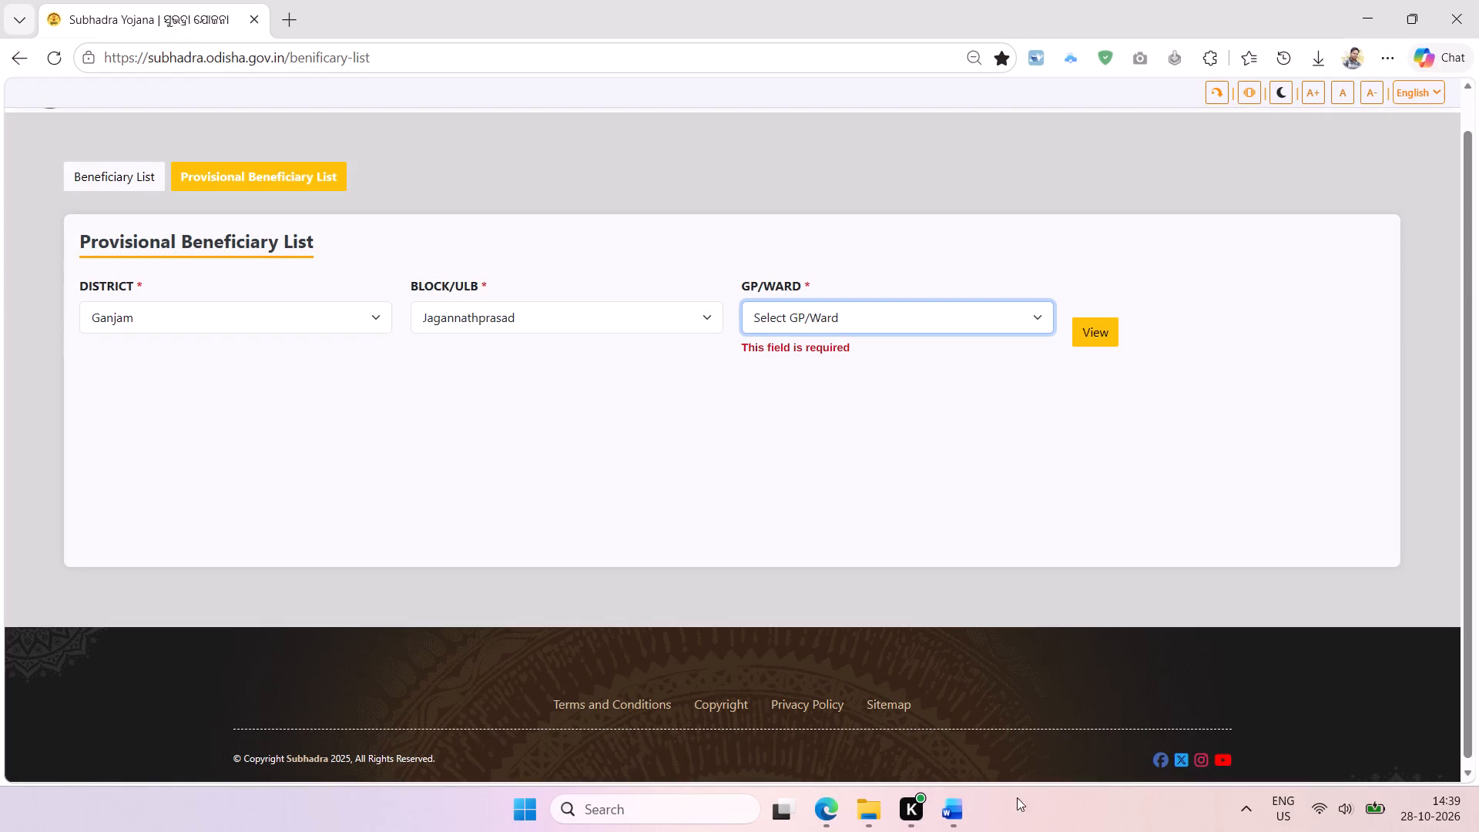
# Paste the extracted names under the JAGANNATHPRASAD heading in Word and add blank lines after Khetamundali.
pyautogui.click(961, 820)
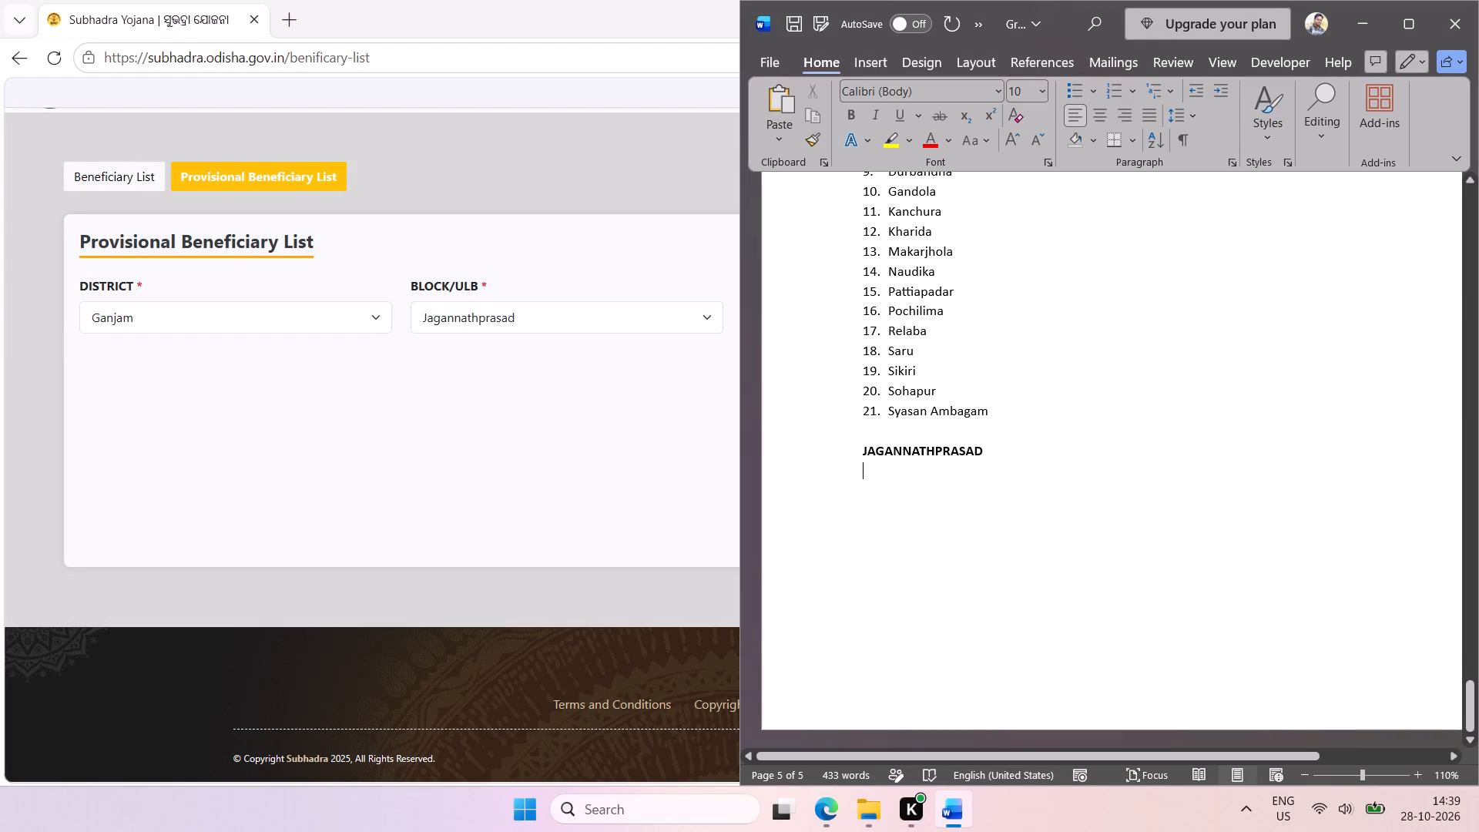
pyautogui.hotkey('ctrl', 'v')
pyautogui.click(969, 703)
pyautogui.press('Return')
pyautogui.press('Return')
pyautogui.press('Return')
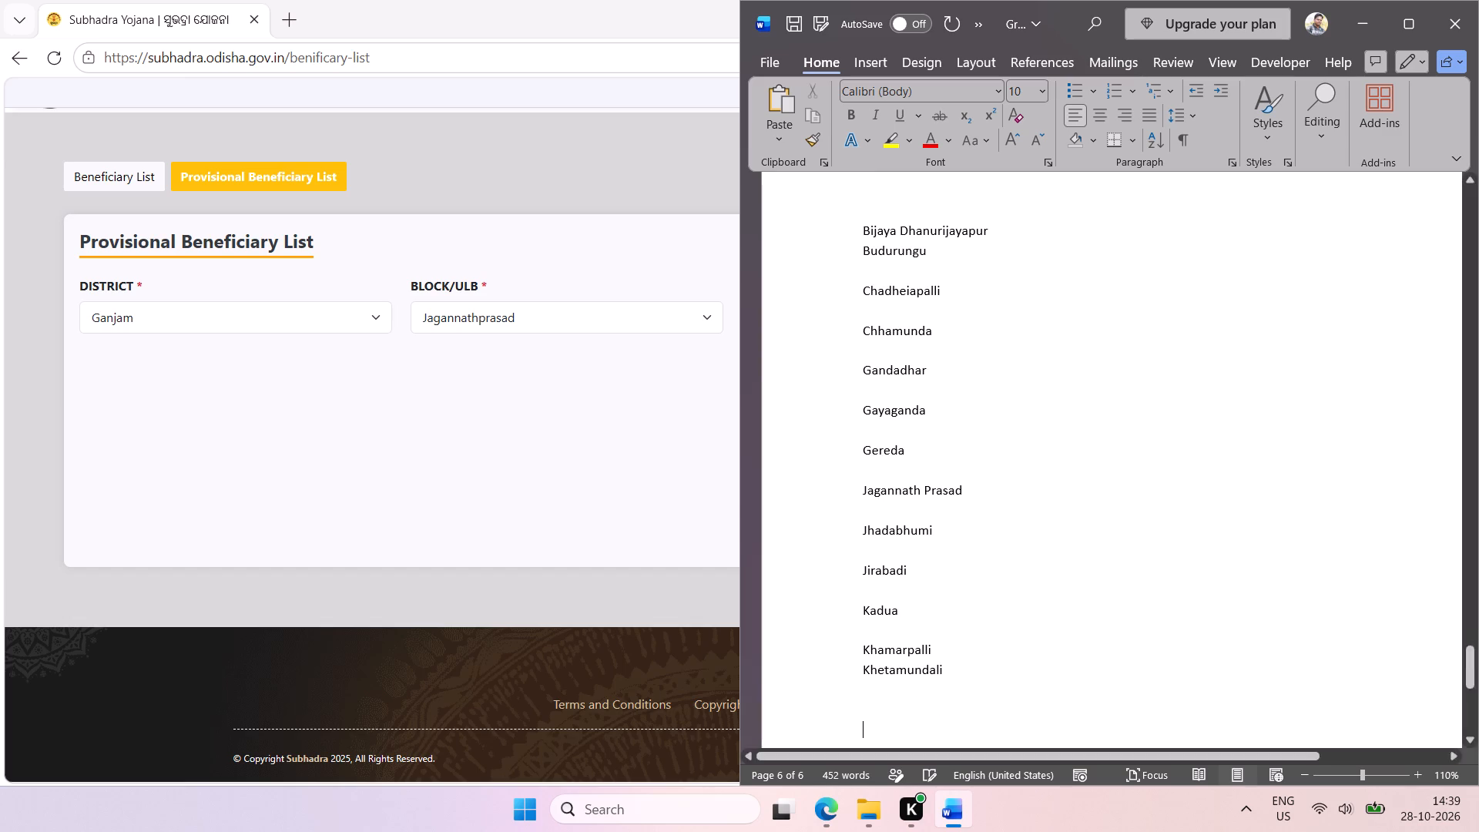
# In Edge, extract the remaining Jagannathprasad gram panchayat names from Khetamundali to Tarasingi as text and restore the side-by-side window size.
pyautogui.click(600, 489)
pyautogui.click(1030, 318)
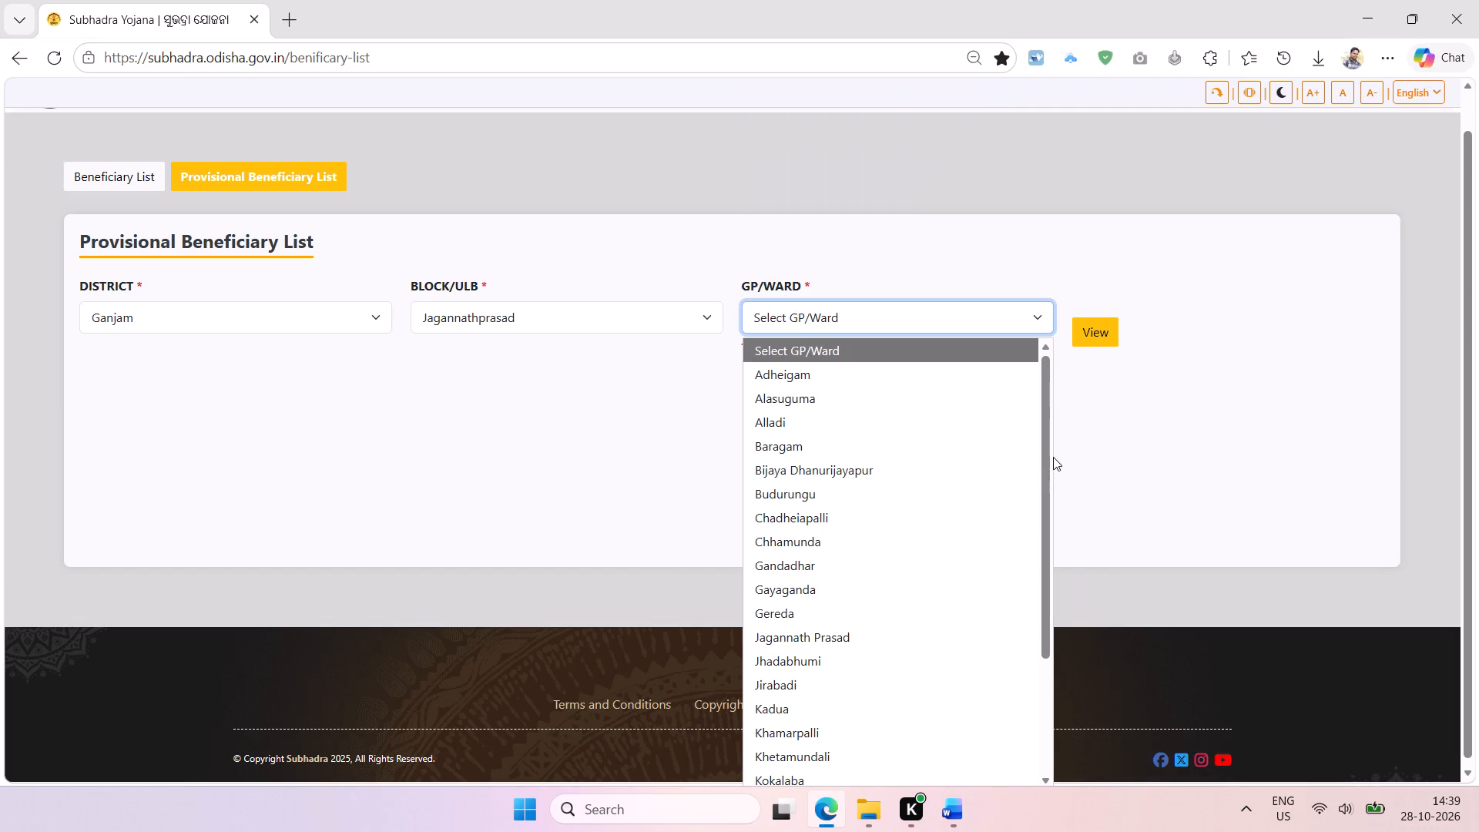
pyautogui.moveTo(1048, 455); pyautogui.dragTo(1060, 660)
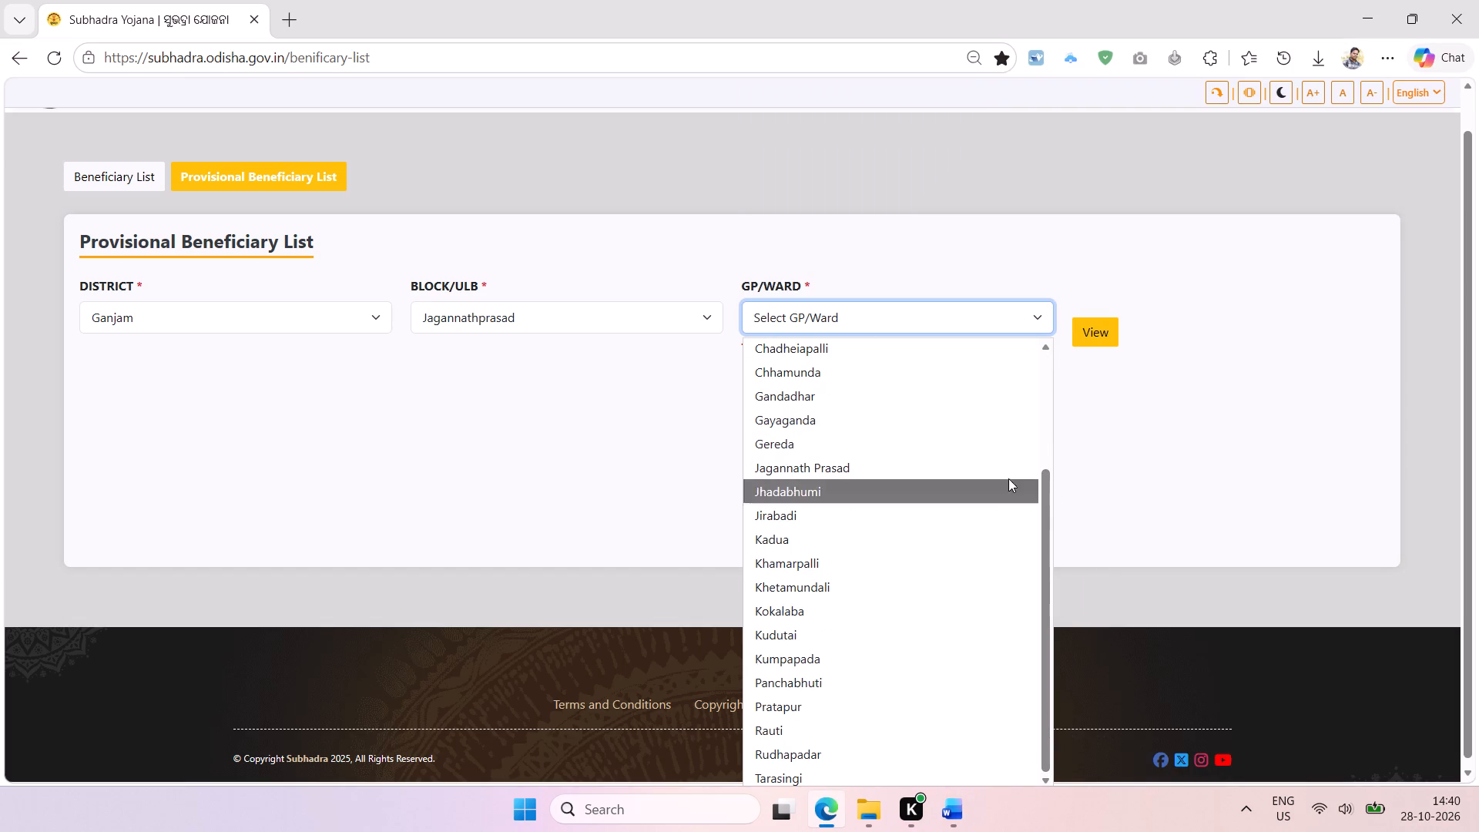
pyautogui.press('shift+super+t')
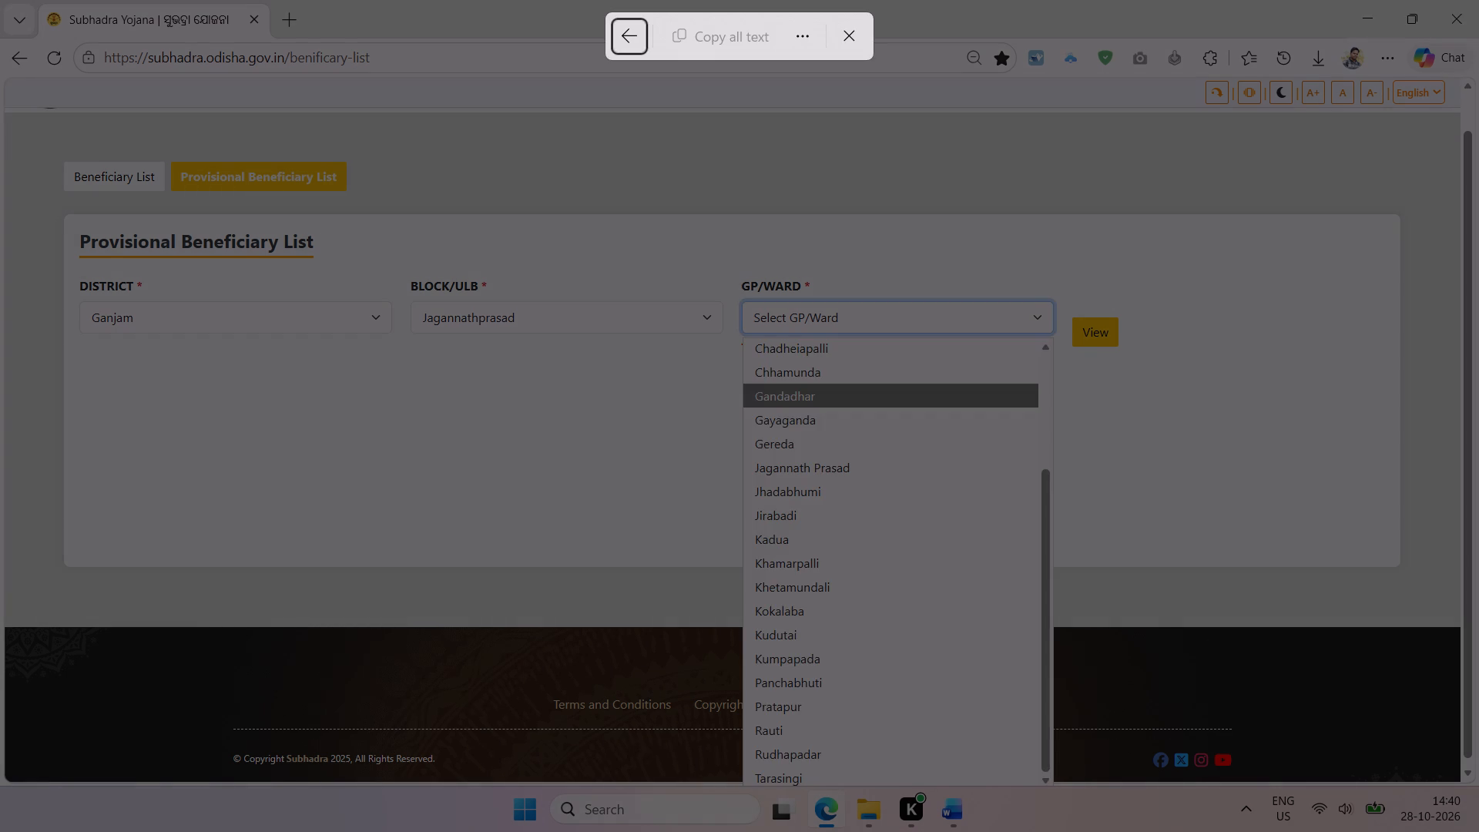
pyautogui.moveTo(750, 575); pyautogui.dragTo(881, 788)
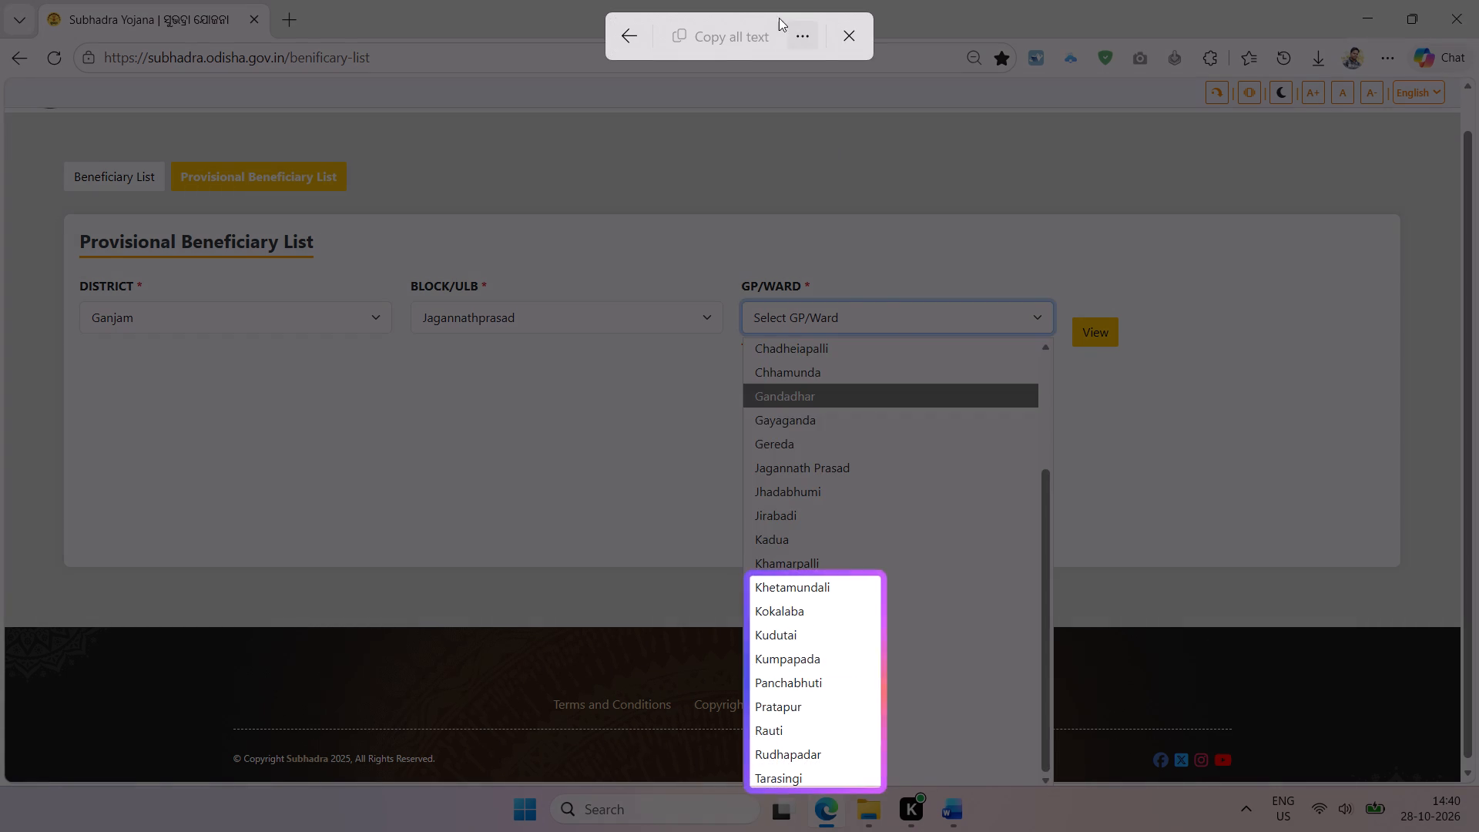
pyautogui.click(713, 45)
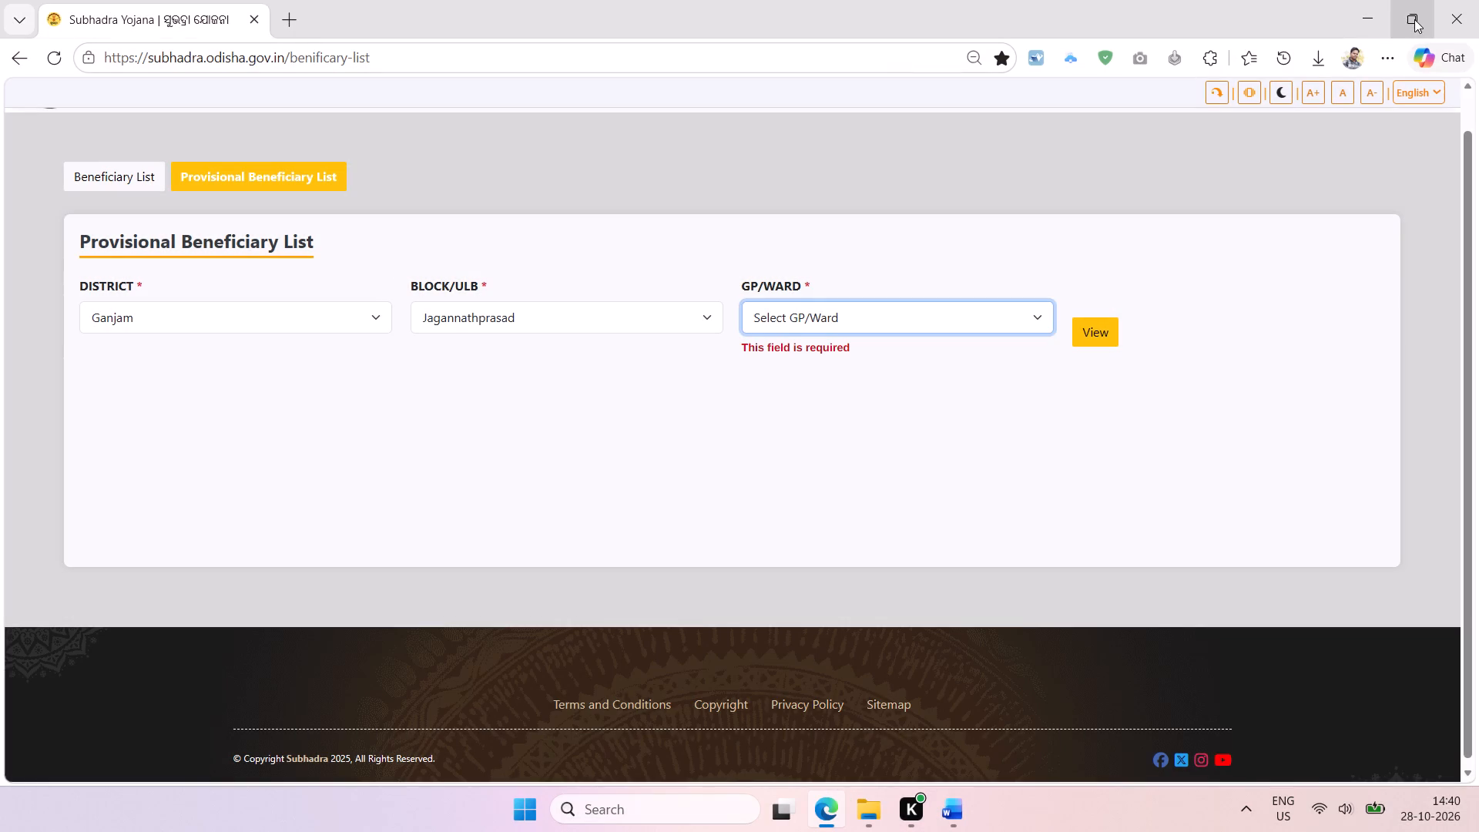
pyautogui.click(1302, 138)
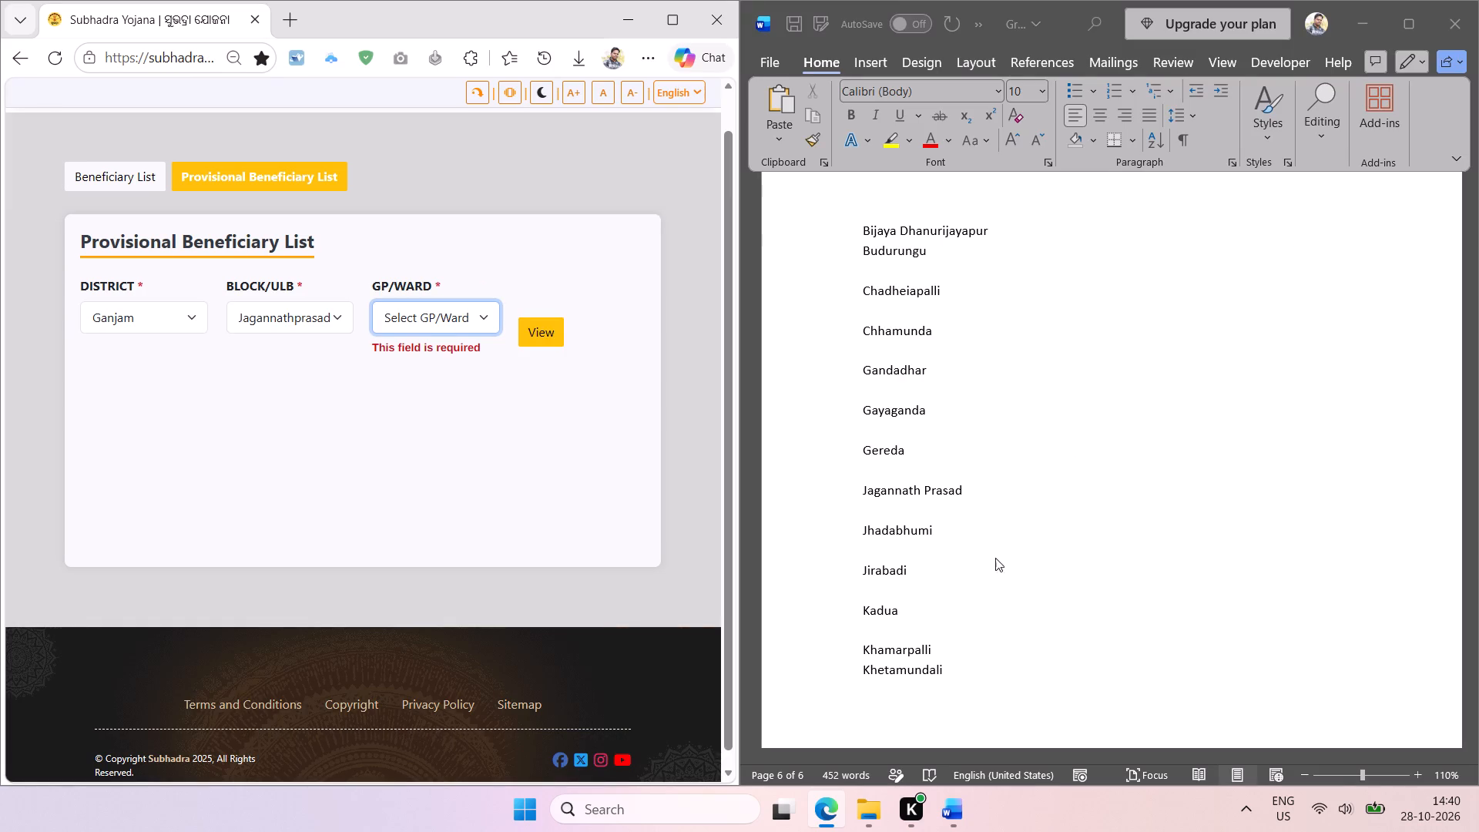
# Paste the remaining names below Khetamundali in Word and delete the duplicate Khetamundali entry.
pyautogui.click(957, 665)
pyautogui.press('Return')
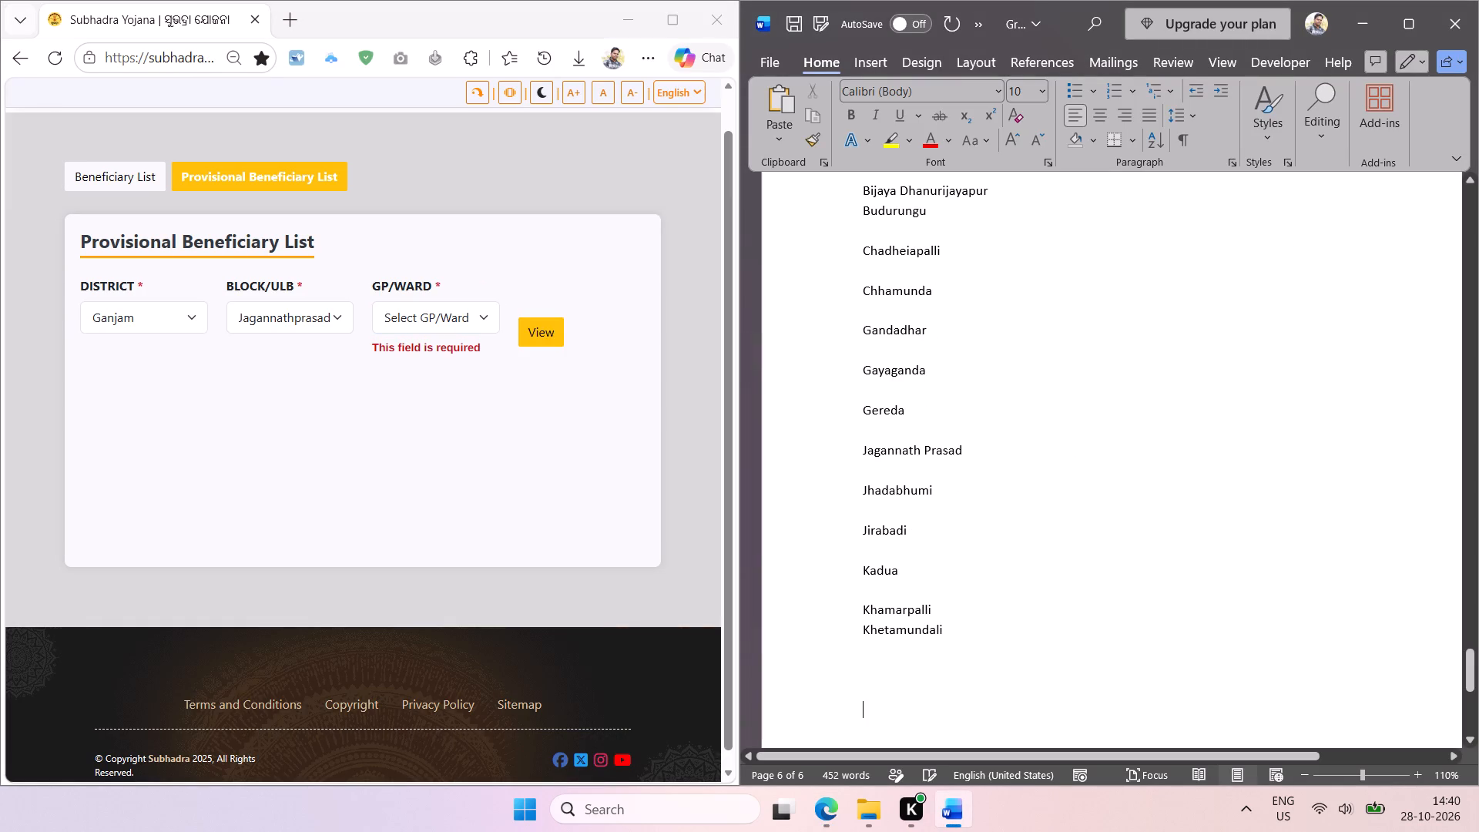
pyautogui.click(886, 662)
pyautogui.hotkey('ctrl', 'v')
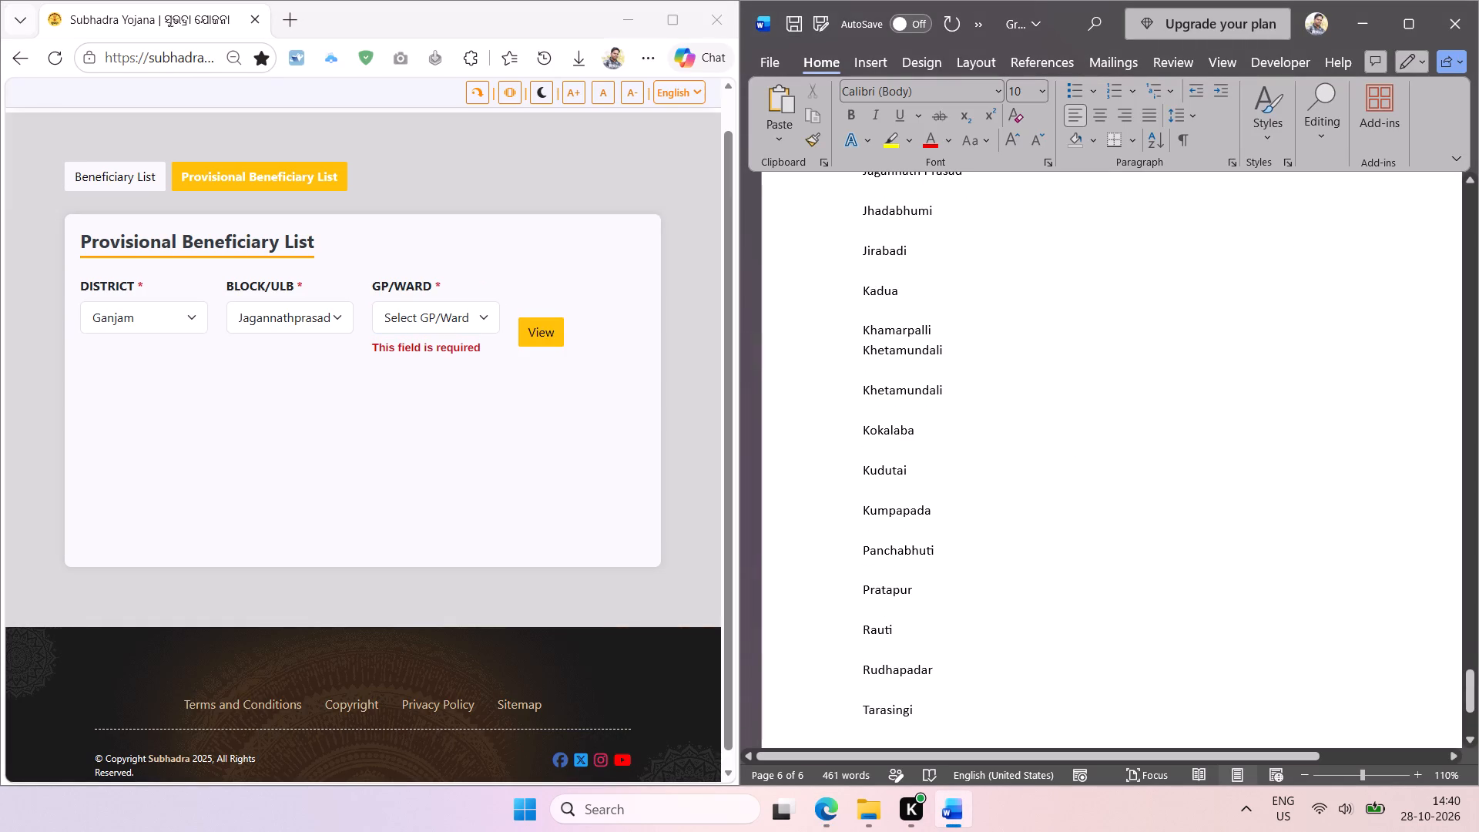
pyautogui.doubleClick(924, 401)
pyautogui.press('BackSpace')
# Remove the blank lines between the Jagannathprasad gram panchayat names from Tarasingi up to Kokalaba.
pyautogui.click(899, 679)
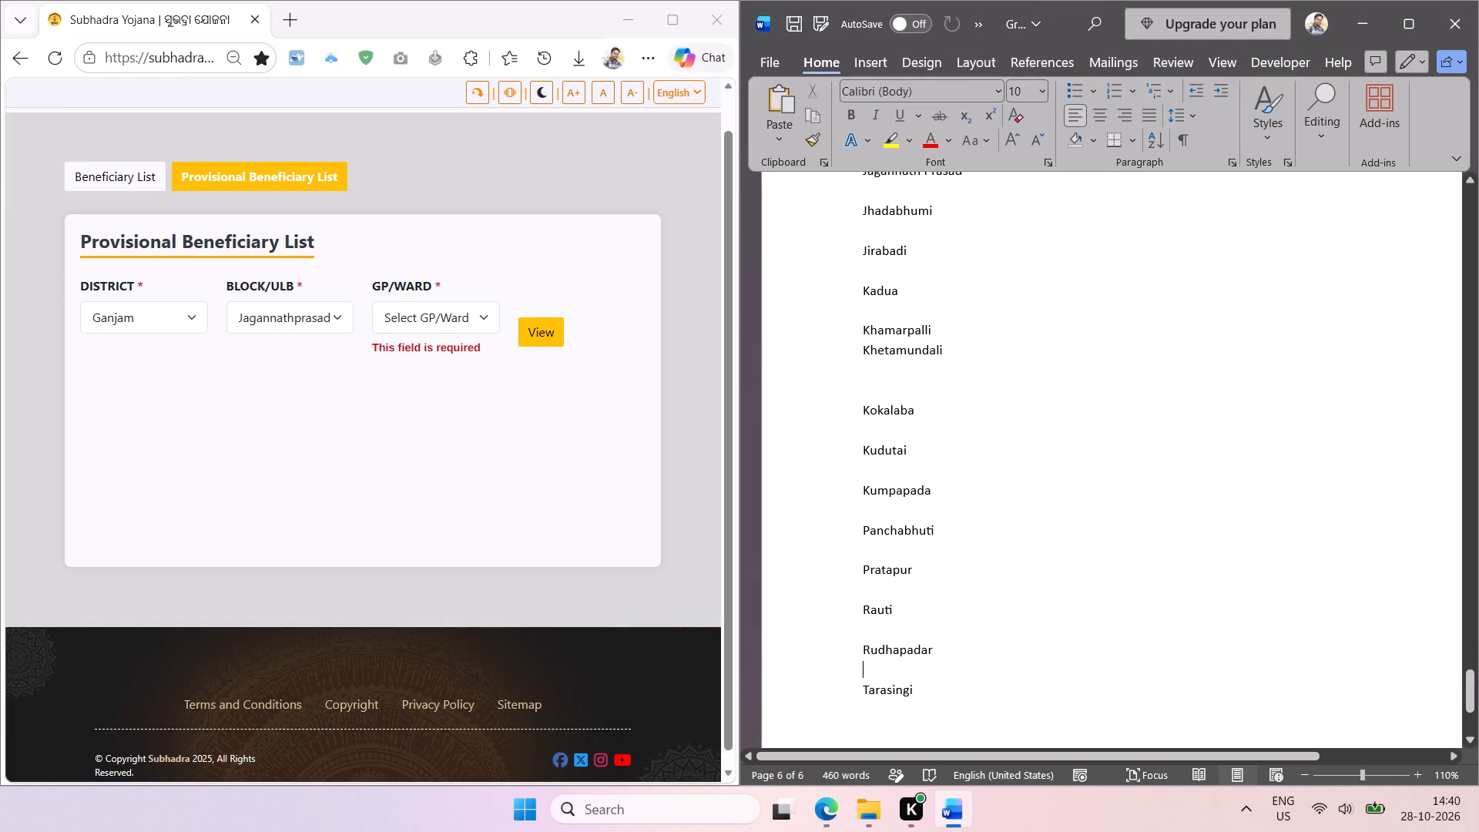
pyautogui.press('BackSpace')
pyautogui.press('Up')
pyautogui.press('BackSpace')
pyautogui.press('Up')
pyautogui.press('BackSpace')
pyautogui.press('Up')
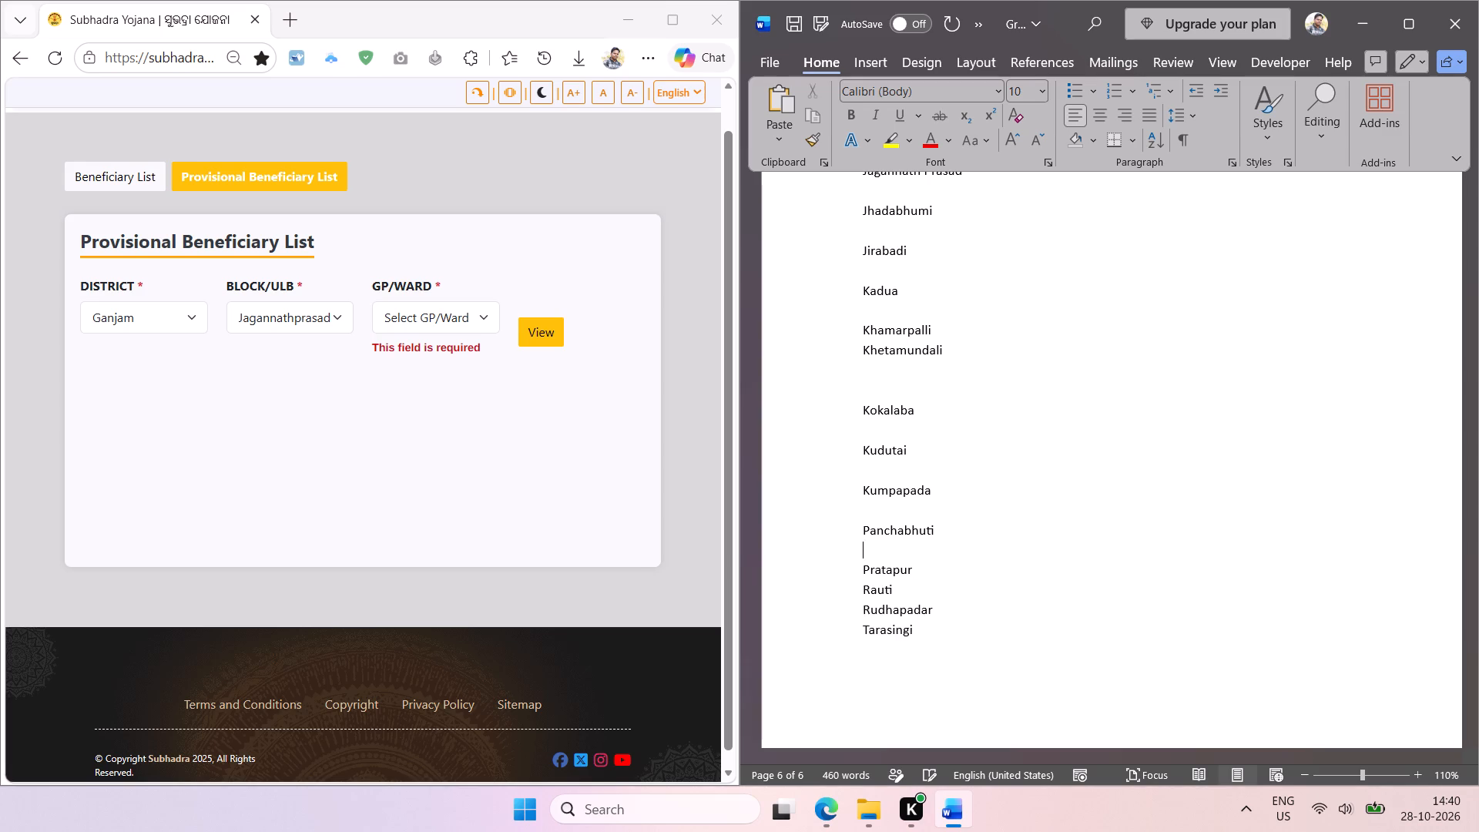
pyautogui.press('BackSpace')
pyautogui.press('Up')
pyautogui.press('BackSpace')
pyautogui.press('Up')
pyautogui.press('BackSpace')
pyautogui.press('Up')
pyautogui.press('BackSpace')
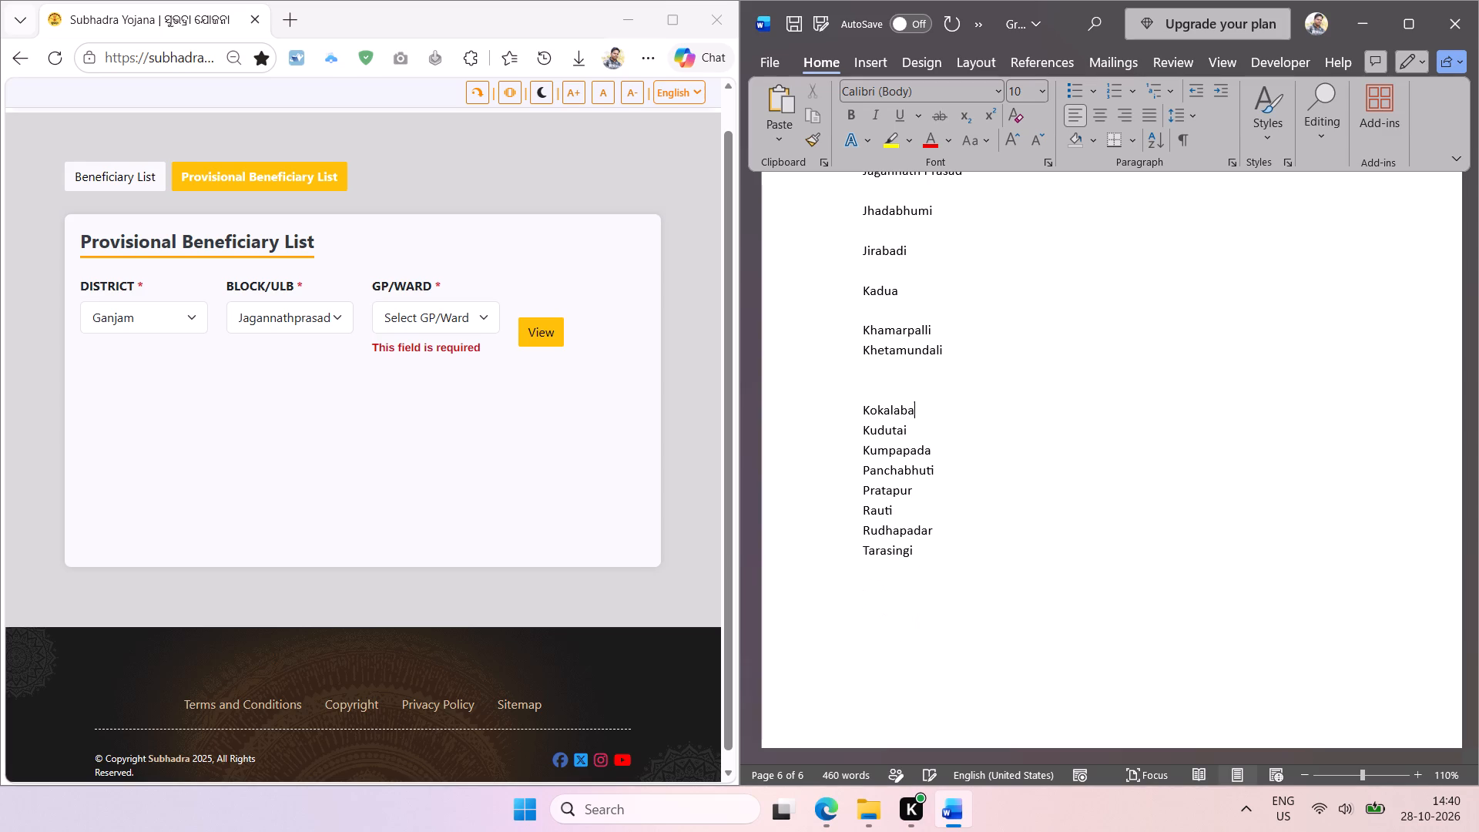
# Remove the blank lines between the Jagannathprasad gram panchayat names from Kokalaba up to Jagannath Prasad.
pyautogui.press('Up')
pyautogui.press('BackSpace')
pyautogui.press('BackSpace')
pyautogui.press('Up')
pyautogui.press('Up')
pyautogui.press('BackSpace')
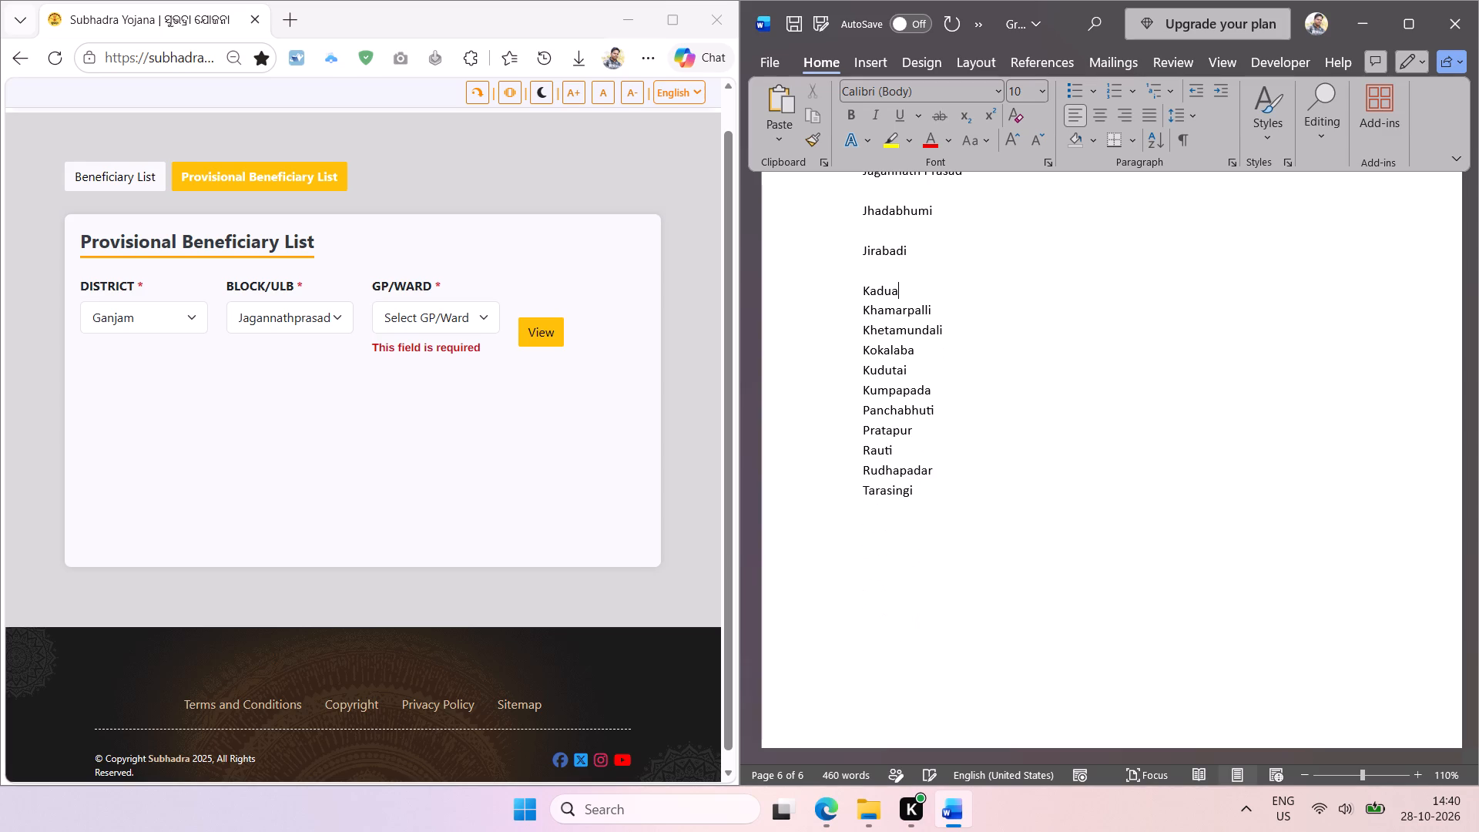
pyautogui.press('Up')
pyautogui.press('BackSpace')
pyautogui.press('Up')
pyautogui.press('BackSpace')
pyautogui.press('Up')
pyautogui.press('BackSpace')
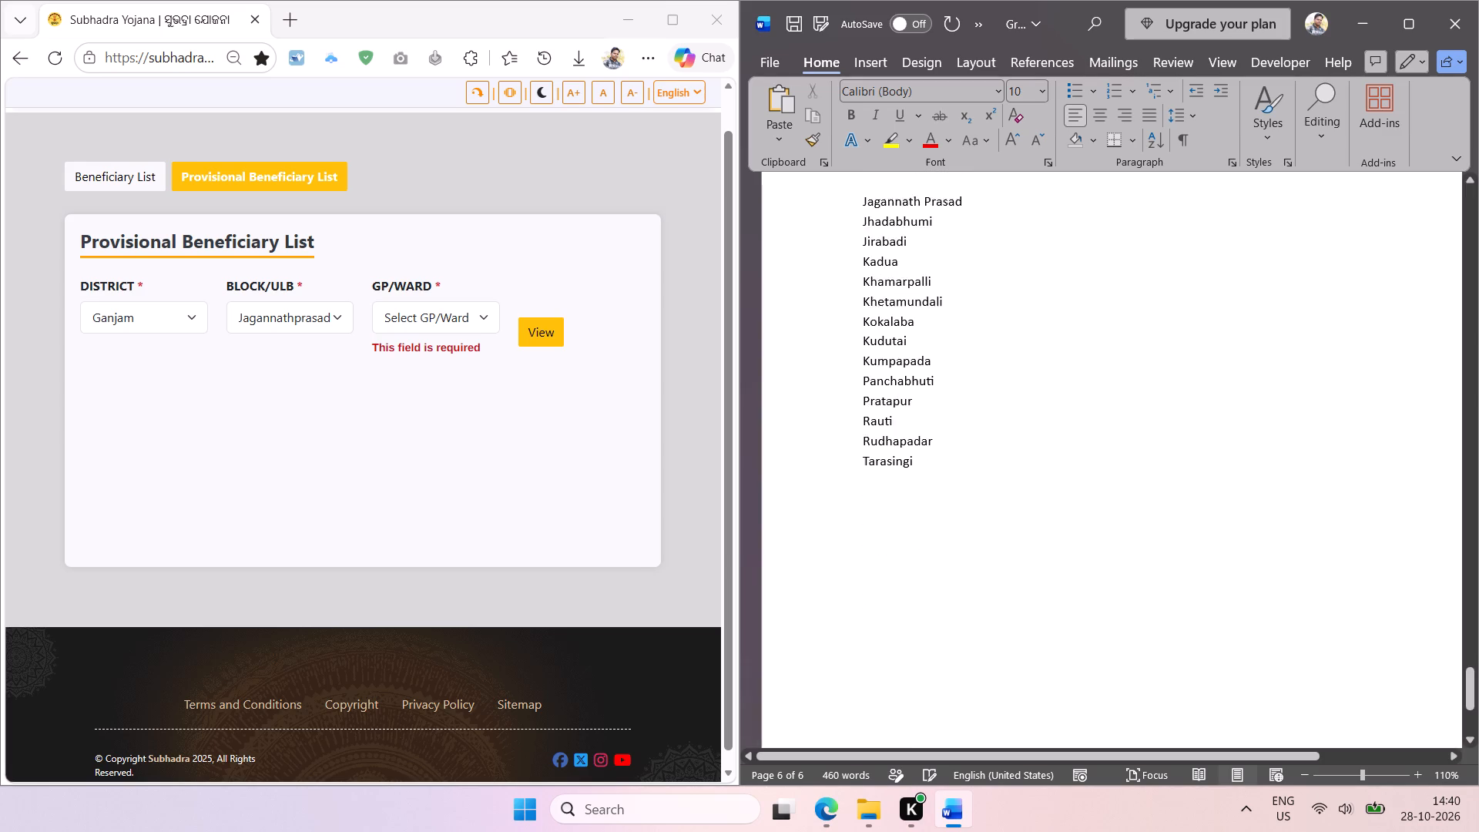
# Remove the blank lines between the gram panchayat names from Jagannath Prasad up to Budurungu.
pyautogui.scroll(3, 979, 667)
pyautogui.press('Up')
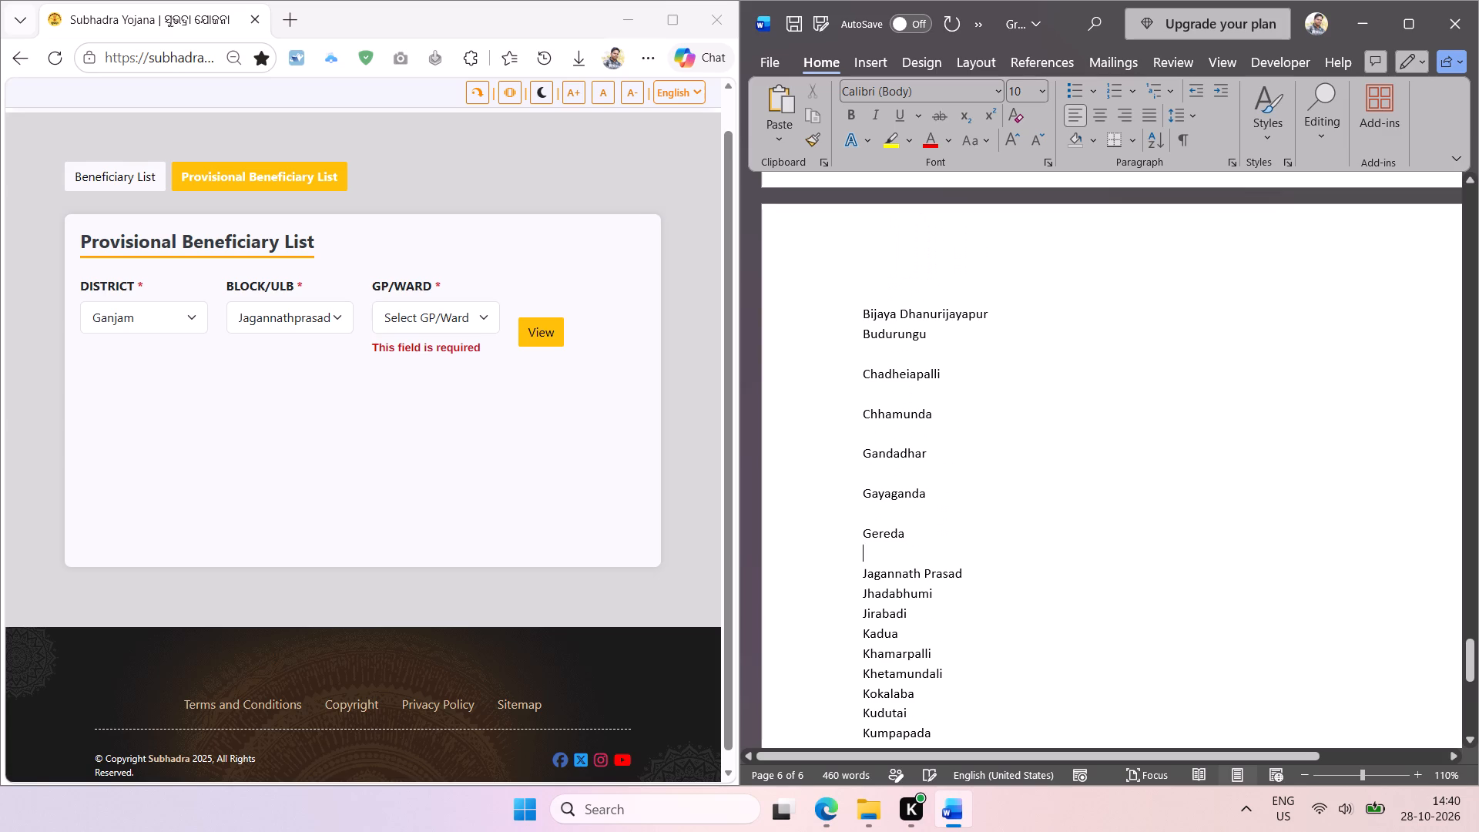
pyautogui.press('BackSpace')
pyautogui.press('Up')
pyautogui.press('BackSpace')
pyautogui.press('Up')
pyautogui.press('BackSpace')
pyautogui.press('Up')
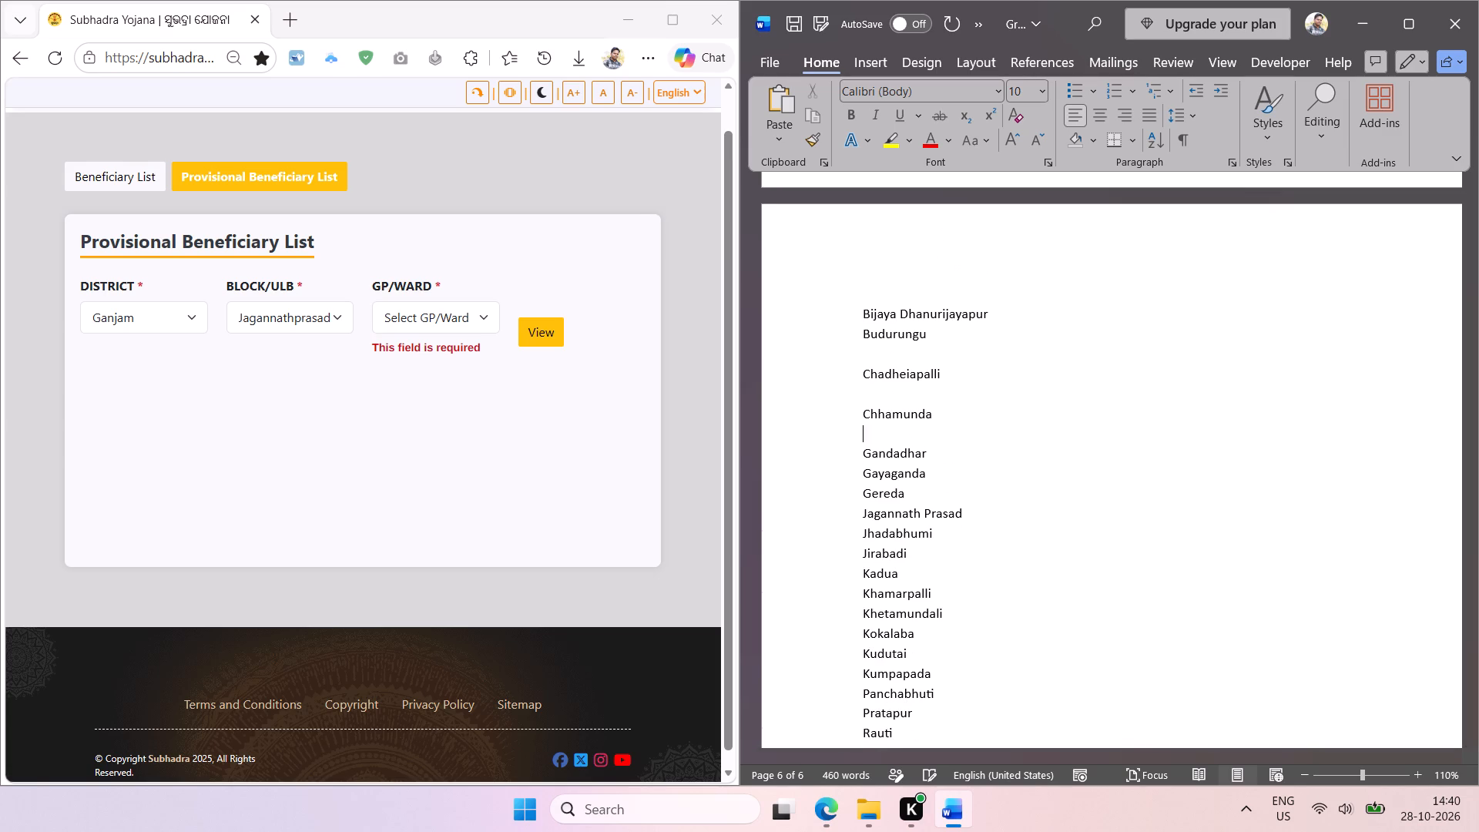
pyautogui.press('BackSpace')
pyautogui.press('Up')
pyautogui.press('BackSpace')
pyautogui.press('Up')
pyautogui.press('BackSpace')
# Remove the remaining blank lines between the names from Bijaya Dhanurijayapur up to Adheigam.
pyautogui.scroll(1, 979, 667)
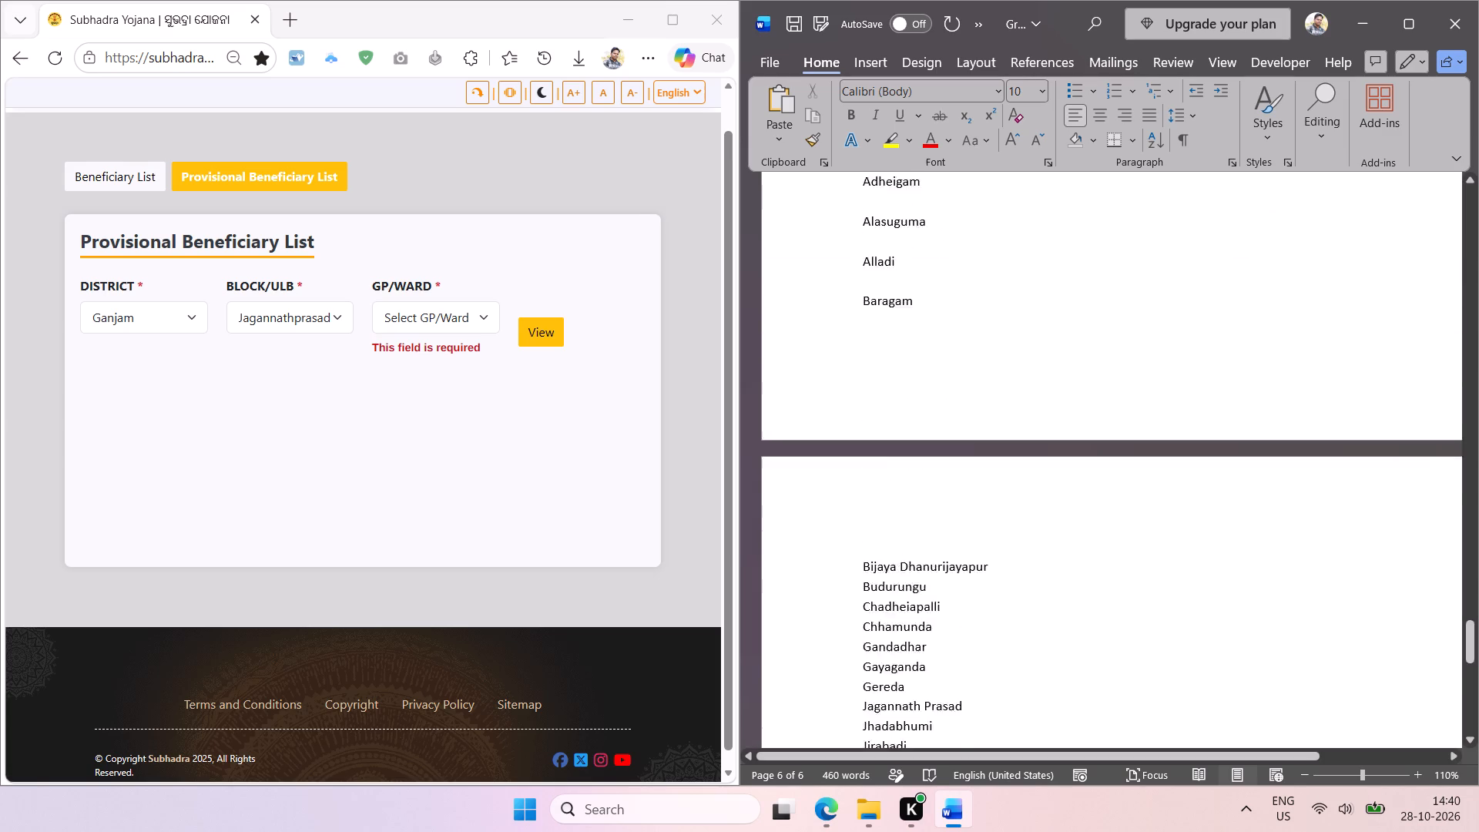
pyautogui.scroll(3, 979, 667)
pyautogui.press('Up')
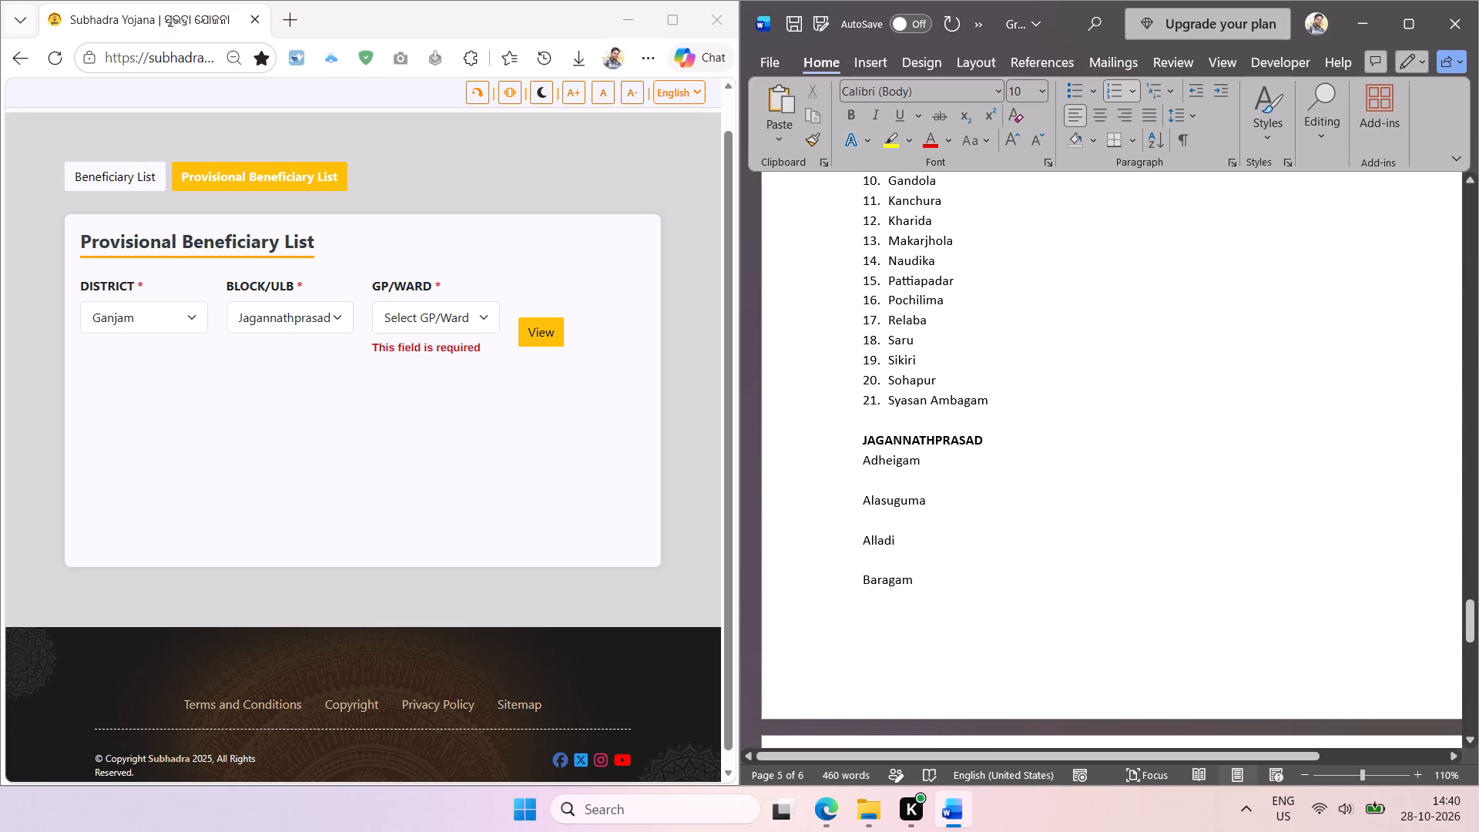
pyautogui.click(924, 599)
pyautogui.press('BackSpace')
pyautogui.press('Up')
pyautogui.press('BackSpace')
pyautogui.press('Up')
pyautogui.press('BackSpace')
pyautogui.press('Up')
pyautogui.press('BackSpace')
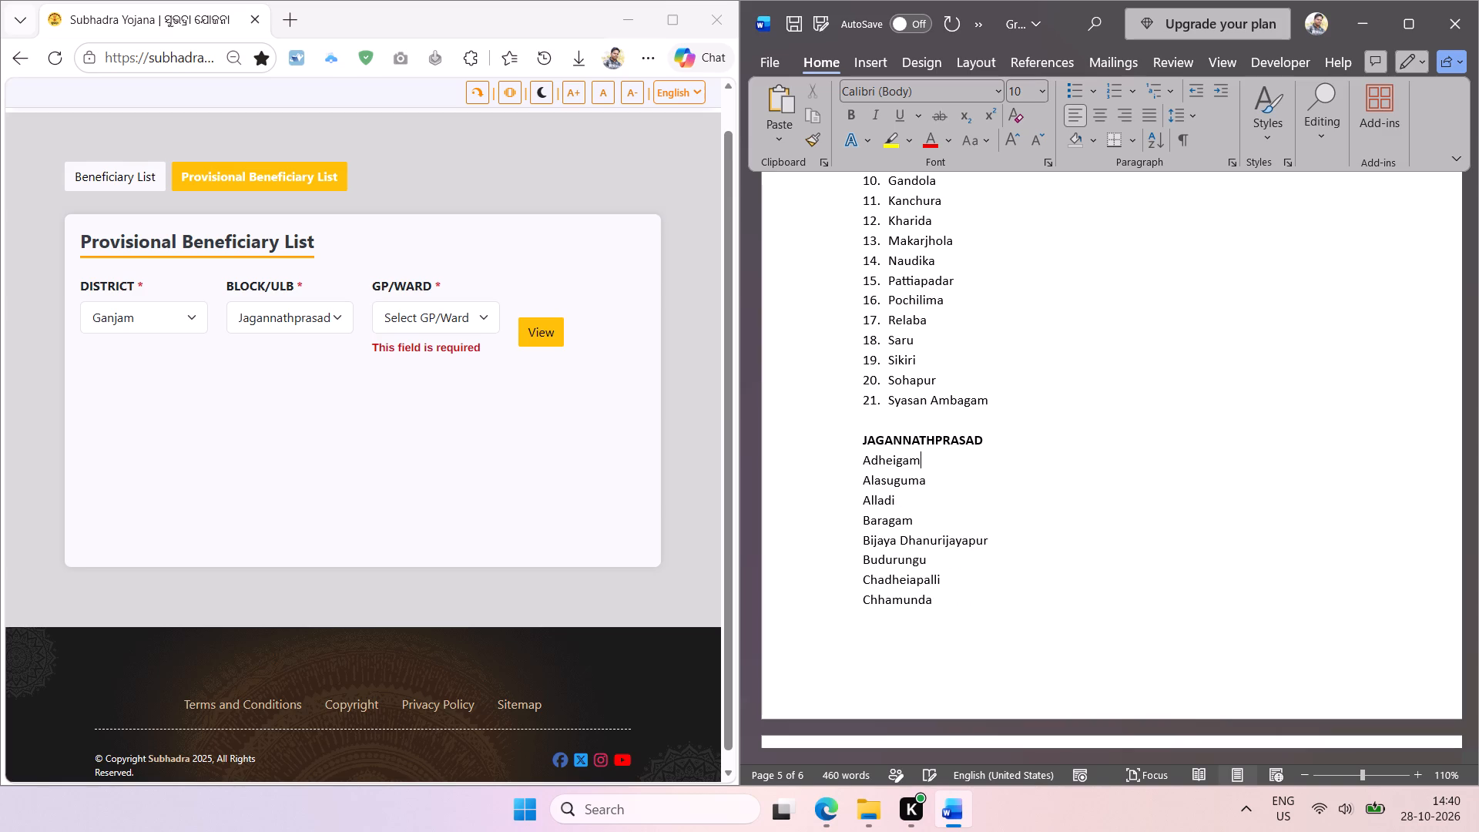
# Insert a page break before the JAGANNATHPRASAD heading.
pyautogui.click(859, 444)
pyautogui.hotkey('ctrl', 'Return')
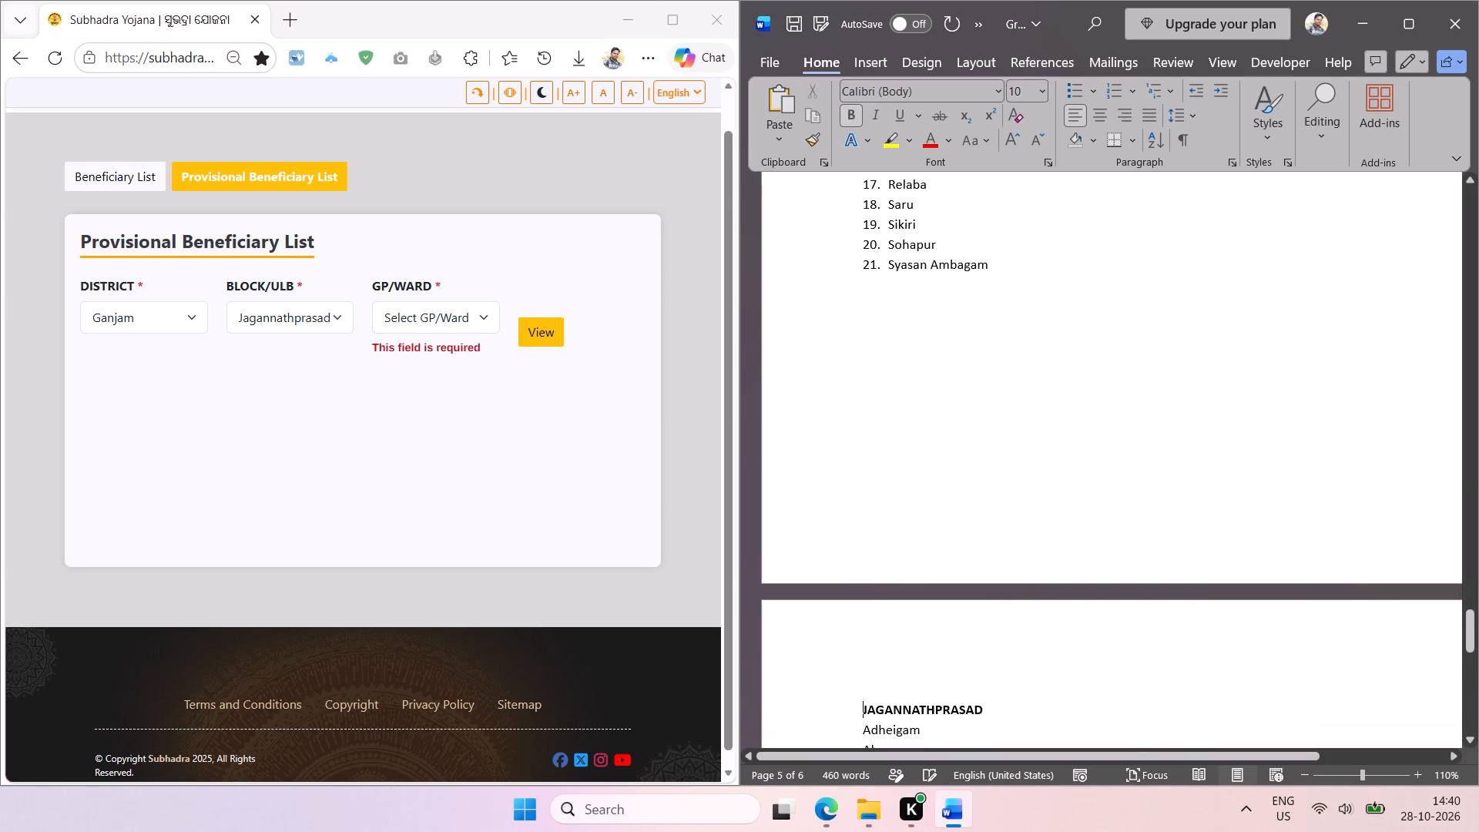
# Sort the Jagannathprasad gram panchayat names from Adheigam to Tarasingi alphabetically.
pyautogui.scroll(-3, 1017, 479)
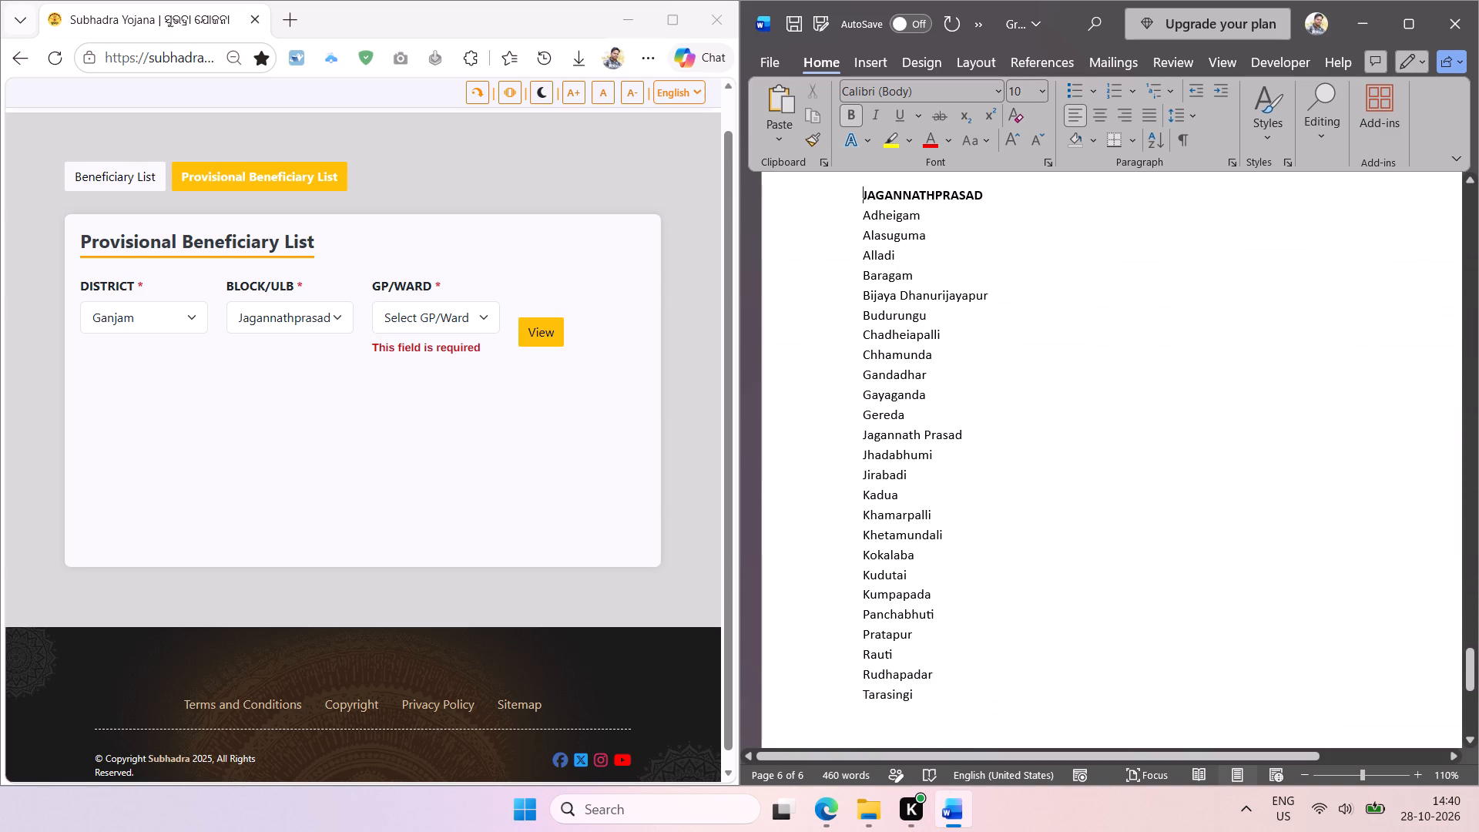
pyautogui.scroll(-1, 966, 612)
pyautogui.moveTo(924, 703); pyautogui.dragTo(865, 229)
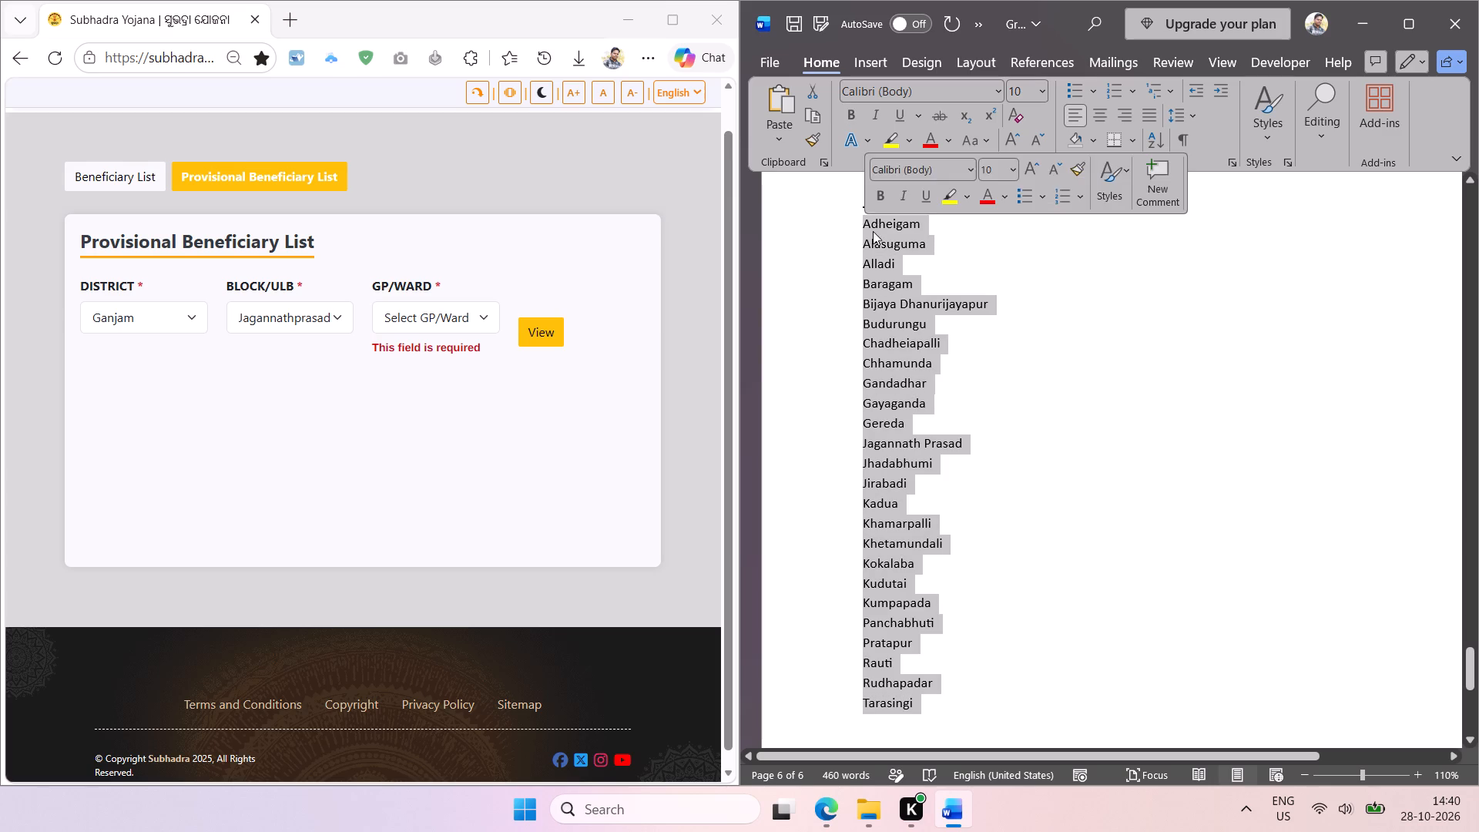
pyautogui.click(1152, 138)
pyautogui.press('Return')
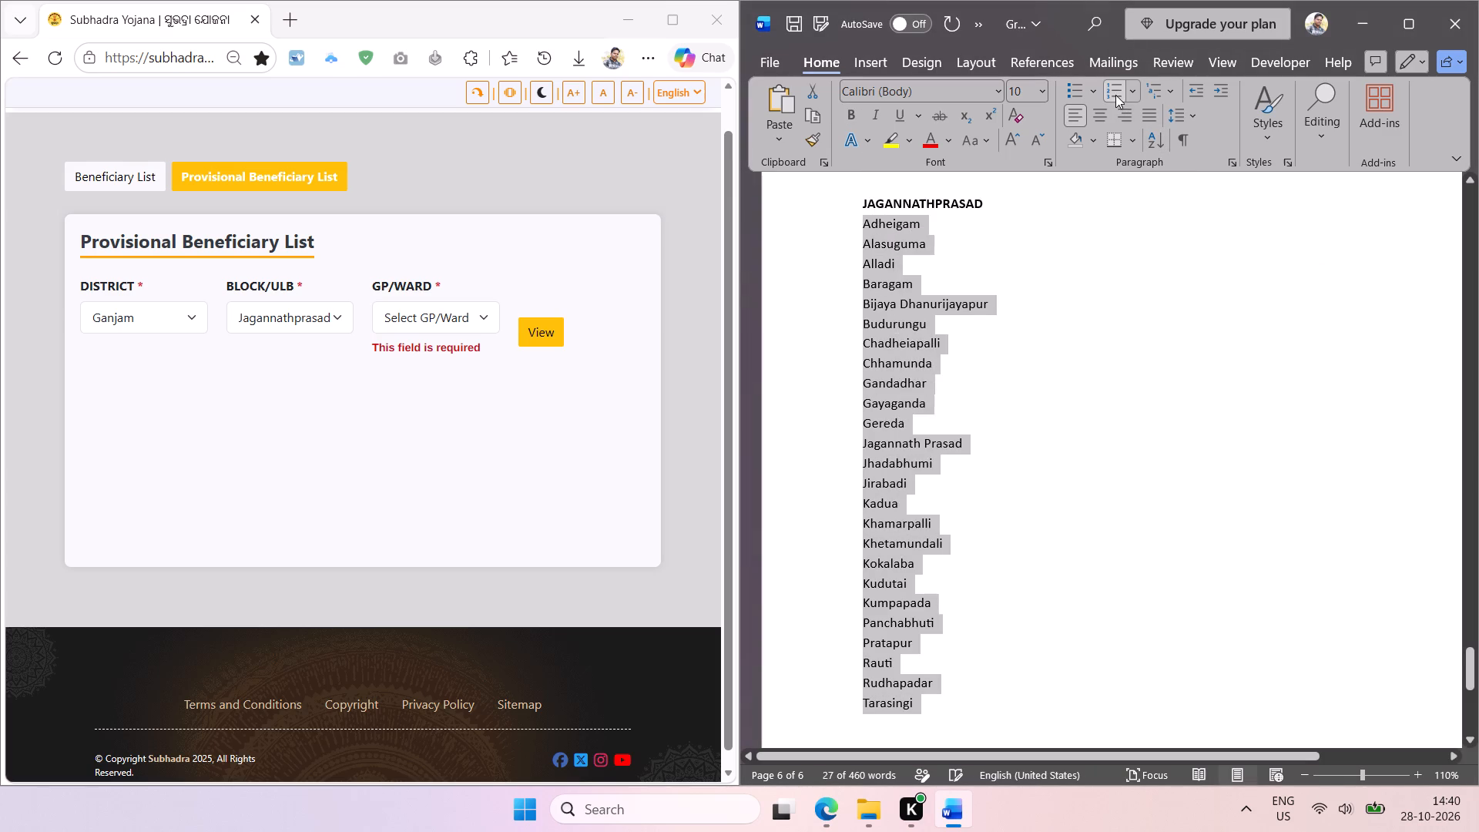
# Turn the sorted names into a numbered list aligned flush with the heading and save the document.
pyautogui.click(1115, 95)
pyautogui.doubleClick(1194, 92)
pyautogui.click(1015, 300)
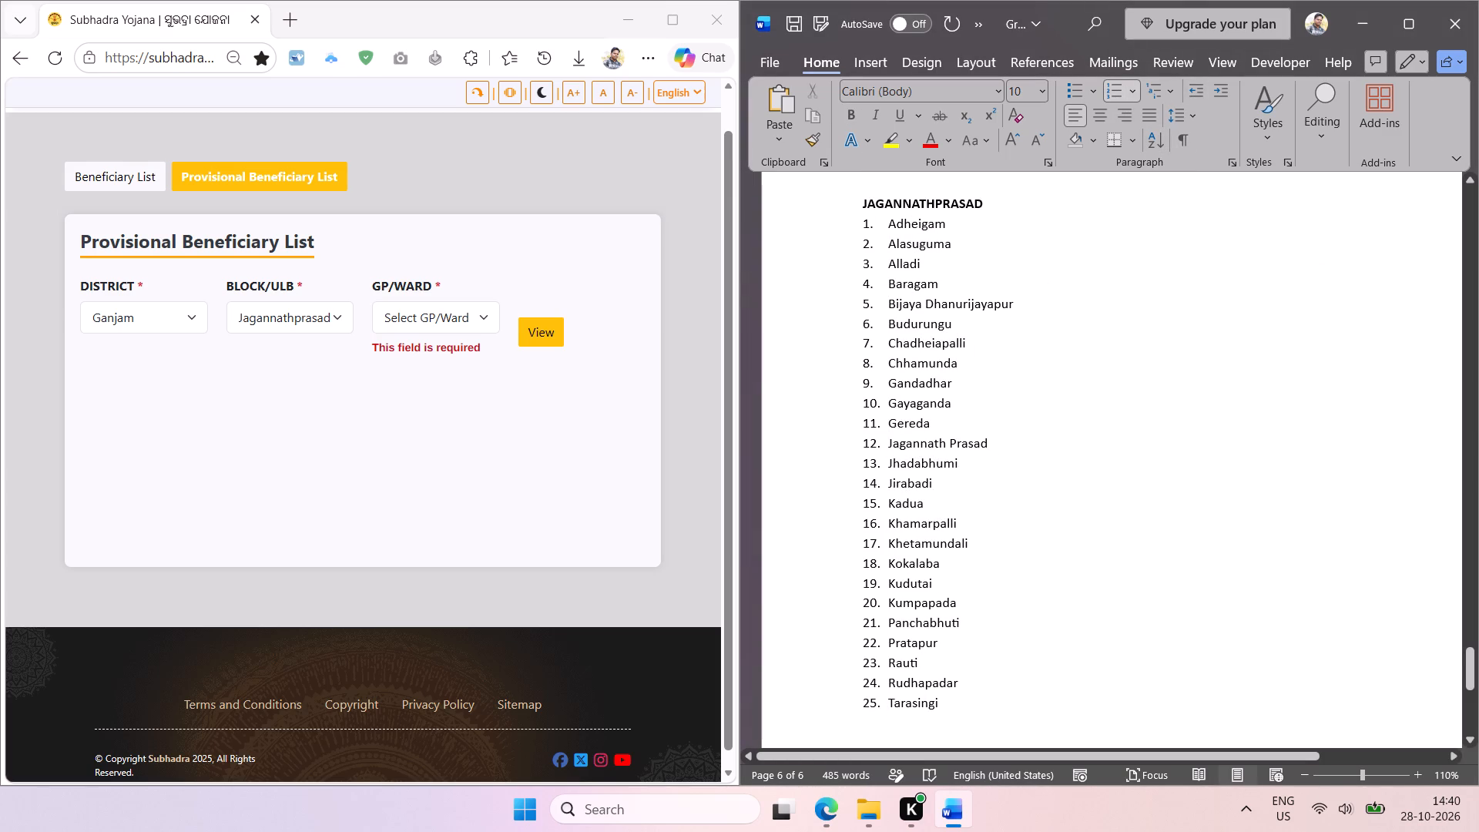
pyautogui.hotkey('ctrl', 's')
# Copy the JAGANNATHPRASAD heading below the finished list, leaving one blank line after Tarasingi.
pyautogui.doubleClick(952, 209)
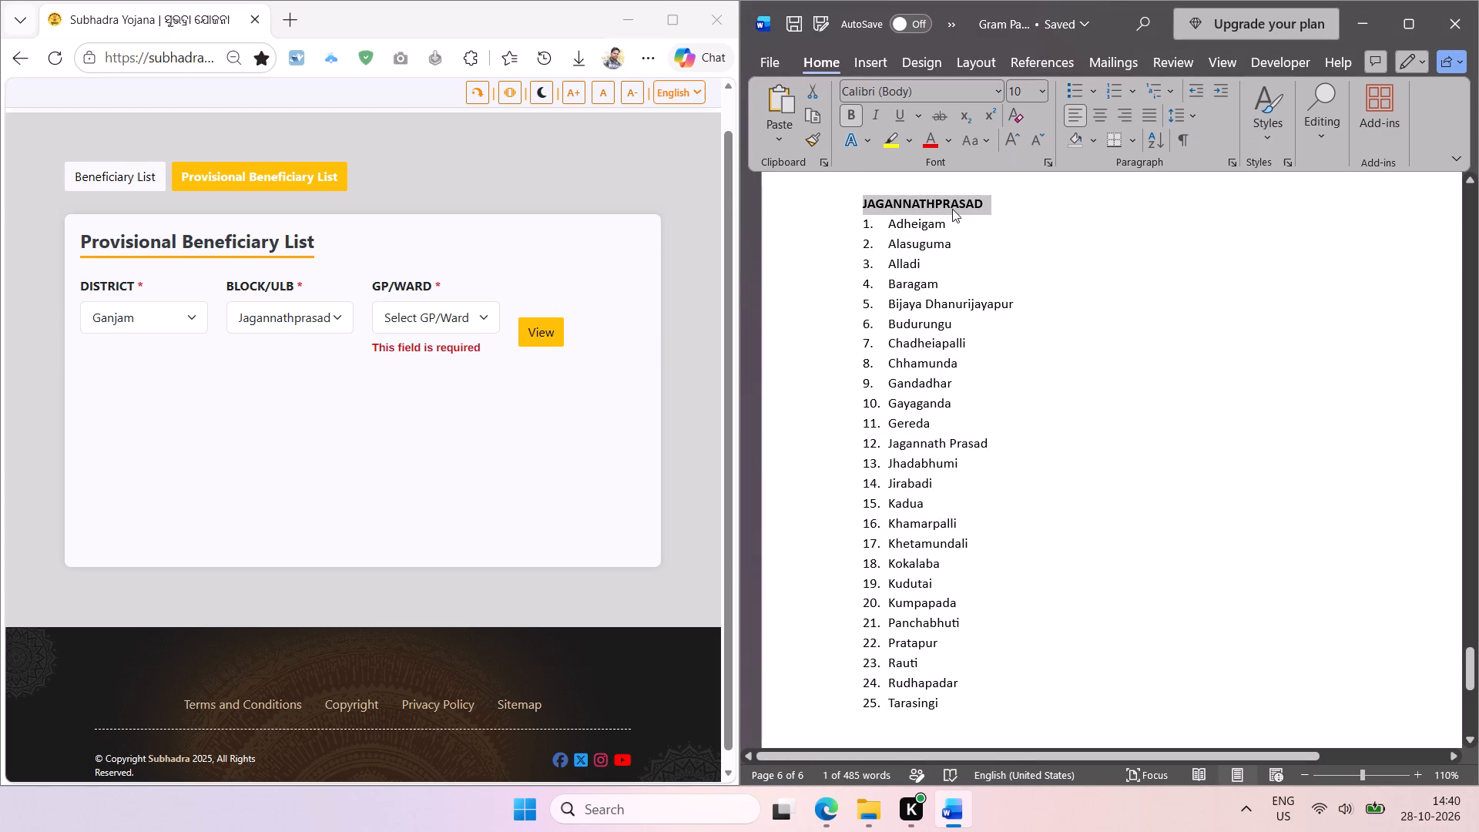
pyautogui.hotkey('ctrl', 'c')
pyautogui.click(981, 714)
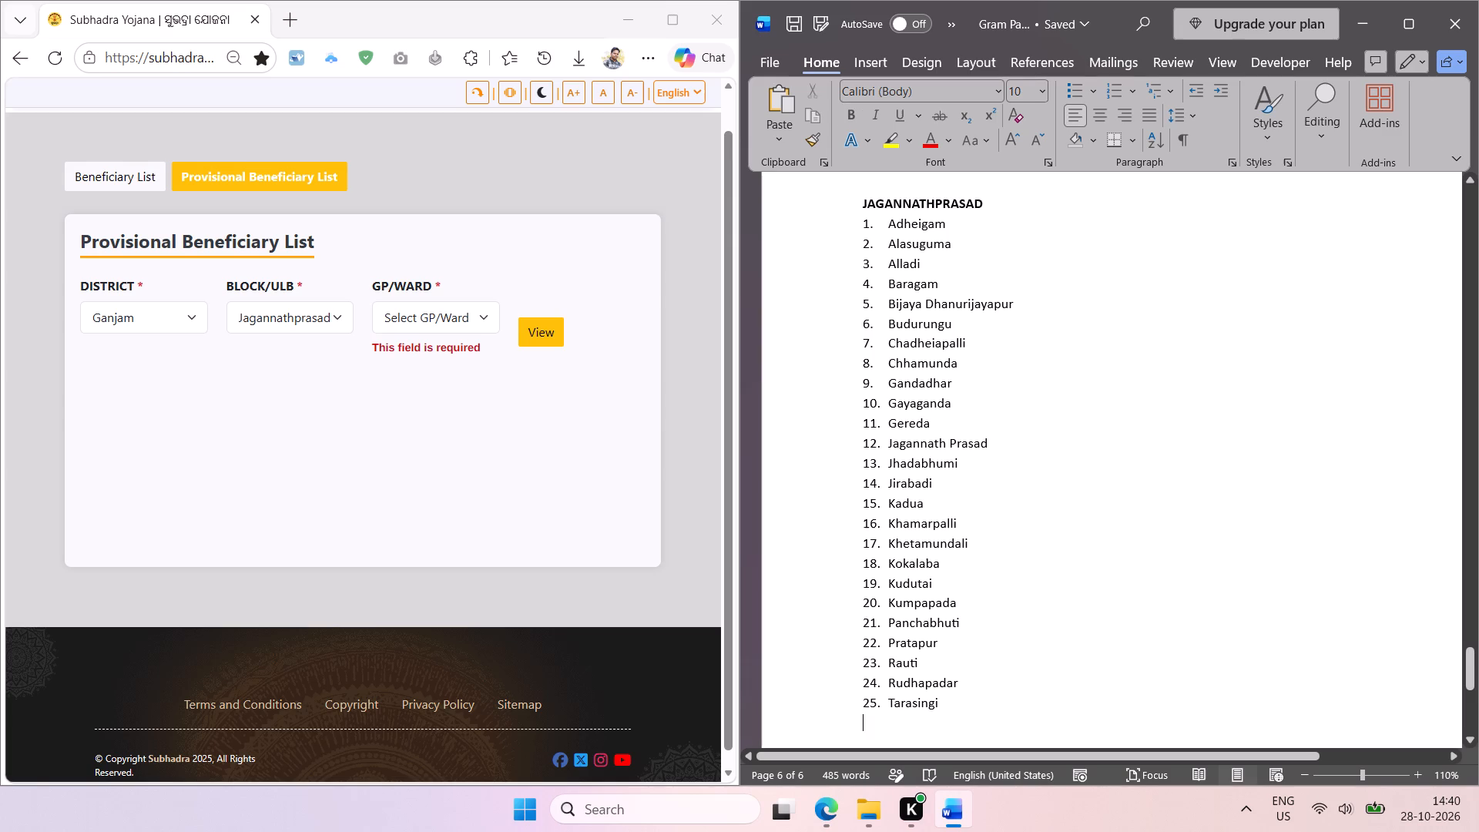
pyautogui.press('Return')
pyautogui.hotkey('ctrl', 'v')
pyautogui.scroll(-1, 1007, 596)
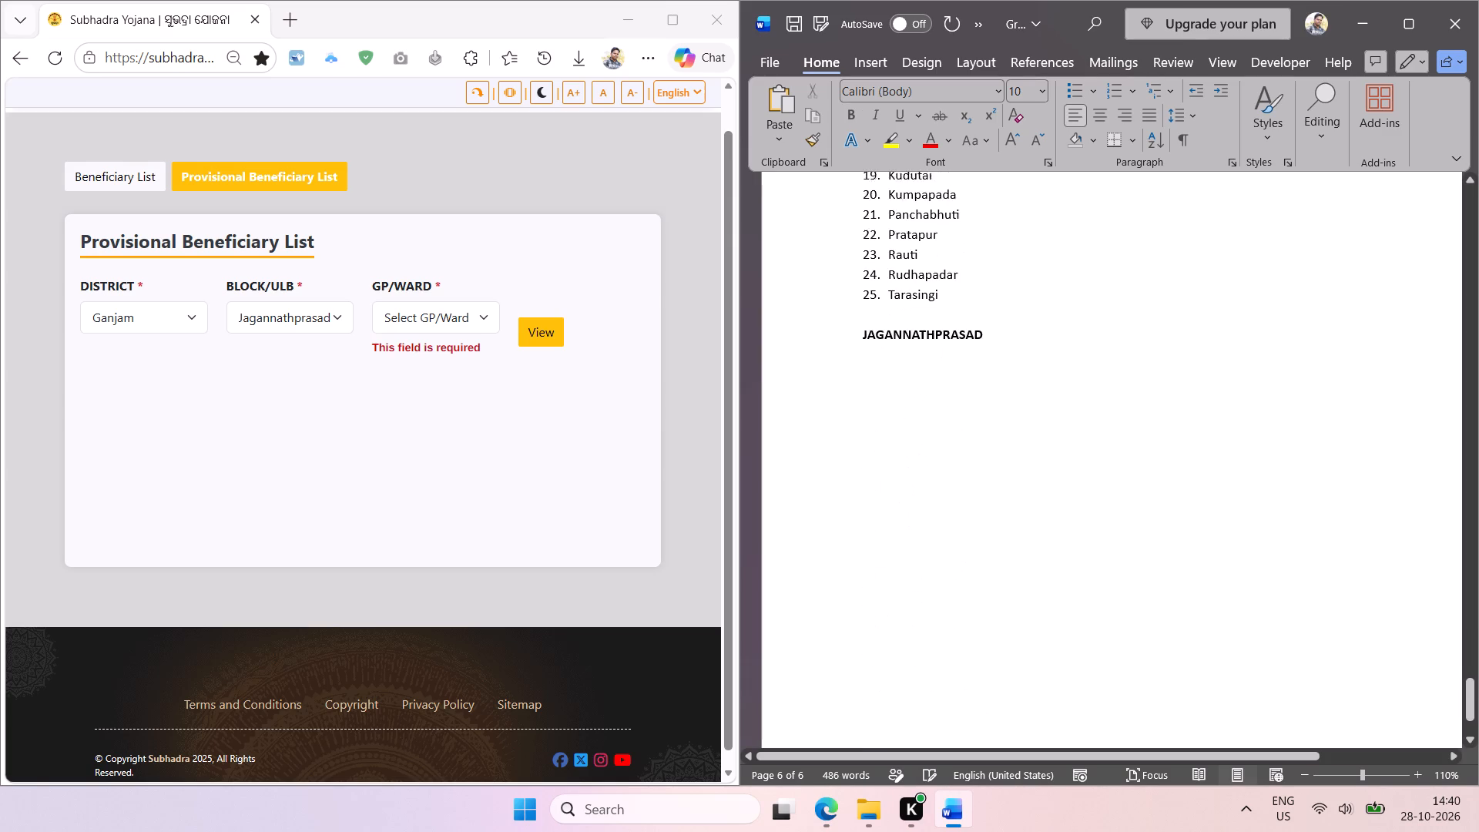
pyautogui.scroll(-2, 1007, 596)
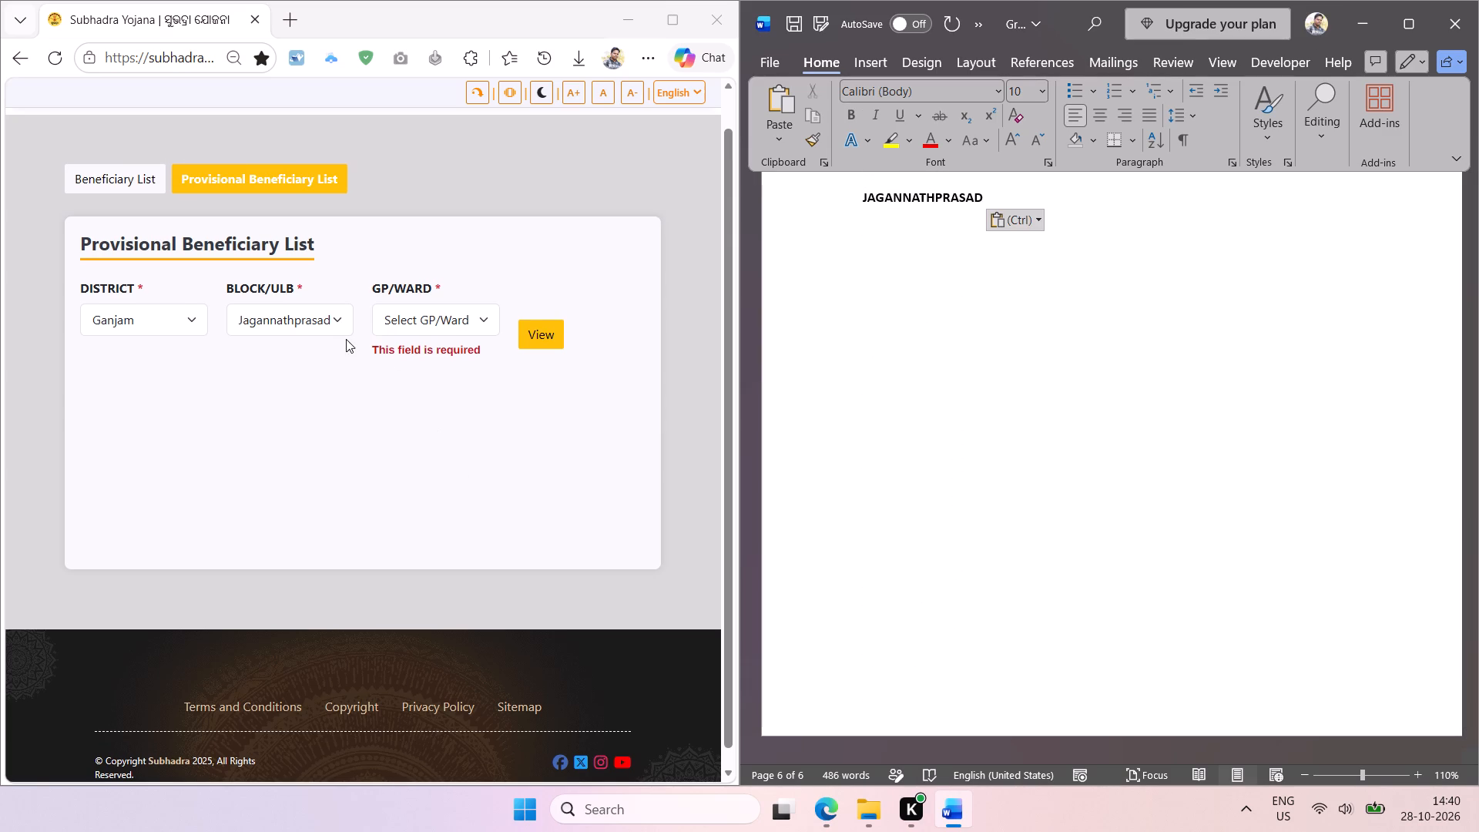
# In Edge, select the Kabisuryanagar block for Ganjam and extract its name from the screen as text.
pyautogui.click(338, 330)
pyautogui.click(339, 656)
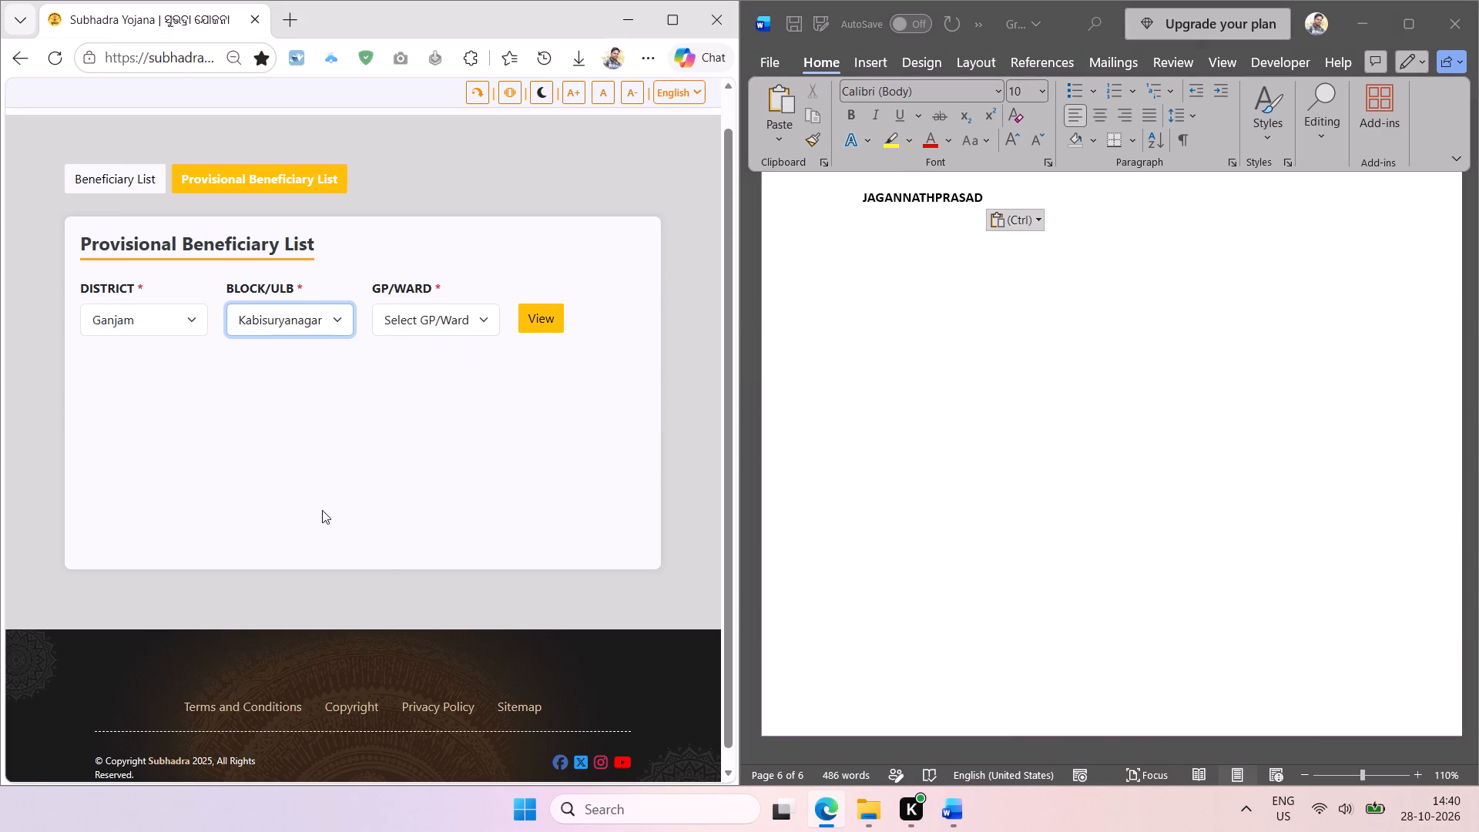
pyautogui.click(319, 497)
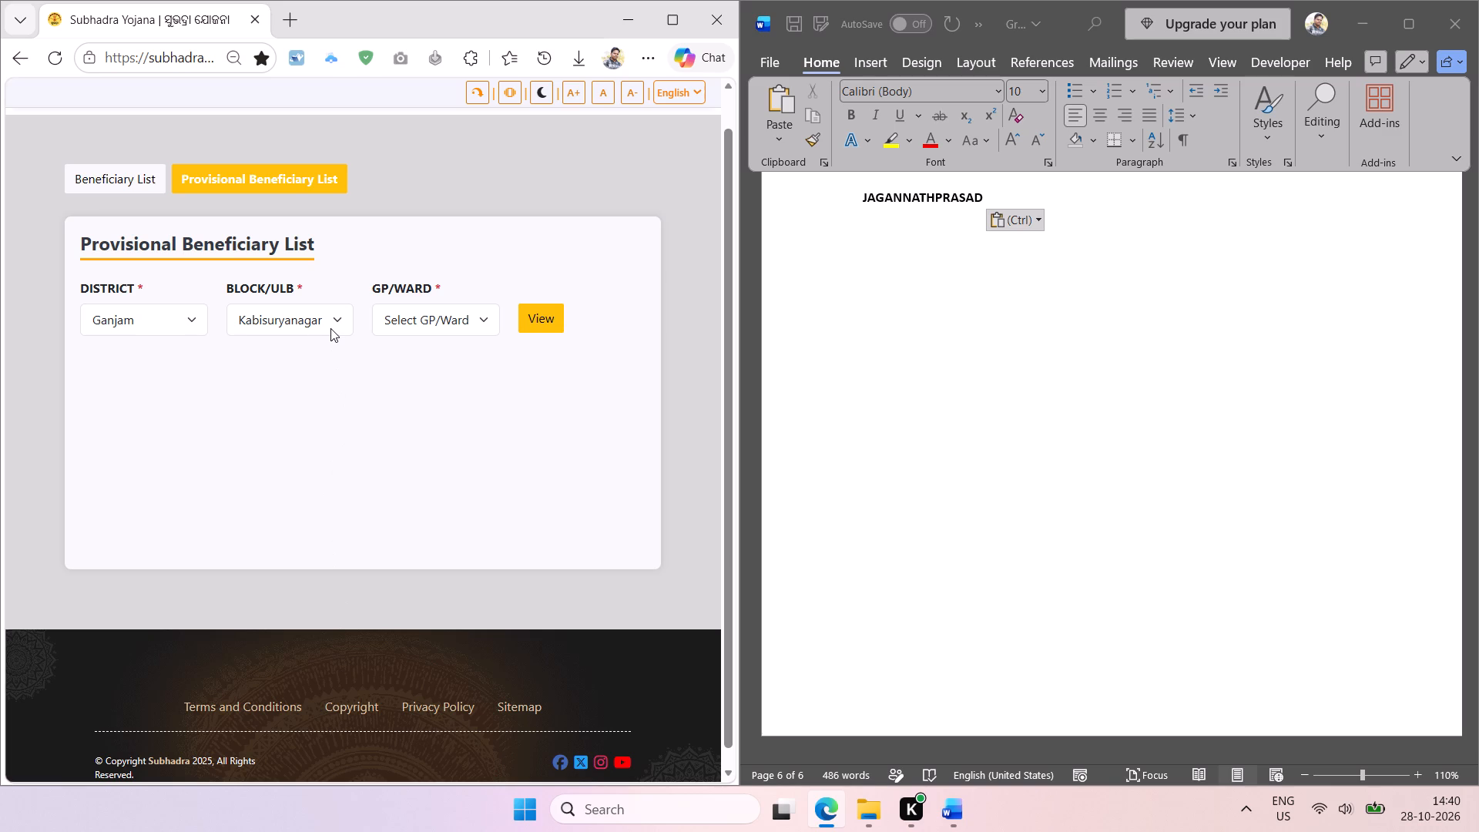
pyautogui.press('shift+super+t')
pyautogui.moveTo(228, 302); pyautogui.dragTo(326, 374)
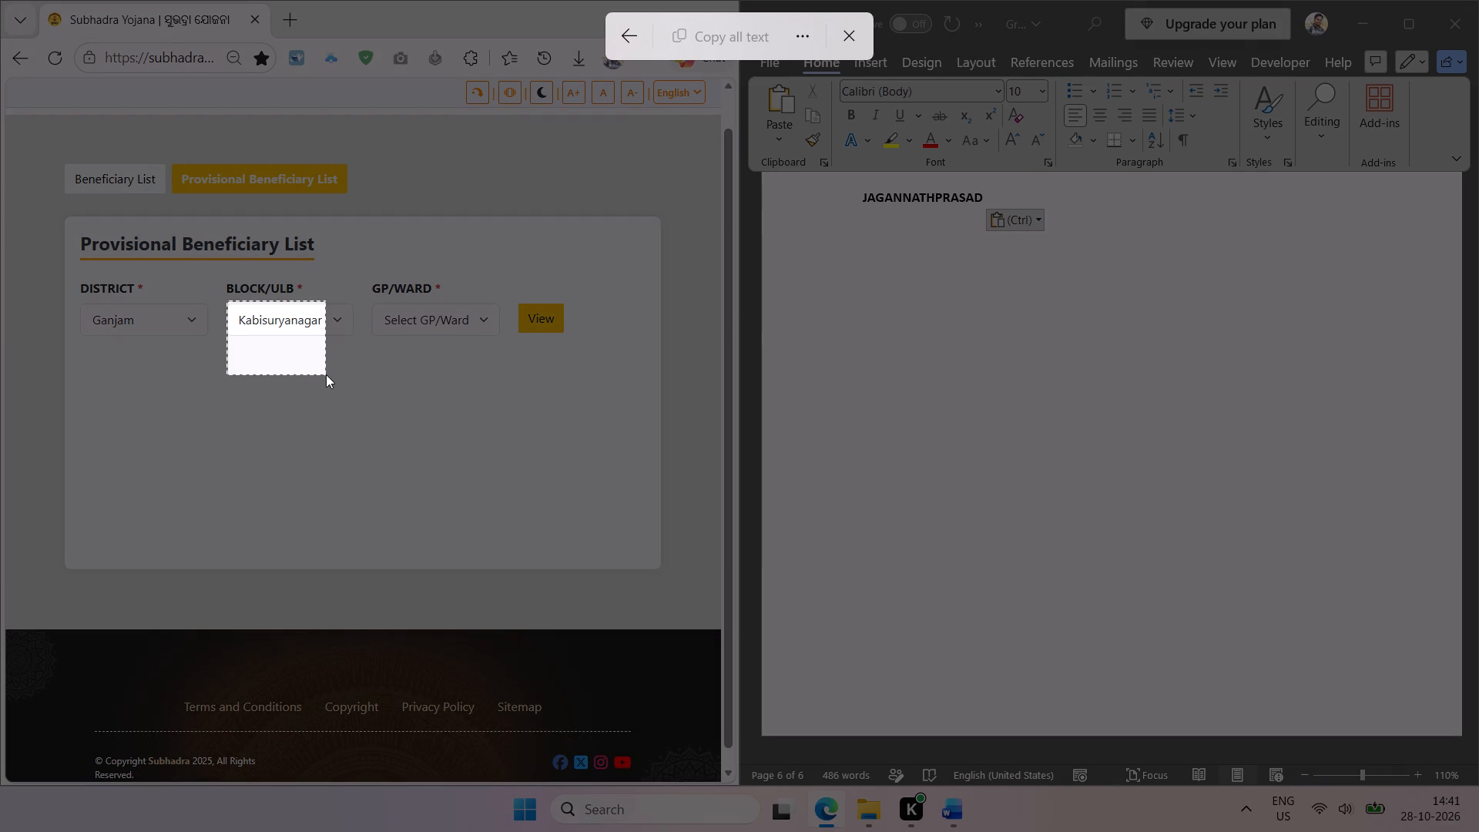
pyautogui.moveTo(326, 374); pyautogui.dragTo(332, 378)
pyautogui.click(735, 31)
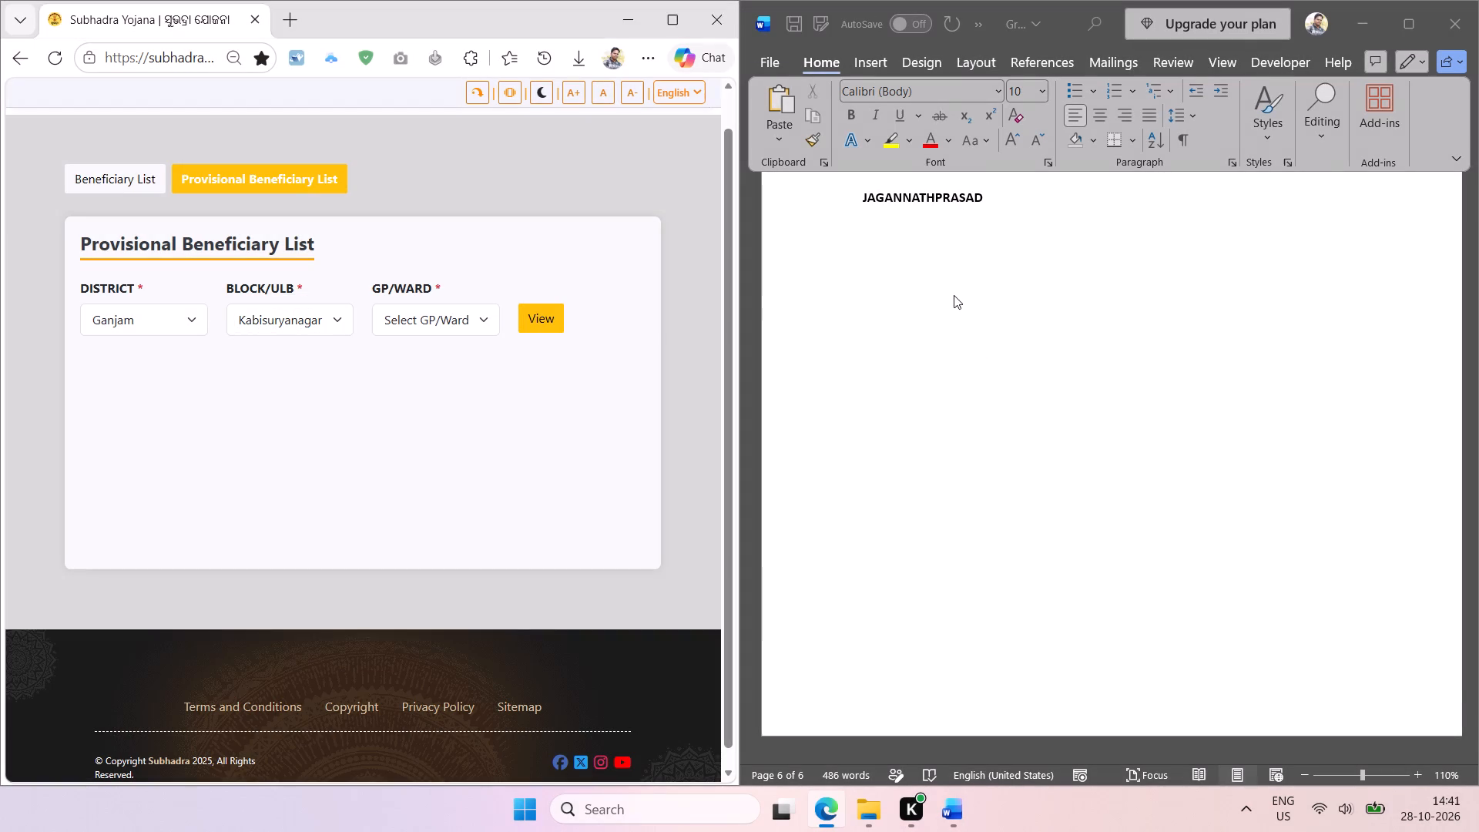
# In Word, replace the duplicated heading with KABISURYANAGAR in uppercase and start a new line below it.
pyautogui.click(954, 295)
pyautogui.doubleClick(934, 199)
pyautogui.hotkey('ctrl', 'v')
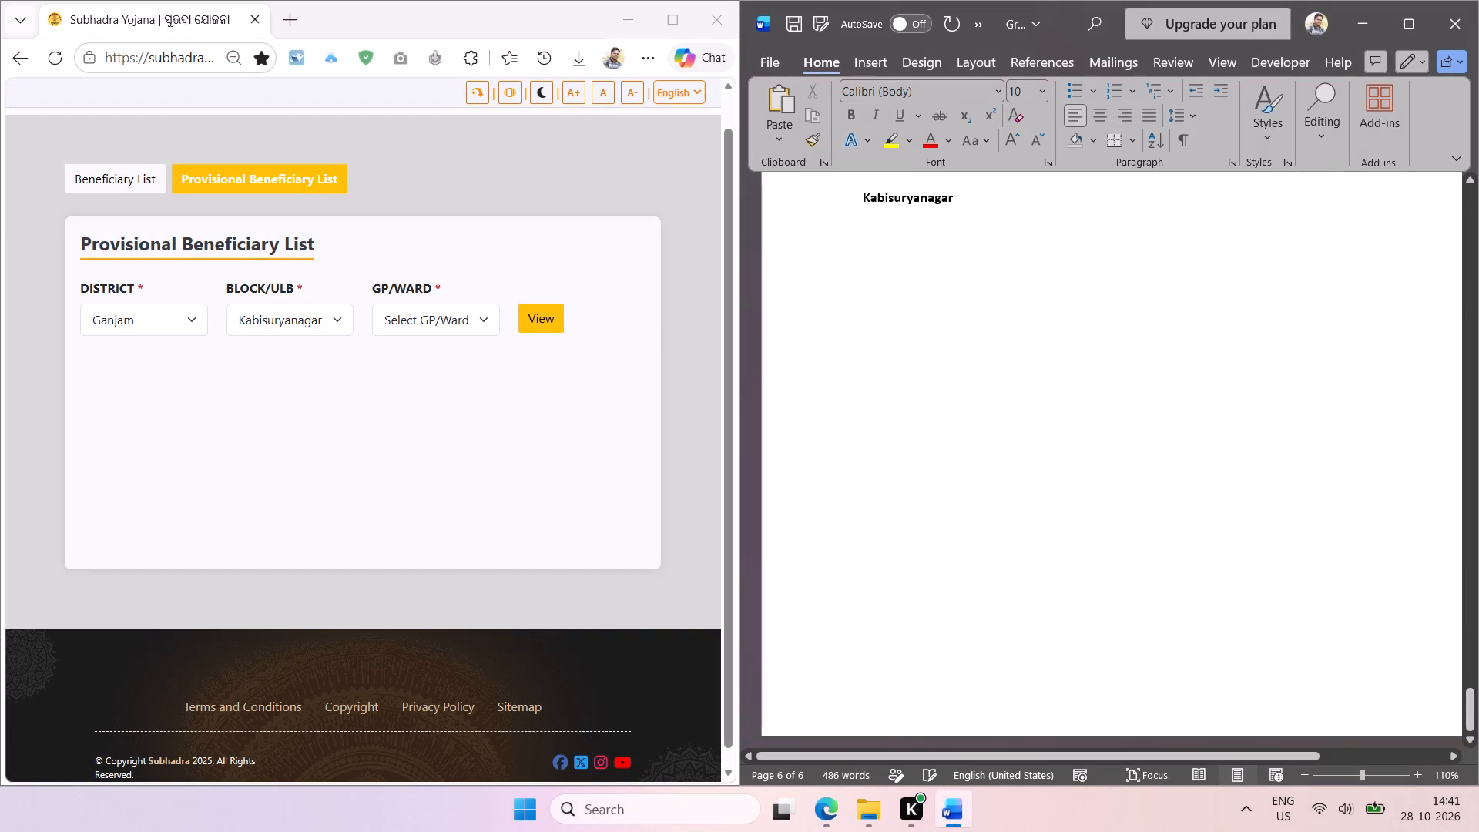
pyautogui.hotkey('shift', 'F3')
pyautogui.press('Return')
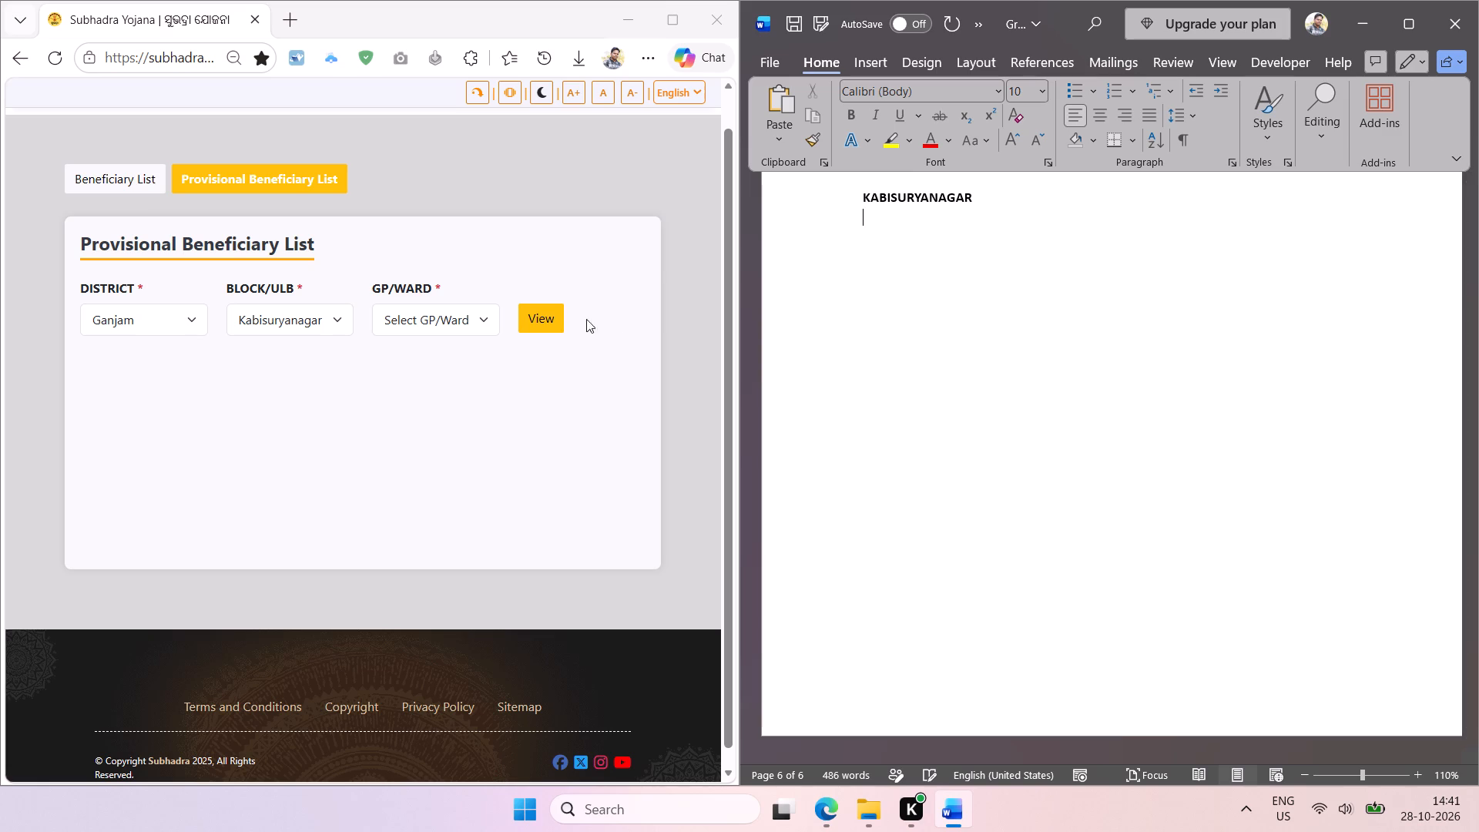
# In Edge, extract the Kabisuryanagar gram panchayat names from Ambapua to Rishipur as text.
pyautogui.click(474, 327)
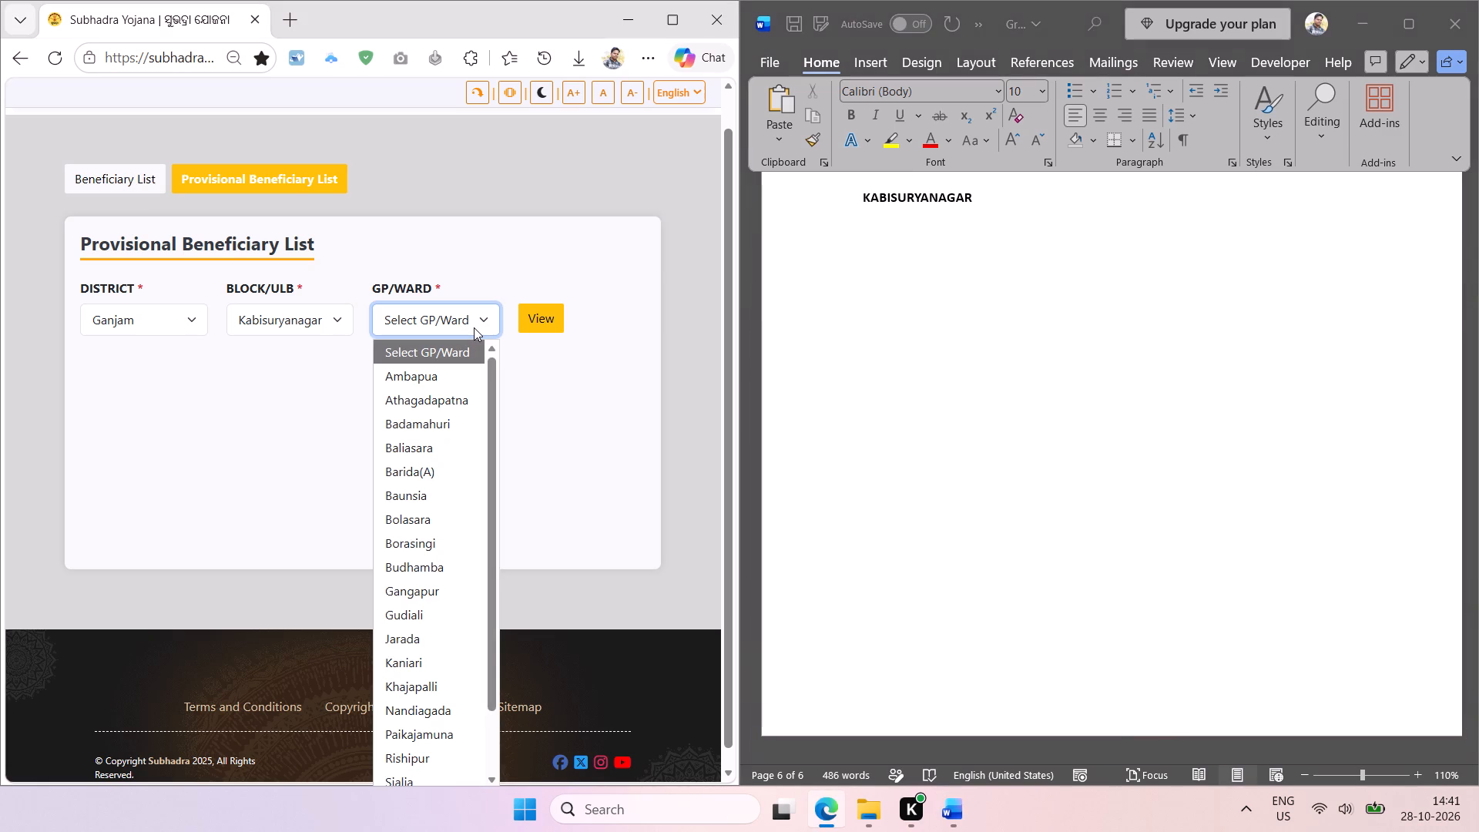
pyautogui.press('shift+super+t')
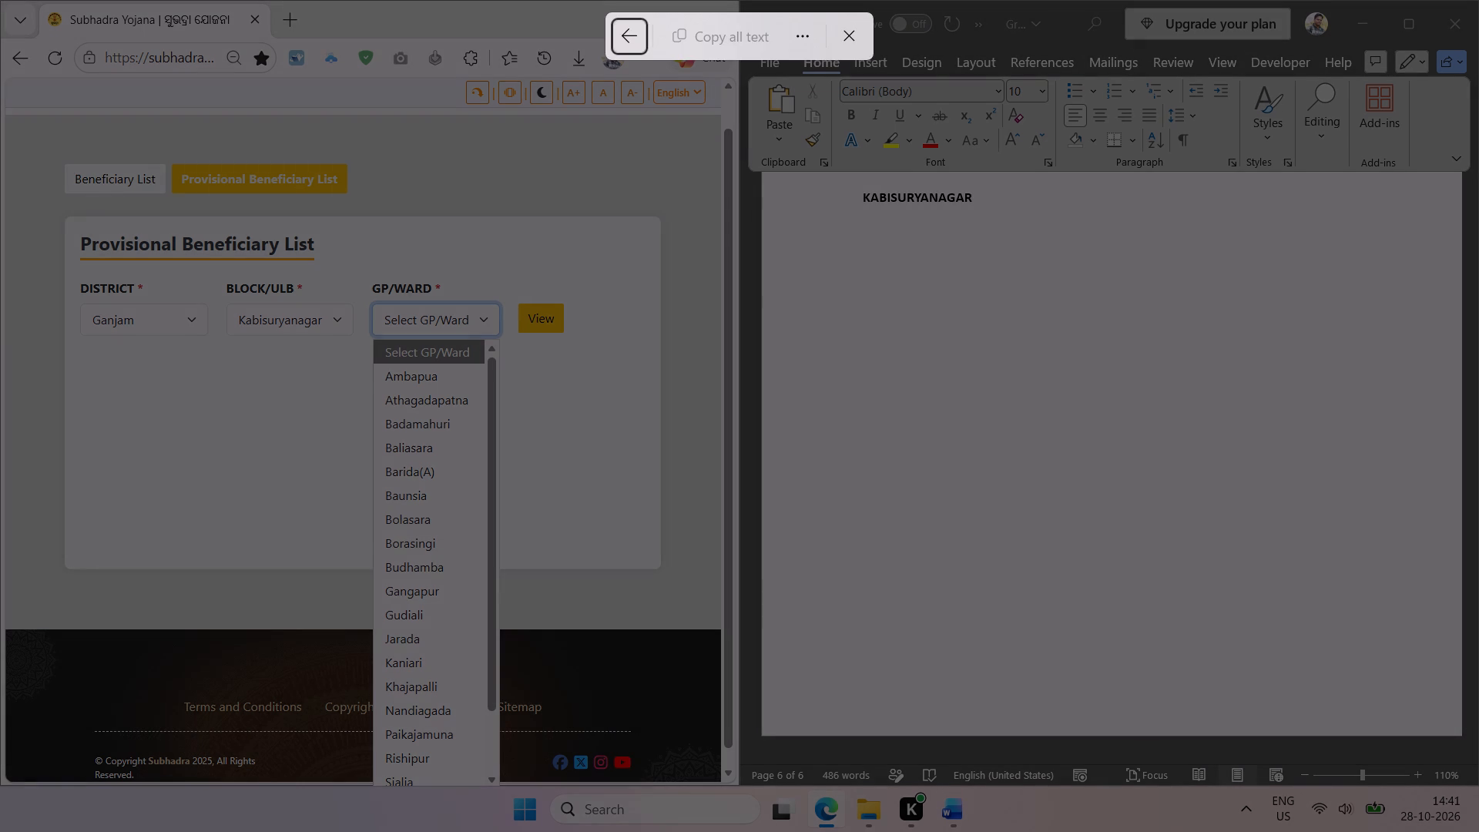
pyautogui.moveTo(376, 363); pyautogui.dragTo(485, 770)
pyautogui.click(733, 43)
# Paste the extracted names under the KABISURYANAGAR heading in Word and add blank lines after Rishipur.
pyautogui.click(907, 214)
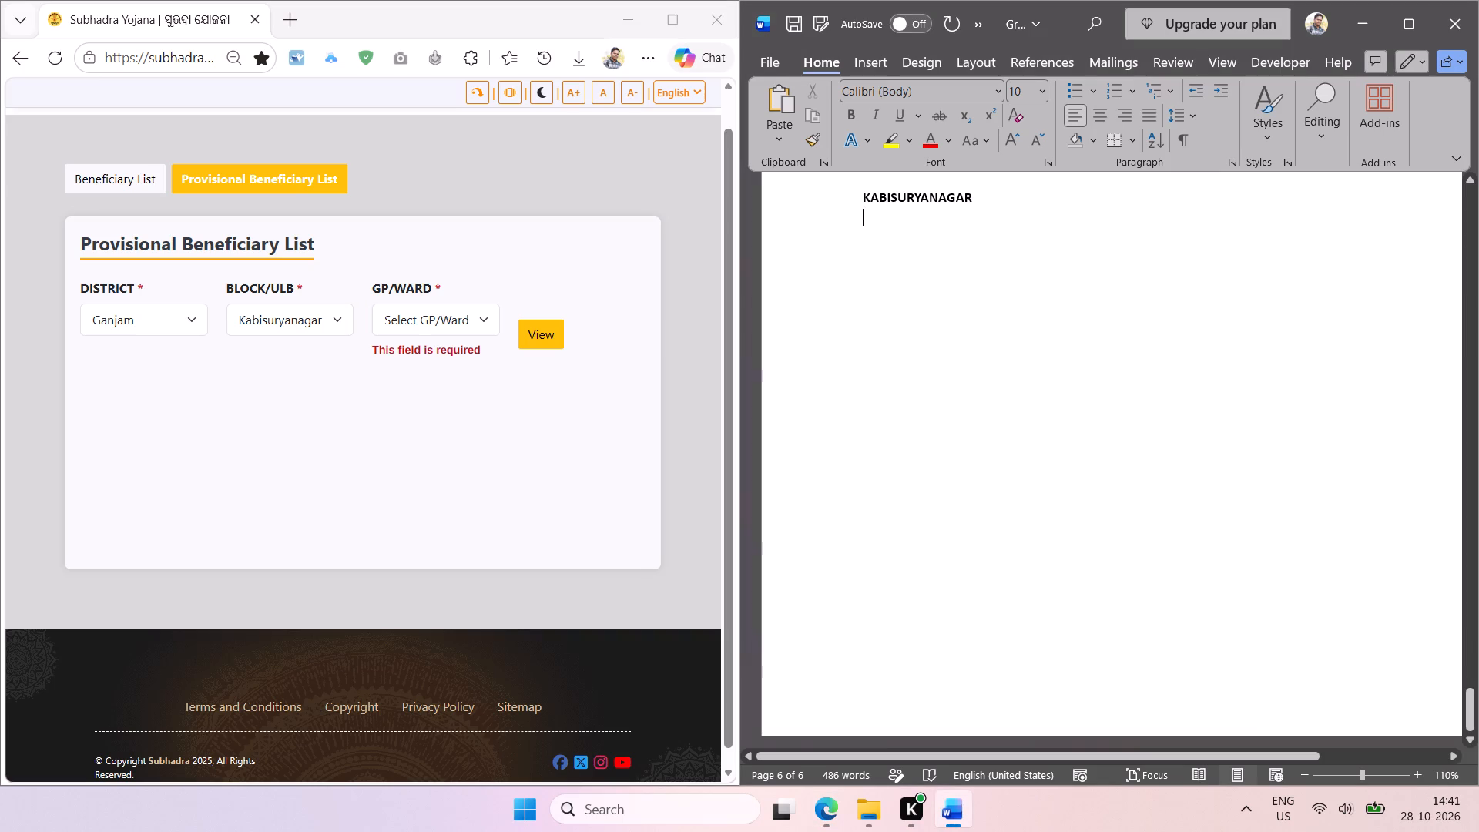
pyautogui.hotkey('ctrl', 'v')
pyautogui.click(940, 699)
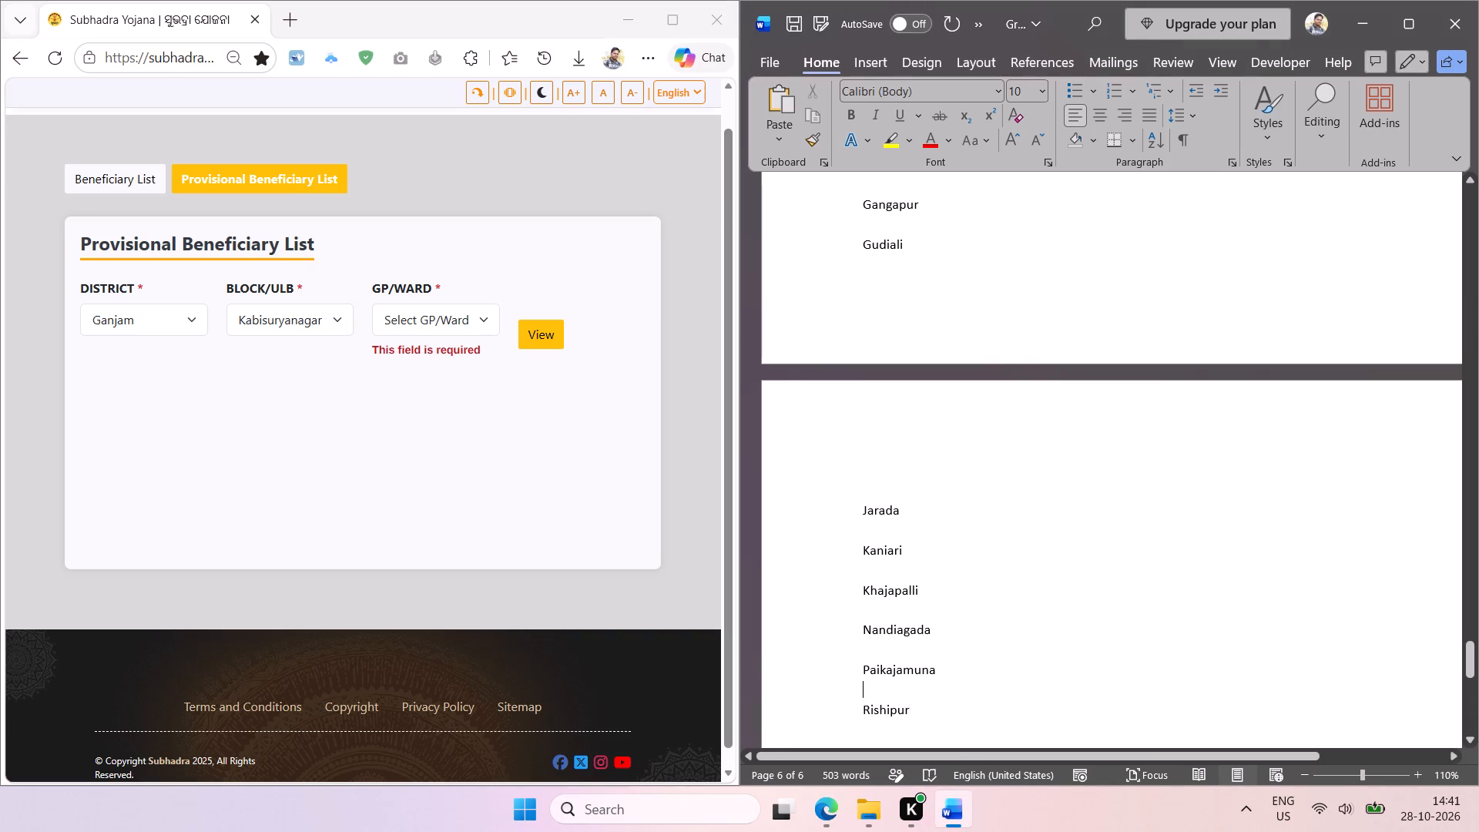
pyautogui.press('Return')
pyautogui.press('Return')
pyautogui.press('BackSpace')
pyautogui.press('BackSpace')
pyautogui.click(920, 703)
pyautogui.press('Return')
pyautogui.press('Return')
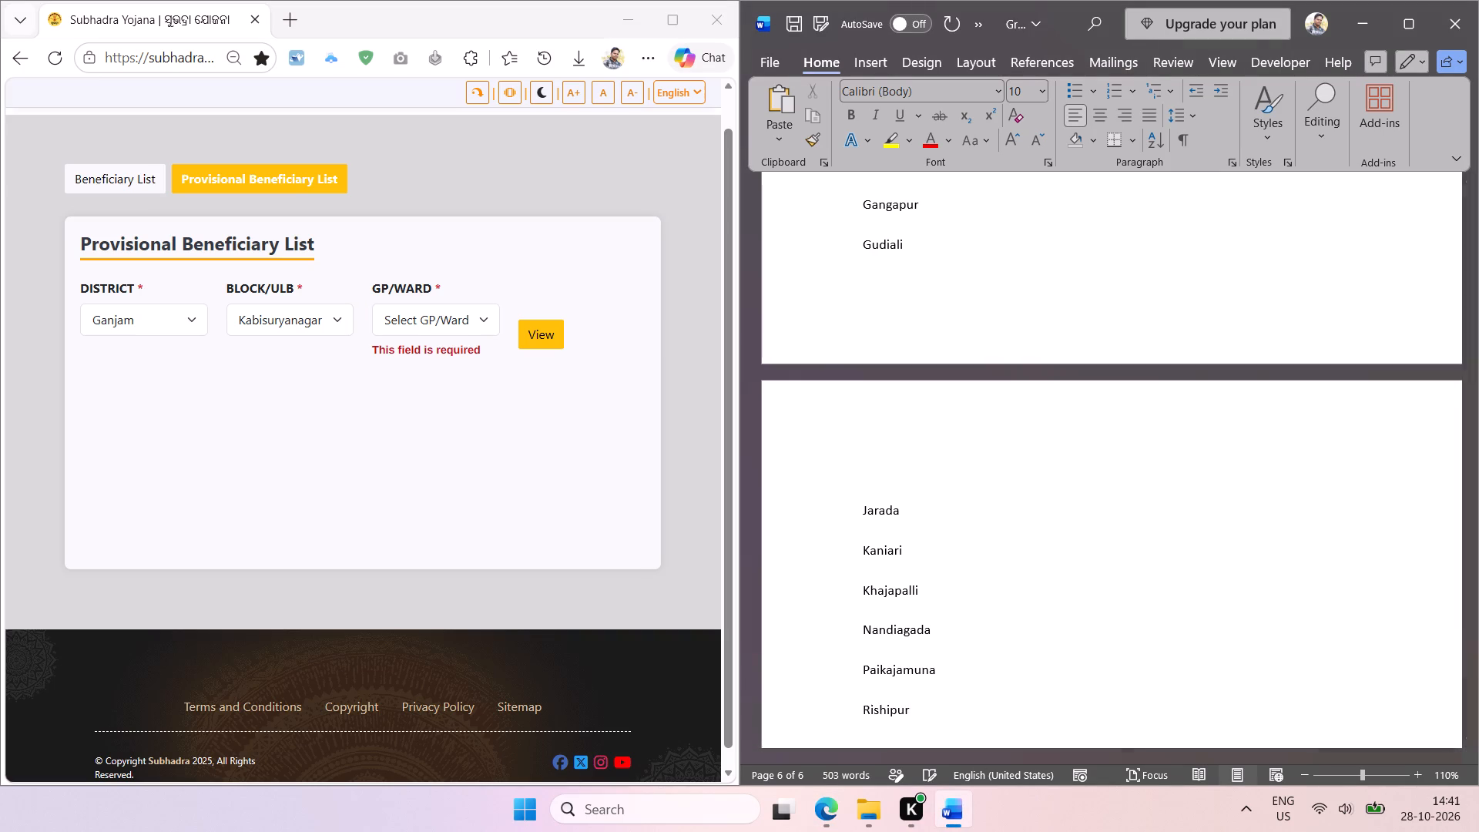
pyautogui.press('Return')
pyautogui.scroll(-2, 927, 693)
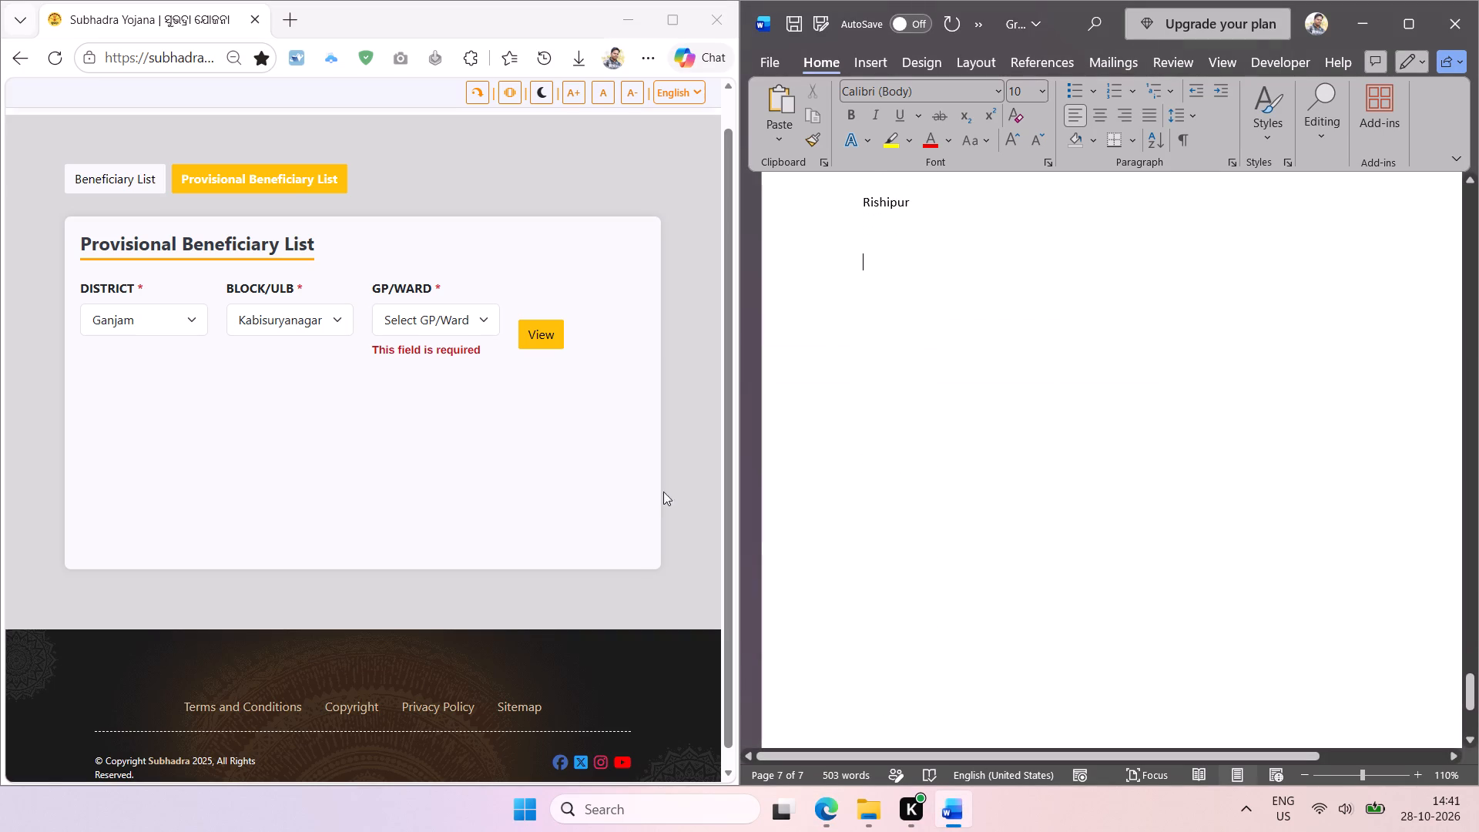
pyautogui.scroll(-1, 663, 491)
# Extract the remaining Kabisuryanagar gram panchayat names from Sialia to Sunarijhola in Edge and paste them below Rishipur in Word.
pyautogui.click(488, 325)
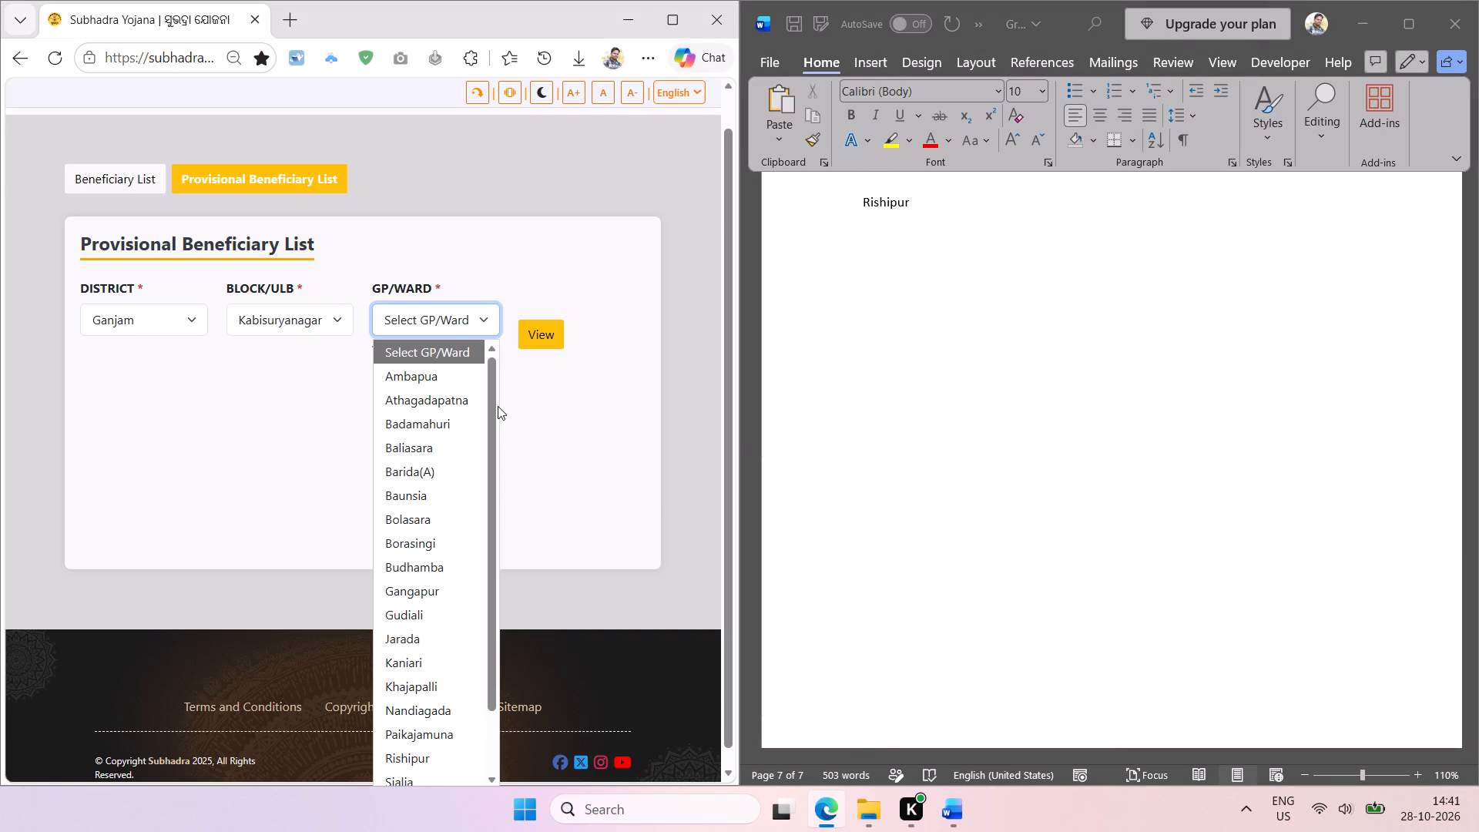
pyautogui.moveTo(495, 404); pyautogui.dragTo(494, 572)
pyautogui.press('shift+super+t')
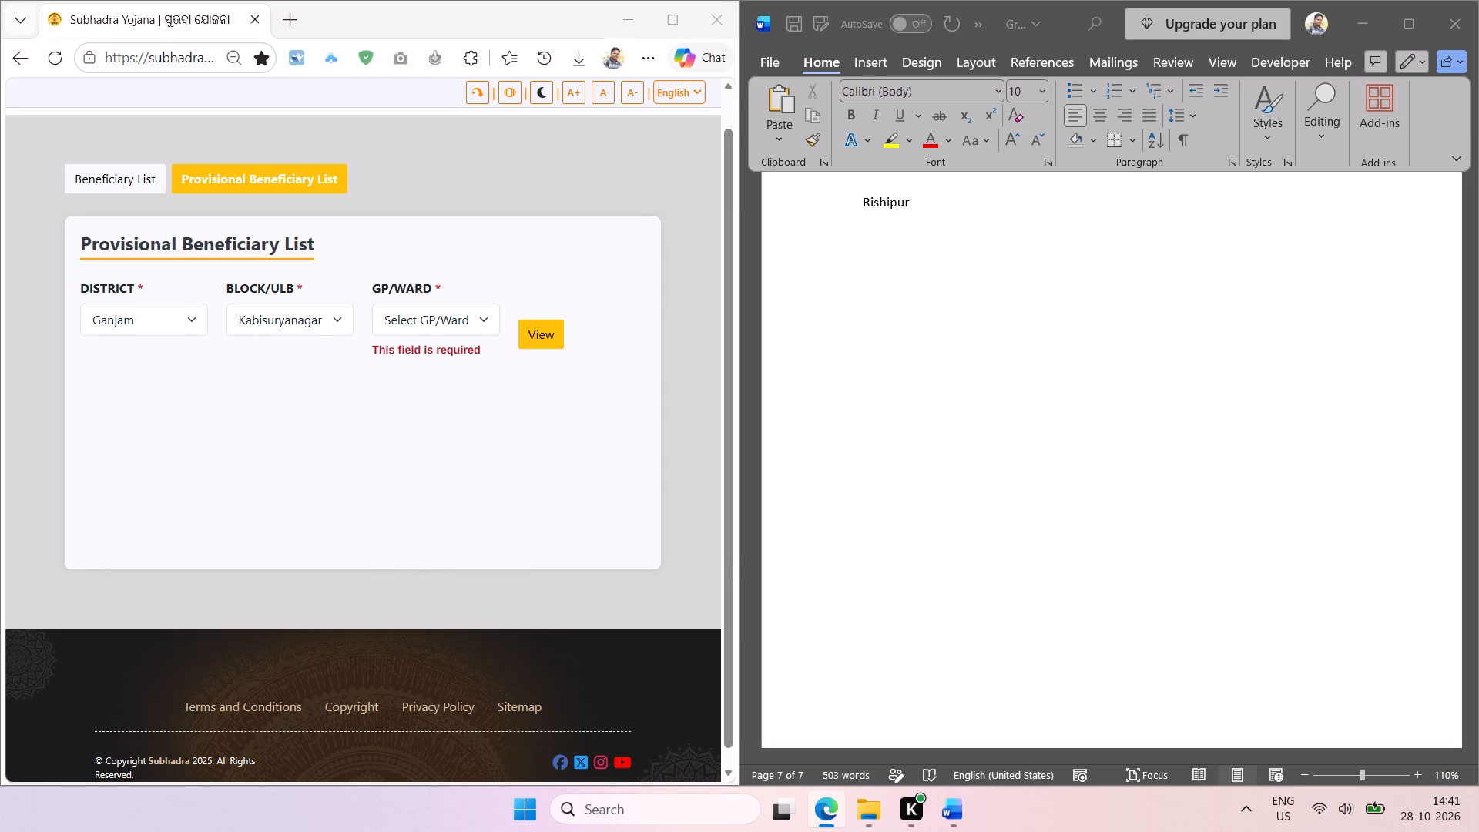
pyautogui.moveTo(377, 690); pyautogui.dragTo(461, 799)
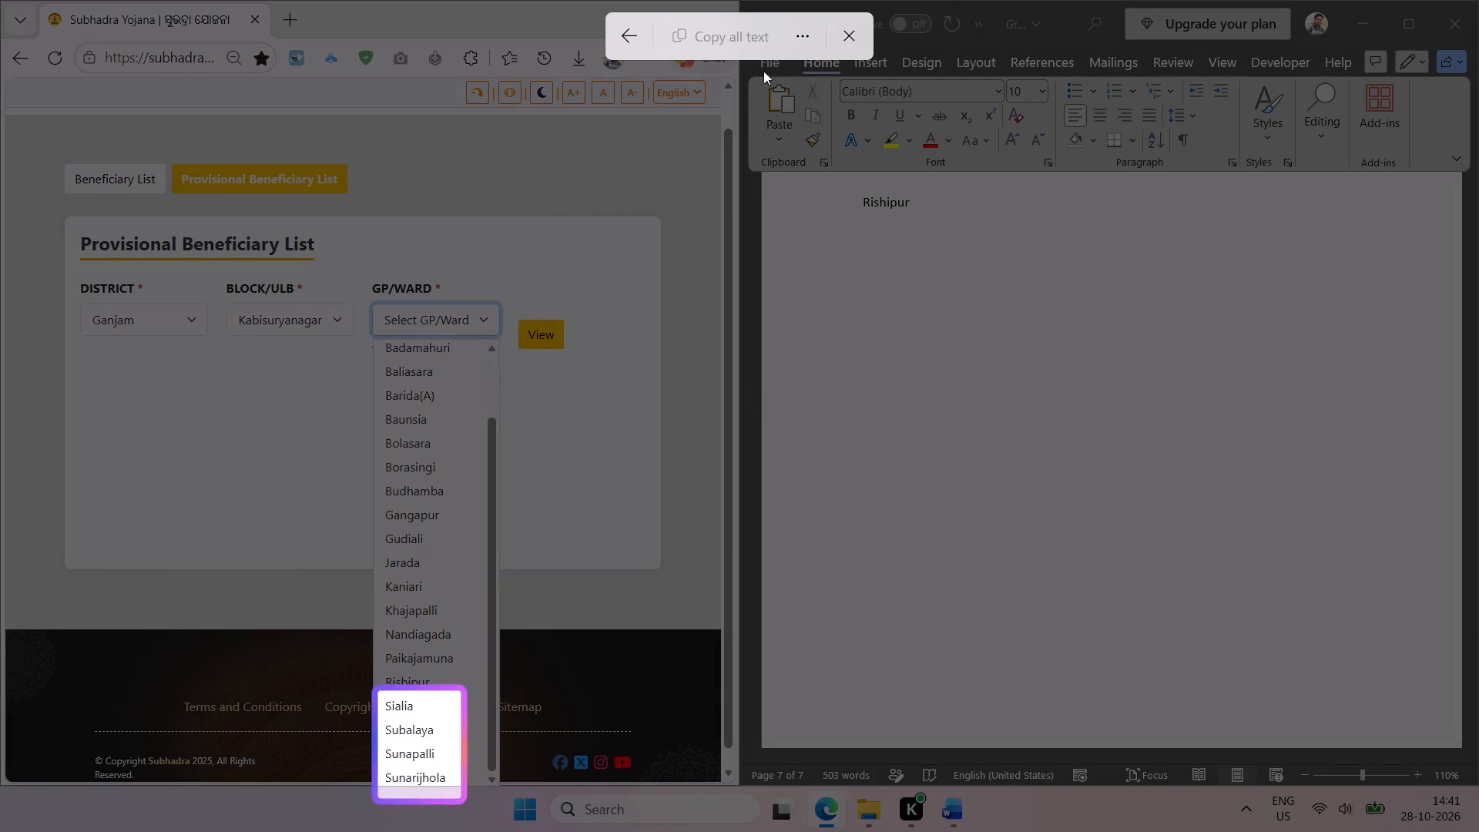
pyautogui.click(719, 36)
pyautogui.click(900, 223)
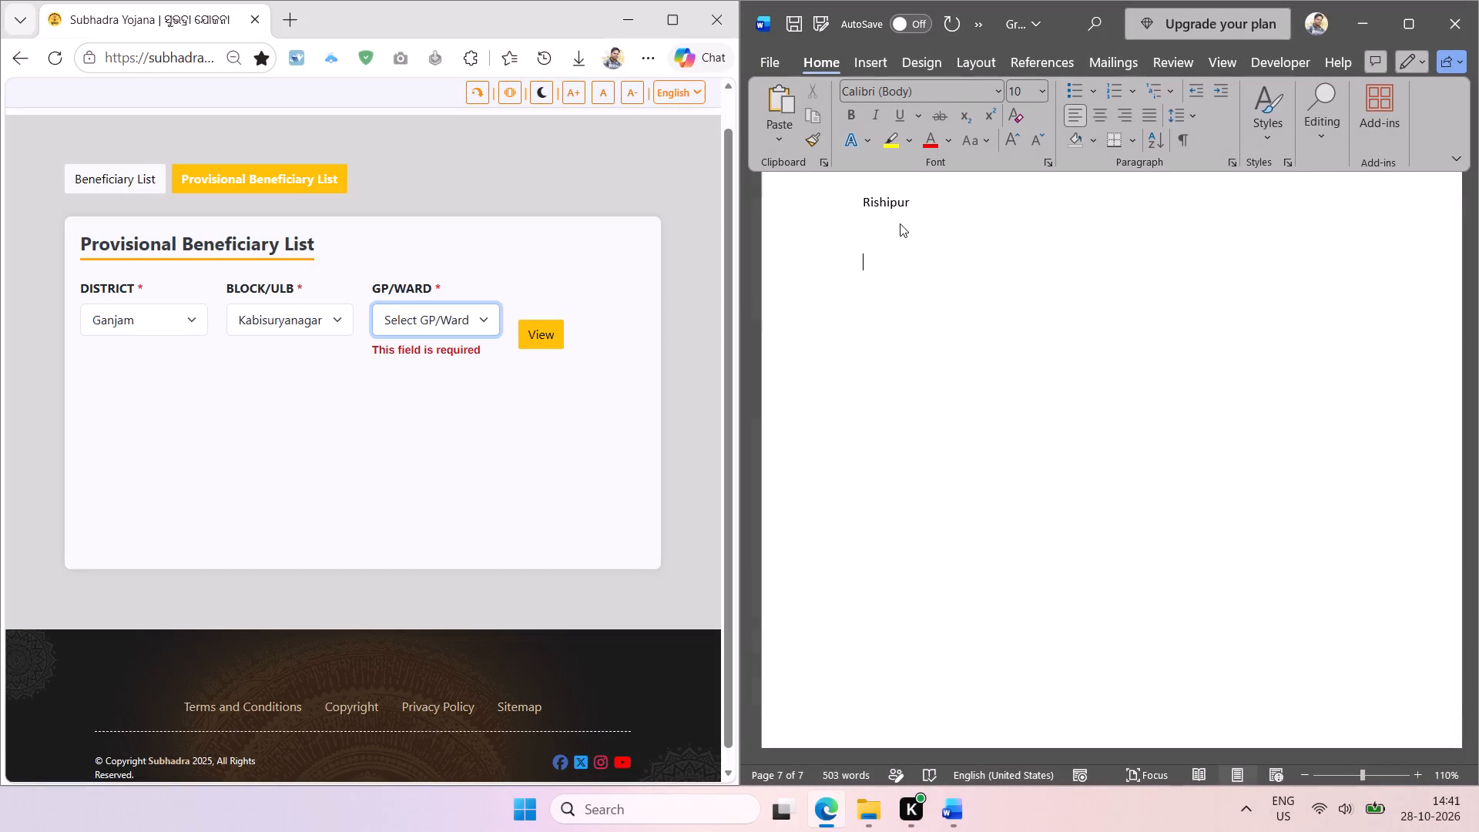
pyautogui.hotkey('ctrl', 'v')
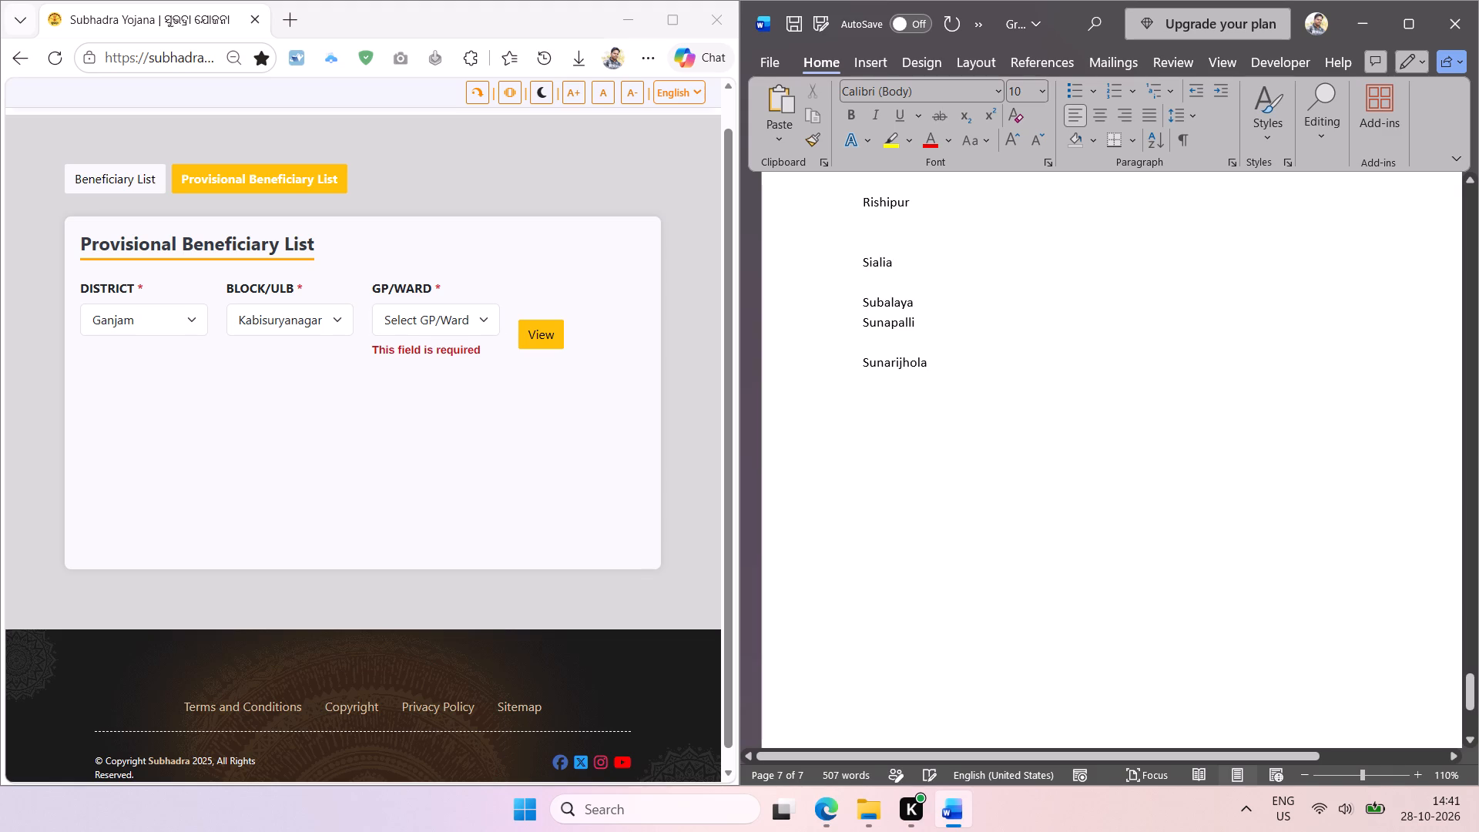
# Remove the blank lines between the names from Sialia to Sunarijhola and the extra blank line below Rishipur.
pyautogui.scroll(1, 1025, 440)
pyautogui.click(914, 665)
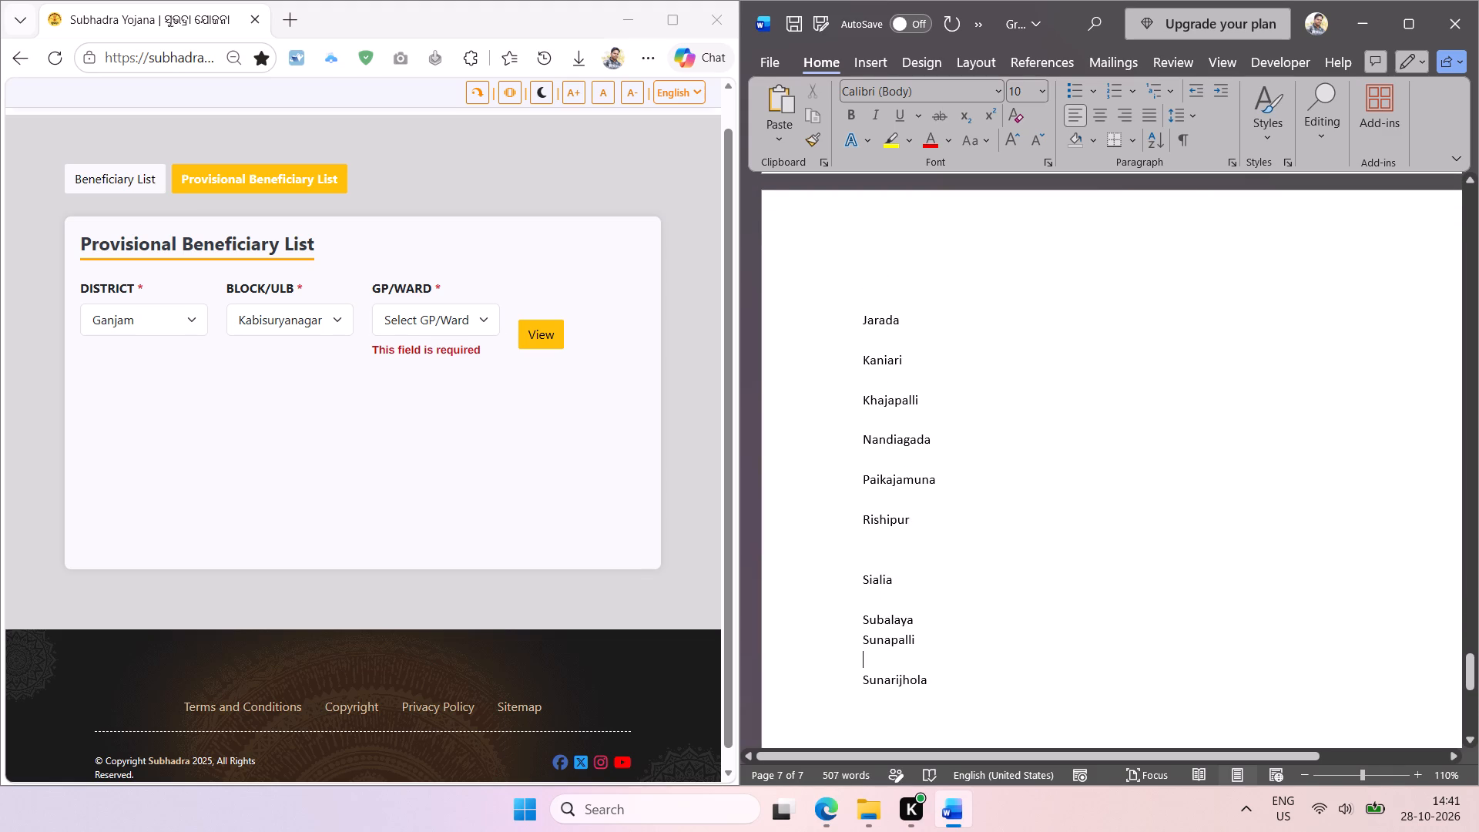
pyautogui.press('BackSpace')
pyautogui.press('Up')
pyautogui.press('Up')
pyautogui.press('BackSpace')
pyautogui.press('Up')
pyautogui.press('BackSpace')
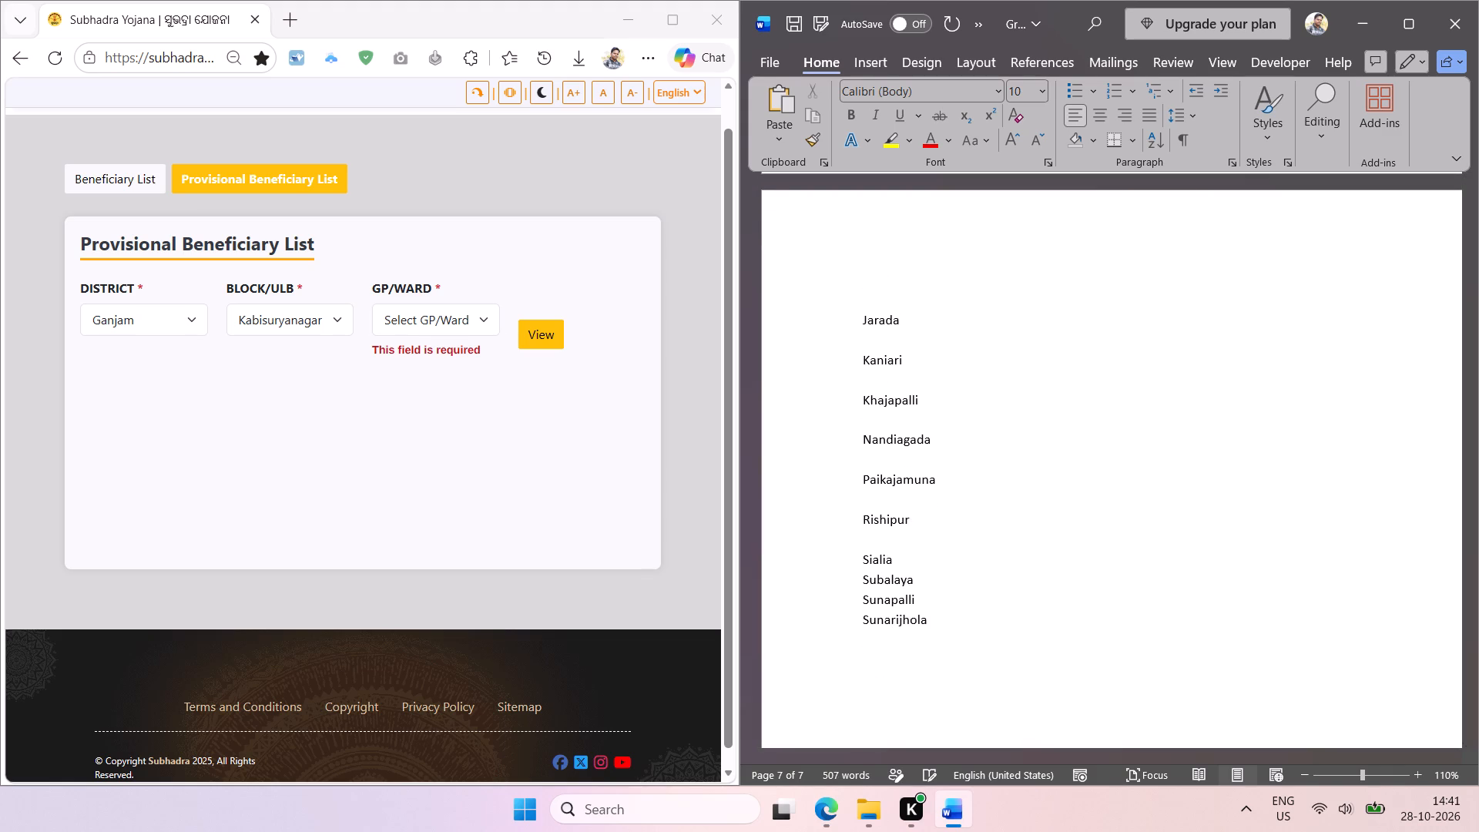
# Remove the blank lines between the gram panchayat names from Jarada to Sialia.
pyautogui.press('BackSpace')
pyautogui.press('Up')
pyautogui.press('BackSpace')
pyautogui.press('Up')
pyautogui.press('BackSpace')
pyautogui.press('Up')
pyautogui.press('BackSpace')
pyautogui.press('Up')
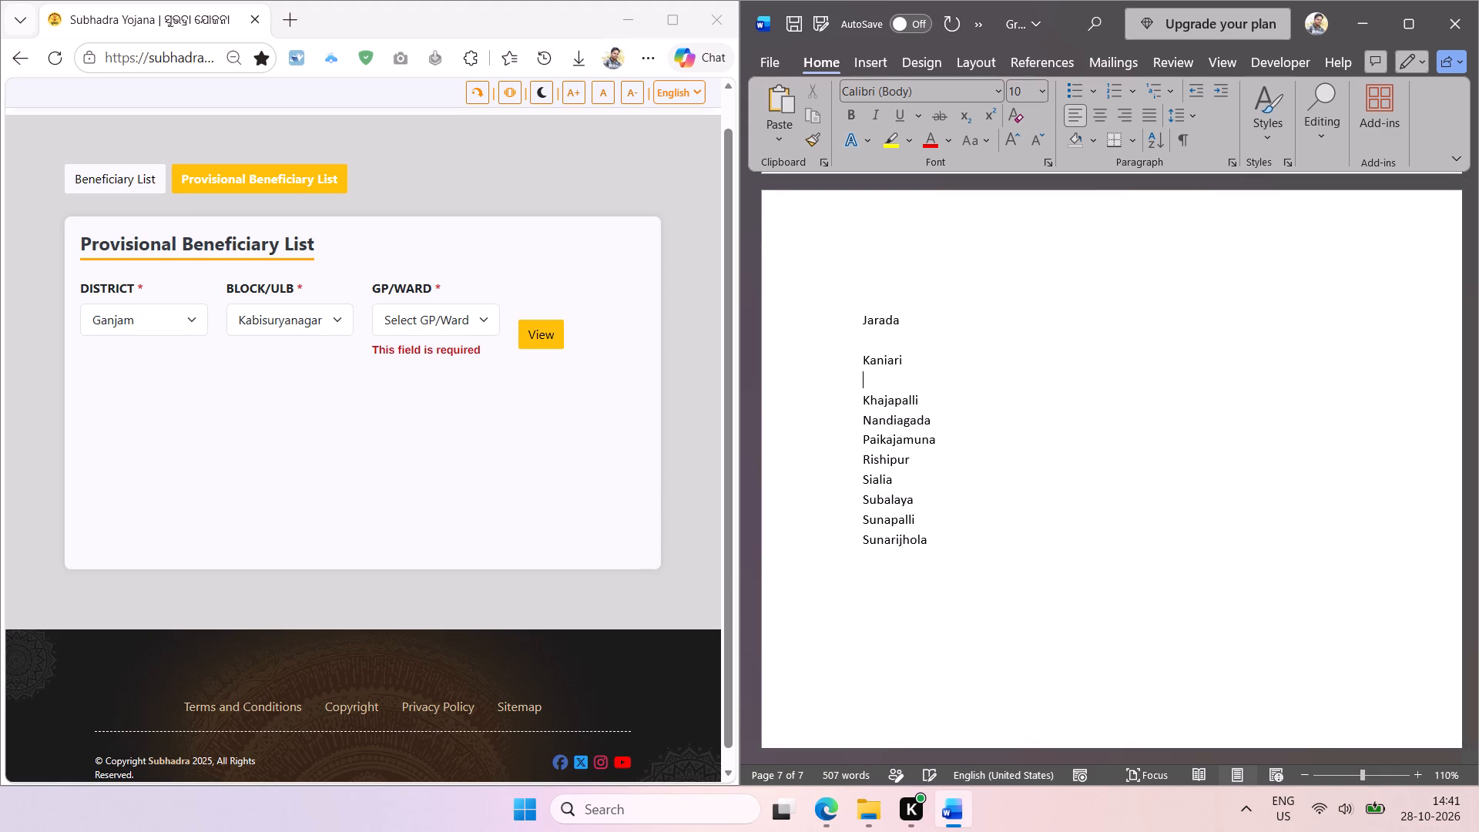
pyautogui.press('BackSpace')
pyautogui.press('Up')
pyautogui.press('BackSpace')
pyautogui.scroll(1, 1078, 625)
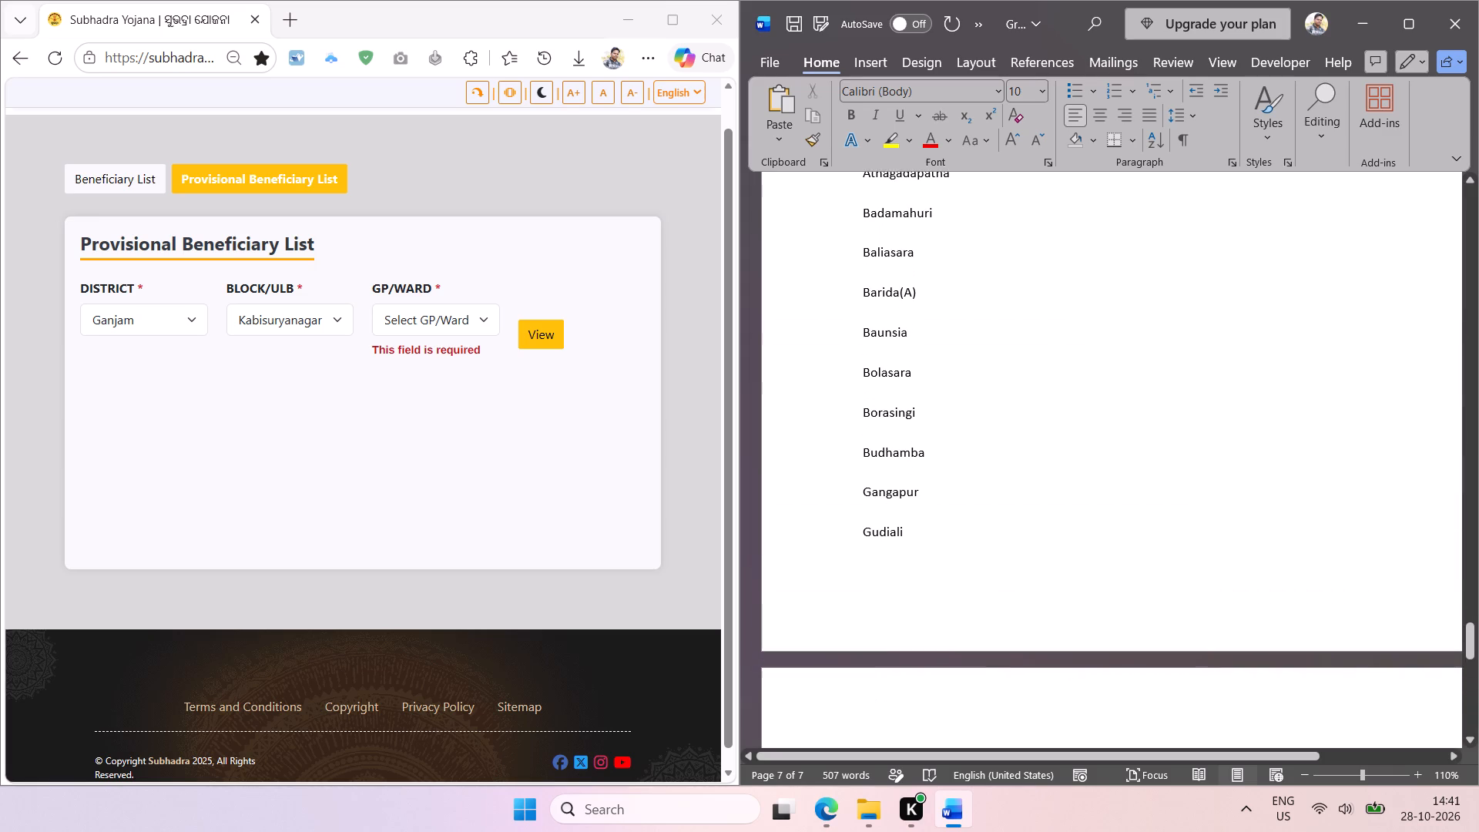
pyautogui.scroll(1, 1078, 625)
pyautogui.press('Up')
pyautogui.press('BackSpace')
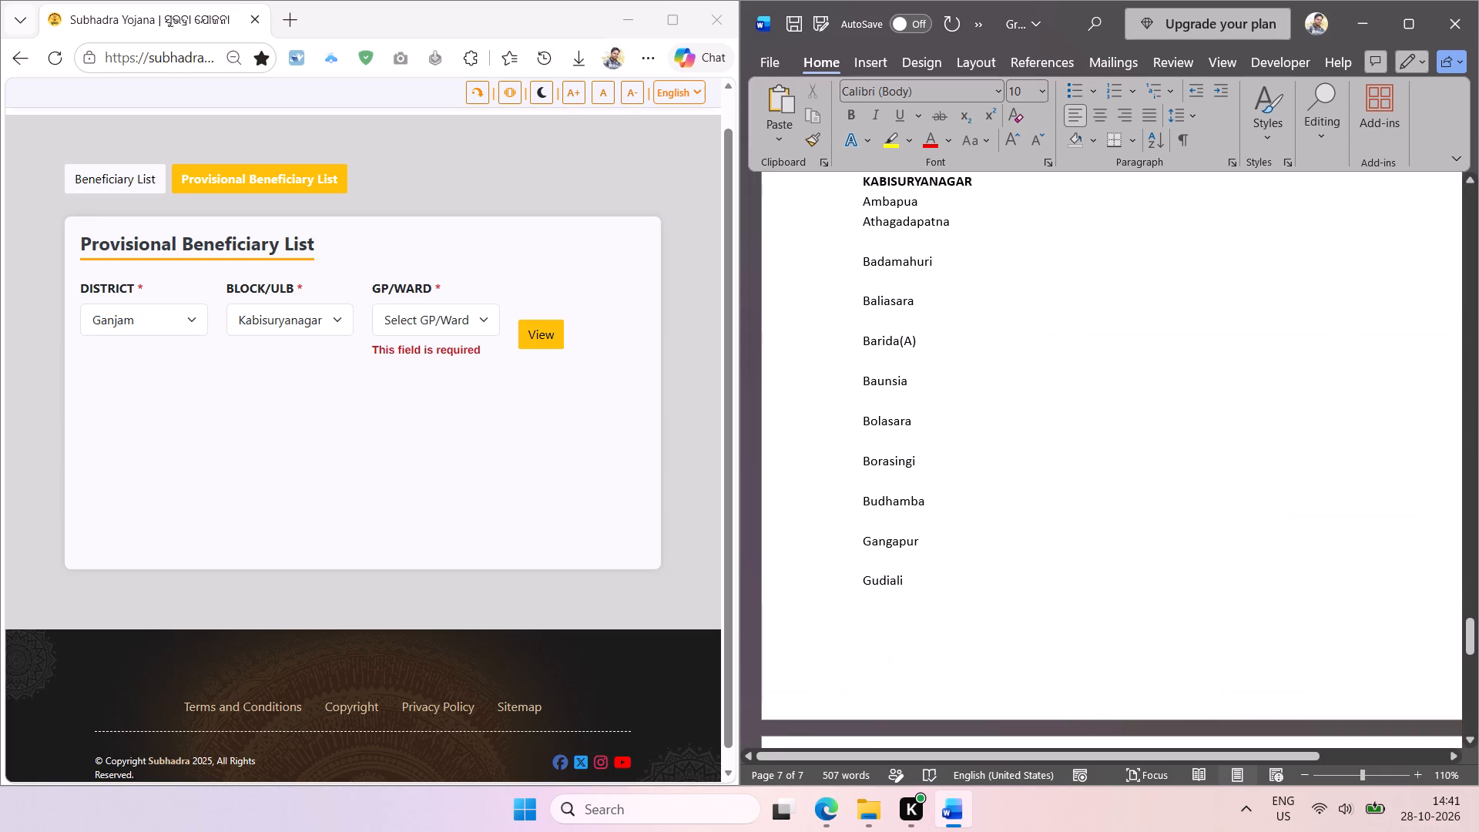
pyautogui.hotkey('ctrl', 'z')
# Remove the blank lines between the gram panchayat names from Barida(A) to Jarada.
pyautogui.click(857, 592)
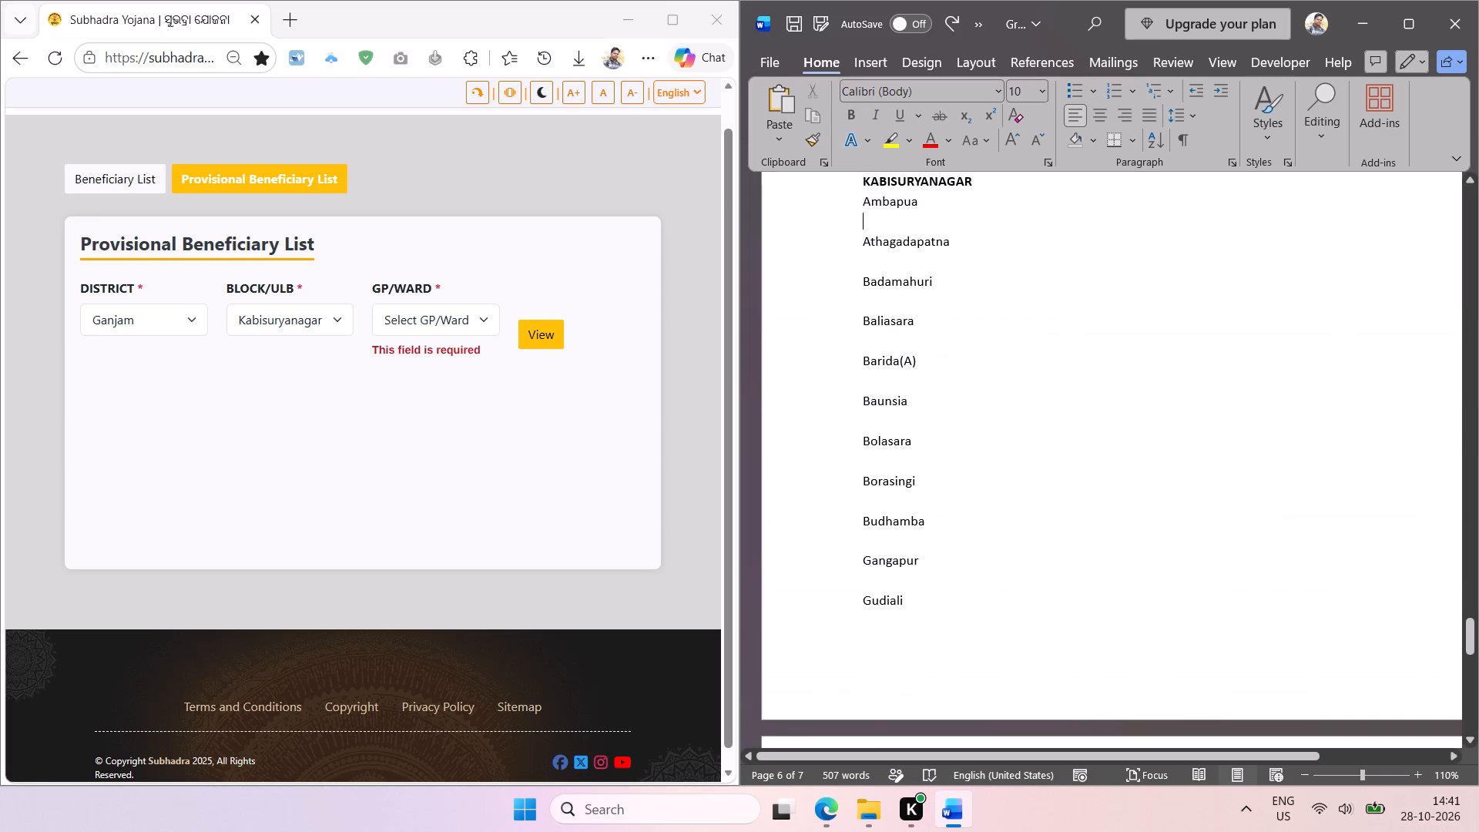
pyautogui.click(896, 583)
pyautogui.press('BackSpace')
pyautogui.press('Up')
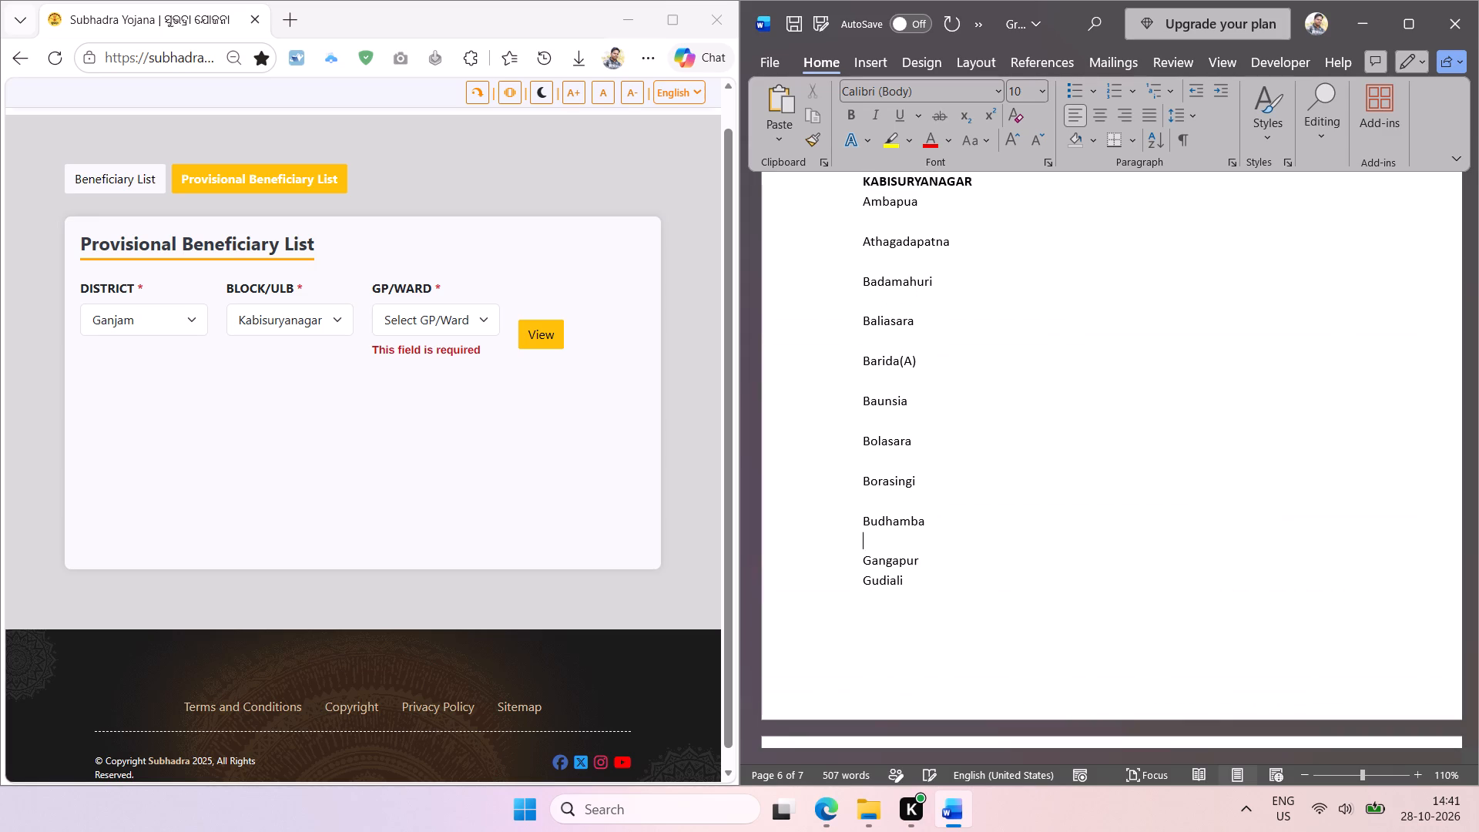
pyautogui.press('BackSpace')
pyautogui.press('Up')
pyautogui.press('BackSpace')
pyautogui.press('Up')
pyautogui.press('BackSpace')
pyautogui.press('Up')
pyautogui.press('BackSpace')
pyautogui.press('Up')
pyautogui.press('BackSpace')
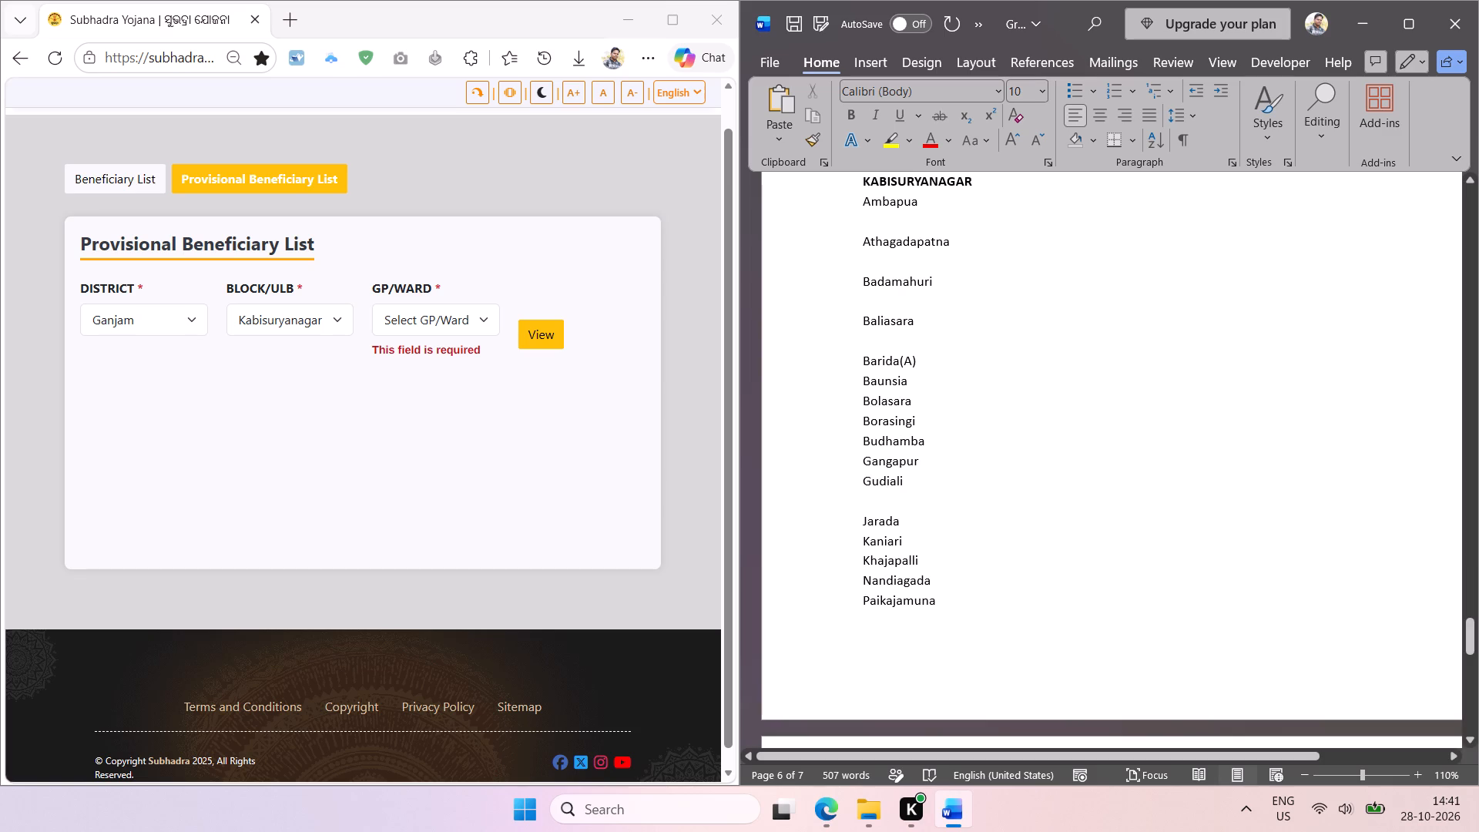
pyautogui.click(887, 502)
pyautogui.press('BackSpace')
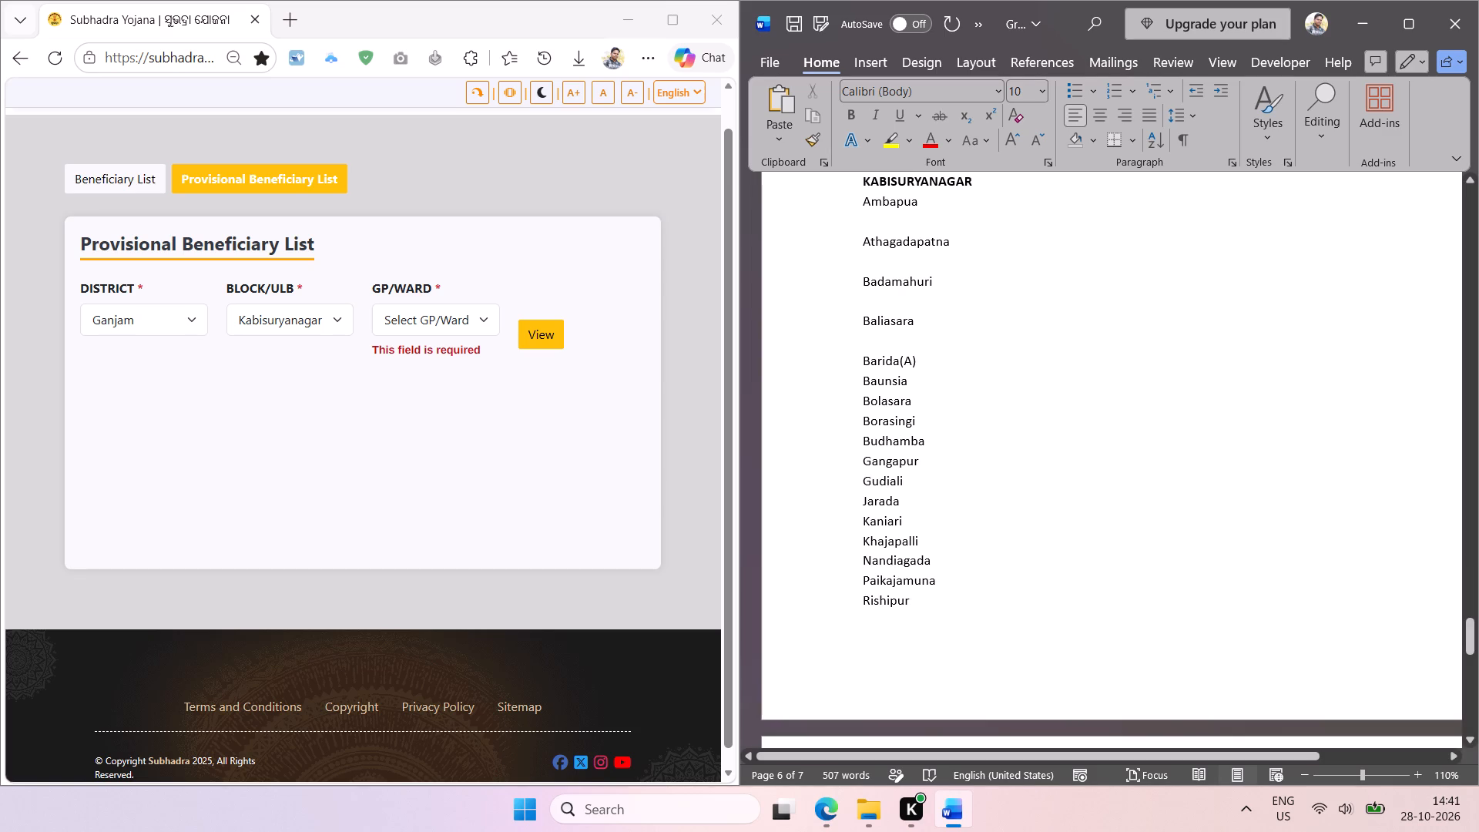
# Insert a space before the bracket in Barida(A), making it Barida (A).
pyautogui.click(899, 357)
pyautogui.press('space')
# Remove the blank lines between the gram panchayat names from Ambapua to Barida (A).
pyautogui.click(897, 341)
pyautogui.press('BackSpace')
pyautogui.press('Up')
pyautogui.press('BackSpace')
pyautogui.press('Up')
pyautogui.press('BackSpace')
pyautogui.press('Up')
pyautogui.press('BackSpace')
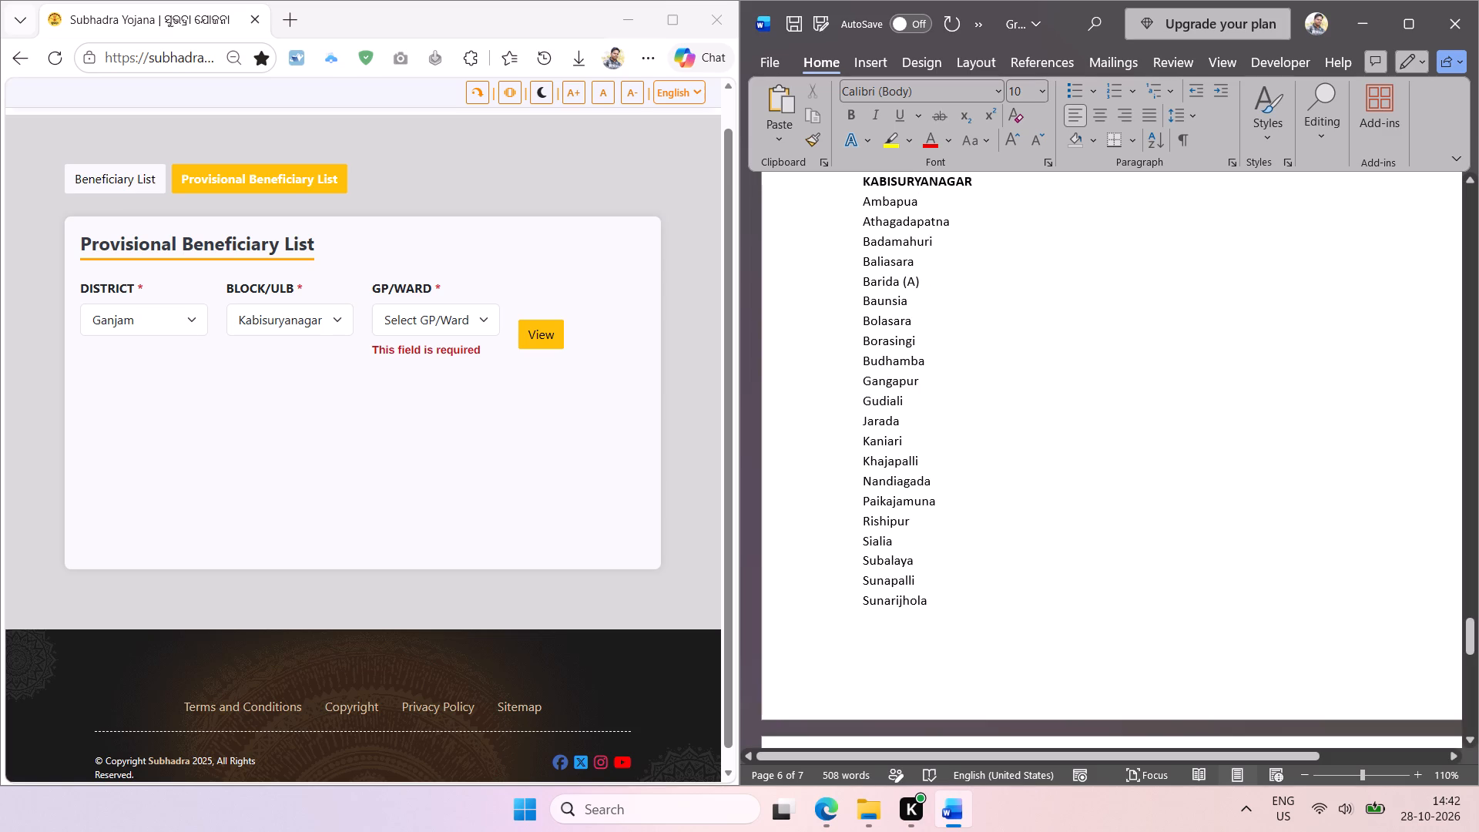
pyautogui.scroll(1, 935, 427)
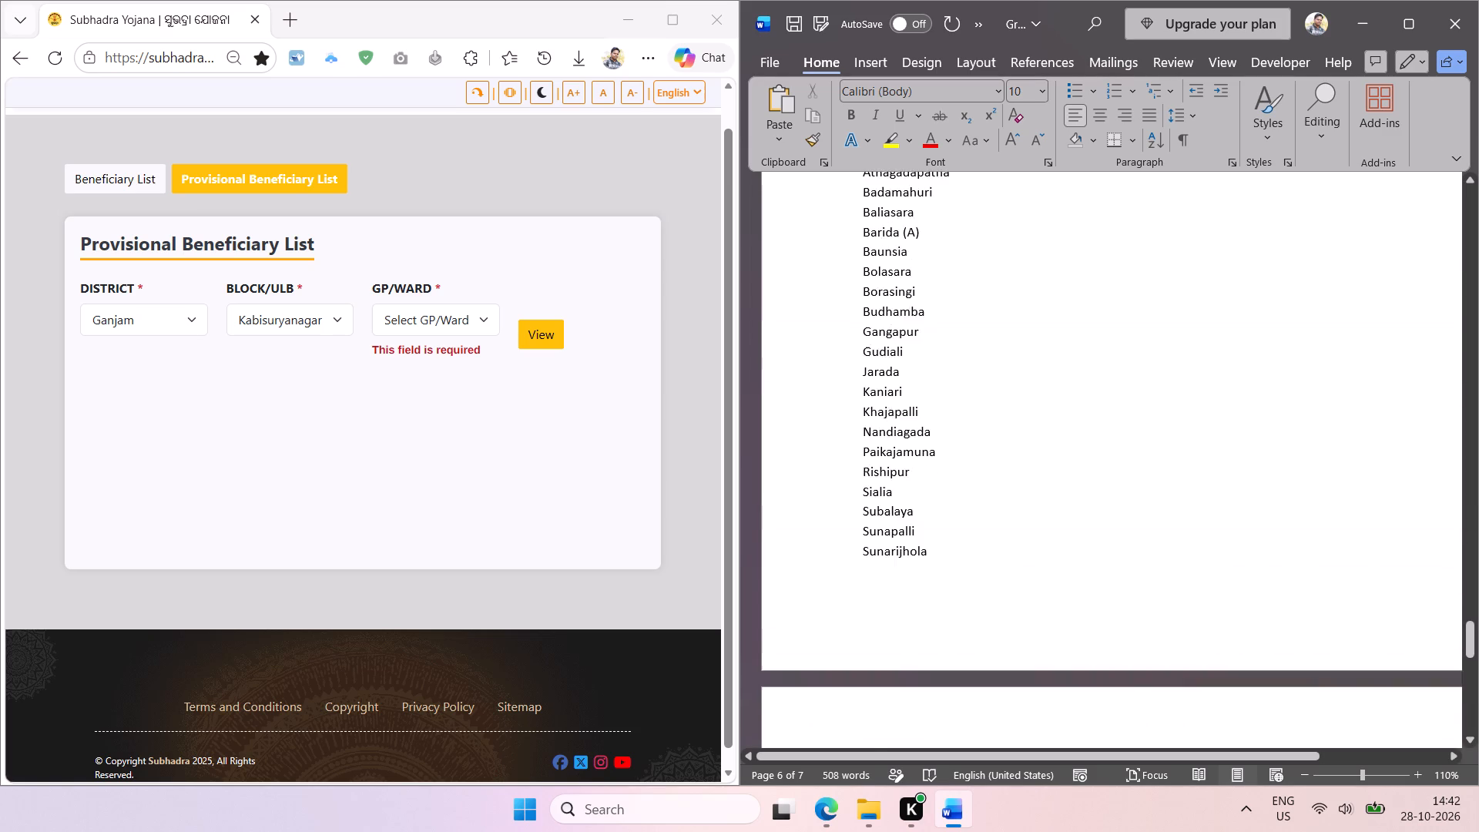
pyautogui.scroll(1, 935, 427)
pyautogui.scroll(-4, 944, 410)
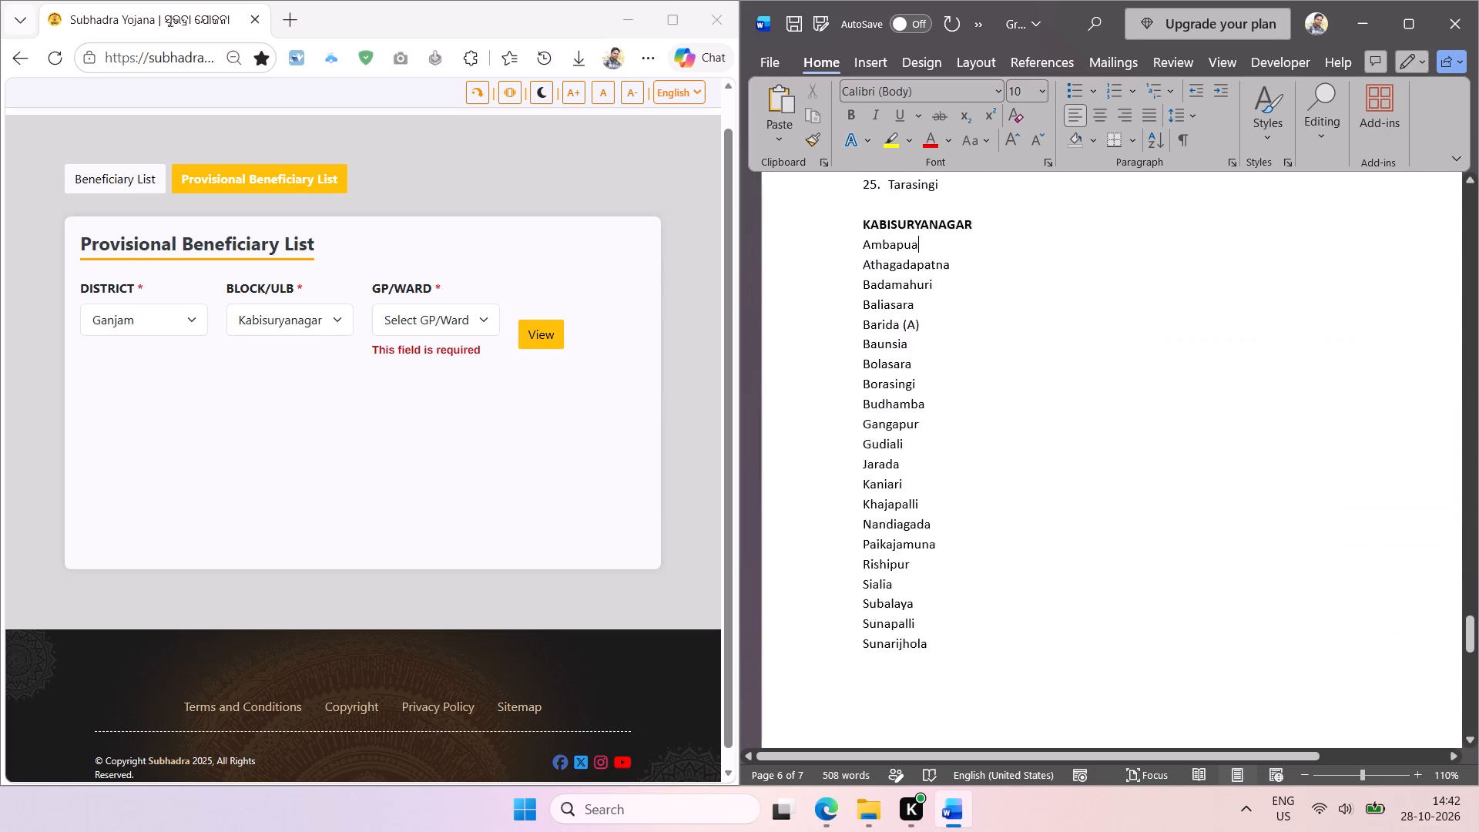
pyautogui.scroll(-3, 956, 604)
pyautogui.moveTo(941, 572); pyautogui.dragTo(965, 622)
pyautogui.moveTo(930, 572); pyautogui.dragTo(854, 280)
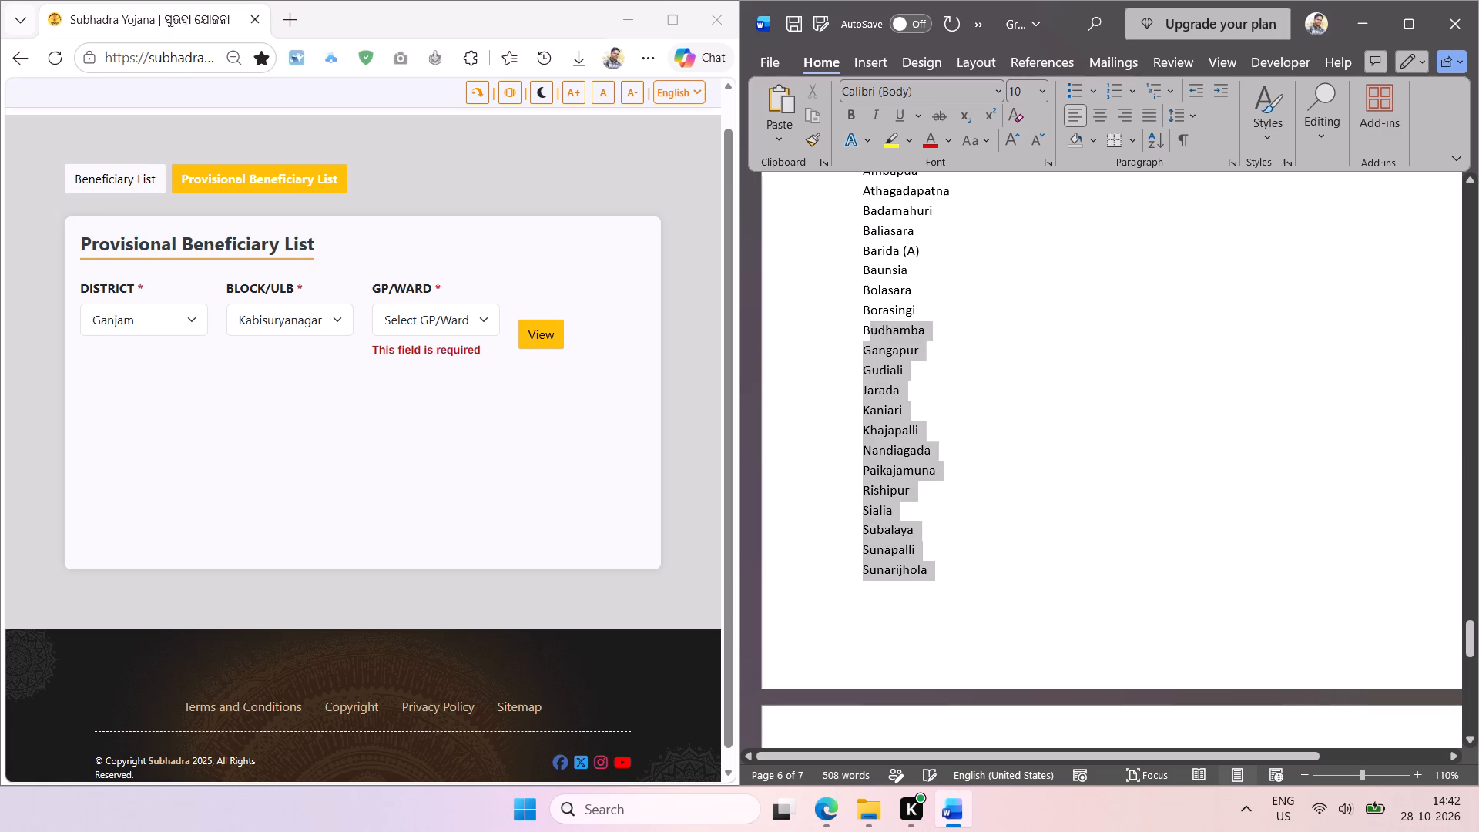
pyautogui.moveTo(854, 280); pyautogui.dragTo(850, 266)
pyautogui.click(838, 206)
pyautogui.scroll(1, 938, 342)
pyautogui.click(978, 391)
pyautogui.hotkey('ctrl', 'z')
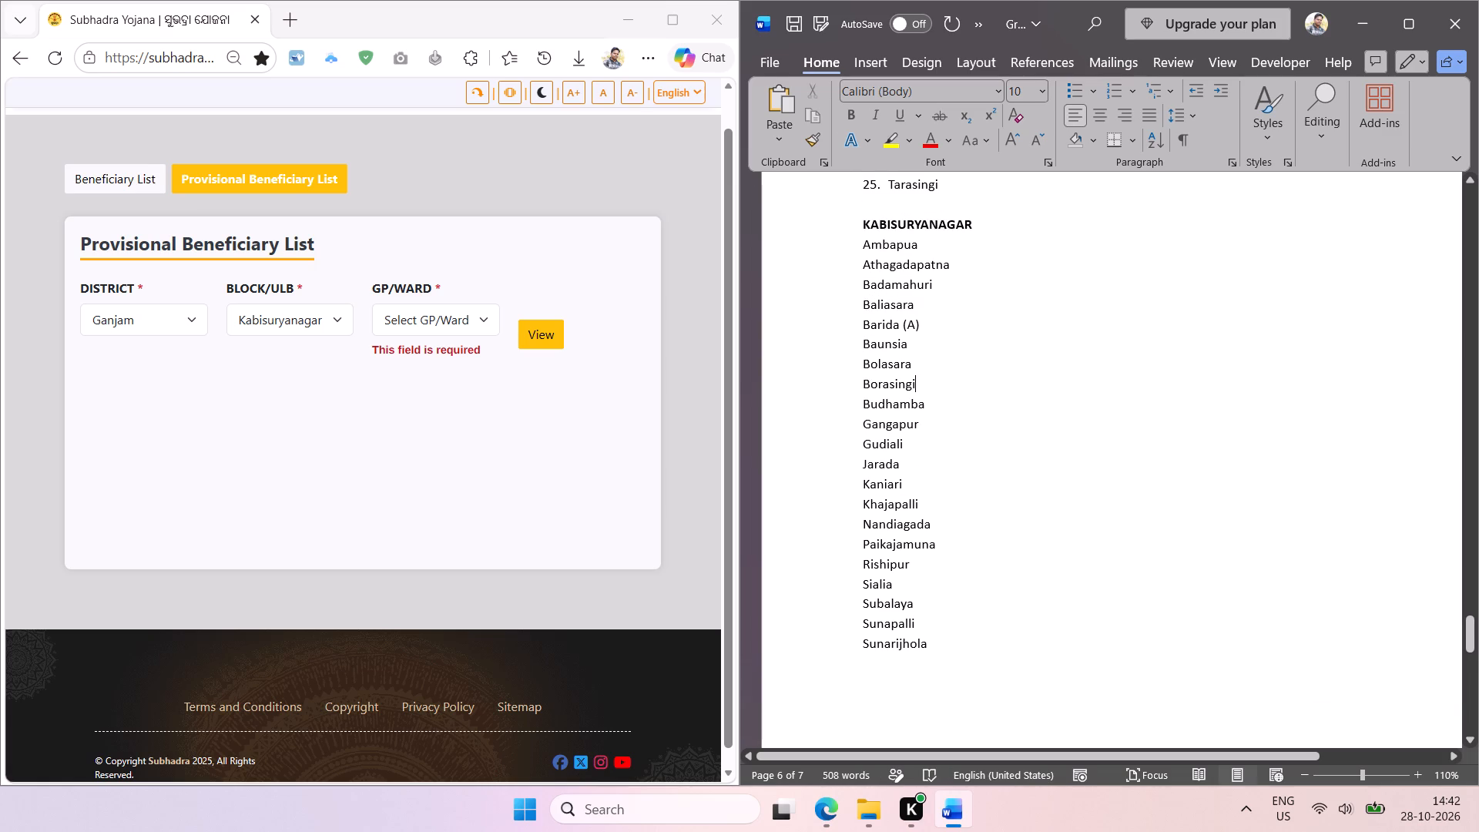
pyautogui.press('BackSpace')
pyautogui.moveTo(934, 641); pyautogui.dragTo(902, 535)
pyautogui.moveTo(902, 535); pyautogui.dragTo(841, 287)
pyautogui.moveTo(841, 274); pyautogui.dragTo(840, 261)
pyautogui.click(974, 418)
# Sort the gram panchayat names from Ambapua to Sunarijhola alphabetically under the KABISURYANAGAR heading.
pyautogui.moveTo(934, 656); pyautogui.dragTo(848, 253)
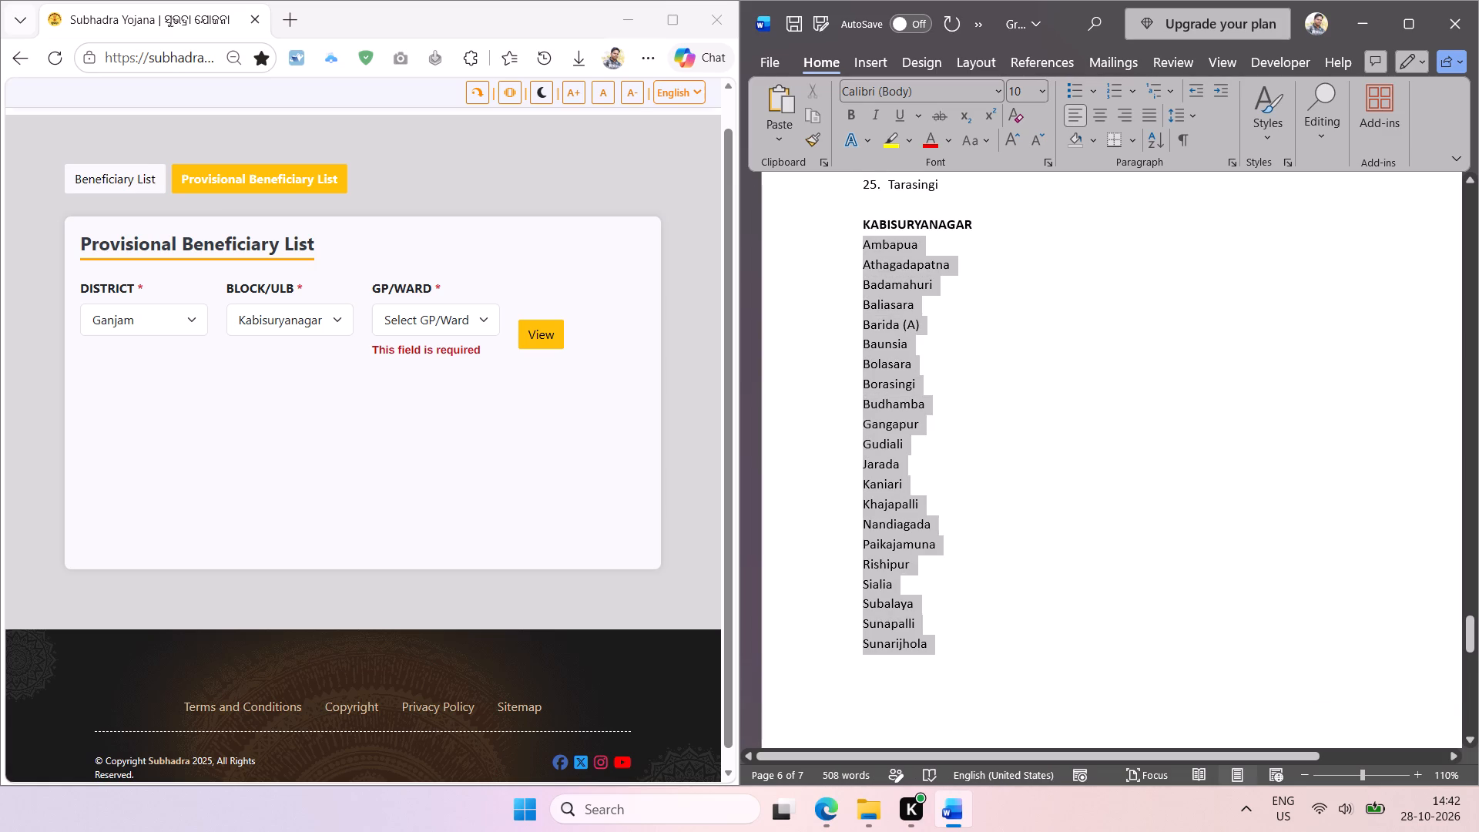
pyautogui.moveTo(848, 253); pyautogui.dragTo(848, 253)
pyautogui.click(1146, 140)
pyautogui.press('Return')
# Number the gram panchayat names from Ambapua to Sunarijhola and decrease the numbered list's indent.
pyautogui.click(1103, 92)
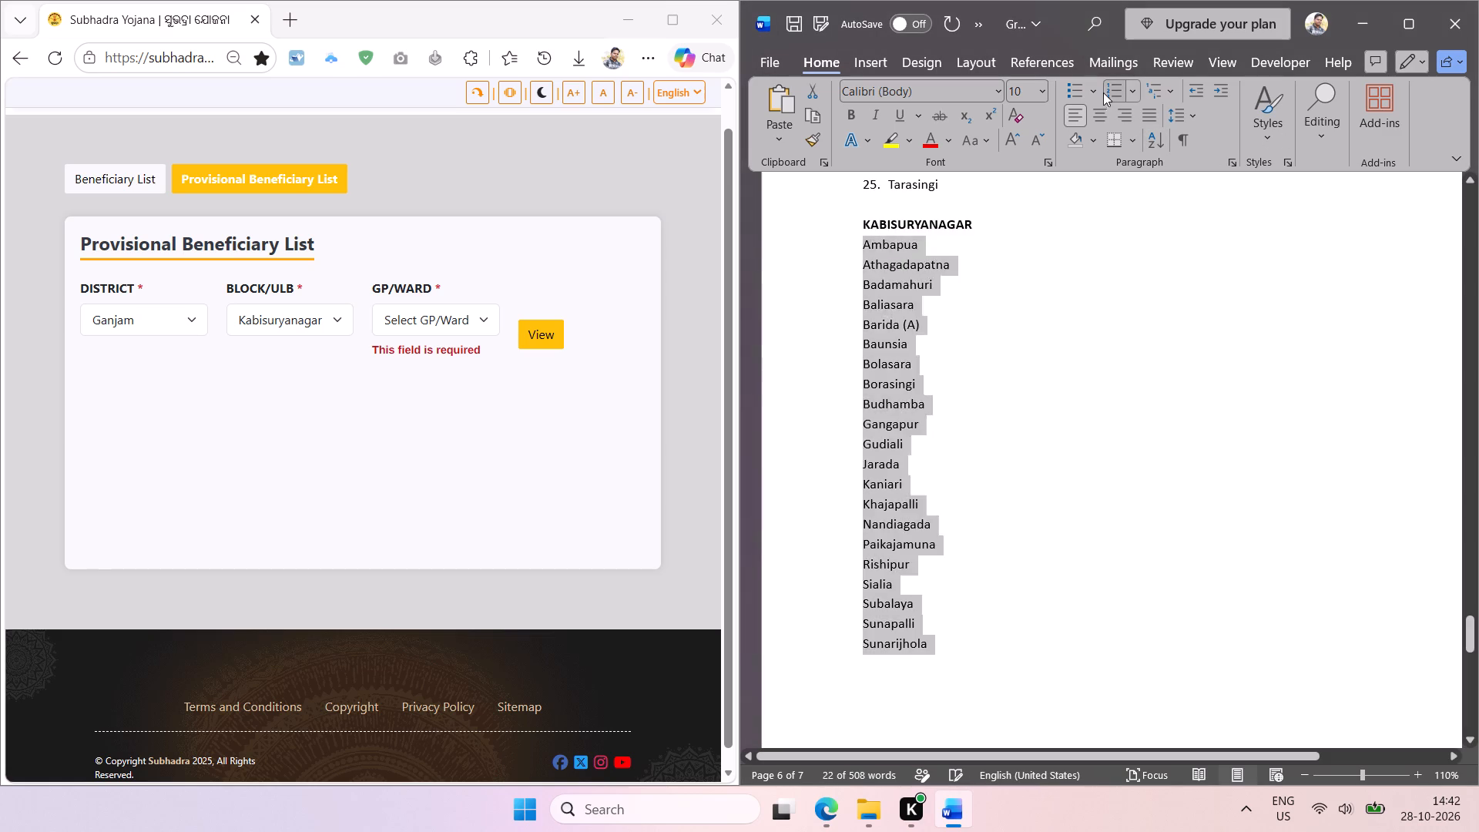
pyautogui.click(1187, 92)
# Copy the bold KABISURYANAGAR heading above the numbered list.
pyautogui.click(1013, 220)
pyautogui.doubleClick(954, 223)
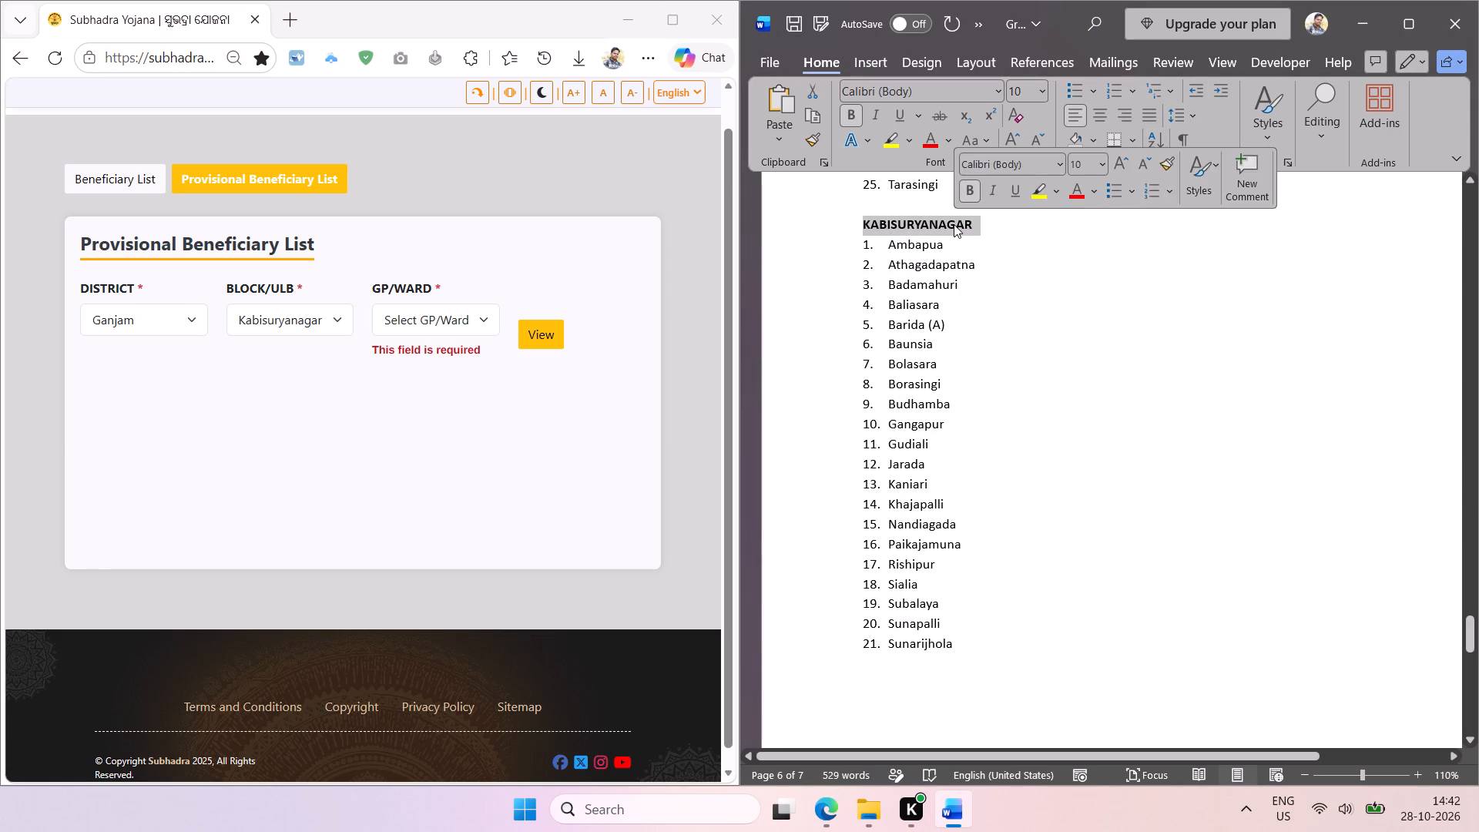
pyautogui.hotkey('ctrl', 'c')
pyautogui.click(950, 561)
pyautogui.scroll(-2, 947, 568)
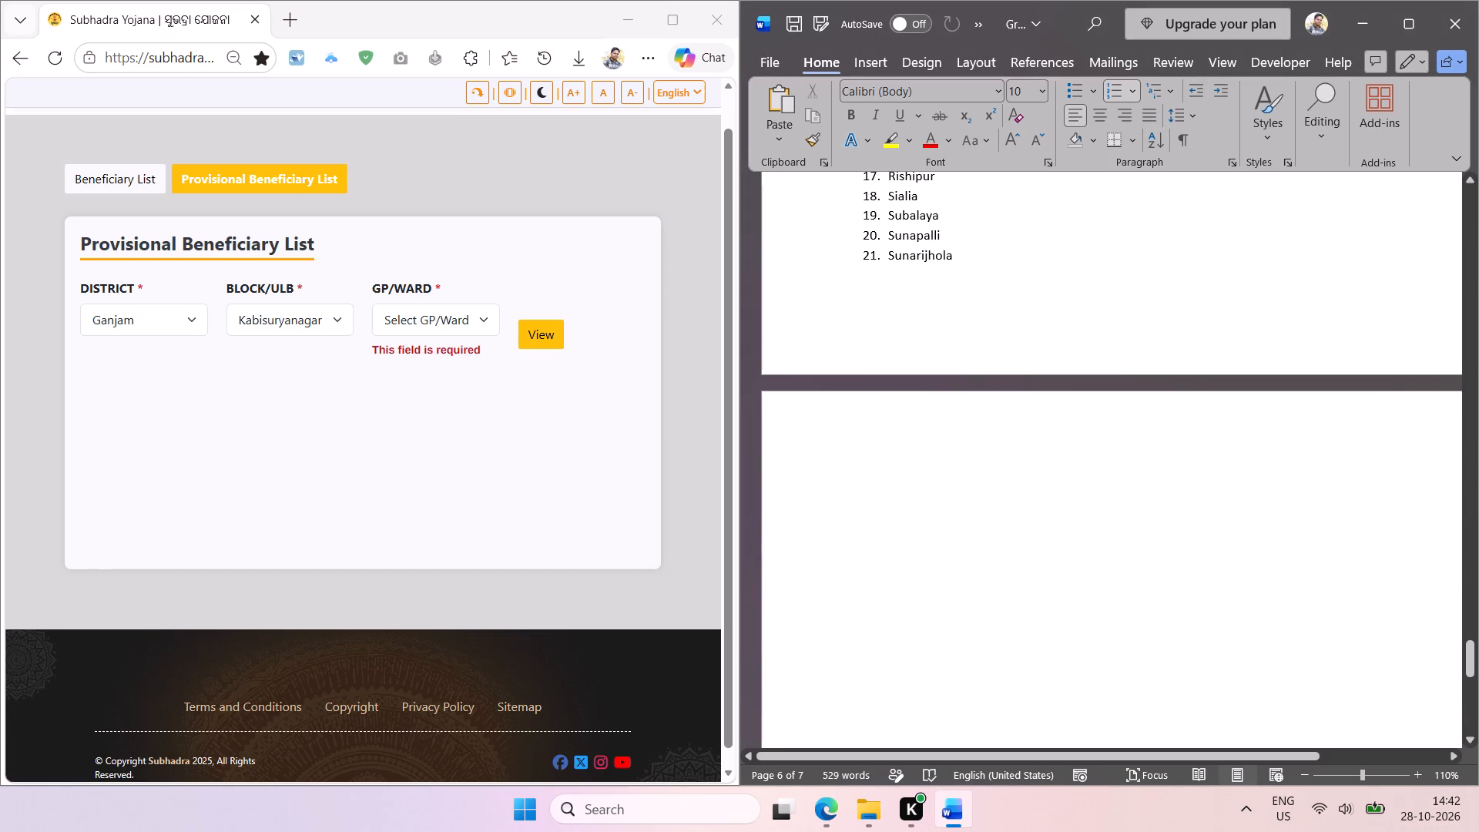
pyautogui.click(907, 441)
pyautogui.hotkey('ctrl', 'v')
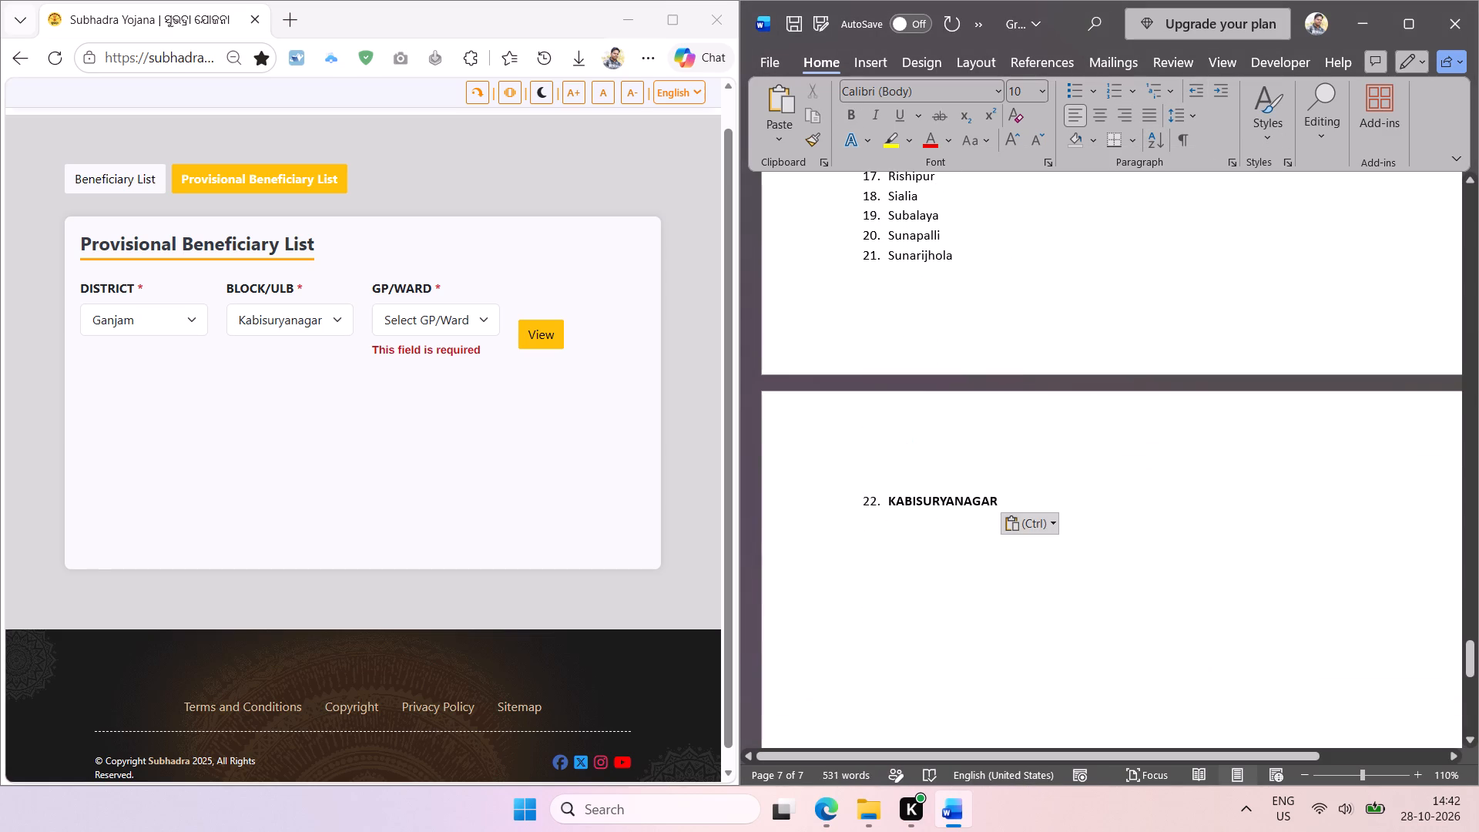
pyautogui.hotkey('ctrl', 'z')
# Paste the copied heading as an unnumbered line after Sunarijhola, at the top of the next page without an empty line above.
pyautogui.click(971, 256)
pyautogui.press('Return')
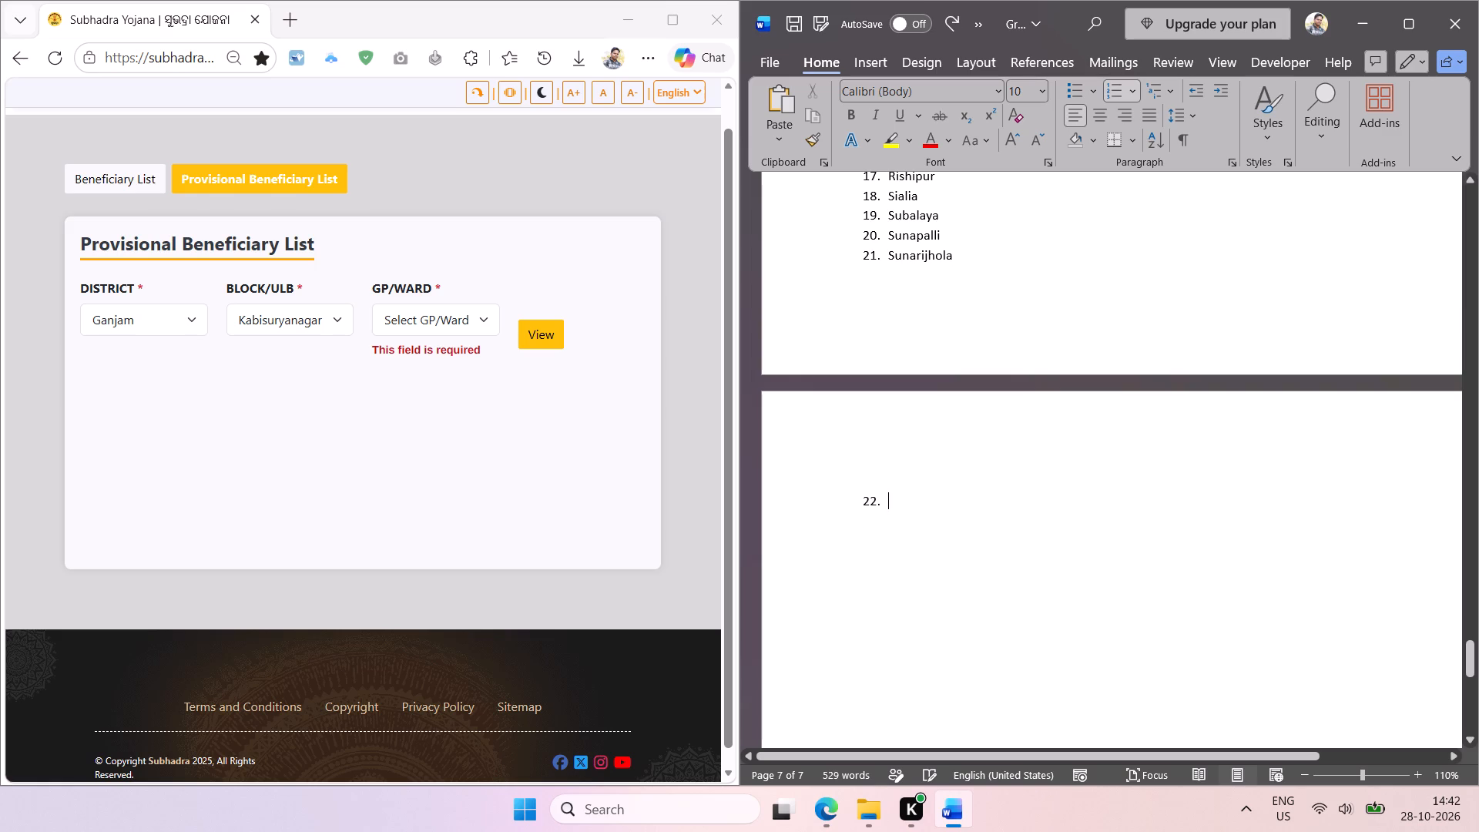
pyautogui.press('Return')
pyautogui.press('Return')
pyautogui.hotkey('ctrl', 'v')
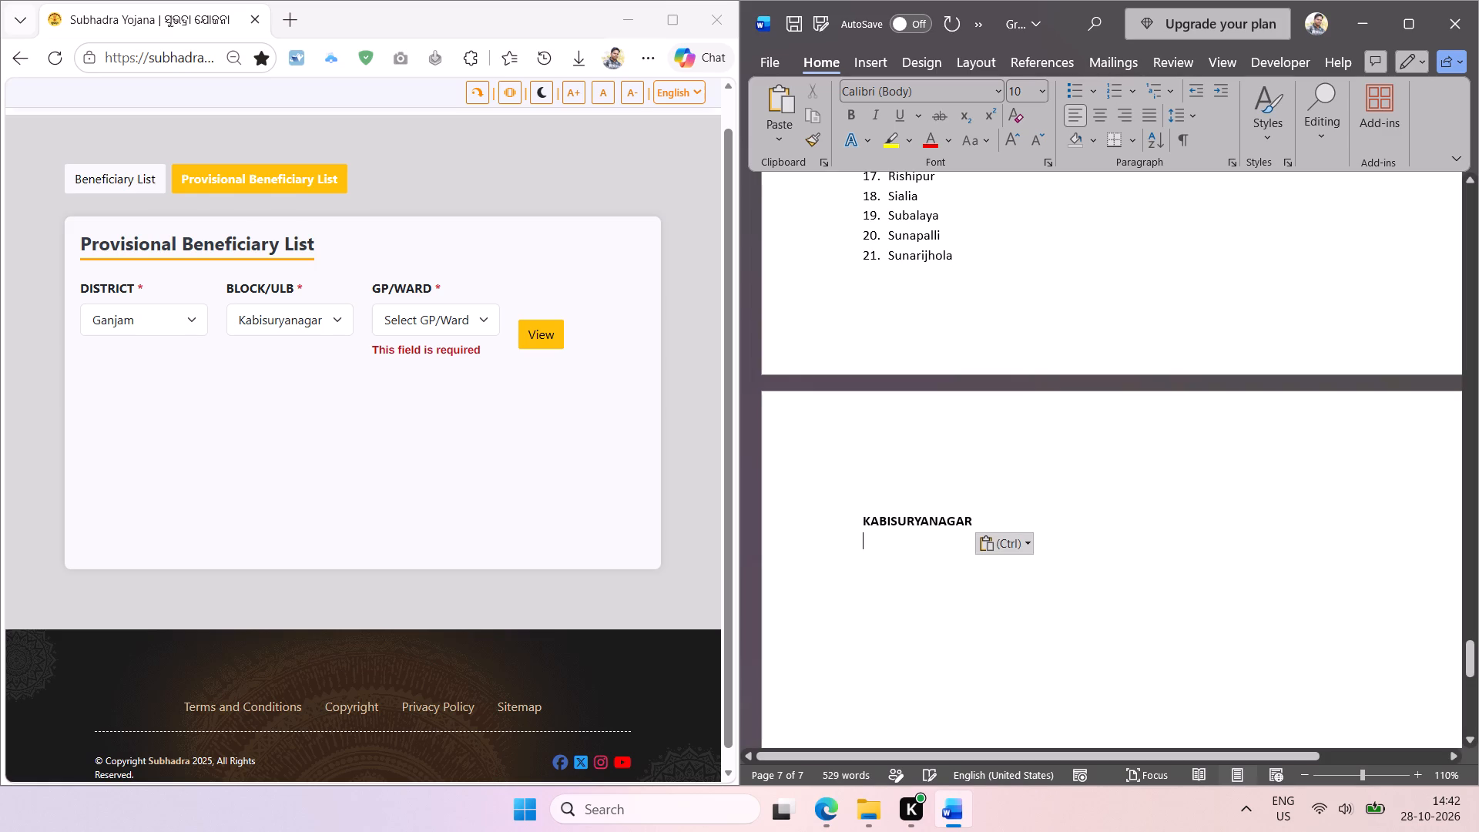
pyautogui.moveTo(856, 527); pyautogui.dragTo(844, 441)
pyautogui.press('BackSpace')
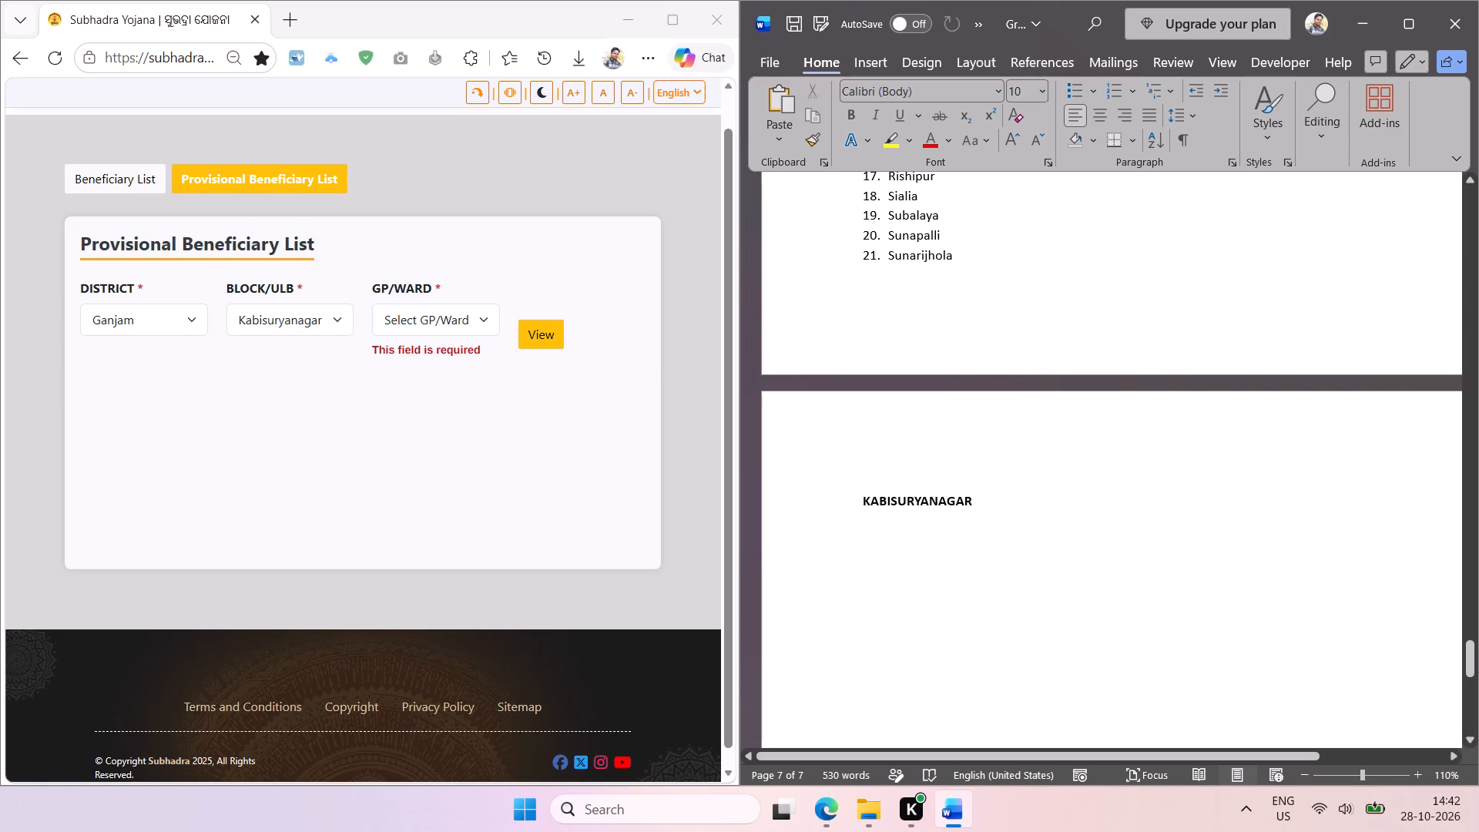
# In Edge, choose Khallikote as the block and extract its name as text.
pyautogui.scroll(-2, 985, 449)
pyautogui.click(337, 322)
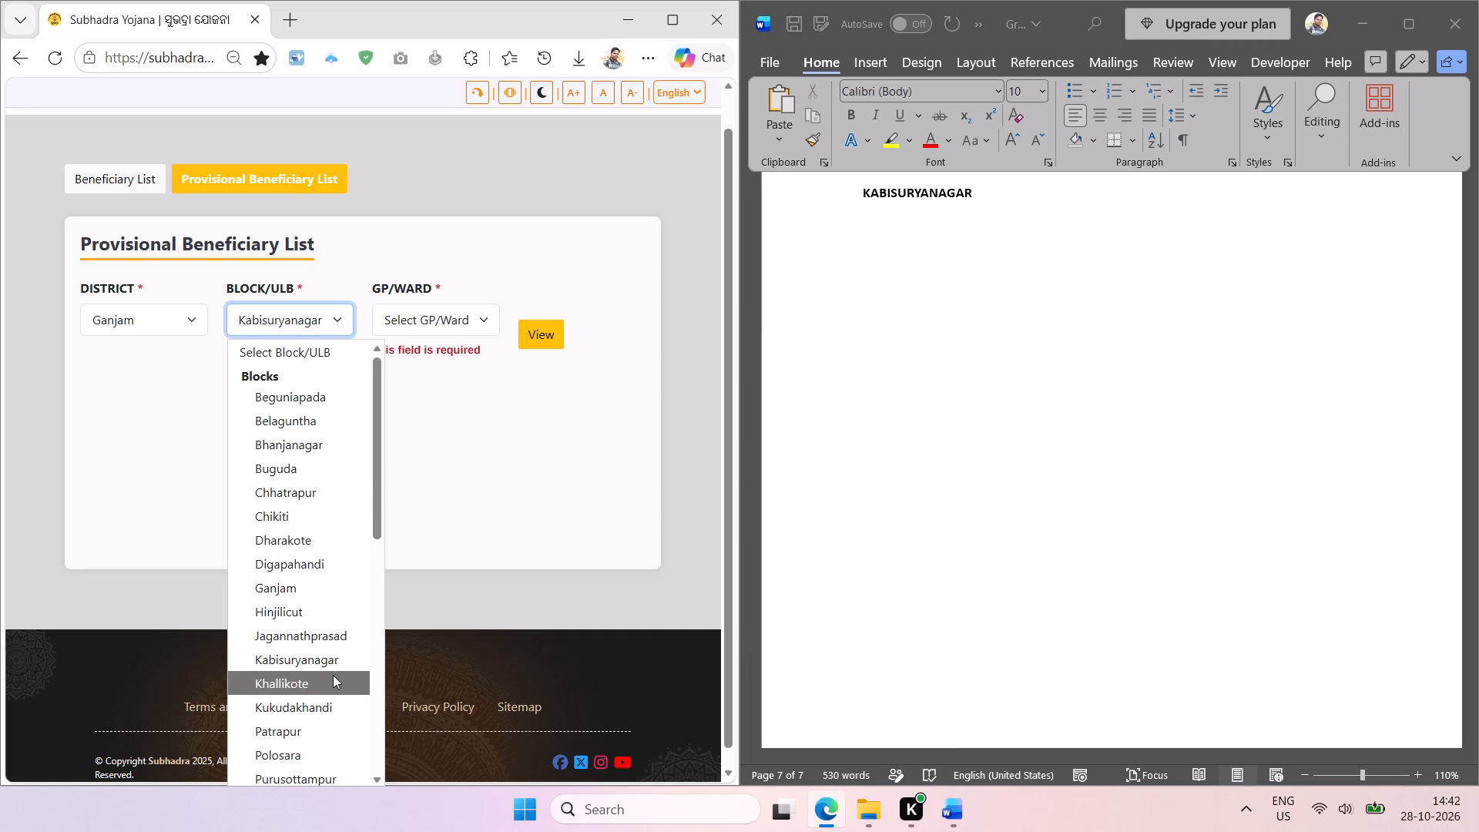
pyautogui.click(333, 675)
pyautogui.click(314, 444)
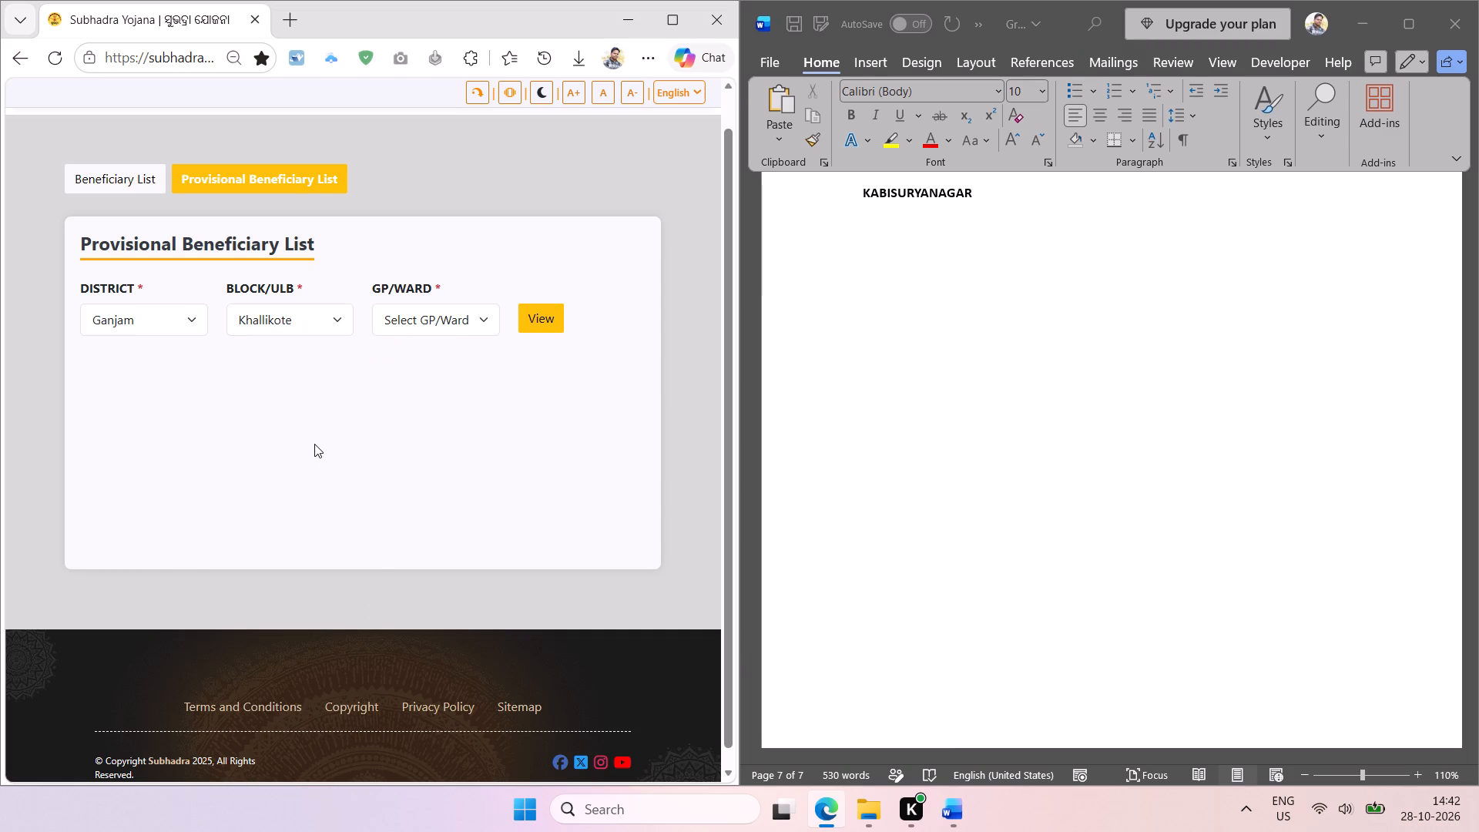
pyautogui.press('shift+super+t')
pyautogui.moveTo(231, 304); pyautogui.dragTo(320, 364)
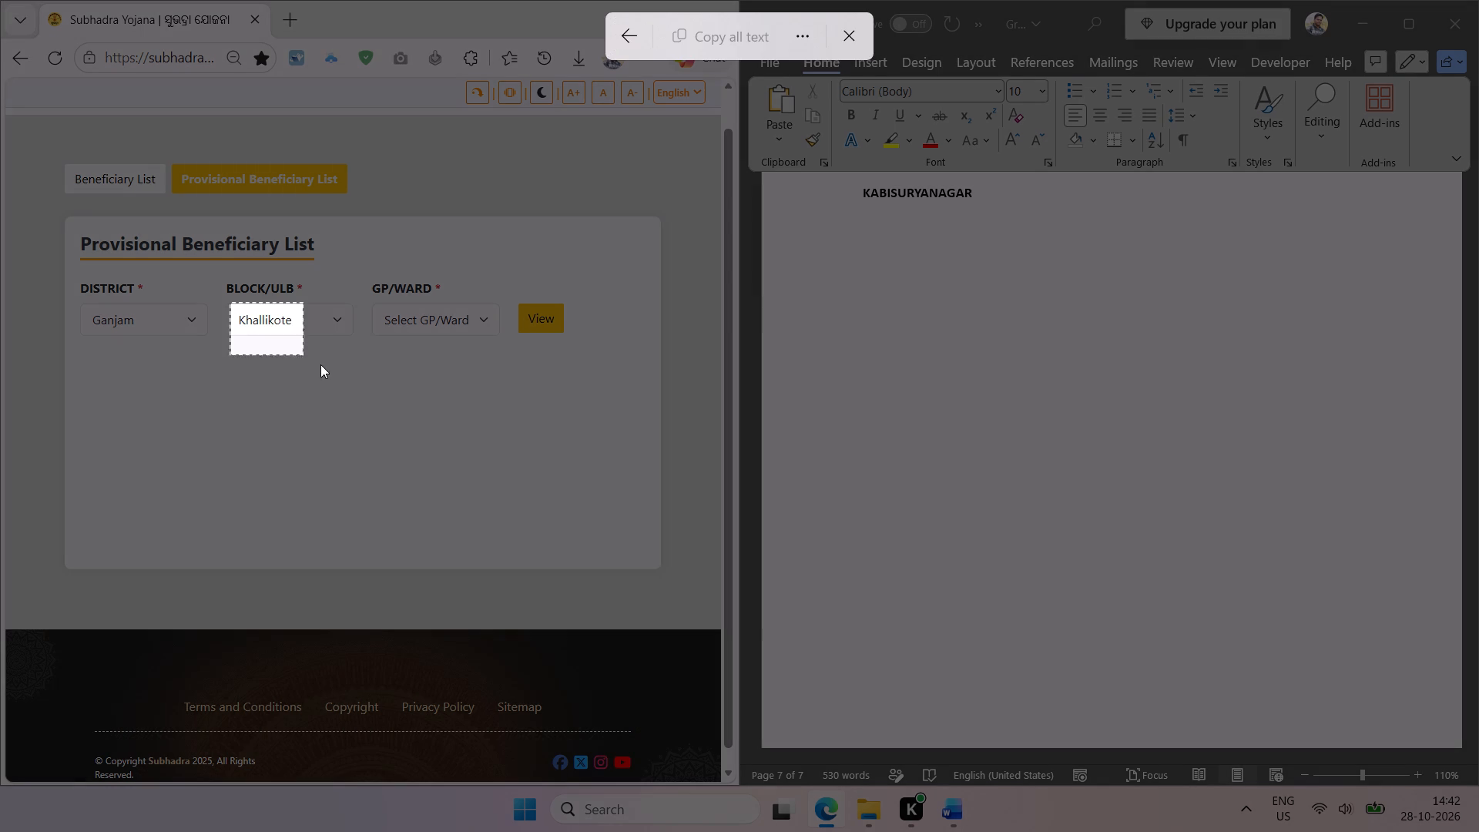
pyautogui.moveTo(320, 364); pyautogui.dragTo(320, 371)
pyautogui.click(726, 32)
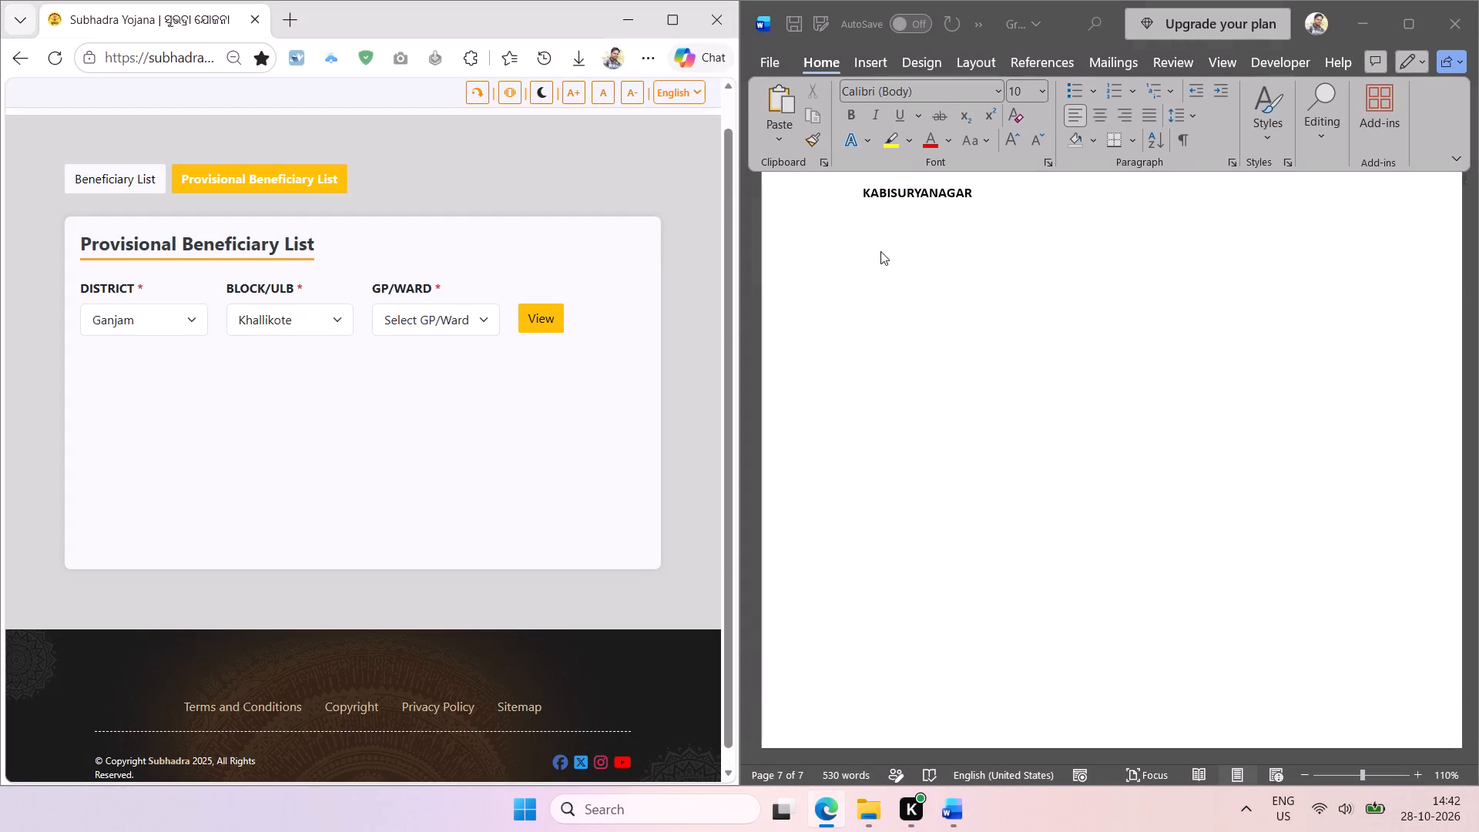
# In Word, replace the duplicated heading with KHALLIKOTE in uppercase and start a new line below it.
pyautogui.click(880, 251)
pyautogui.doubleClick(921, 196)
pyautogui.hotkey('ctrl', 'v')
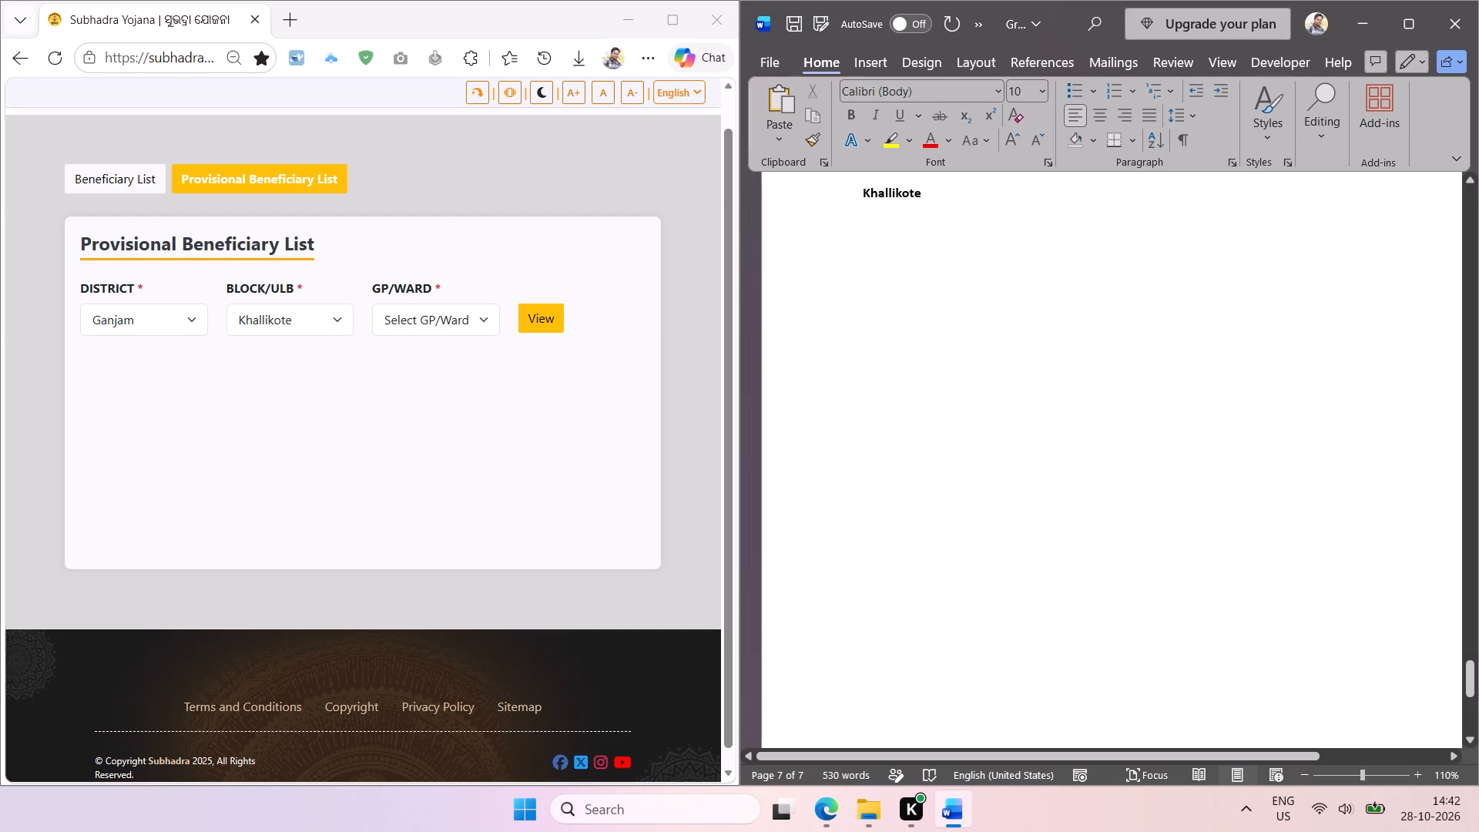
pyautogui.hotkey('shift', 'F3')
pyautogui.press('Return')
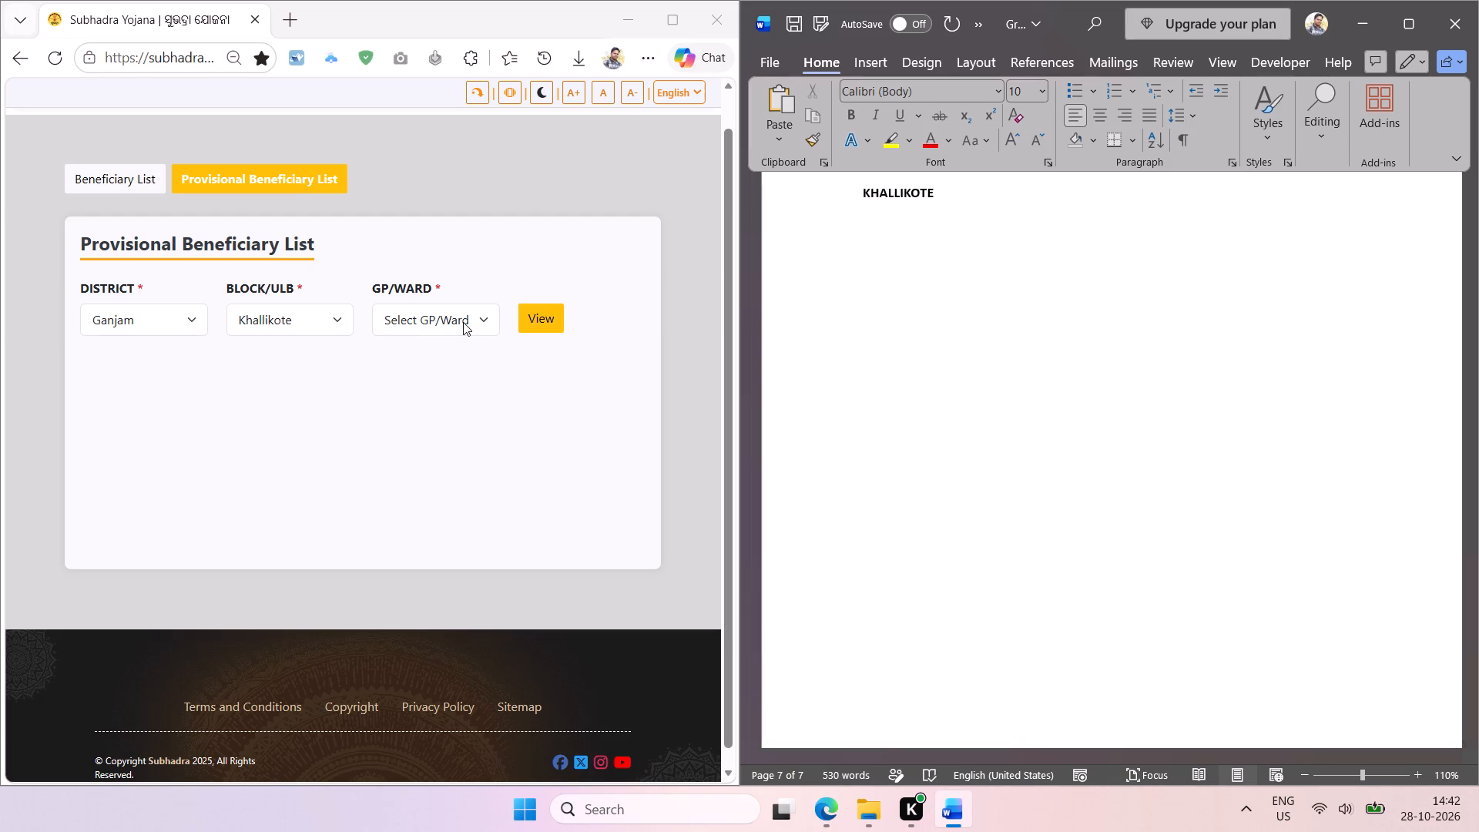
# In Edge, open Khallikote's GP/Ward list and extract the names from Bania to Khagapalli as text.
pyautogui.click(486, 317)
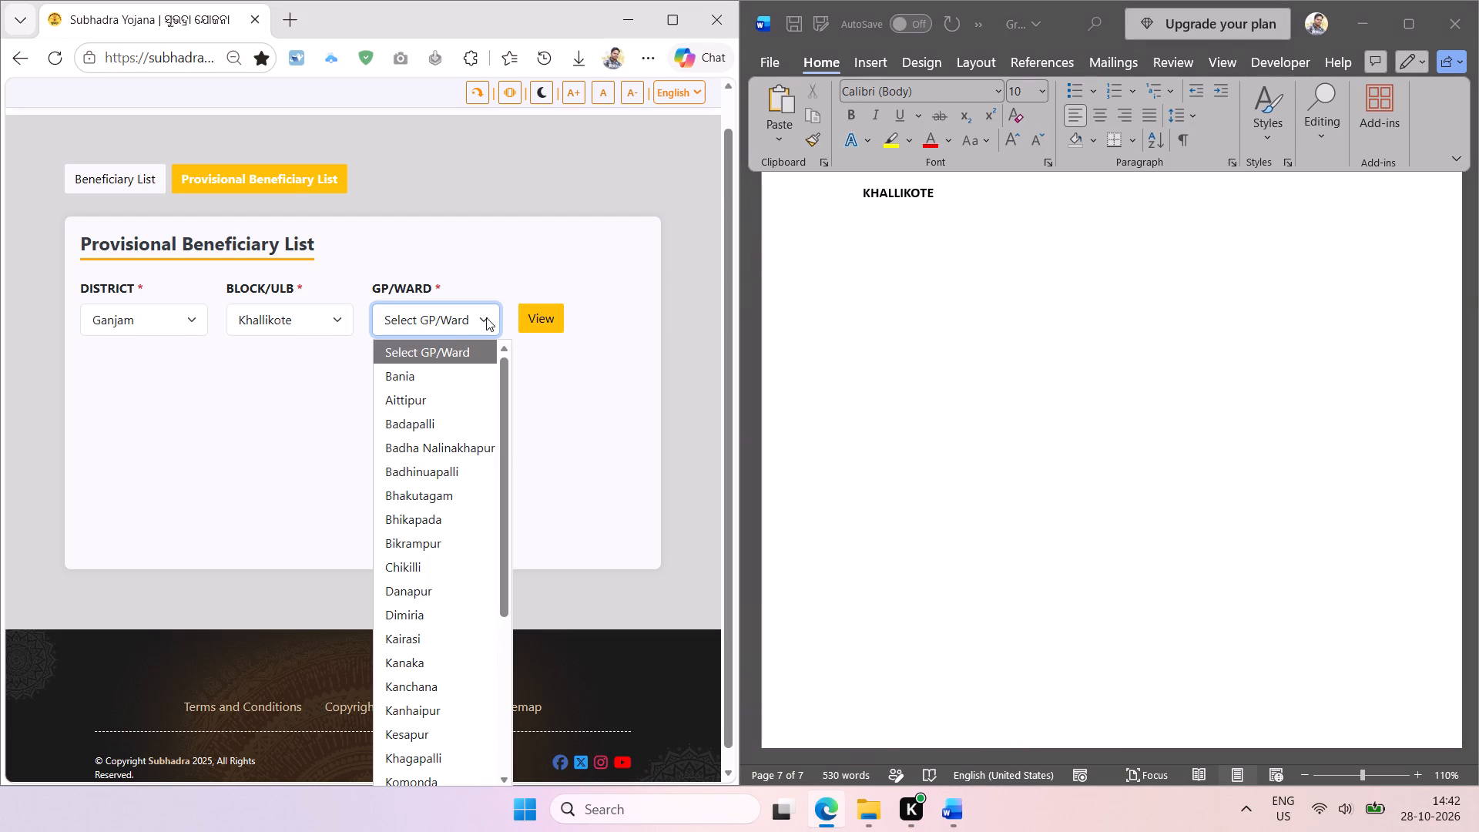
pyautogui.press('shift+super+t')
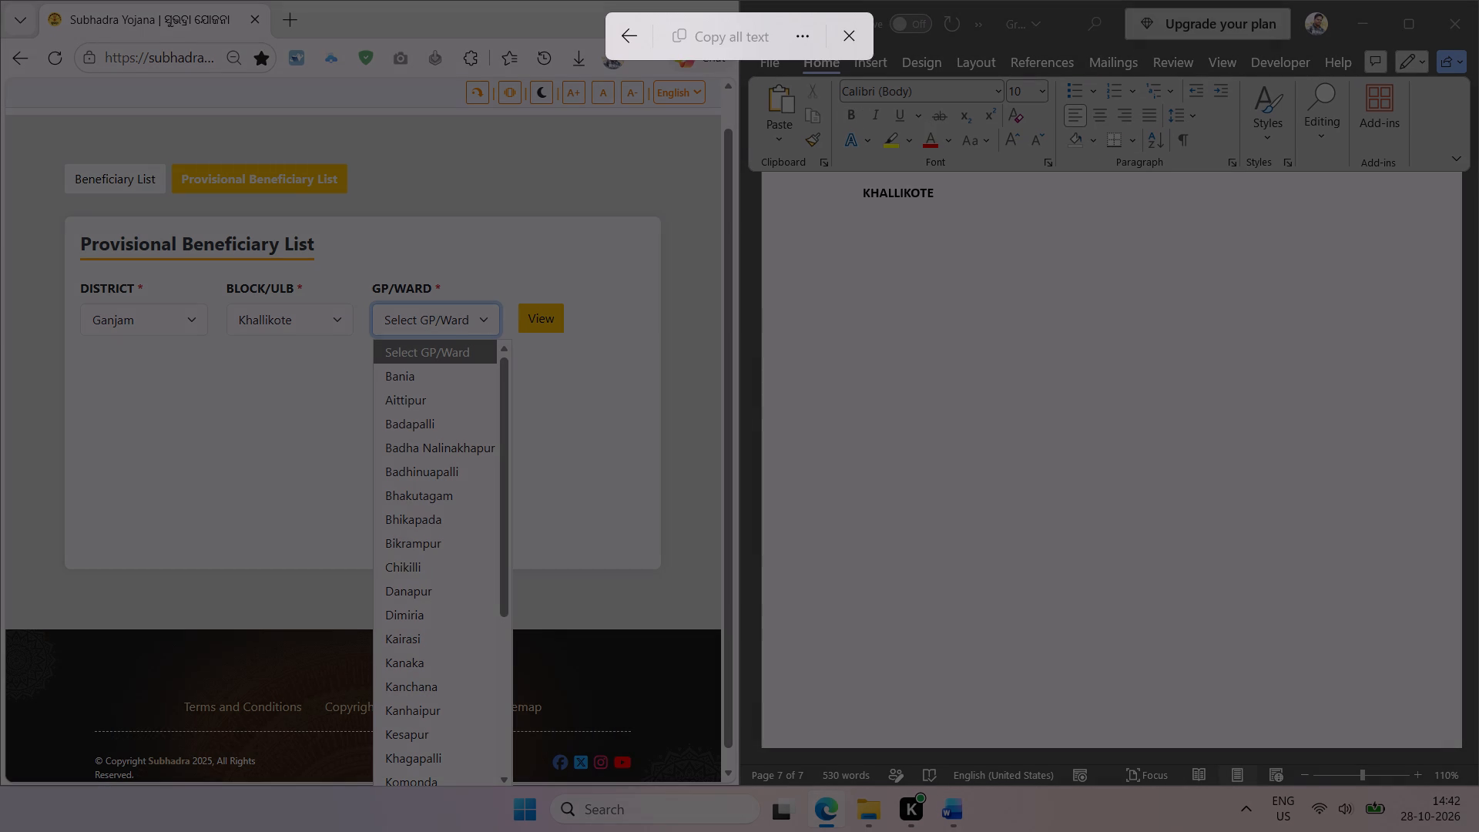
pyautogui.moveTo(379, 365); pyautogui.dragTo(501, 794)
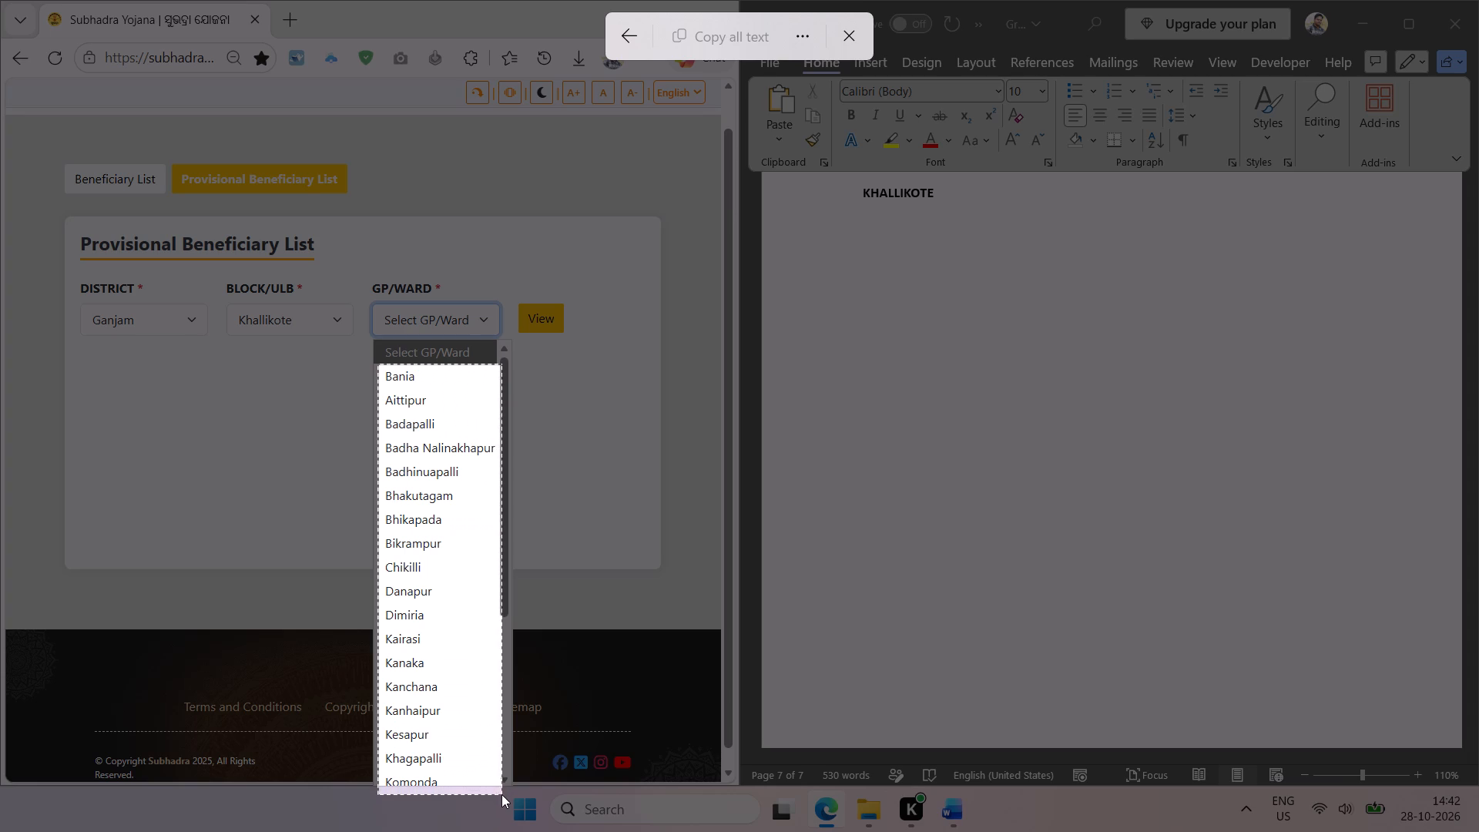
pyautogui.moveTo(501, 794); pyautogui.dragTo(507, 772)
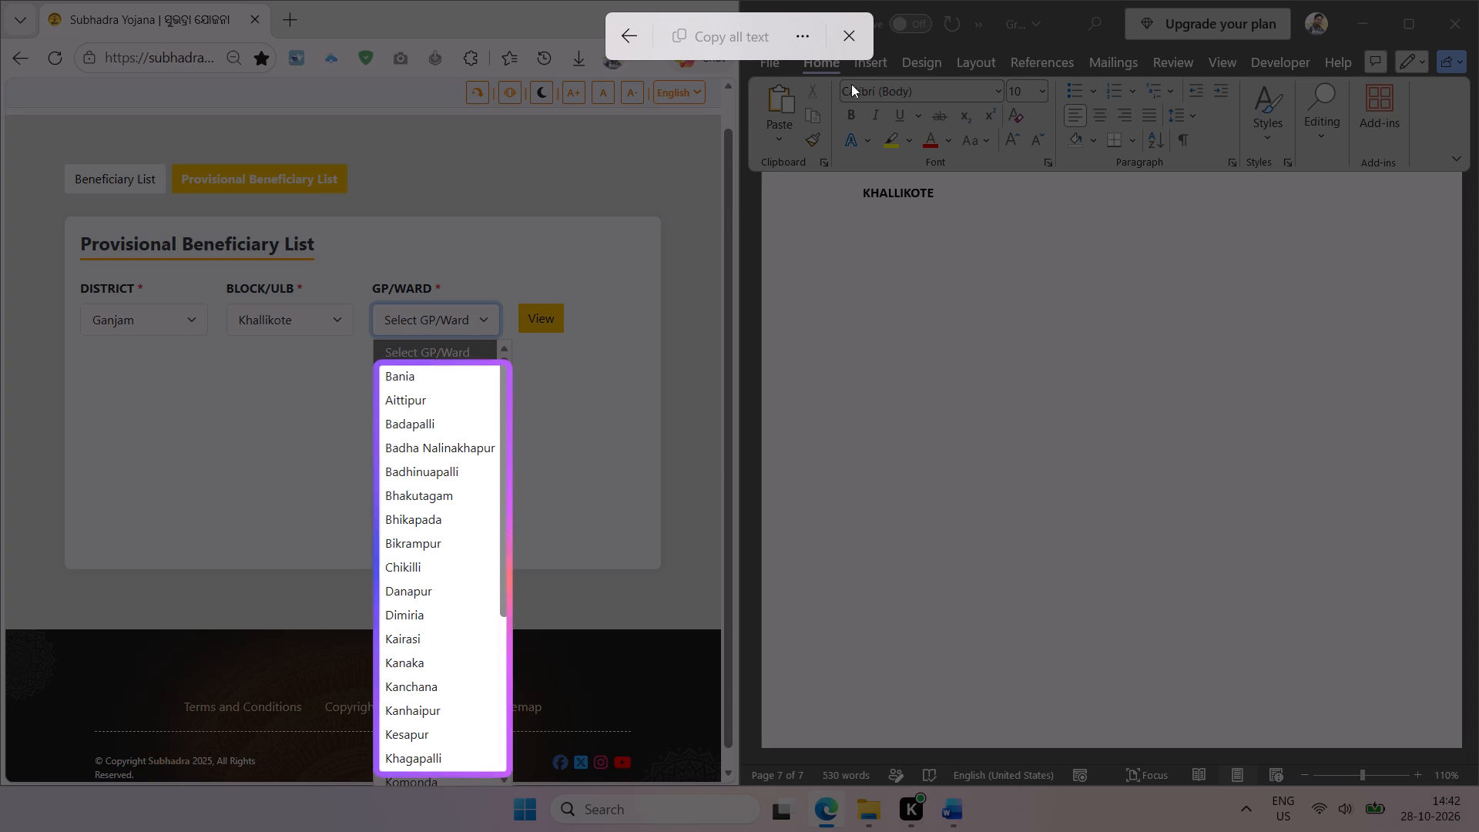
pyautogui.click(736, 34)
# In Word, paste the extracted names below the KHALLIKOTE heading and start a new line after Khagapalli.
pyautogui.click(864, 210)
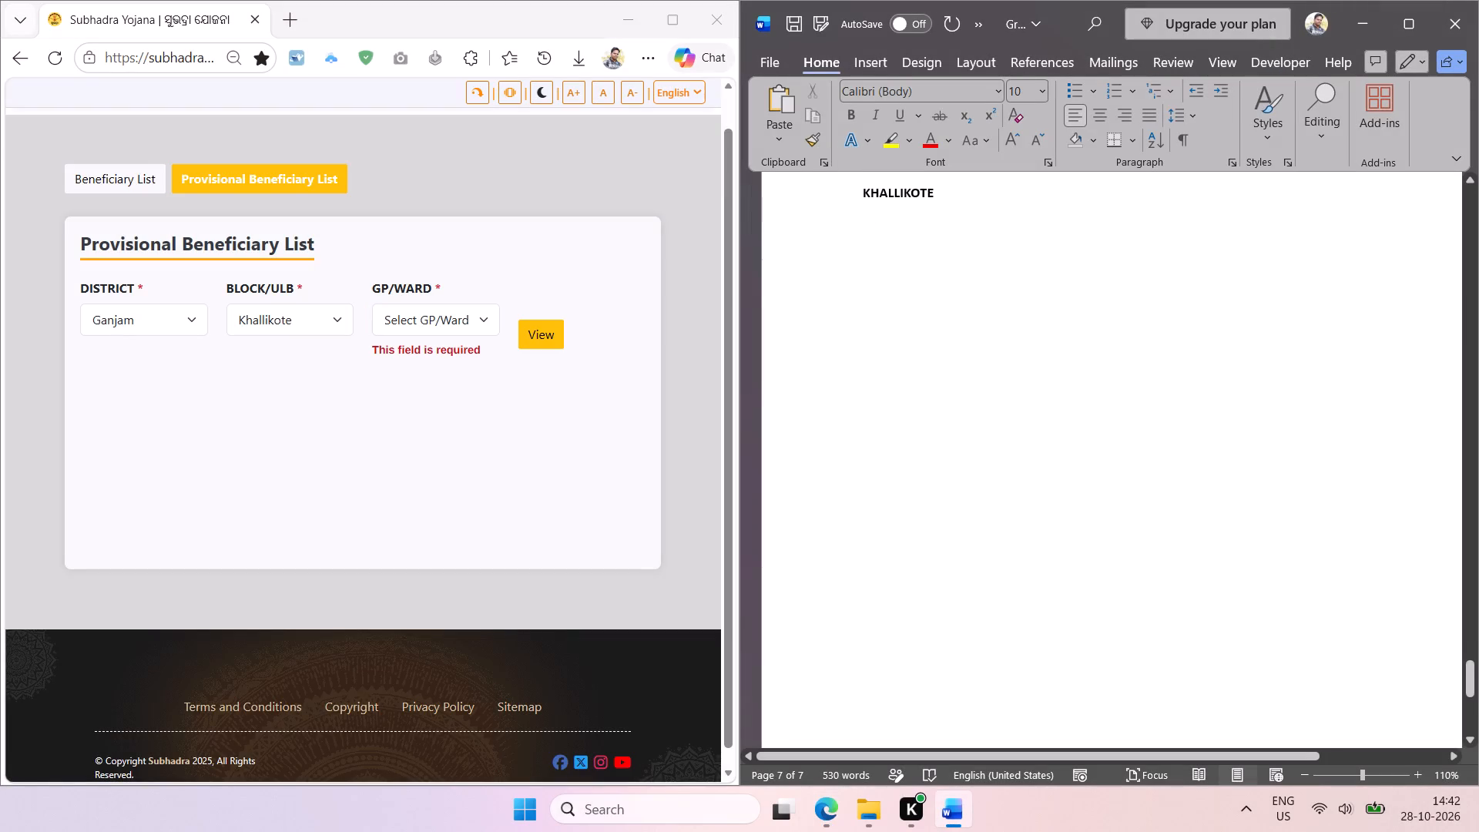
pyautogui.hotkey('ctrl', 'v')
pyautogui.press('Return')
pyautogui.press('Return')
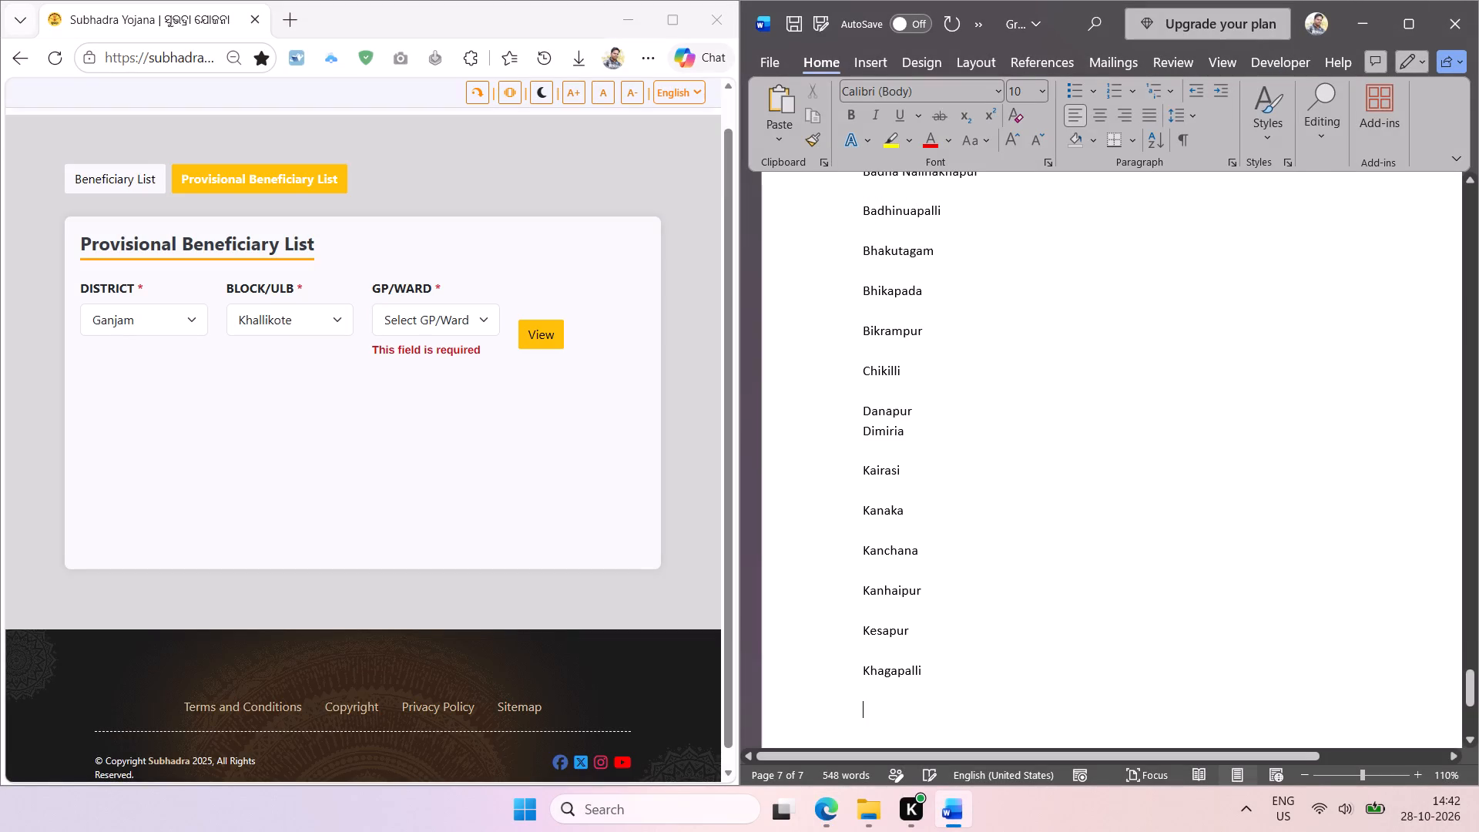
# In Edge, extract the rest of Khallikote's GP/Ward list, from Khagapalli to Tulasipur, as text.
pyautogui.scroll(-4, 978, 689)
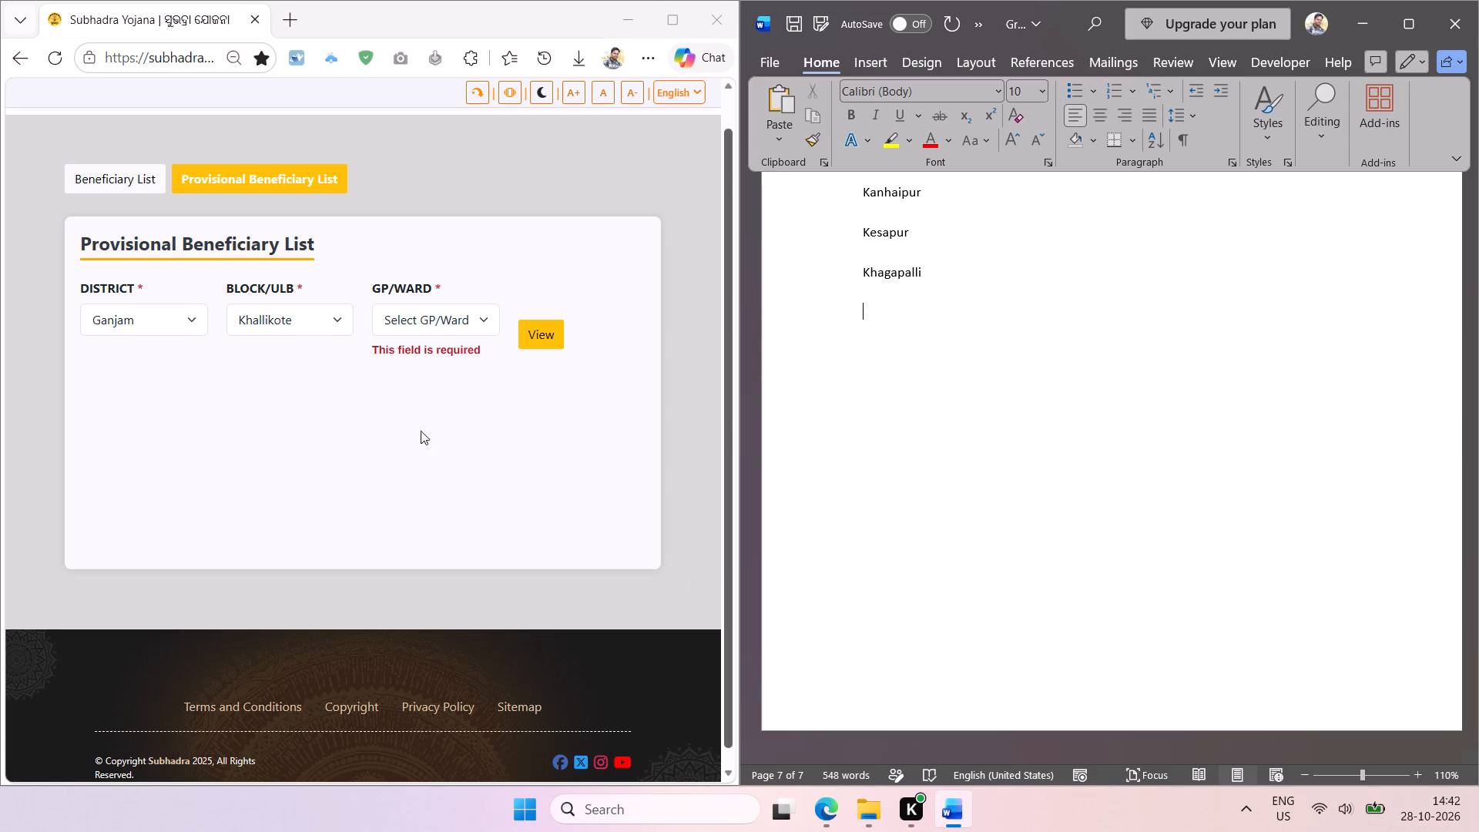
pyautogui.click(475, 314)
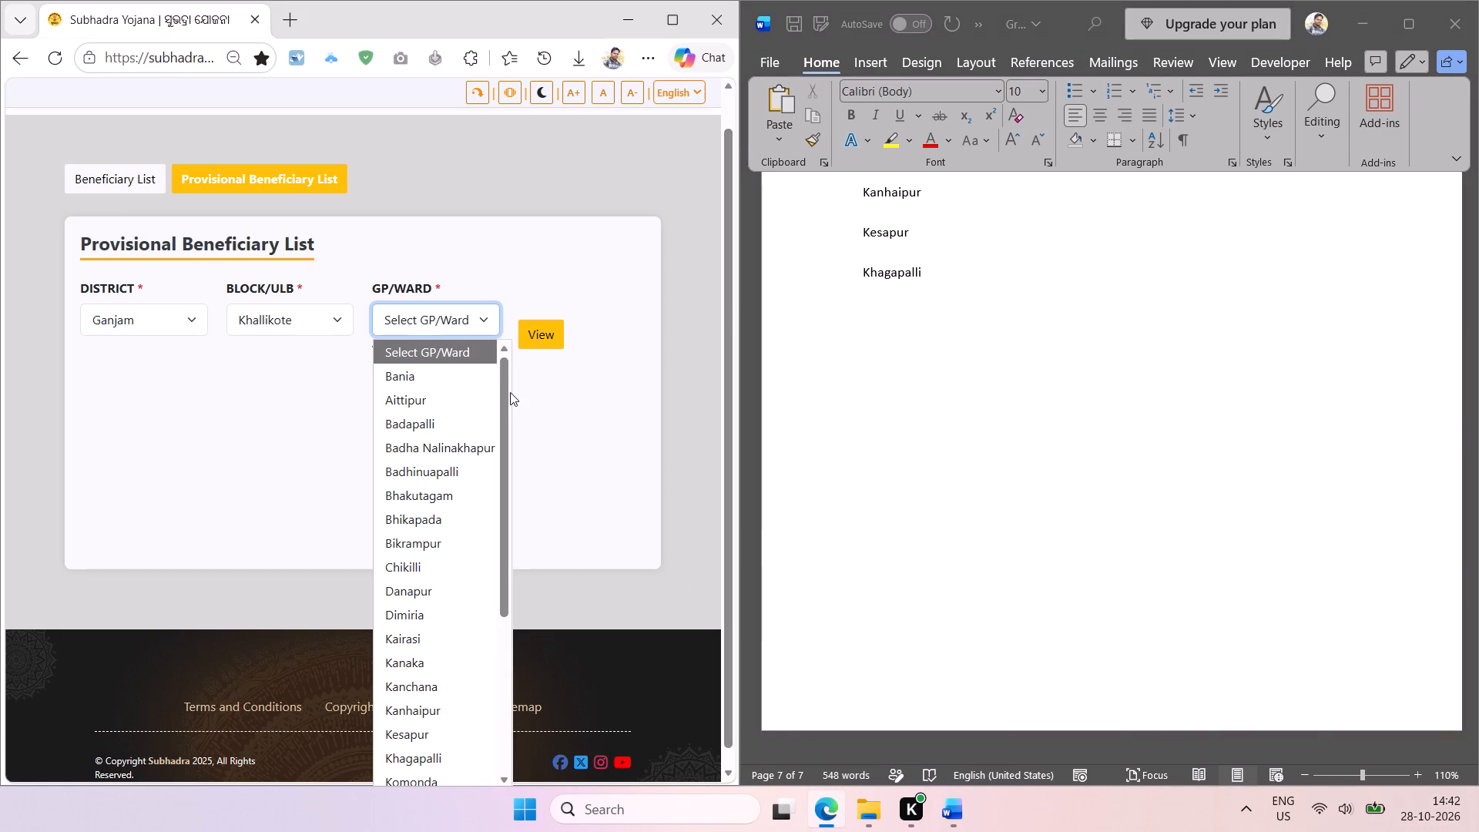
pyautogui.moveTo(506, 391); pyautogui.dragTo(502, 614)
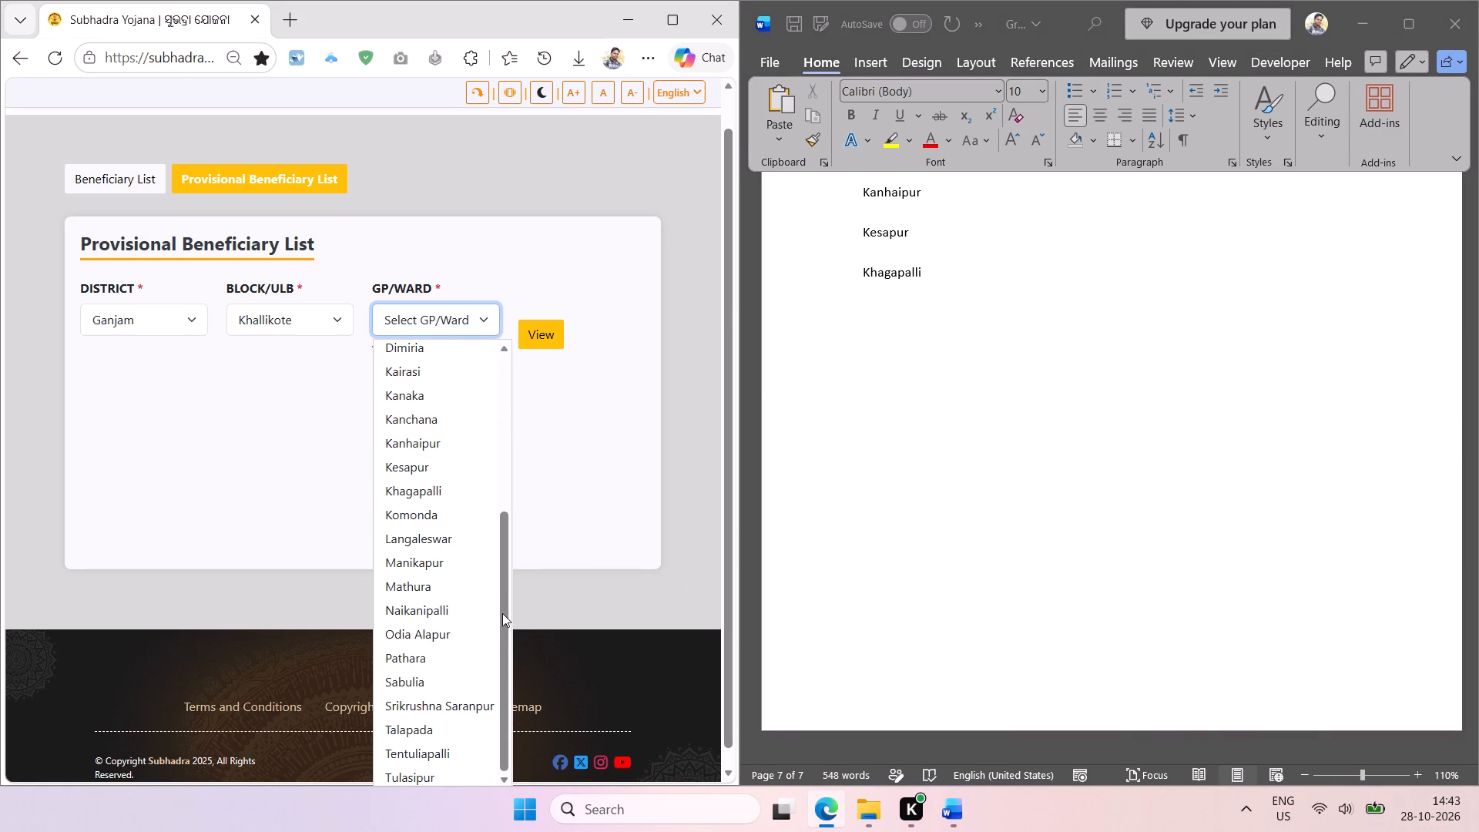
pyautogui.press('shift+super+t')
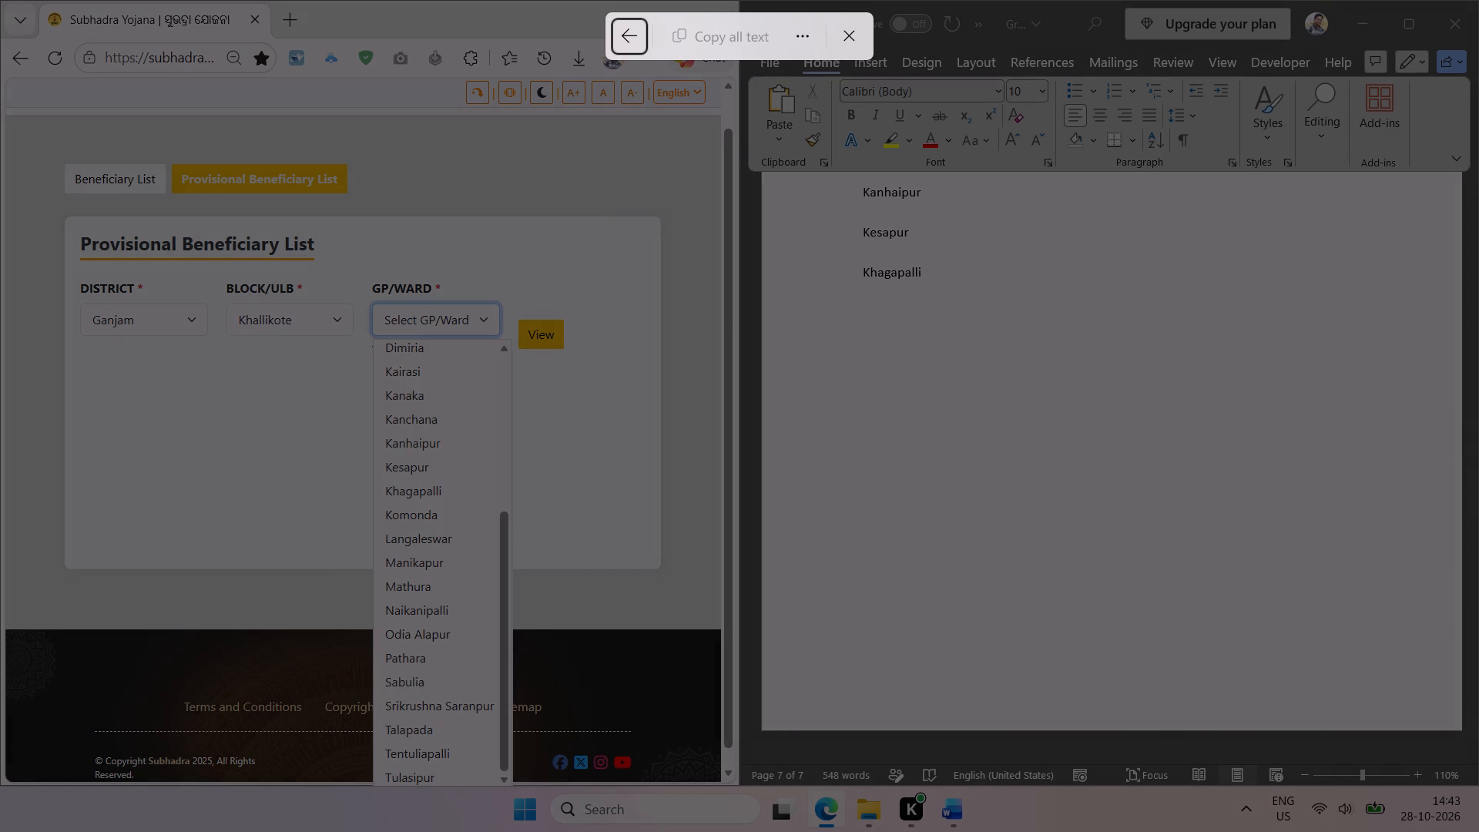
pyautogui.moveTo(374, 478); pyautogui.dragTo(466, 783)
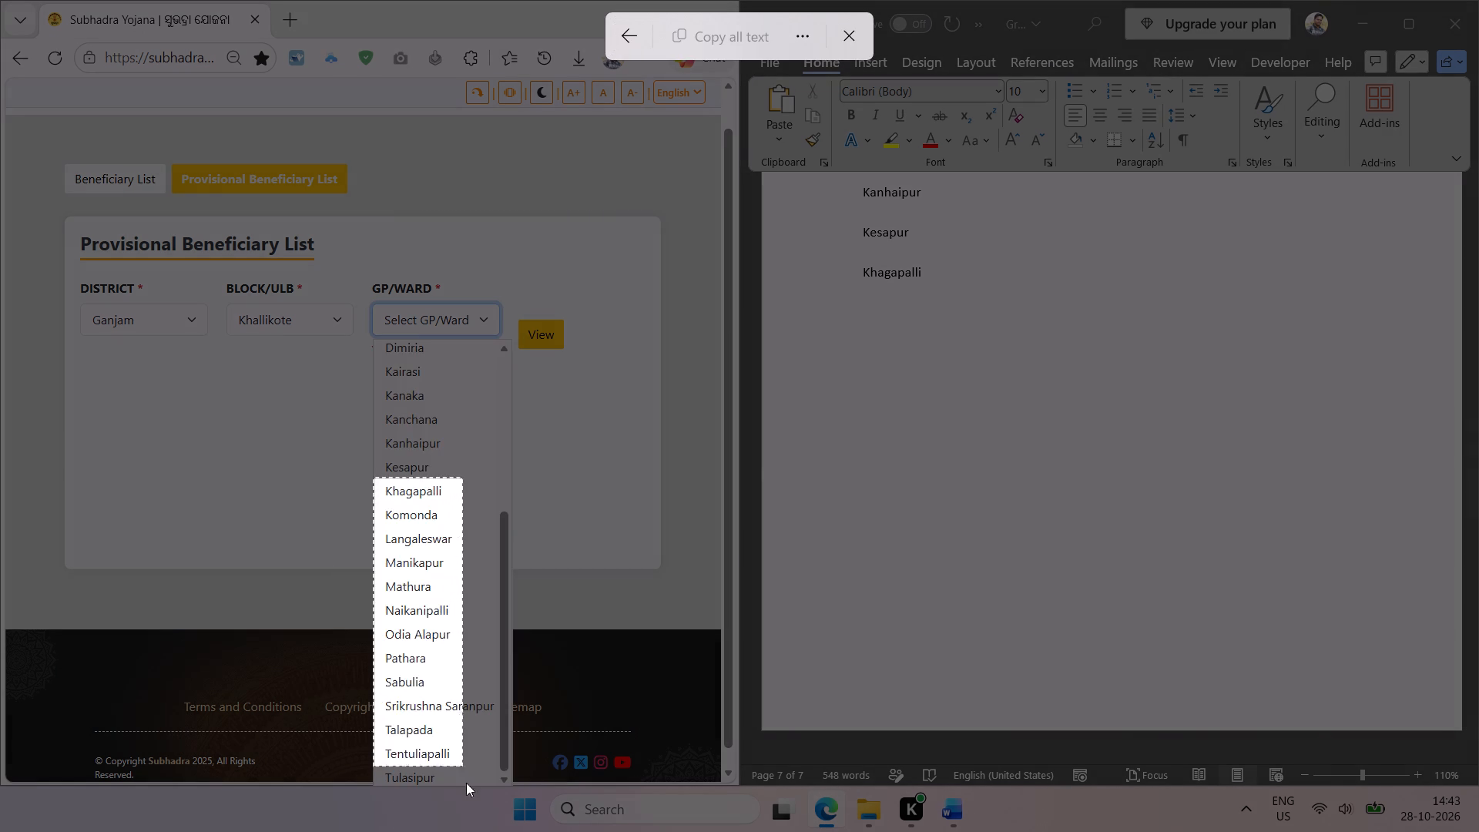
pyautogui.moveTo(466, 783); pyautogui.dragTo(497, 800)
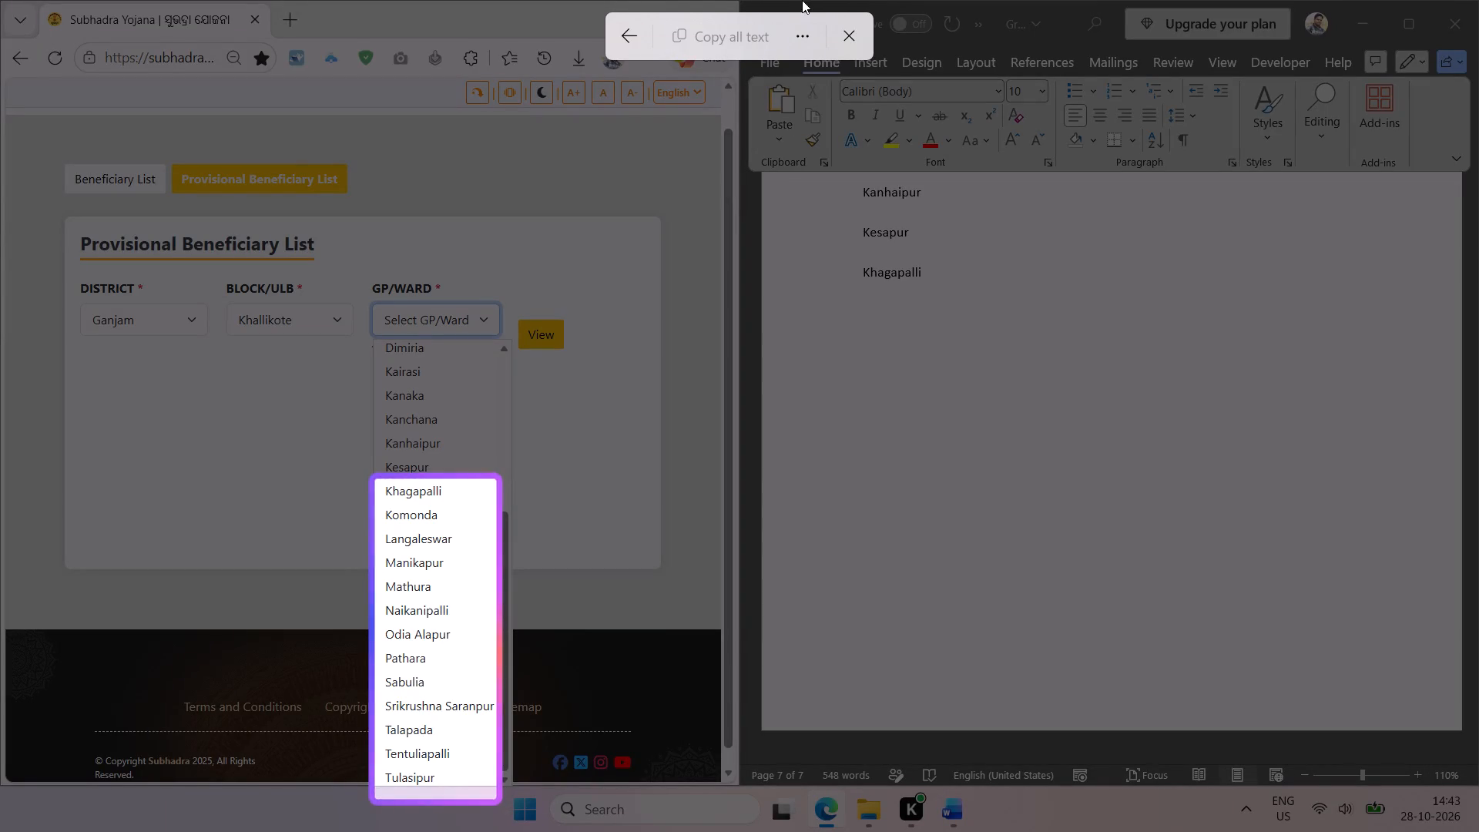
pyautogui.click(738, 41)
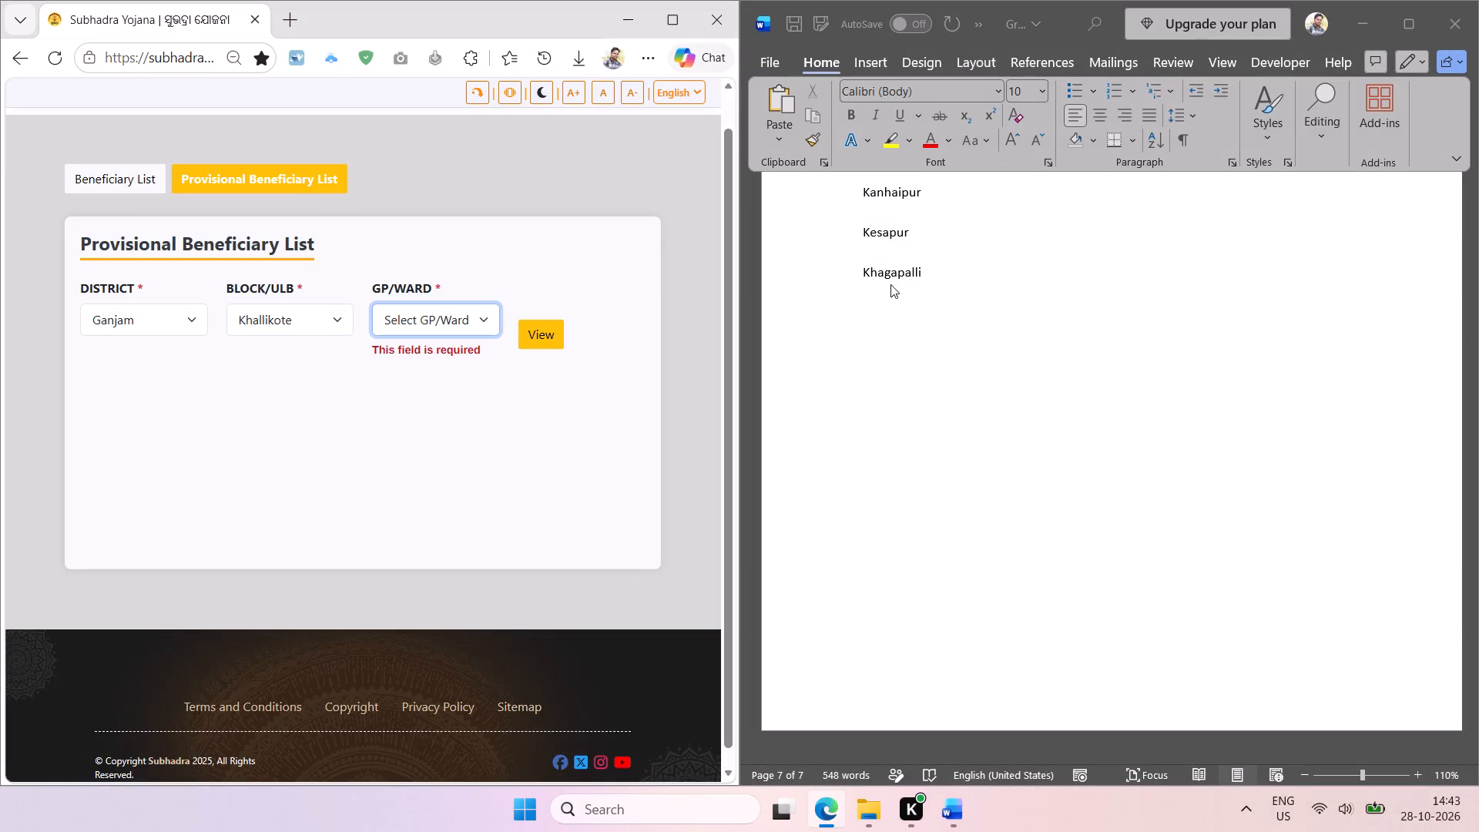
# In Word, paste the second batch of gram panchayat names at the end of the KHALLIKOTE list.
pyautogui.click(889, 300)
pyautogui.hotkey('ctrl', 'v')
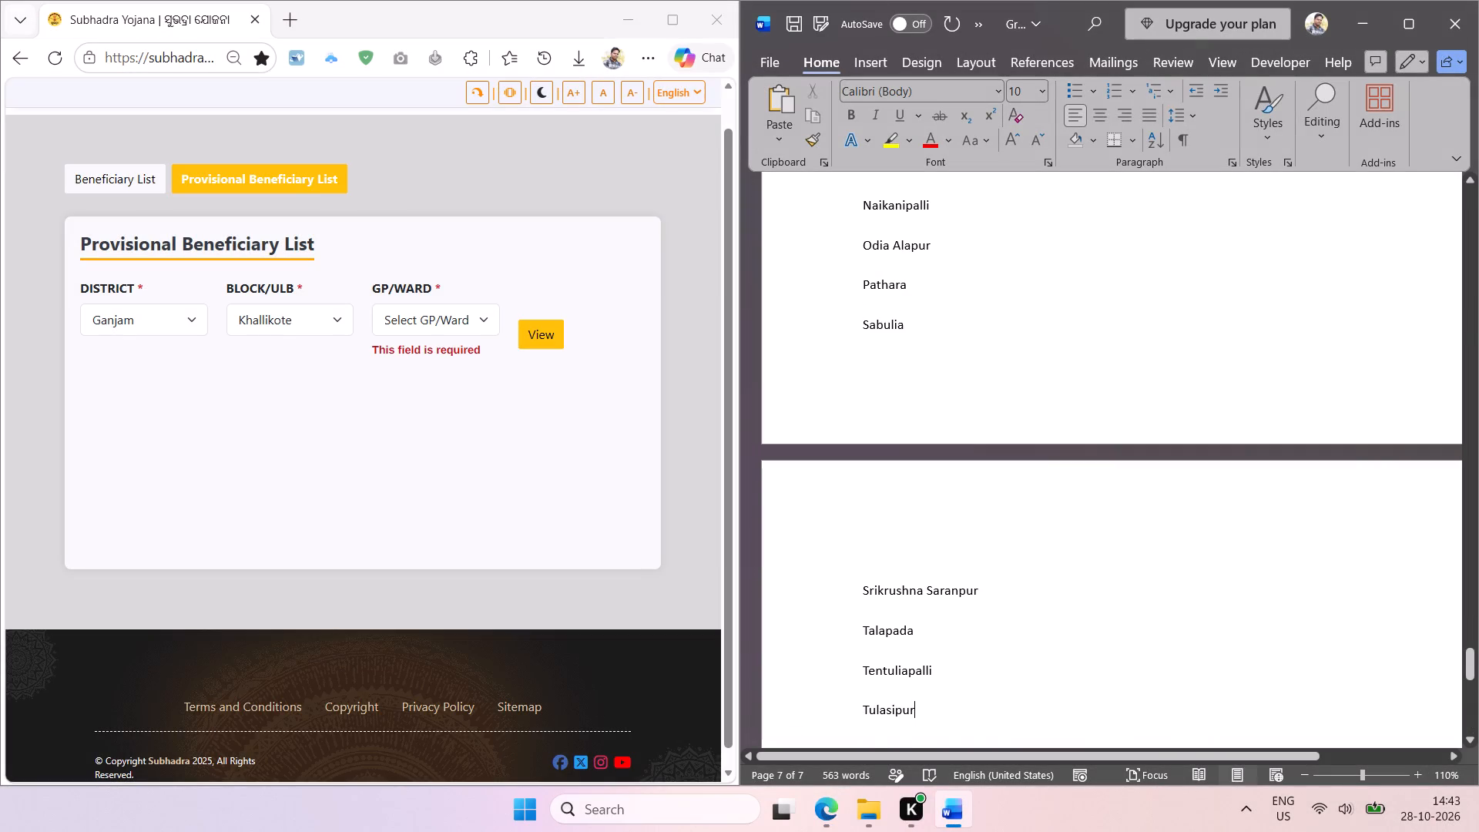
# Delete the duplicate Khagapalli entry above Komonda.
pyautogui.scroll(1, 897, 289)
pyautogui.scroll(1, 938, 357)
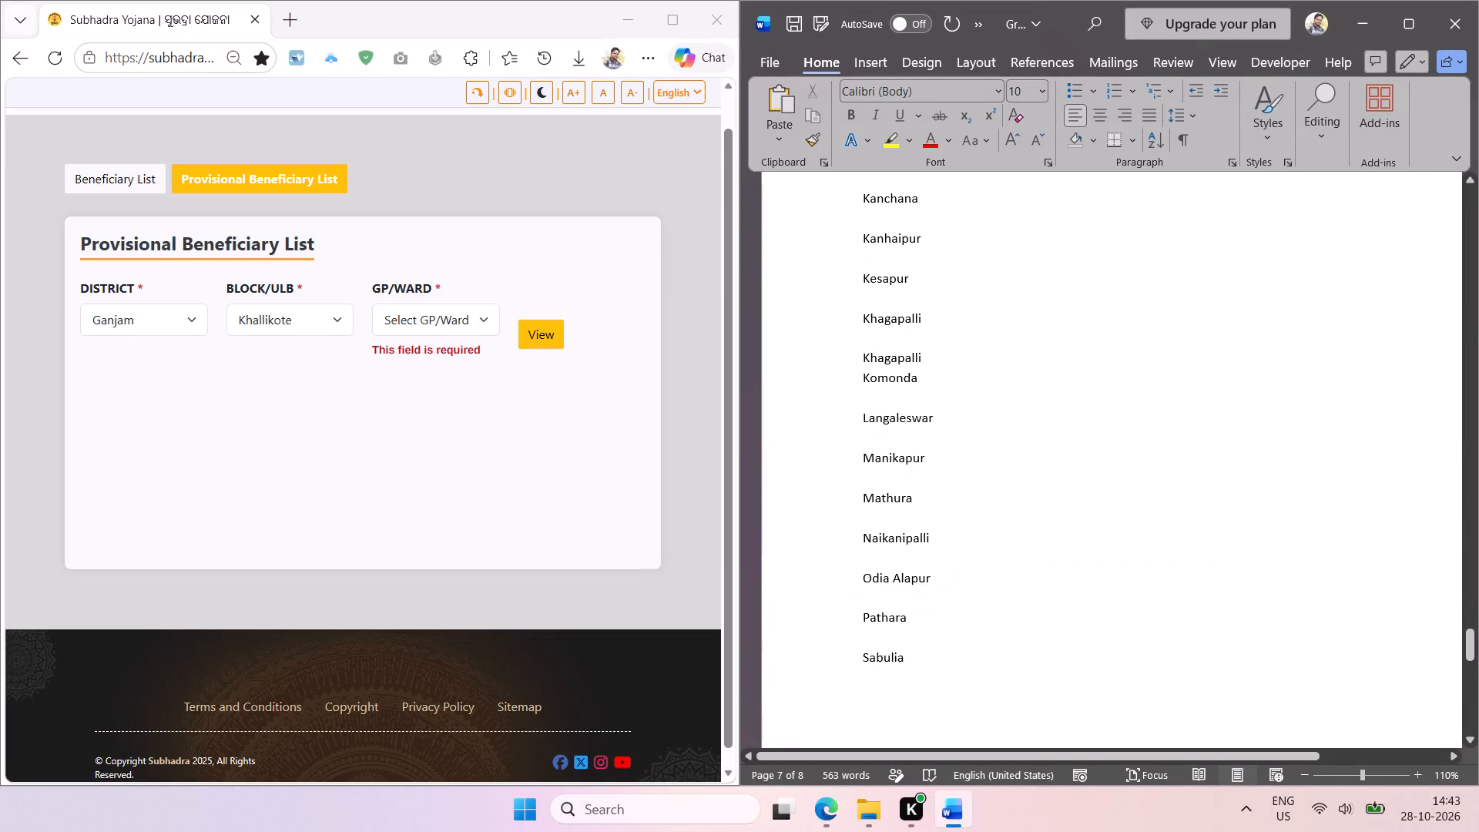
pyautogui.scroll(1, 938, 357)
pyautogui.doubleClick(908, 371)
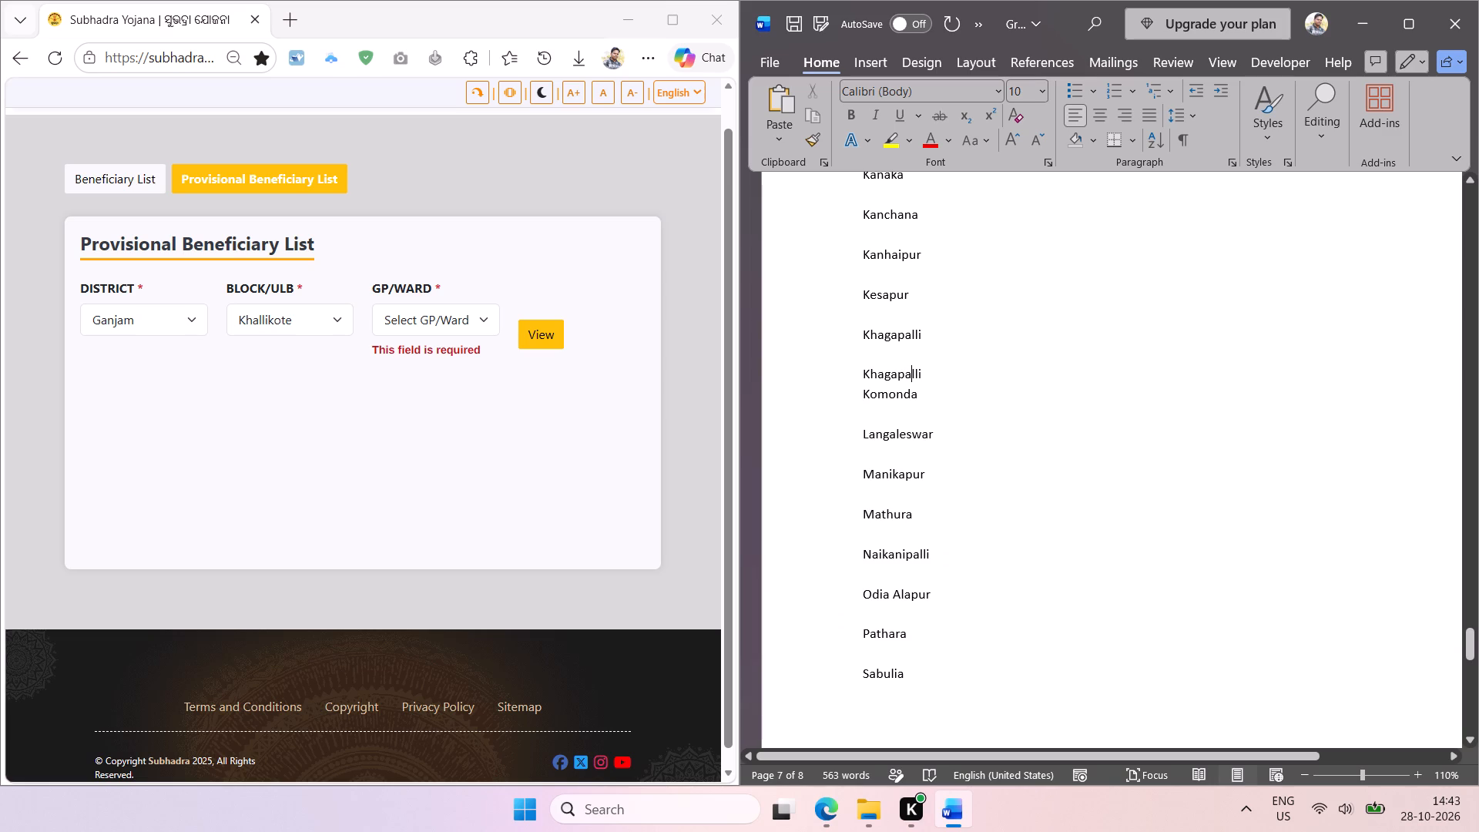
pyautogui.press('BackSpace')
# Remove the empty lines between the names from Srikrushna Saranpur to Tulasipur.
pyautogui.scroll(-2, 1006, 536)
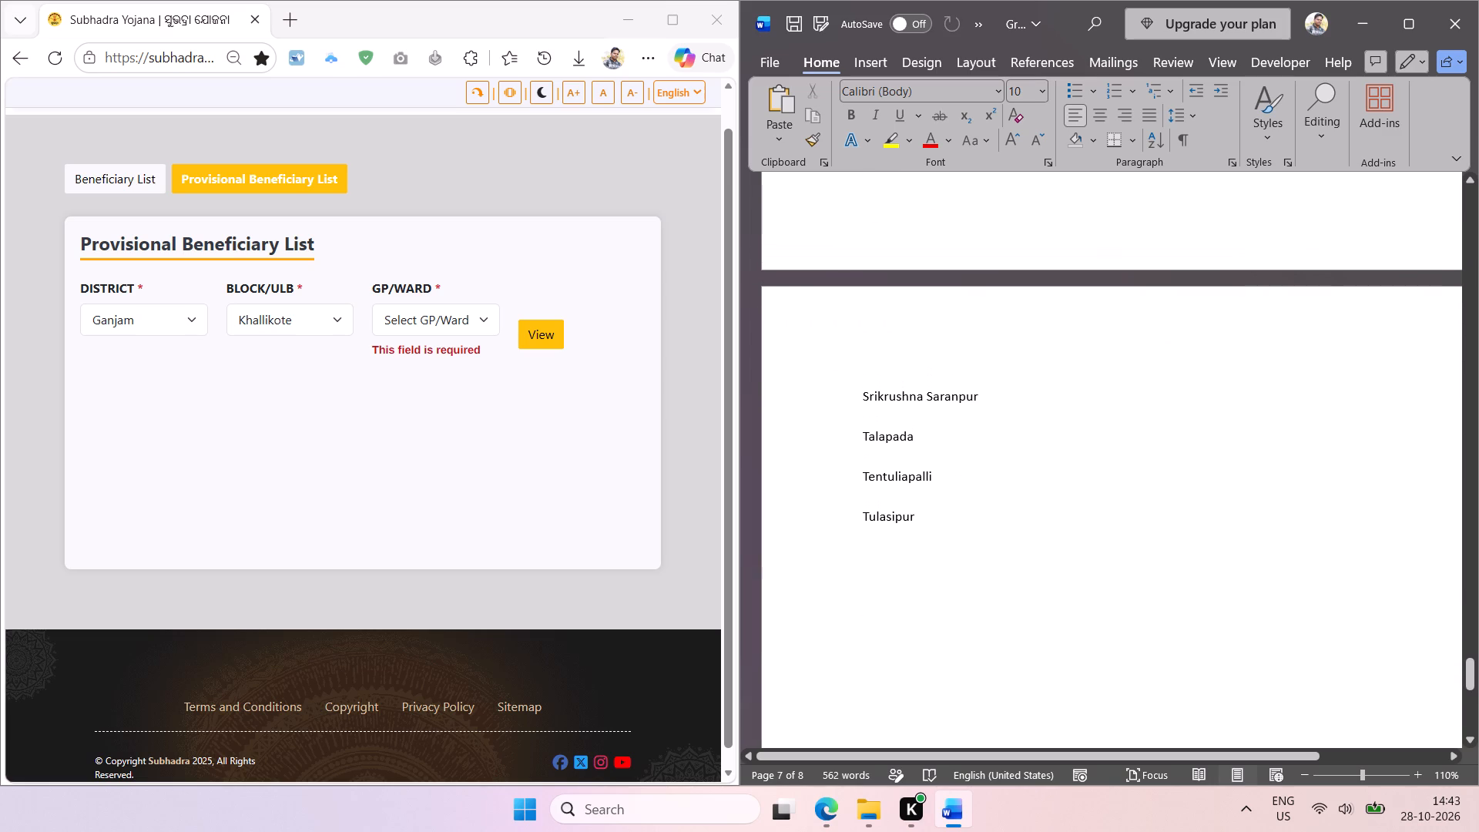
pyautogui.click(897, 499)
pyautogui.press('BackSpace')
pyautogui.press('Up')
pyautogui.press('BackSpace')
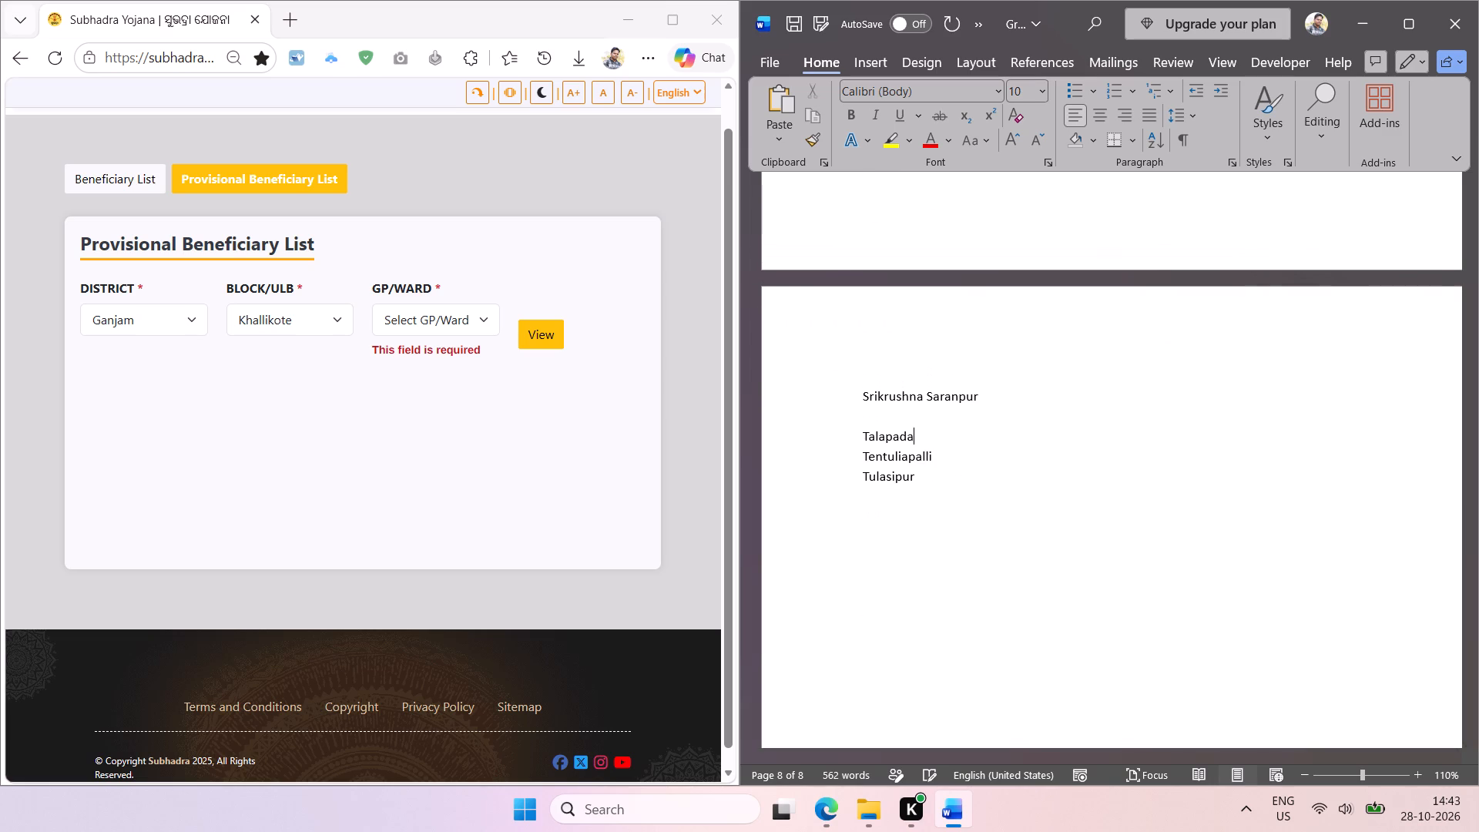
pyautogui.press('Up')
pyautogui.press('BackSpace')
# Remove the empty lines between the names from Komonda to Sabulia.
pyautogui.scroll(2, 1104, 475)
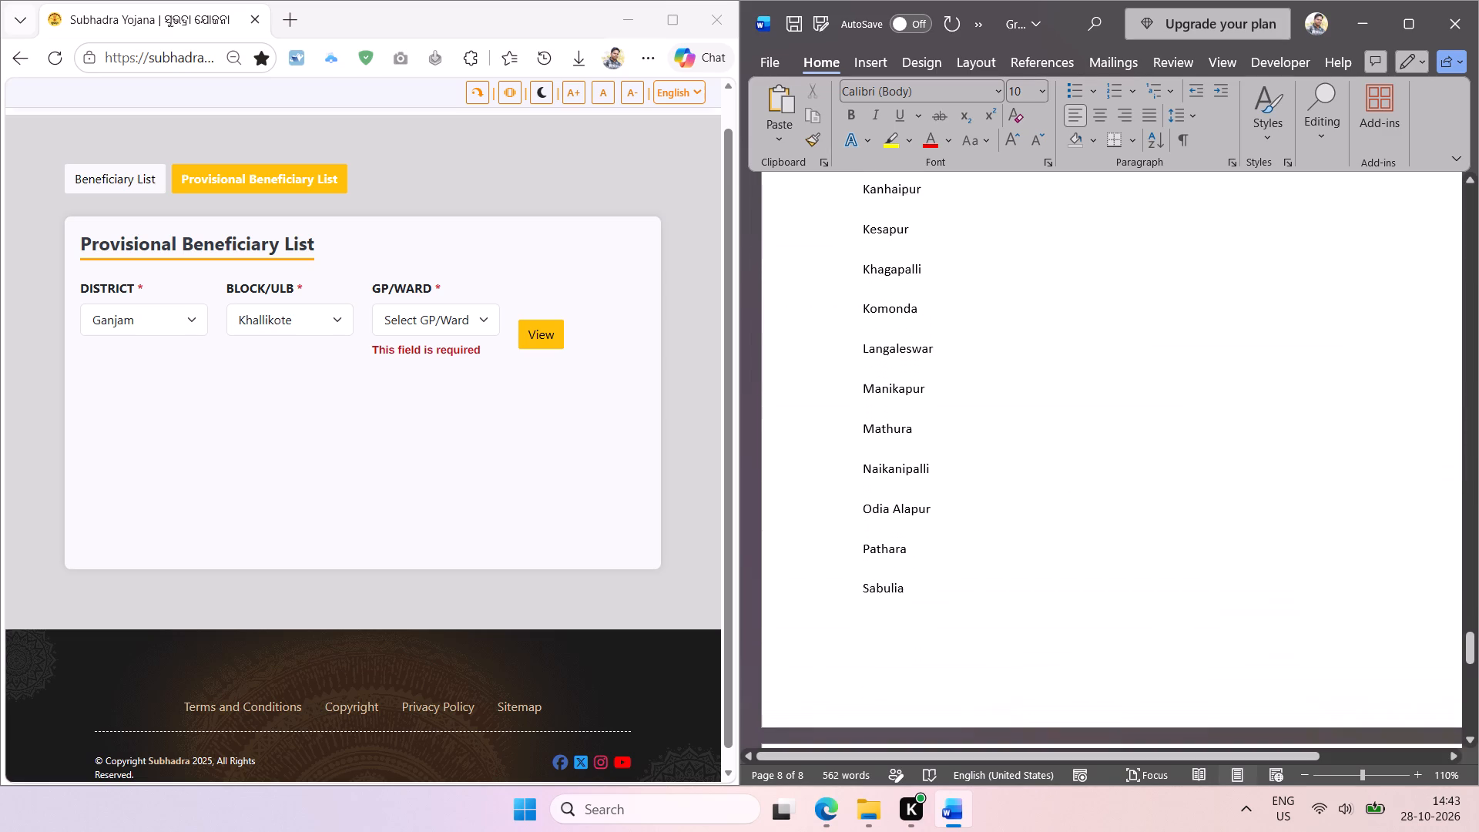
pyautogui.scroll(2, 877, 511)
pyautogui.click(886, 650)
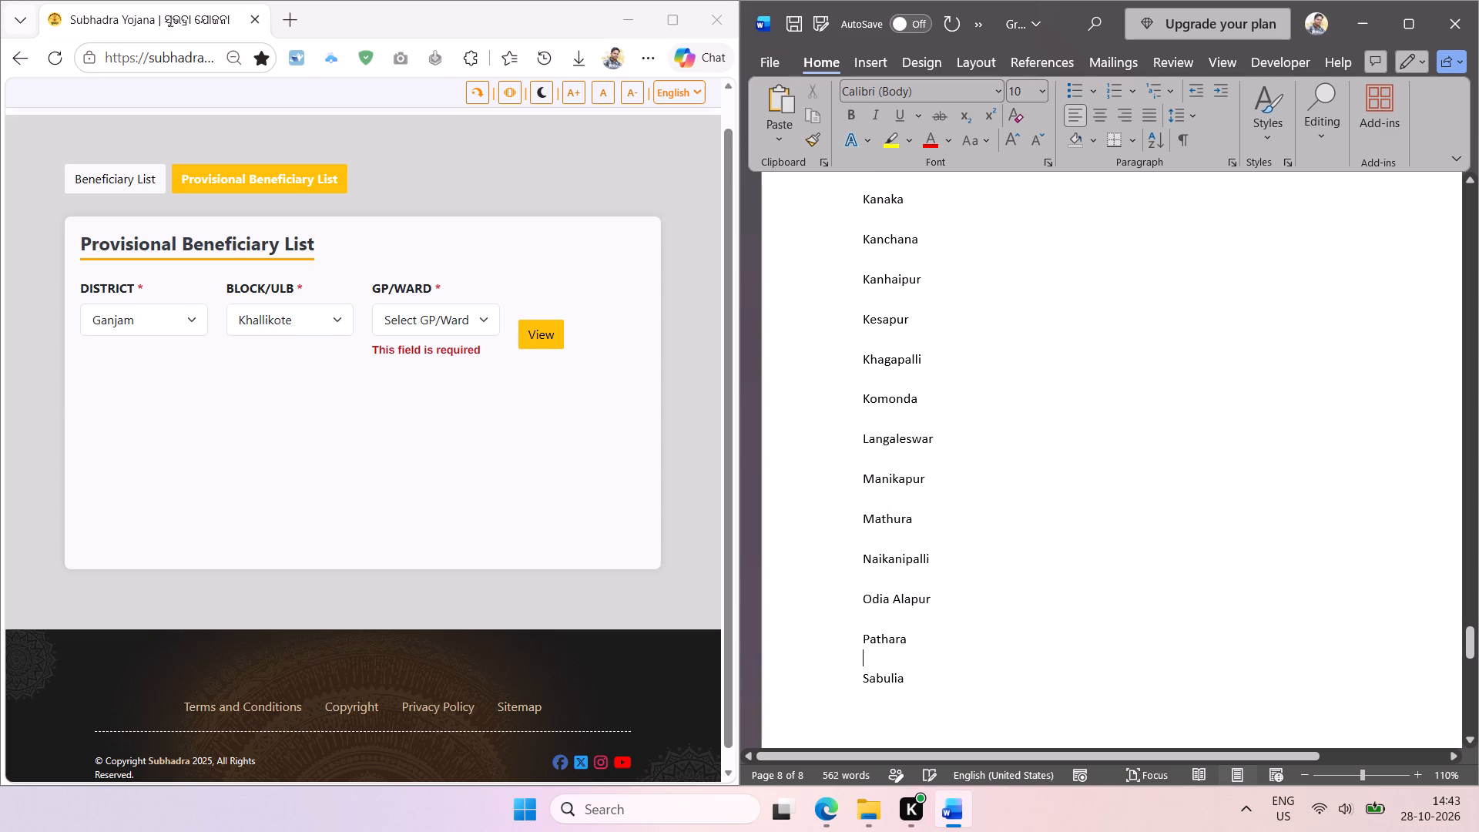
pyautogui.press('BackSpace')
pyautogui.press('Up')
pyautogui.press('BackSpace')
pyautogui.press('Up')
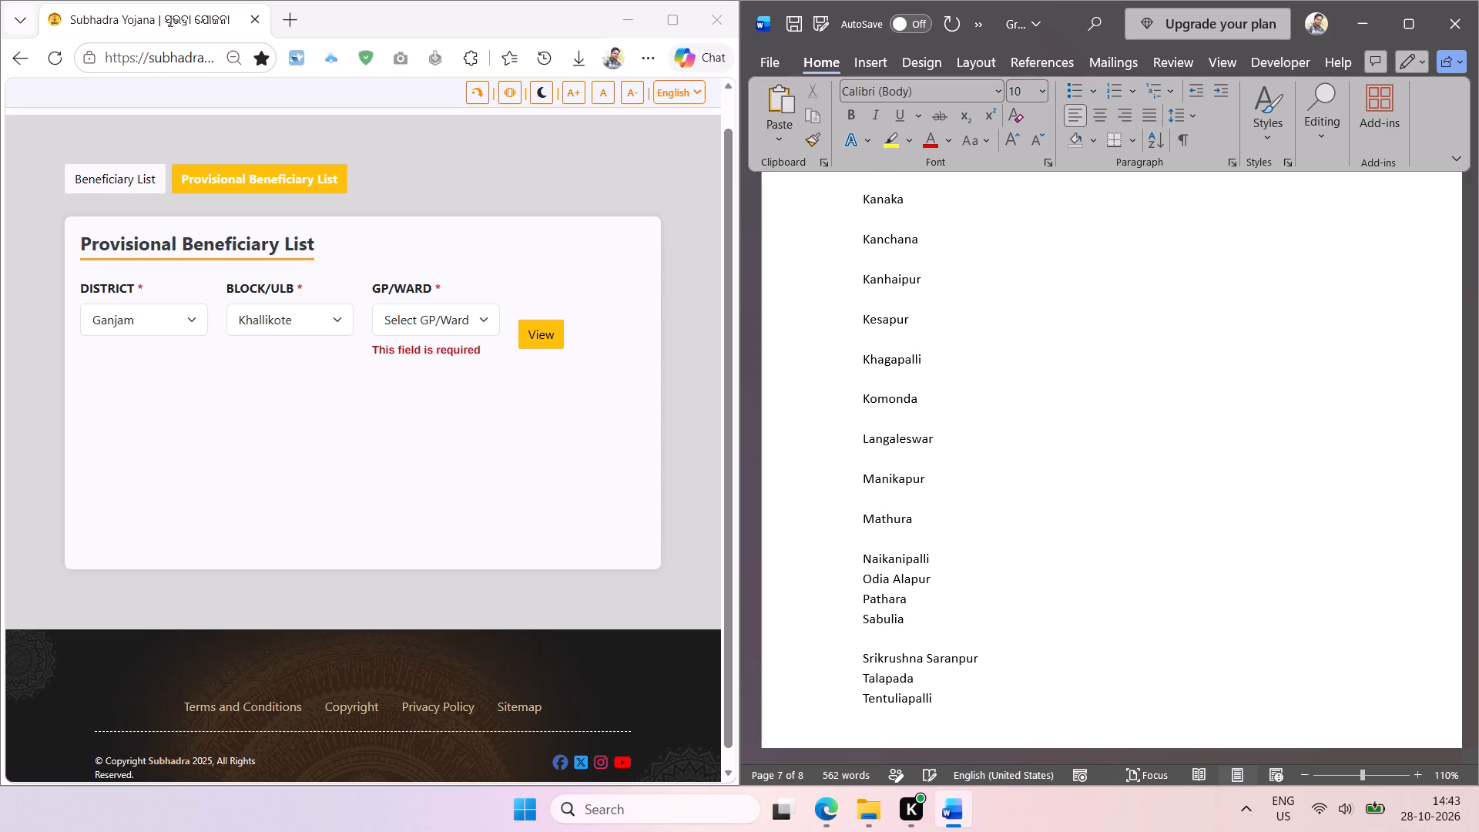
pyautogui.press('BackSpace')
pyautogui.press('Up')
pyautogui.press('BackSpace')
pyautogui.press('Up')
pyautogui.press('BackSpace')
pyautogui.press('Up')
pyautogui.press('BackSpace')
pyautogui.press('Up')
pyautogui.press('BackSpace')
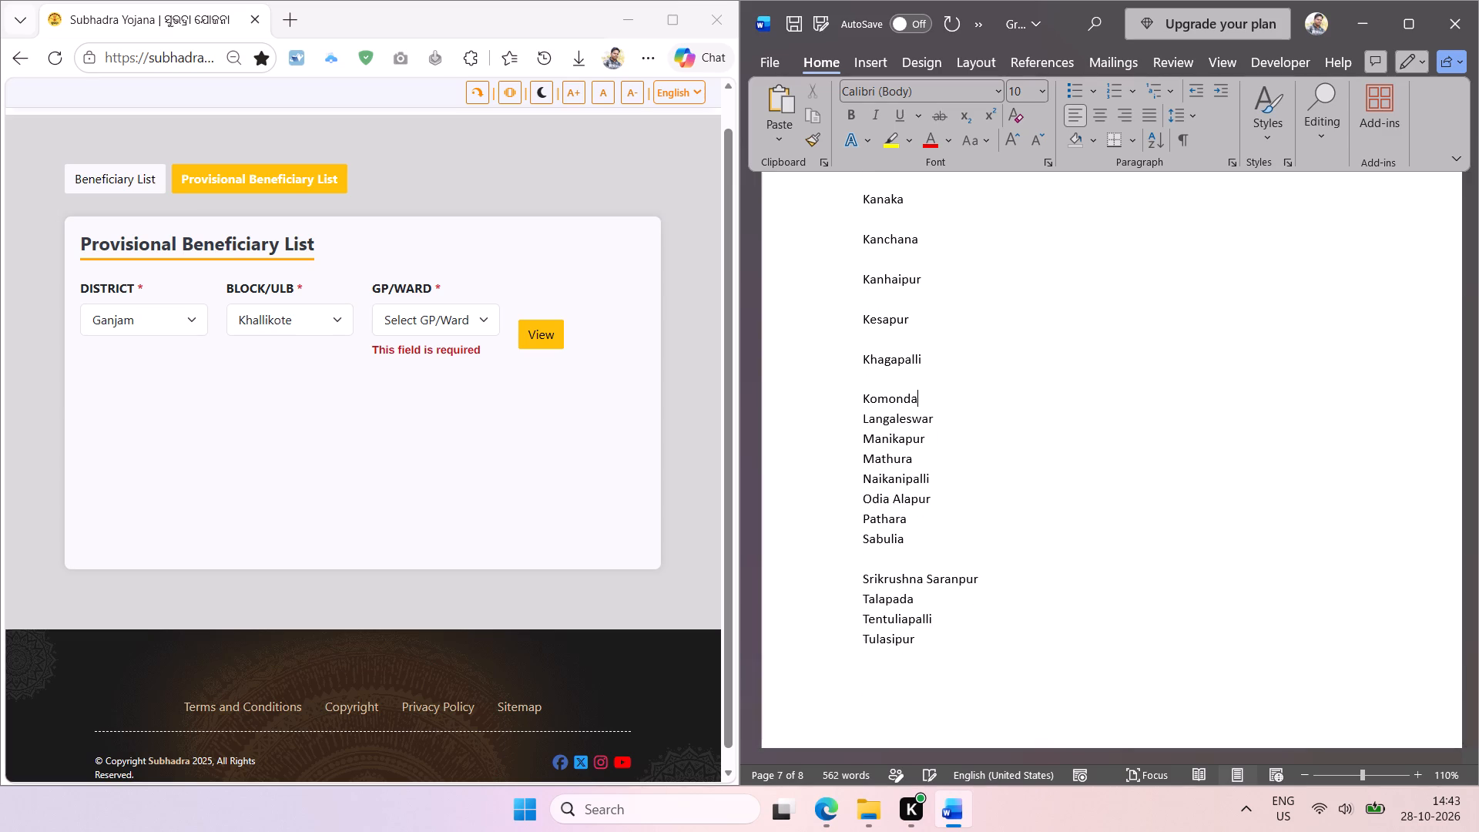
# Remove the empty lines between the names from Kanaka to Komonda and the one between Sabulia and Srikrushna Saranpur.
pyautogui.press('Up')
pyautogui.press('BackSpace')
pyautogui.press('Up')
pyautogui.press('BackSpace')
pyautogui.press('Up')
pyautogui.press('BackSpace')
pyautogui.press('Up')
pyautogui.press('BackSpace')
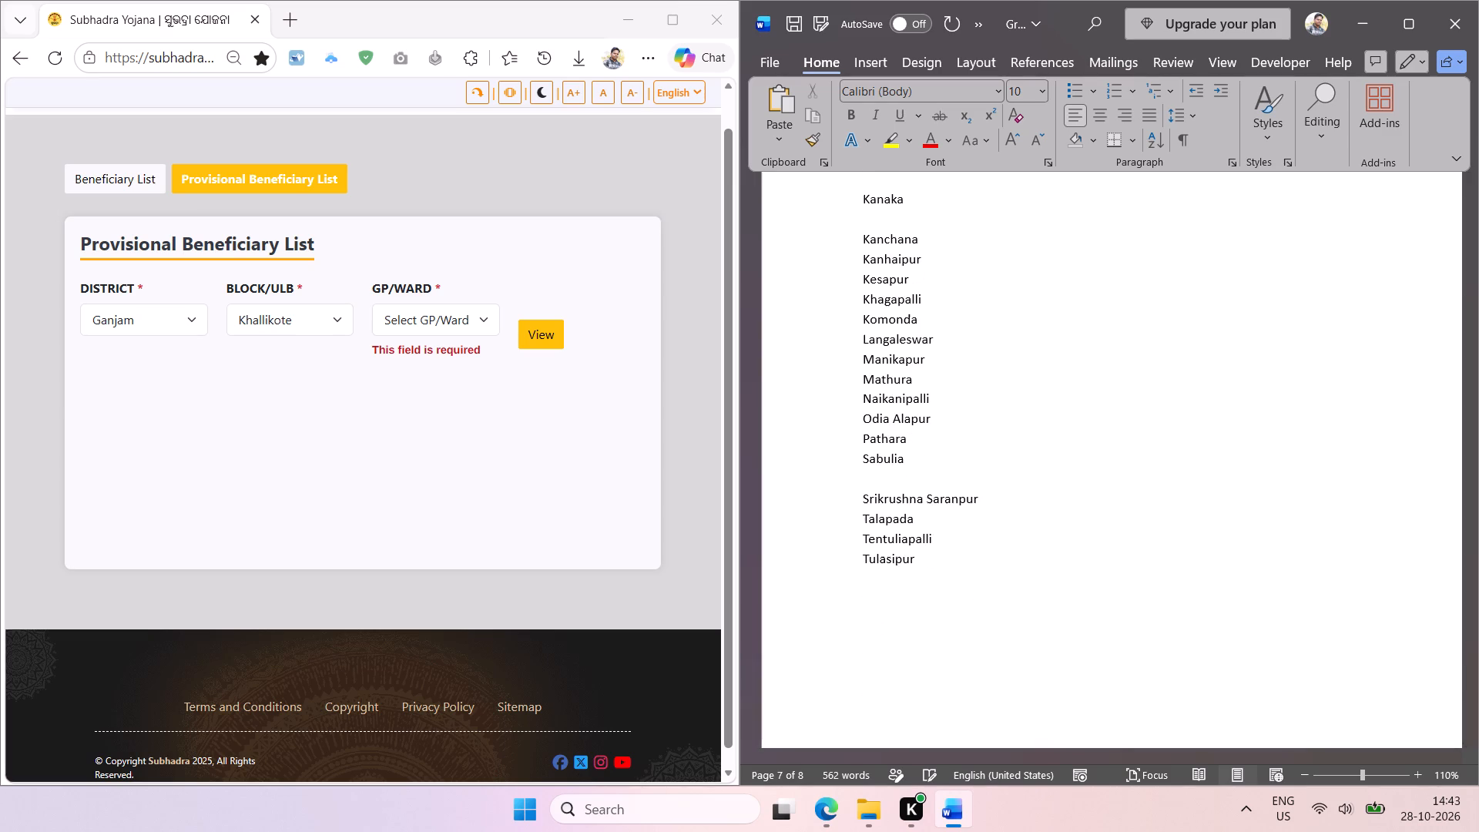
pyautogui.press('Up')
pyautogui.press('BackSpace')
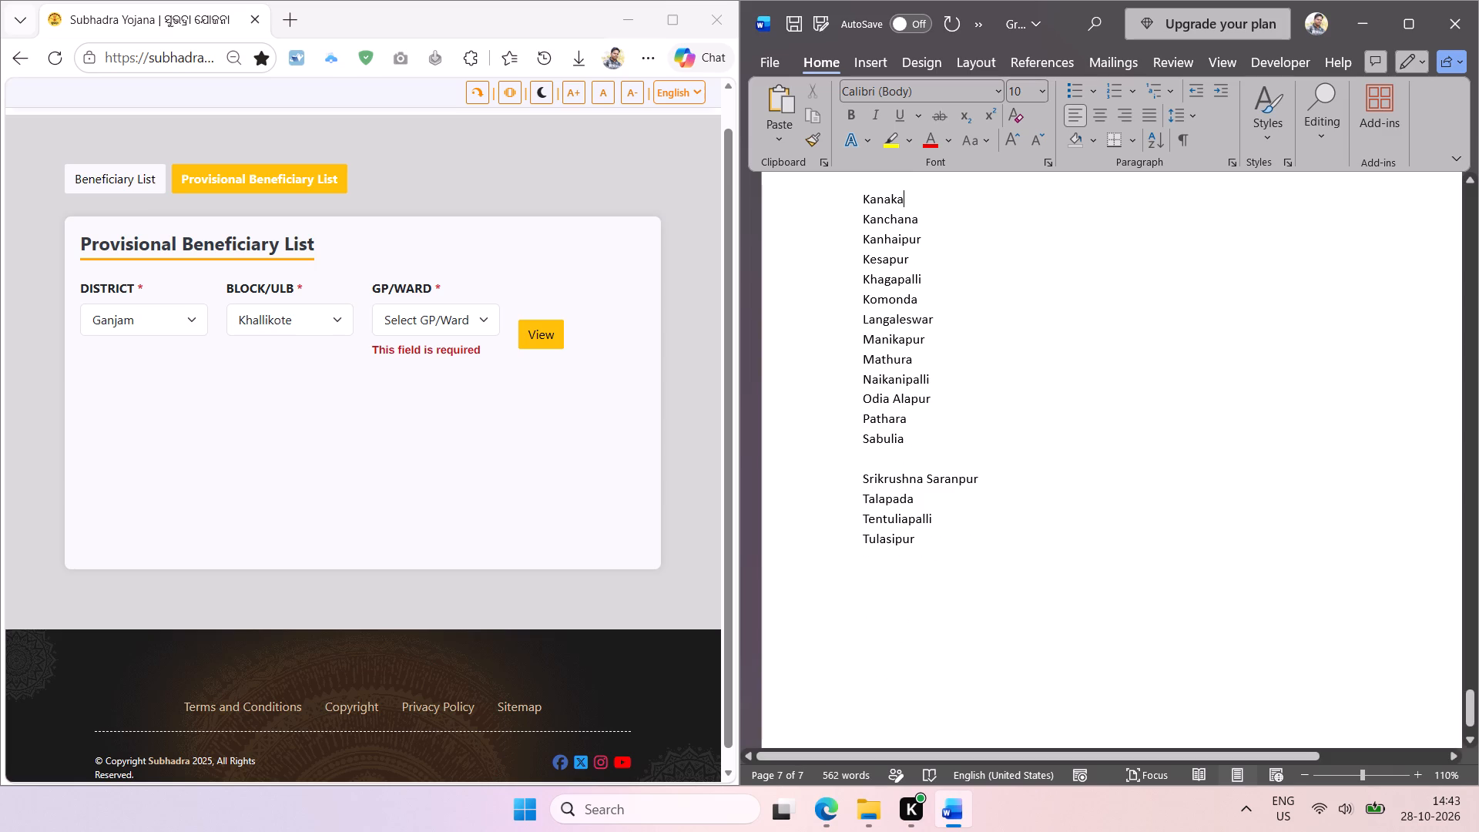
pyautogui.click(889, 461)
pyautogui.press('BackSpace')
# Remove the empty lines between the names from Badhinuapalli to Kanaka.
pyautogui.scroll(3, 991, 451)
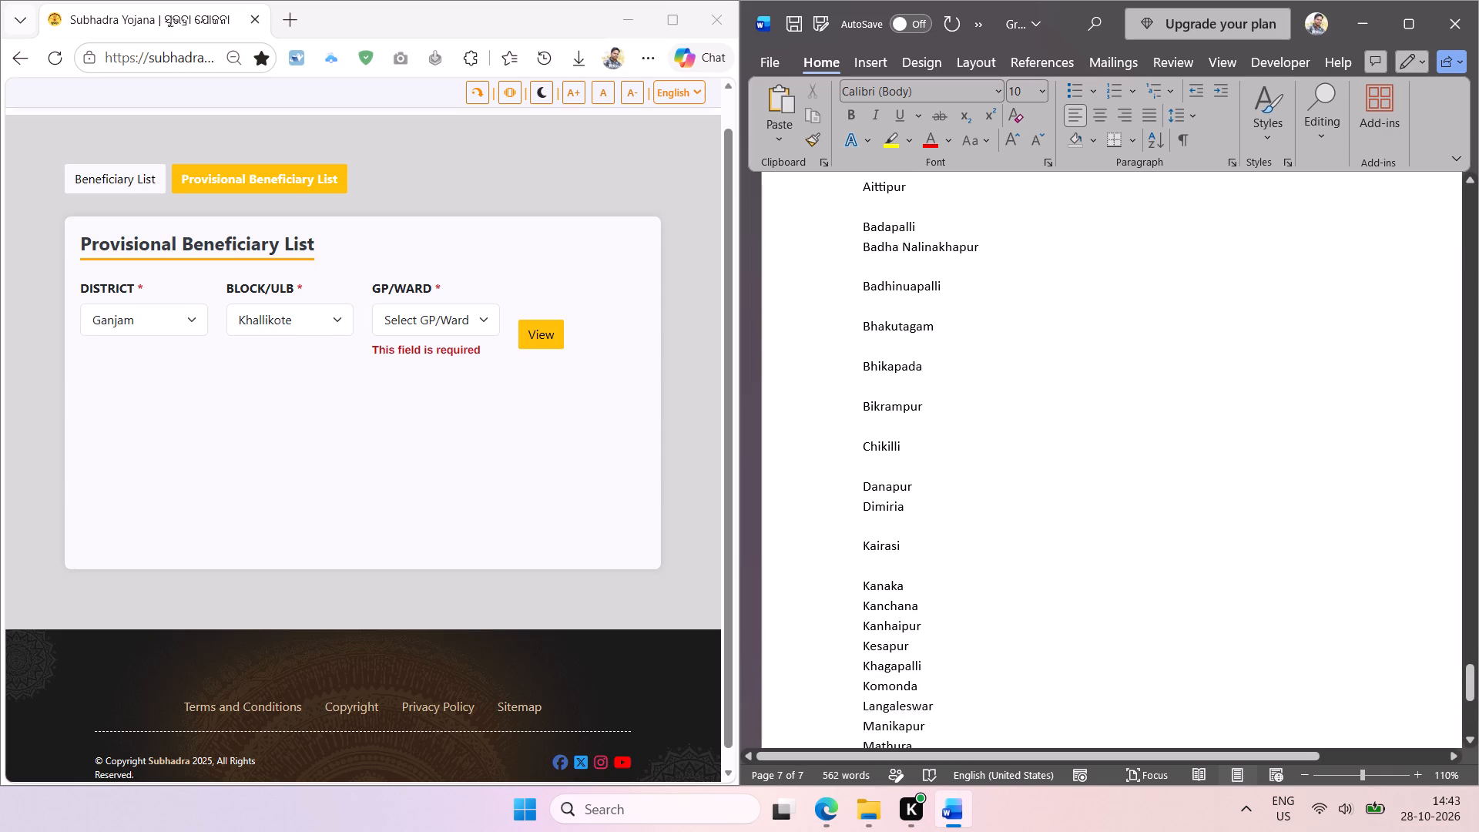
pyautogui.scroll(1, 978, 481)
pyautogui.click(892, 644)
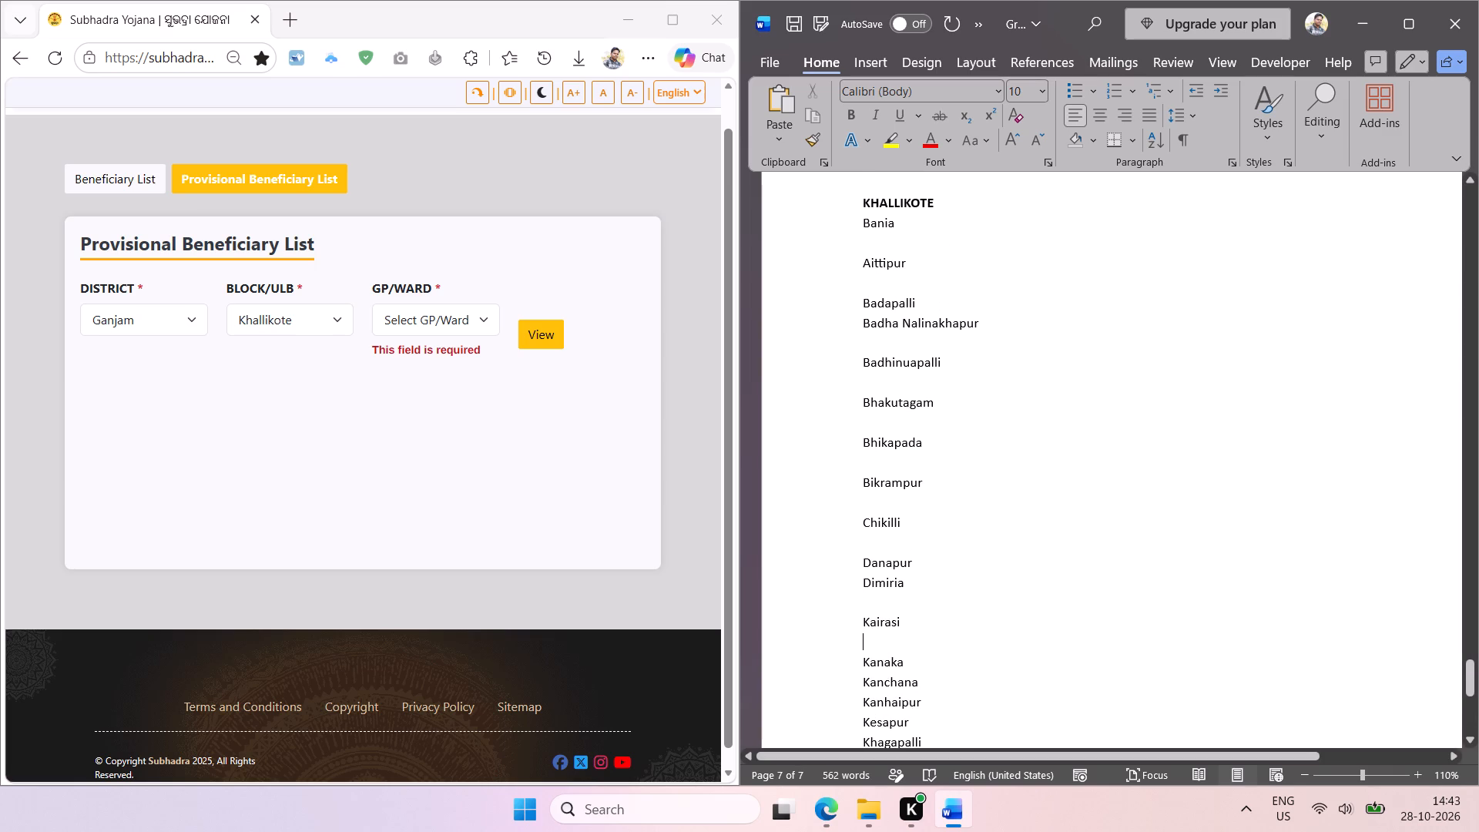
pyautogui.press('BackSpace')
pyautogui.press('Up')
pyautogui.press('BackSpace')
pyautogui.press('Up')
pyautogui.press('Up')
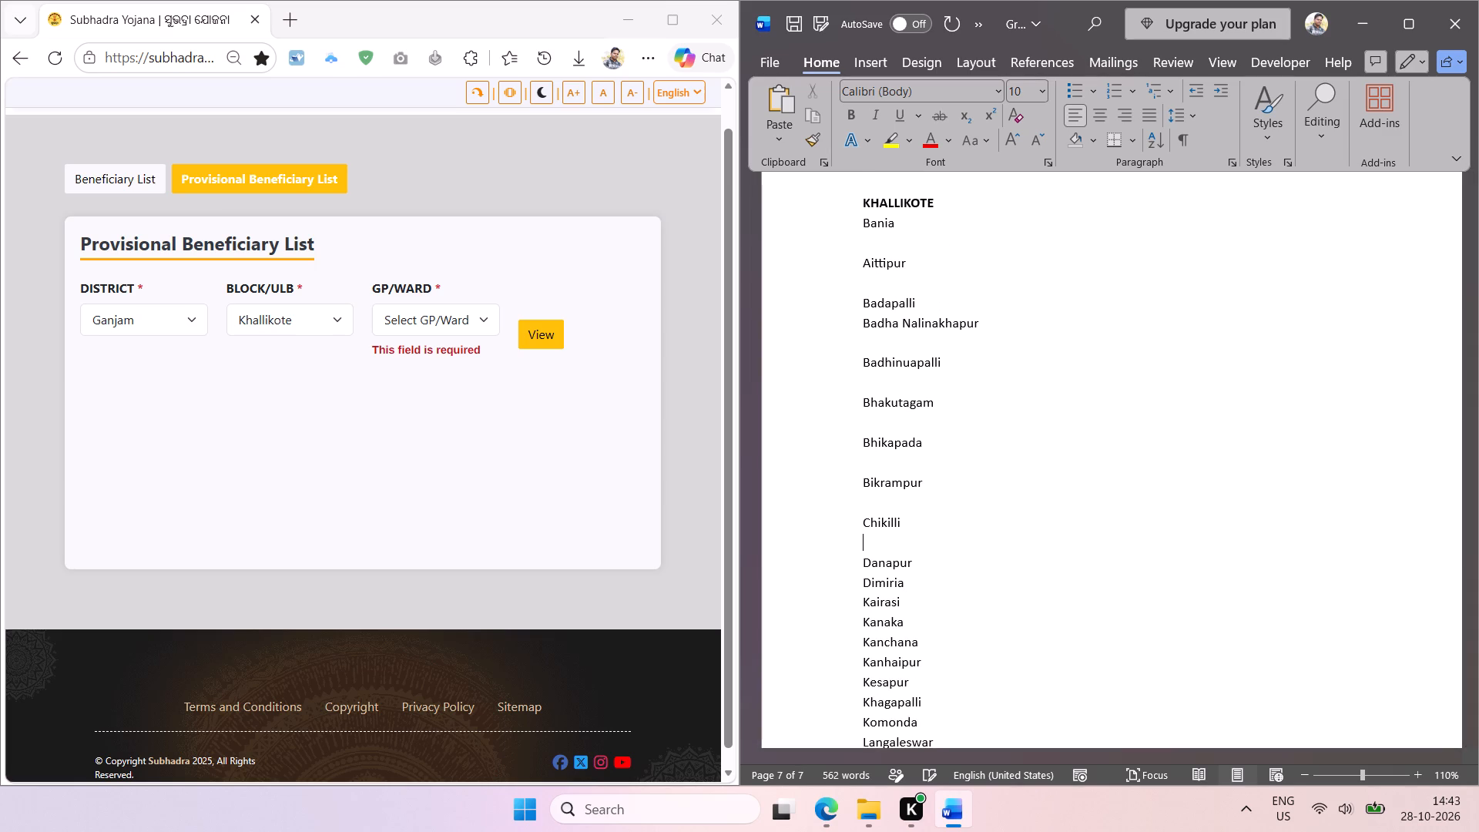
pyautogui.press('BackSpace')
pyautogui.press('Up')
pyautogui.press('BackSpace')
pyautogui.press('Up')
pyautogui.press('BackSpace')
pyautogui.press('Up')
pyautogui.press('BackSpace')
pyautogui.press('Up')
pyautogui.press('BackSpace')
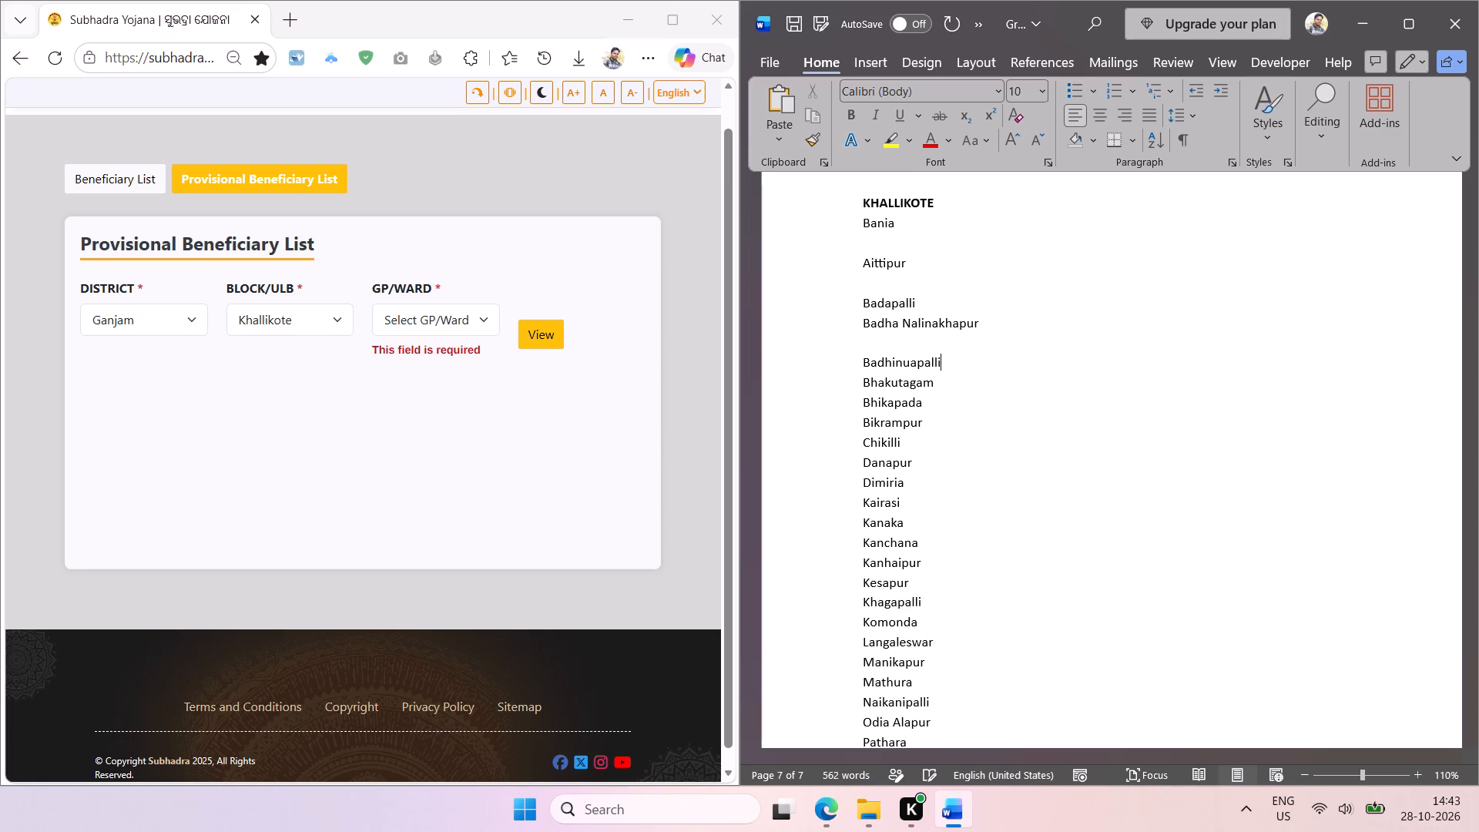
# Remove the remaining empty lines between the names from Bania to Badhinuapalli.
pyautogui.press('Up')
pyautogui.press('BackSpace')
pyautogui.press('Up')
pyautogui.press('Up')
pyautogui.press('BackSpace')
pyautogui.press('Up')
pyautogui.press('BackSpace')
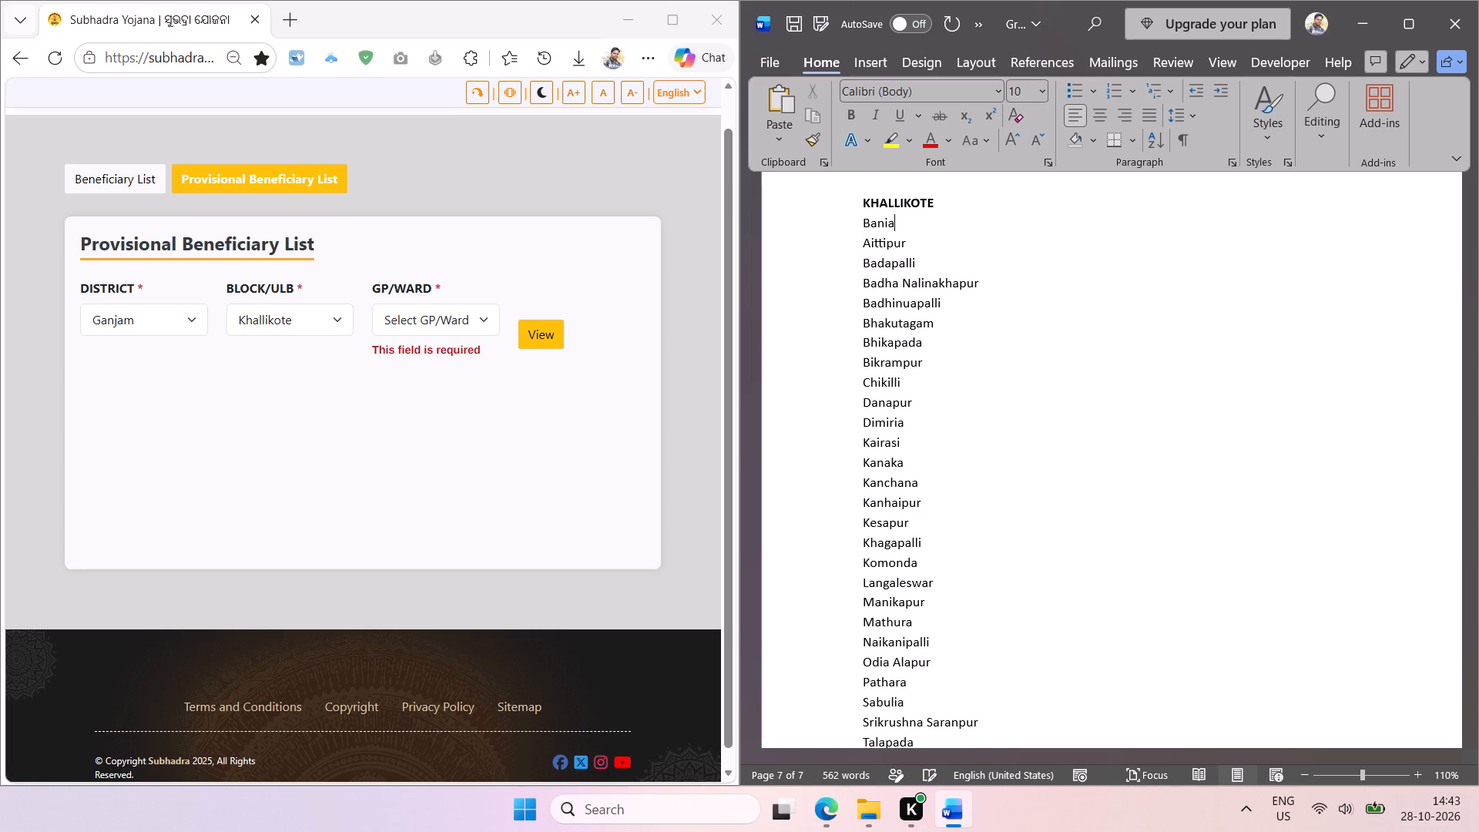
# Sort the Khallikote gram panchayat names from Bania to Tulasipur alphabetically in ascending order.
pyautogui.click(865, 206)
pyautogui.scroll(-1, 1000, 368)
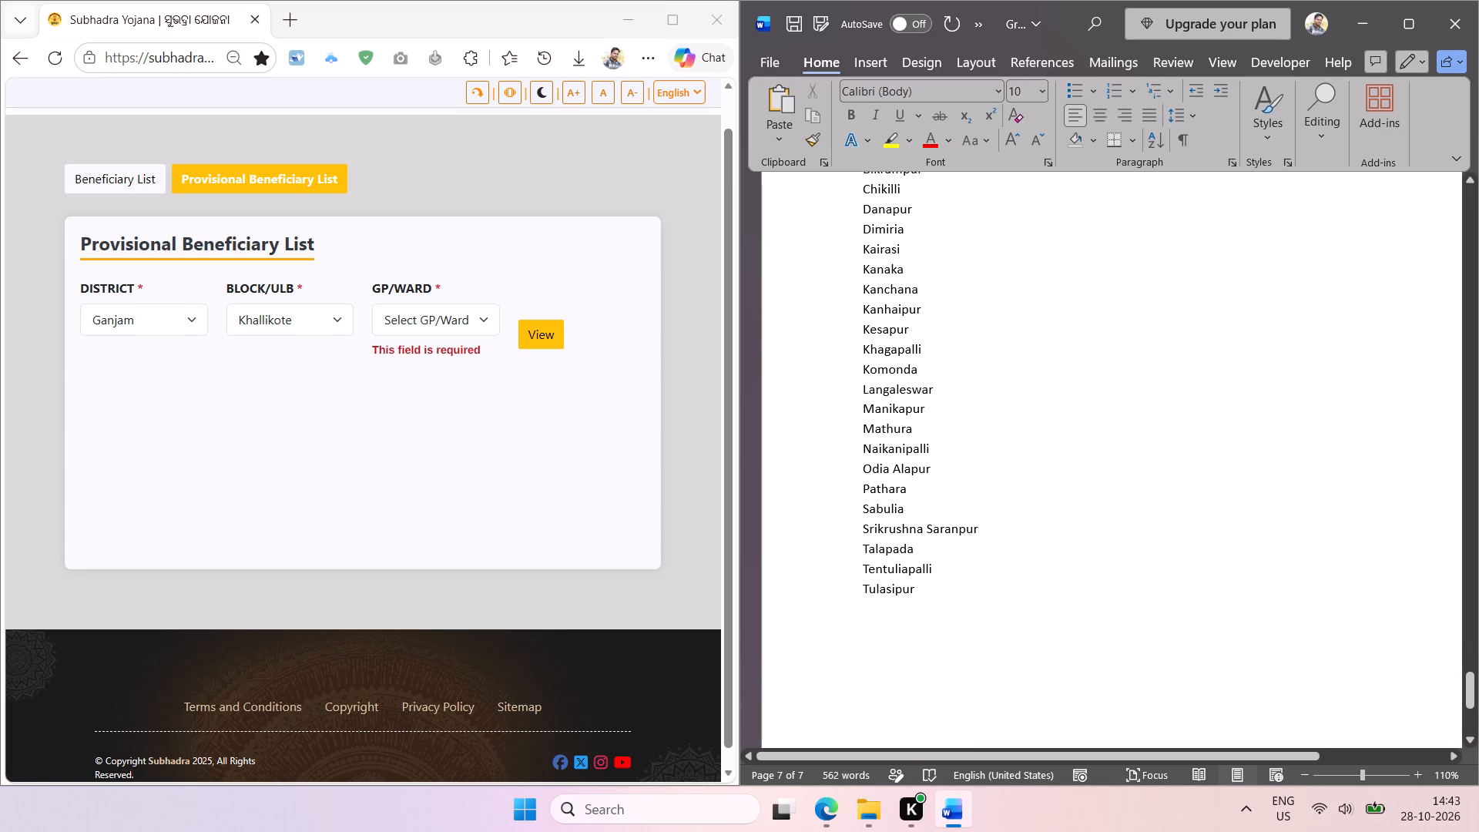
pyautogui.keyDown('shift'); pyautogui.click(917, 592); pyautogui.keyUp('shift')
pyautogui.click(1151, 144)
pyautogui.press('Return')
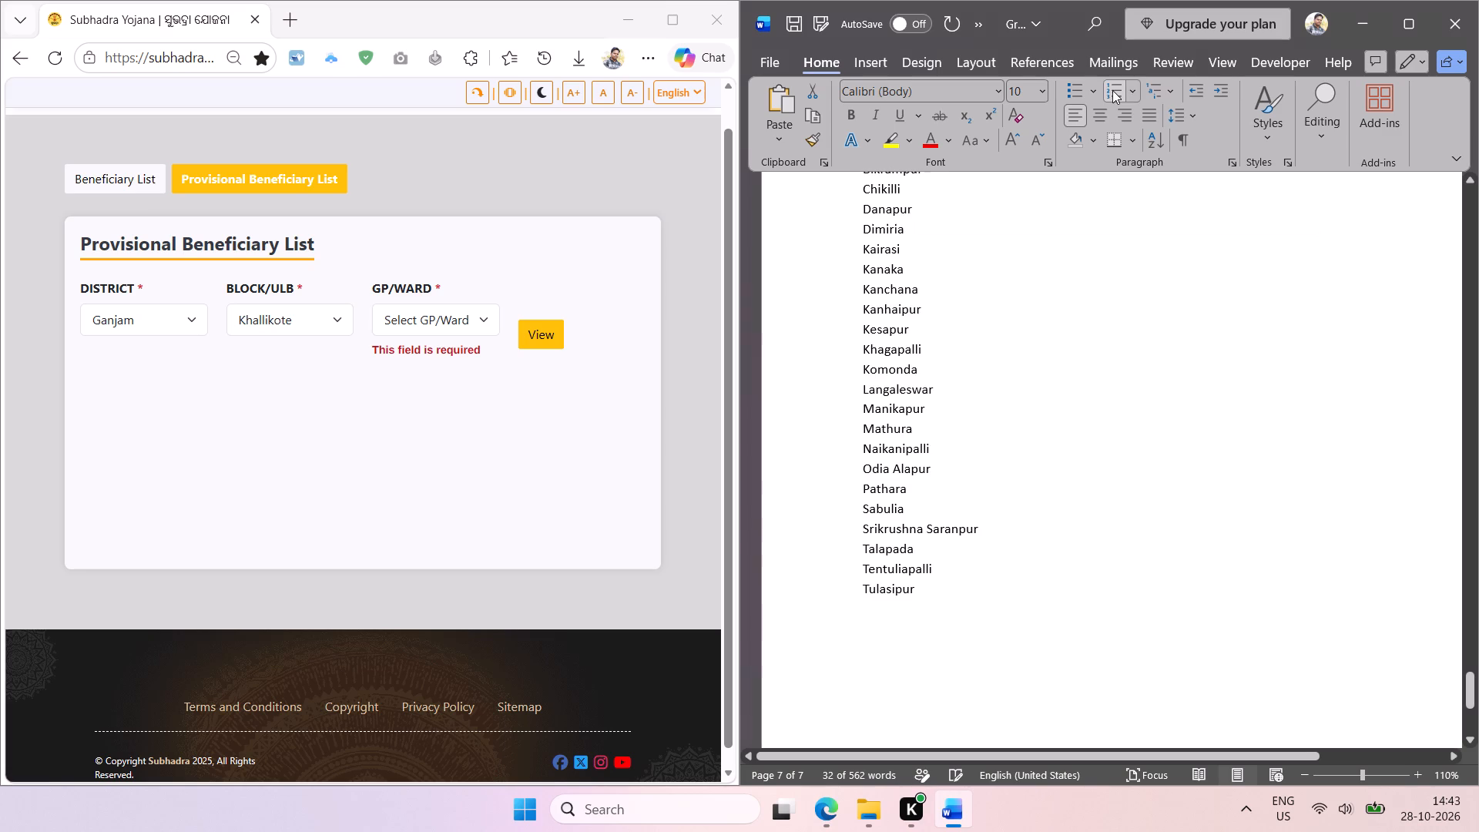
# Number the sorted Khallikote names and reduce the list's indent so it aligns with the heading.
pyautogui.click(1112, 89)
pyautogui.doubleClick(1192, 94)
pyautogui.click(1055, 357)
# Copy the bold KHALLIKOTE heading above the numbered list.
pyautogui.scroll(1, 1045, 366)
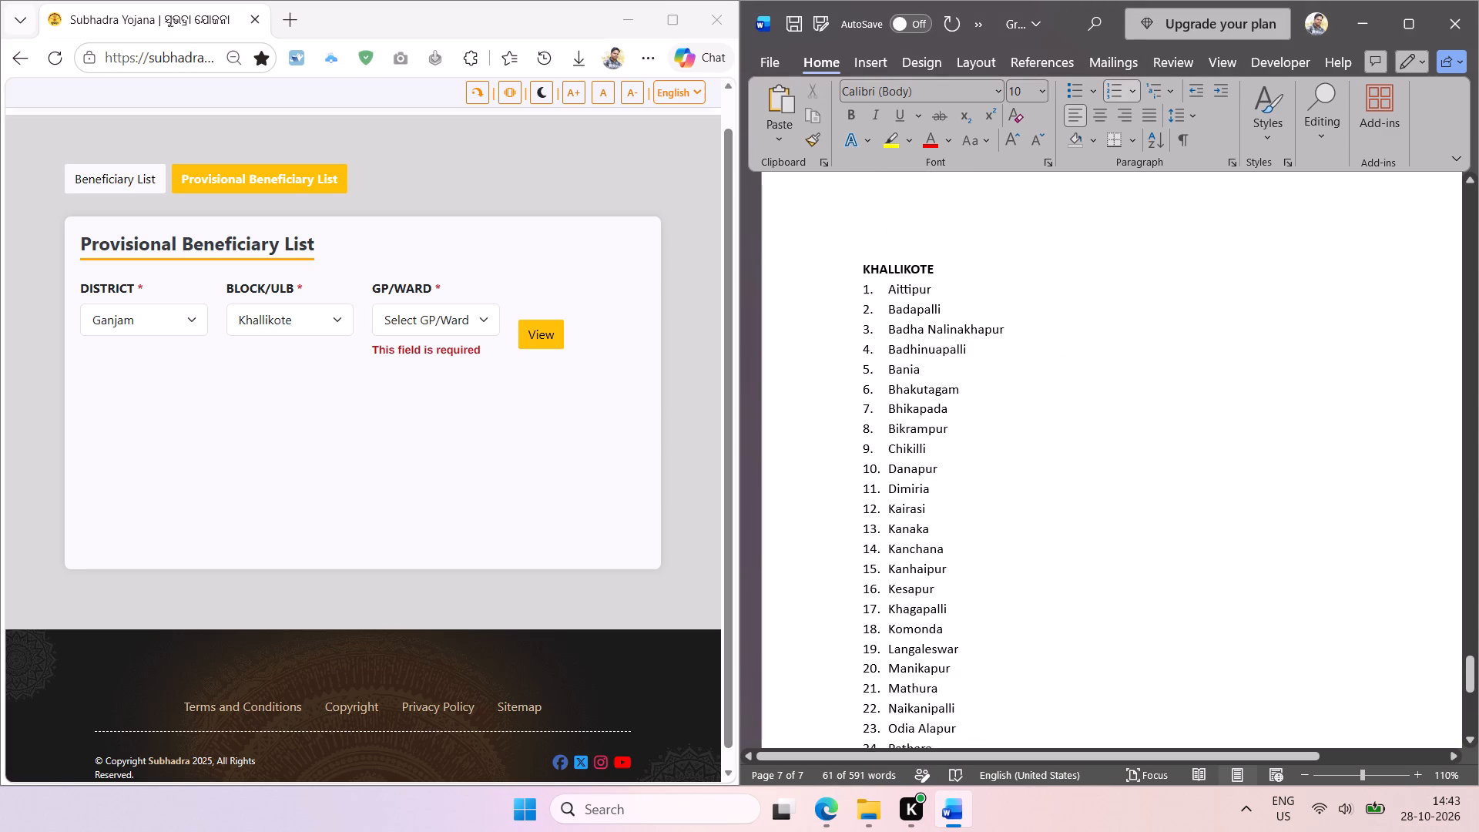
pyautogui.scroll(1, 1046, 377)
pyautogui.doubleClick(907, 287)
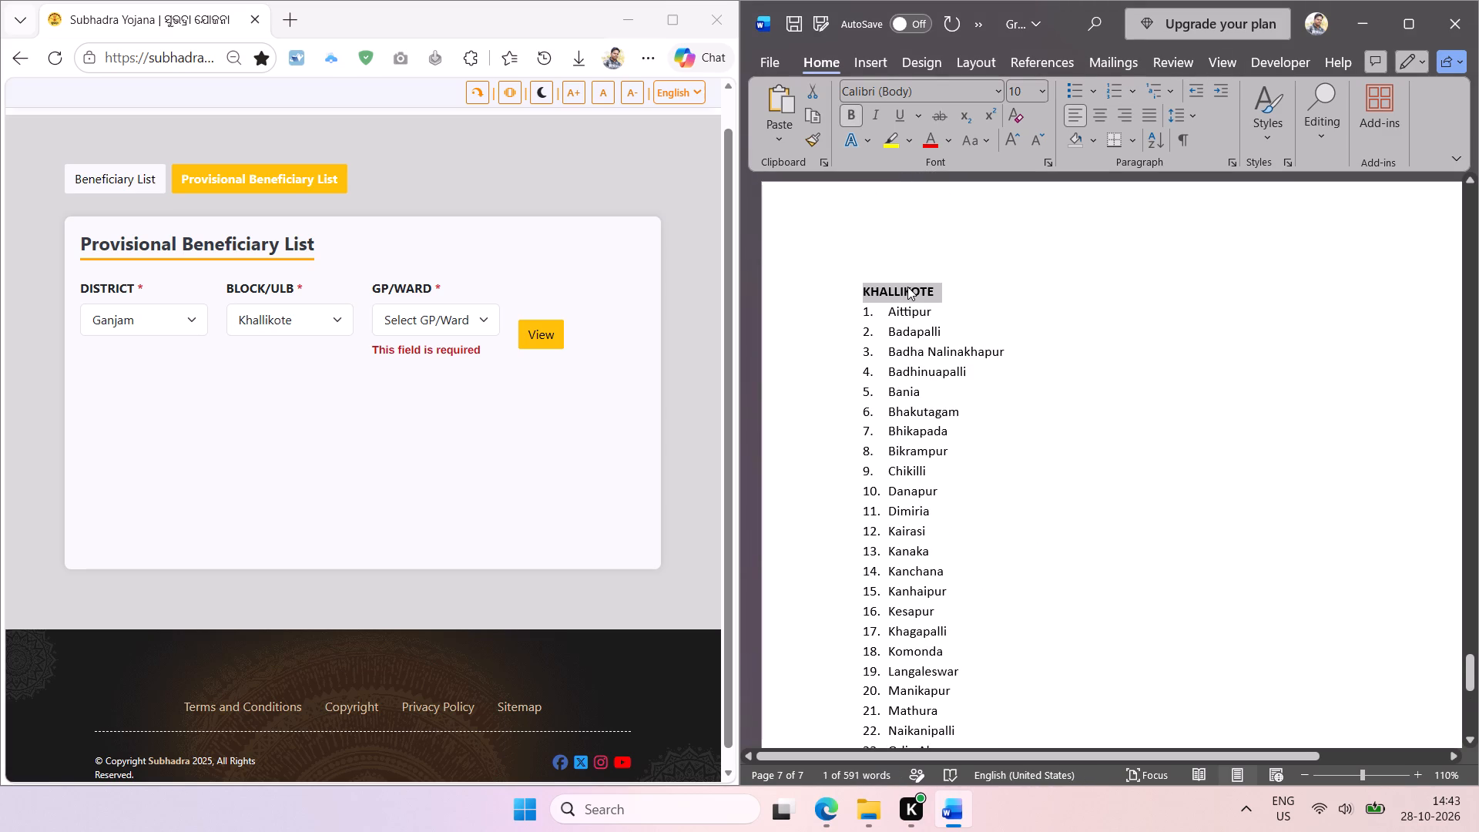
pyautogui.hotkey('ctrl', 'c')
# Paste the copied KHALLIKOTE heading below Tulasipur, leaving one empty line after the numbered list.
pyautogui.click(1027, 490)
pyautogui.scroll(-2, 1027, 491)
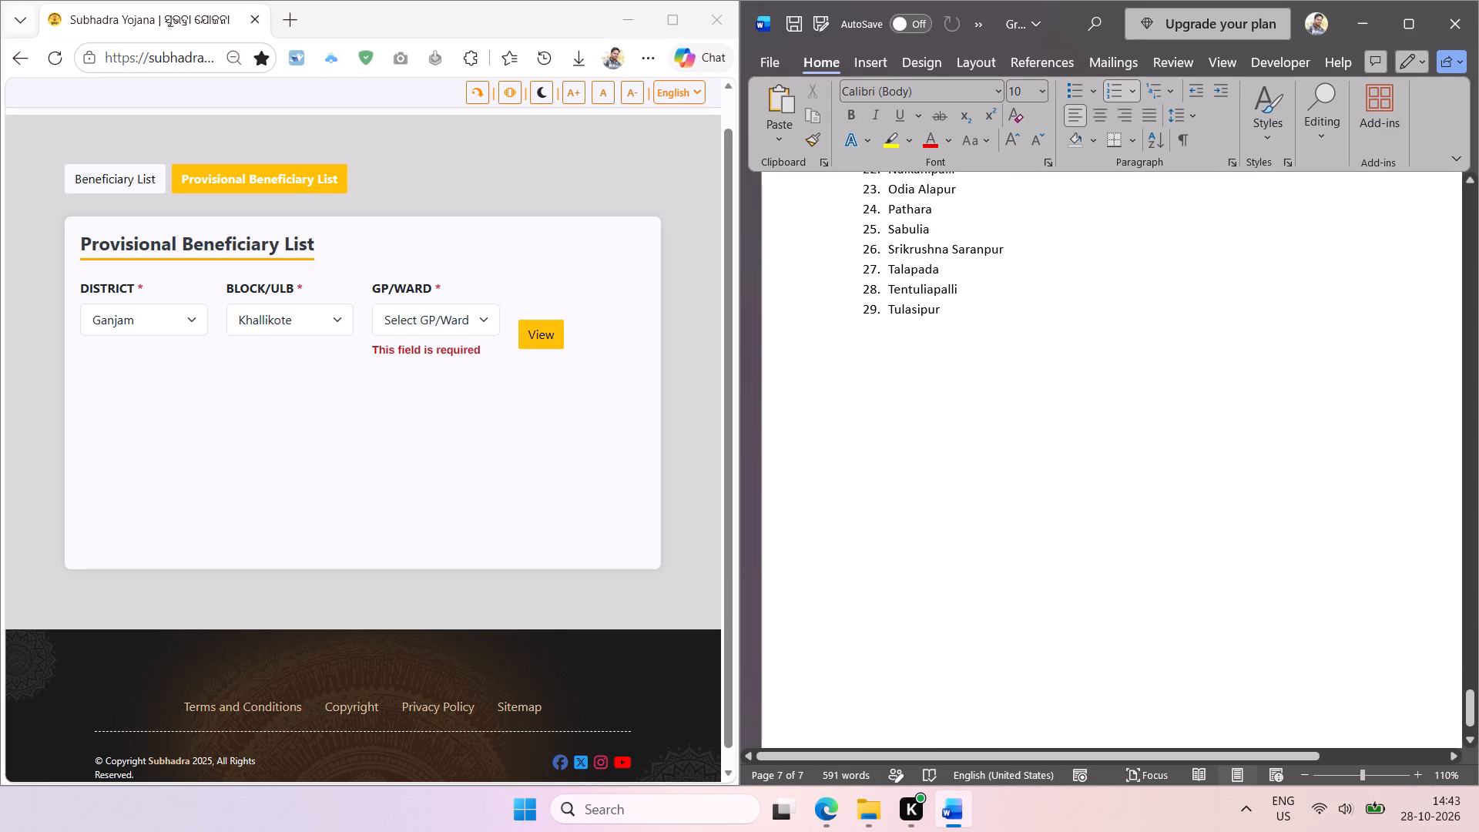
pyautogui.click(954, 316)
pyautogui.press('Return')
pyautogui.press('Return')
pyautogui.press('Return')
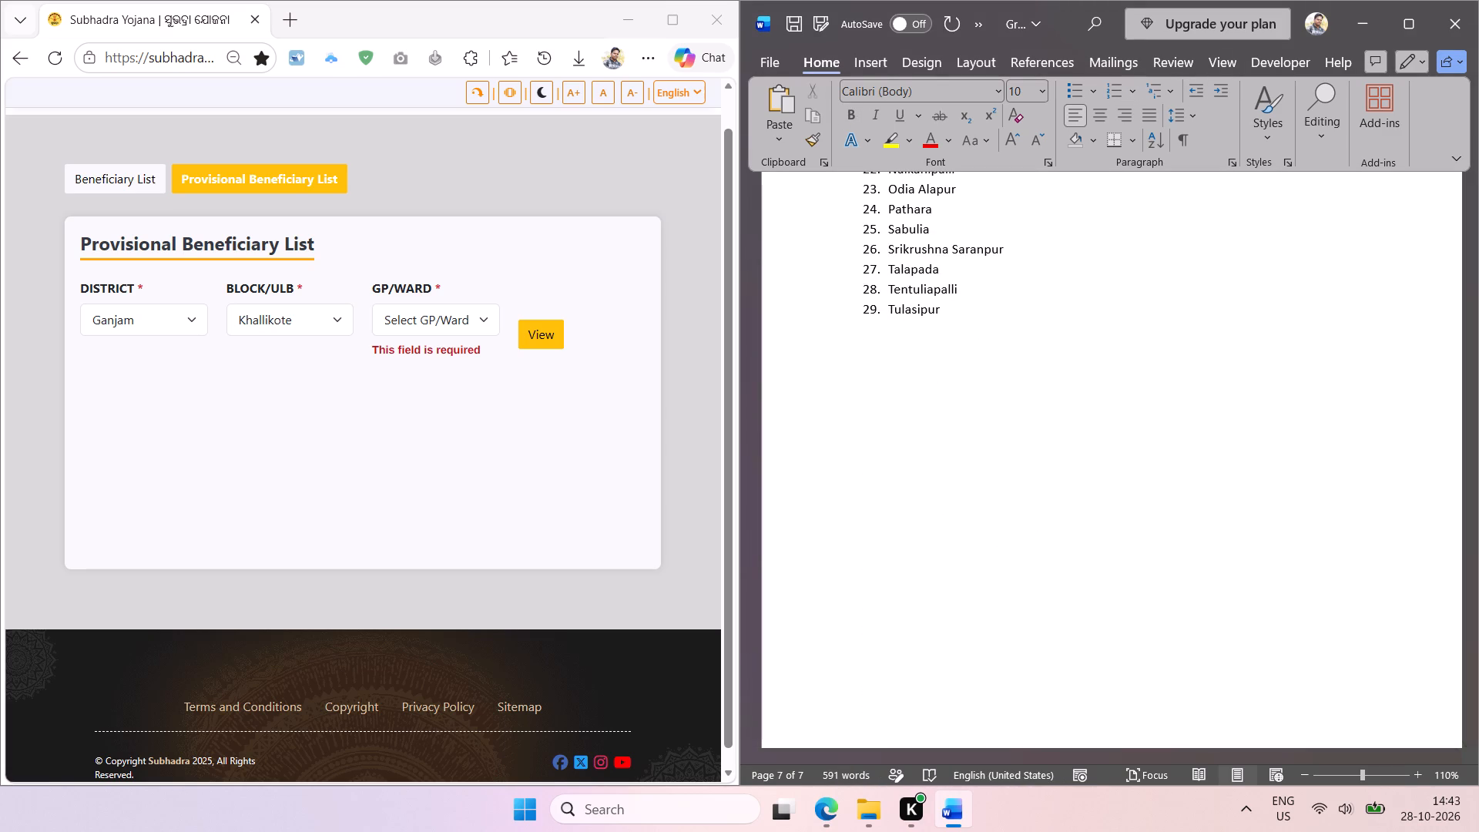
pyautogui.hotkey('ctrl', 'v')
pyautogui.scroll(-1, 974, 420)
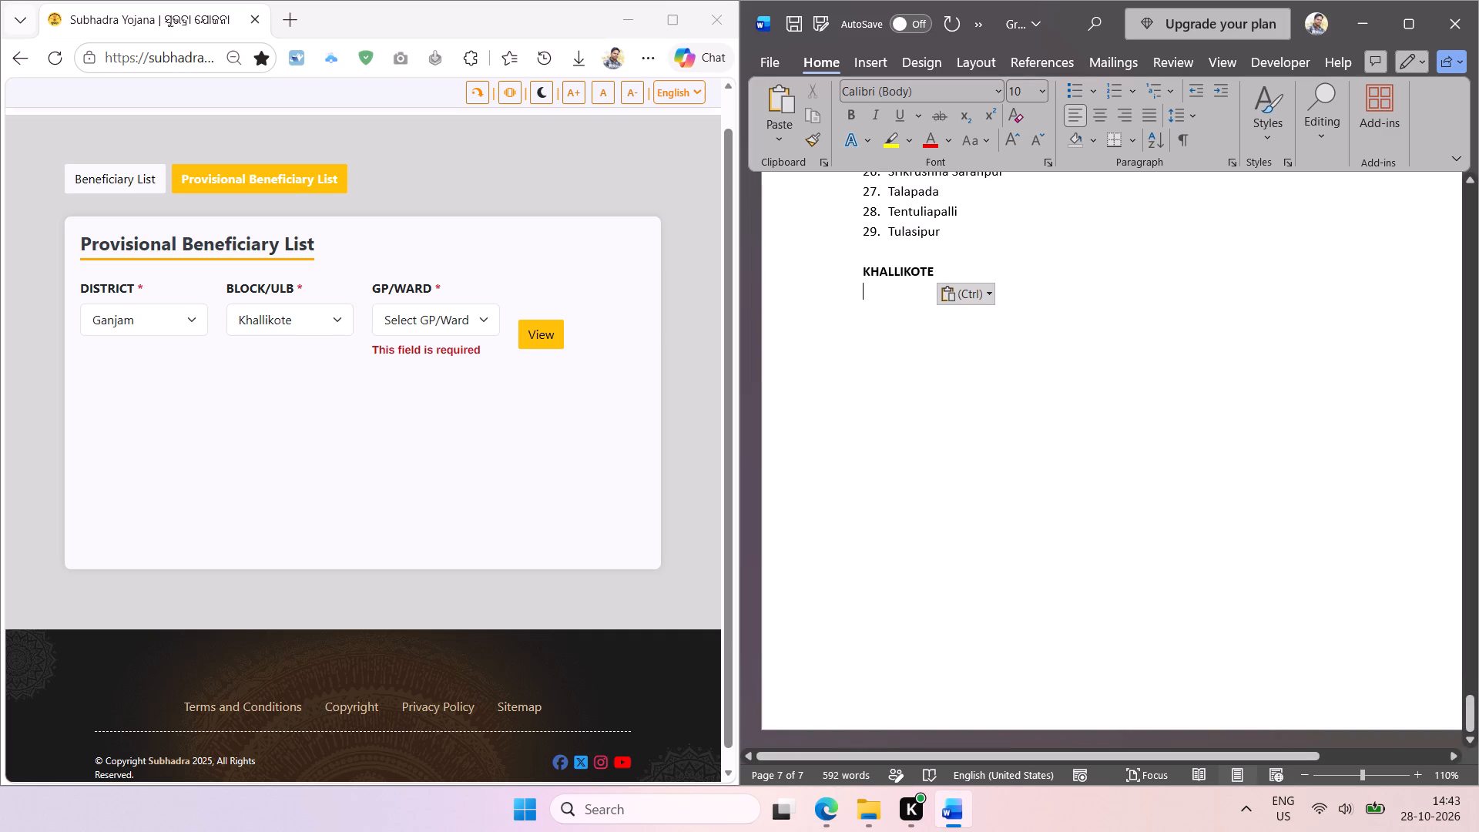
pyautogui.scroll(-1, 974, 415)
# Choose Kukudakhandi as the Ganjam block in the Provisional Beneficiary List form in Edge.
pyautogui.click(330, 324)
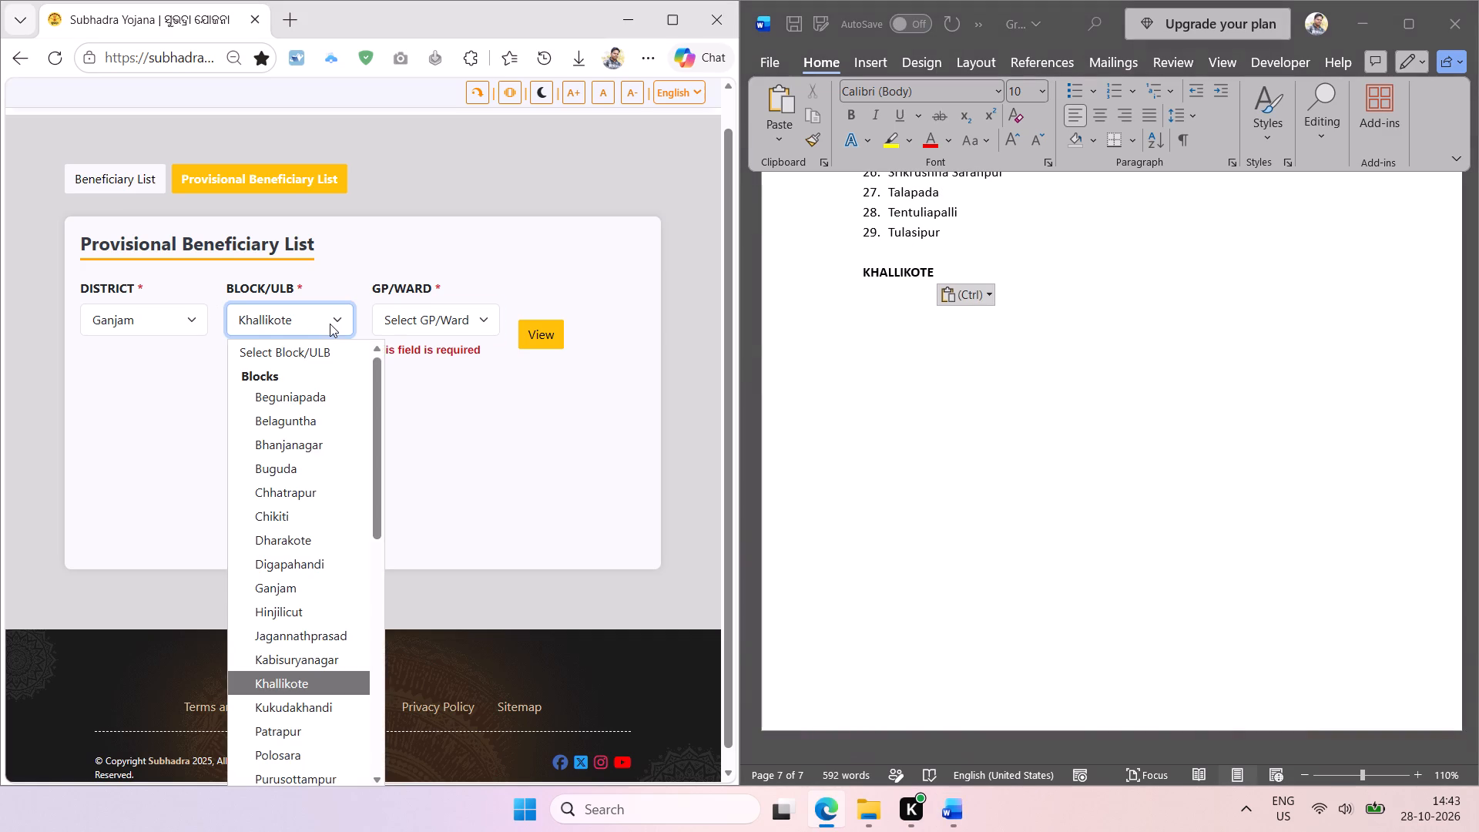
pyautogui.click(339, 708)
pyautogui.click(346, 434)
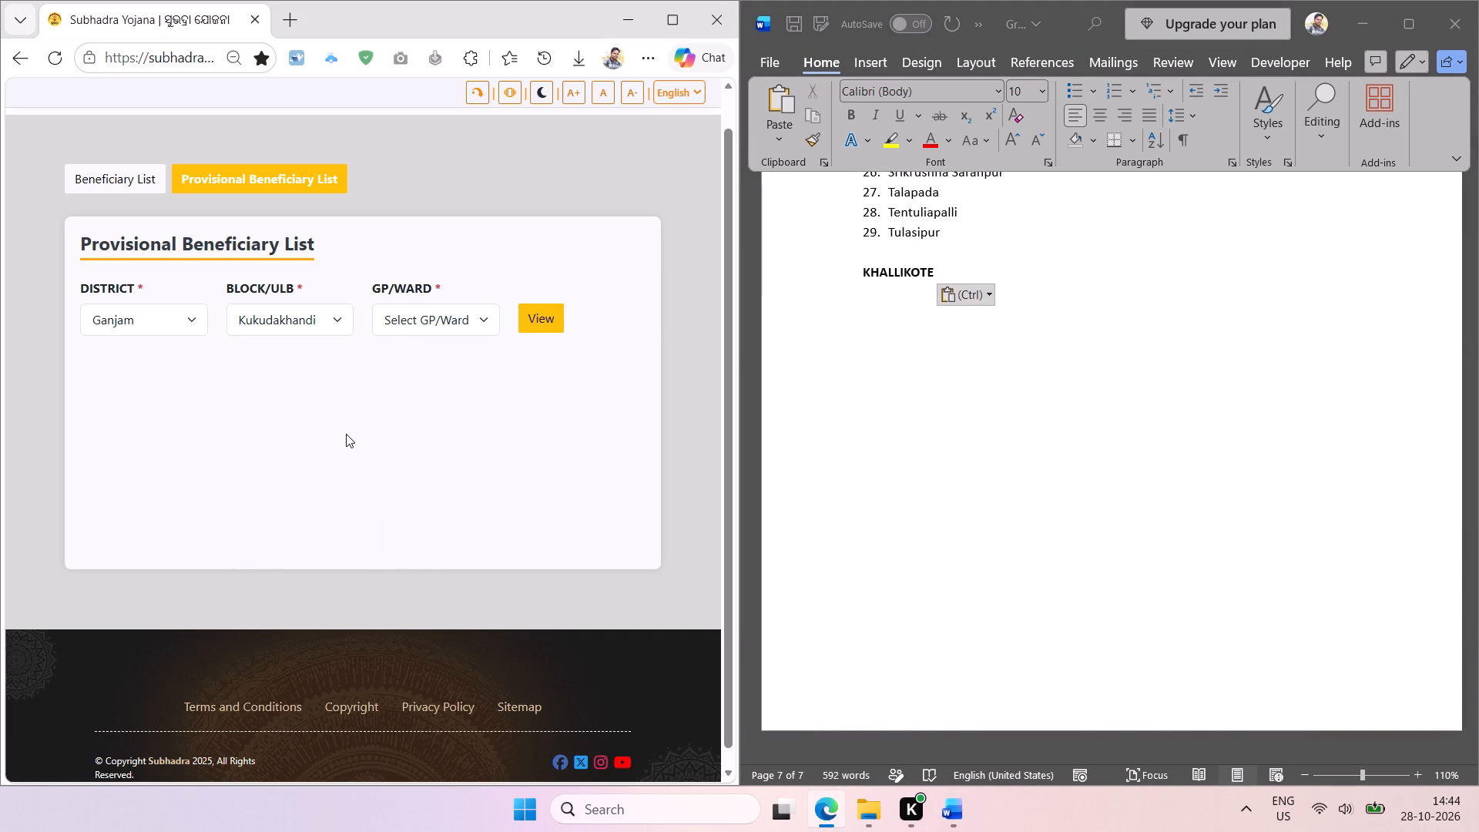
# Capture the Kukudakhandi block name as text and replace the pasted heading in Word with it in uppercase, adding a new line below.
pyautogui.press('shift+super+t')
pyautogui.moveTo(232, 307); pyautogui.dragTo(305, 357)
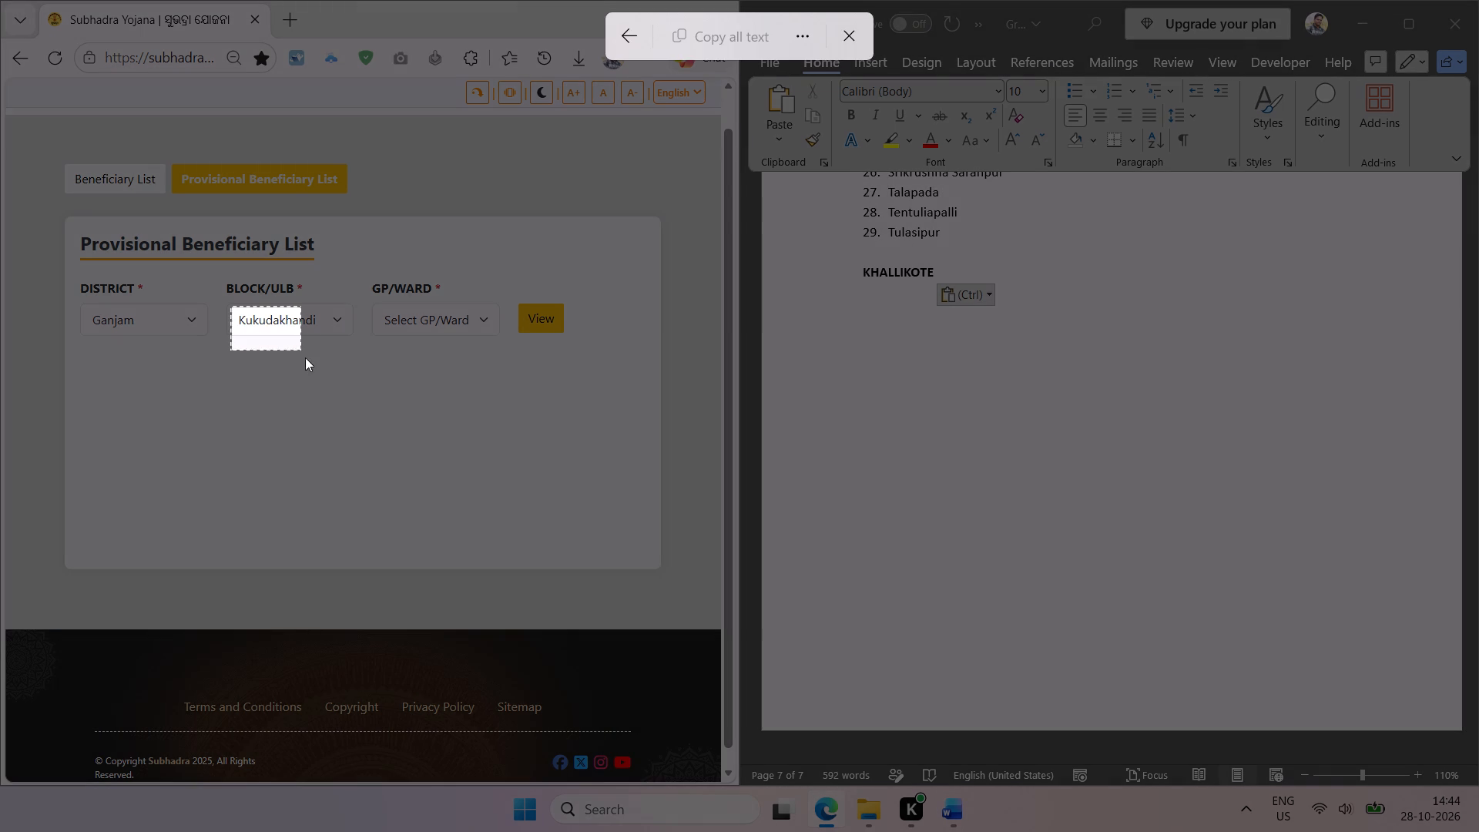
pyautogui.moveTo(305, 357); pyautogui.dragTo(328, 378)
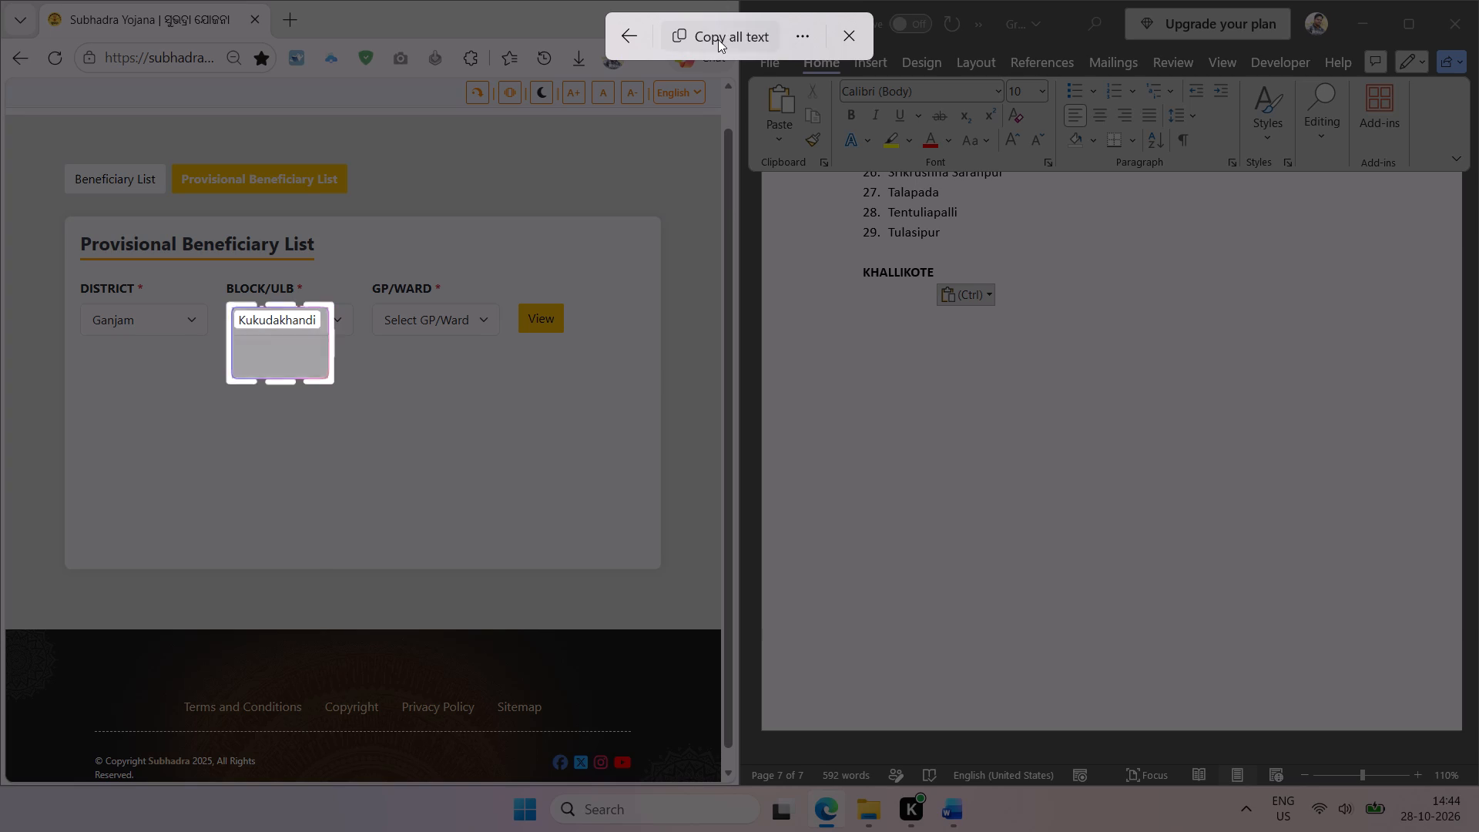
pyautogui.click(716, 39)
pyautogui.click(918, 301)
pyautogui.doubleClick(920, 270)
pyautogui.hotkey('ctrl', 'v')
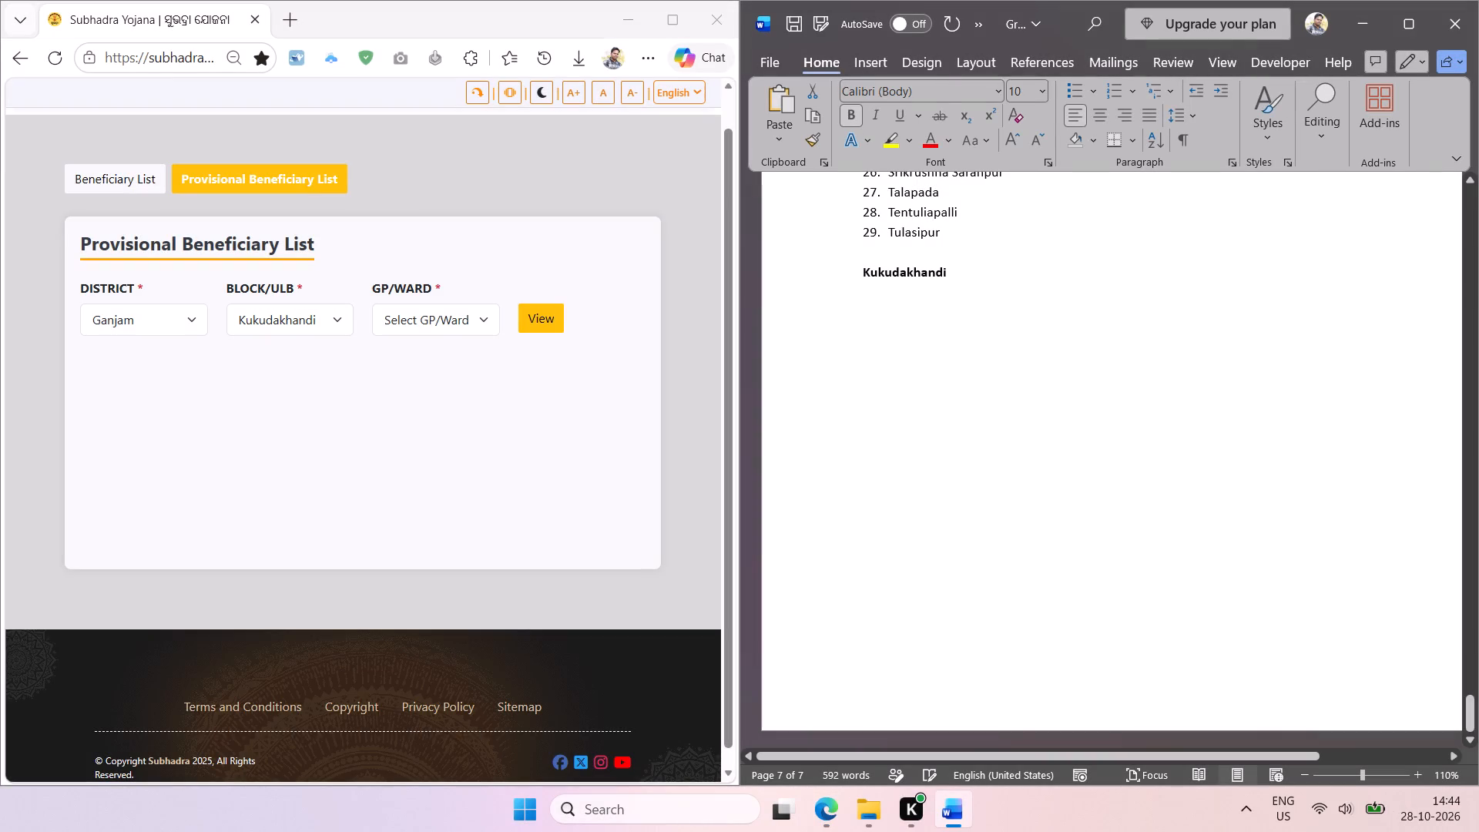
pyautogui.hotkey('shift', 'F3')
pyautogui.press('Return')
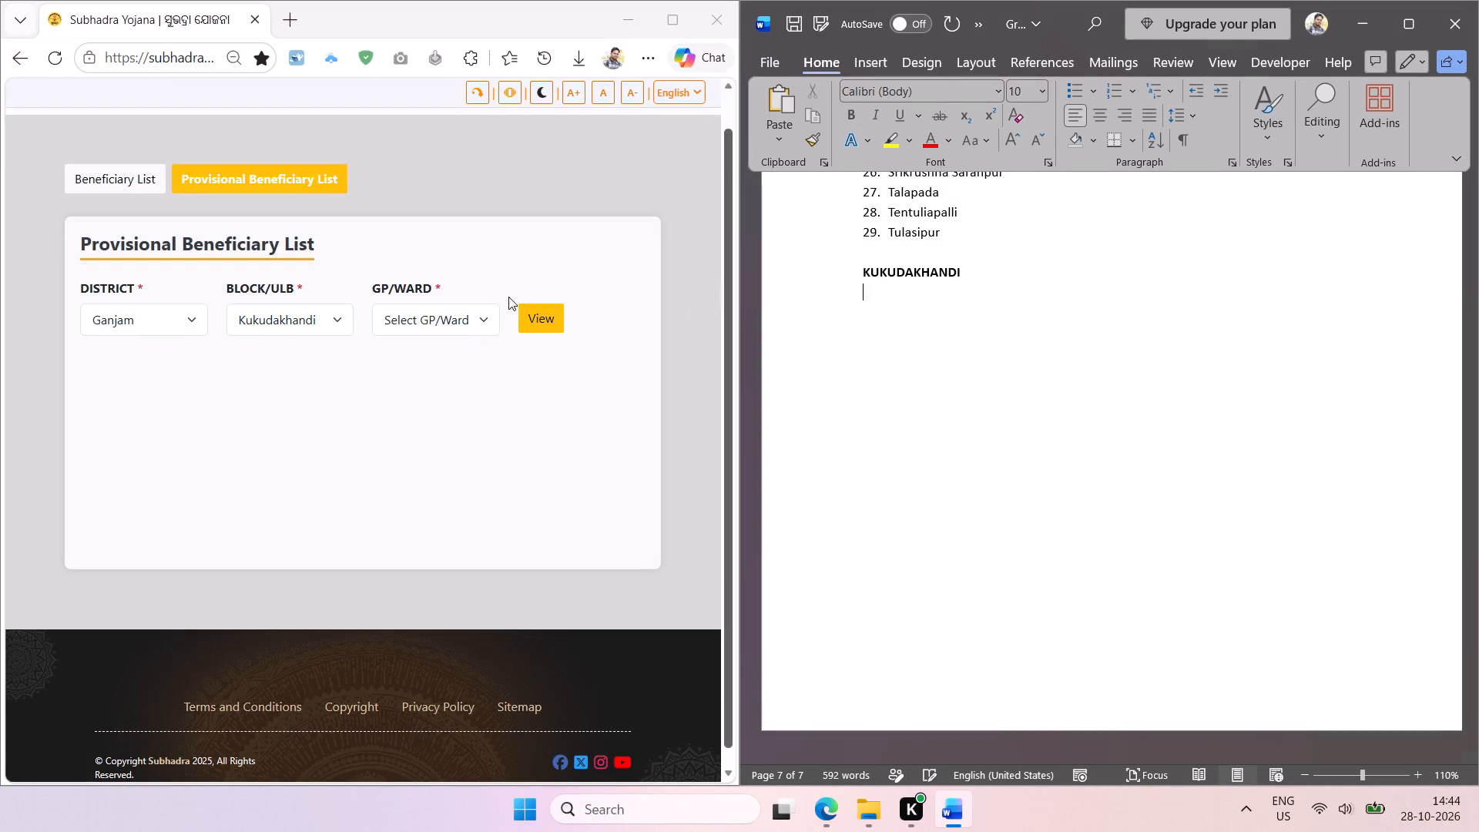
# Capture the gram panchayat names from Anantai to Lochapada as text and paste them under the KUKUDAKHANDI heading.
pyautogui.click(488, 322)
pyautogui.press('shift+super+t')
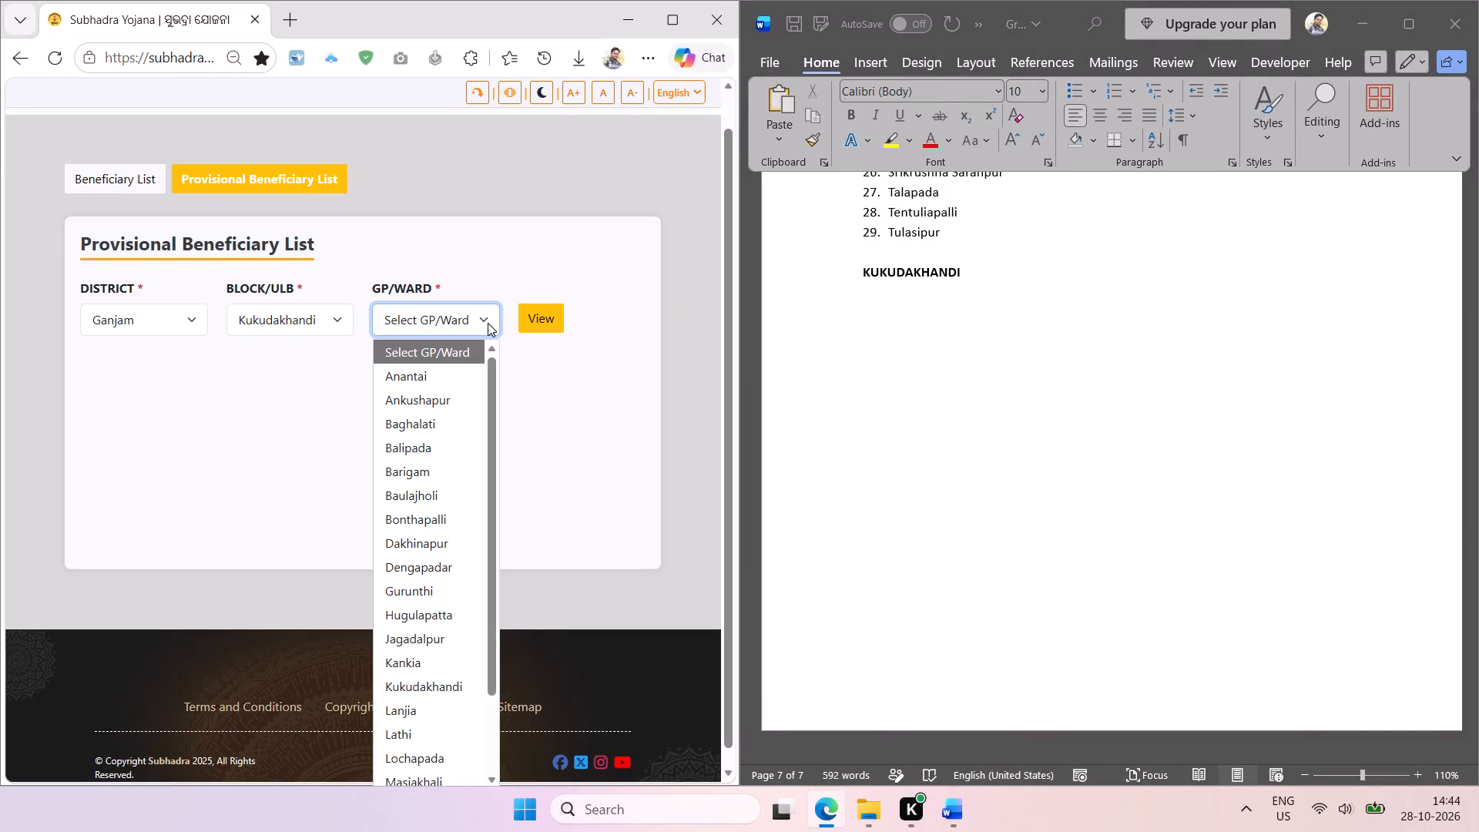
pyautogui.moveTo(377, 367); pyautogui.dragTo(494, 703)
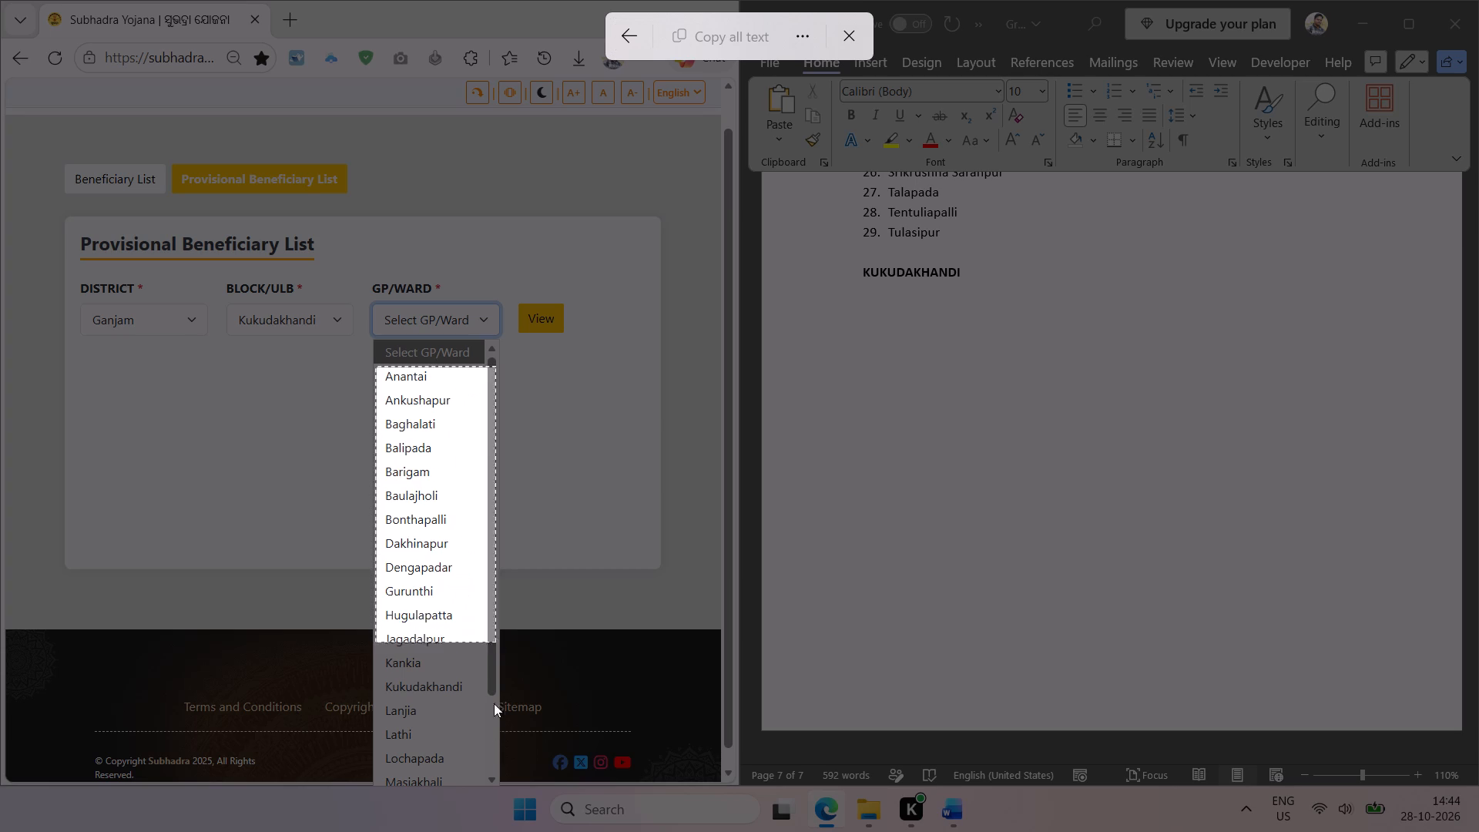
pyautogui.moveTo(494, 703); pyautogui.dragTo(485, 768)
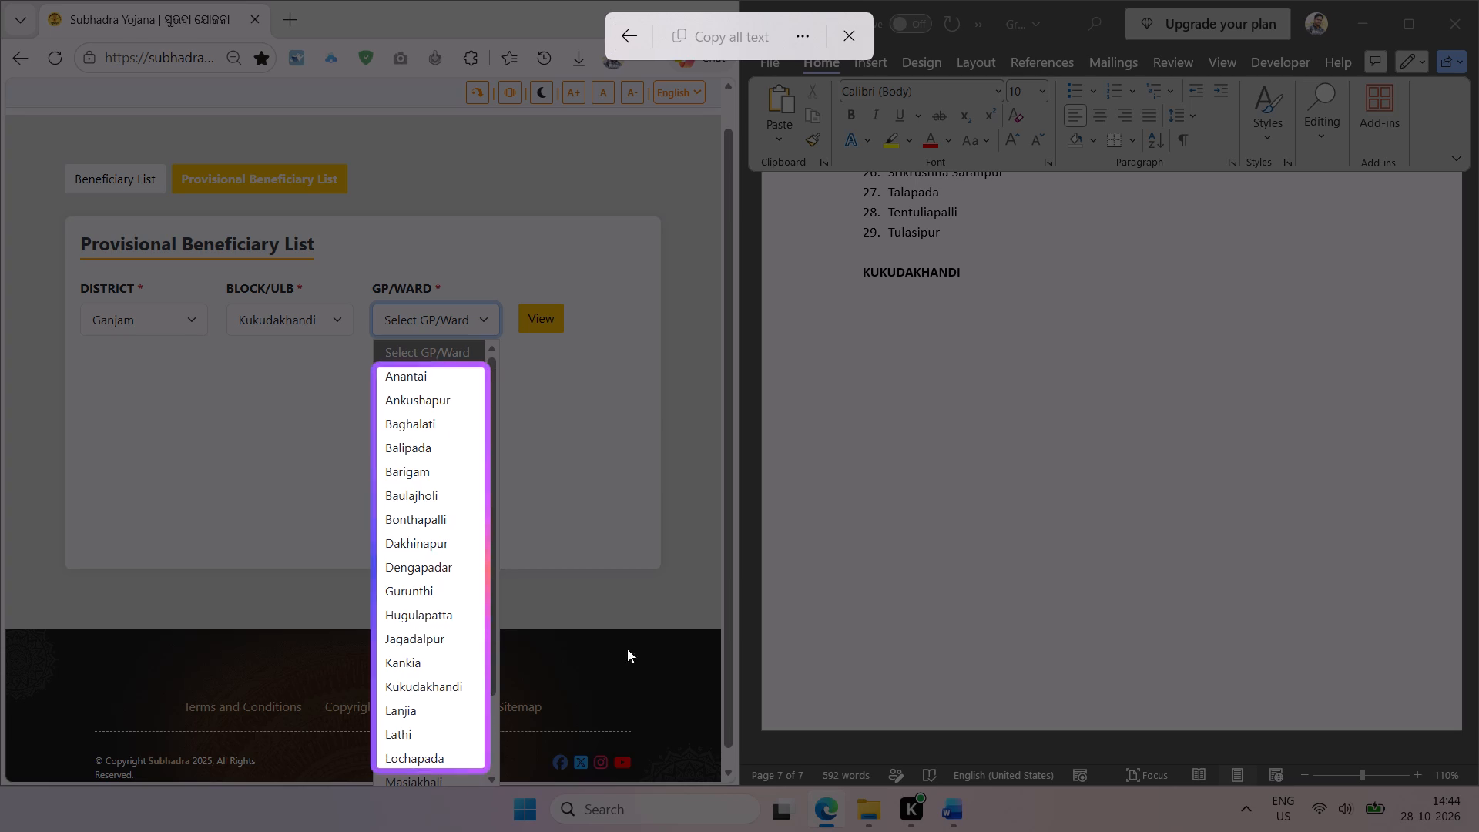
pyautogui.click(722, 31)
pyautogui.click(887, 294)
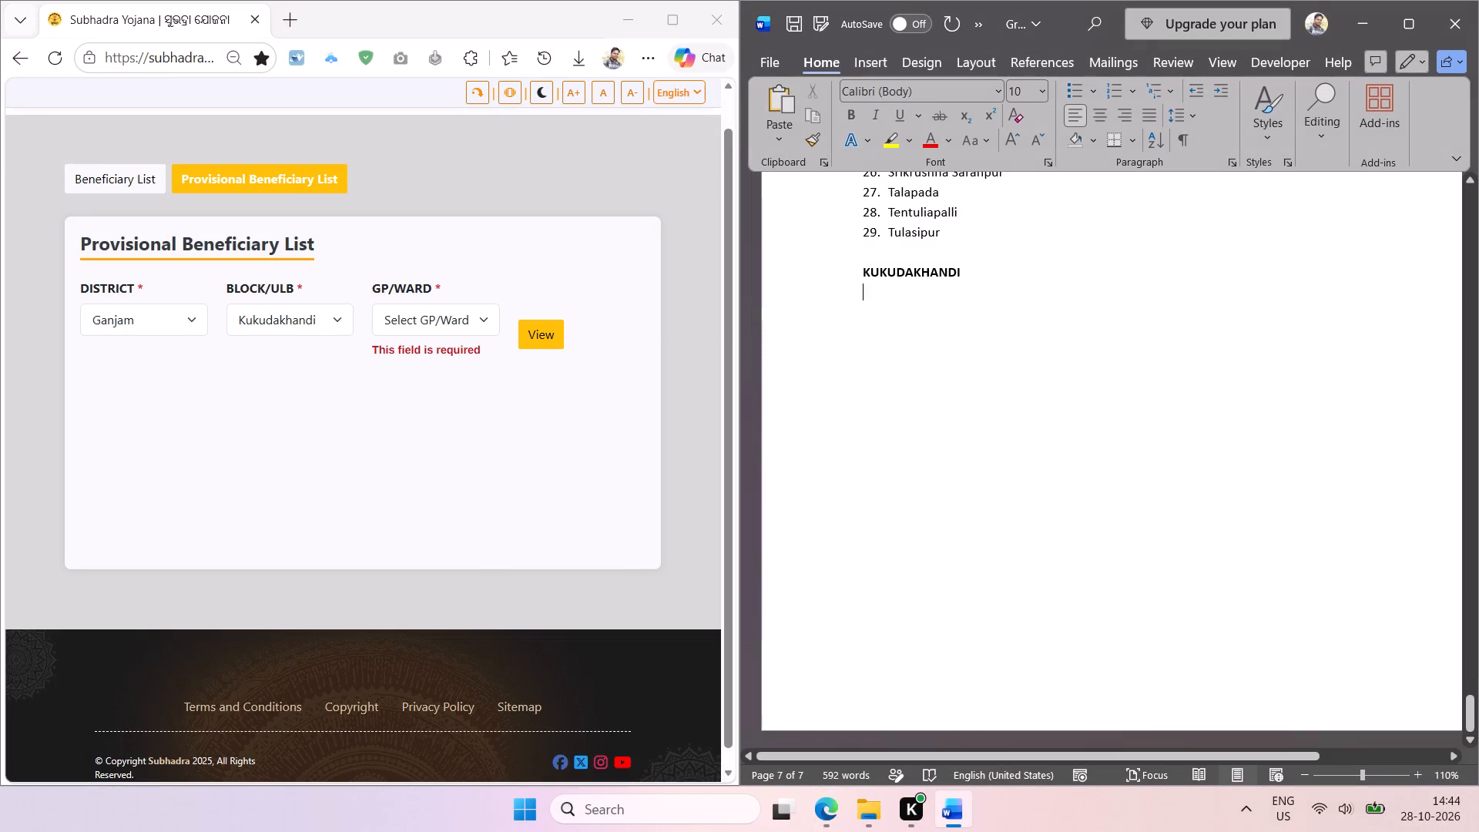
pyautogui.hotkey('ctrl', 'v')
pyautogui.scroll(-1, 1061, 743)
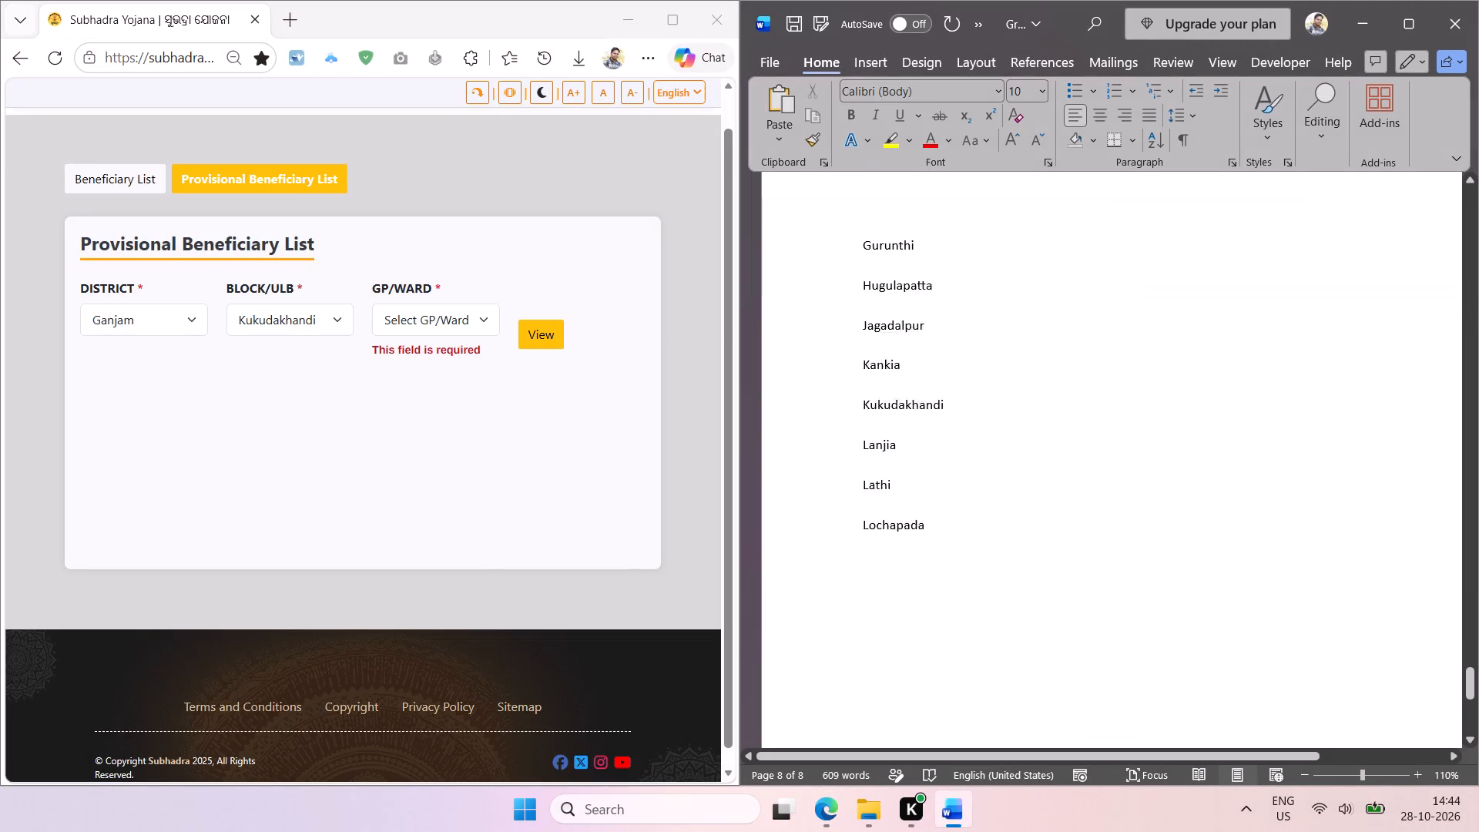
# Capture the remaining gram panchayat names from Lochapada to Sihala as text and paste them below the first batch.
pyautogui.scroll(-1, 1015, 592)
pyautogui.click(940, 505)
pyautogui.press('Return')
pyautogui.press('Return')
pyautogui.click(469, 315)
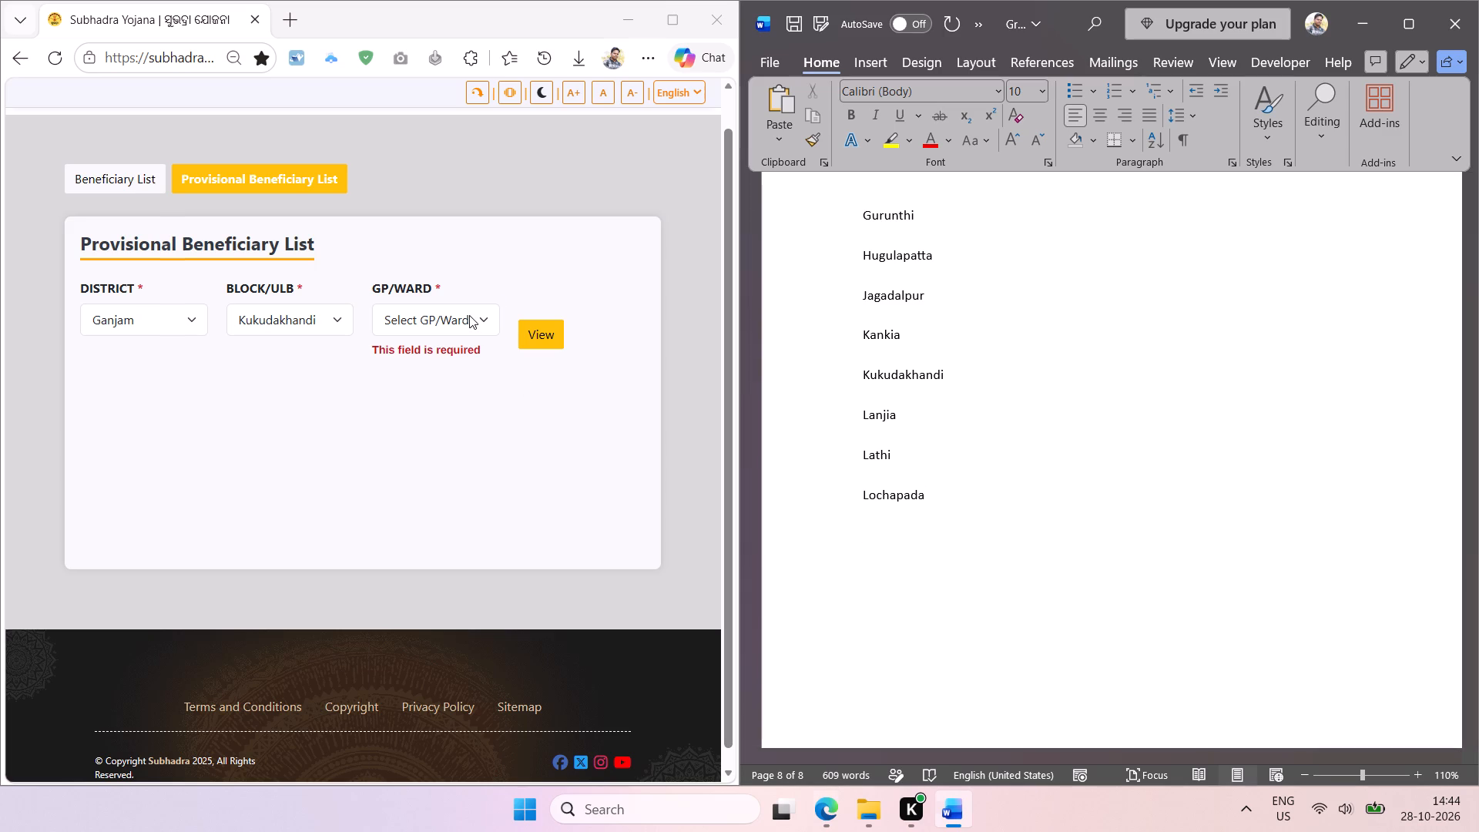
pyautogui.moveTo(499, 431); pyautogui.dragTo(511, 505)
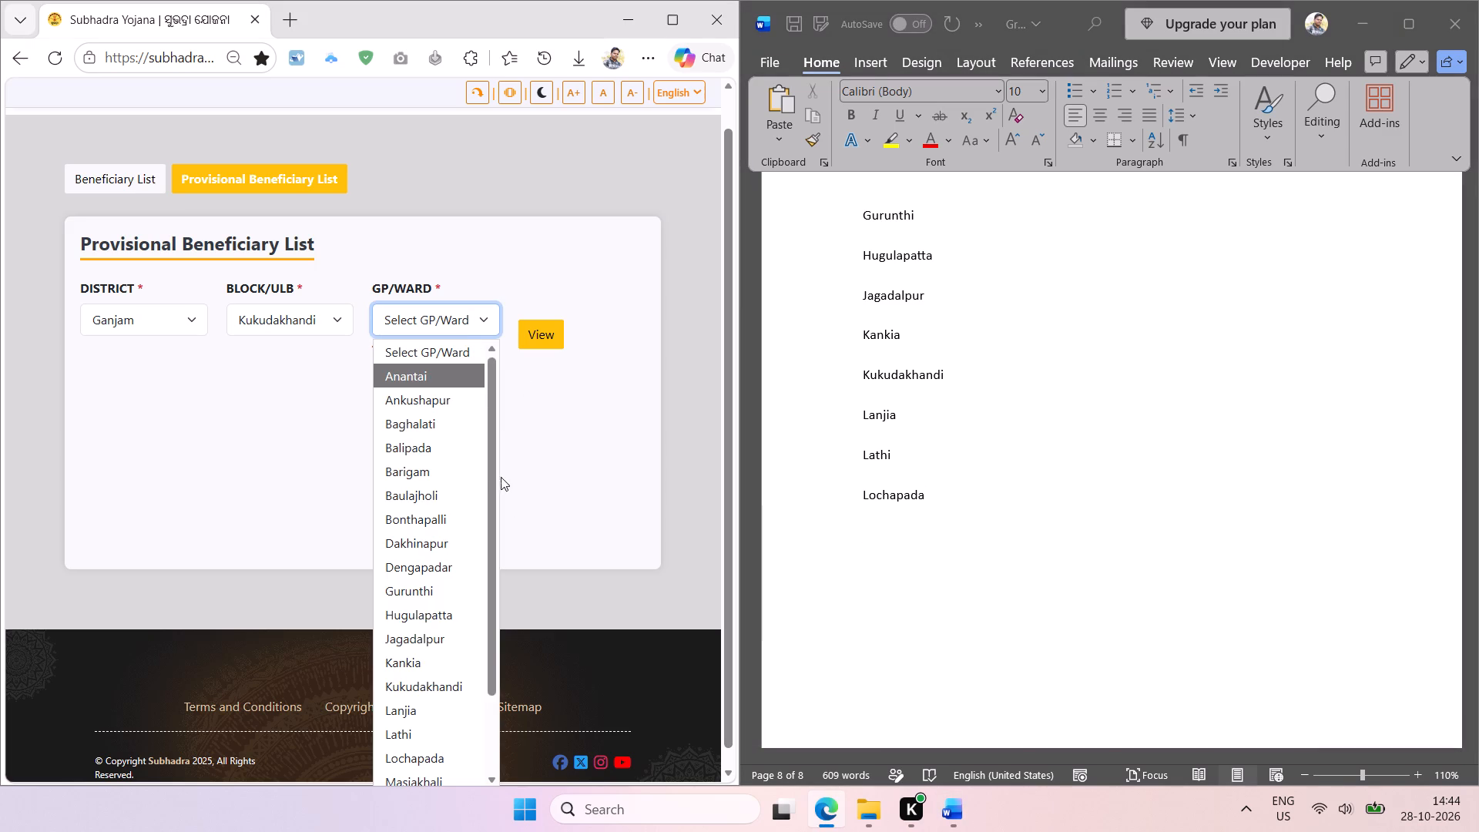
pyautogui.moveTo(491, 474); pyautogui.dragTo(503, 602)
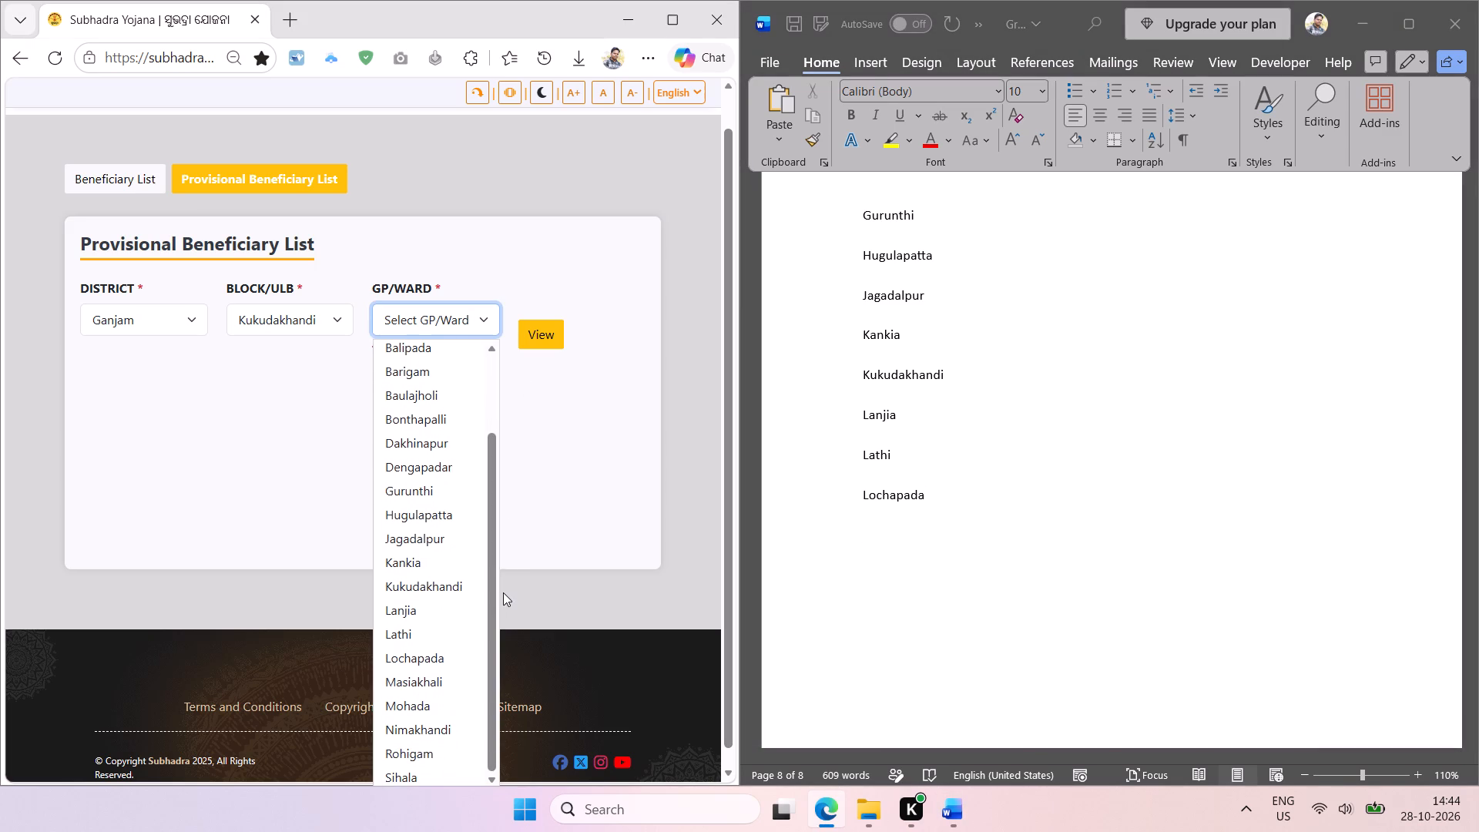
pyautogui.press('shift+super+t')
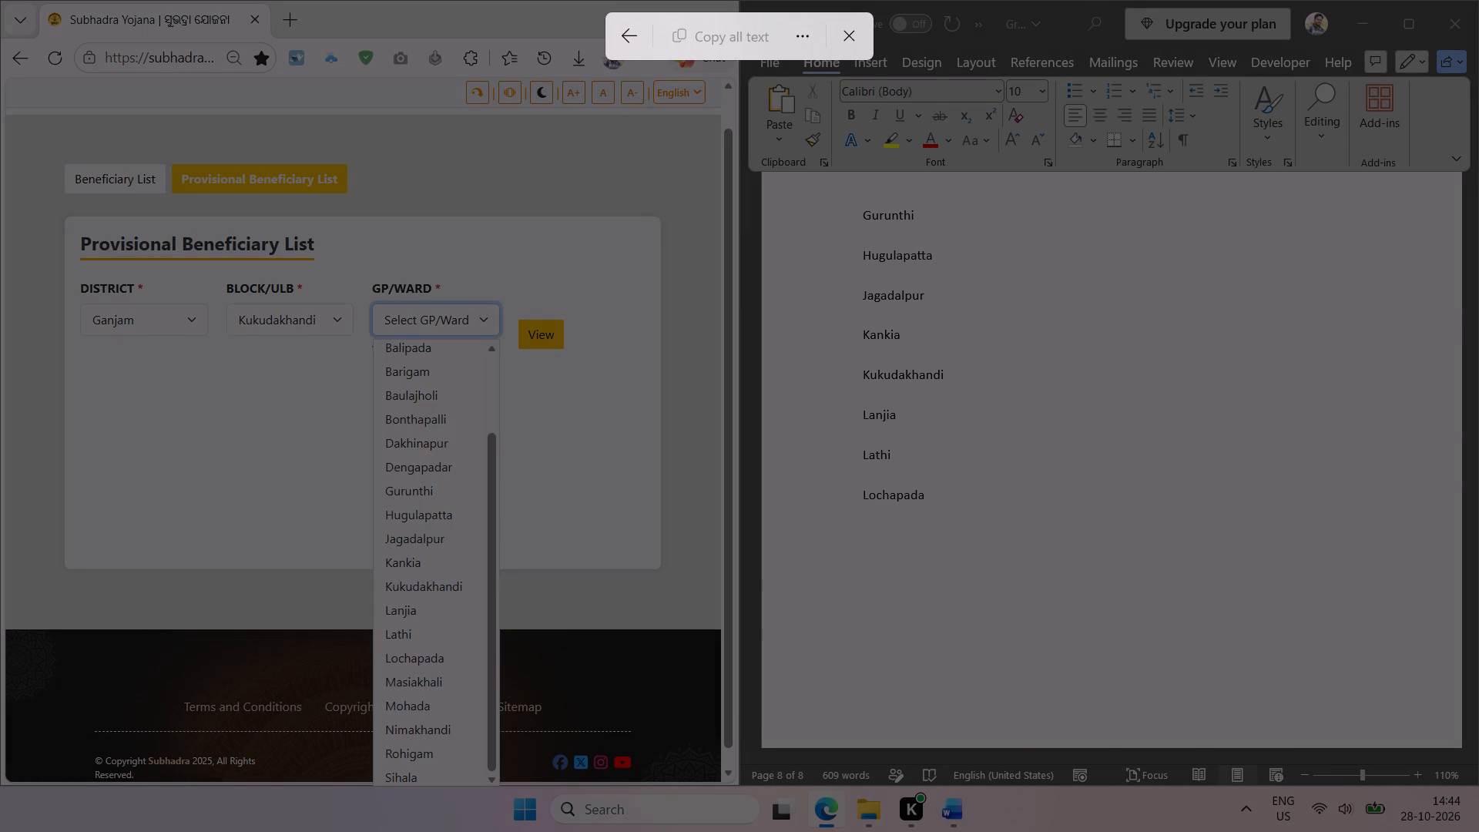
pyautogui.moveTo(376, 645); pyautogui.dragTo(474, 802)
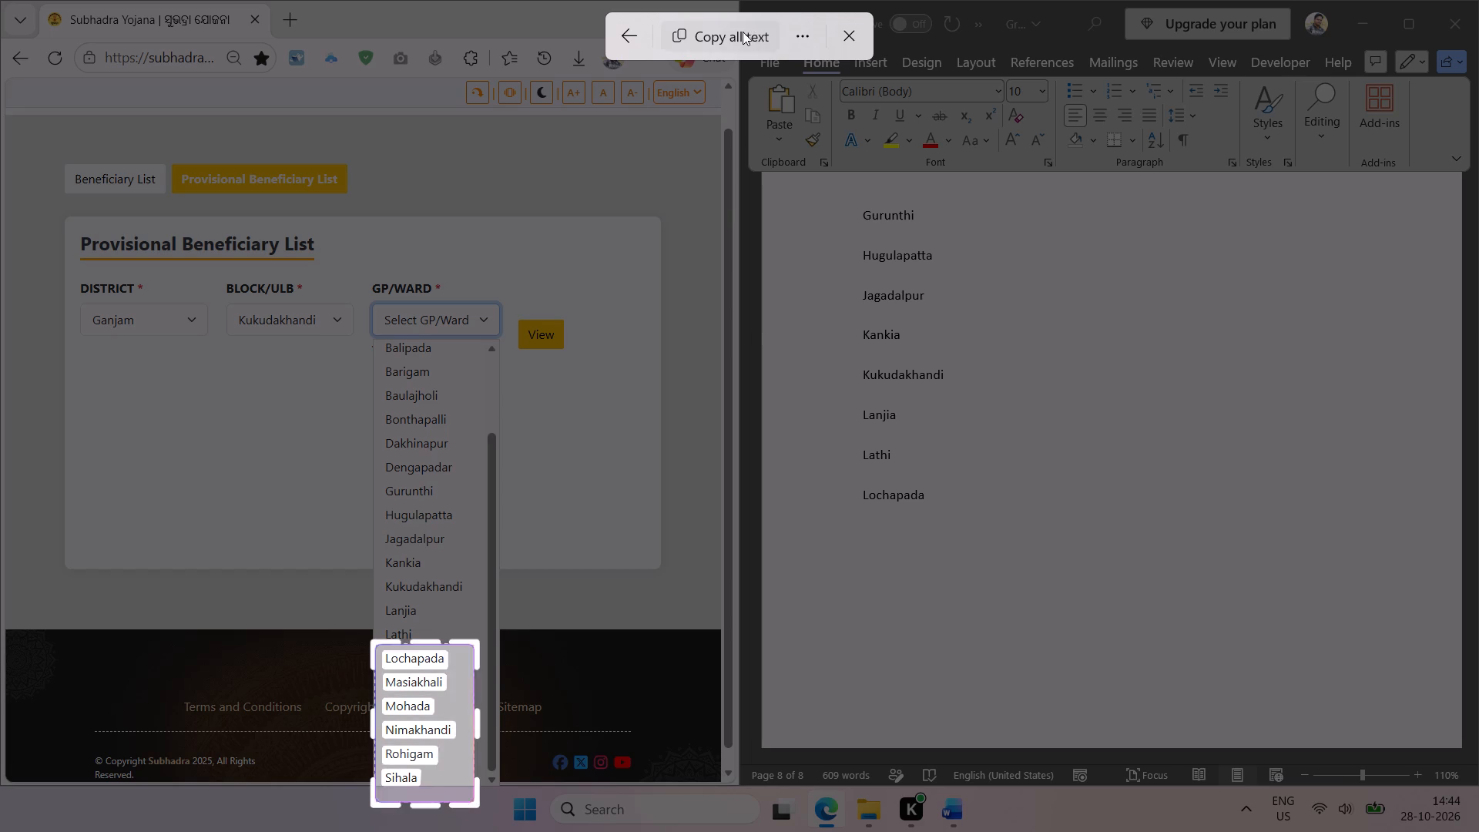
pyautogui.click(735, 32)
pyautogui.click(913, 512)
pyautogui.hotkey('ctrl', 'v')
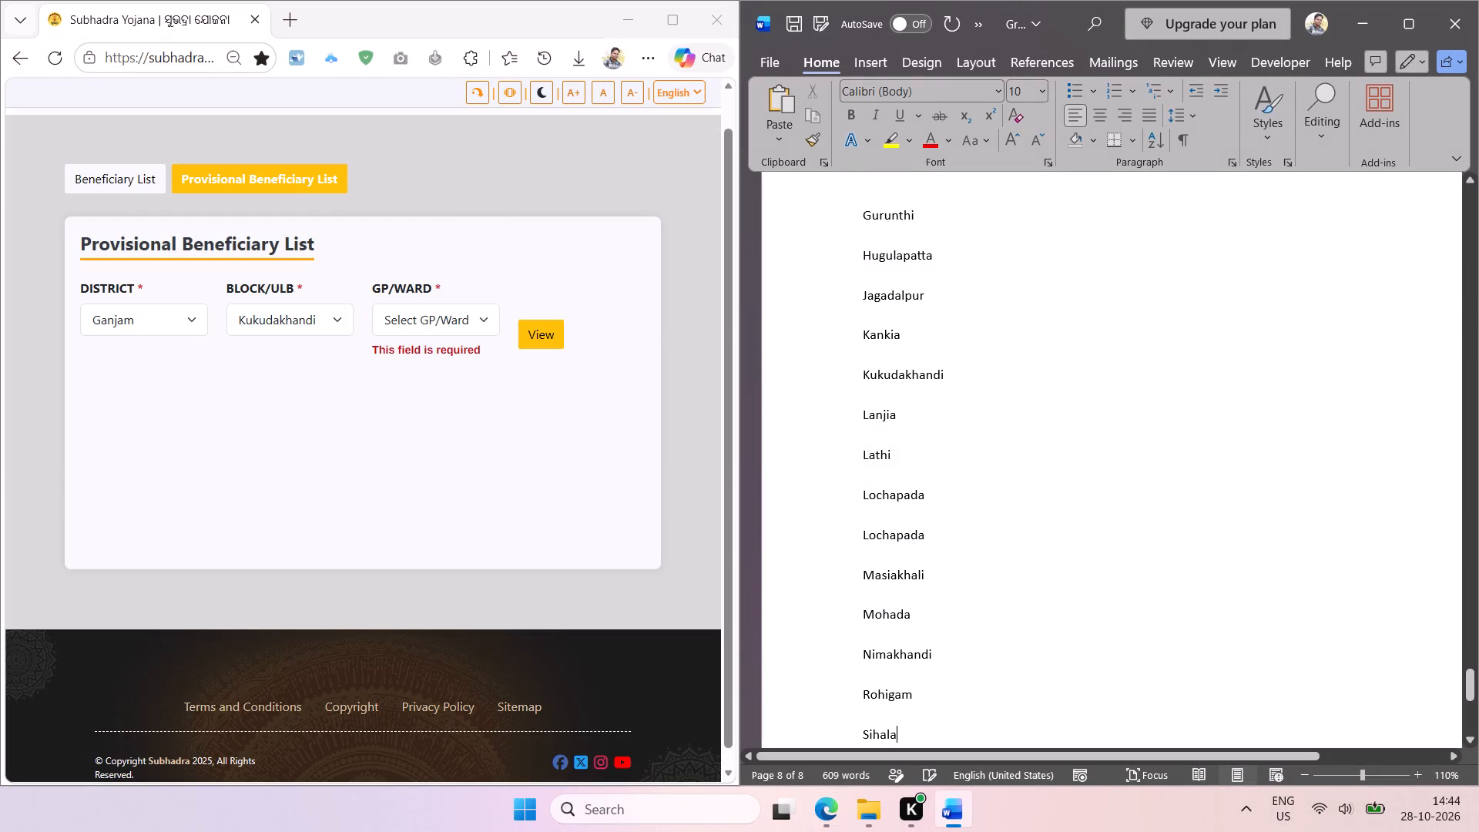
# Delete the duplicate Lochapada entry above Masiakhali.
pyautogui.doubleClick(894, 533)
pyautogui.press('BackSpace')
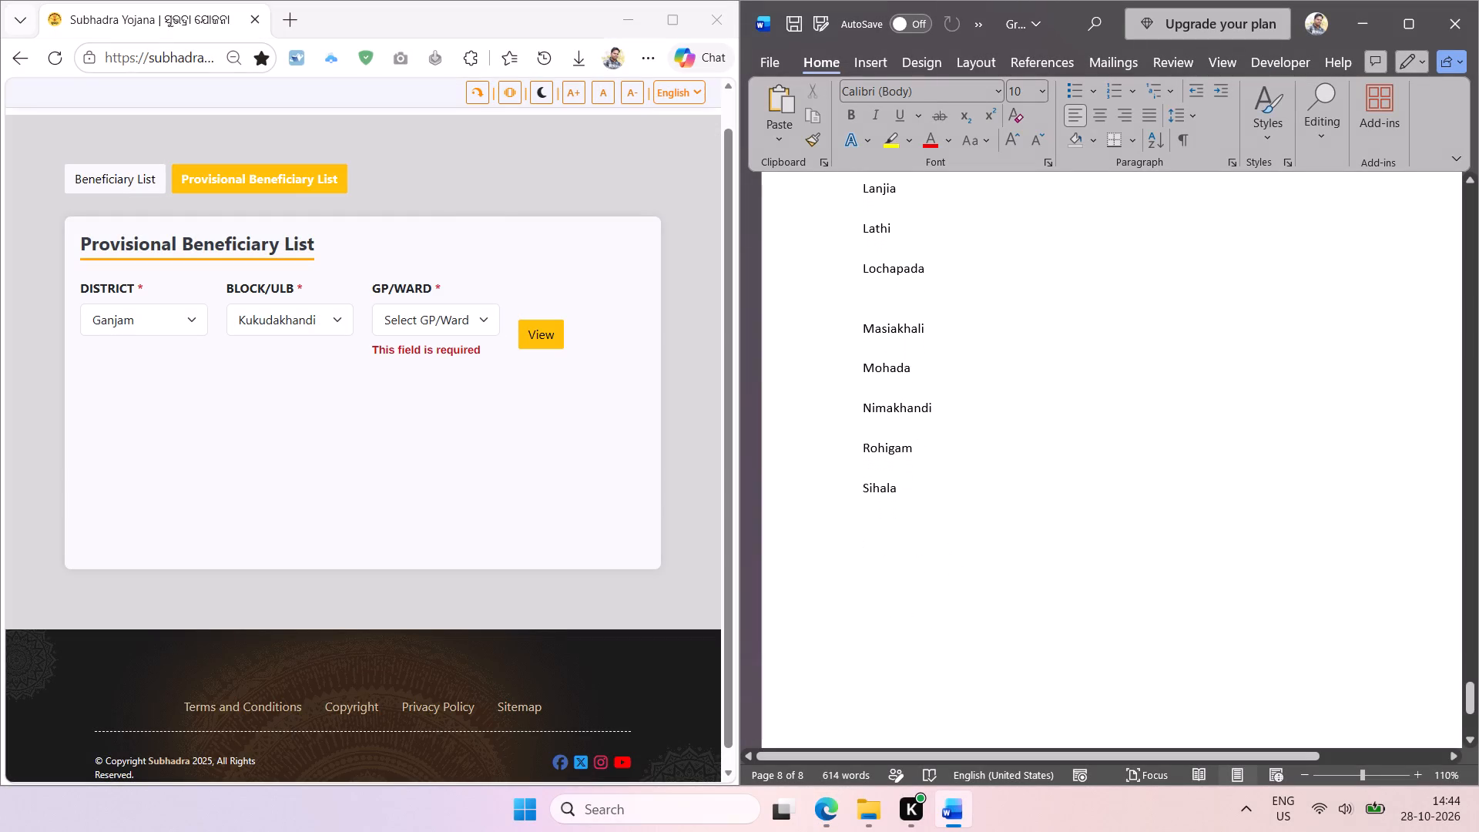
# Remove the empty lines between the names from Sihala up to Lochapada.
pyautogui.click(888, 538)
pyautogui.click(894, 552)
pyautogui.scroll(1, 1189, 522)
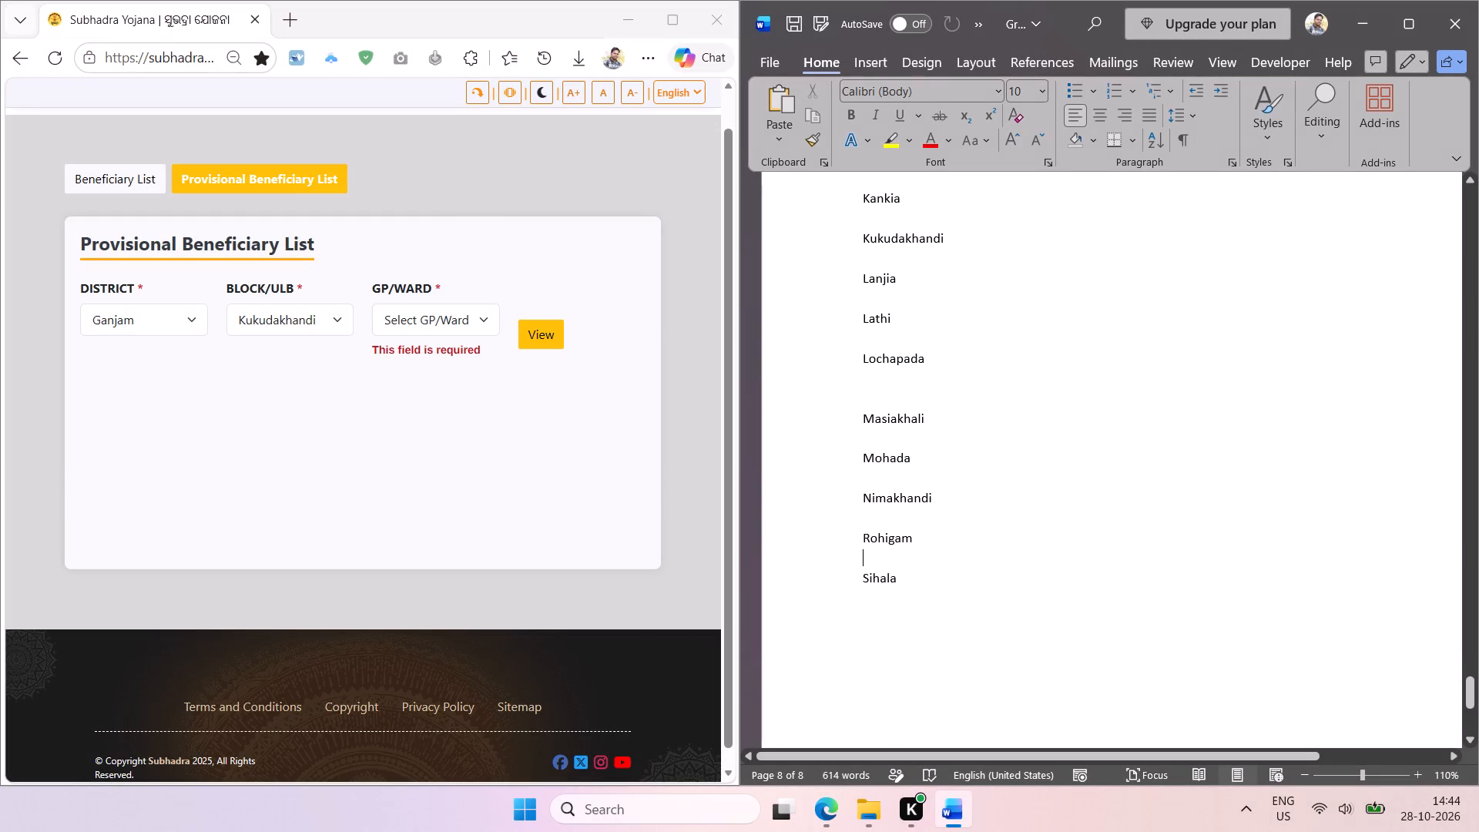
pyautogui.scroll(1, 1191, 522)
pyautogui.press('BackSpace')
pyautogui.press('Up')
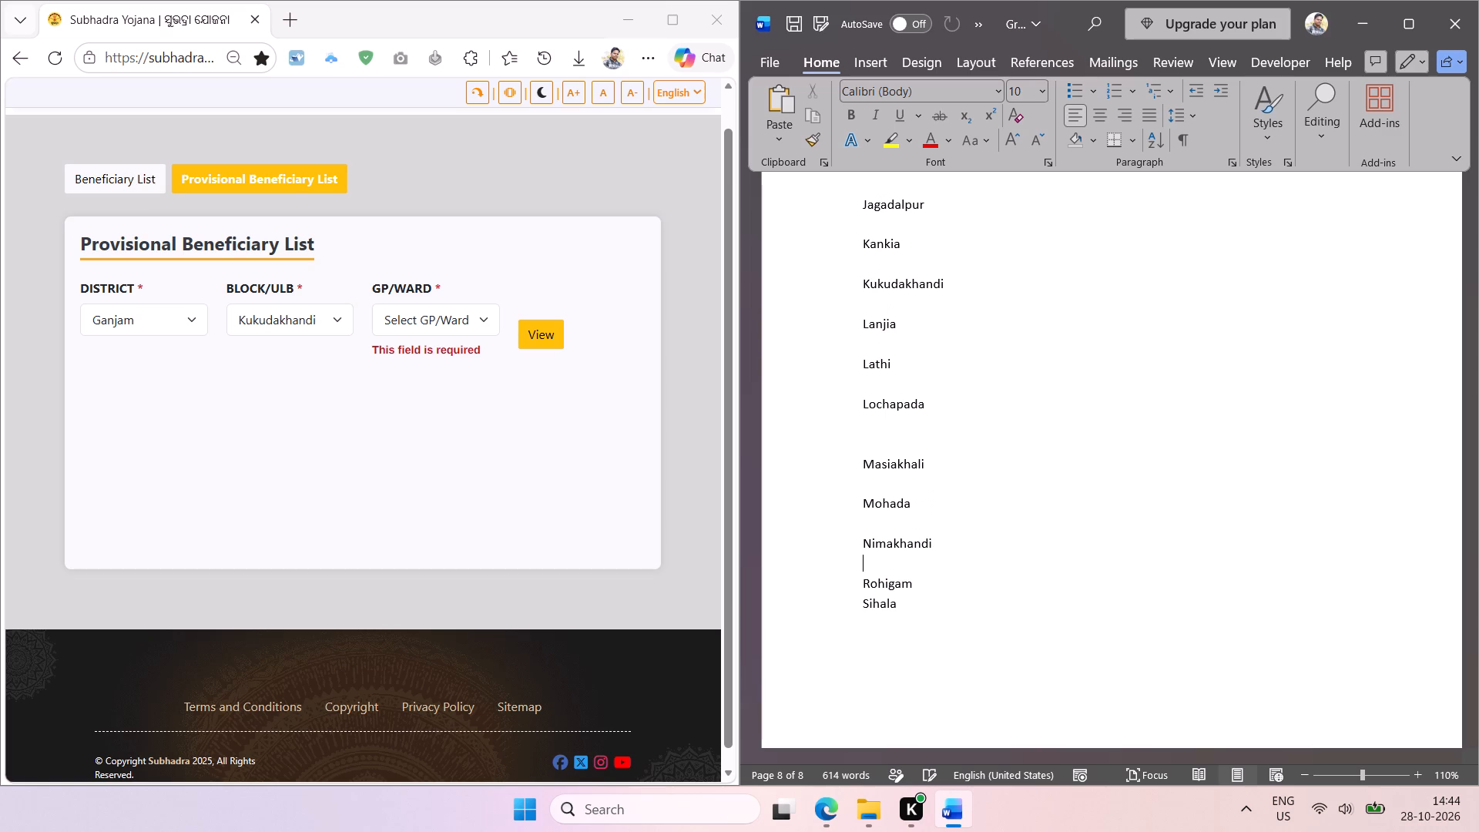
pyautogui.press('BackSpace')
pyautogui.press('Up')
pyautogui.press('BackSpace')
pyautogui.press('Up')
pyautogui.press('BackSpace')
pyautogui.press('Up')
pyautogui.press('BackSpace')
pyautogui.press('BackSpace')
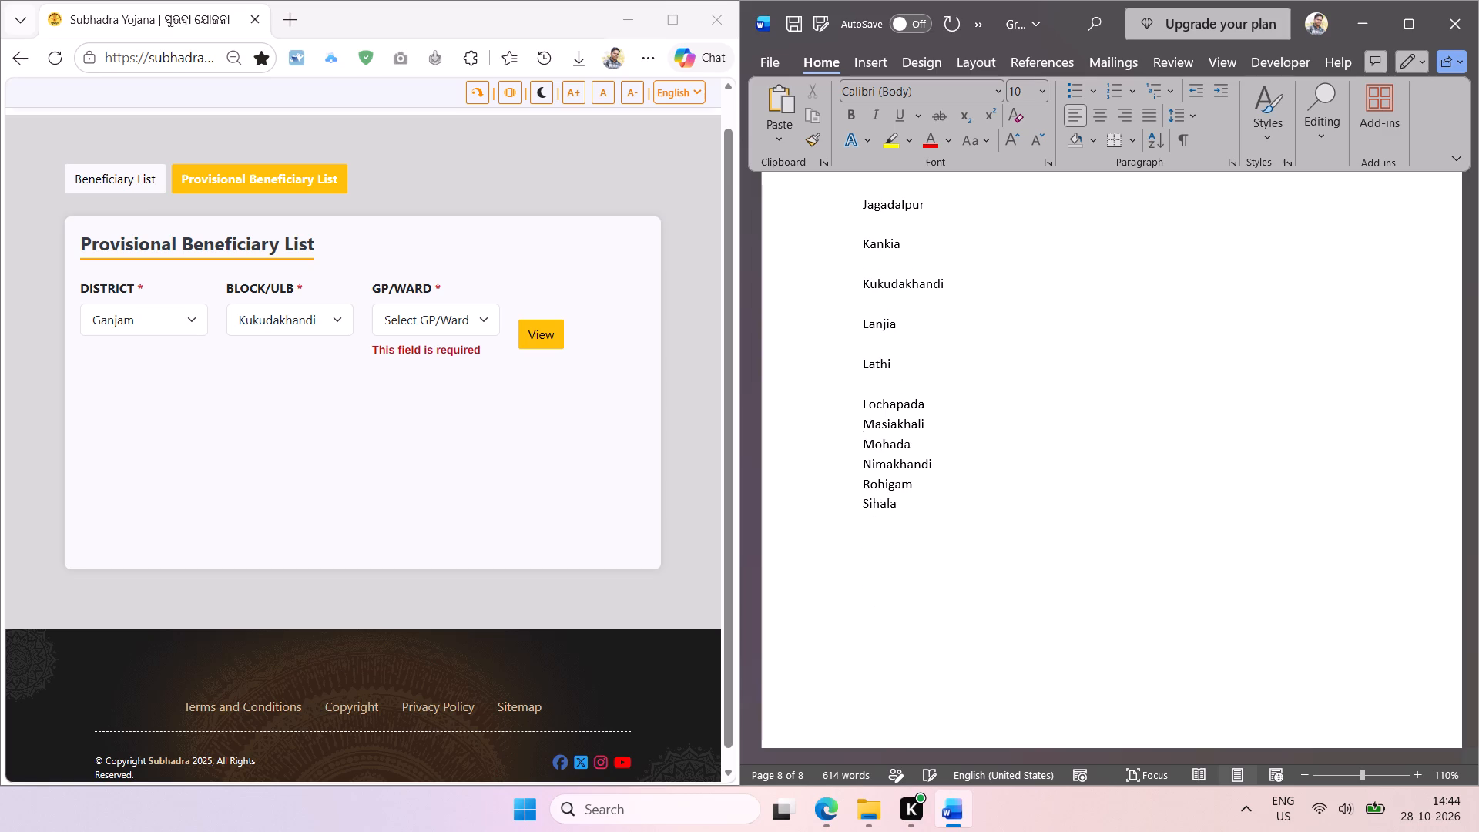
# Remove the empty lines between the names from Lochapada up to Hugulapatta.
pyautogui.press('Up')
pyautogui.press('BackSpace')
pyautogui.press('Up')
pyautogui.press('BackSpace')
pyautogui.press('Up')
pyautogui.press('BackSpace')
pyautogui.press('Up')
pyautogui.press('BackSpace')
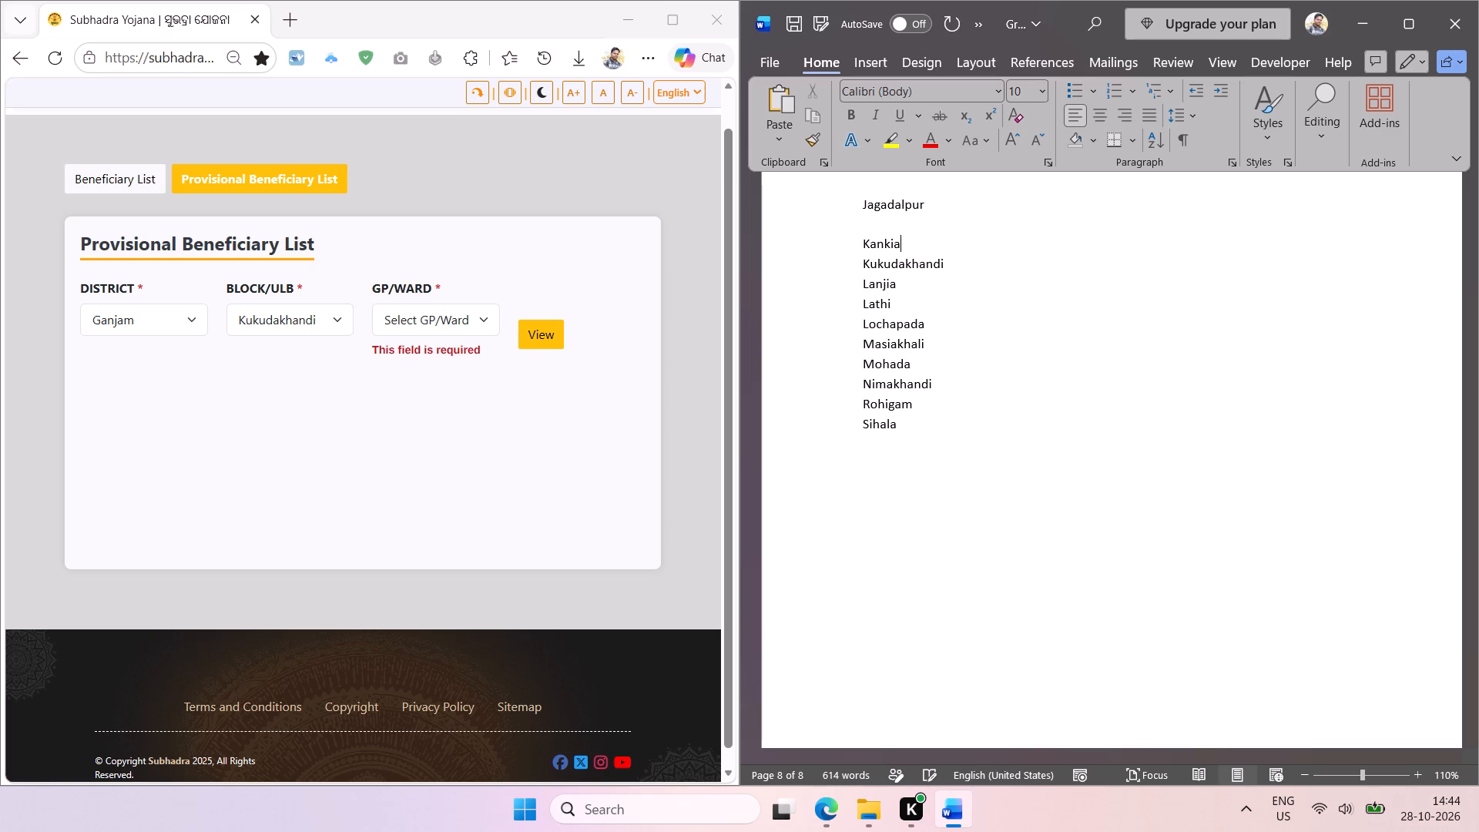
pyautogui.press('Up')
pyautogui.press('BackSpace')
pyautogui.scroll(3, 1191, 522)
pyautogui.press('Up')
pyautogui.press('BackSpace')
# Remove the empty lines between the names from Hugulapatta up to Balipada.
pyautogui.press('Up')
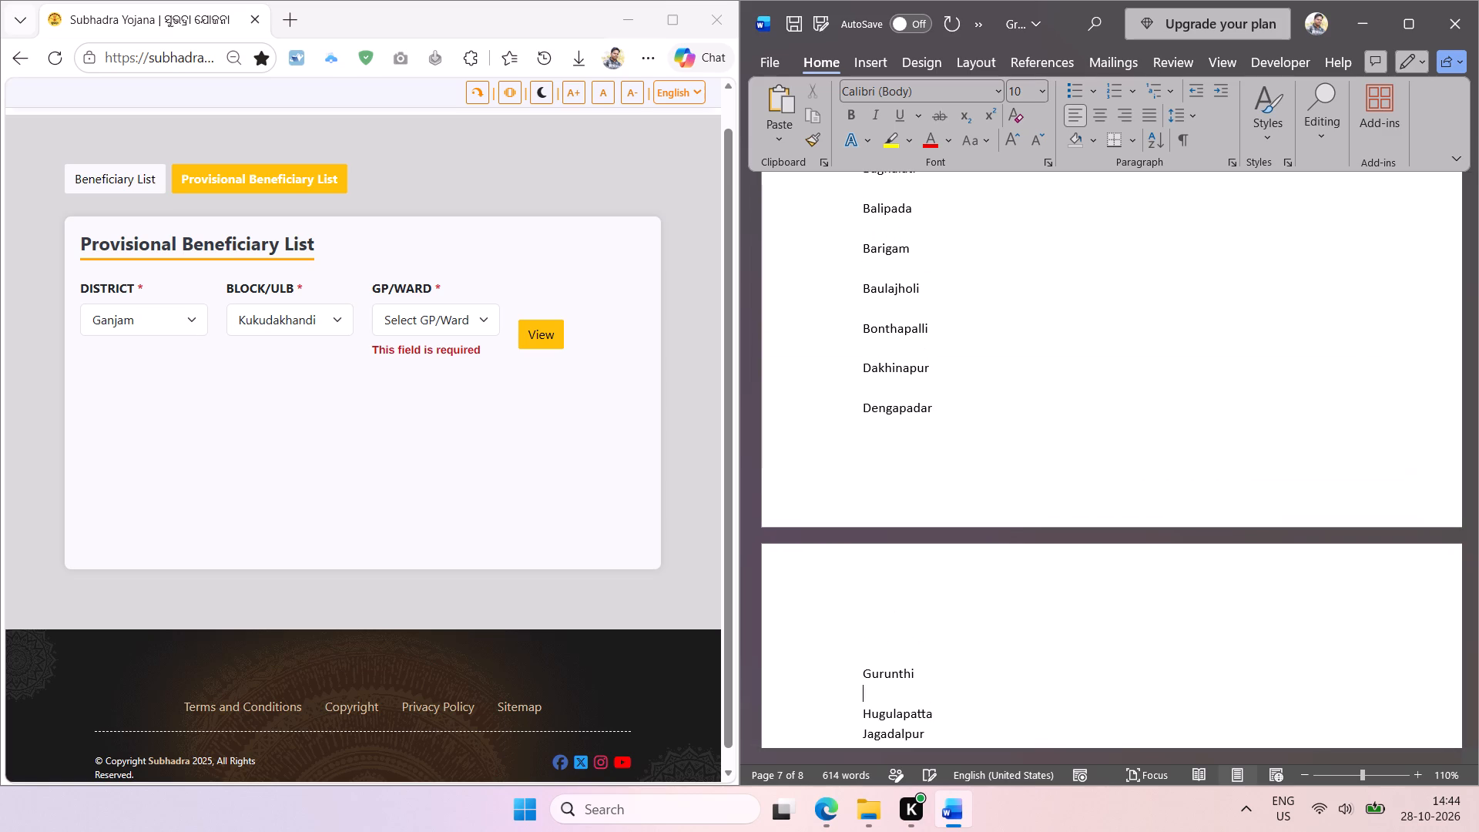
pyautogui.press('BackSpace')
pyautogui.press('Up')
pyautogui.press('BackSpace')
pyautogui.press('Up')
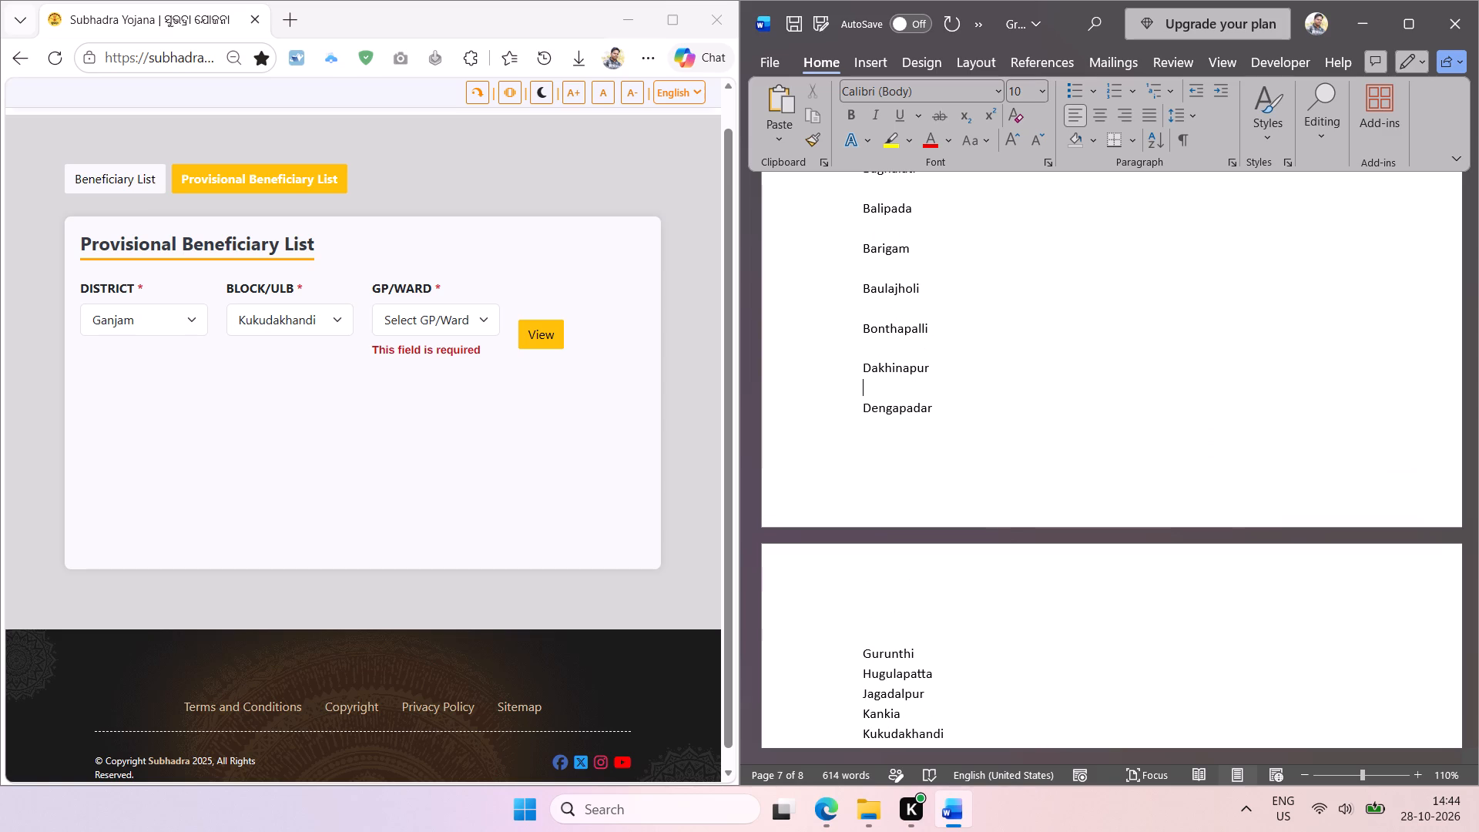
pyautogui.press('BackSpace')
pyautogui.press('Up')
pyautogui.press('BackSpace')
pyautogui.press('Up')
pyautogui.press('BackSpace')
pyautogui.press('Up')
pyautogui.press('BackSpace')
pyautogui.press('Up')
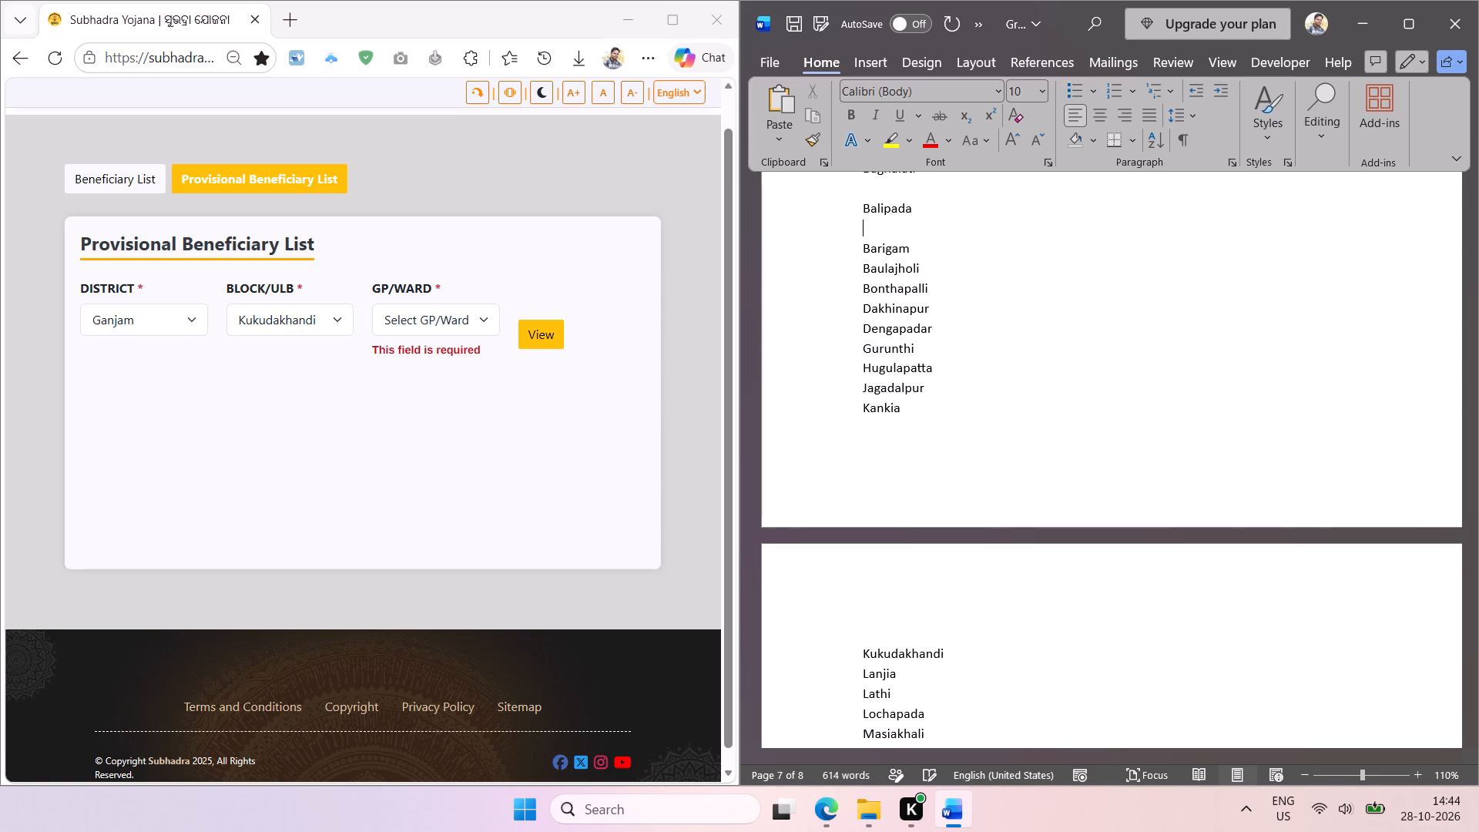
pyautogui.press('BackSpace')
# Remove the remaining empty lines between the names from Balipada up to Anantai.
pyautogui.scroll(2, 1191, 522)
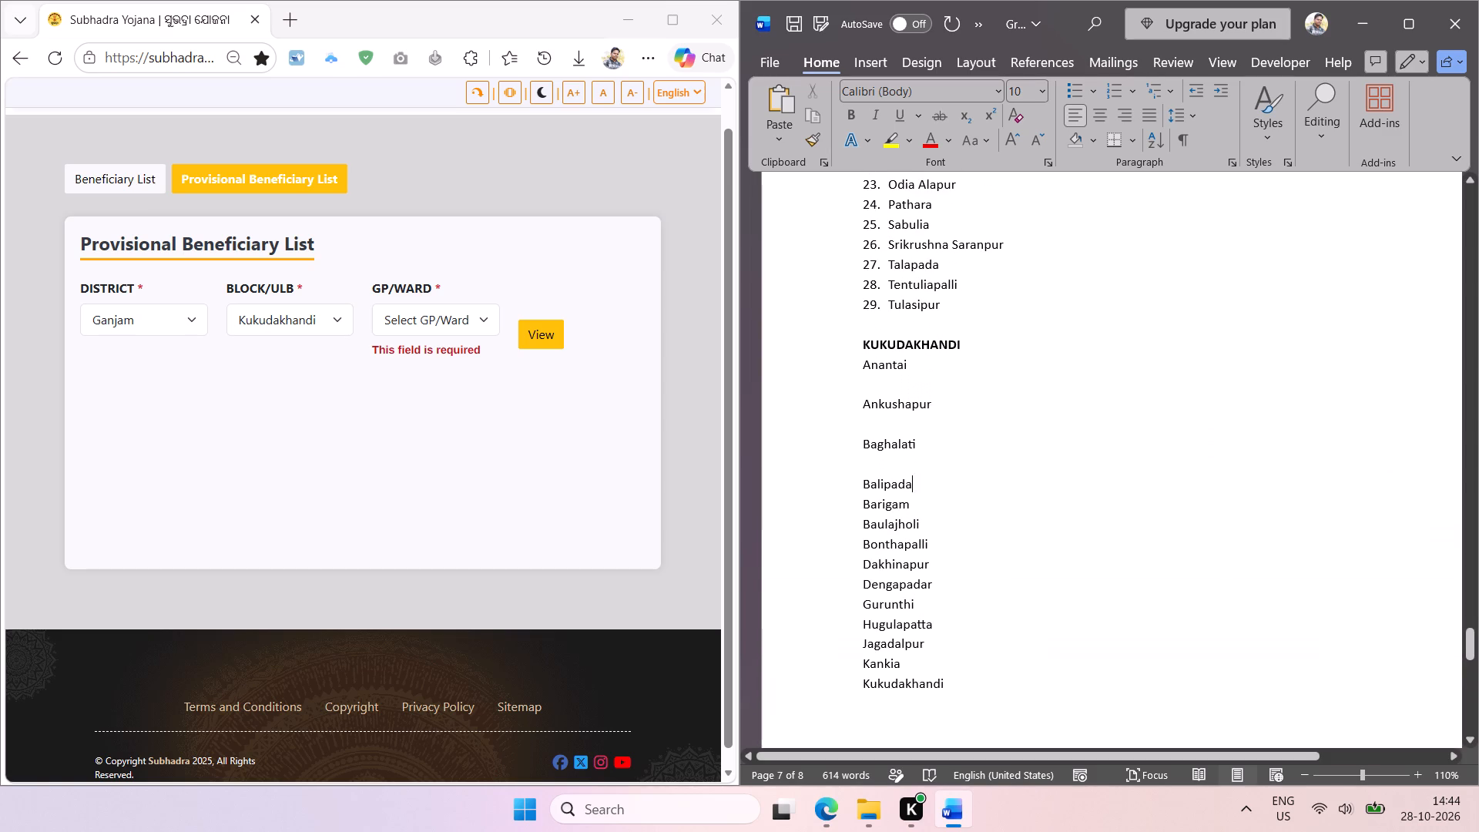
pyautogui.scroll(1, 1191, 522)
pyautogui.press('Up')
pyautogui.press('BackSpace')
pyautogui.press('Up')
pyautogui.press('BackSpace')
pyautogui.press('Up')
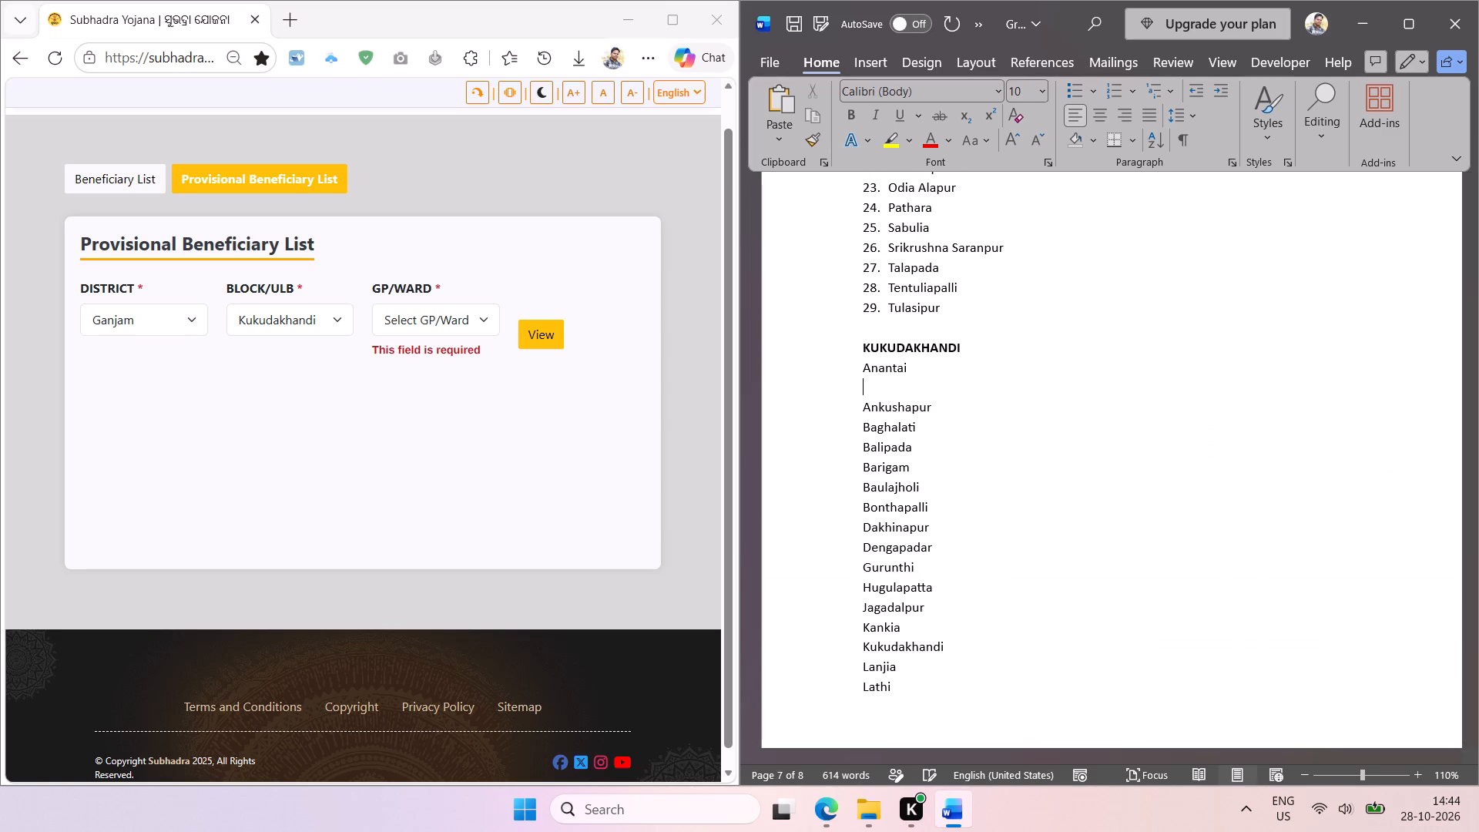
pyautogui.press('BackSpace')
# Insert a page break before the KUKUDAKHANDI heading so its list starts on a new page.
pyautogui.scroll(-1, 1191, 522)
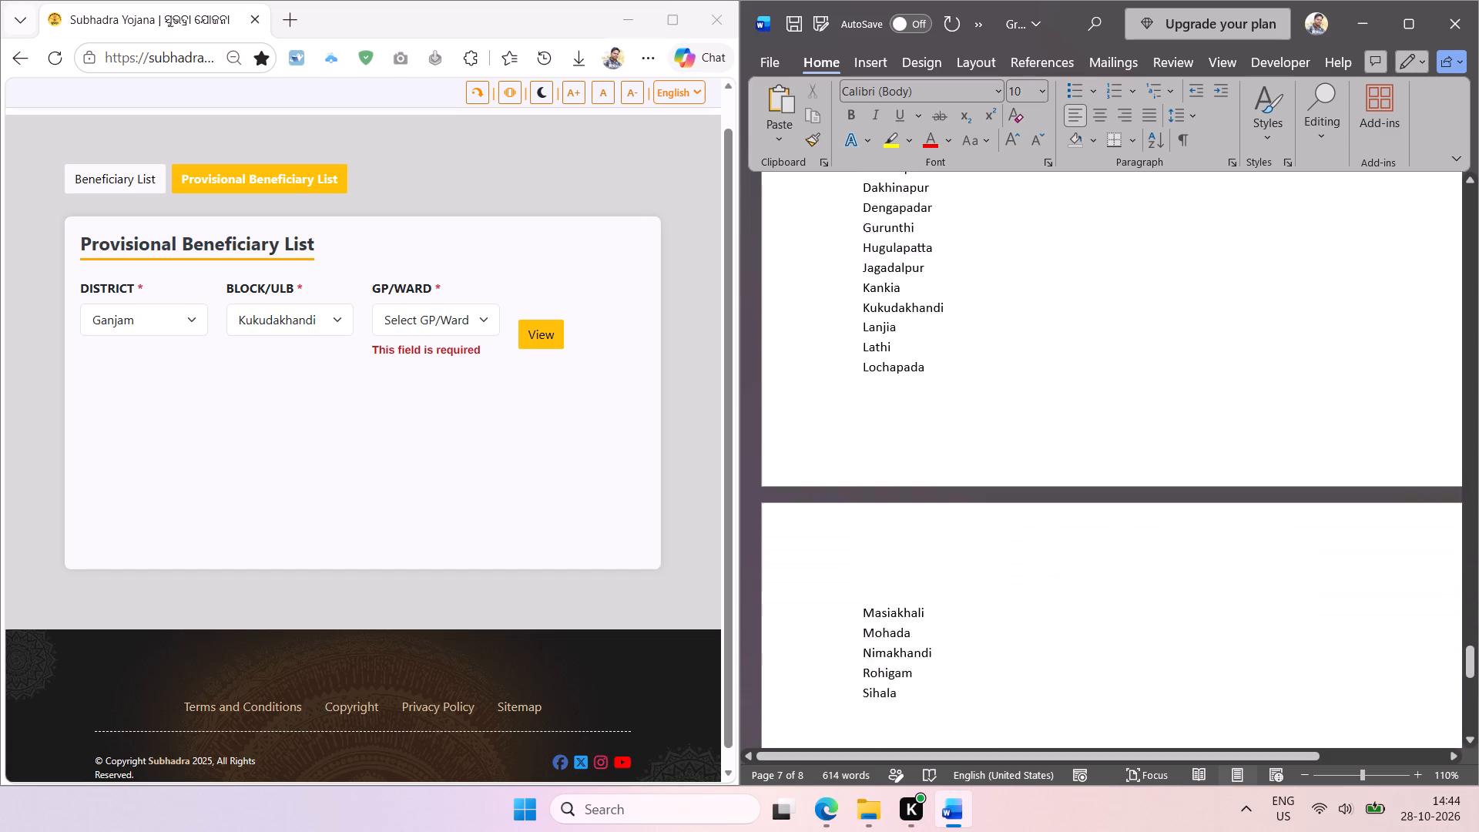
pyautogui.scroll(-1, 1194, 519)
pyautogui.click(856, 294)
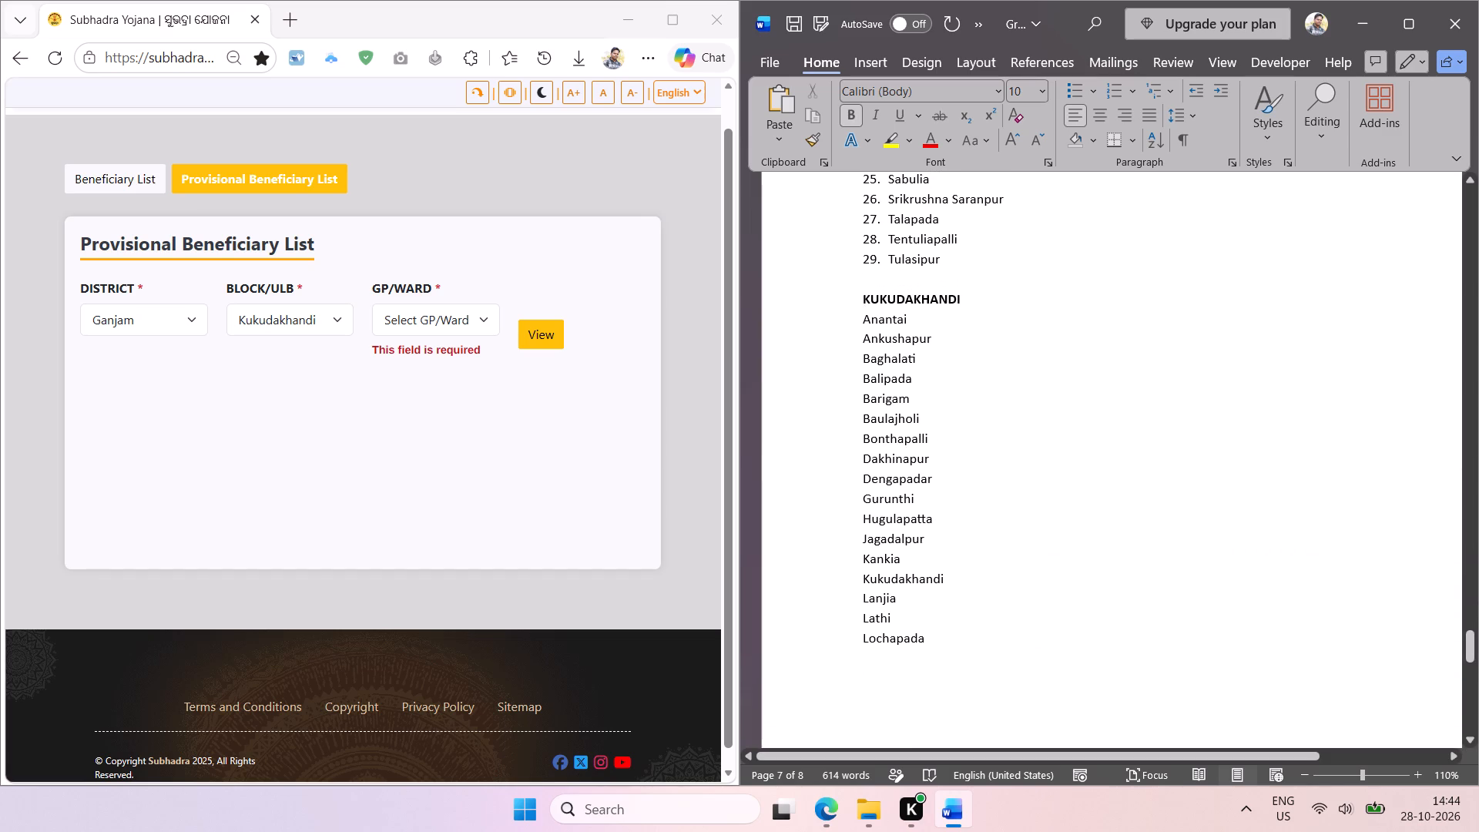
pyautogui.hotkey('ctrl', 'Return')
# Sort the Kukudakhandi gram panchayat names from Anantai to Sihala alphabetically in ascending order.
pyautogui.scroll(-1, 931, 316)
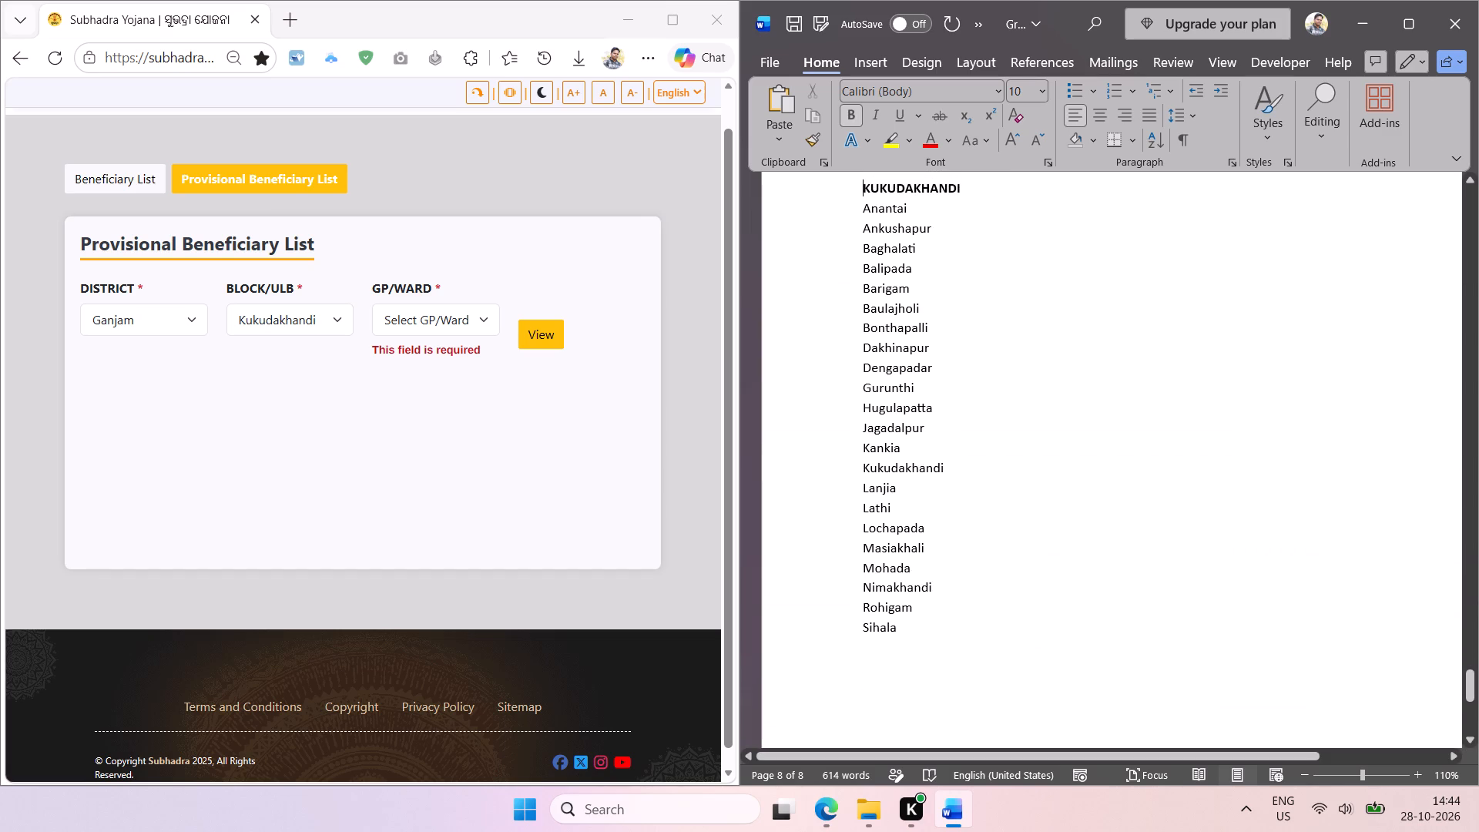
pyautogui.scroll(-1, 937, 628)
pyautogui.moveTo(912, 673); pyautogui.dragTo(874, 234)
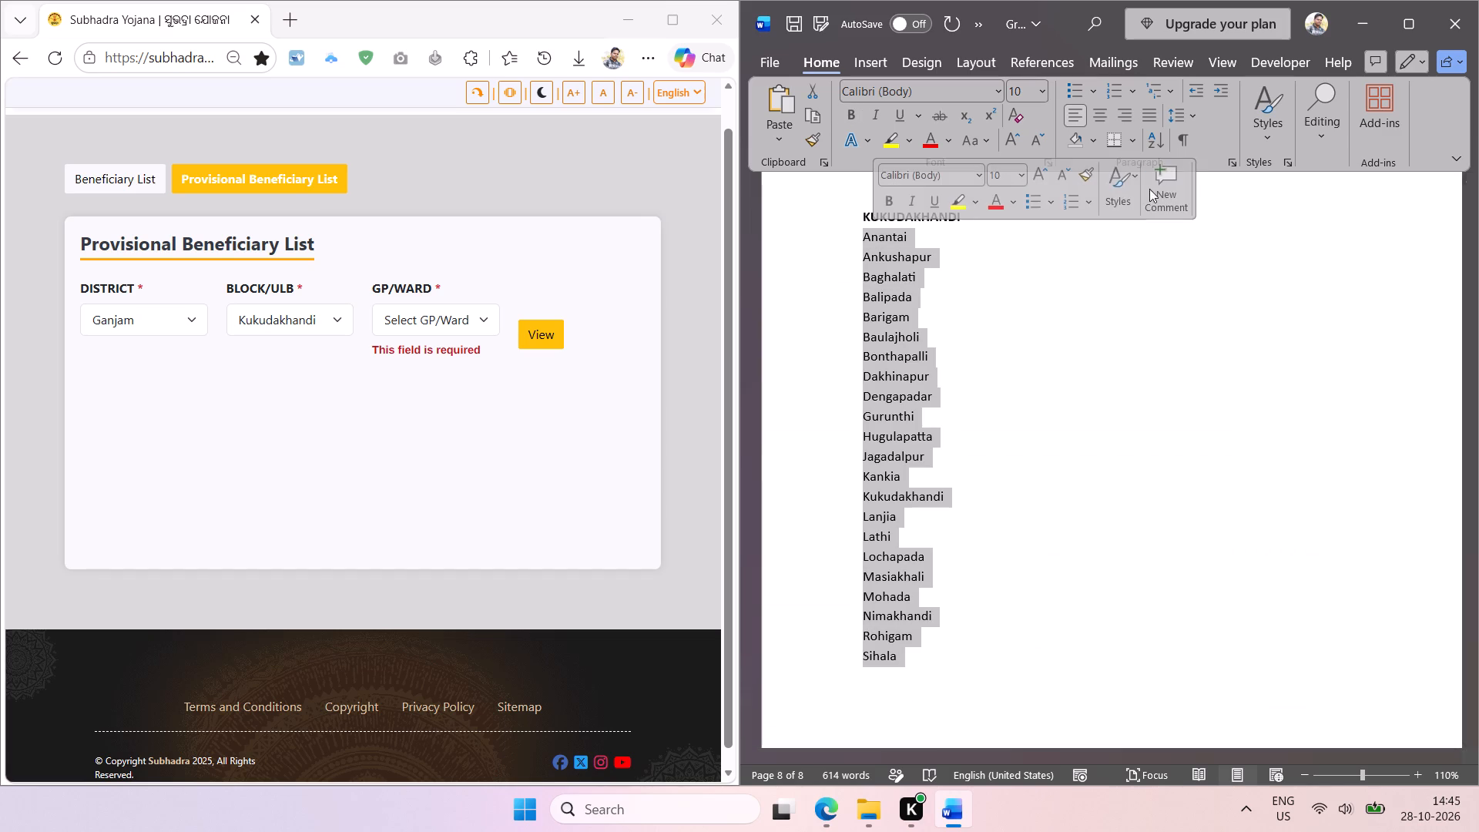
pyautogui.click(1160, 145)
pyautogui.press('Return')
# Number the Kukudakhandi names from Anantai to Sihala, reduce the list's indent to align with the heading, and save the document.
pyautogui.click(1126, 90)
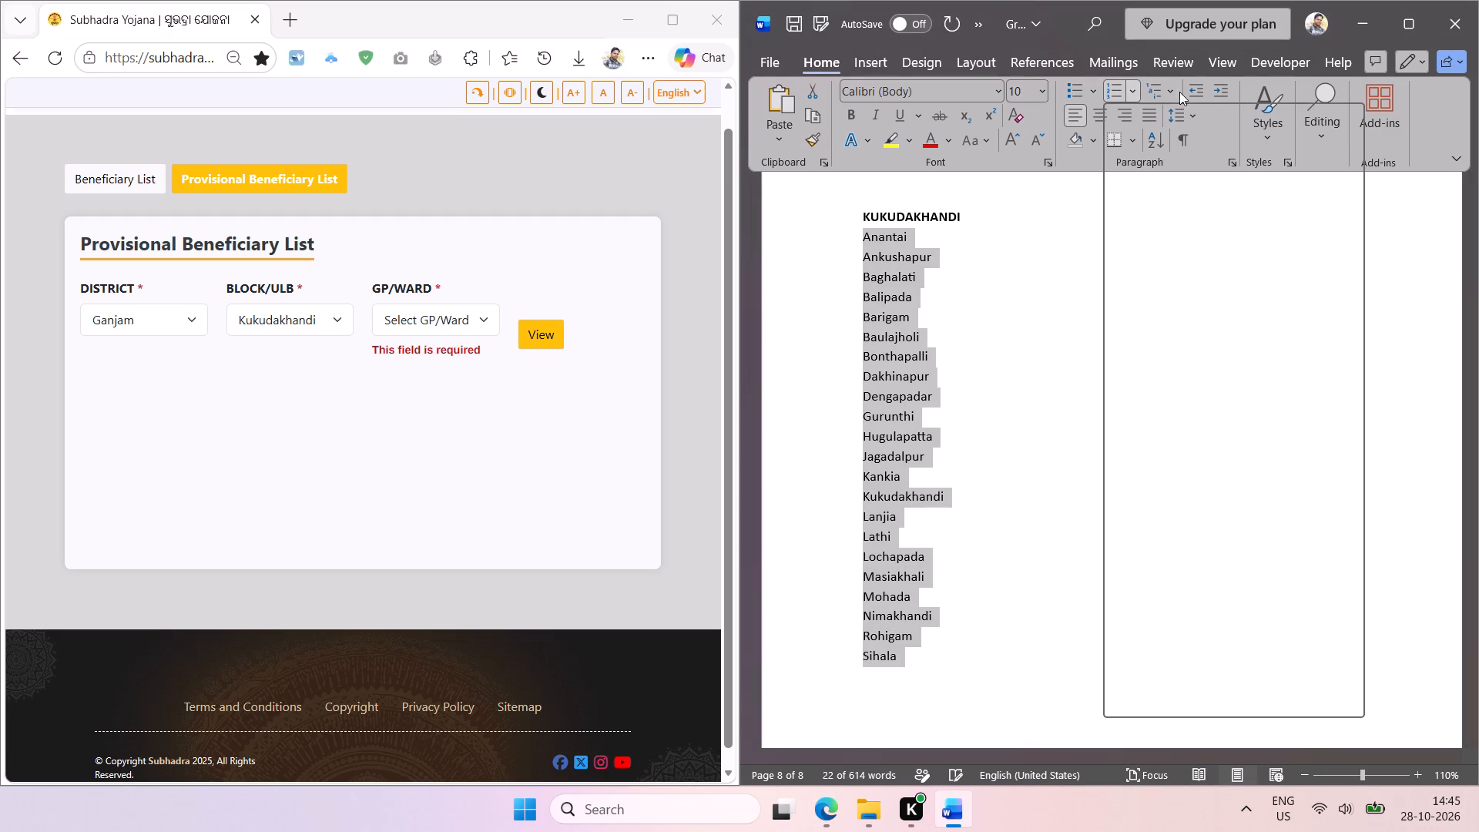
pyautogui.click(1124, 90)
pyautogui.doubleClick(1187, 90)
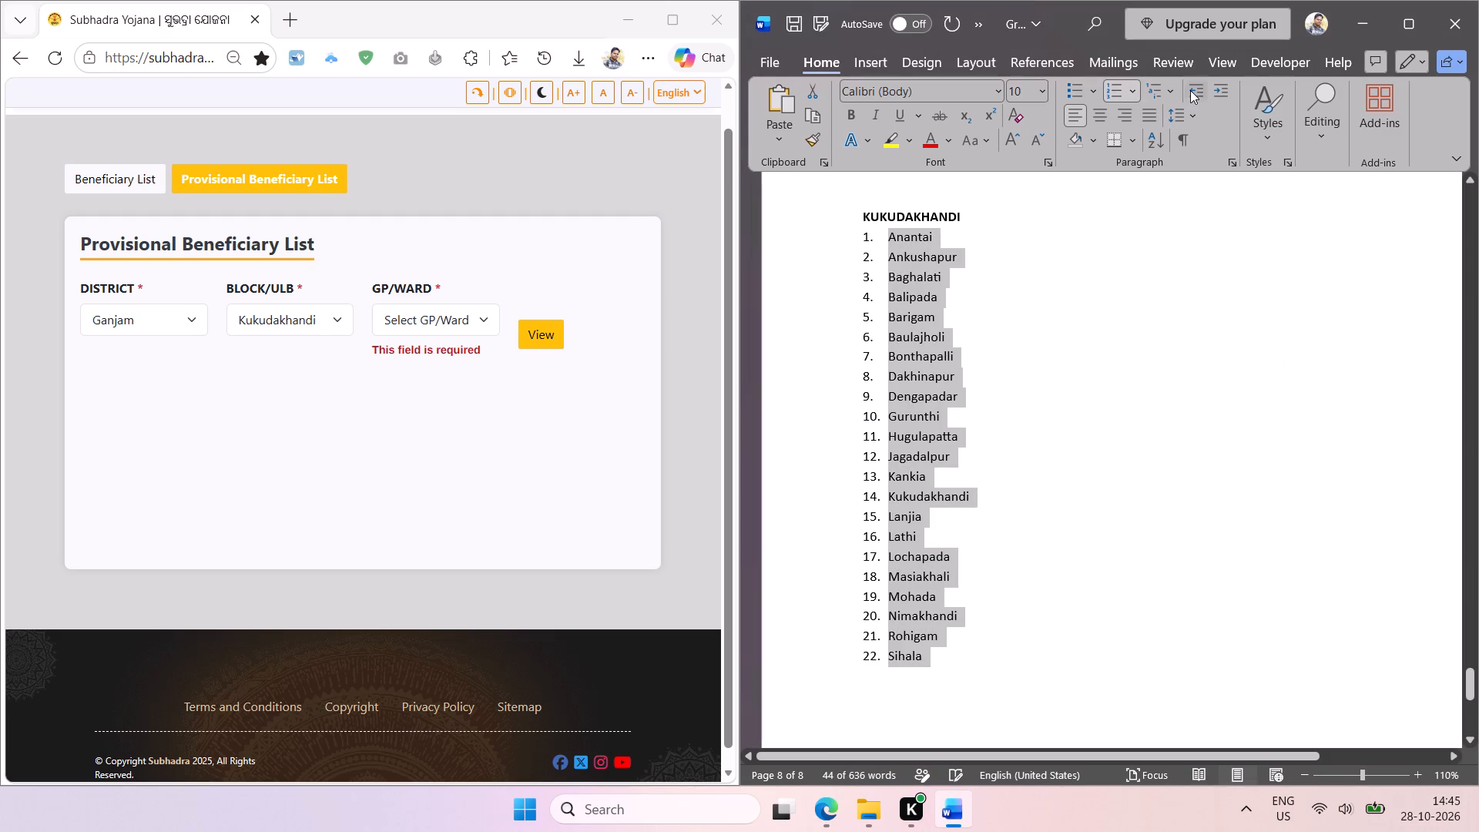
pyautogui.click(948, 358)
pyautogui.hotkey('ctrl', 's')
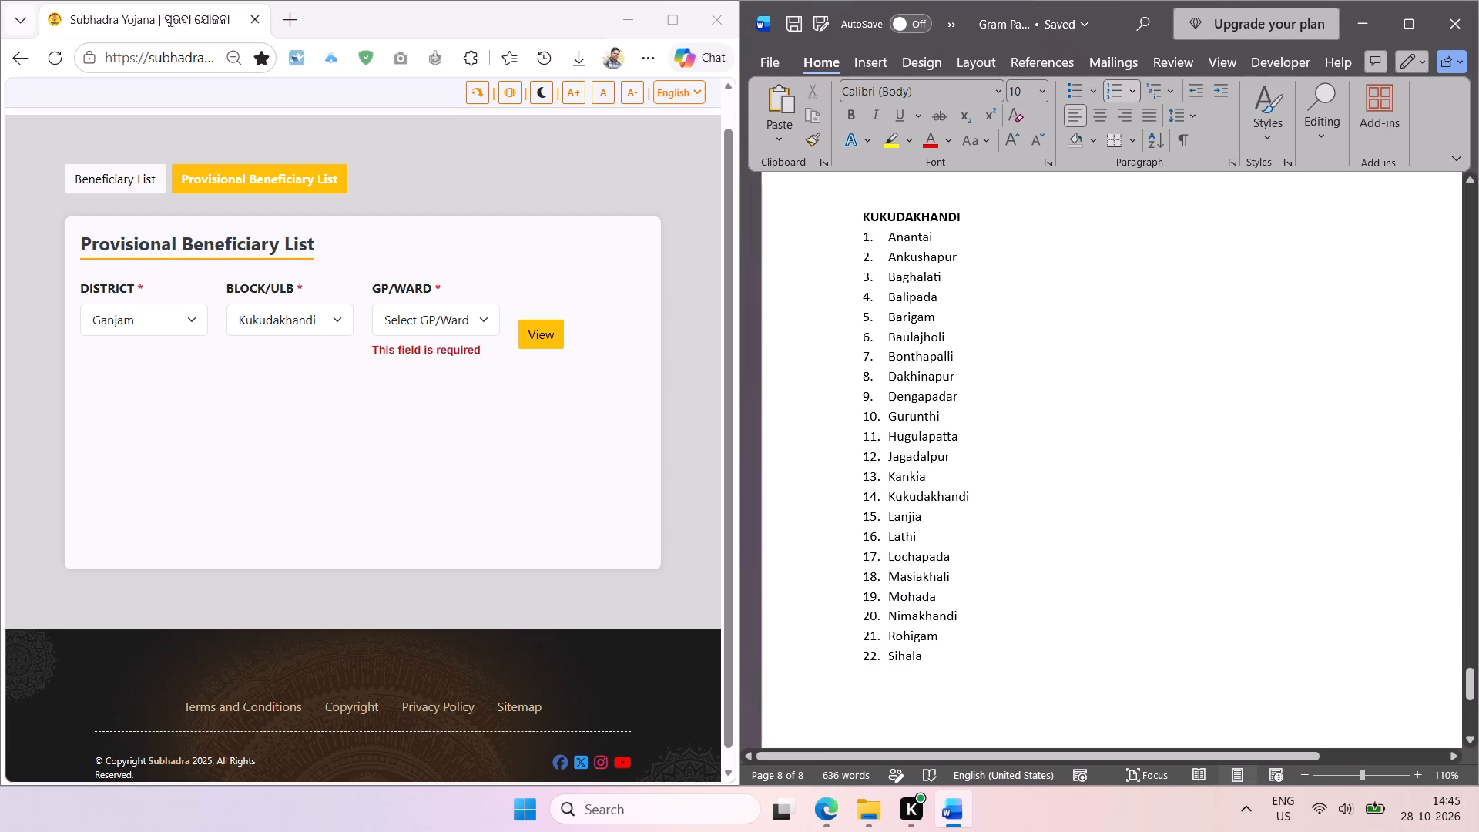
# Copy the KUKUDAKHANDI heading and paste it below Sihala, leaving one empty line between the list and the copy.
pyautogui.doubleClick(941, 215)
pyautogui.hotkey('ctrl', 'c')
pyautogui.click(960, 650)
pyautogui.press('Return')
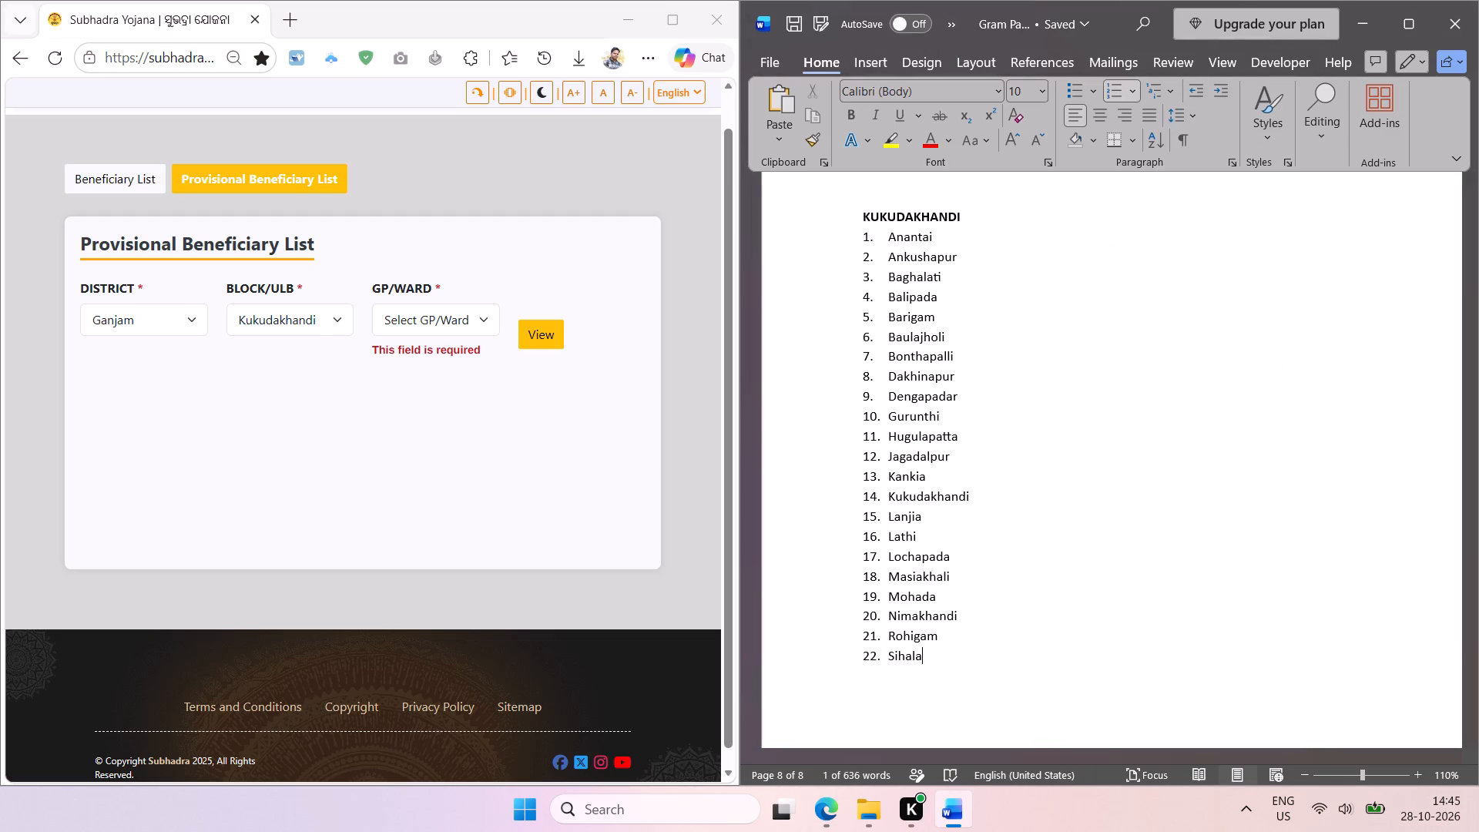
pyautogui.press('Return')
pyautogui.press('Return')
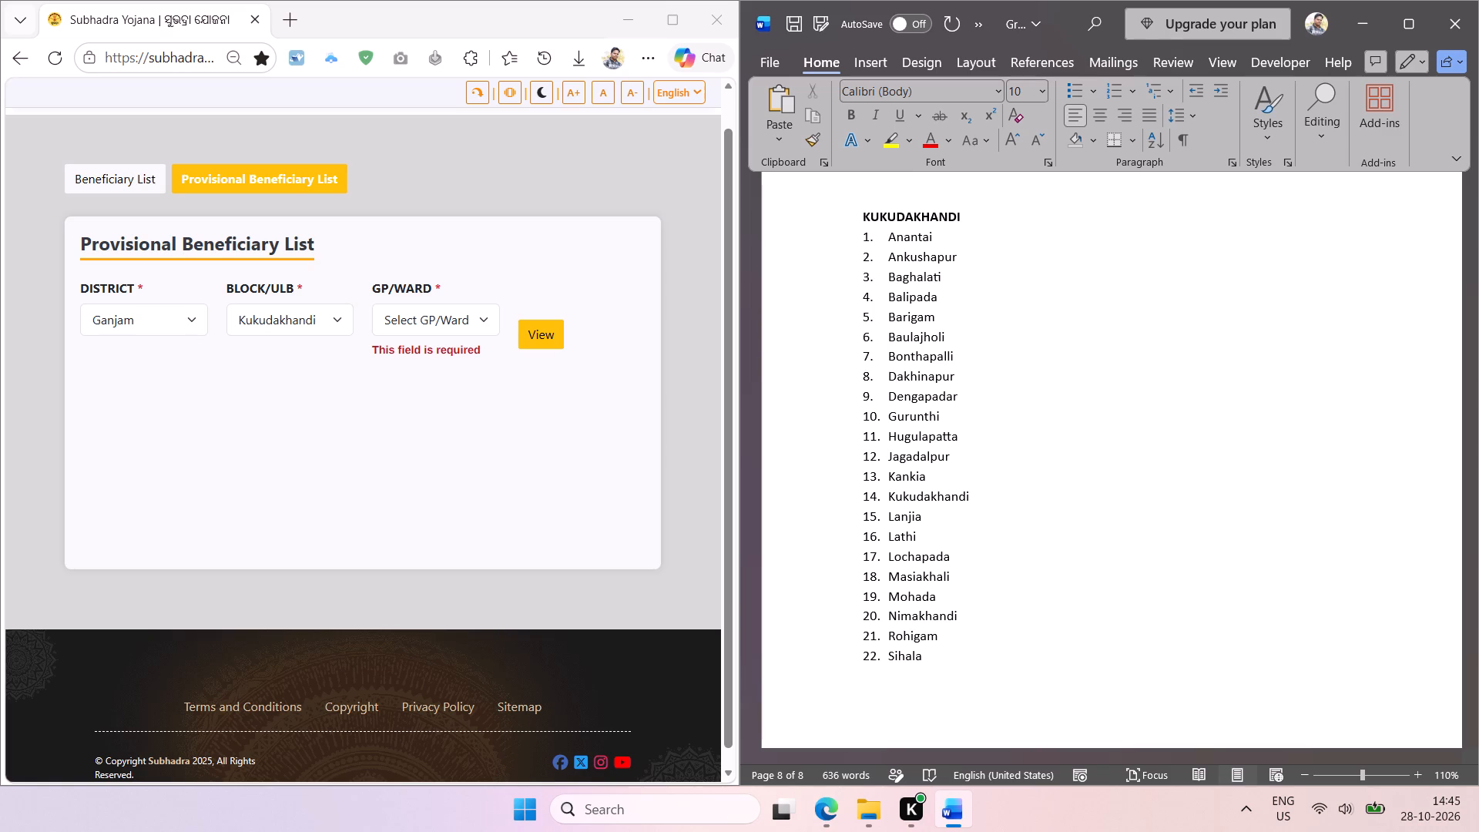
pyautogui.hotkey('ctrl', 'v')
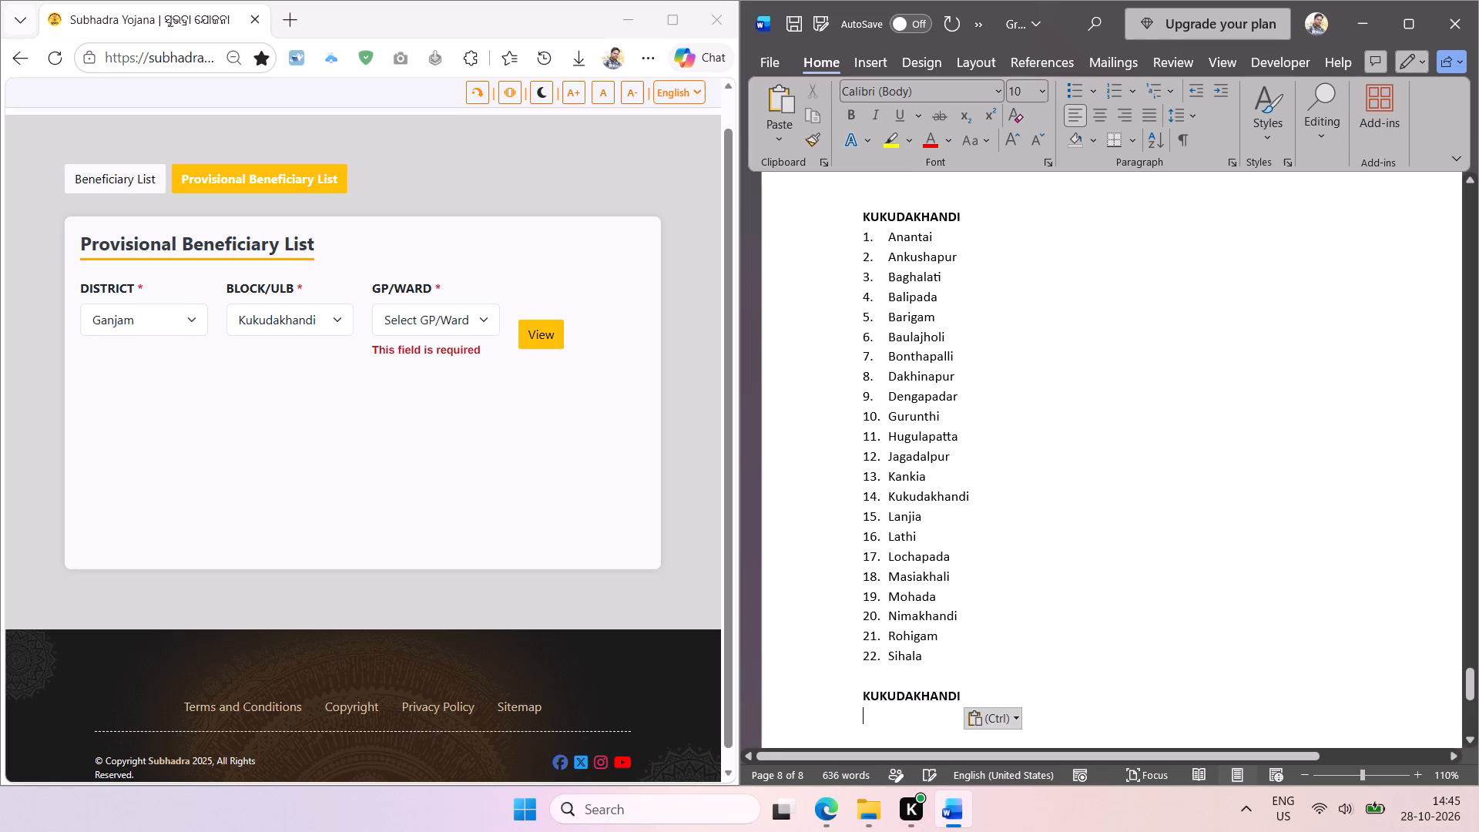
# Select Patrapur as the Ganjam block on the Subhadra Yojana Provisional Beneficiary List page.
pyautogui.scroll(-2, 983, 616)
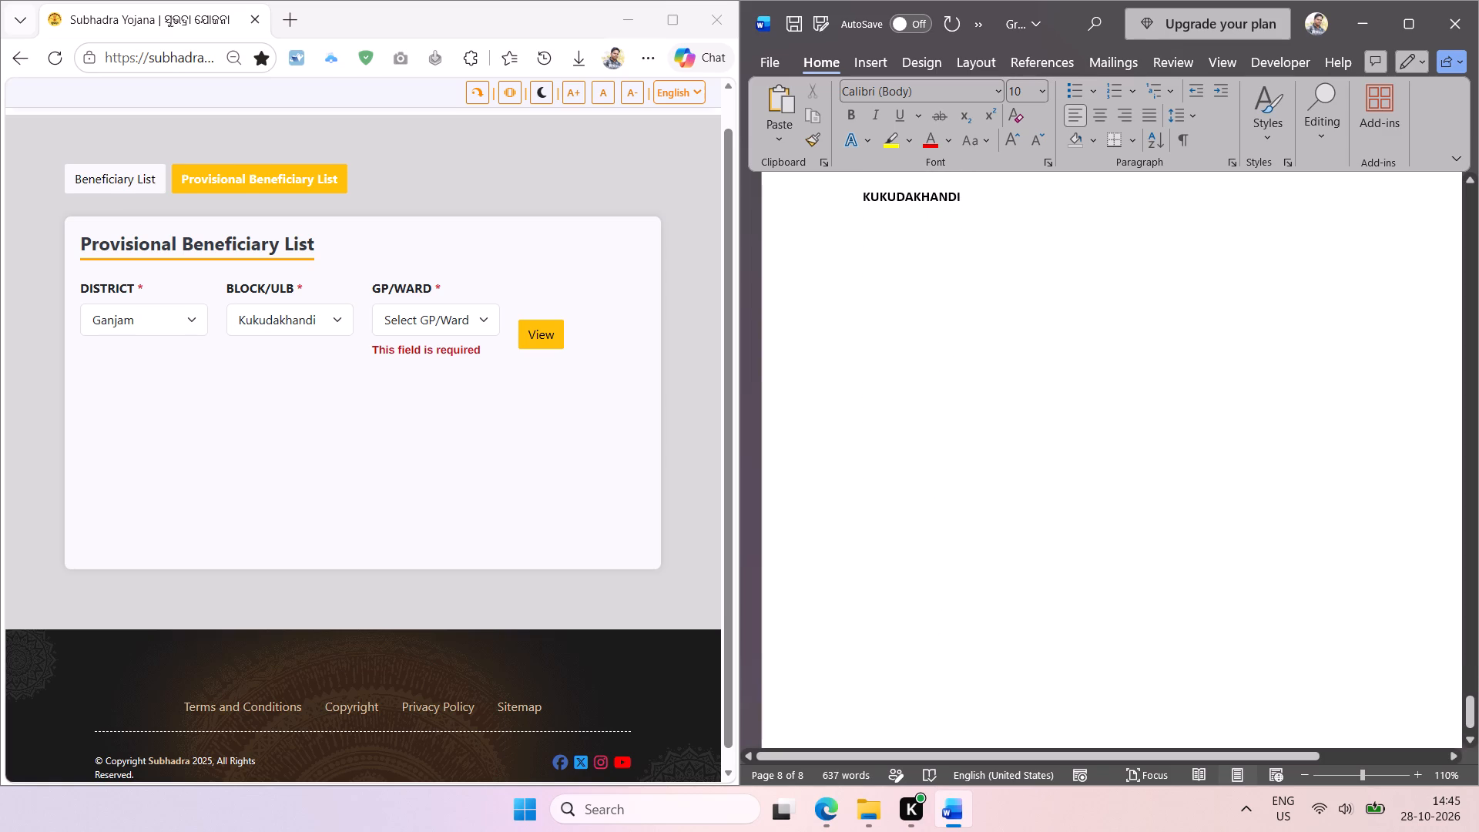
pyautogui.scroll(-1, 949, 416)
pyautogui.click(337, 323)
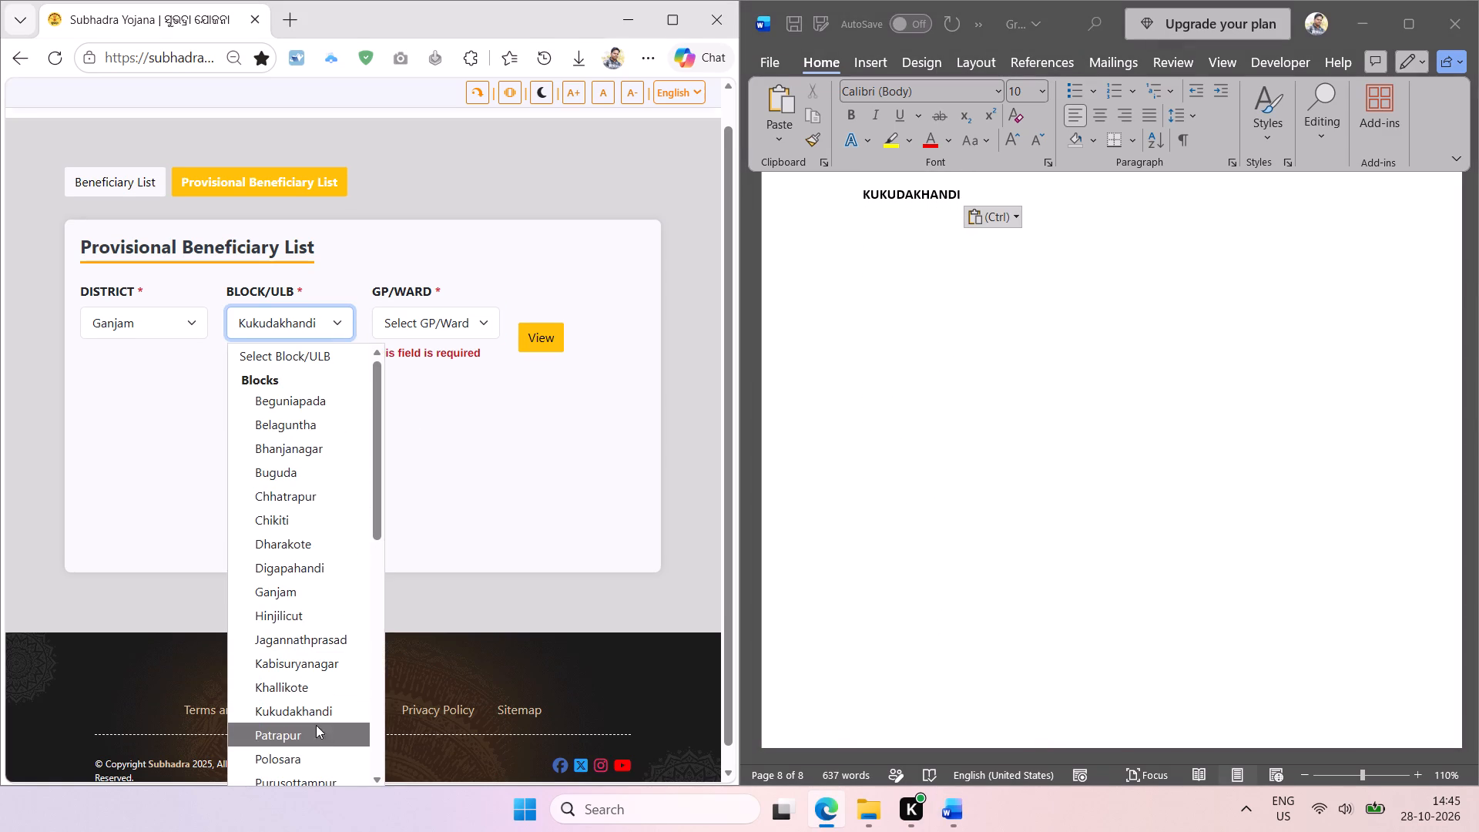
pyautogui.moveTo(377, 511); pyautogui.dragTo(377, 525)
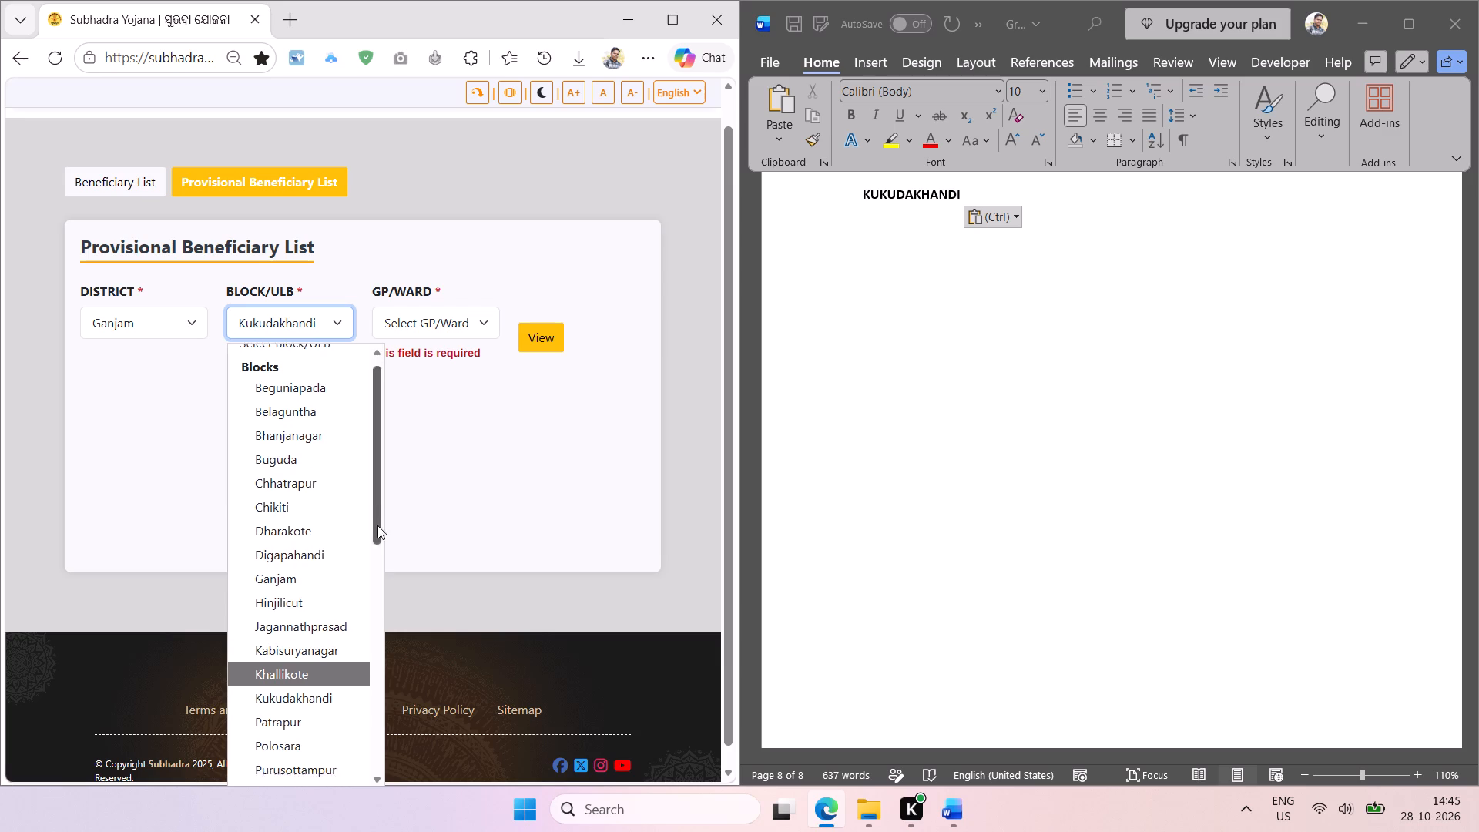
pyautogui.moveTo(377, 525); pyautogui.dragTo(366, 632)
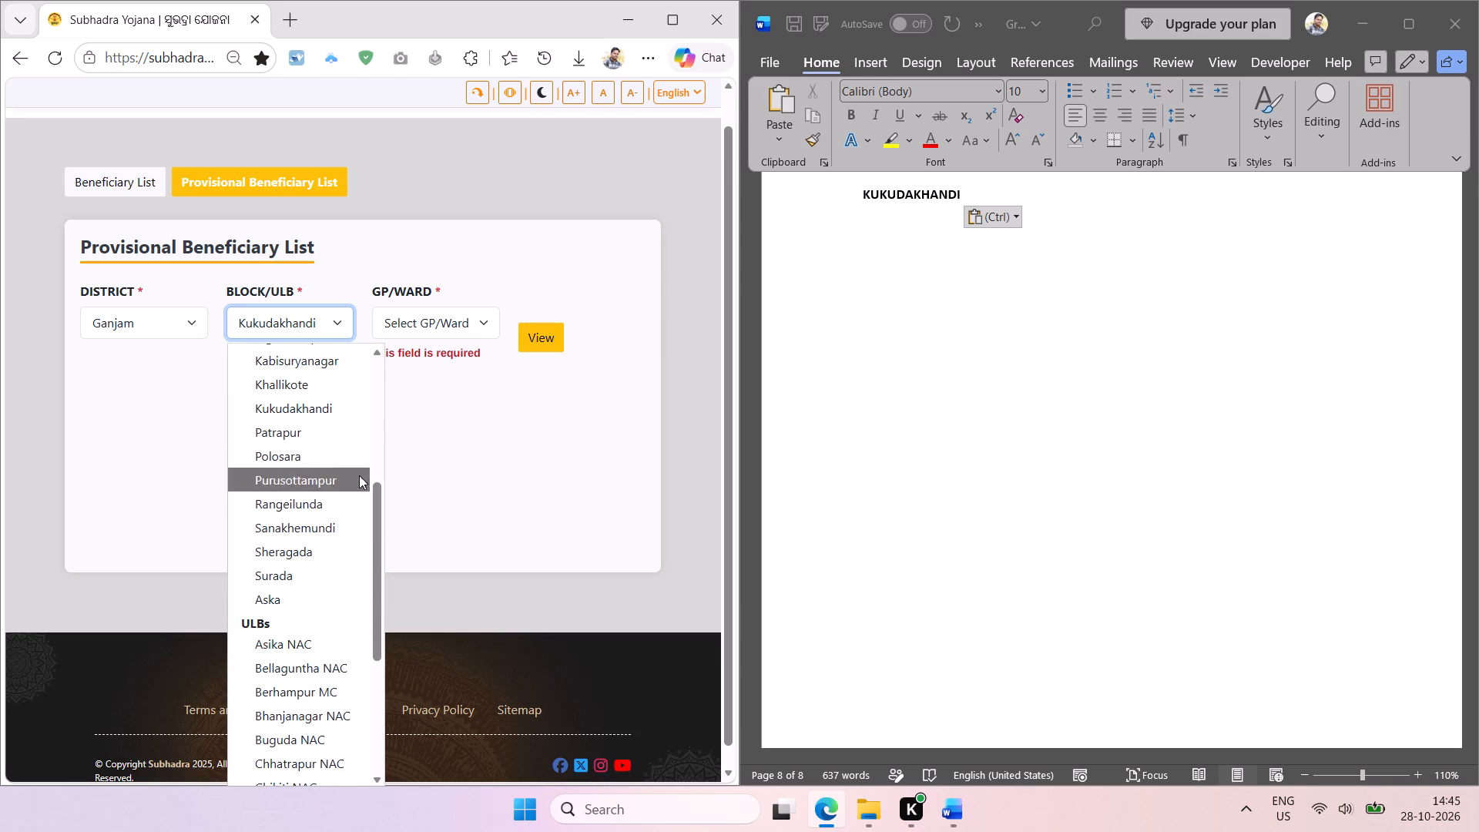
pyautogui.click(320, 440)
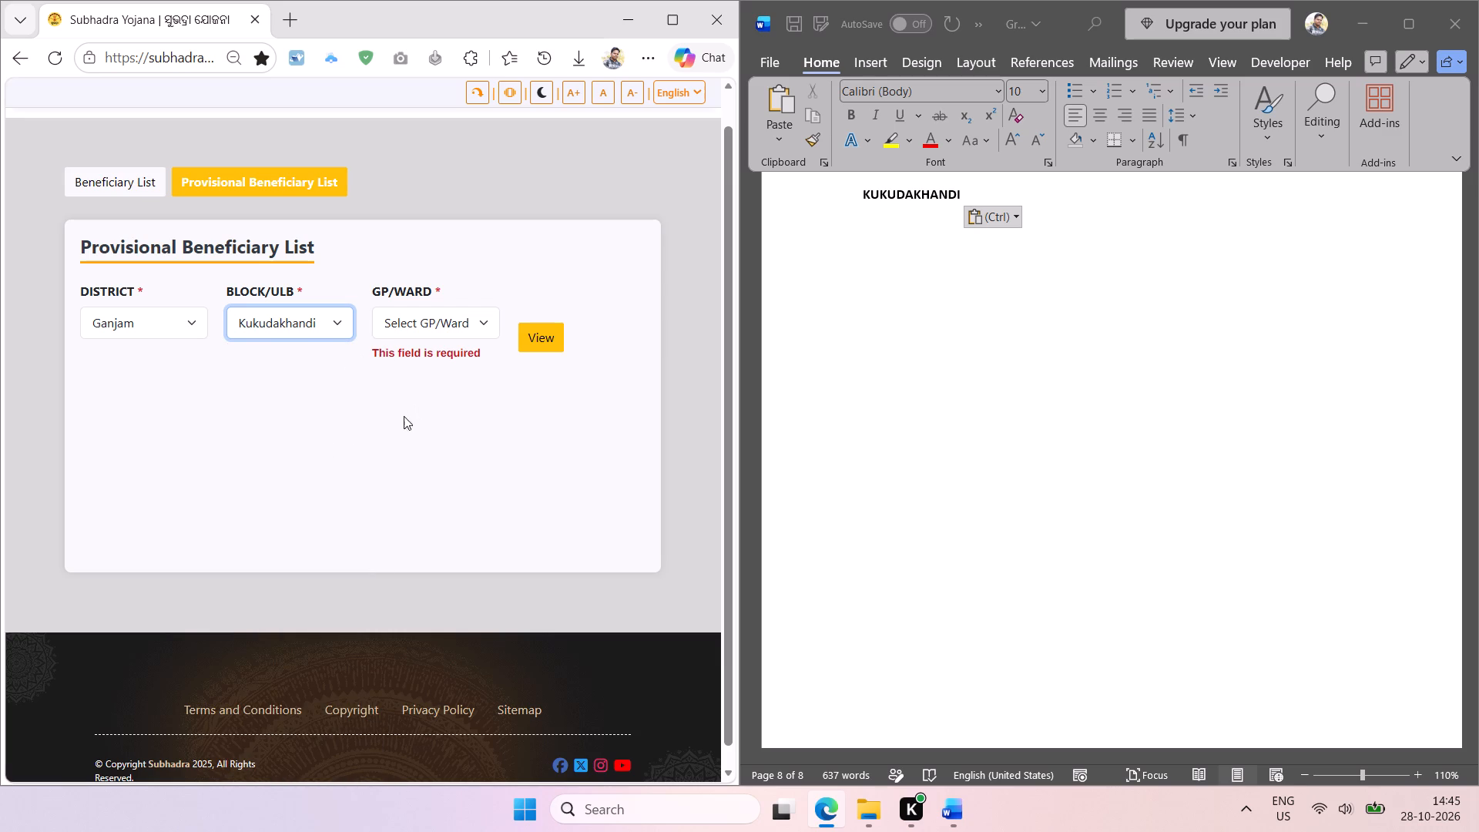
pyautogui.click(381, 401)
# Extract the Patrapur block name from the web page and replace the copied KUKUDAKHANDI heading with PATRAPUR in uppercase.
pyautogui.press('shift+super+t')
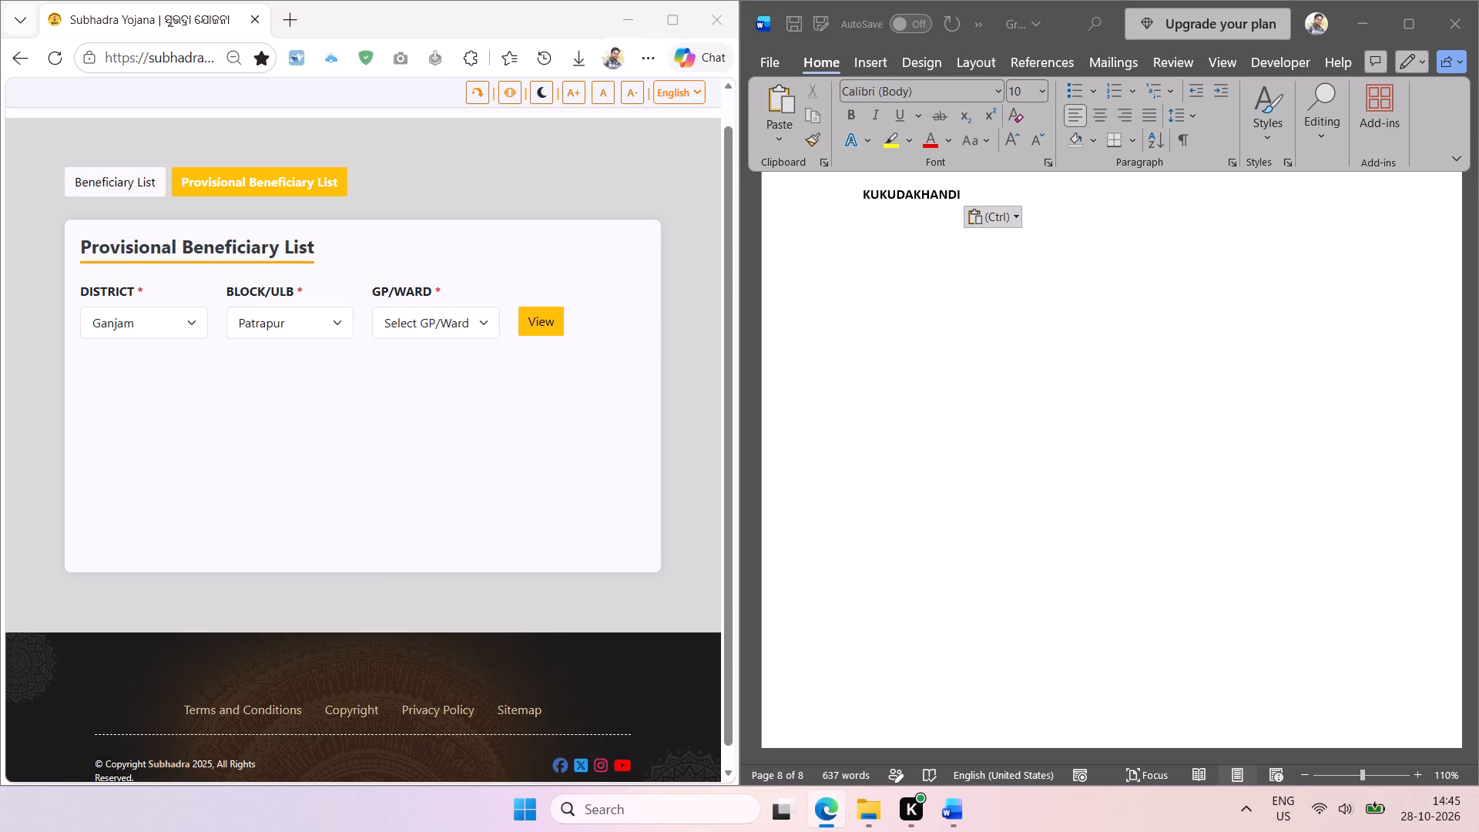
pyautogui.moveTo(230, 309); pyautogui.dragTo(314, 406)
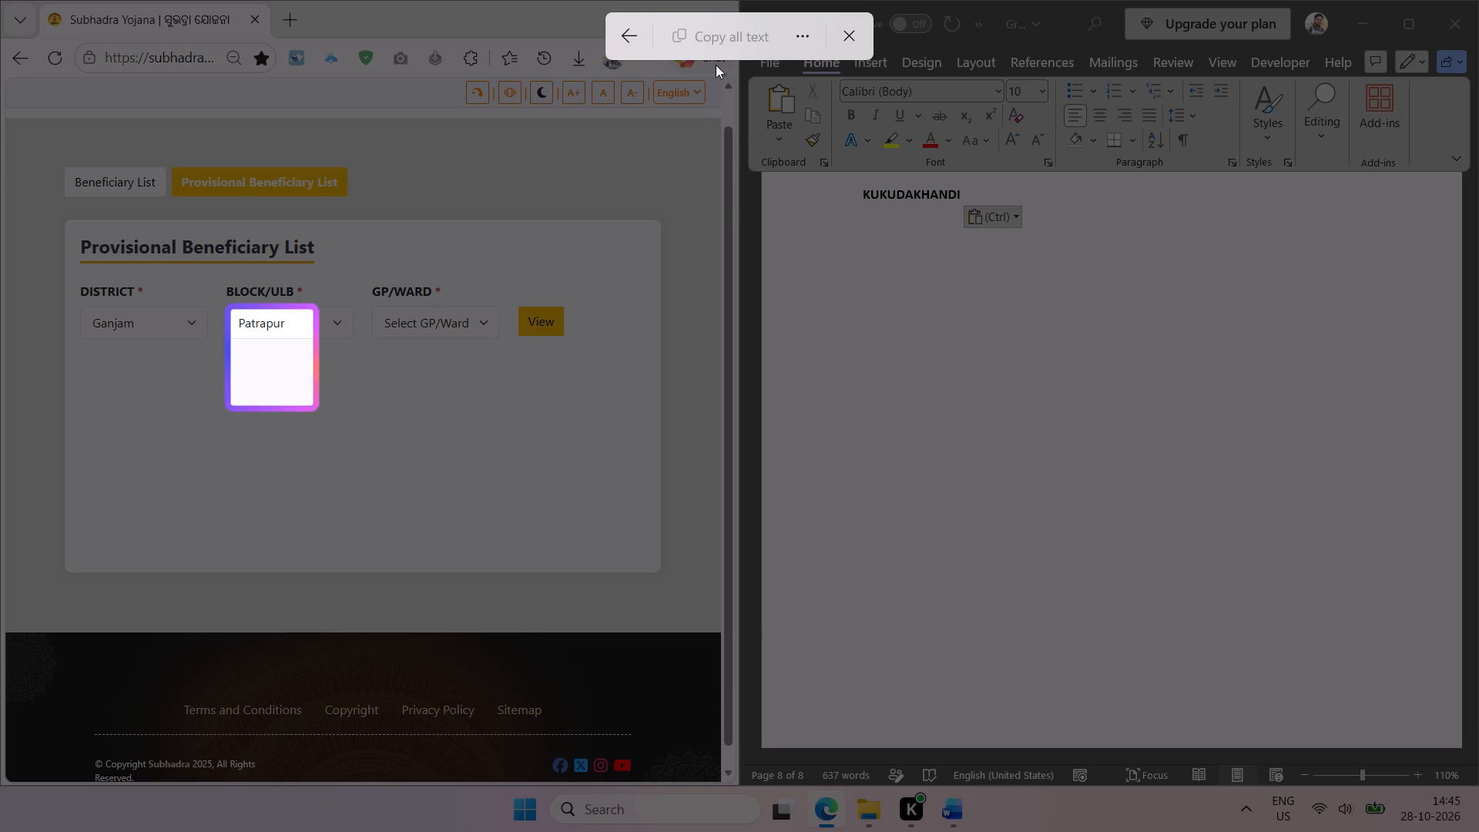
pyautogui.click(721, 40)
pyautogui.click(961, 274)
pyautogui.doubleClick(897, 194)
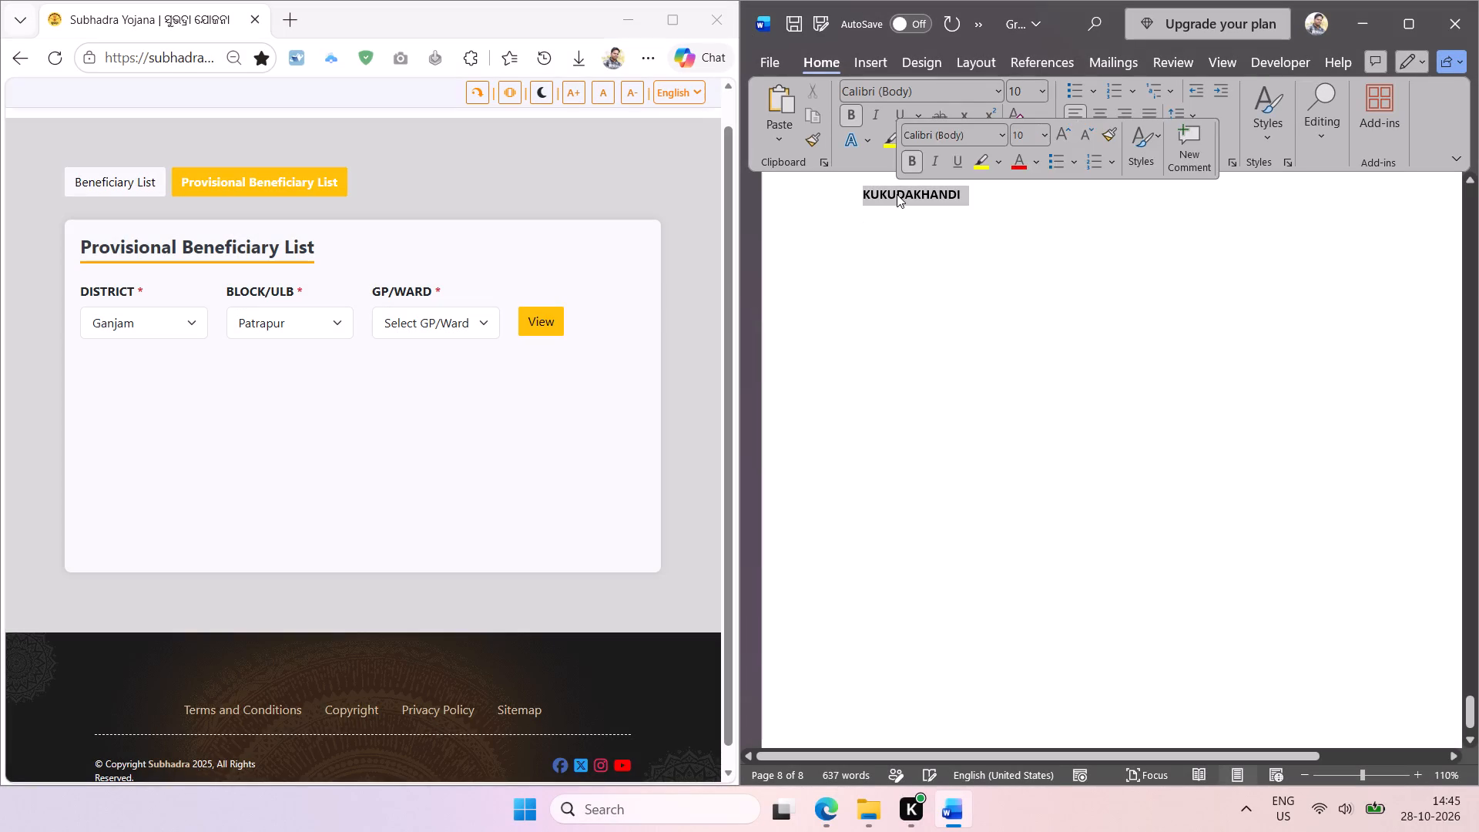
pyautogui.hotkey('ctrl', 'v')
pyautogui.hotkey('shift', 'F3')
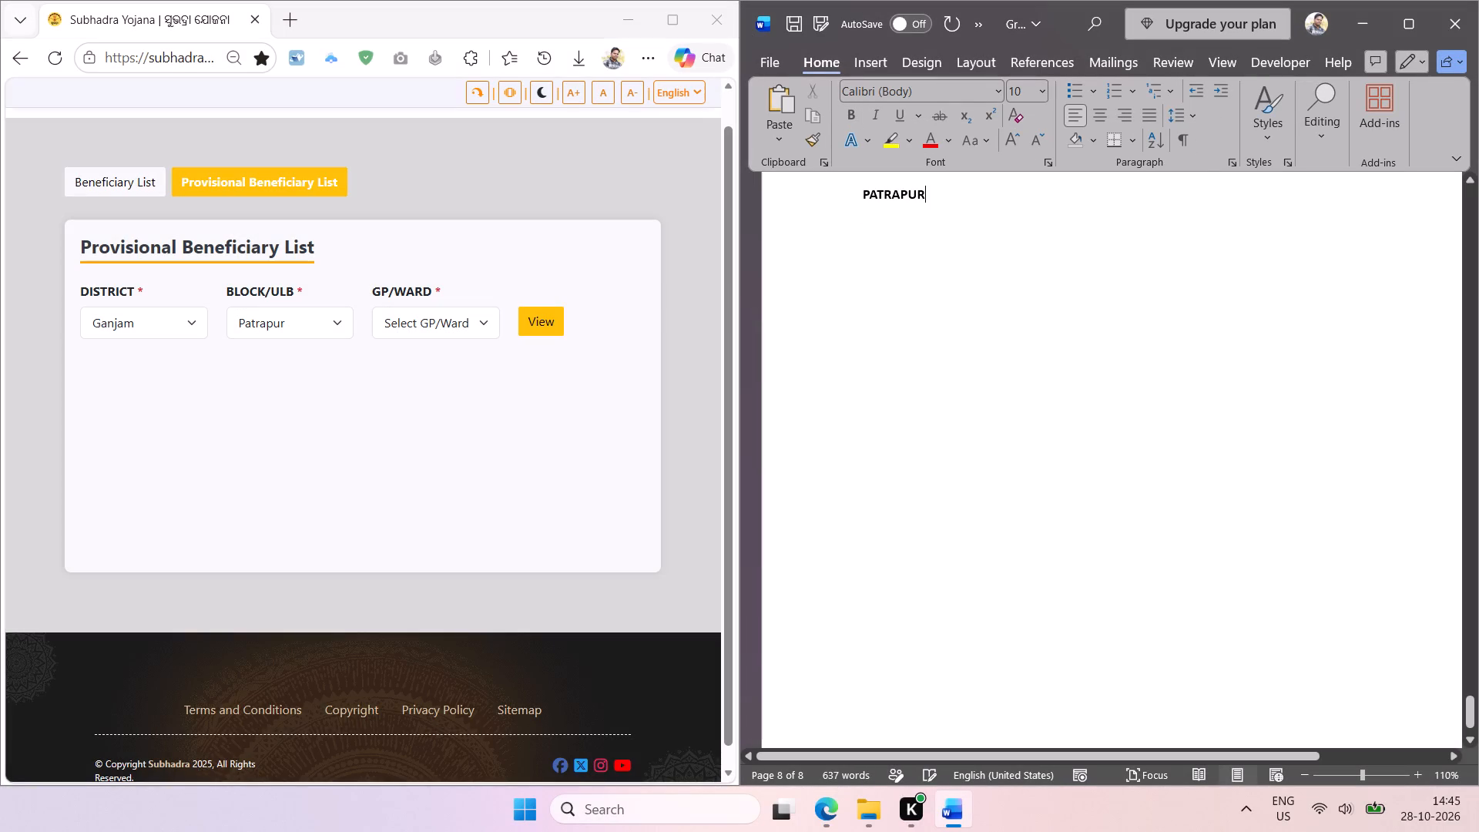
pyautogui.press('Return')
# Extract the gram panchayat names from Ambapur to Patrapur as text from the GP/Ward list and paste them below the PATRAPUR heading.
pyautogui.click(487, 333)
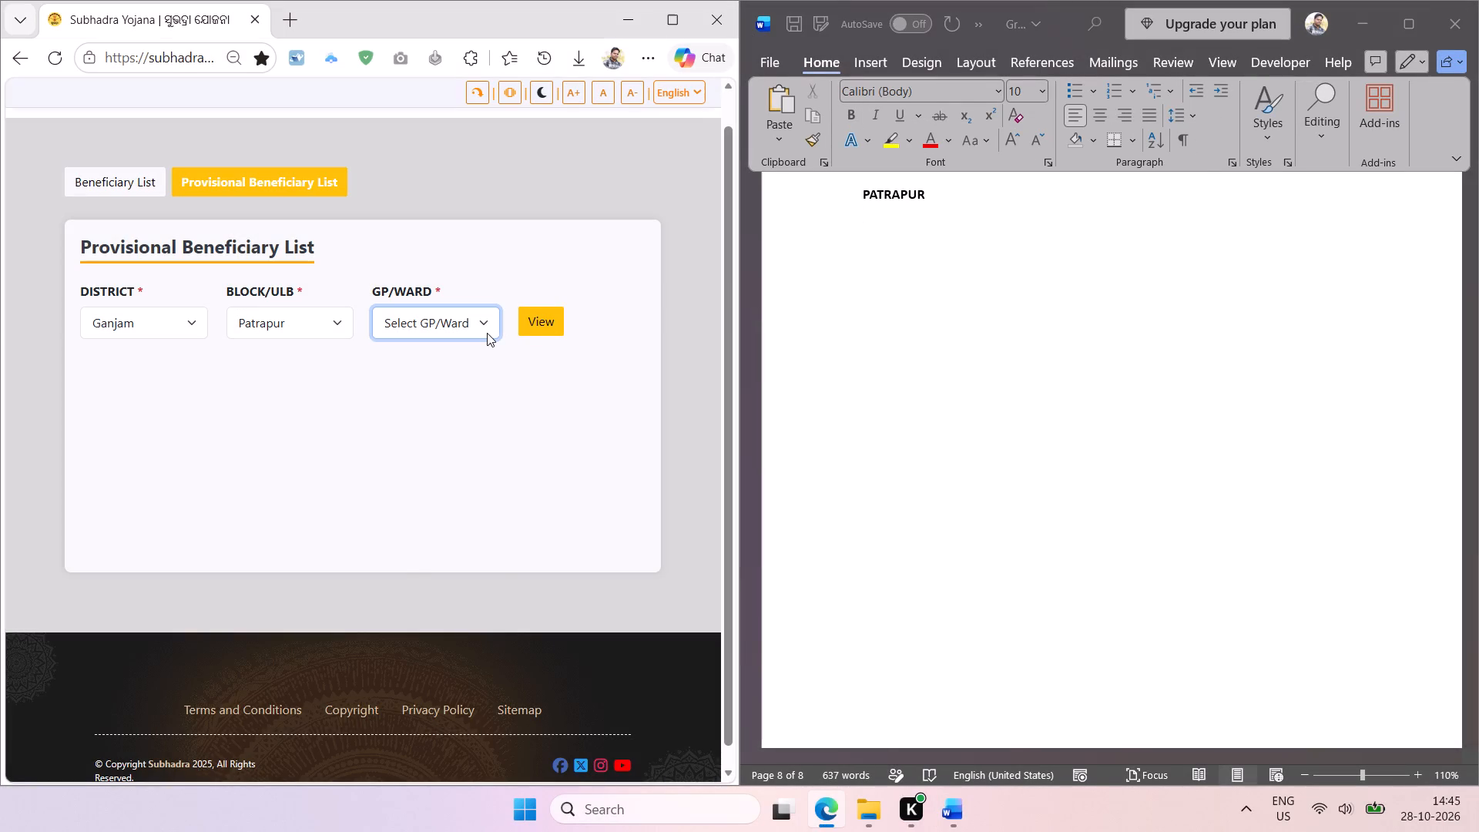
pyautogui.press('shift+super+t')
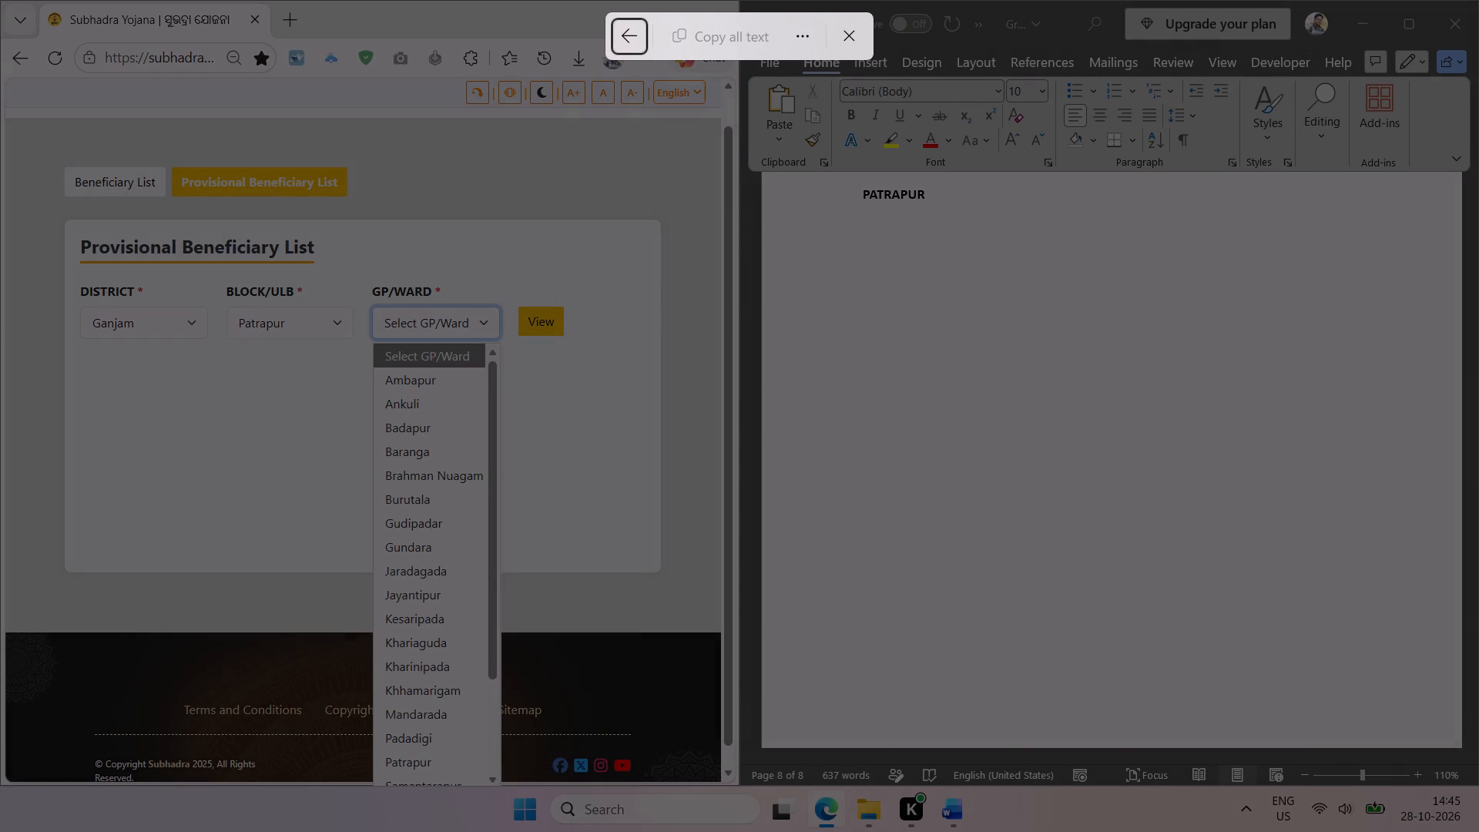
pyautogui.moveTo(378, 371); pyautogui.dragTo(494, 742)
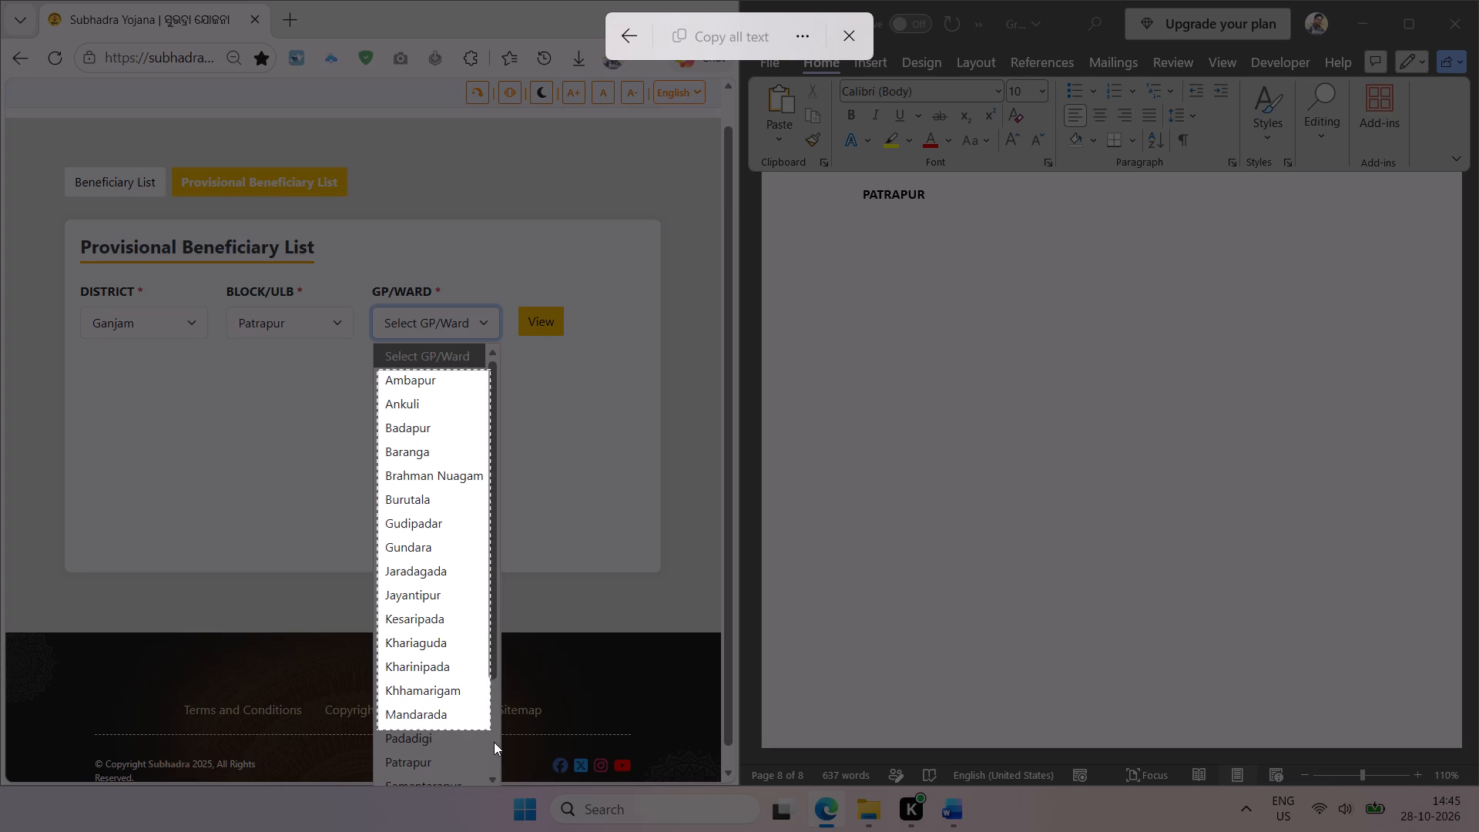
pyautogui.moveTo(494, 742); pyautogui.dragTo(491, 778)
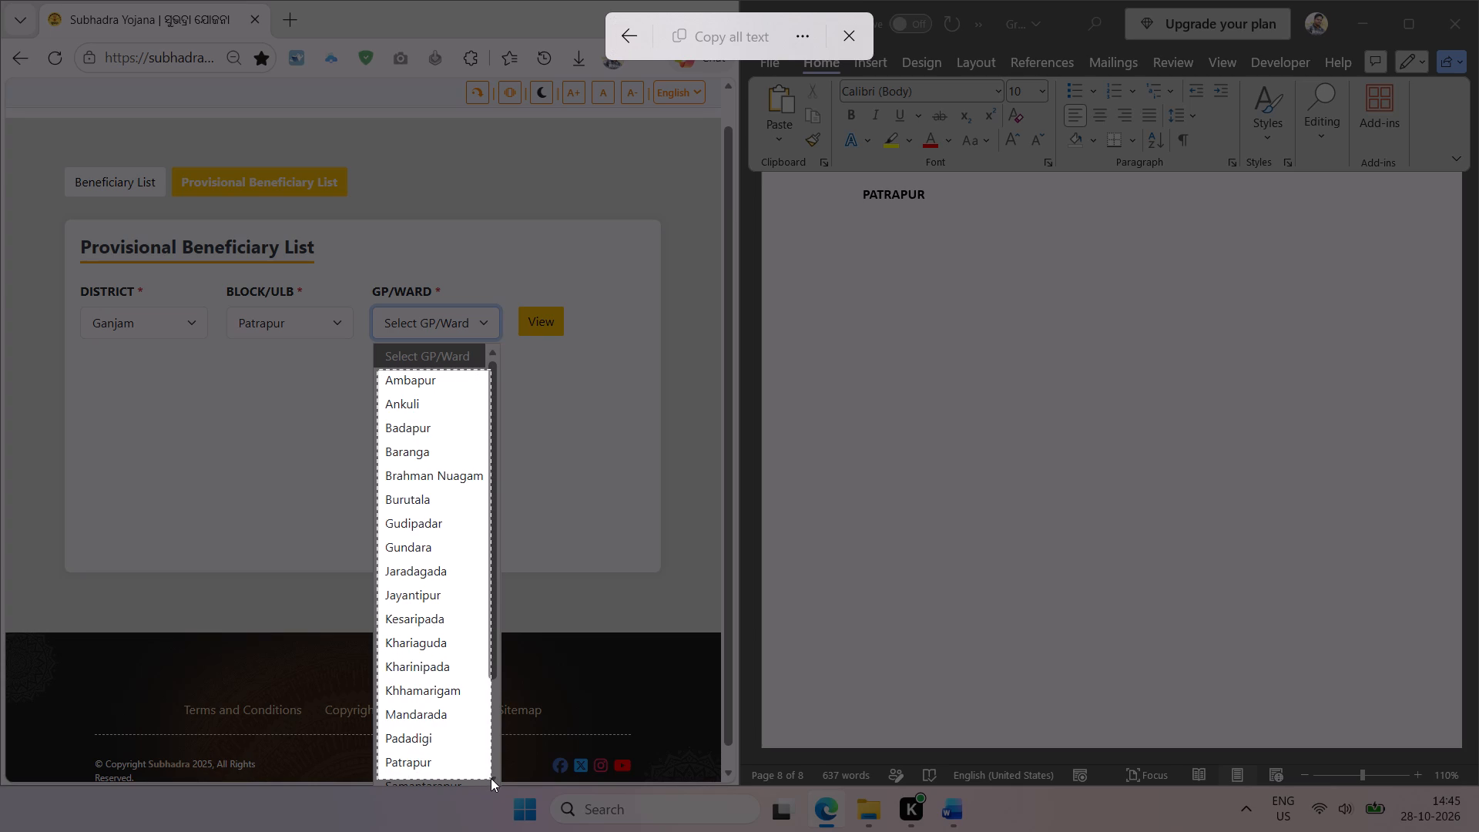
pyautogui.moveTo(491, 778); pyautogui.dragTo(492, 773)
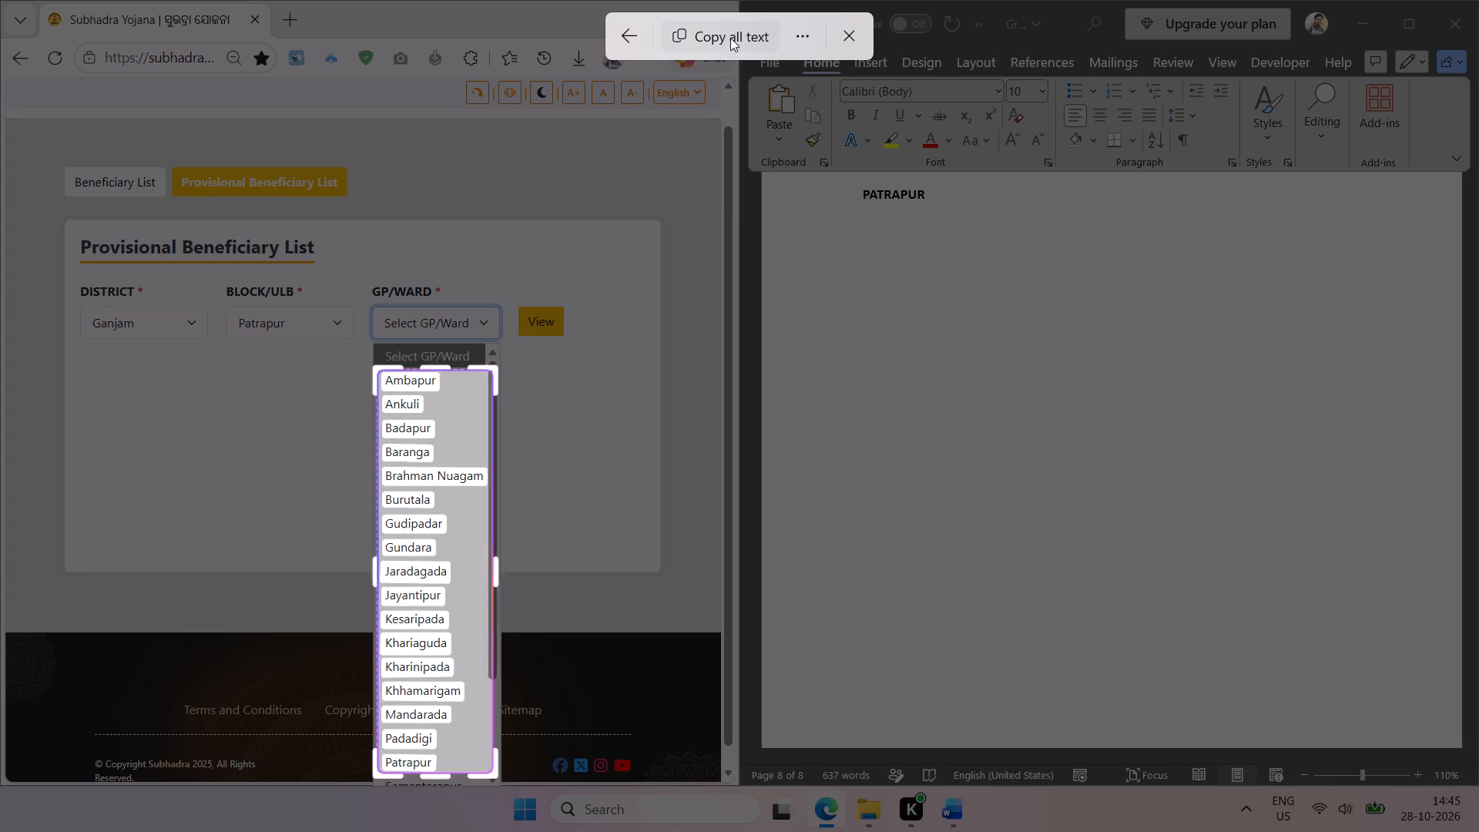
pyautogui.click(719, 35)
pyautogui.click(885, 217)
pyautogui.hotkey('ctrl', 'v')
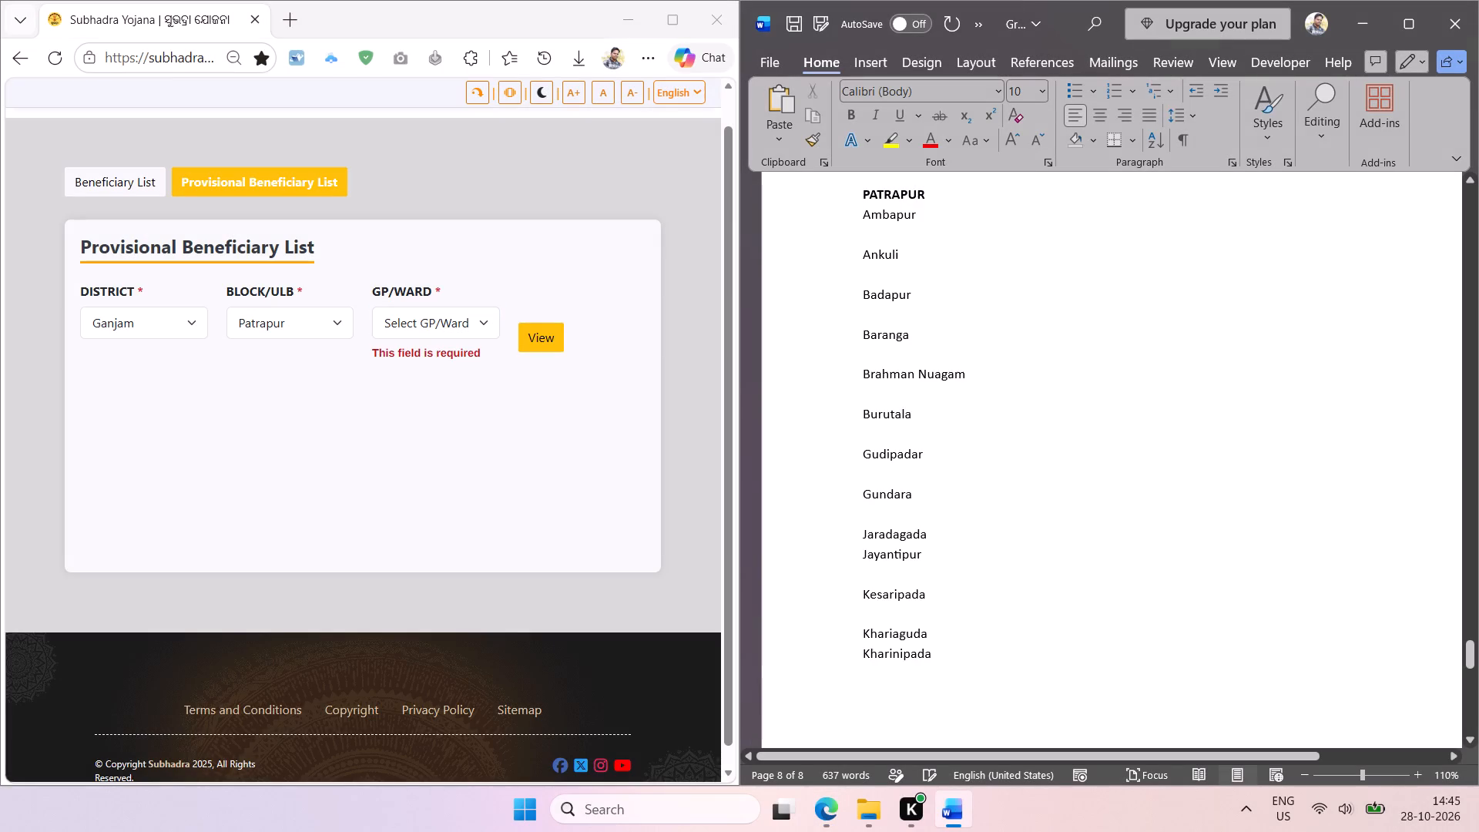
# Extract the gram panchayat names from Patrapur to Turubudi from the GP/Ward list and paste them at the end of the Word list.
pyautogui.click(487, 323)
pyautogui.moveTo(497, 518); pyautogui.dragTo(503, 586)
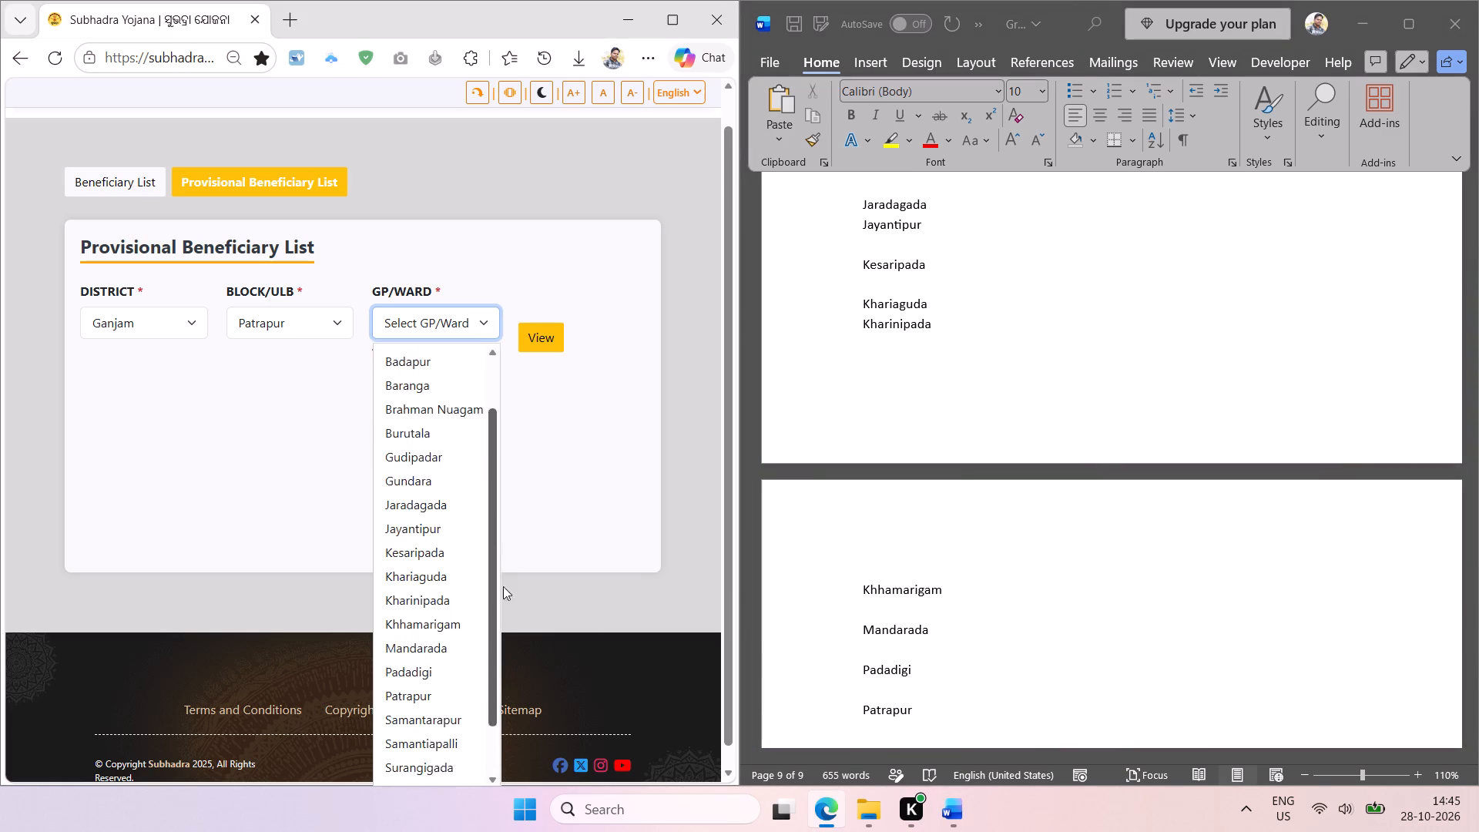
pyautogui.moveTo(503, 586); pyautogui.dragTo(510, 663)
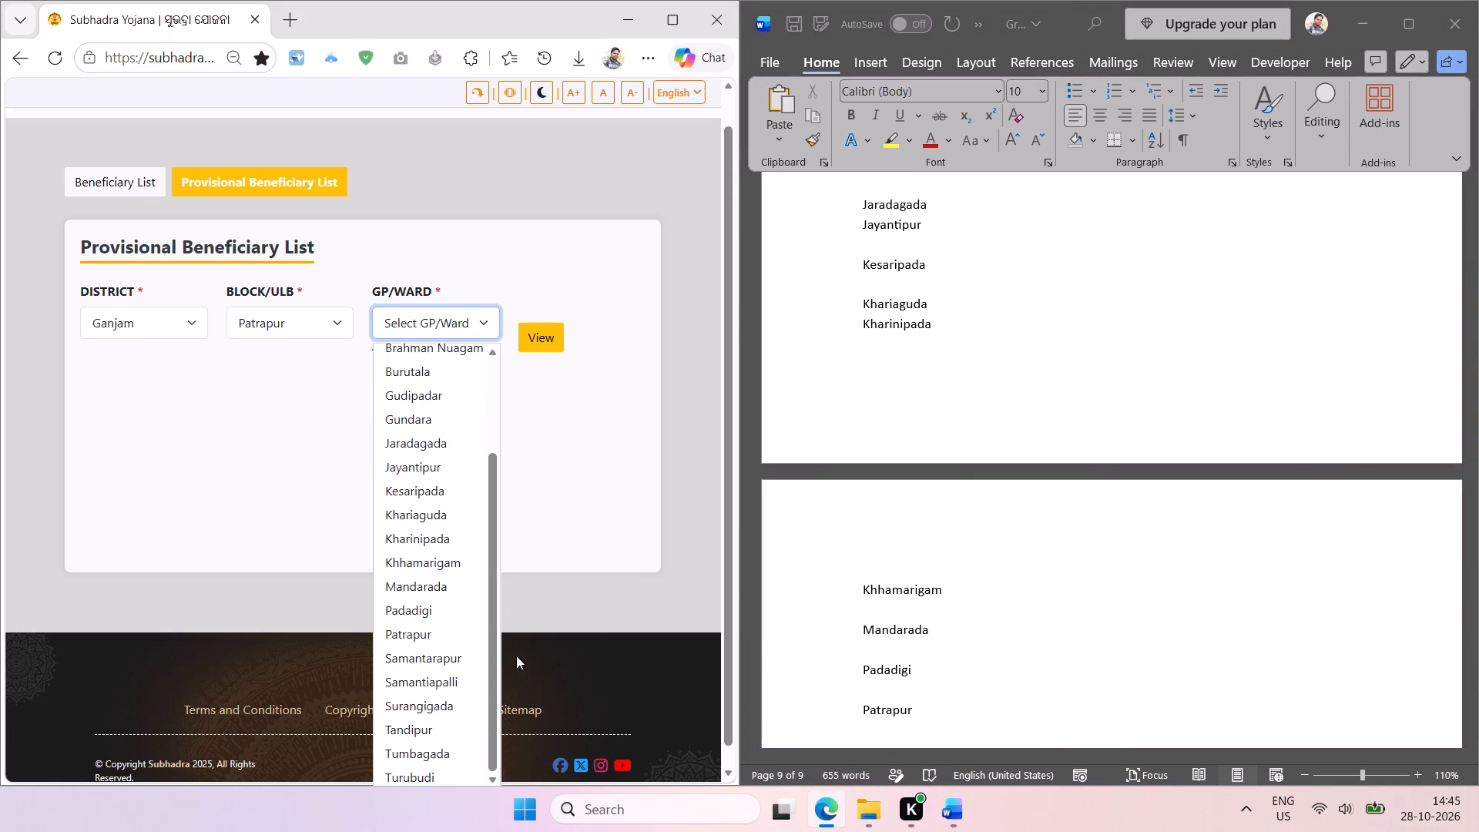
pyautogui.press('shift+super+t')
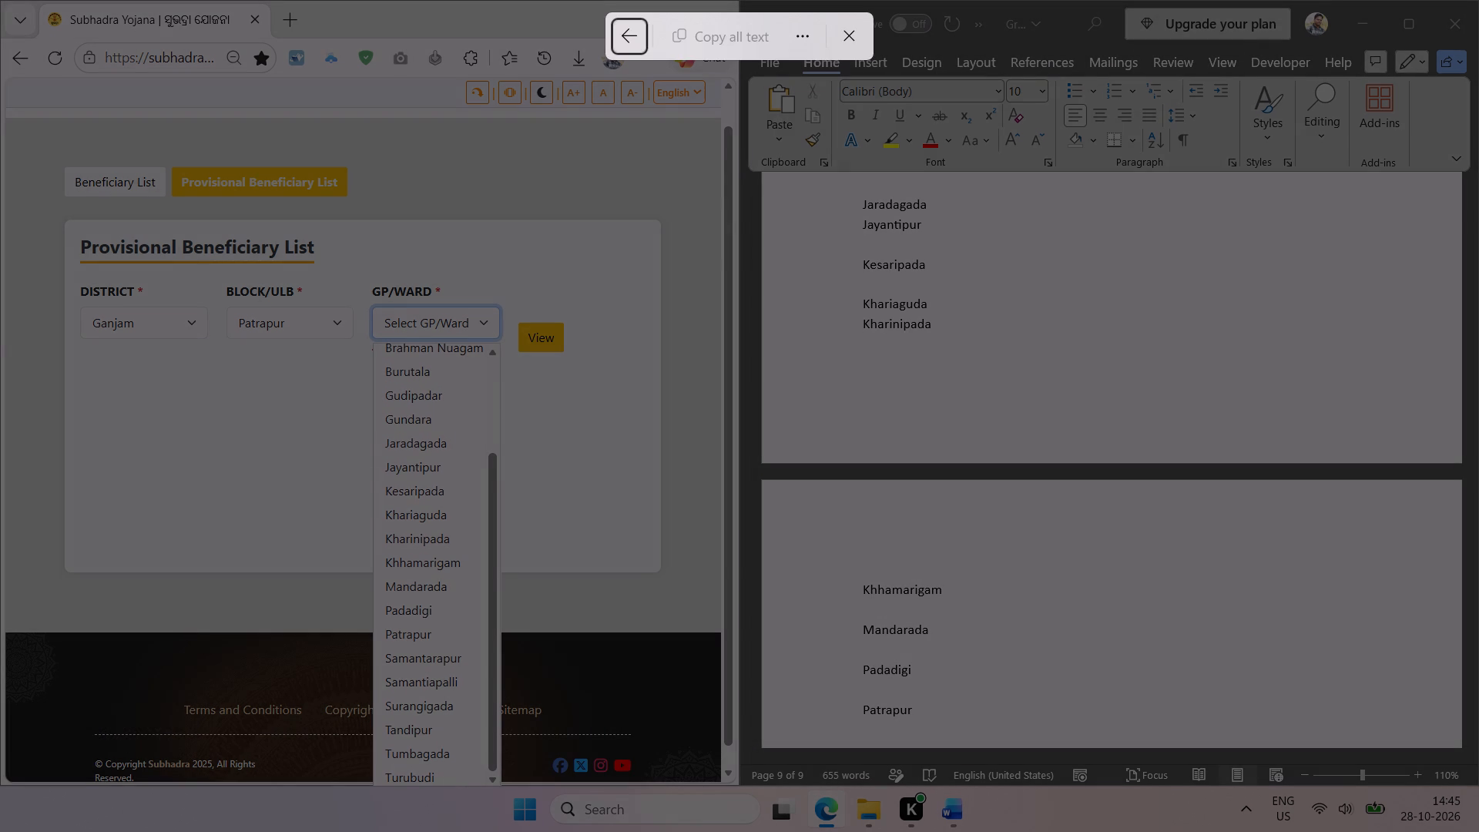
pyautogui.moveTo(379, 622); pyautogui.dragTo(477, 787)
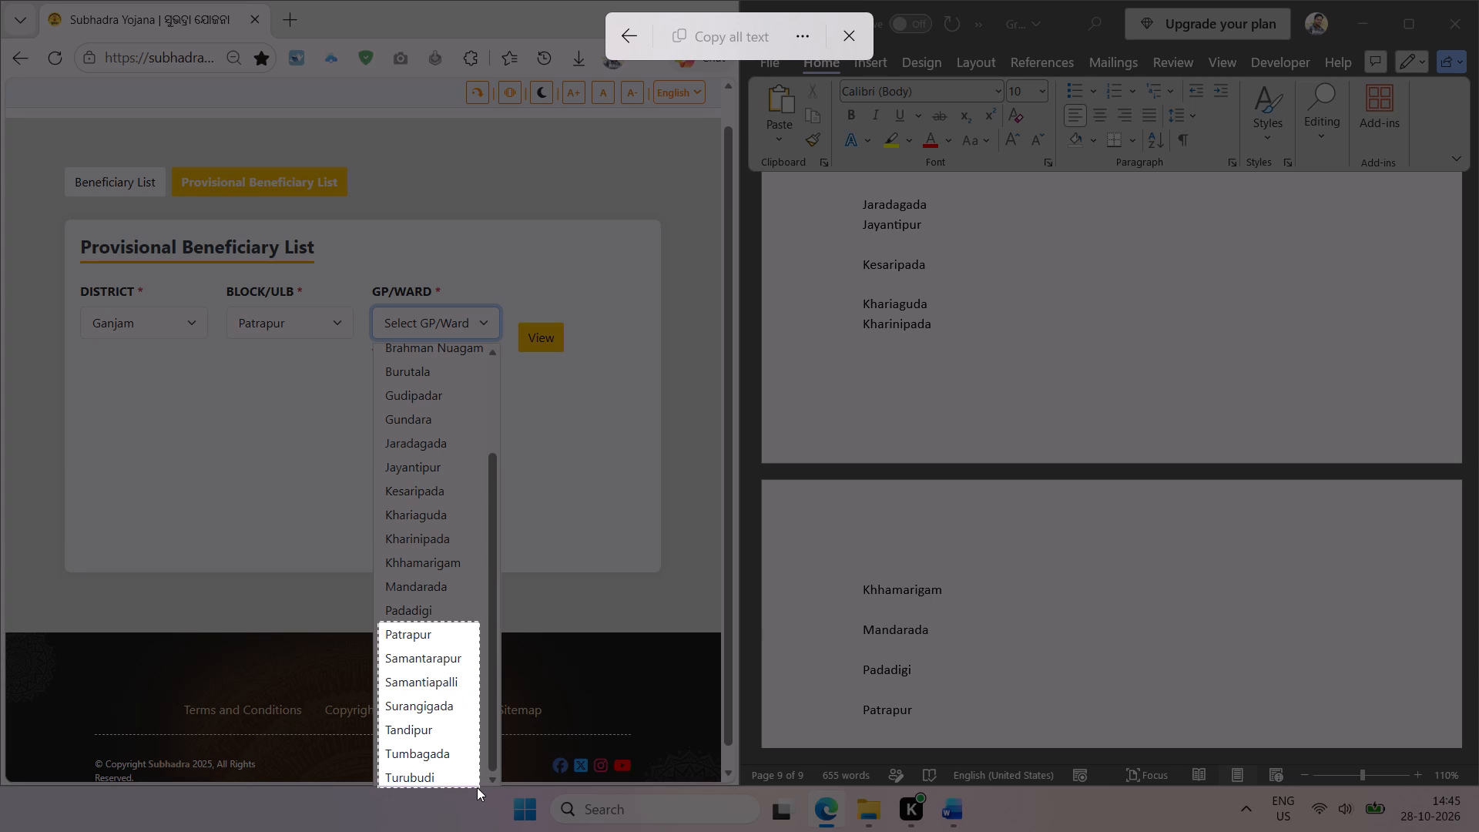
pyautogui.moveTo(477, 787); pyautogui.dragTo(478, 787)
pyautogui.click(735, 42)
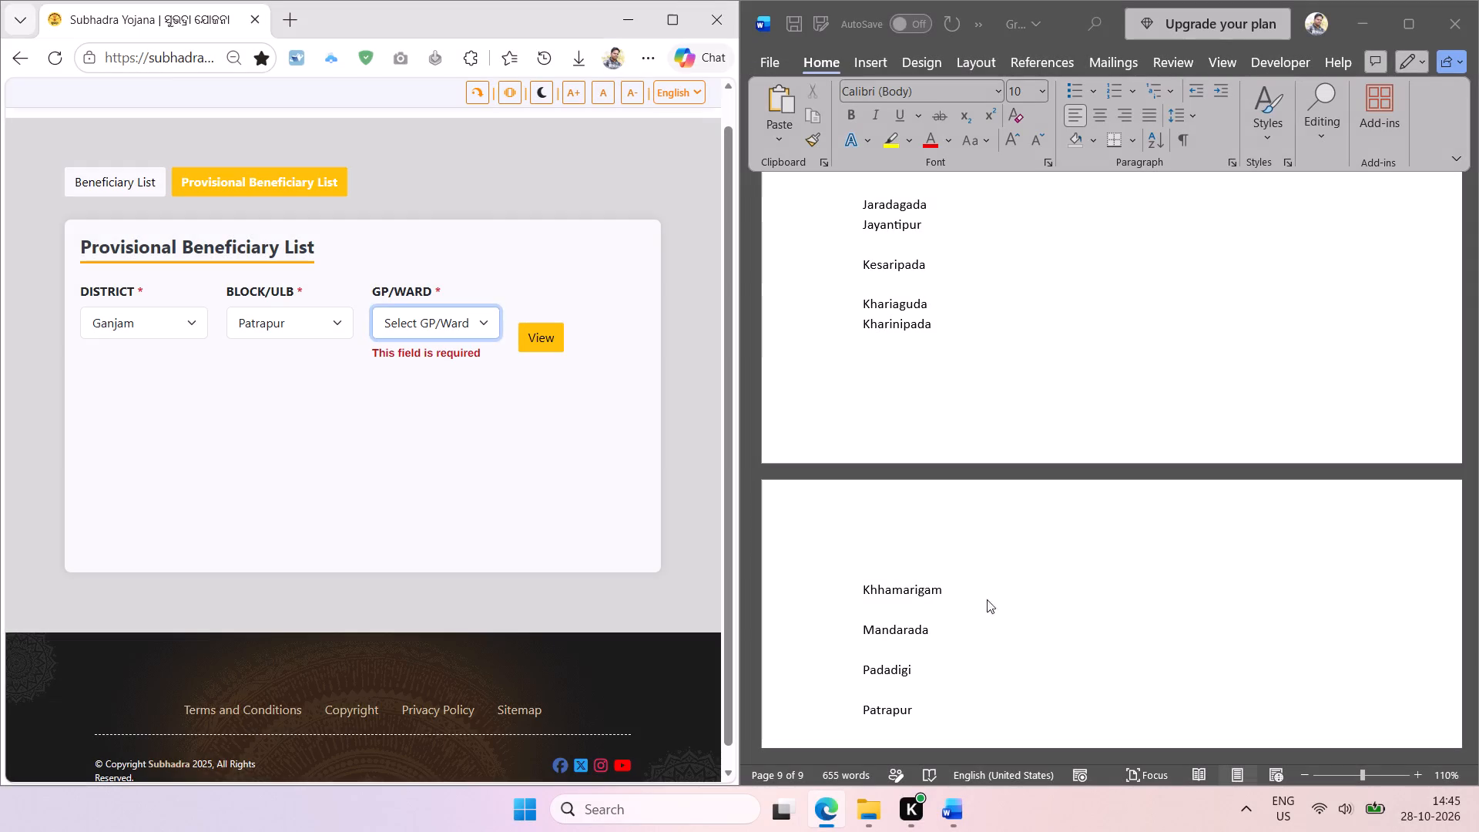
pyautogui.click(944, 704)
pyautogui.press('Return')
pyautogui.hotkey('ctrl', 'v')
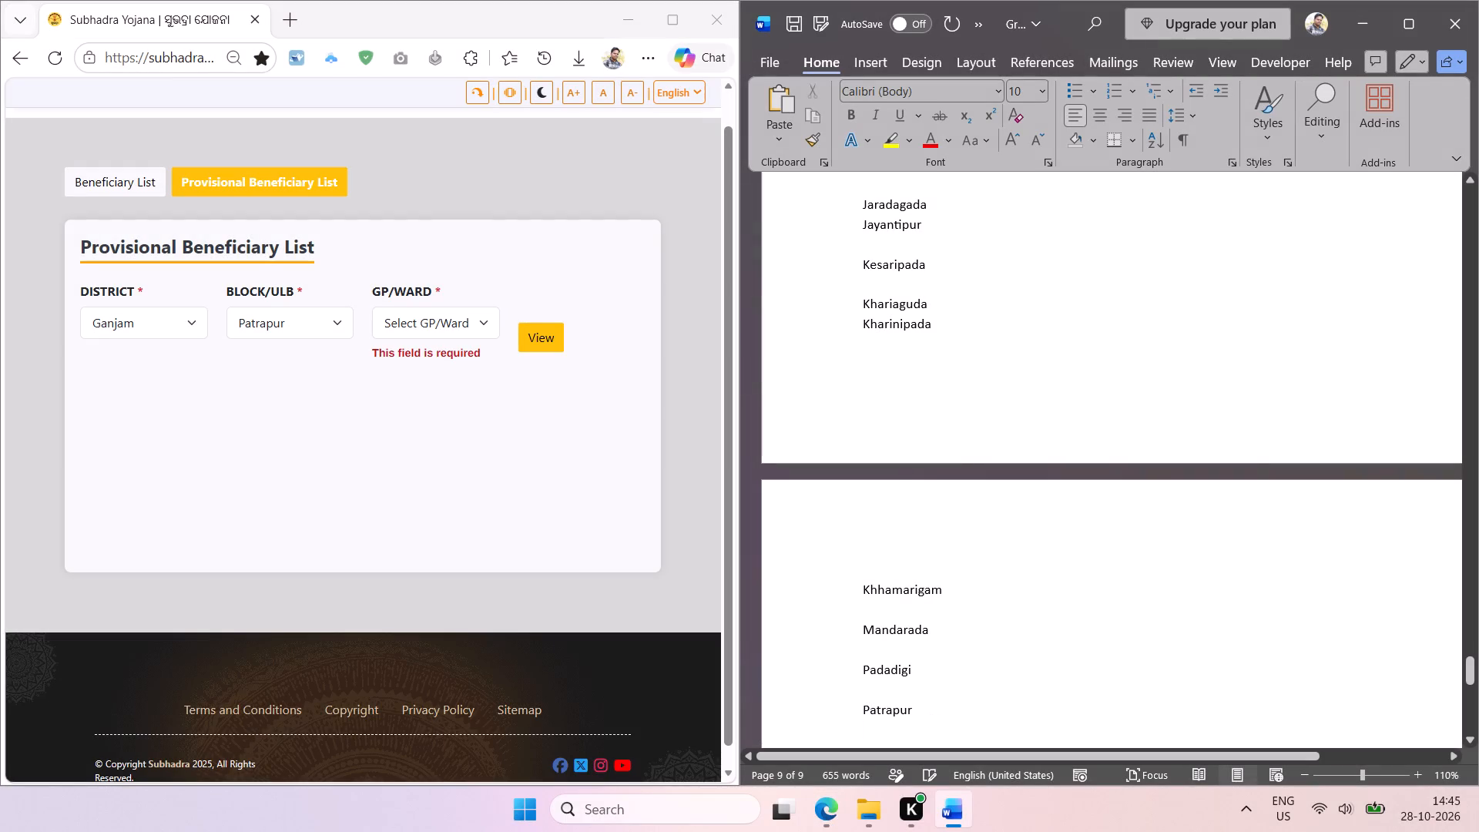
# Delete the duplicate Patrapur entry from the pasted gram panchayat names.
pyautogui.doubleClick(896, 451)
pyautogui.press('BackSpace')
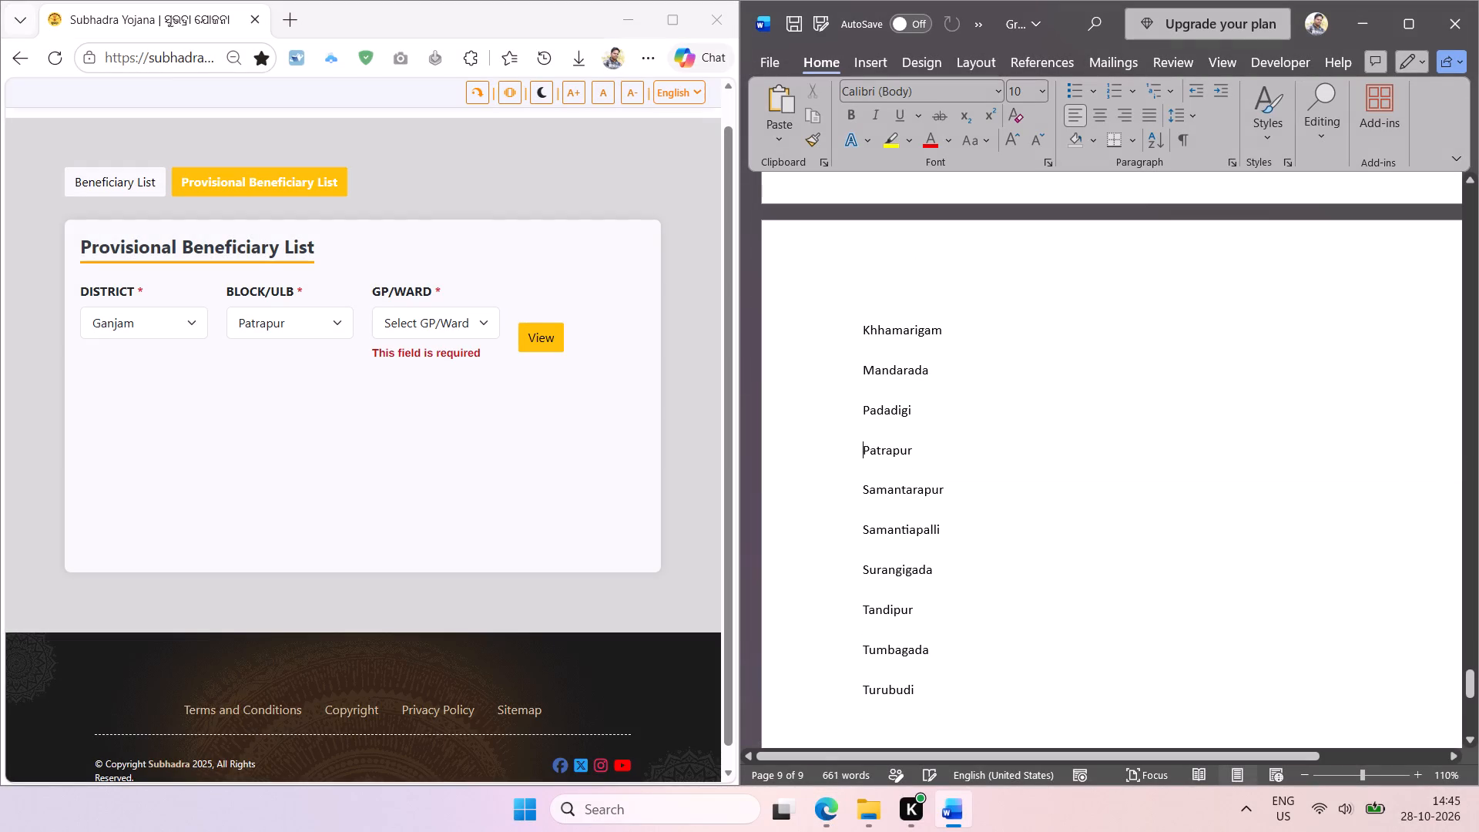
# Remove the empty lines between the names from Turubudi up to Samantarapur.
pyautogui.click(897, 675)
pyautogui.press('BackSpace')
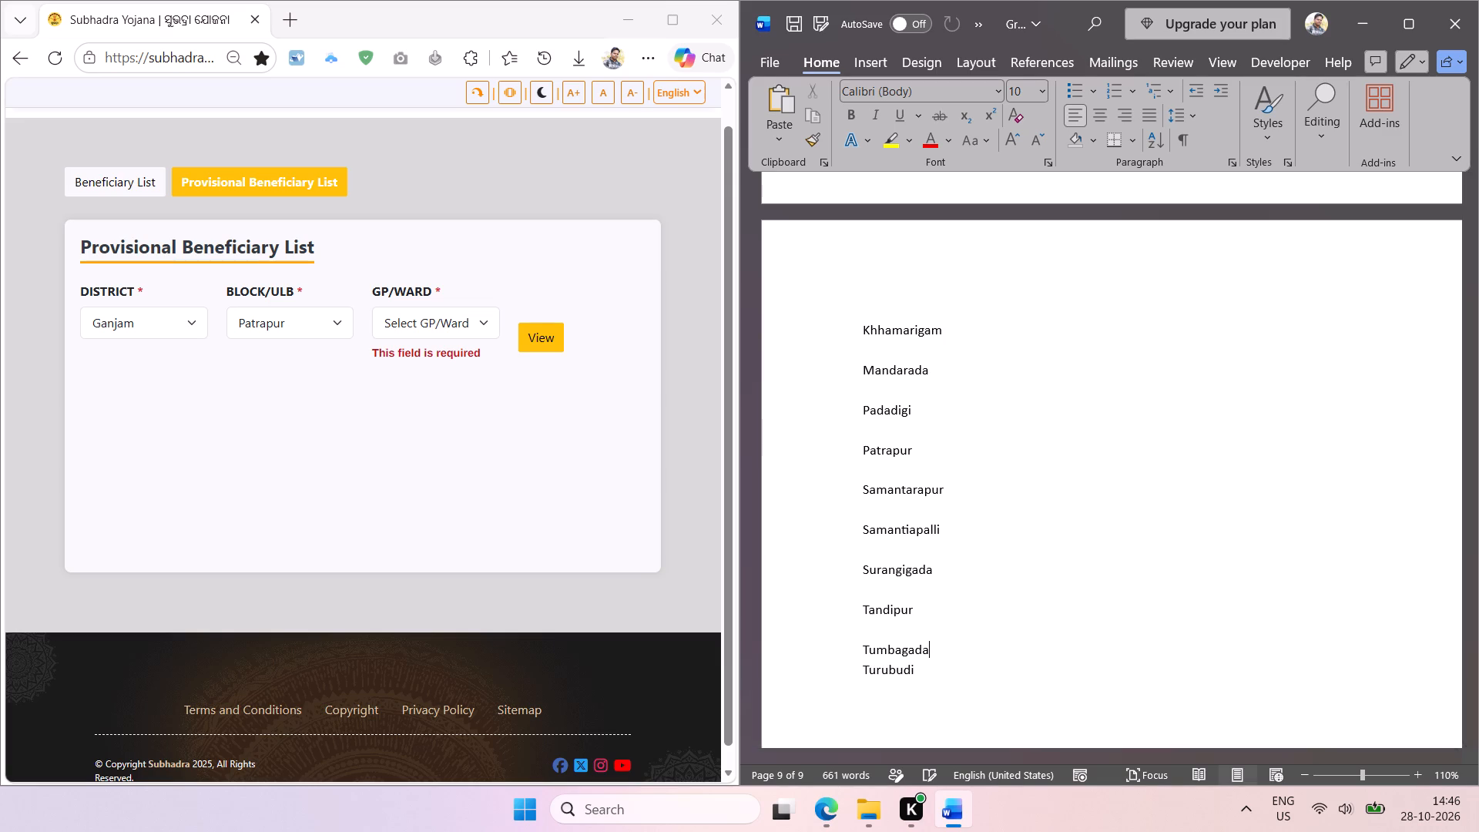
pyautogui.press('Up')
pyautogui.press('BackSpace')
pyautogui.press('Up')
pyautogui.press('BackSpace')
pyautogui.press('Up')
pyautogui.press('BackSpace')
pyautogui.press('Up')
pyautogui.press('BackSpace')
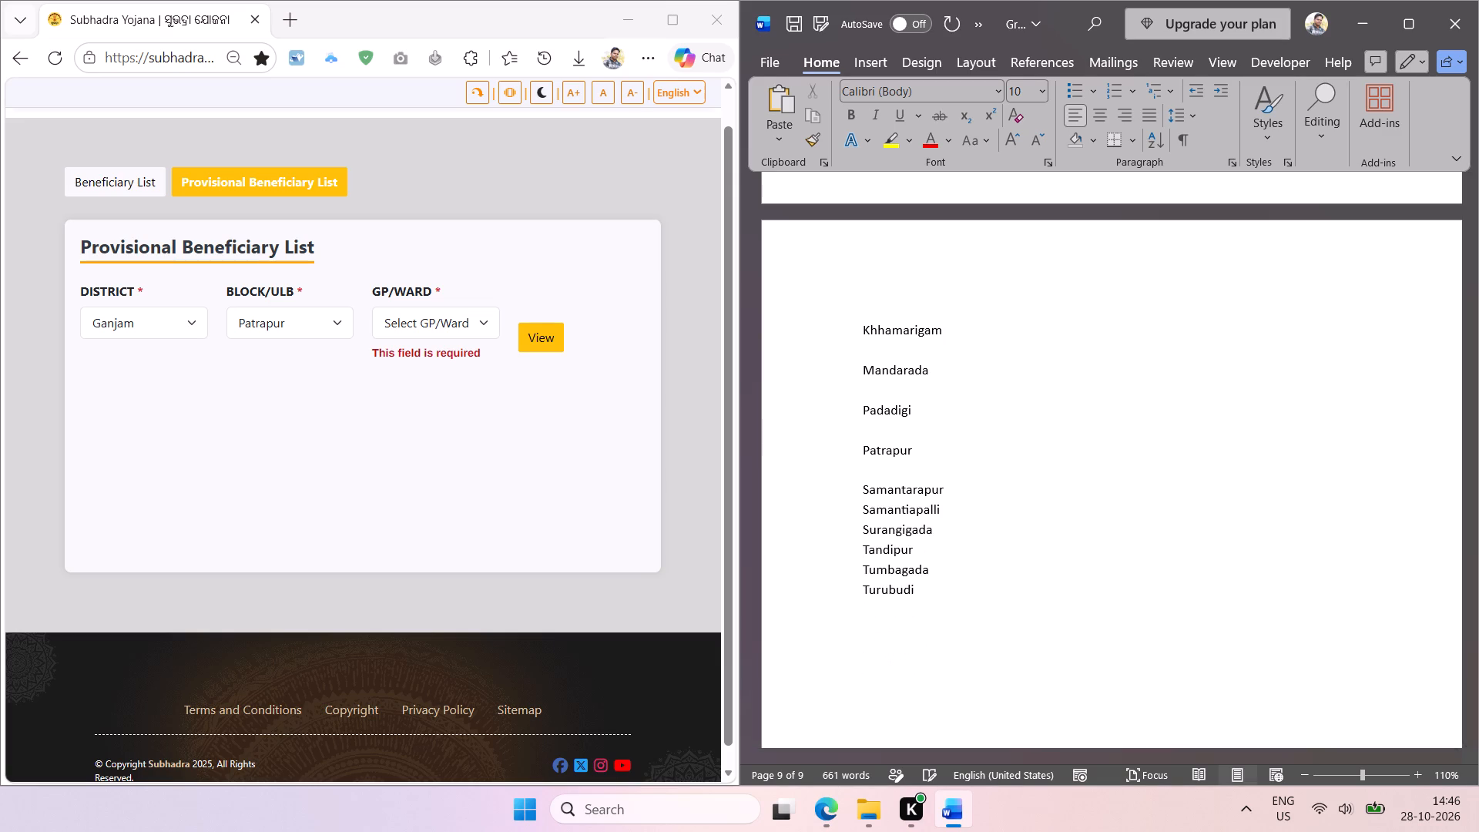
# Remove the empty lines between the names from Samantarapur up to Khhamarigam.
pyautogui.press('Up')
pyautogui.press('BackSpace')
pyautogui.press('Up')
pyautogui.press('BackSpace')
pyautogui.press('Up')
pyautogui.press('BackSpace')
pyautogui.press('Up')
pyautogui.press('BackSpace')
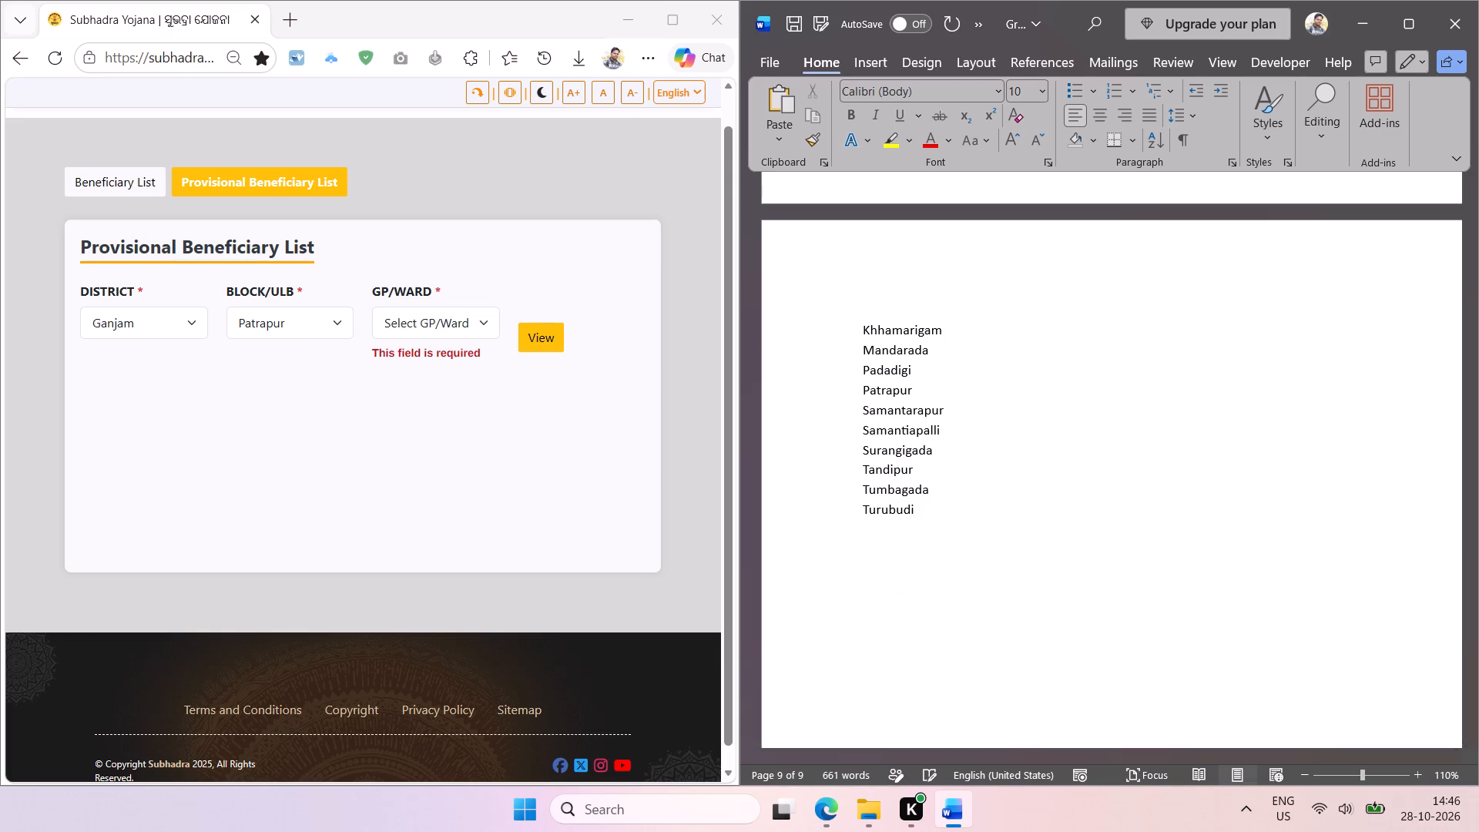
# Remove the empty lines between the names from Khariaguda up to Gundara.
pyautogui.scroll(5, 1078, 669)
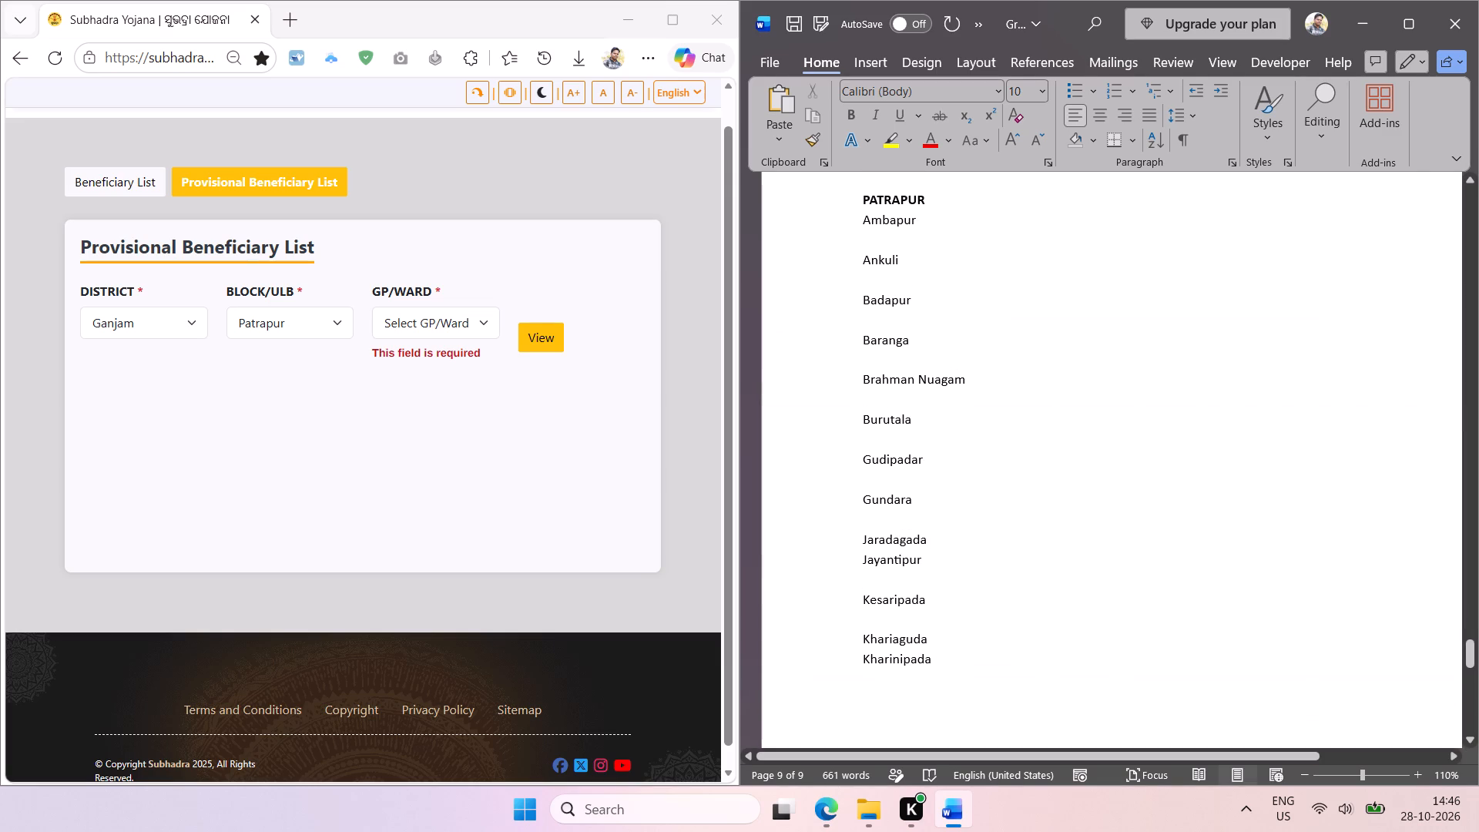
pyautogui.scroll(1, 1039, 743)
pyautogui.click(914, 639)
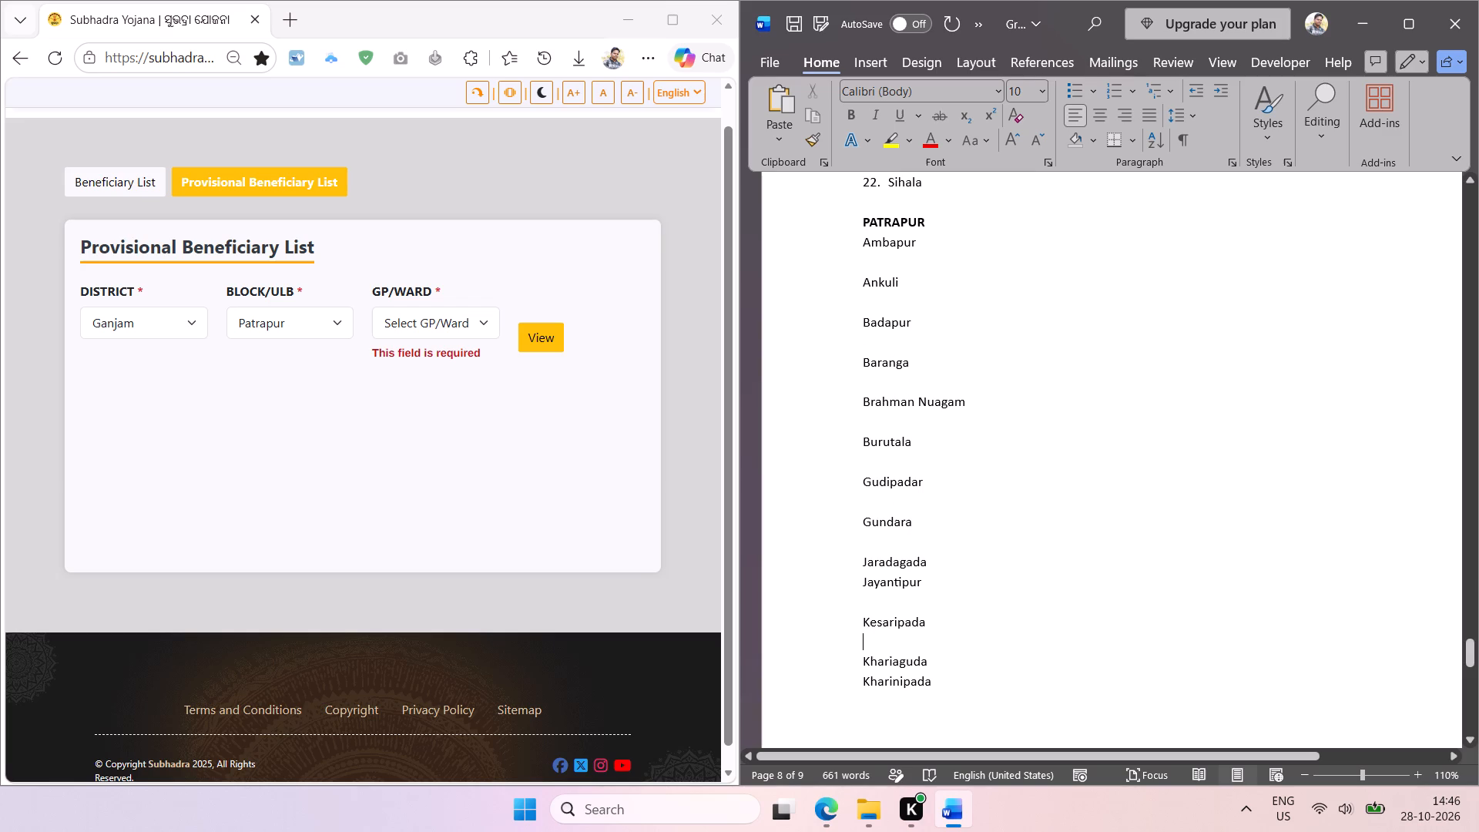
pyautogui.press('BackSpace')
pyautogui.press('Up')
pyautogui.press('BackSpace')
pyautogui.press('Up')
pyautogui.press('Up')
pyautogui.press('BackSpace')
# Remove the empty lines between the names from Gundara up to Ambapur.
pyautogui.press('Up')
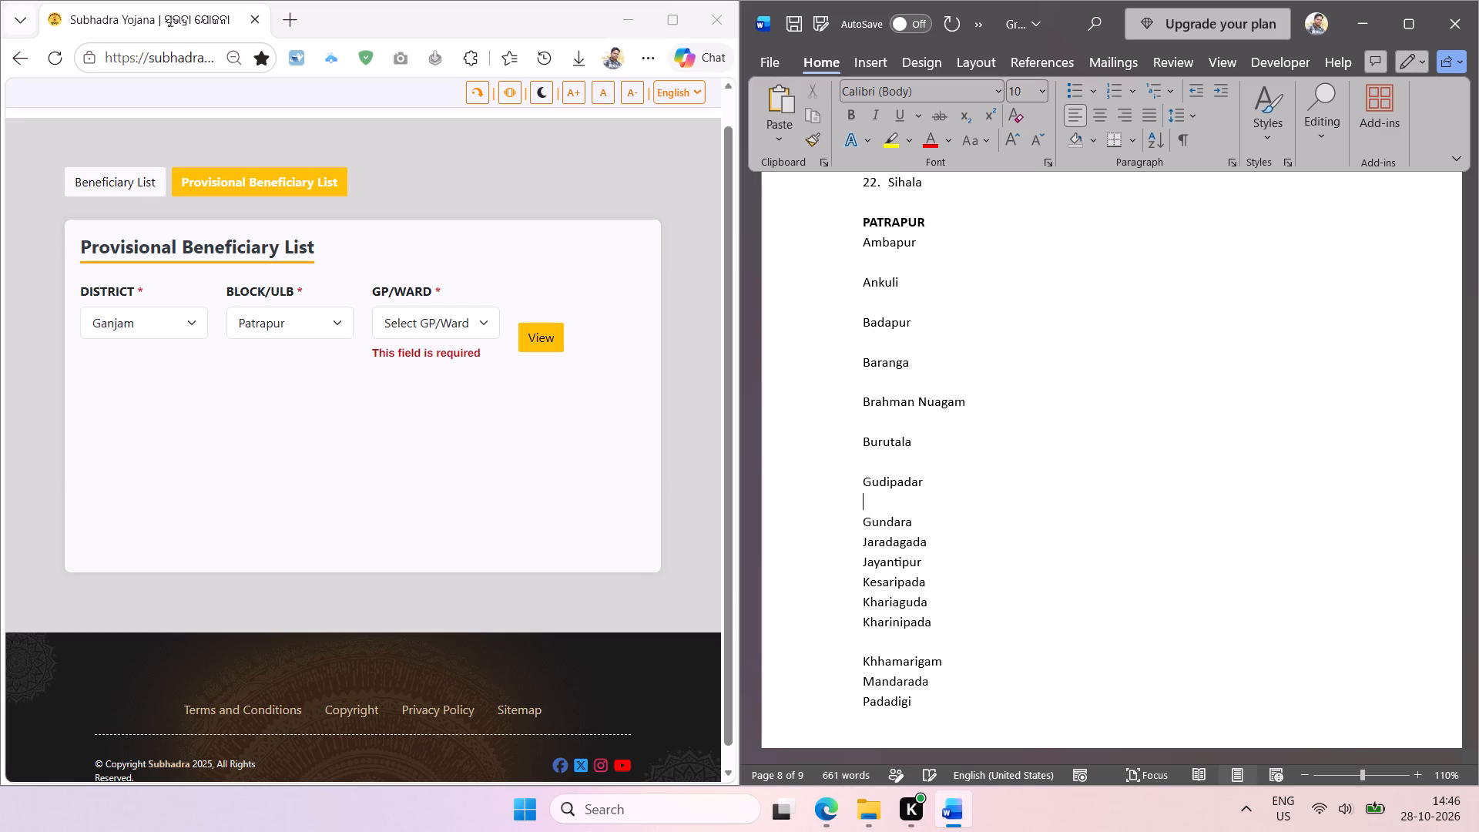
pyautogui.press('BackSpace')
pyautogui.press('Up')
pyautogui.press('BackSpace')
pyautogui.press('Up')
pyautogui.press('BackSpace')
pyautogui.press('Up')
pyautogui.press('BackSpace')
pyautogui.press('Up')
pyautogui.press('BackSpace')
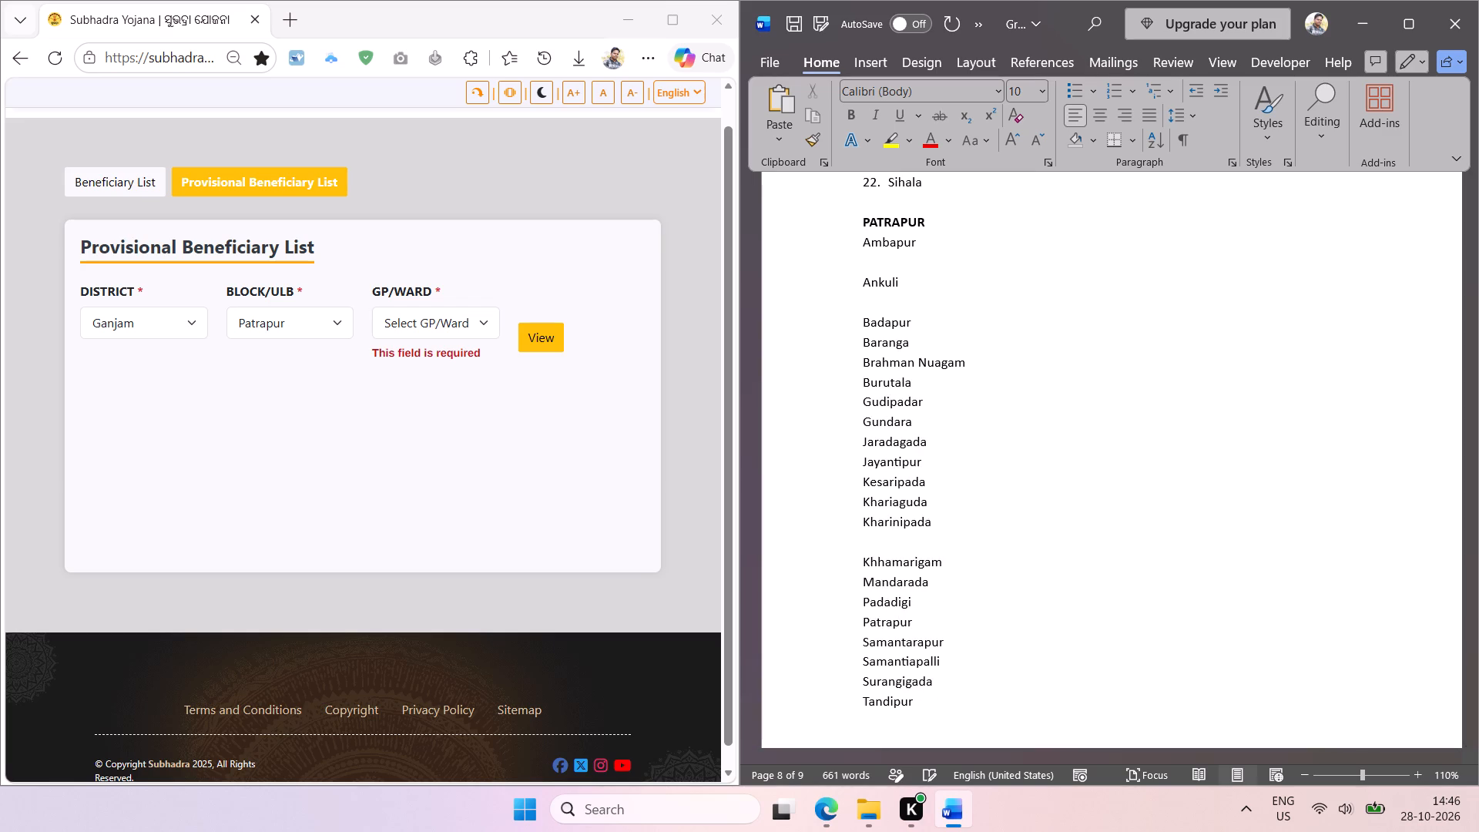
pyautogui.press('Up')
pyautogui.press('BackSpace')
pyautogui.press('Up')
pyautogui.press('BackSpace')
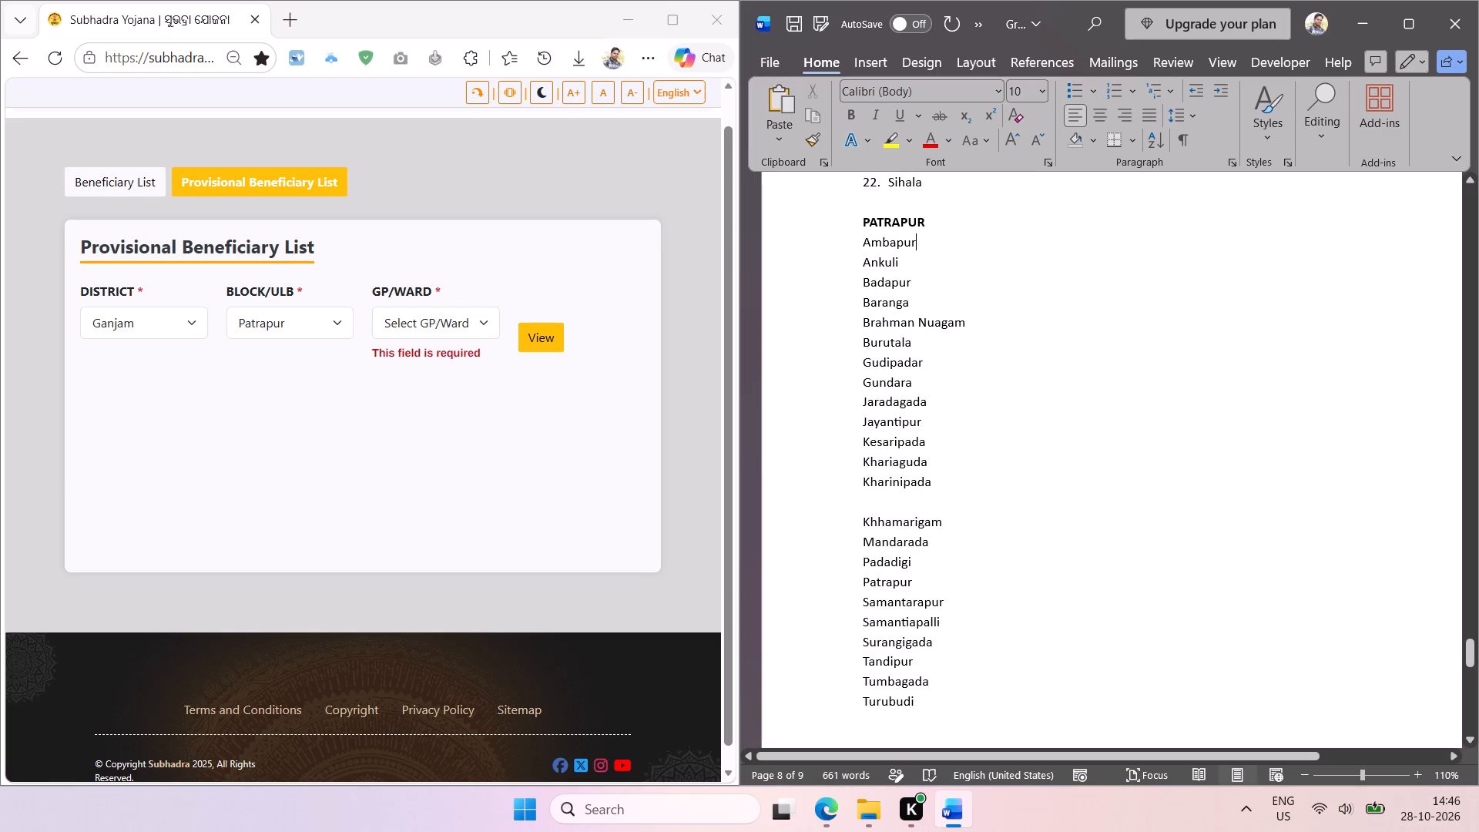
# Remove the leftover empty line between Kharinipada and Khhamarigam.
pyautogui.click(891, 502)
pyautogui.press('BackSpace')
# Sort the Patrapur gram panchayat names from Ambapur to Turubudi alphabetically.
pyautogui.moveTo(920, 682); pyautogui.dragTo(855, 267)
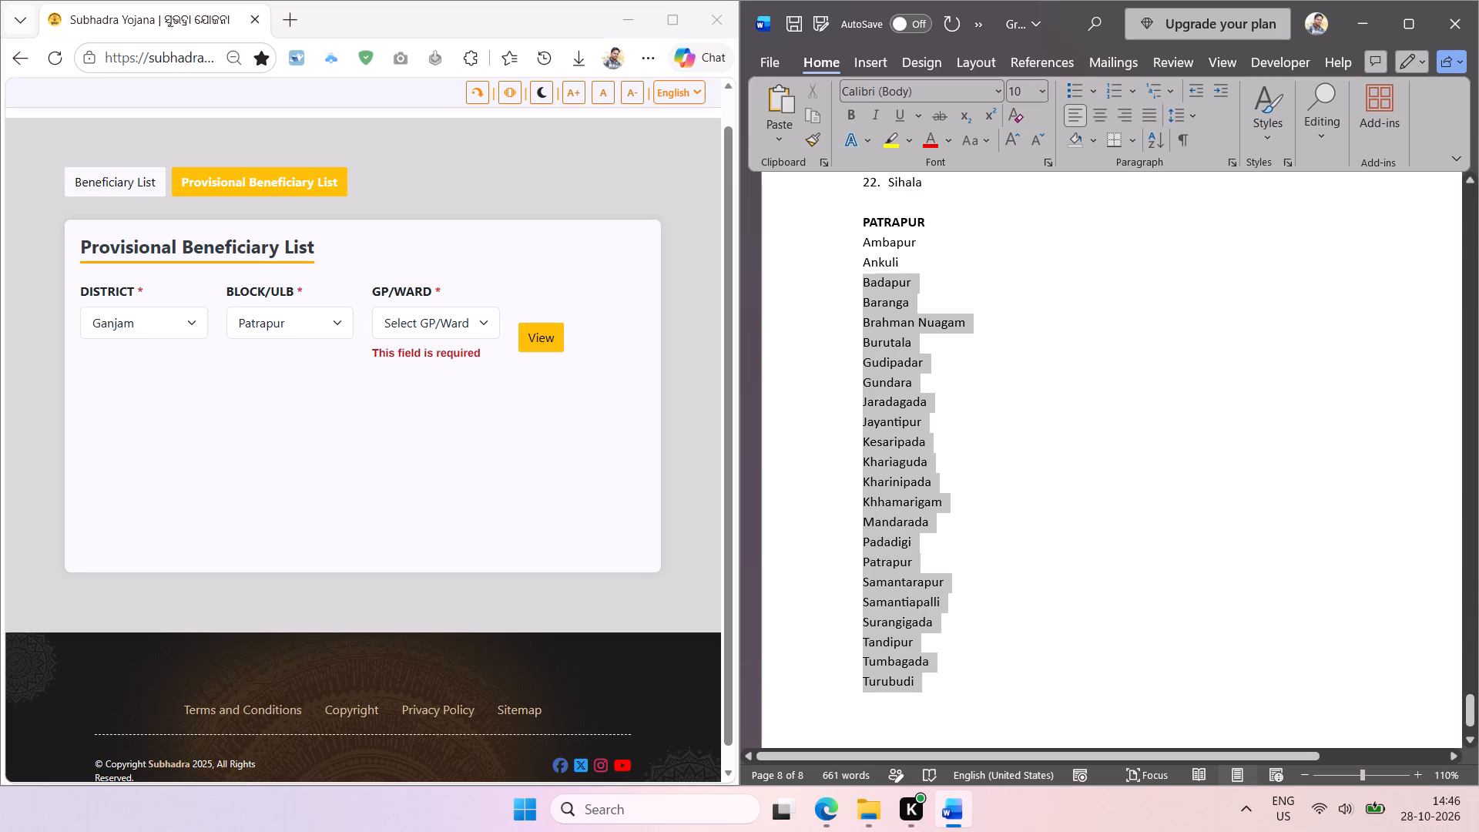
pyautogui.moveTo(855, 267); pyautogui.dragTo(854, 249)
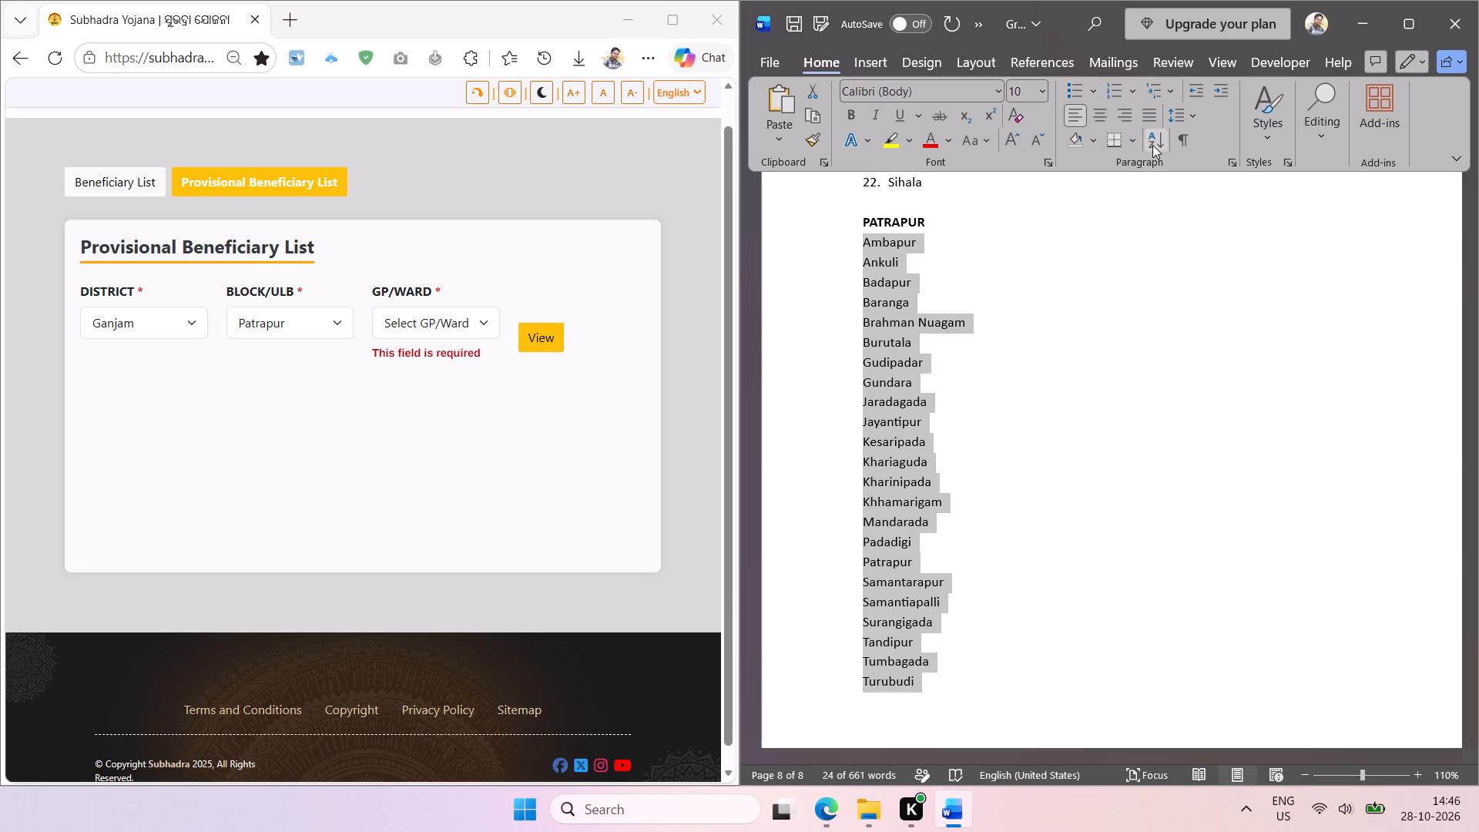
pyautogui.click(1152, 143)
pyautogui.press('Return')
# Number the Patrapur names, outdent the list to line up with its heading, and save the document.
pyautogui.click(1118, 89)
pyautogui.doubleClick(1190, 90)
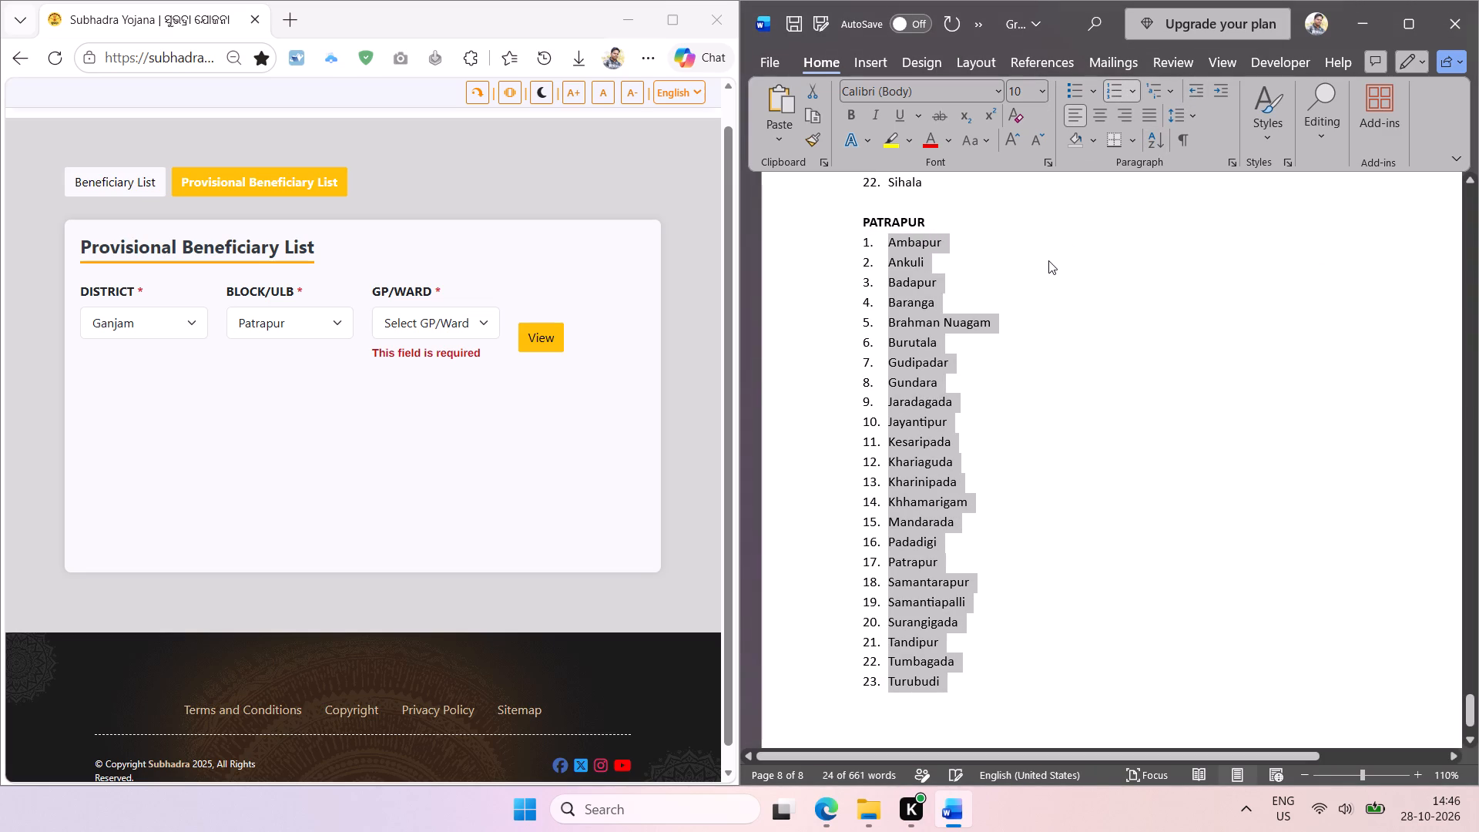
pyautogui.click(1041, 267)
pyautogui.hotkey('ctrl', 's')
# Copy the bold PATRAPUR heading and paste it below the numbered list, leaving a blank line after Turubudi.
pyautogui.doubleClick(894, 225)
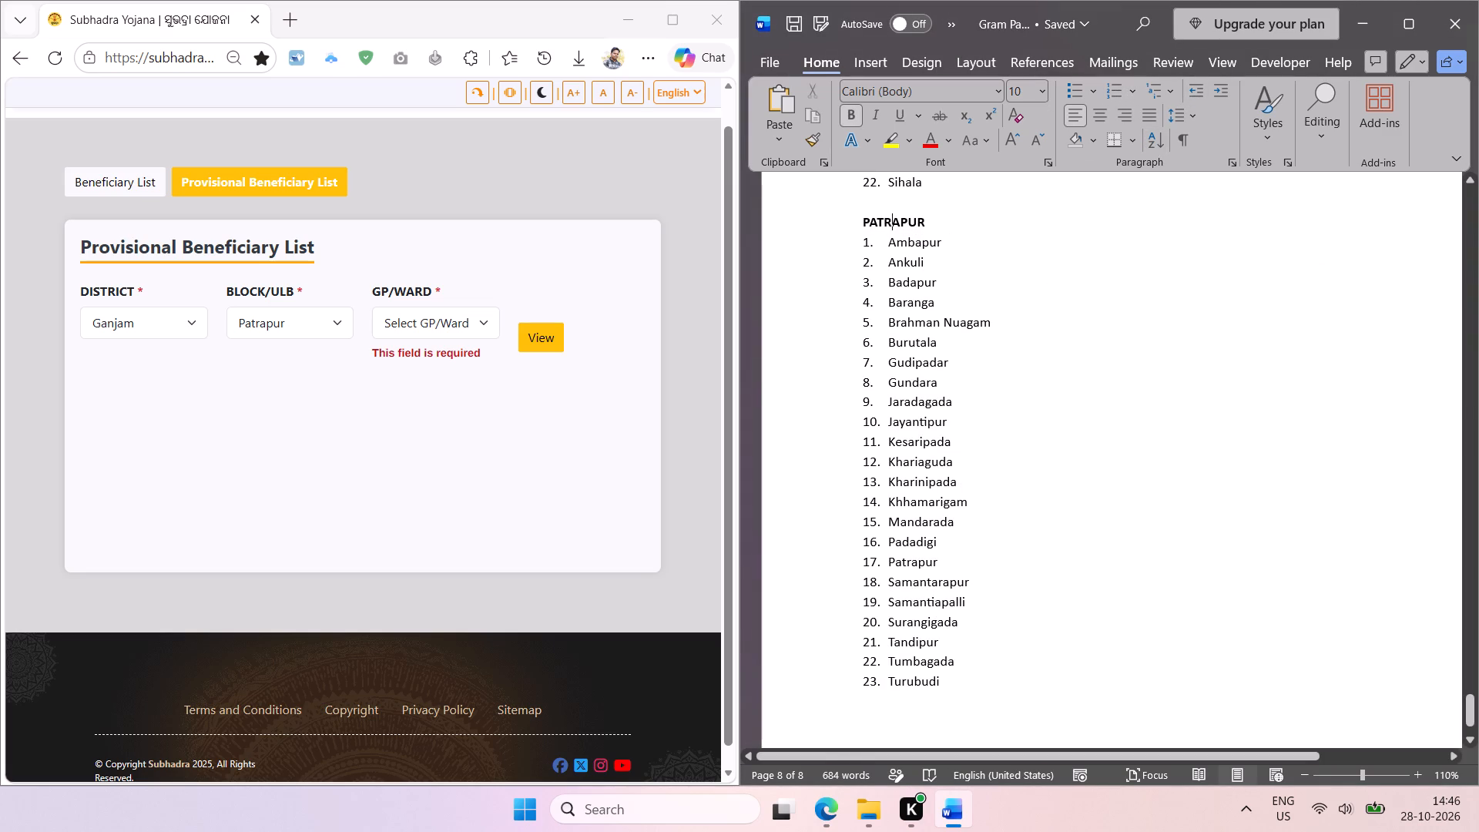
pyautogui.hotkey('ctrl', 'c')
pyautogui.click(967, 680)
pyautogui.press('Return')
pyautogui.press('Return')
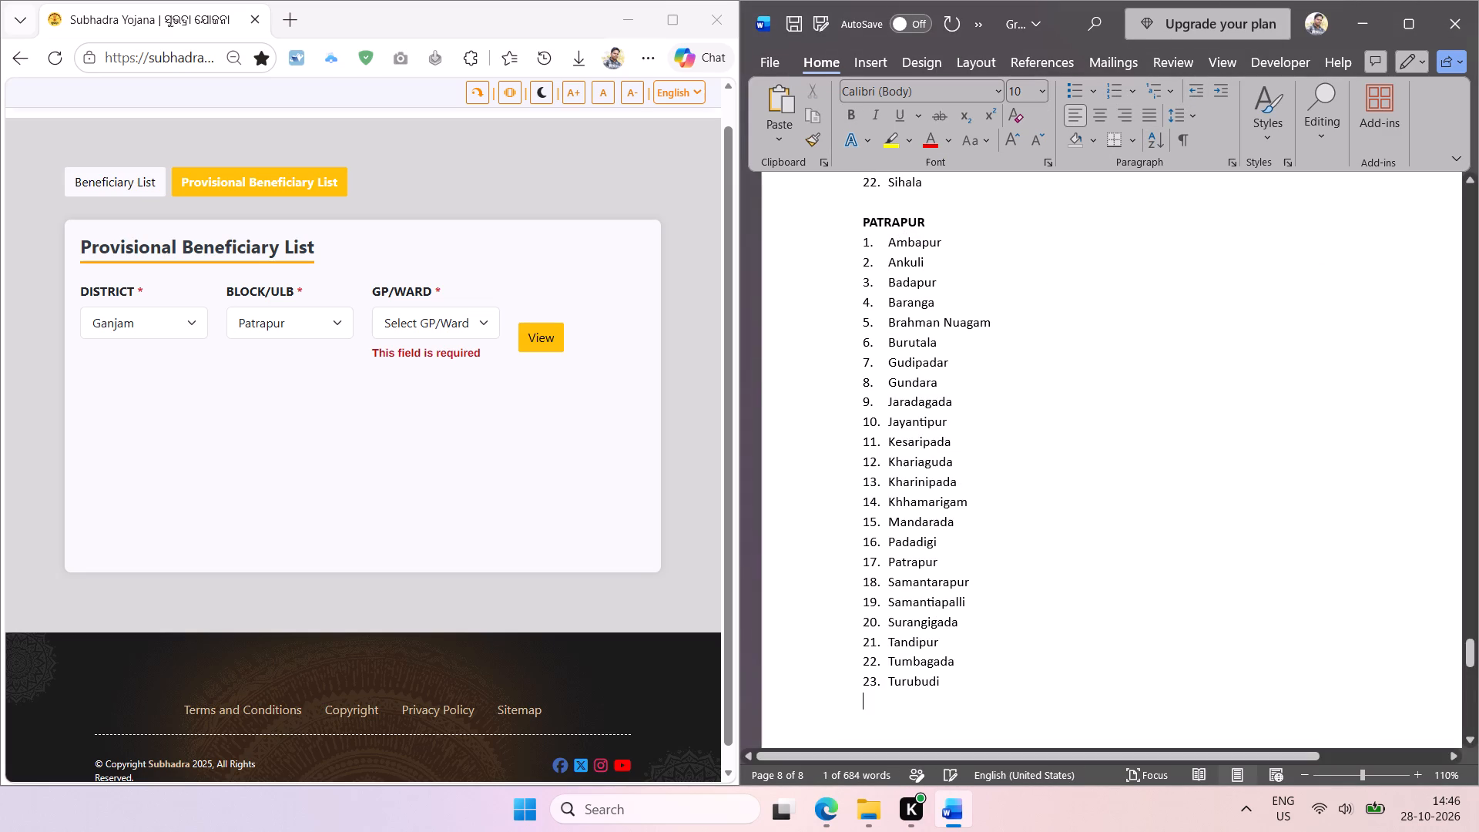
pyautogui.press('Return')
pyautogui.hotkey('ctrl', 'v')
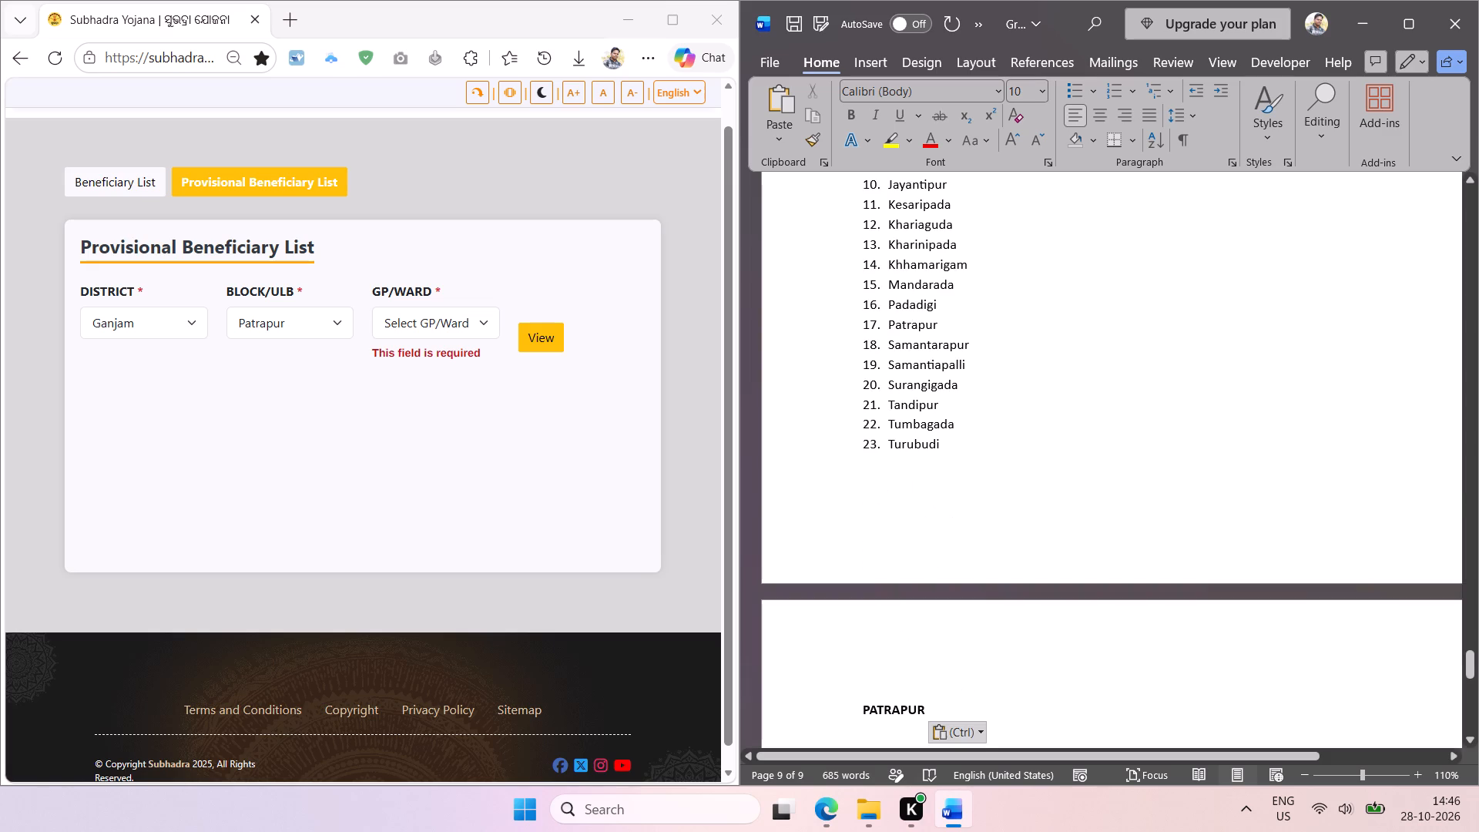
# Switch to the browser and select Polosara as the Ganjam block on the Provisional Beneficiary List page.
pyautogui.scroll(-4, 964, 589)
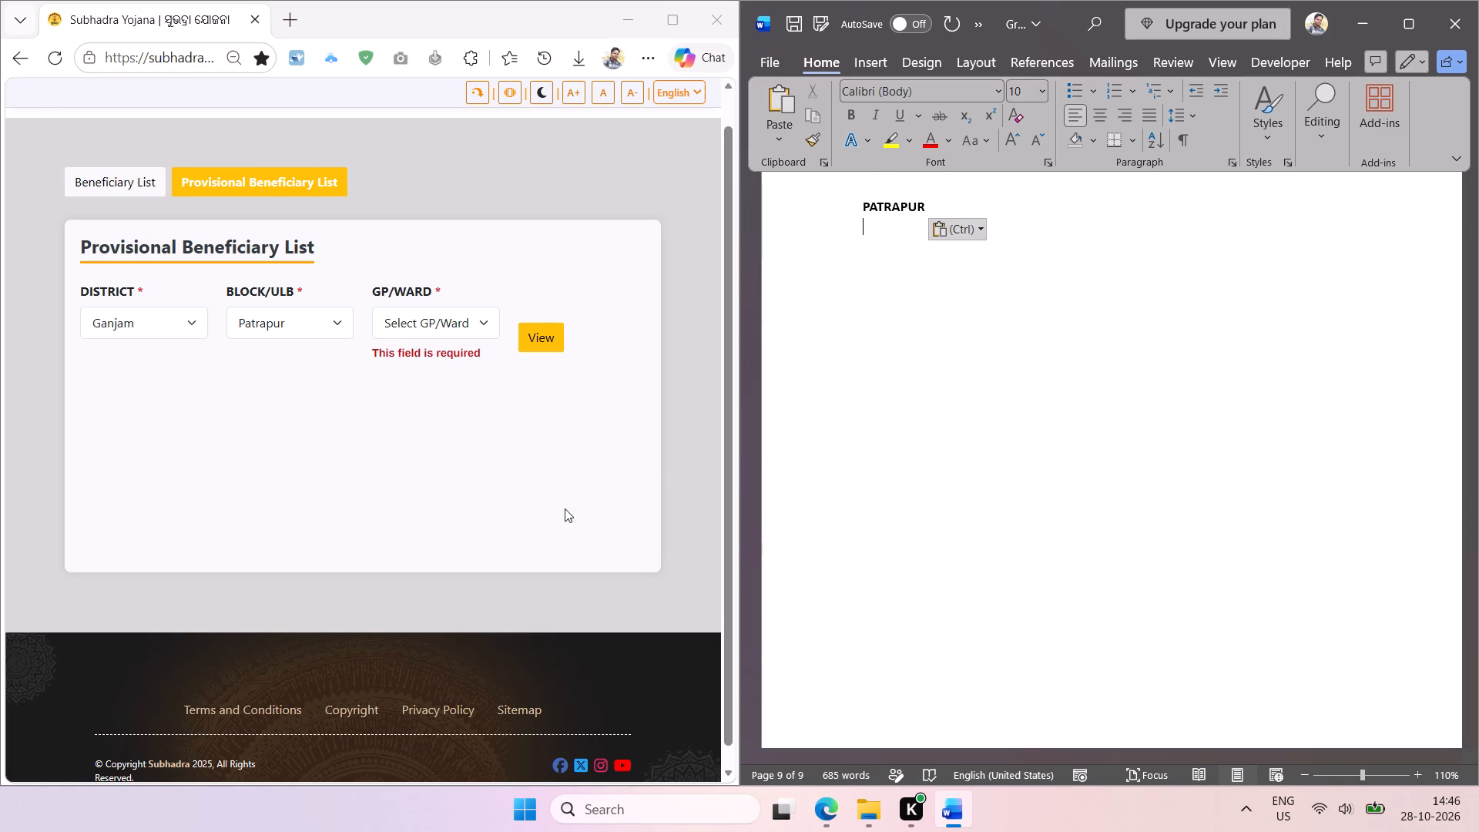
pyautogui.scroll(-1, 565, 508)
pyautogui.click(332, 320)
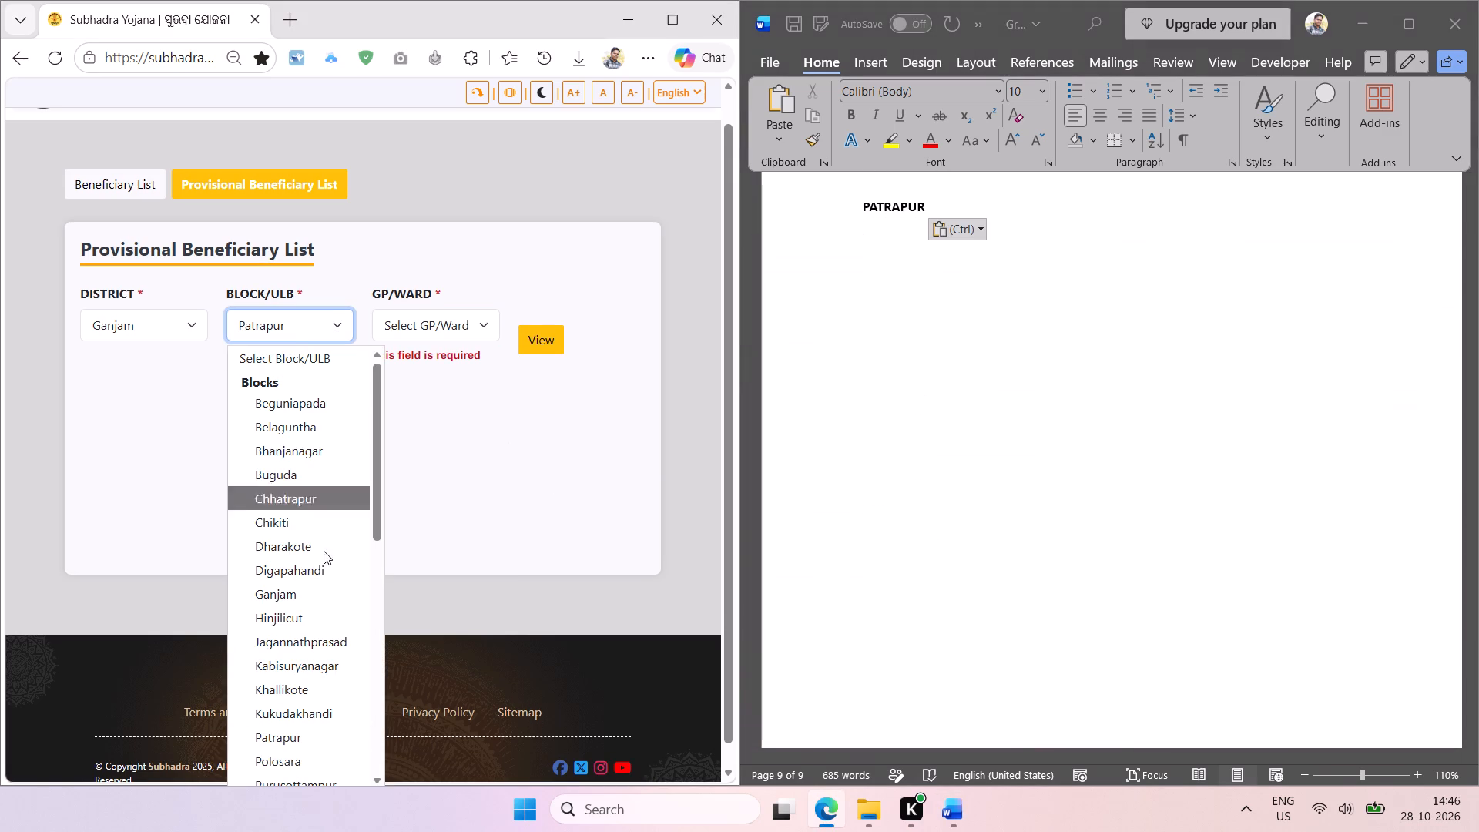
pyautogui.click(297, 763)
pyautogui.click(390, 405)
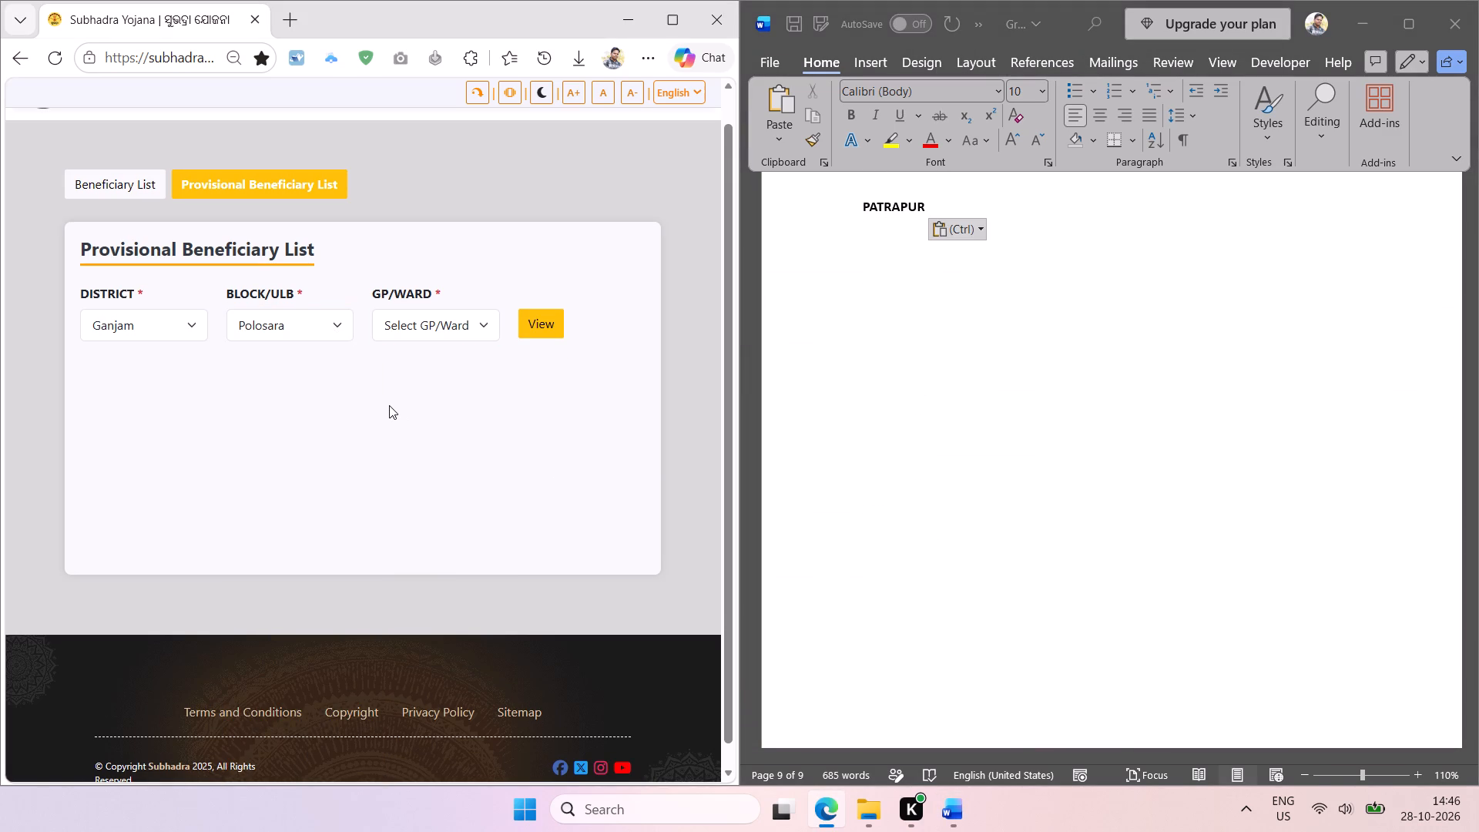
# Extract the block name Polosara from the page and replace the copied PATRAPUR heading with it in uppercase, followed by a new line.
pyautogui.press('shift+super+t')
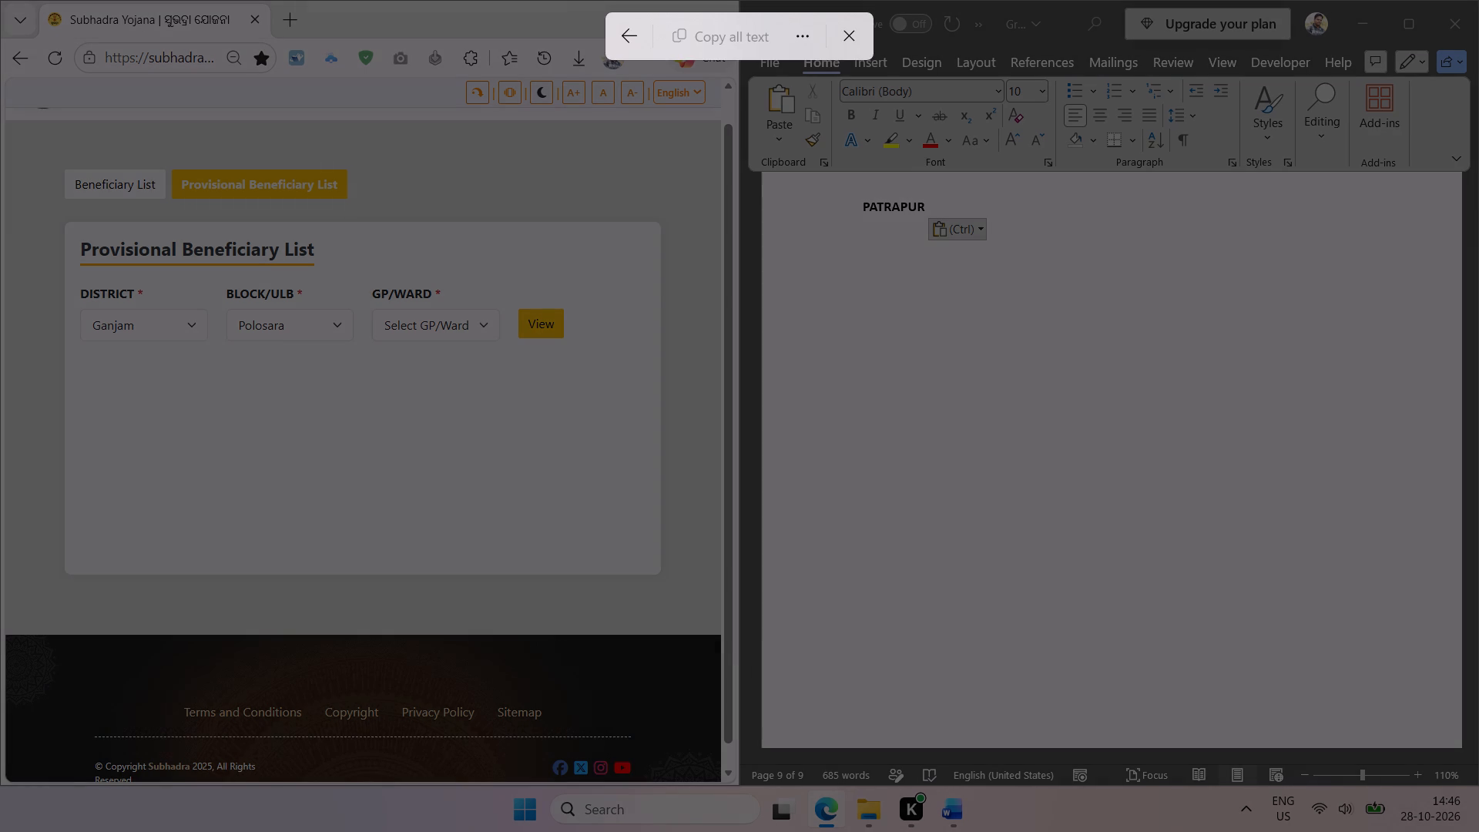
pyautogui.moveTo(233, 311); pyautogui.dragTo(307, 389)
pyautogui.click(706, 29)
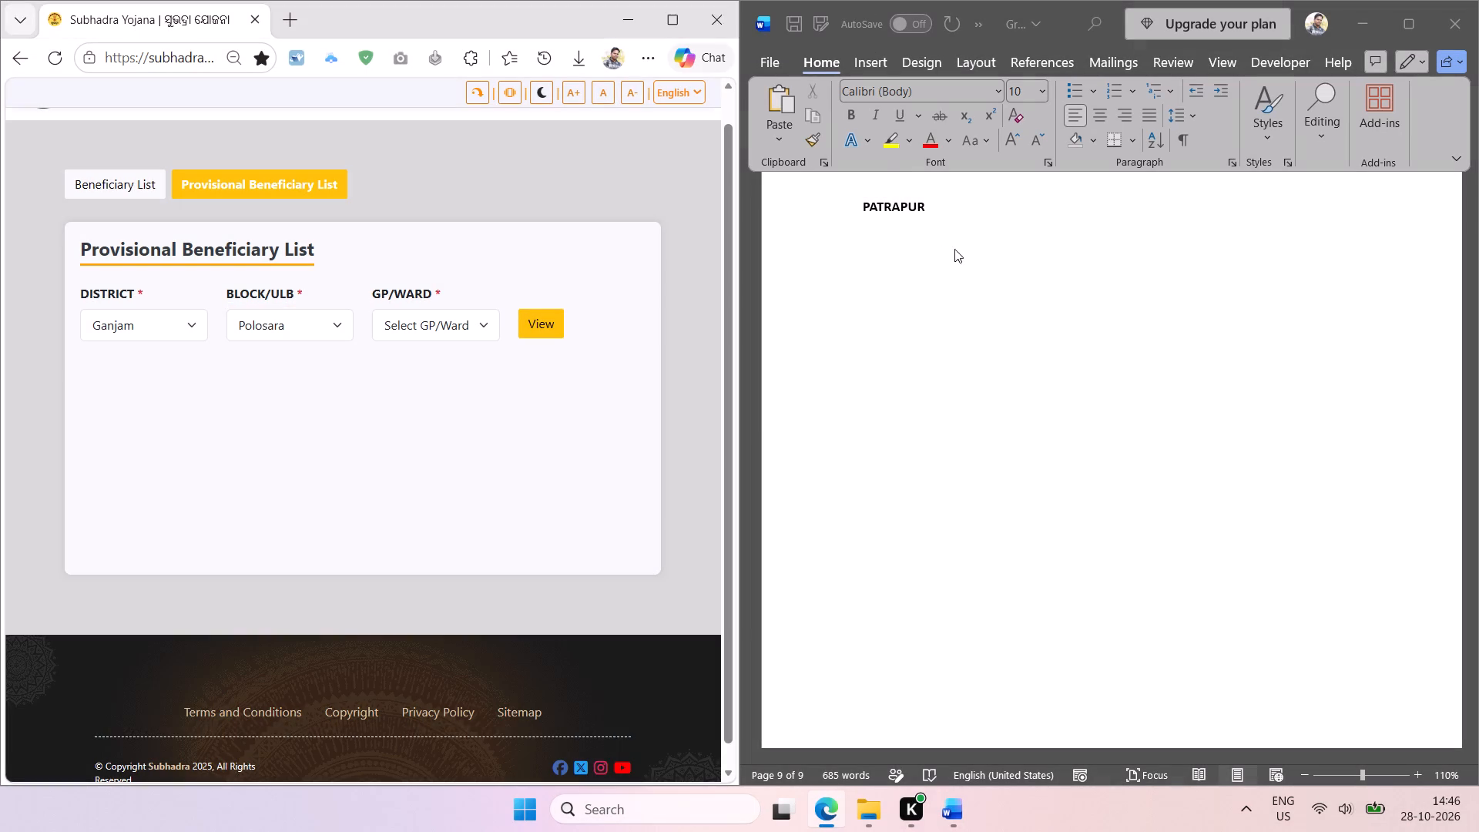
pyautogui.click(921, 231)
pyautogui.doubleClick(907, 211)
pyautogui.hotkey('ctrl', 'v')
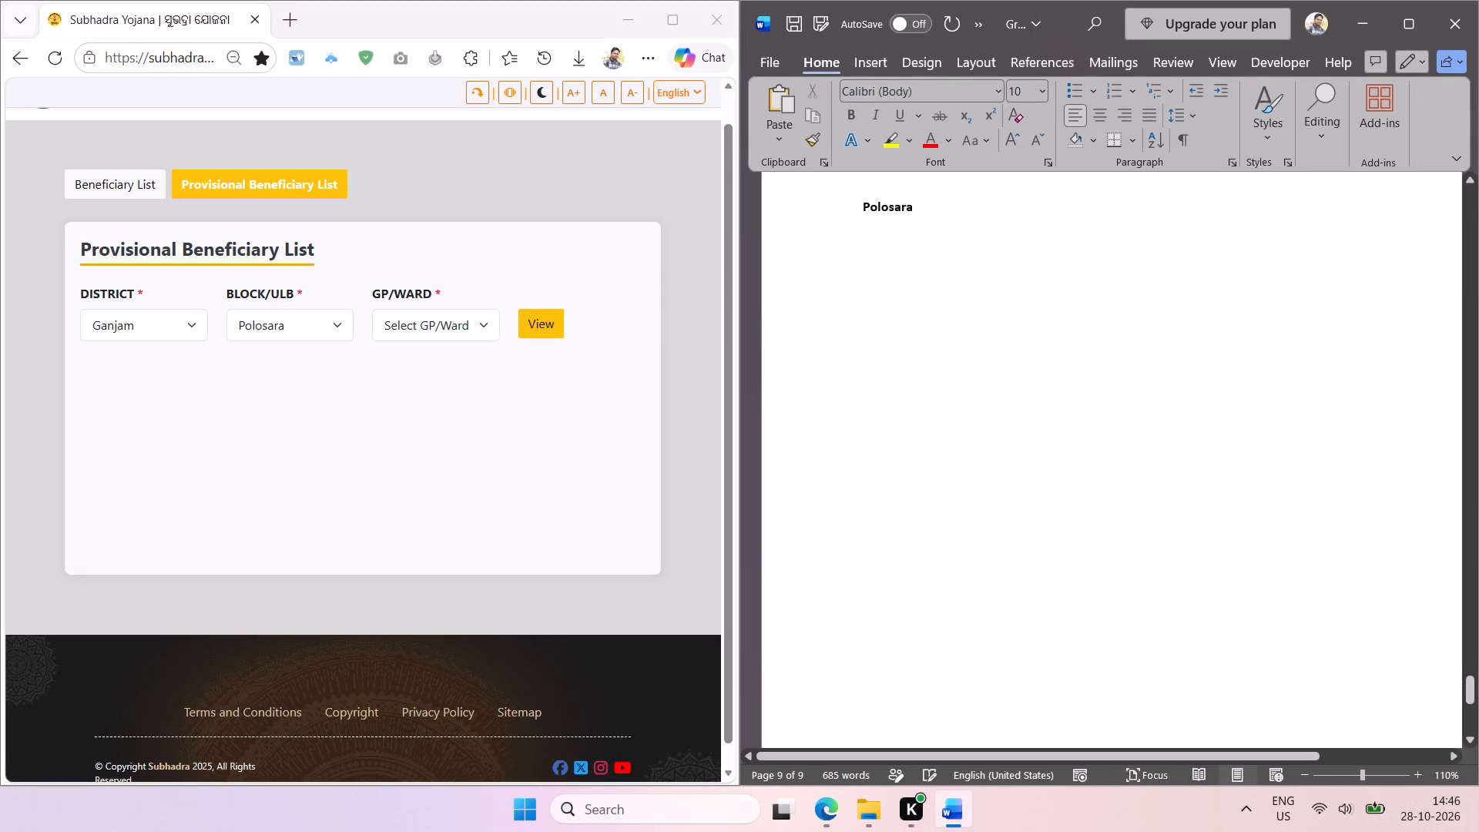
pyautogui.hotkey('shift', 'F3')
pyautogui.press('Return')
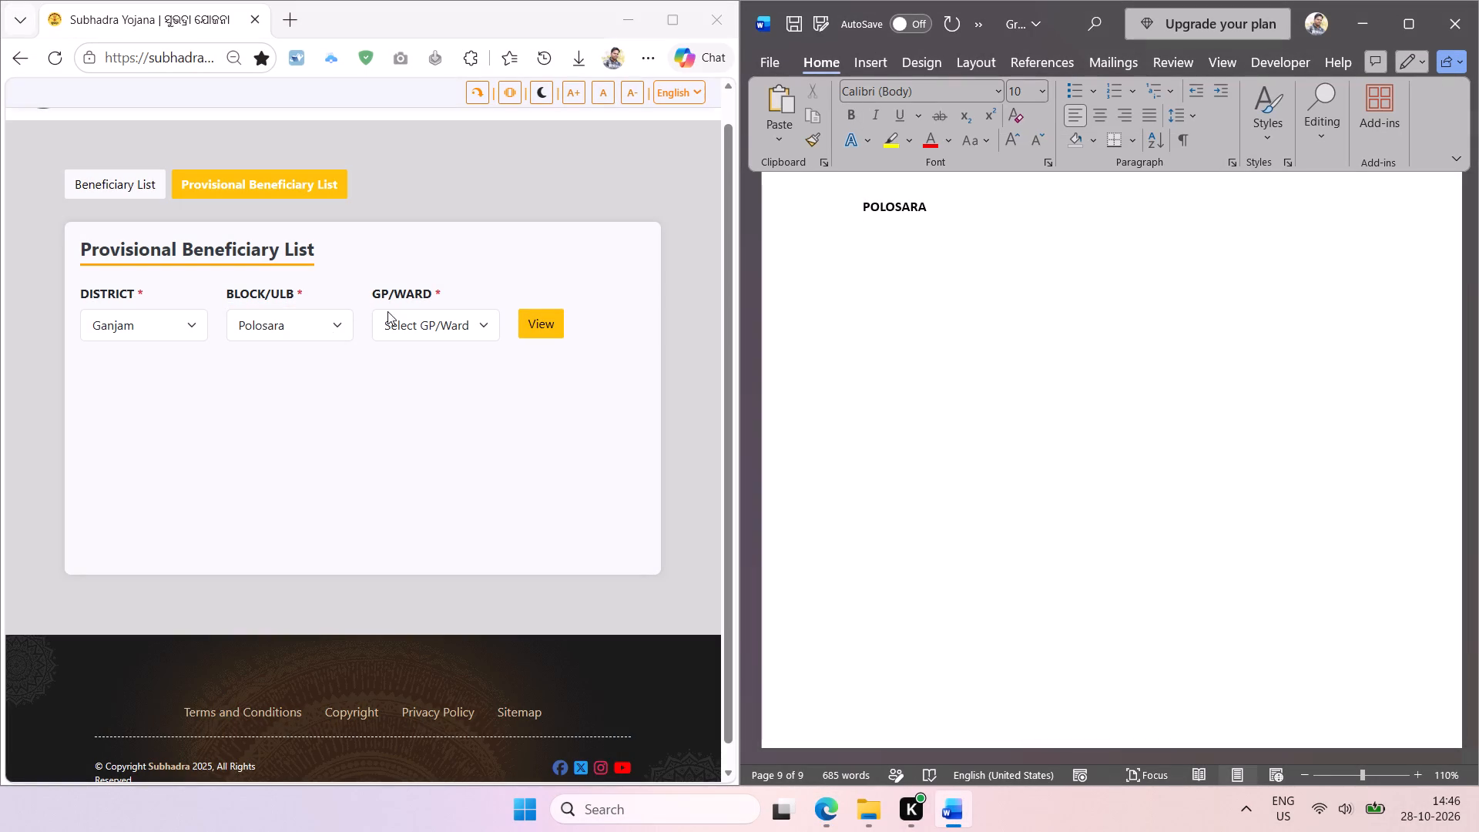
# Extract Polosara's gram panchayat names from Badapankalabadi to Kendubadi as text and paste them under the POLOSARA heading in Word.
pyautogui.click(462, 330)
pyautogui.press('shift+super+t')
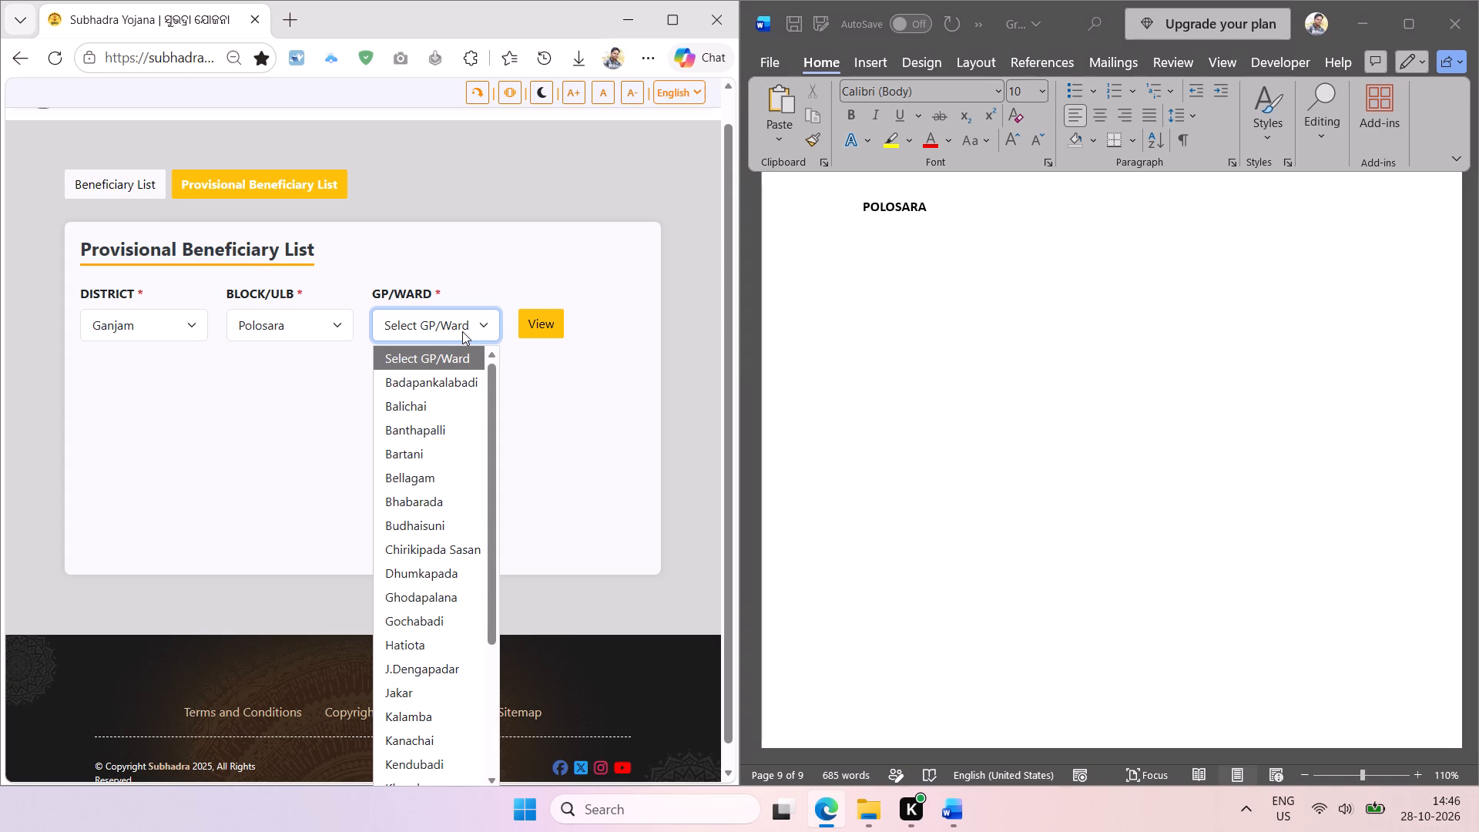
pyautogui.moveTo(379, 371); pyautogui.dragTo(551, 683)
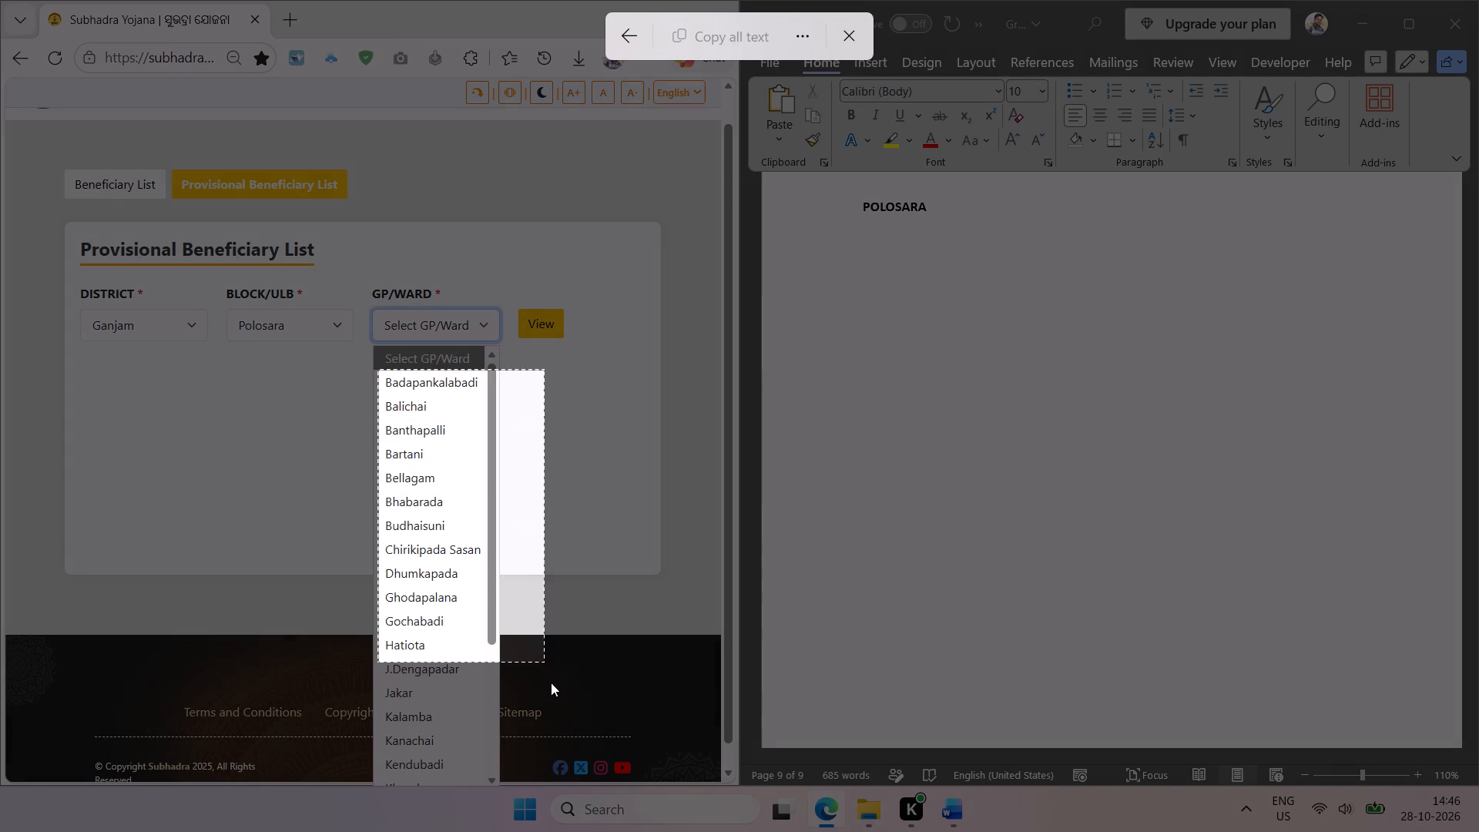
pyautogui.moveTo(551, 683); pyautogui.dragTo(487, 778)
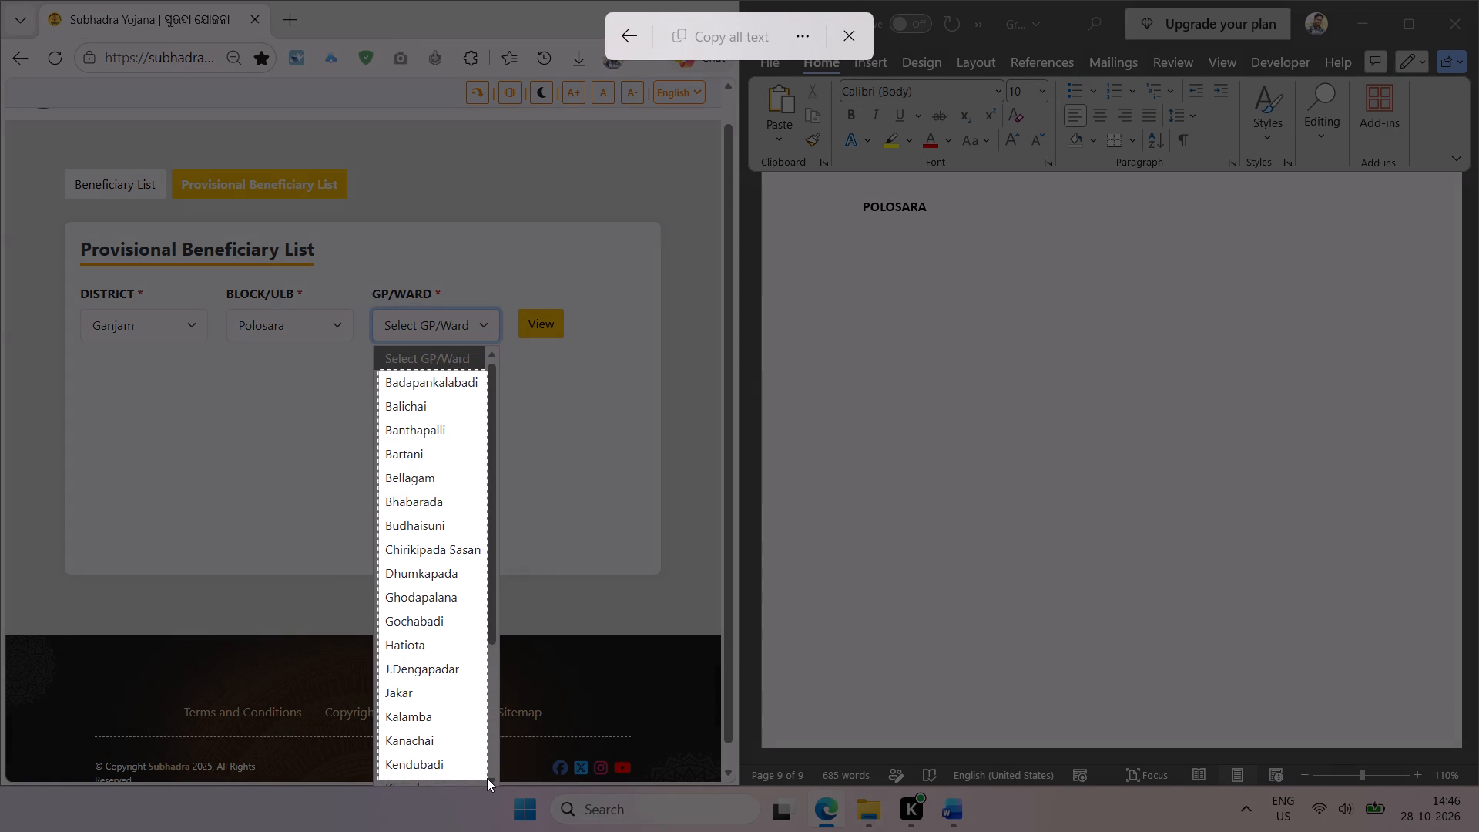
pyautogui.moveTo(487, 778); pyautogui.dragTo(488, 778)
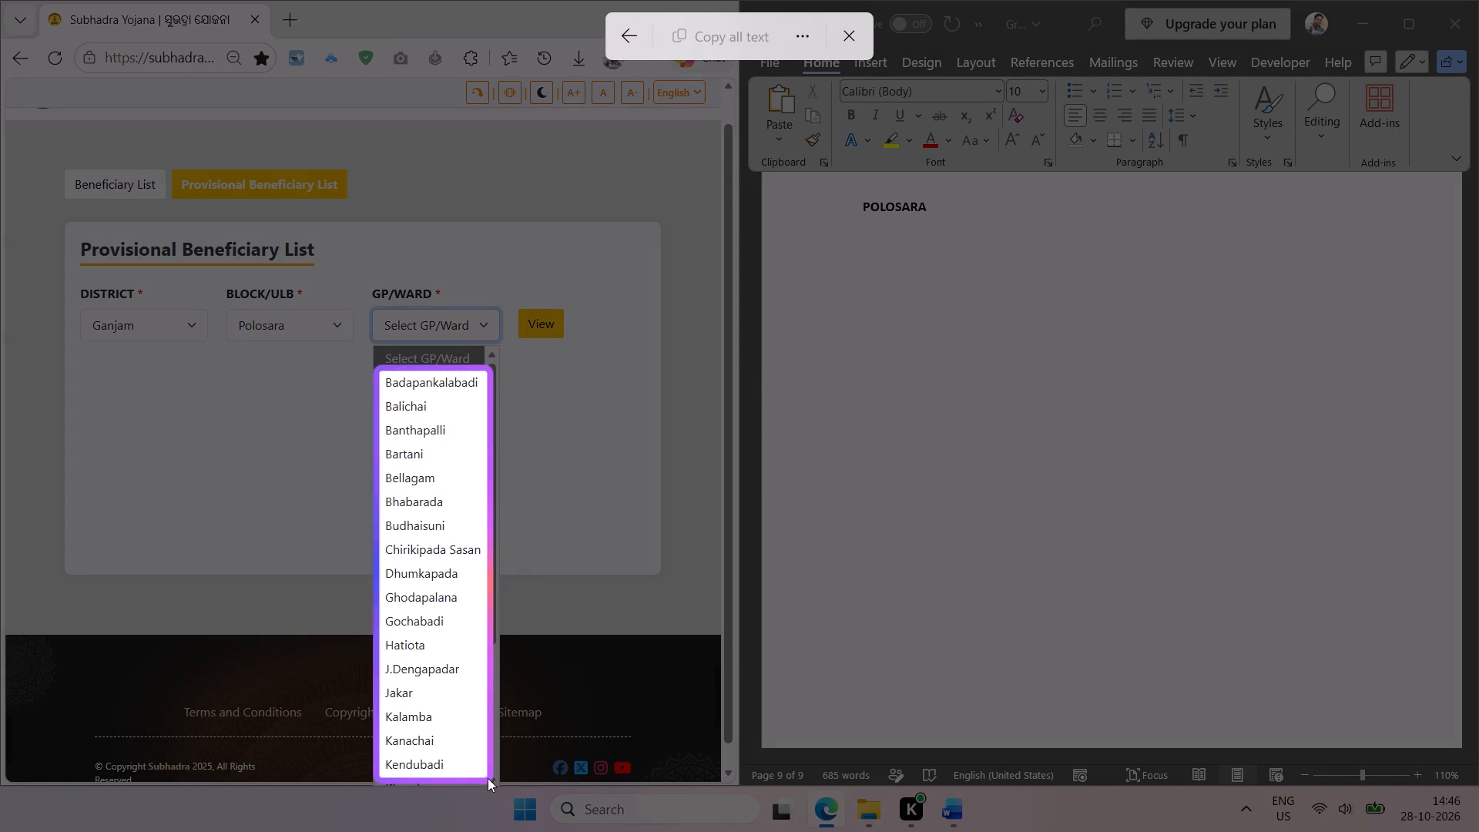
pyautogui.click(696, 31)
pyautogui.click(872, 232)
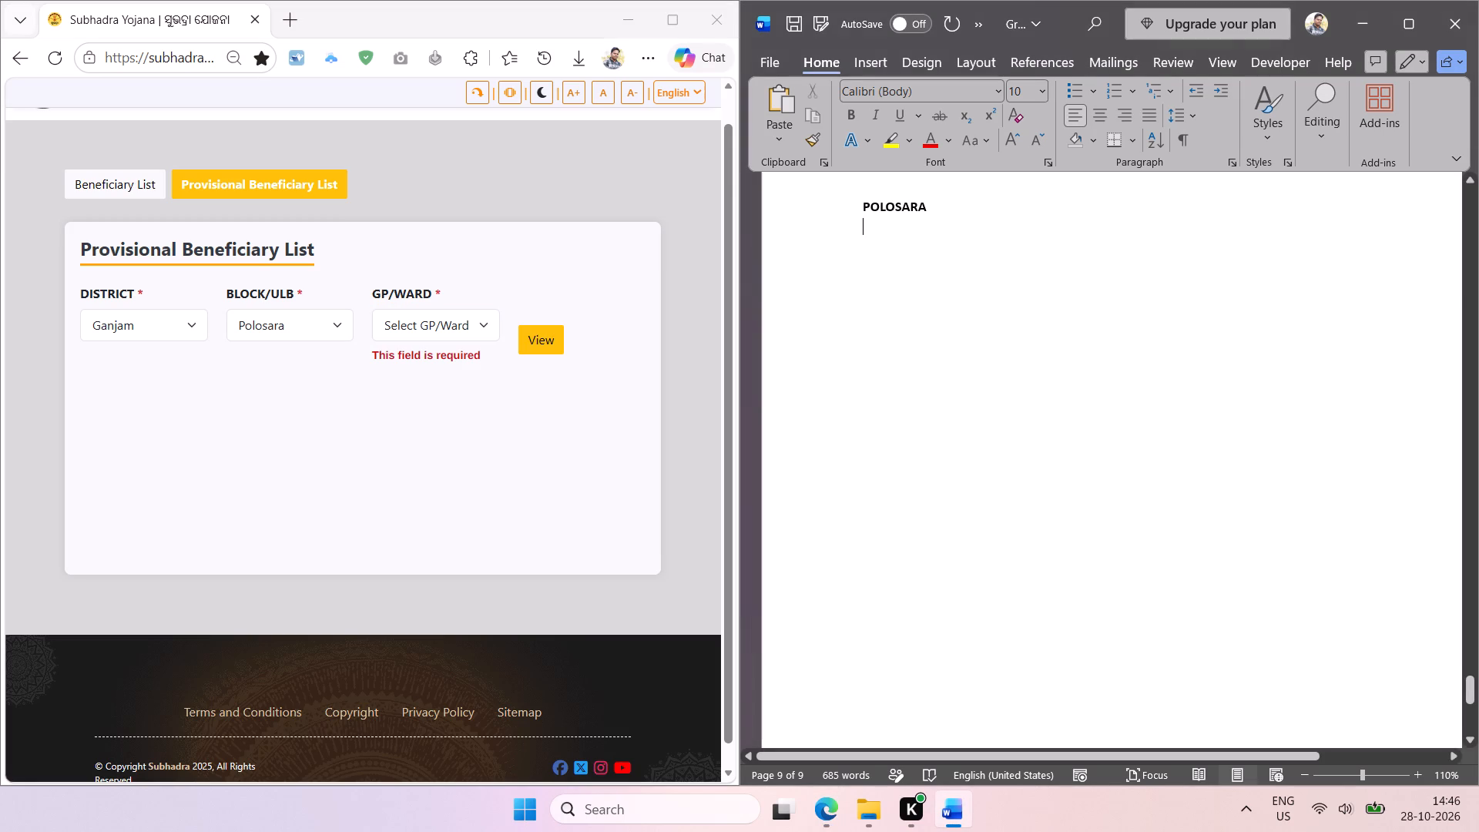
pyautogui.hotkey('ctrl', 'v')
pyautogui.click(944, 697)
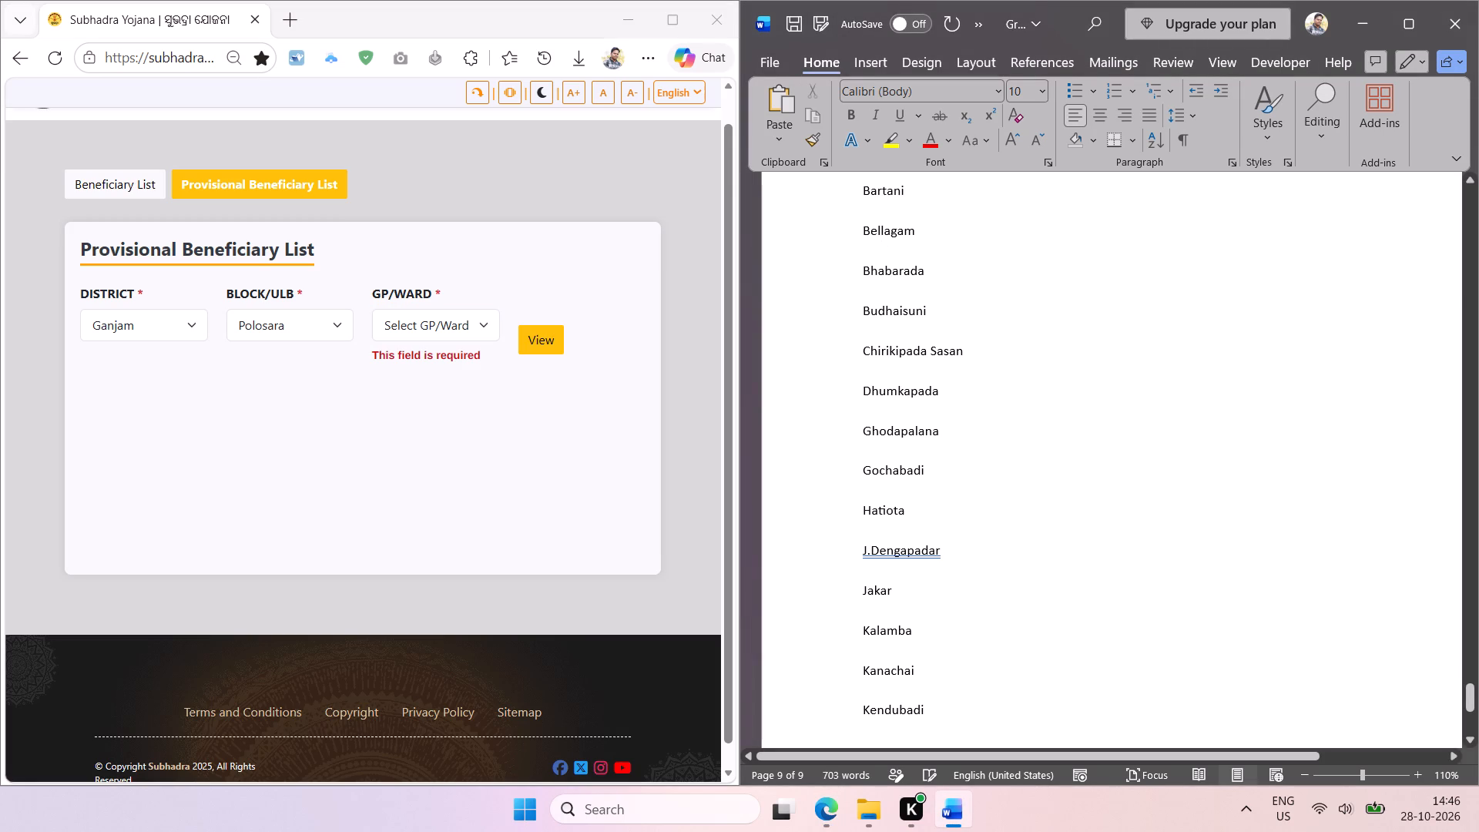
# Insert a space after the initial so the name reads J. Dengapadar.
pyautogui.click(870, 552)
pyautogui.press('space')
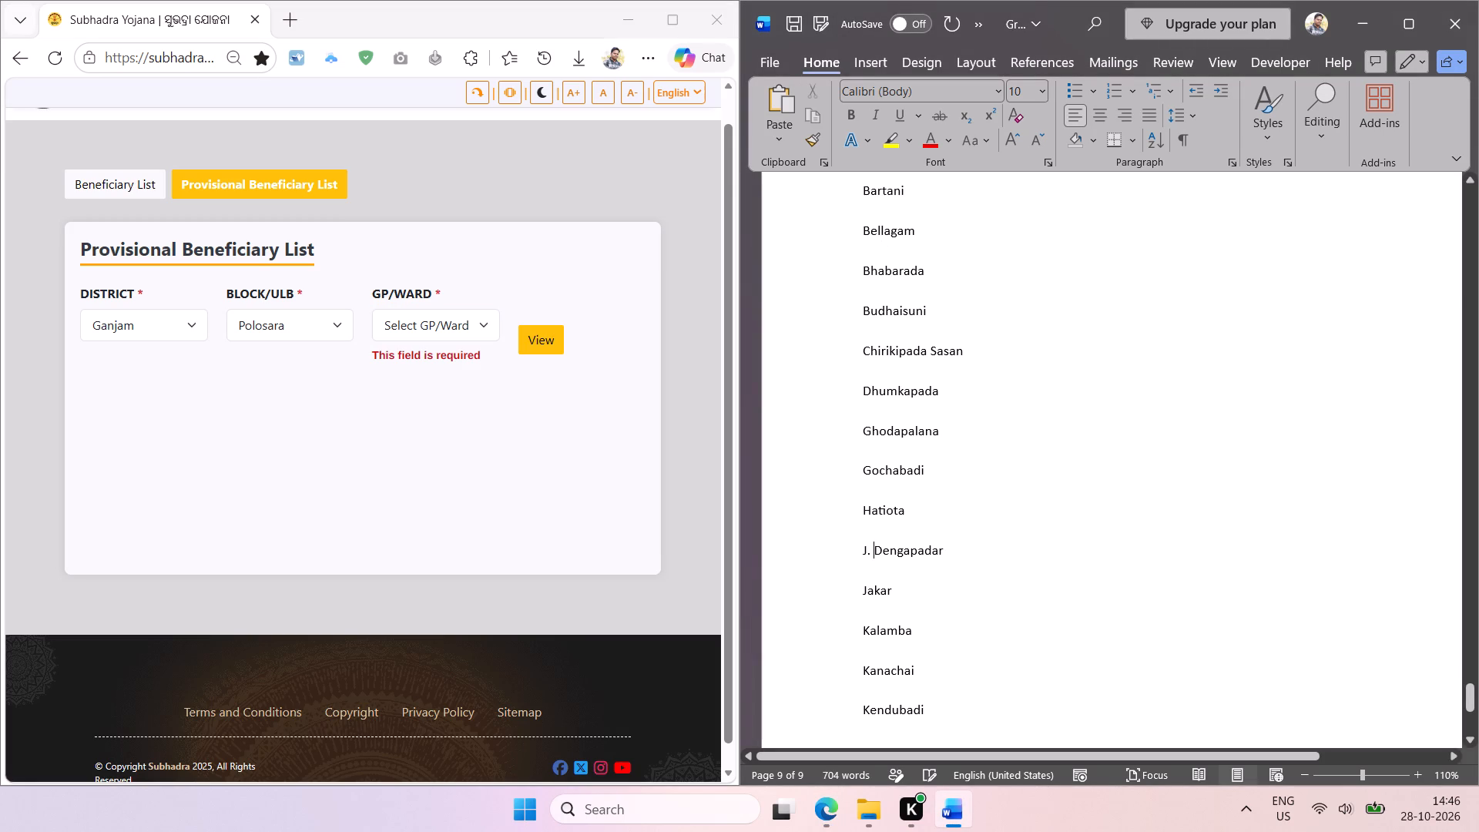
# Extract the remaining Polosara gram panchayat names from Kendubadi to Sodaka as text and paste them below the first batch in Word.
pyautogui.click(945, 711)
pyautogui.press('Return')
pyautogui.press('Return')
pyautogui.scroll(-1, 971, 568)
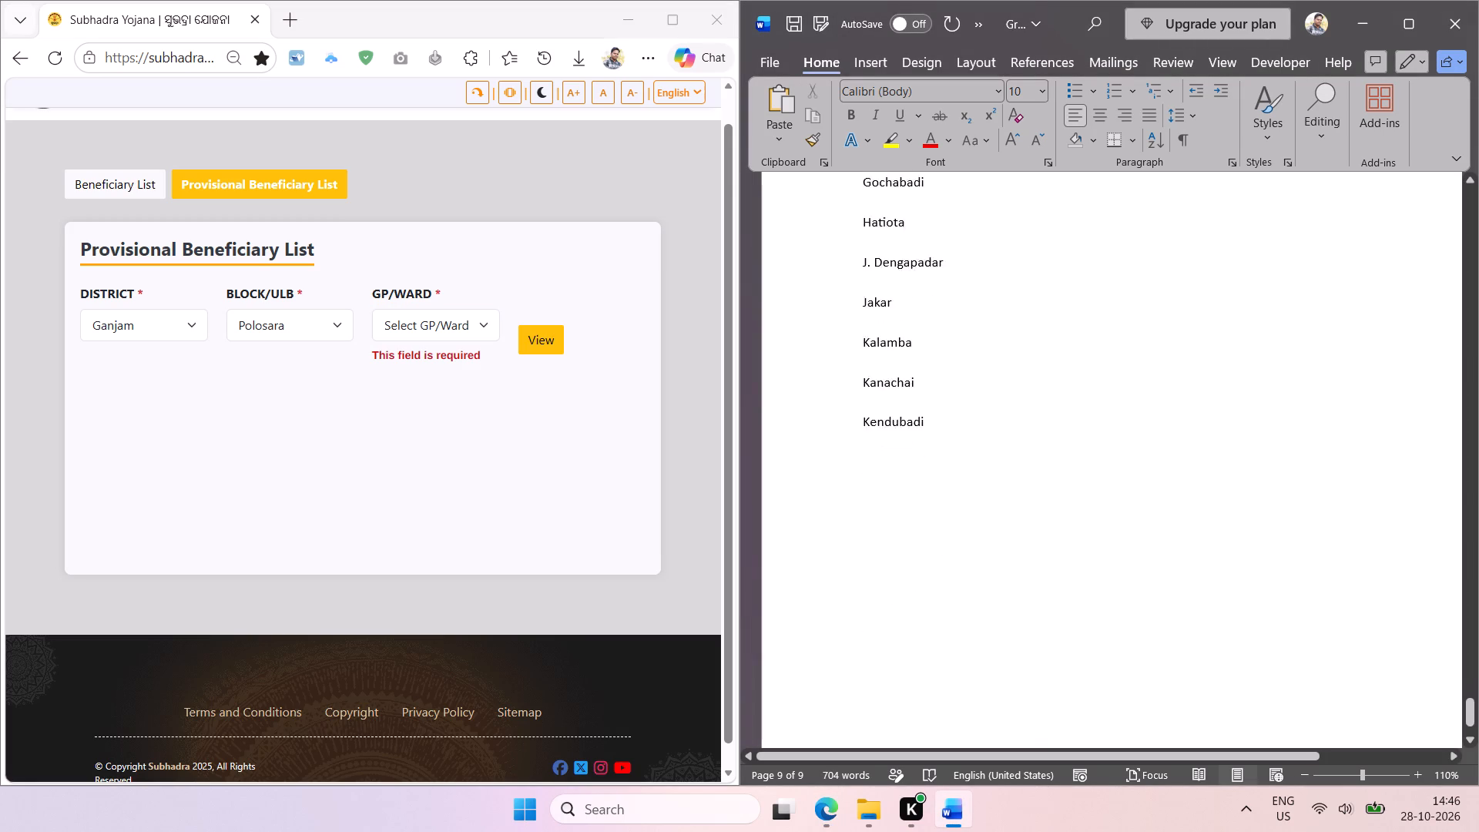
pyautogui.scroll(-2, 971, 568)
pyautogui.click(472, 316)
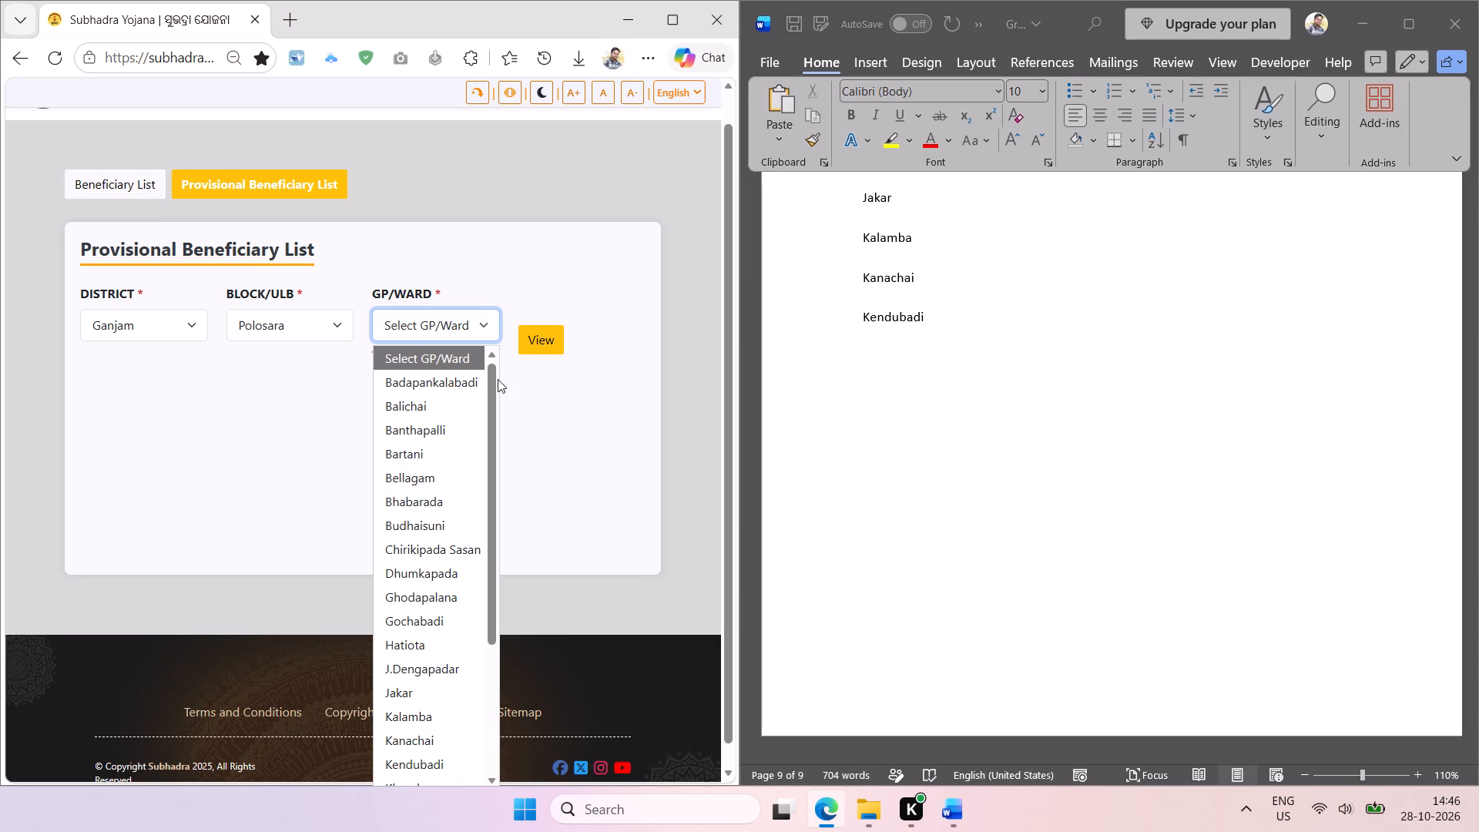
pyautogui.moveTo(489, 417); pyautogui.dragTo(508, 619)
pyautogui.press('shift+super+t')
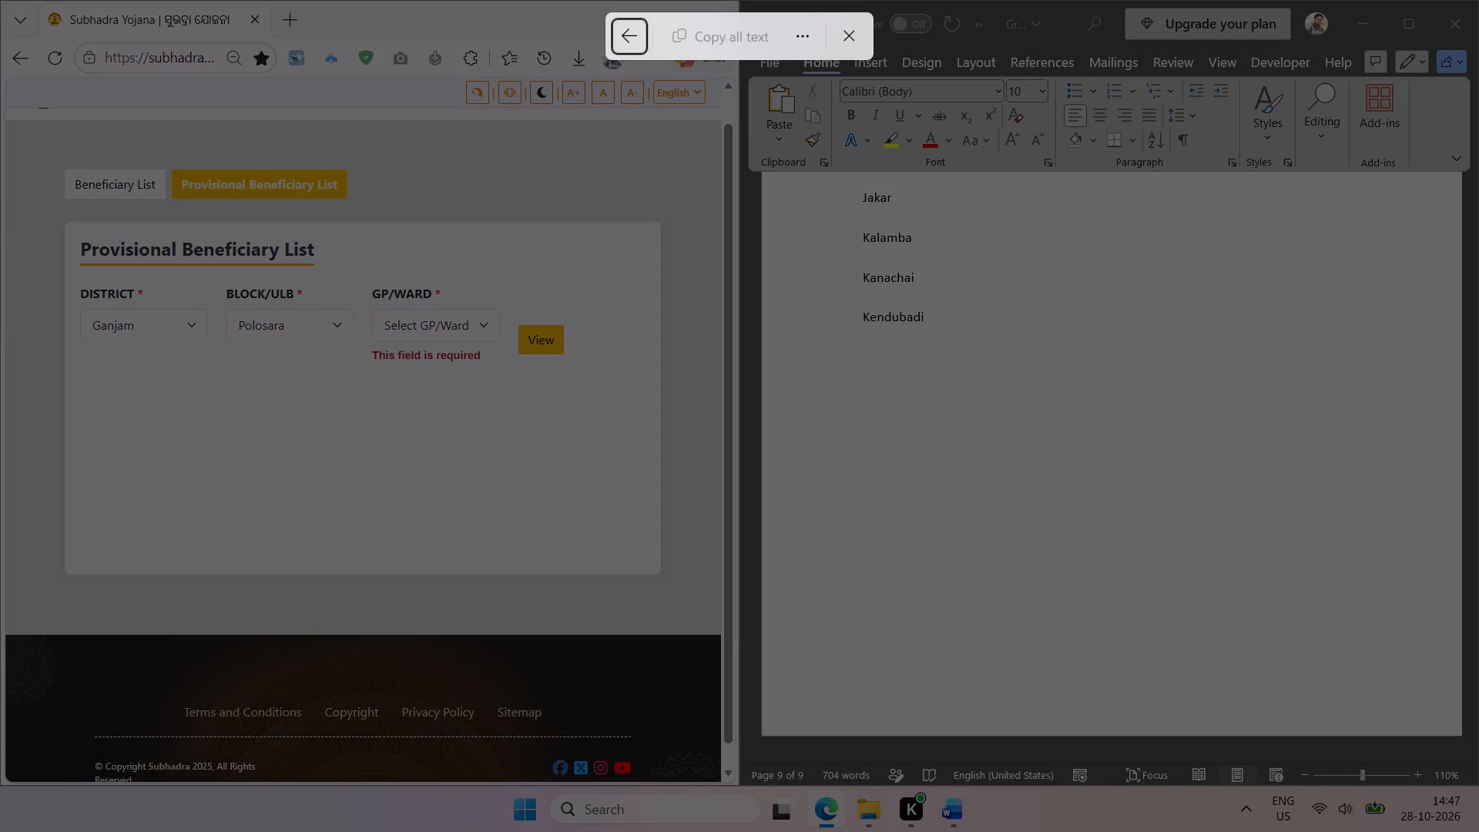
pyautogui.moveTo(375, 550); pyautogui.dragTo(464, 773)
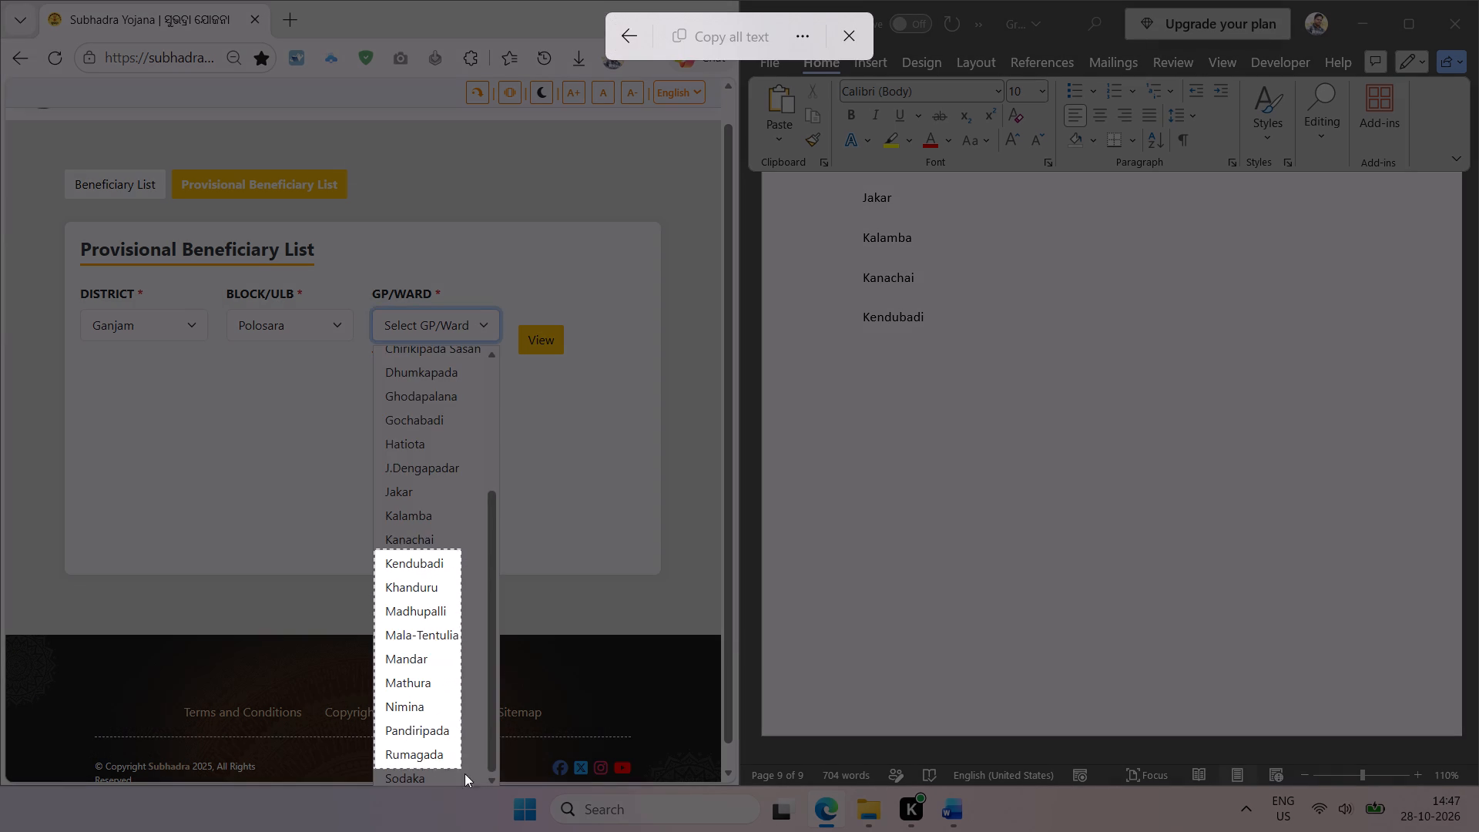
pyautogui.moveTo(464, 773); pyautogui.dragTo(478, 795)
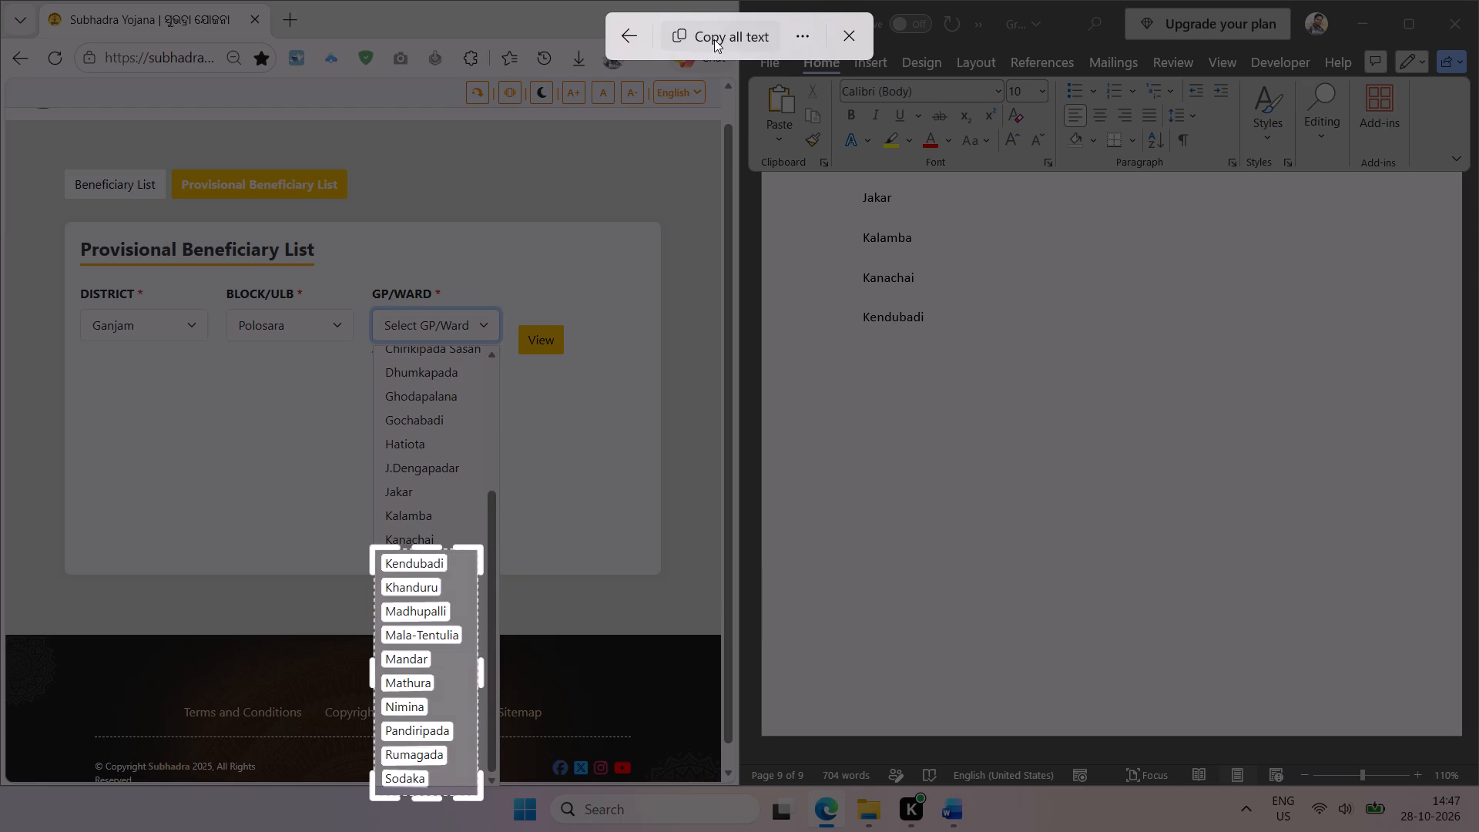
pyautogui.click(714, 39)
pyautogui.click(885, 350)
pyautogui.hotkey('ctrl', 'v')
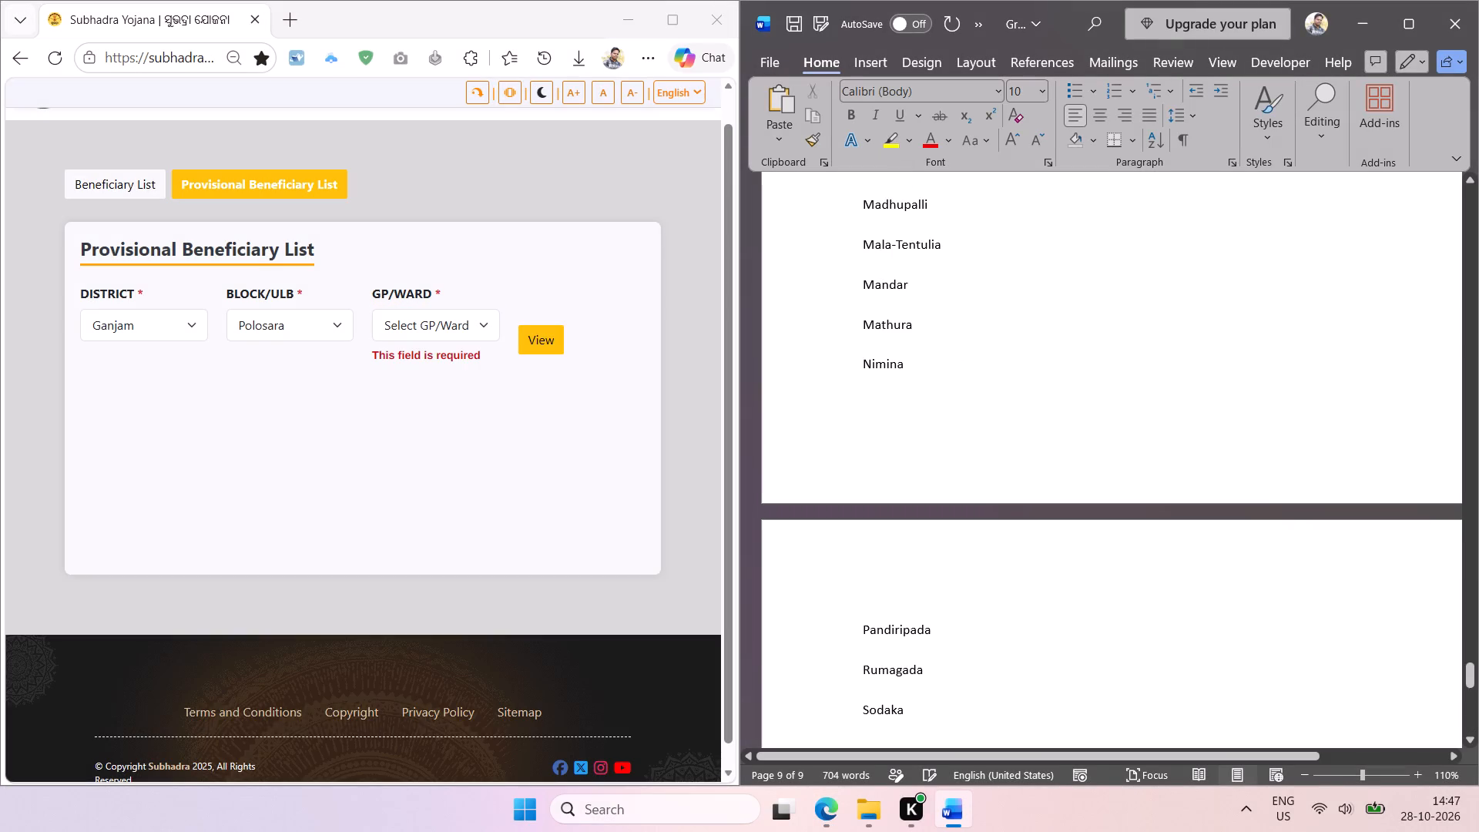
# Delete the duplicate Kendubadi entry from the pasted gram panchayat names.
pyautogui.scroll(2, 971, 331)
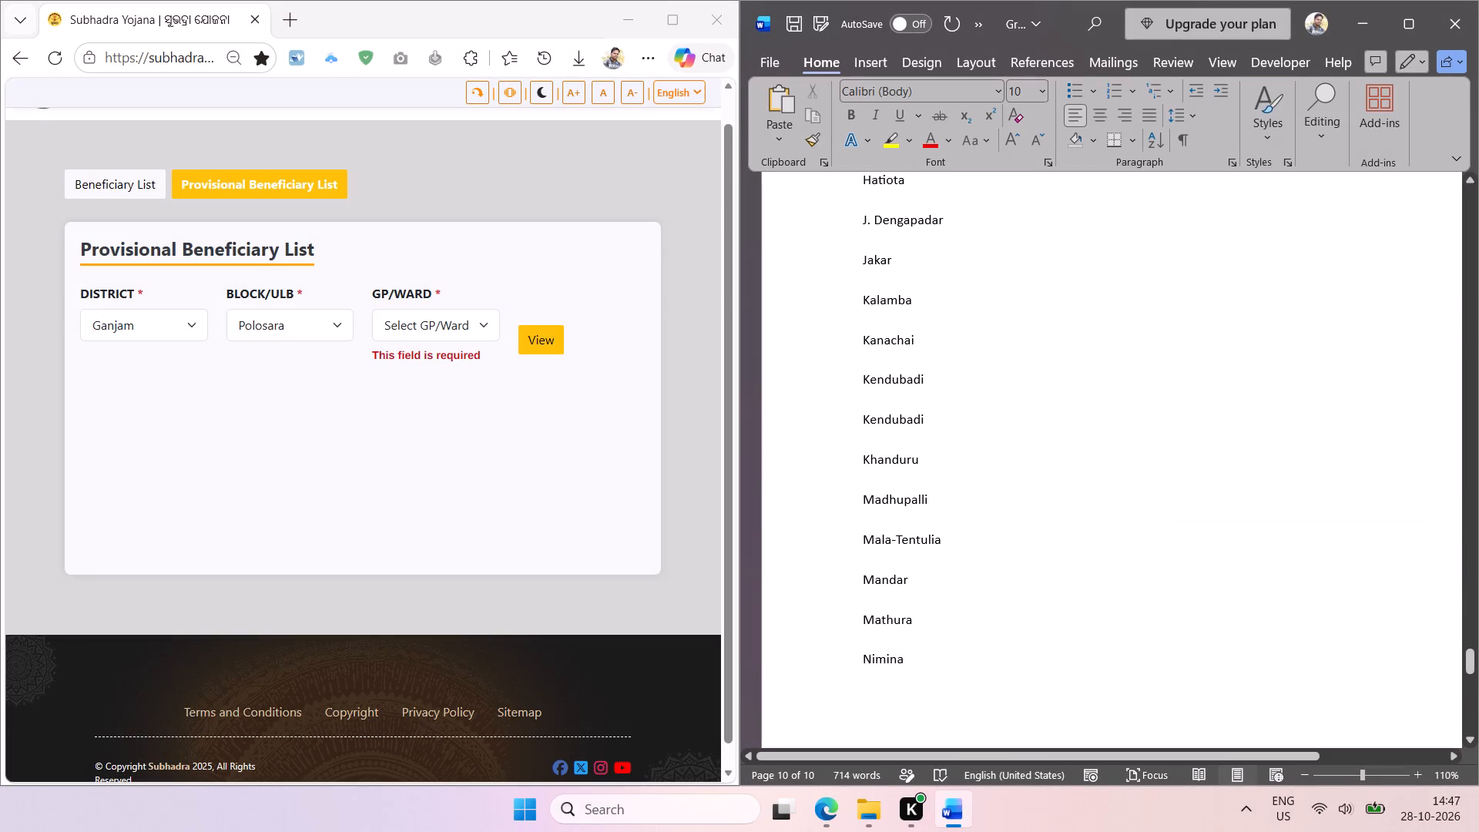
pyautogui.doubleClick(912, 380)
pyautogui.press('BackSpace')
# Remove the empty lines between the names from Sodaka up to Mathura.
pyautogui.scroll(-2, 944, 425)
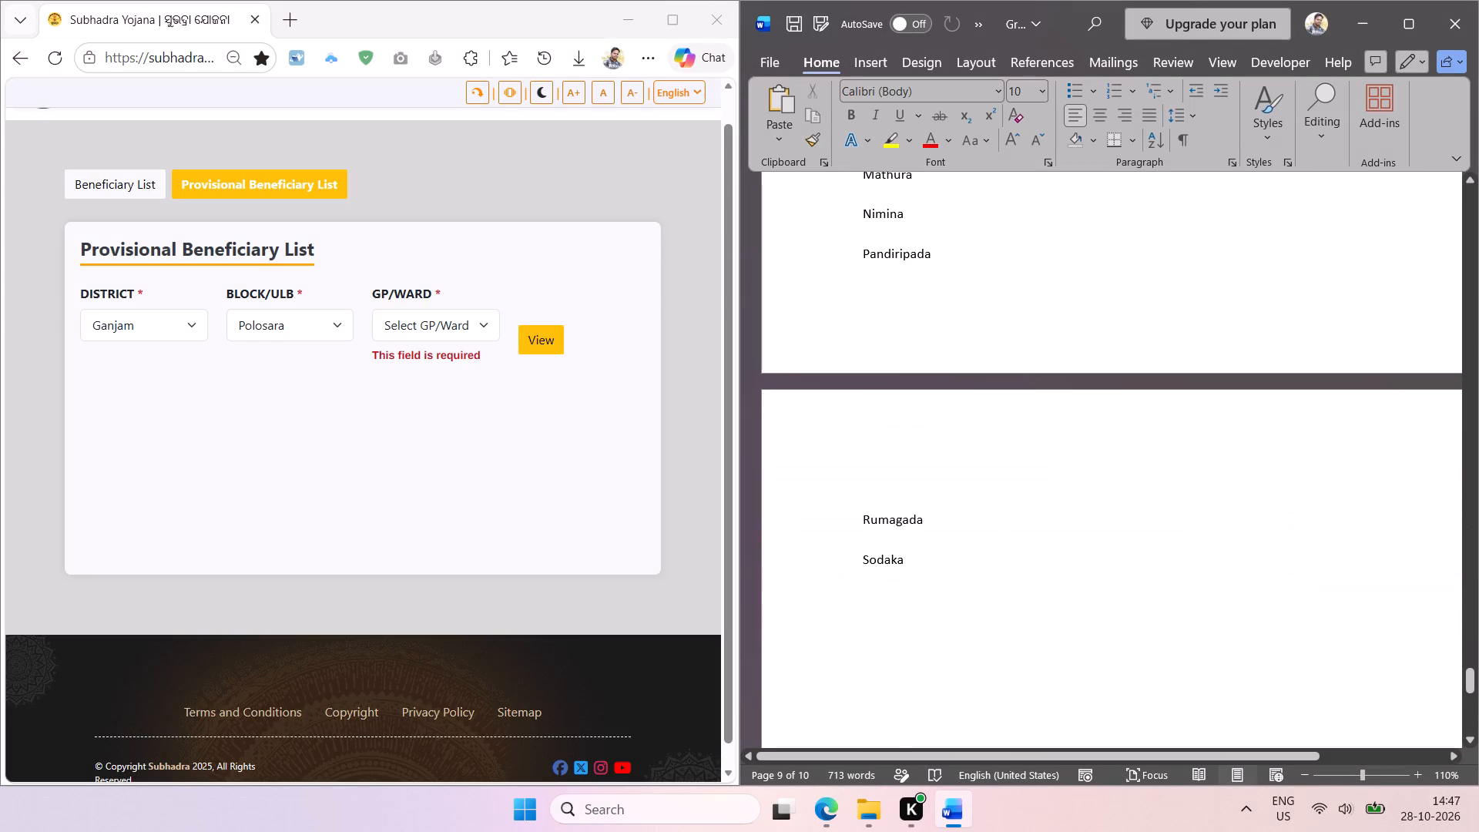
pyautogui.click(928, 545)
pyautogui.press('BackSpace')
pyautogui.press('Up')
pyautogui.press('BackSpace')
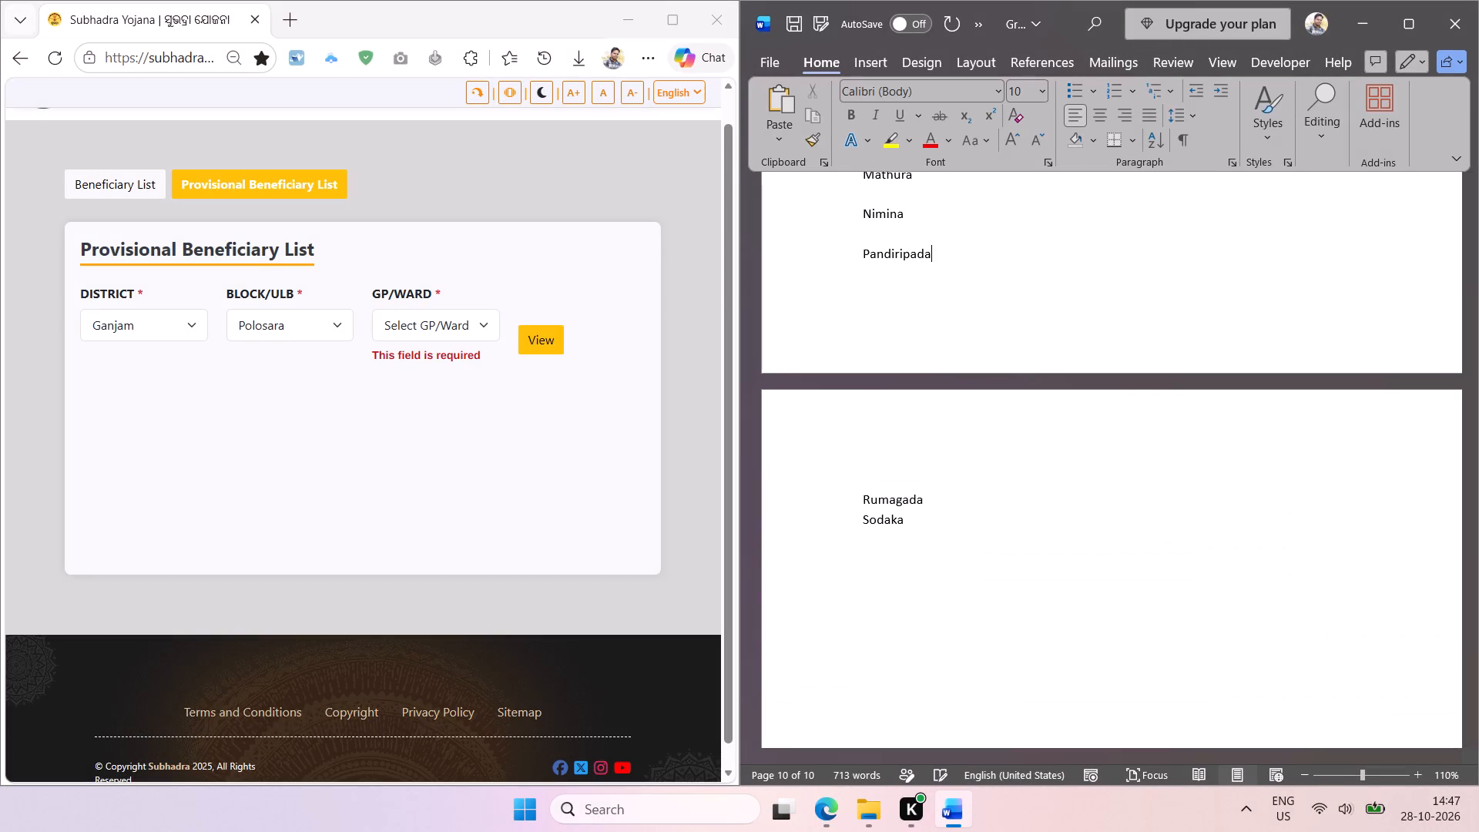
pyautogui.press('Up')
pyautogui.press('BackSpace')
pyautogui.press('Up')
pyautogui.press('BackSpace')
# Remove the empty lines between the Polosara gram panchayat names from Mathura up to Kanachai.
pyautogui.scroll(1, 960, 554)
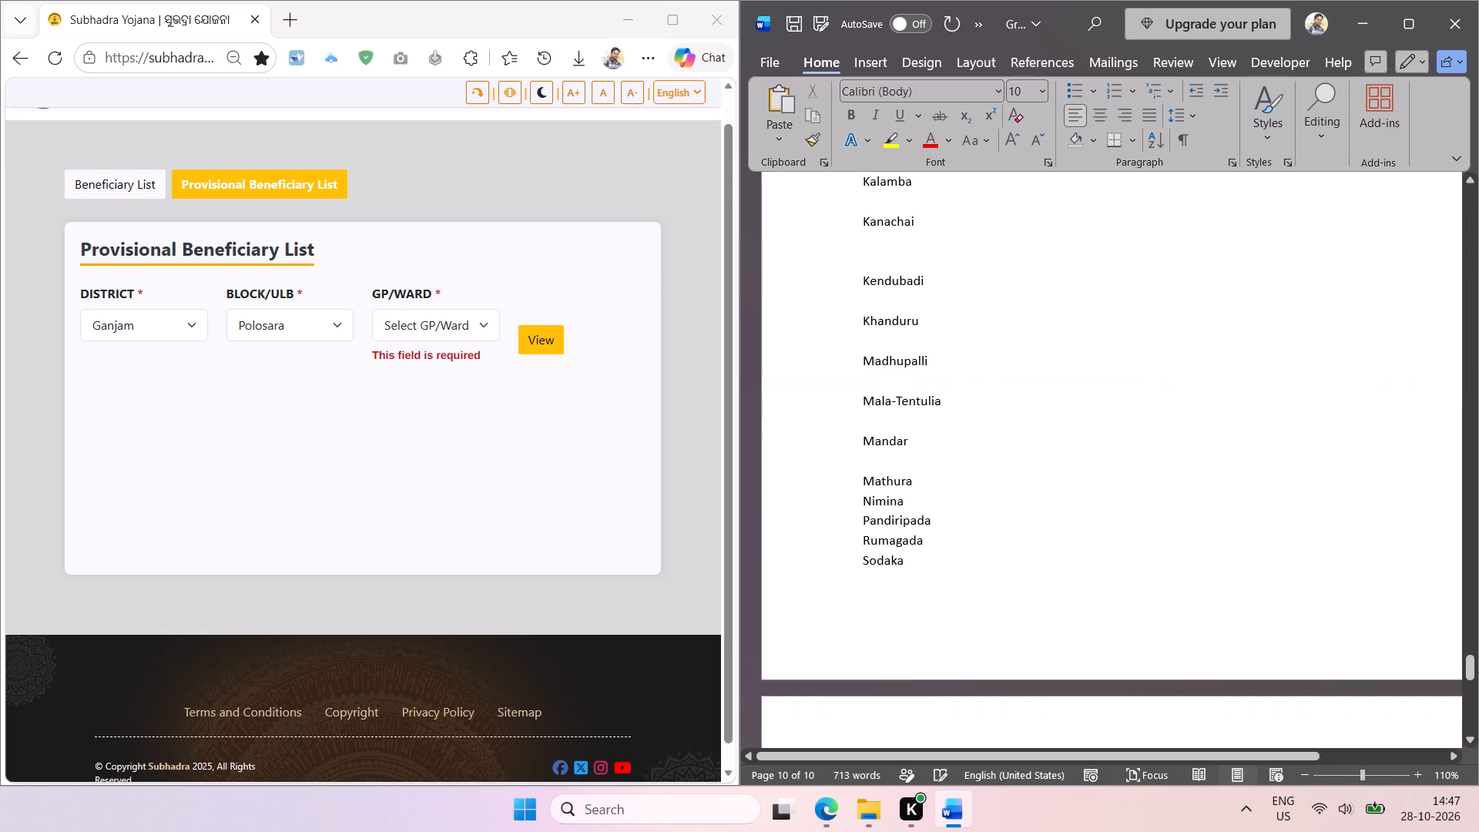
pyautogui.scroll(2, 960, 554)
pyautogui.press('Up')
pyautogui.press('BackSpace')
pyautogui.press('Up')
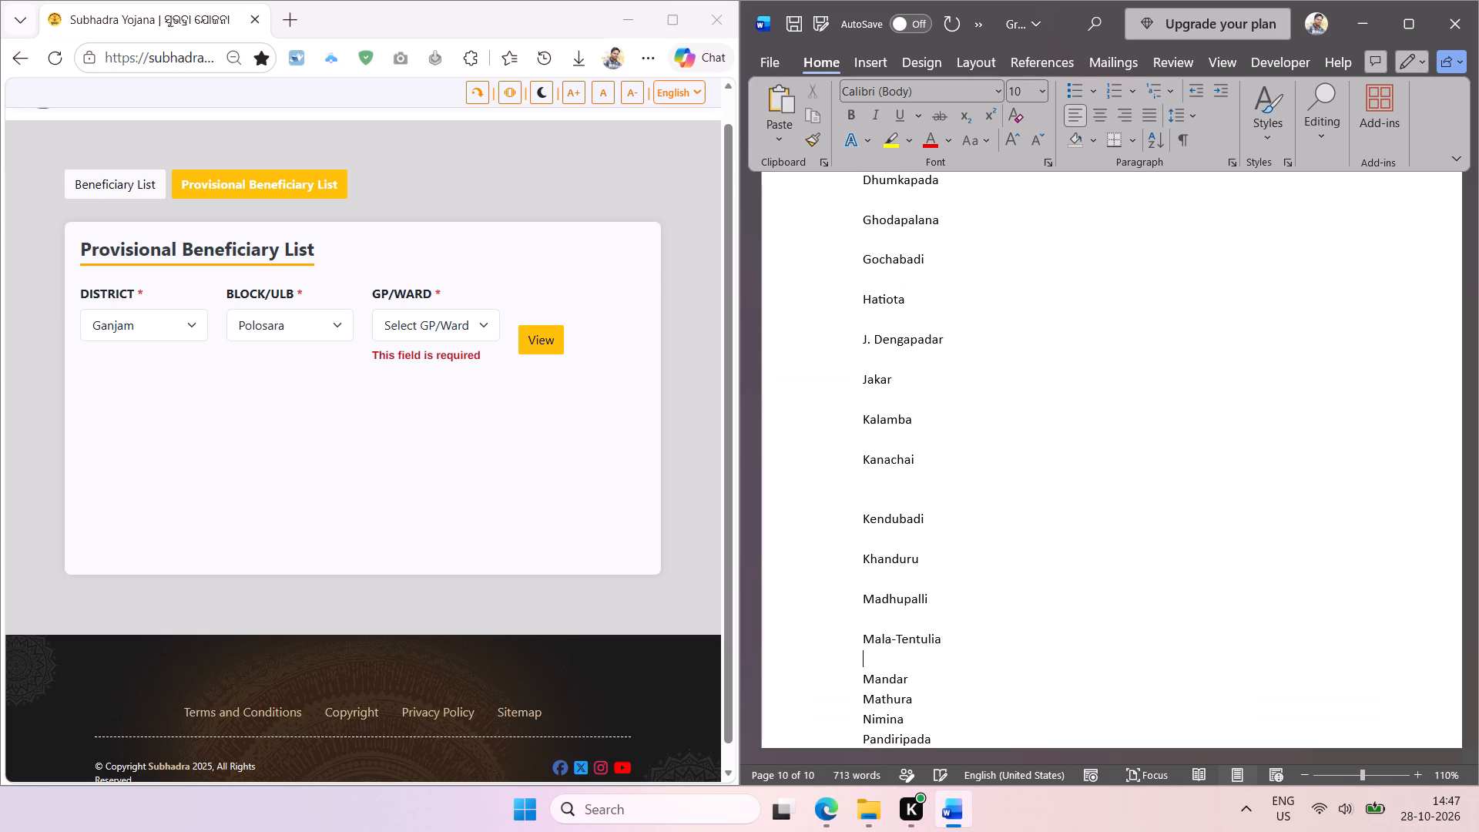
pyautogui.press('BackSpace')
pyautogui.press('Up')
pyautogui.press('BackSpace')
pyautogui.press('Up')
pyautogui.press('BackSpace')
pyautogui.press('Up')
pyautogui.press('BackSpace')
pyautogui.press('Up')
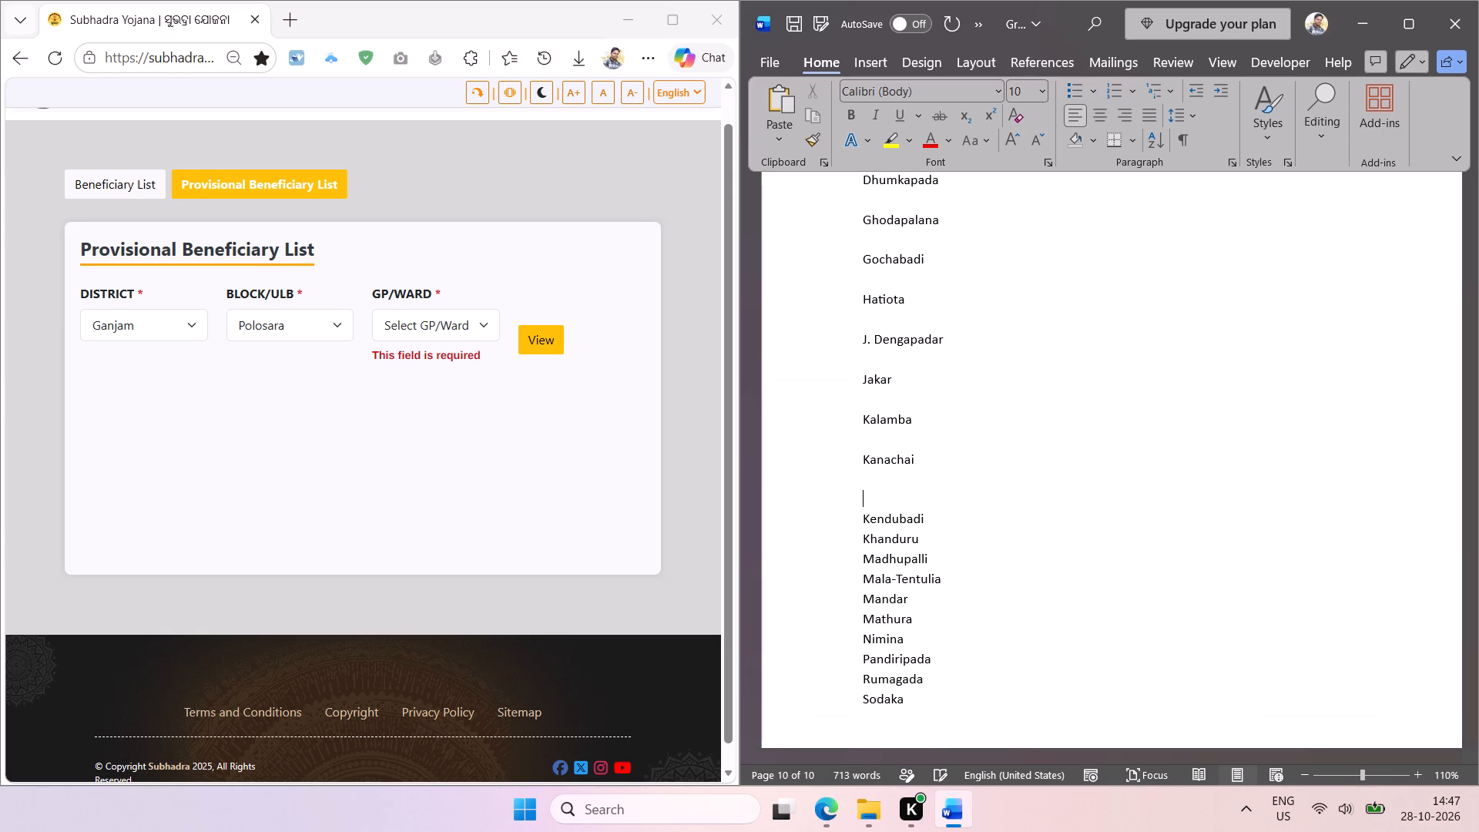
pyautogui.press('BackSpace')
pyautogui.press('BackSpace')
# Remove the empty lines between the names from Kanachai up to Gochabadi.
pyautogui.press('Up')
pyautogui.press('BackSpace')
pyautogui.press('Up')
pyautogui.press('BackSpace')
pyautogui.press('Up')
pyautogui.press('BackSpace')
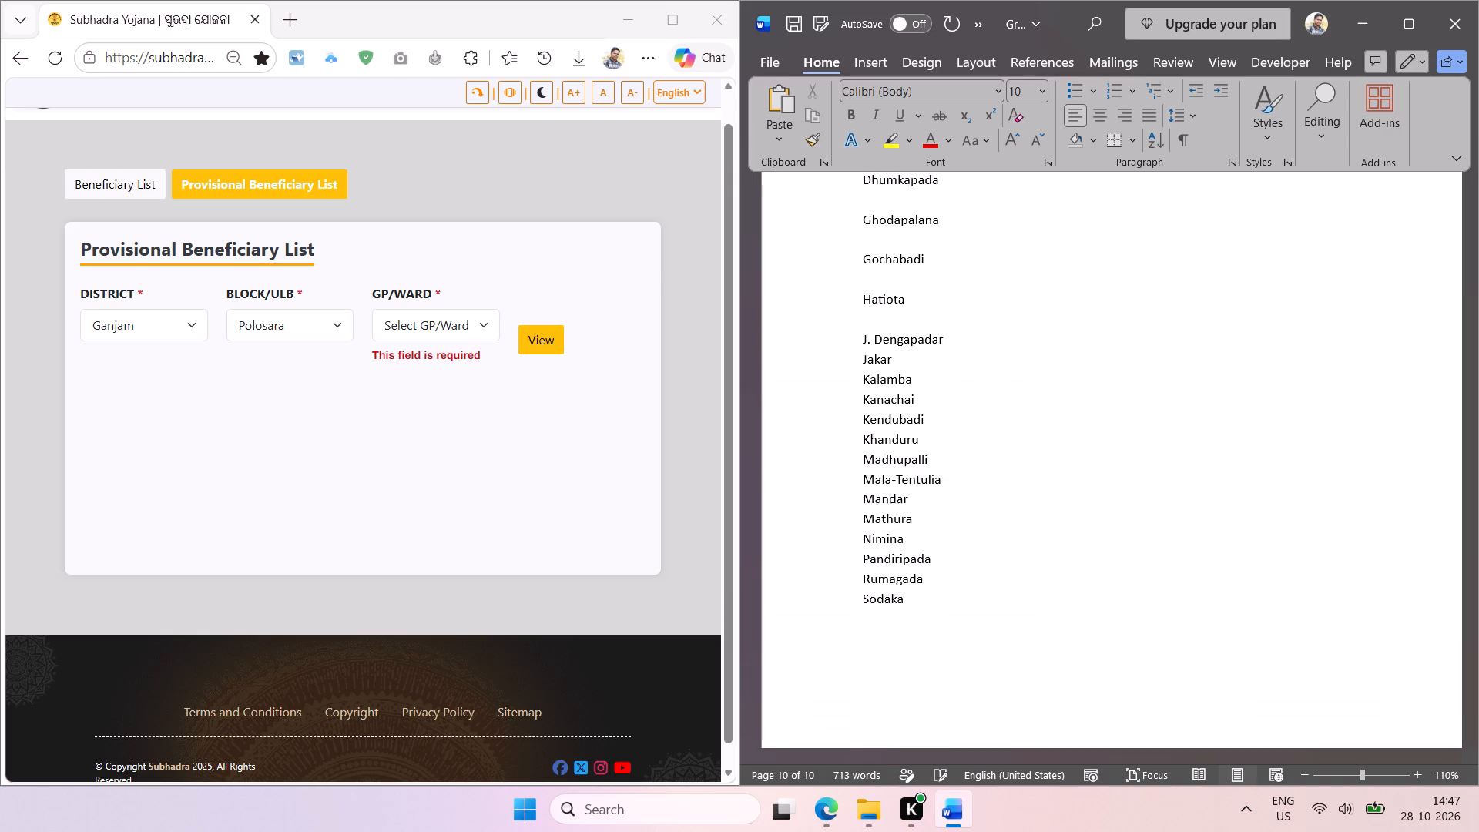
pyautogui.press('Up')
pyautogui.press('BackSpace')
pyautogui.press('Up')
pyautogui.press('BackSpace')
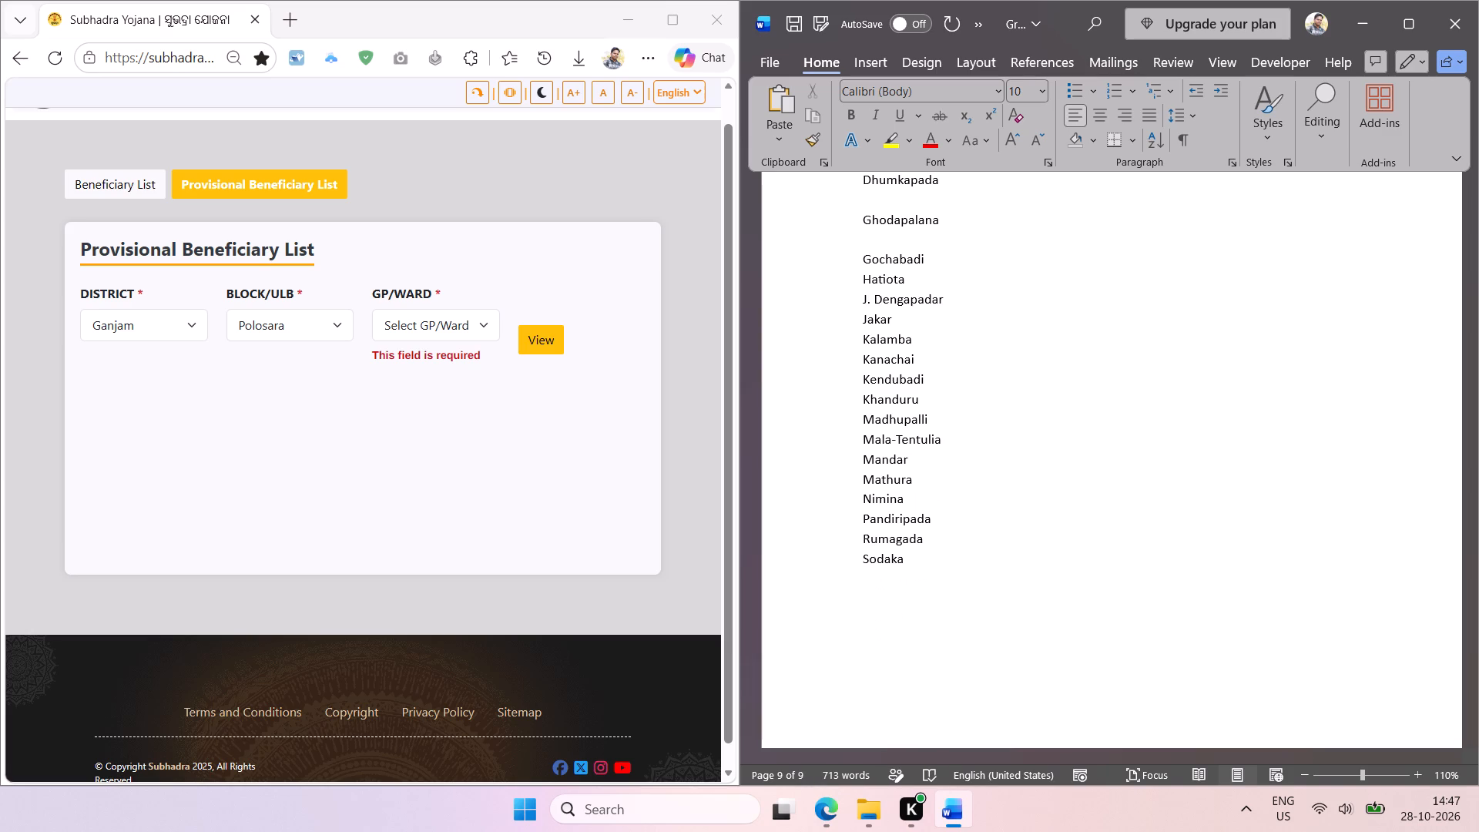
# Remove the empty lines between the names from Gochabadi up to Bhabarada.
pyautogui.scroll(1, 960, 554)
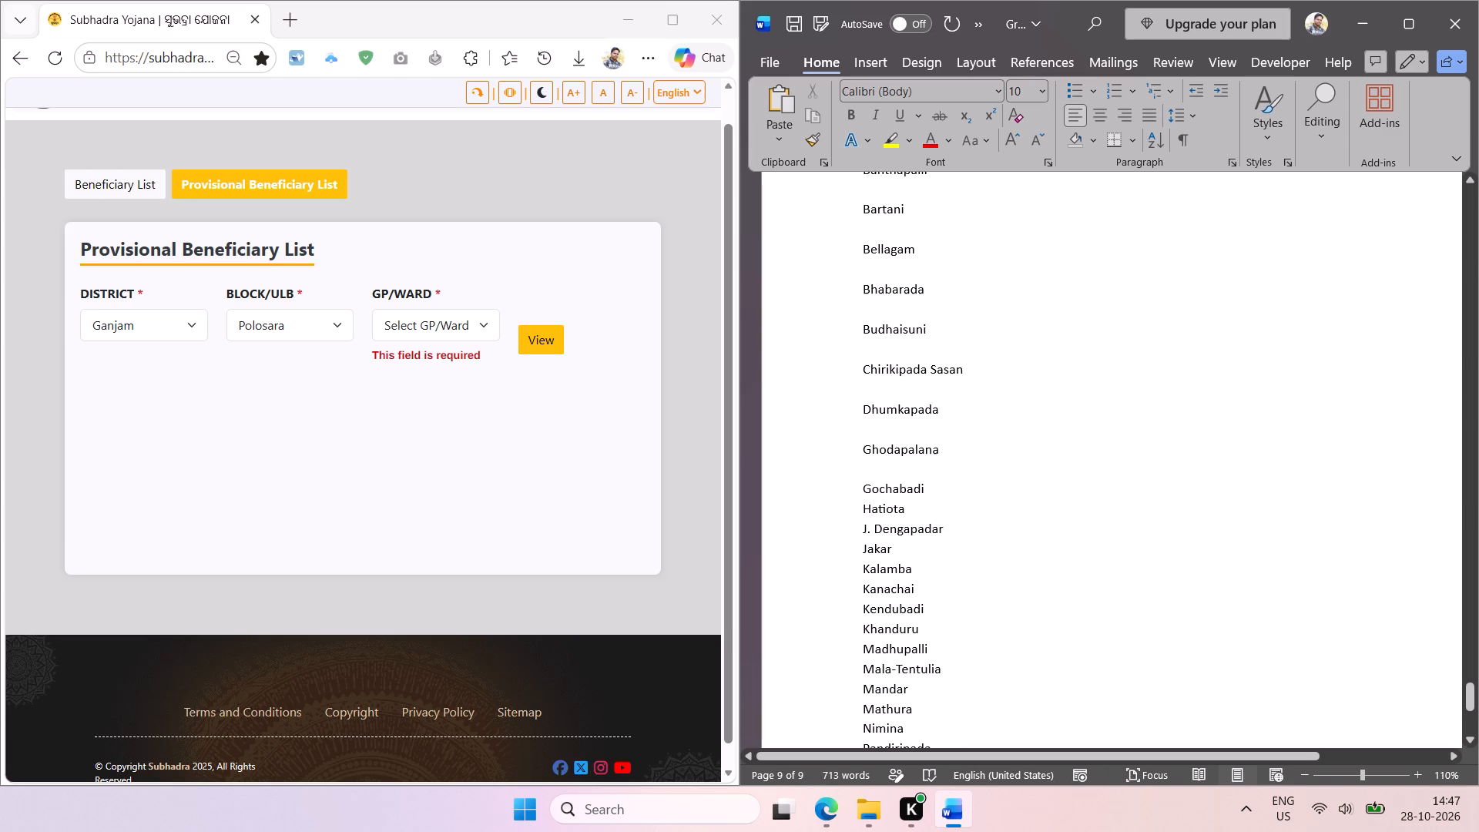
pyautogui.scroll(2, 960, 554)
pyautogui.press('Up')
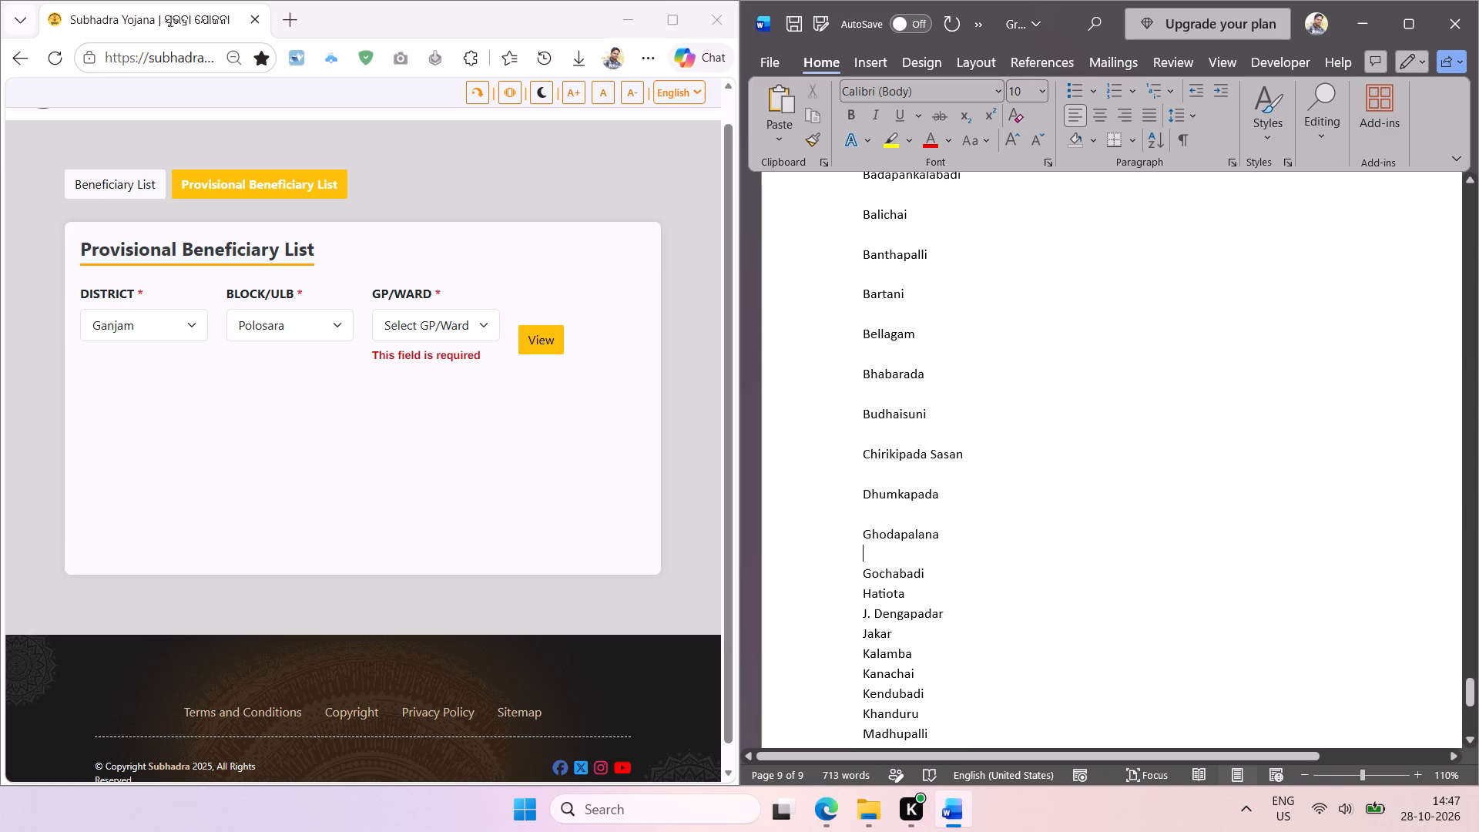
pyautogui.press('BackSpace')
pyautogui.press('Up')
pyautogui.press('BackSpace')
pyautogui.press('Up')
pyautogui.press('BackSpace')
pyautogui.press('Up')
pyautogui.press('BackSpace')
pyautogui.press('Up')
pyautogui.press('BackSpace')
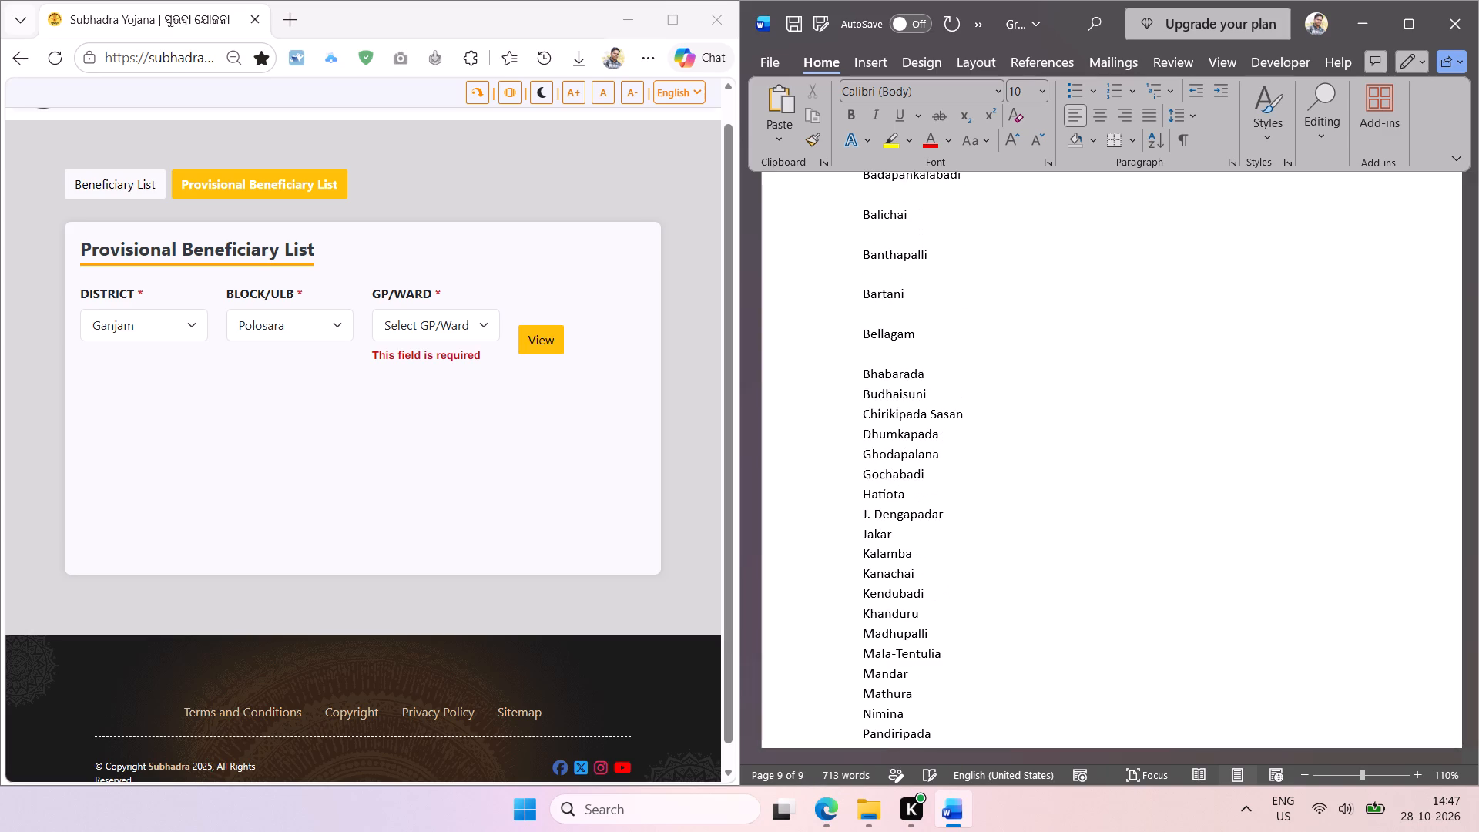
# Remove the empty lines between the names from Bhabarada up to Badapankalabadi.
pyautogui.press('Up')
pyautogui.press('BackSpace')
pyautogui.press('Up')
pyautogui.press('BackSpace')
pyautogui.press('Up')
pyautogui.press('BackSpace')
pyautogui.press('Up')
pyautogui.press('BackSpace')
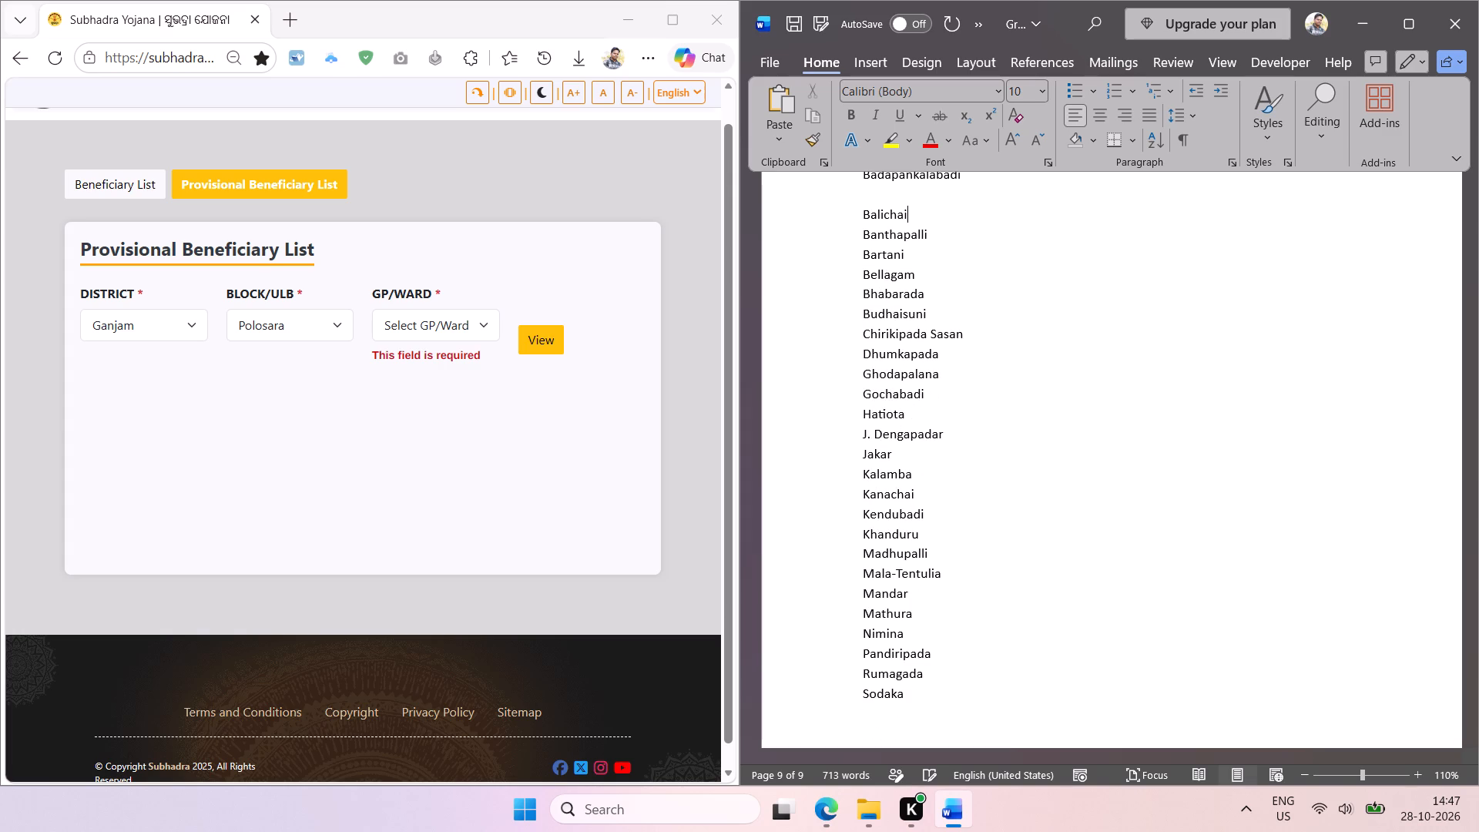
pyautogui.press('Up')
pyautogui.press('BackSpace')
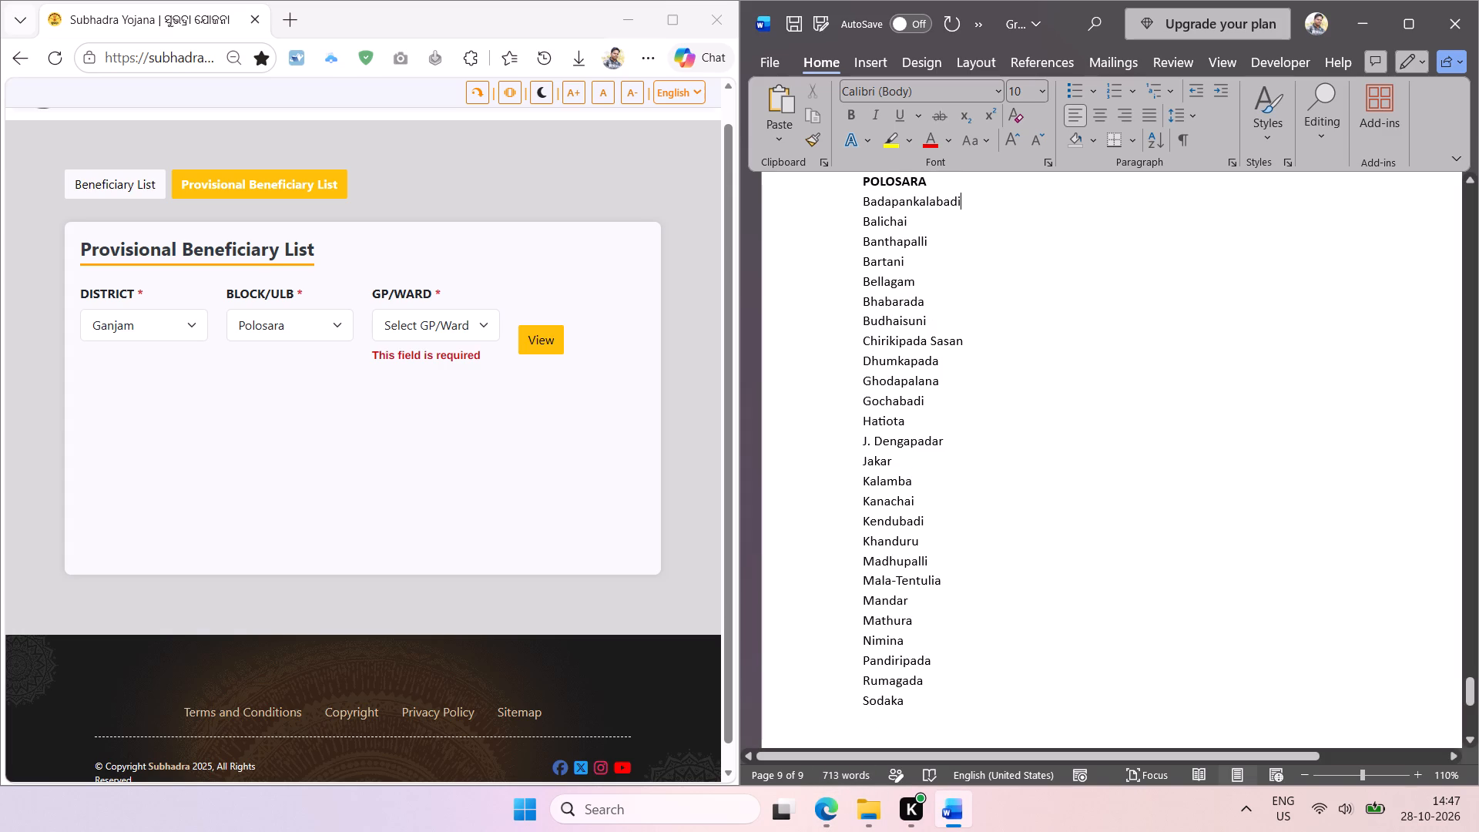
# Sort the Polosara gram panchayat names in ascending order and format them as a numbered list aligned with the heading.
pyautogui.moveTo(915, 696); pyautogui.dragTo(867, 205)
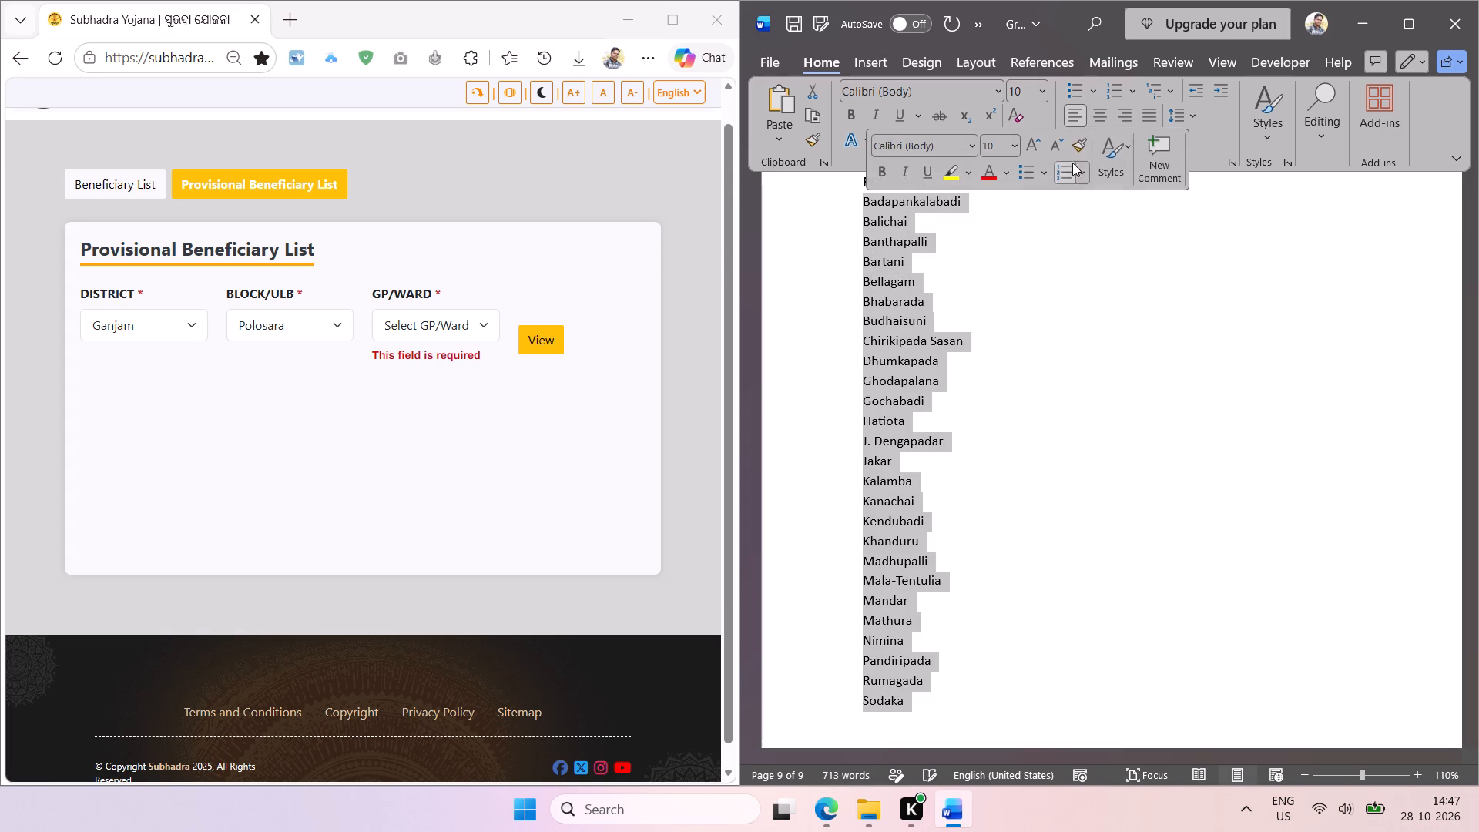
pyautogui.click(1152, 139)
pyautogui.press('Return')
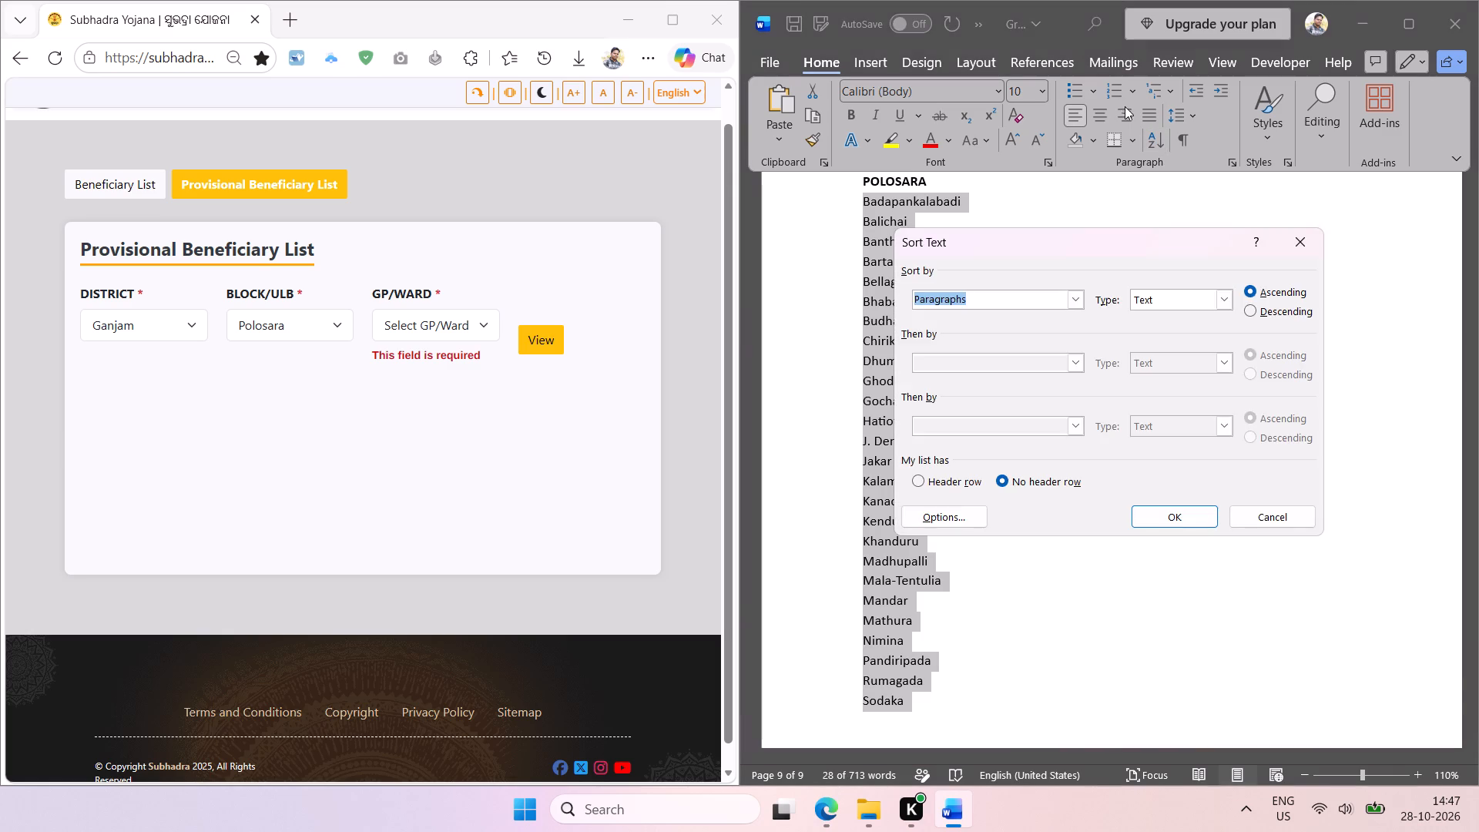
pyautogui.click(1118, 92)
pyautogui.doubleClick(1197, 89)
pyautogui.click(1082, 408)
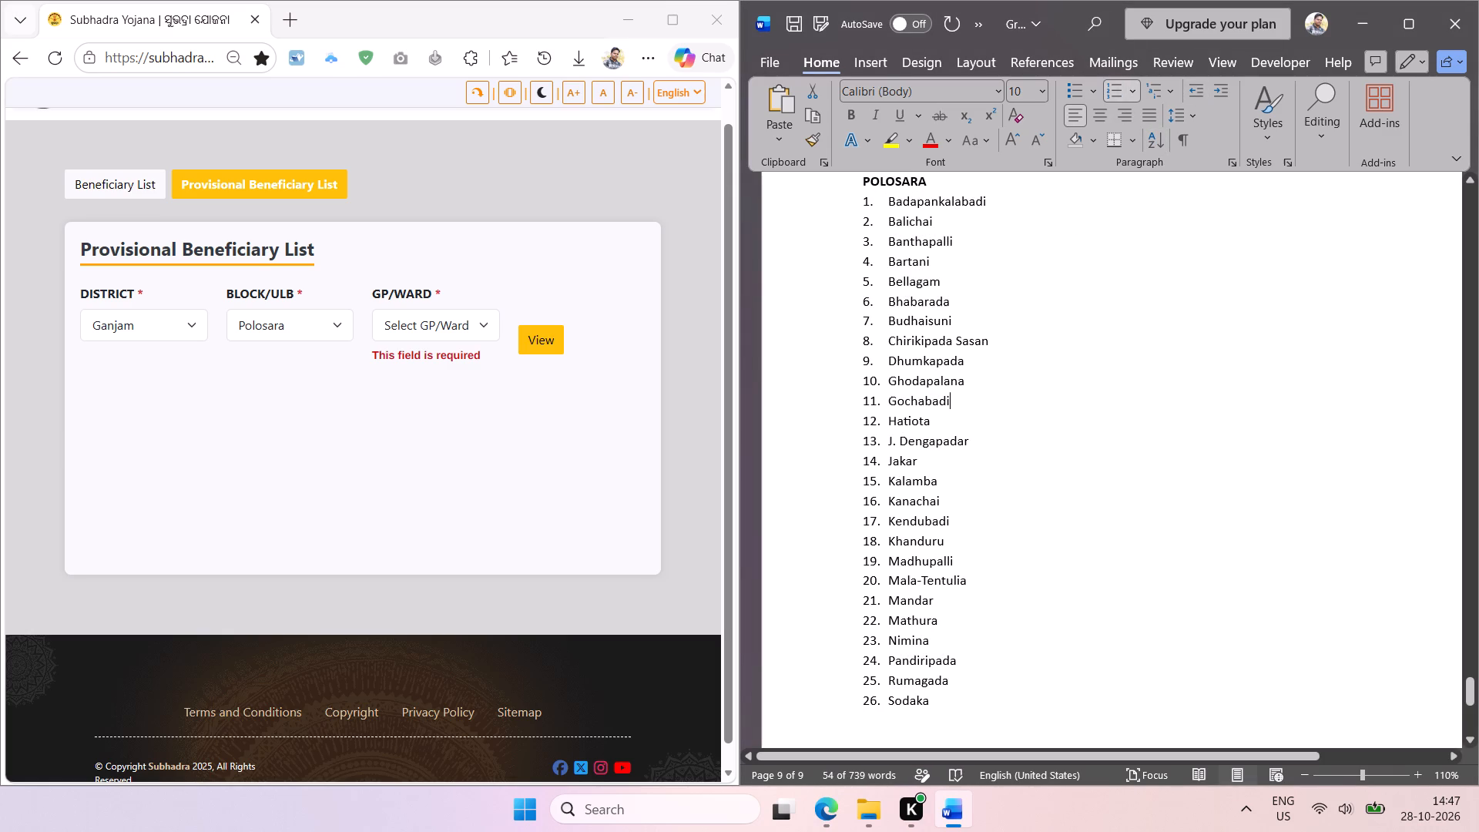
# Copy the bold POLOSARA heading and paste it below Sodaka, leaving one empty line after the numbered list.
pyautogui.doubleClick(922, 187)
pyautogui.hotkey('ctrl', 'c')
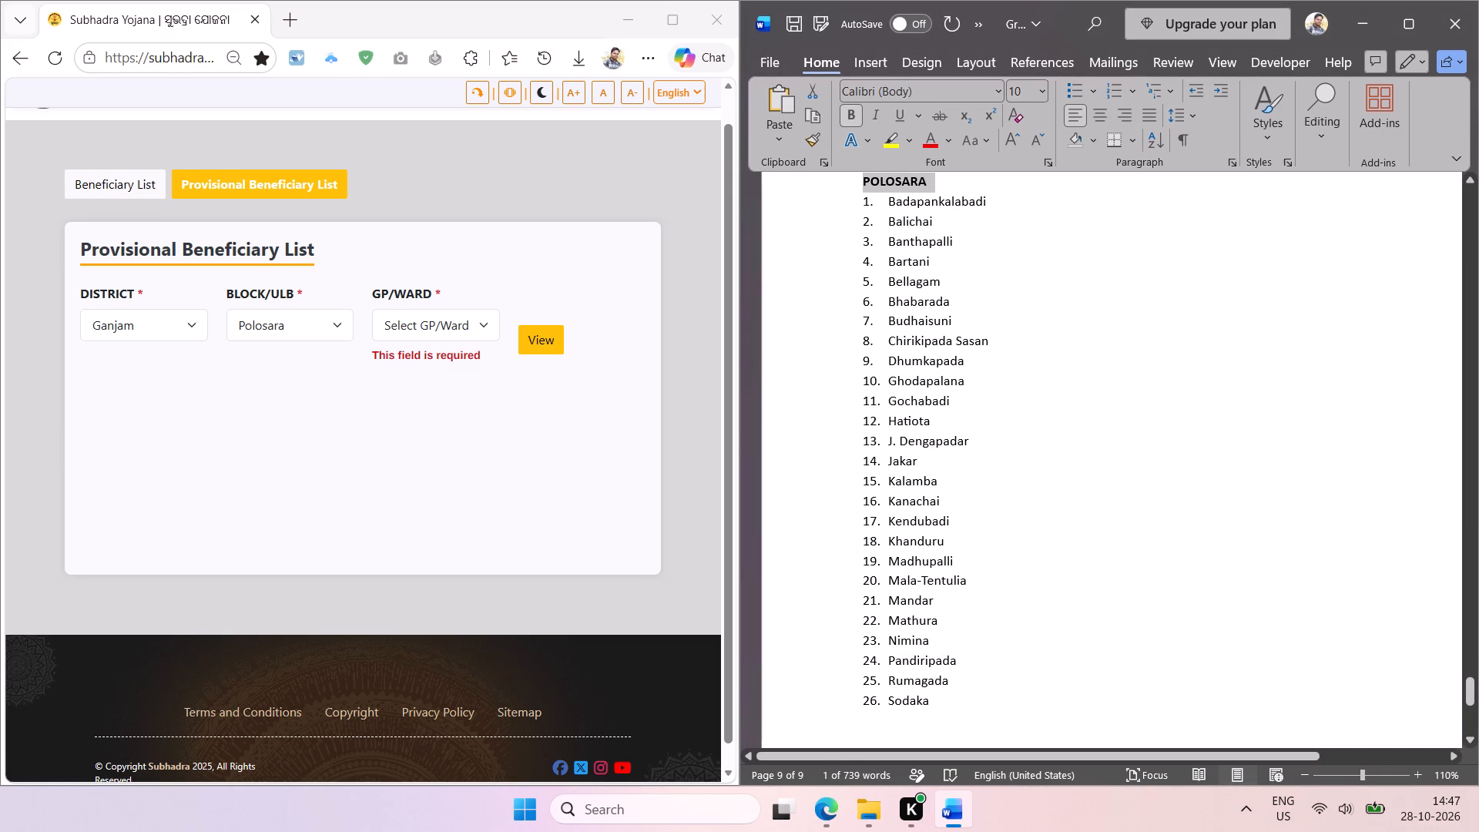
pyautogui.scroll(-3, 1008, 593)
pyautogui.click(947, 287)
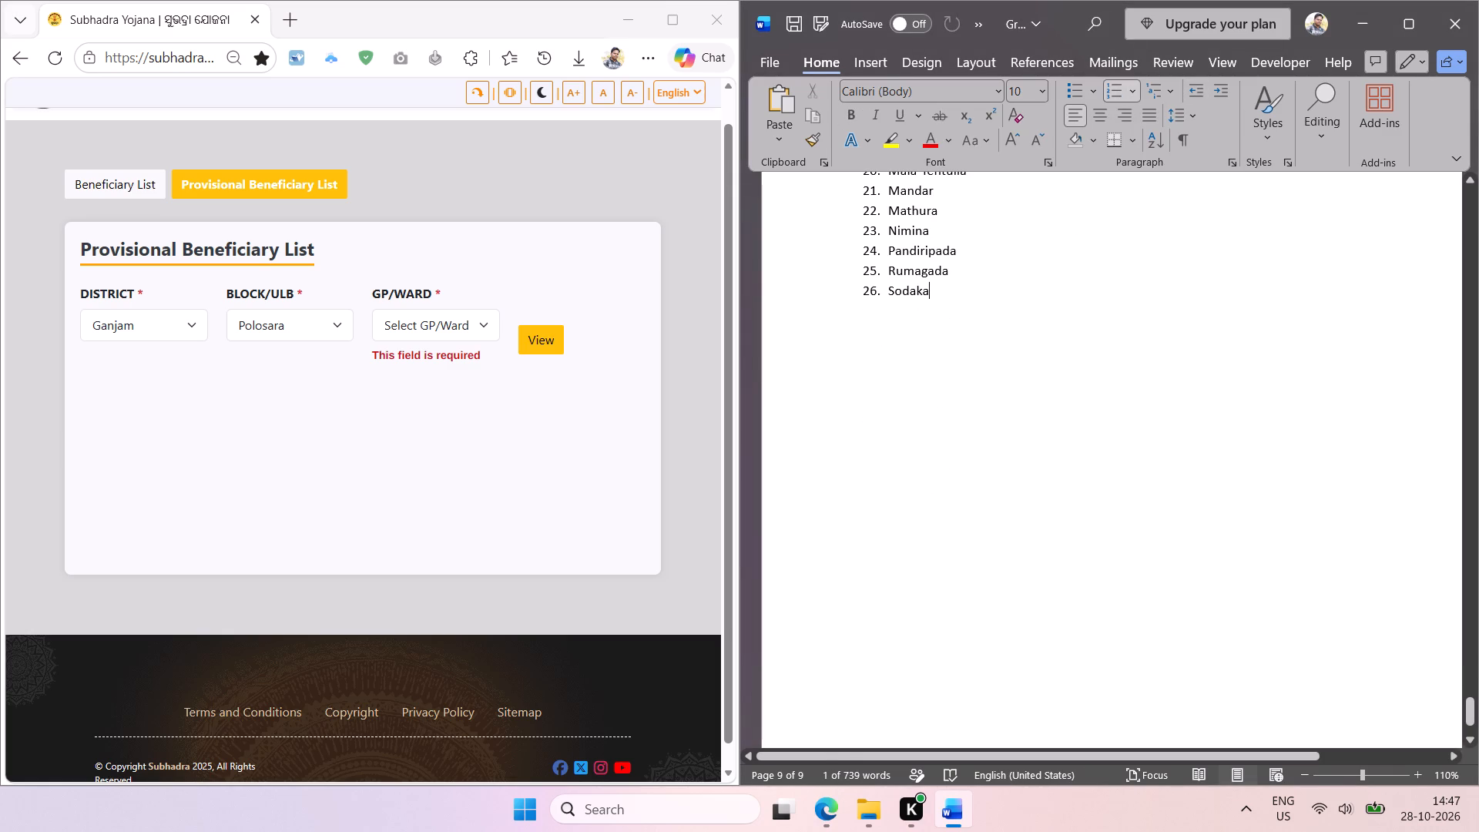
pyautogui.press('Return')
pyautogui.press('Return')
pyautogui.press('Return')
pyautogui.hotkey('ctrl', 'v')
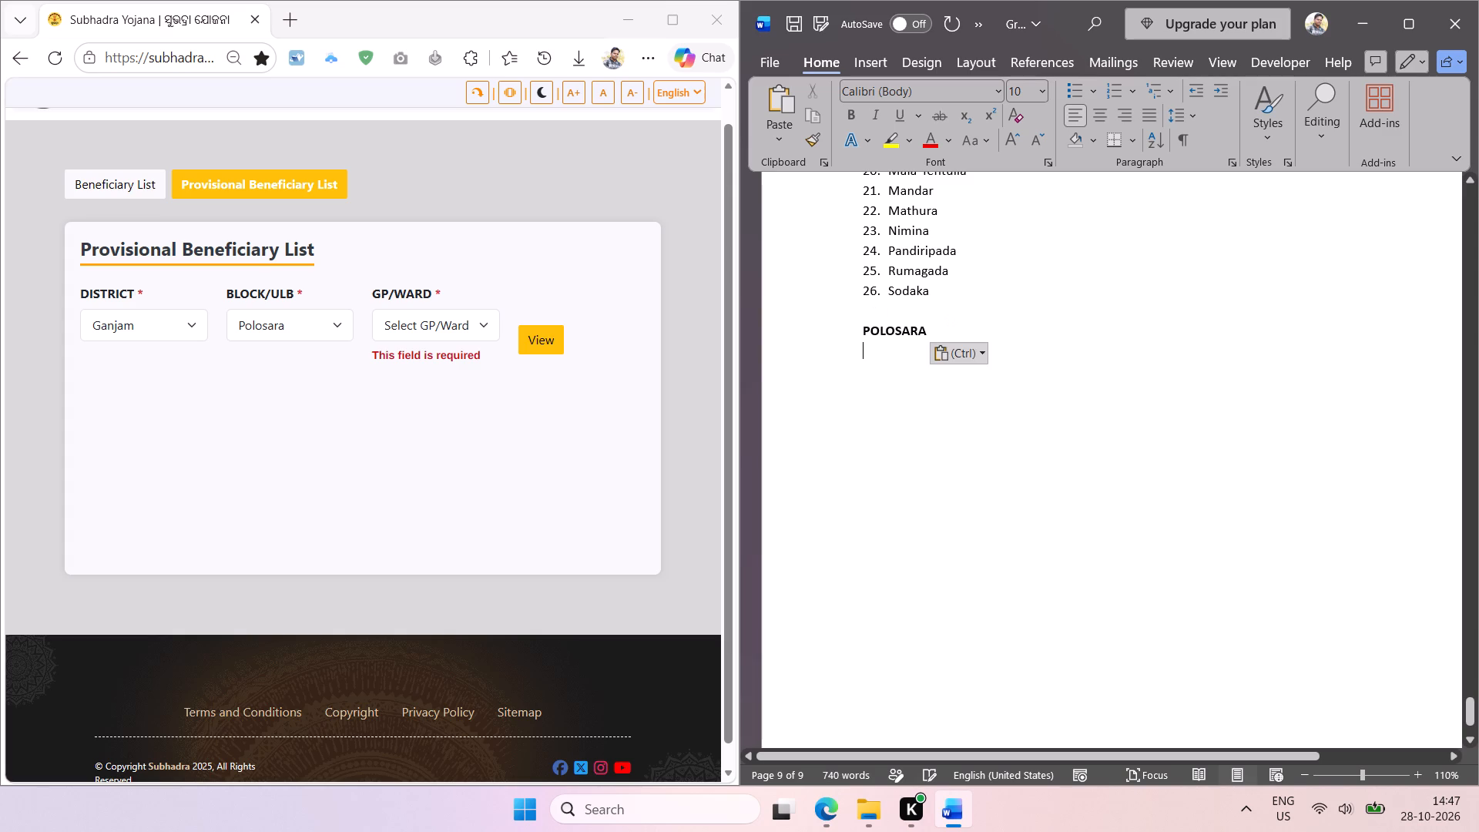
pyautogui.scroll(-1, 955, 322)
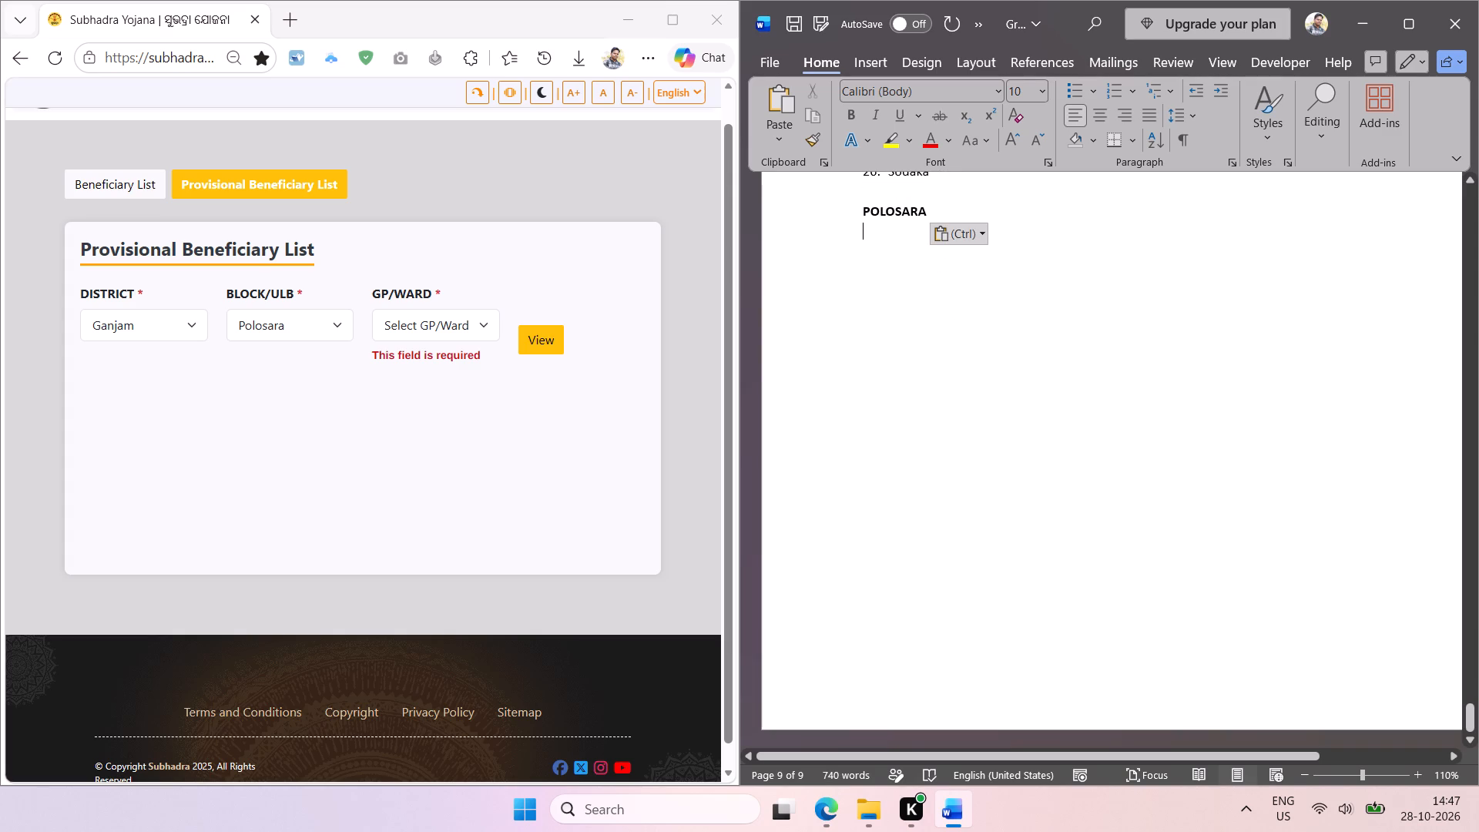
pyautogui.scroll(-1, 974, 346)
pyautogui.click(891, 241)
pyautogui.scroll(-1, 894, 243)
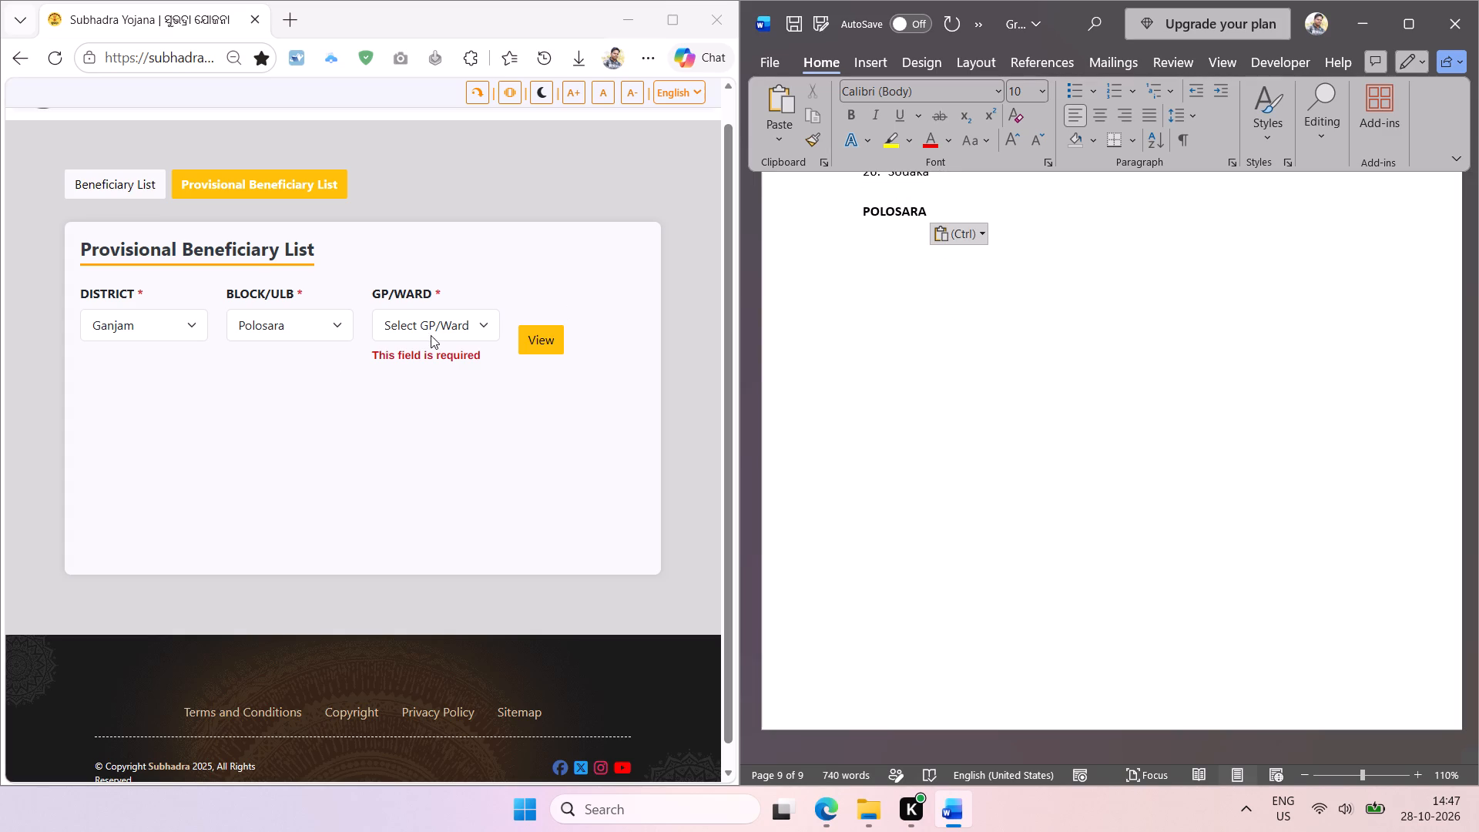
# Set the Block/ULB on the Subhadra Yojana page to Purusottampur.
pyautogui.click(334, 334)
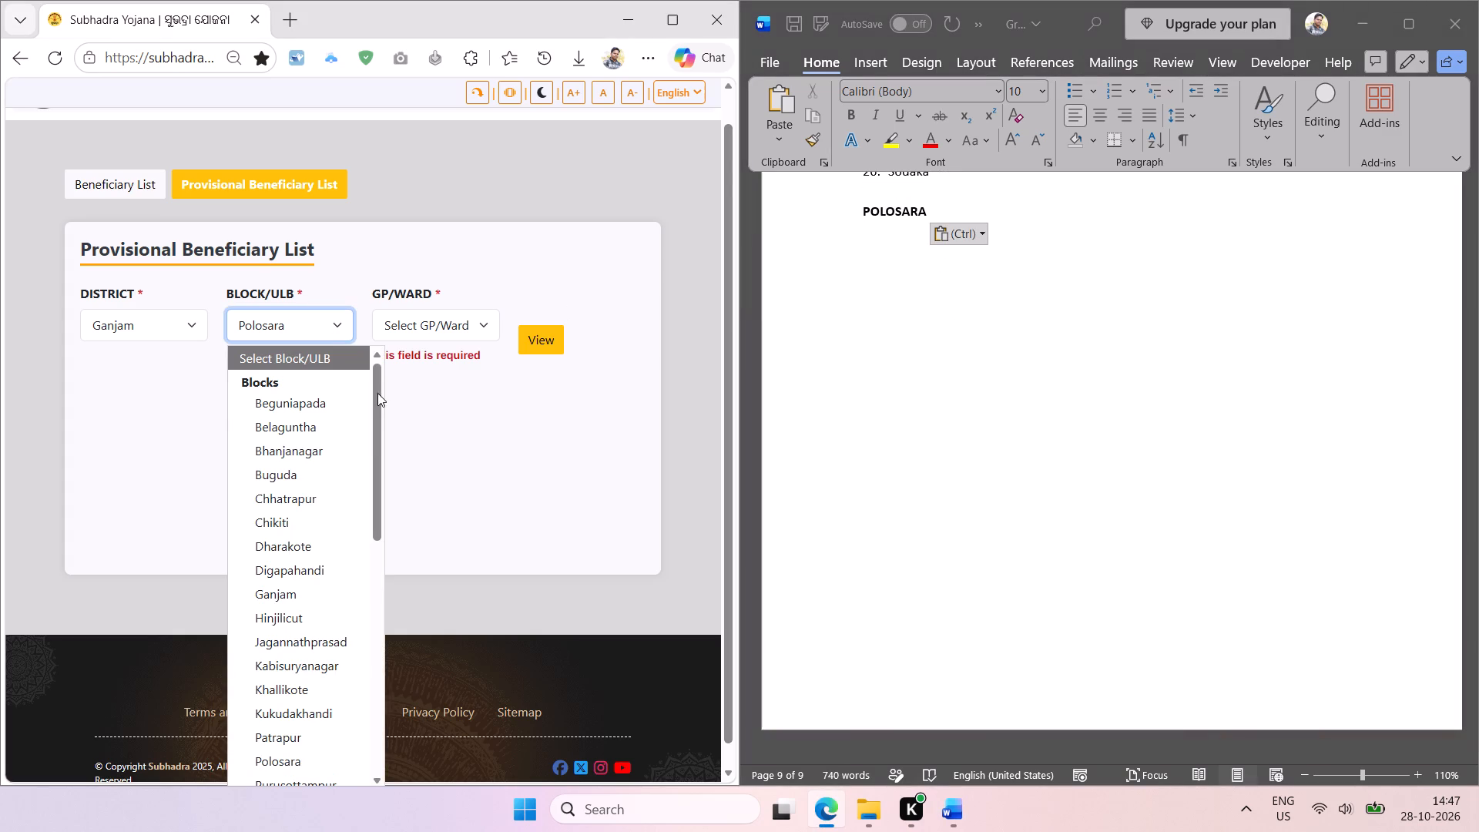
pyautogui.scroll(-3, 358, 402)
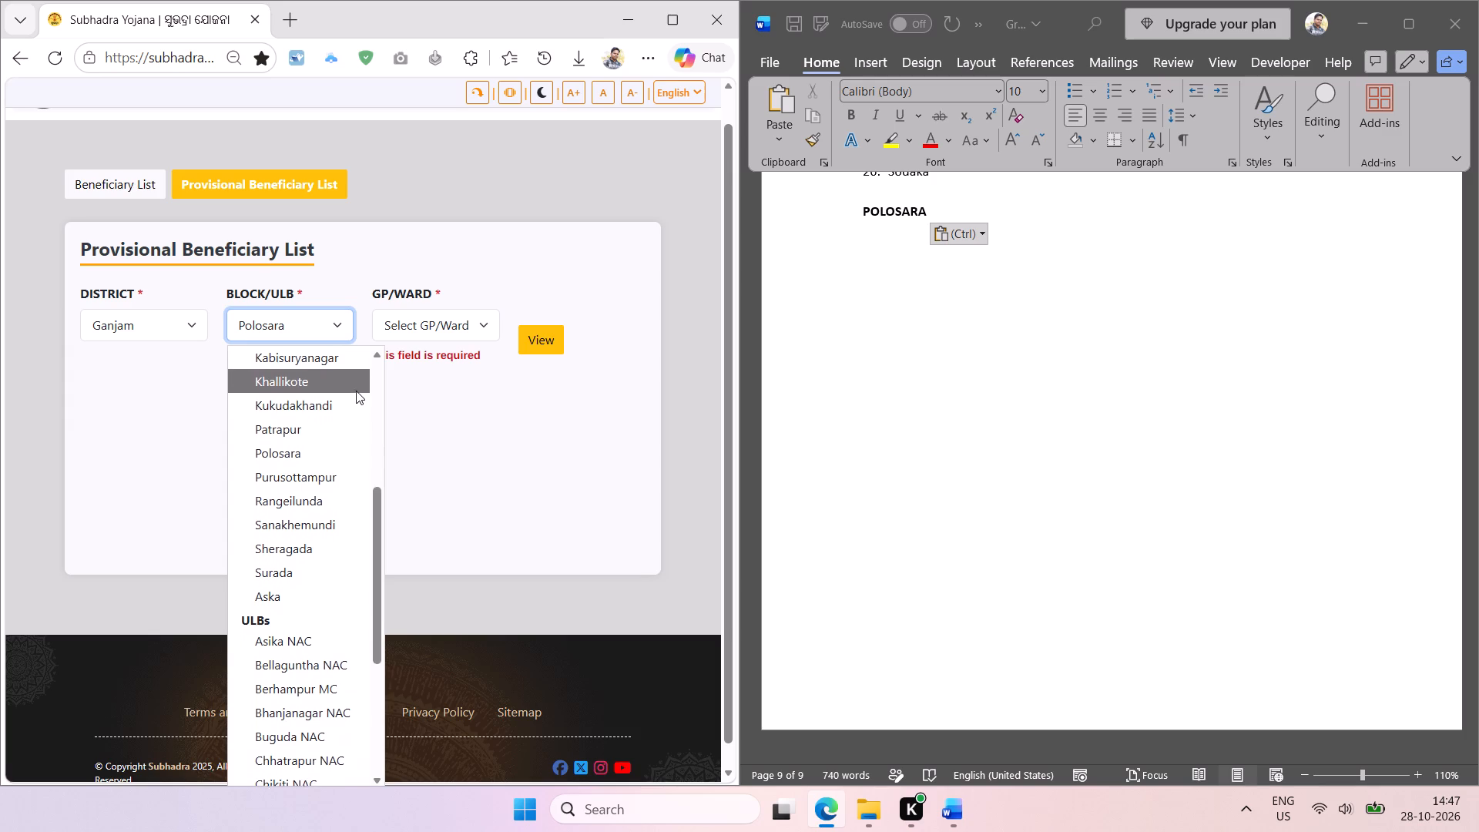
pyautogui.scroll(-1, 356, 391)
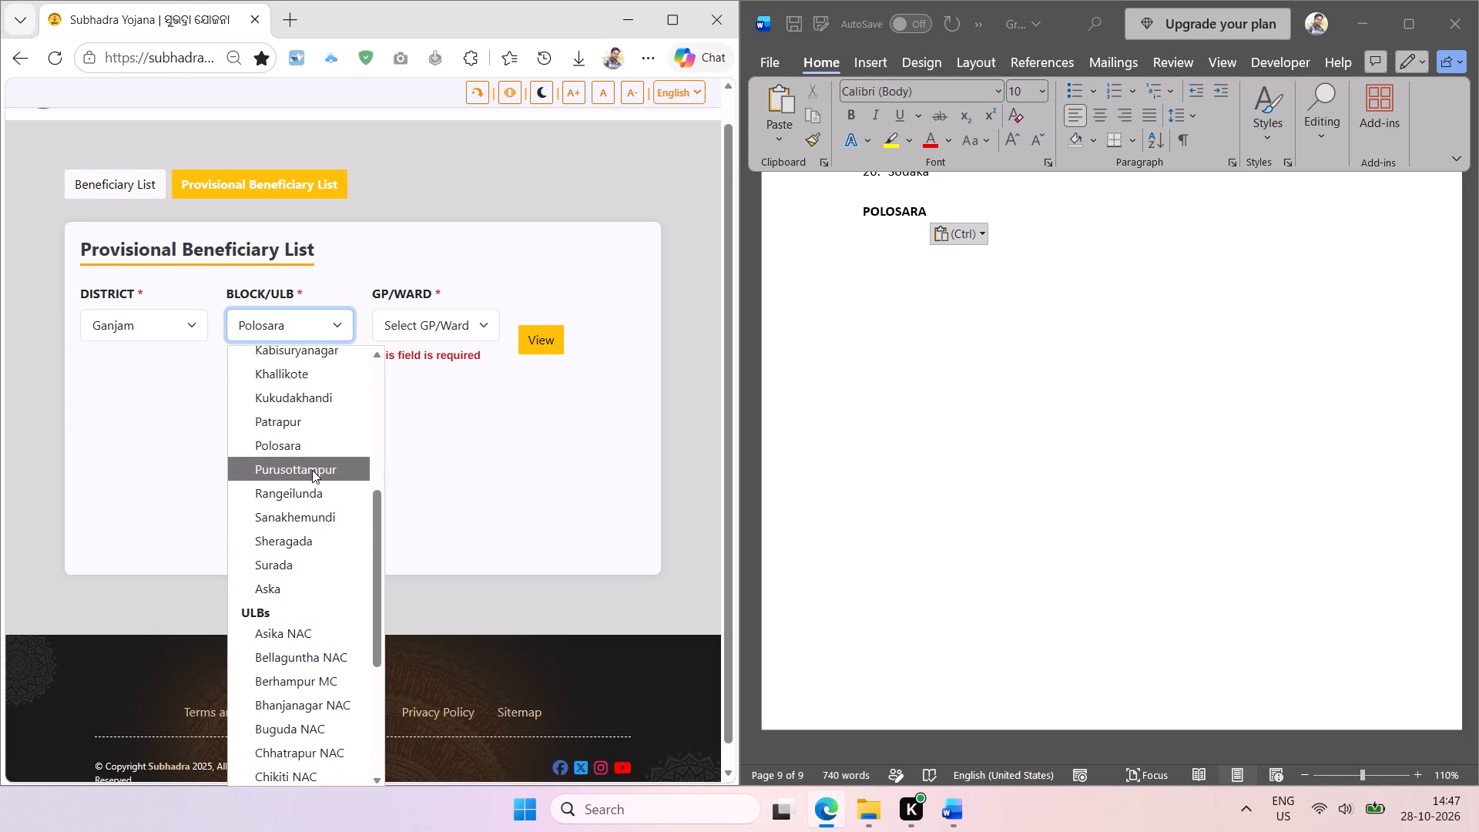
pyautogui.click(310, 468)
pyautogui.click(311, 413)
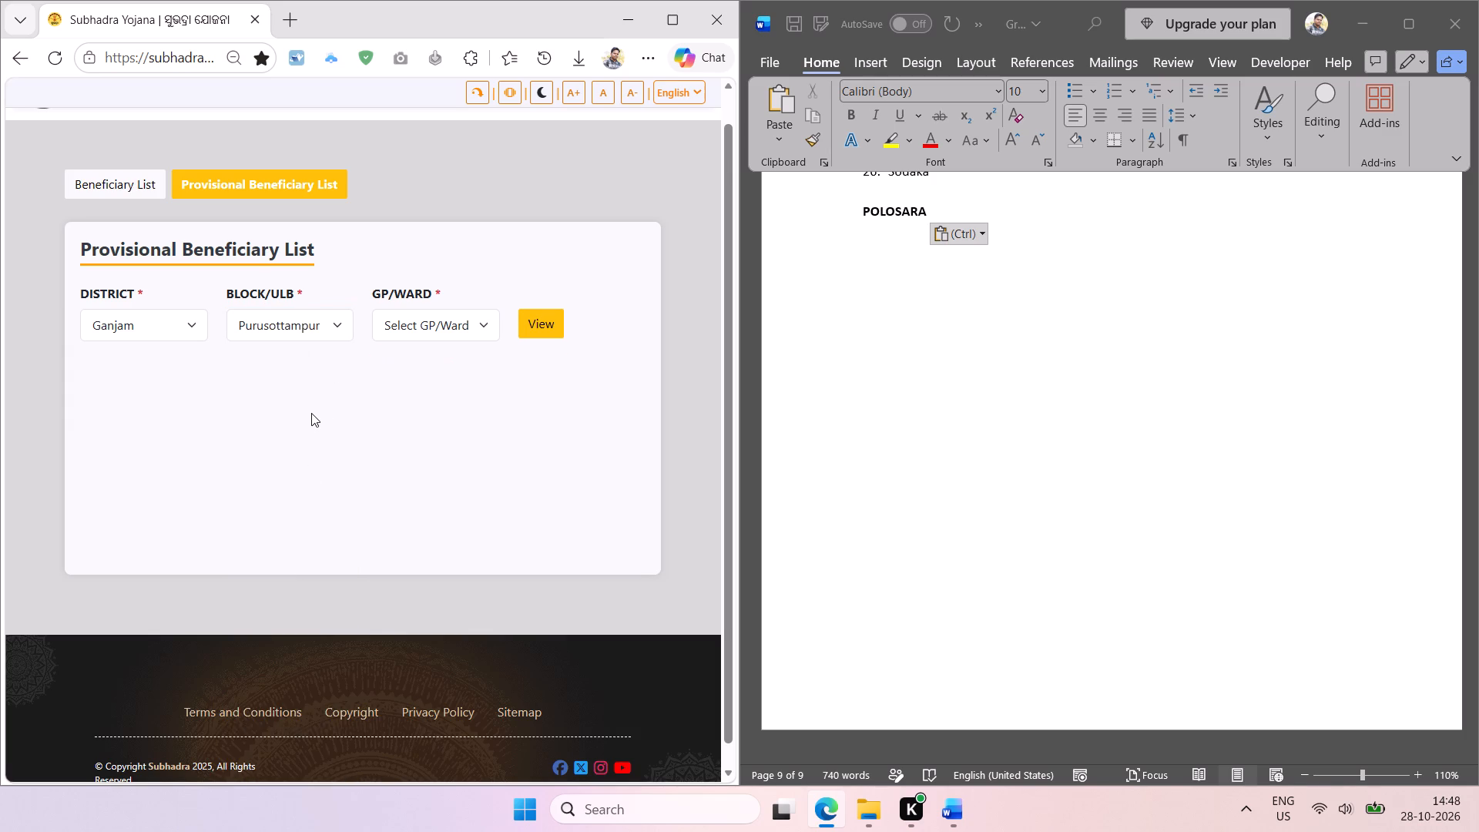
# Extract the block name Purusottampur as text and replace the pasted POLOSARA heading with it in uppercase.
pyautogui.press('shift+super+t')
pyautogui.moveTo(229, 310); pyautogui.dragTo(248, 315)
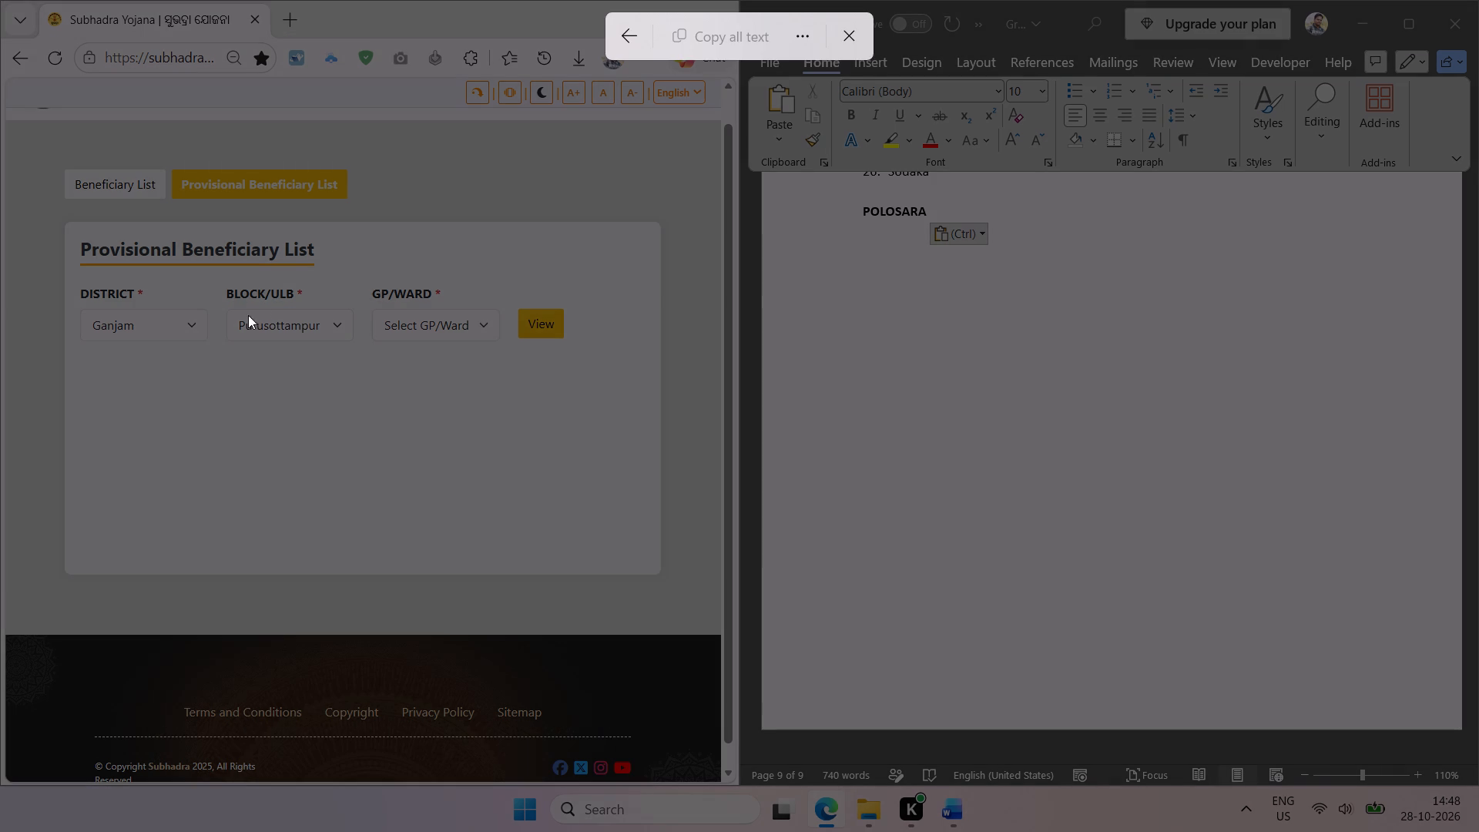
pyautogui.moveTo(248, 315); pyautogui.dragTo(330, 396)
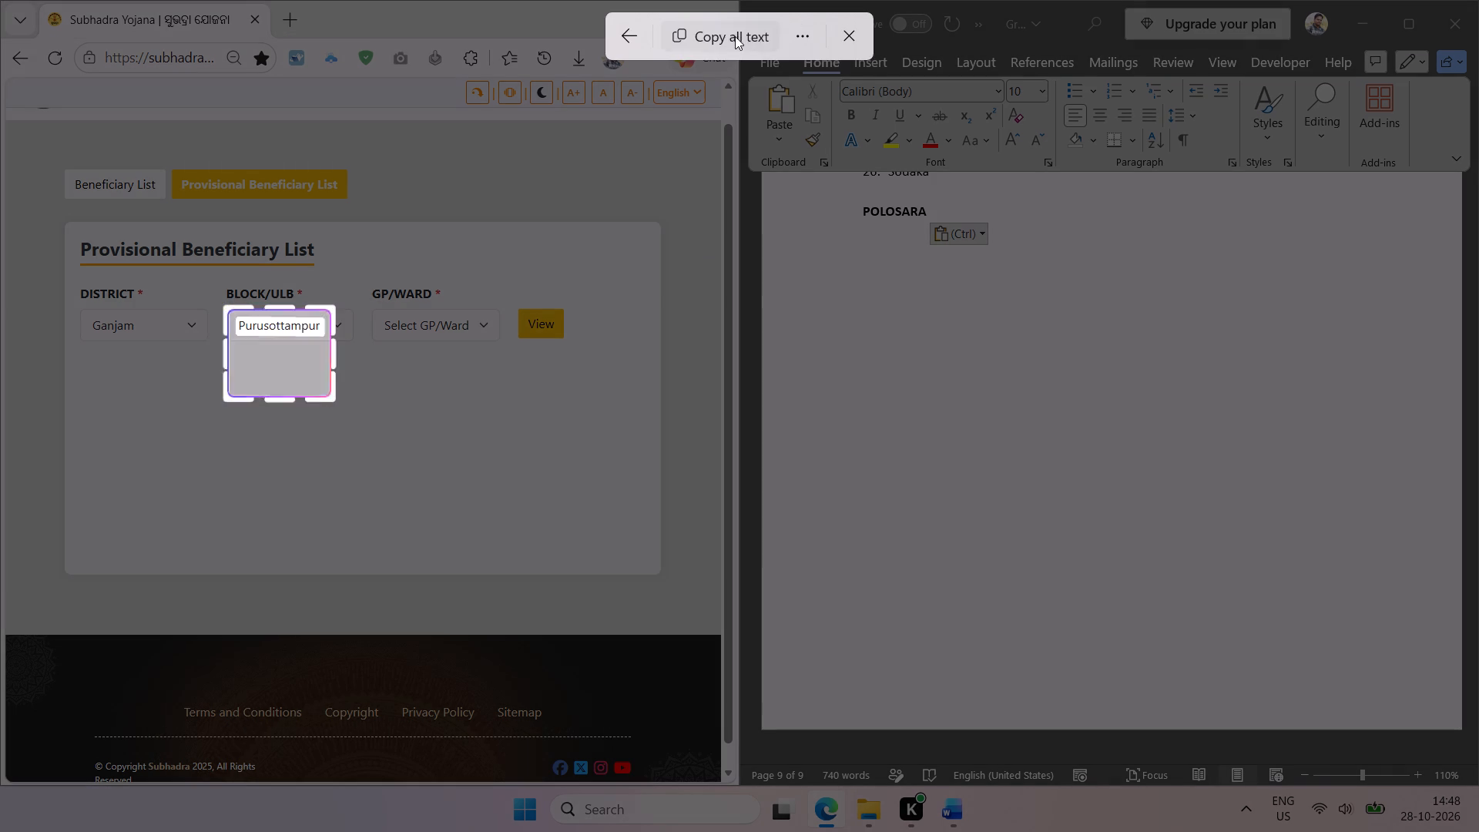
pyautogui.click(729, 34)
pyautogui.click(981, 234)
pyautogui.doubleClick(888, 213)
pyautogui.hotkey('ctrl', 'v')
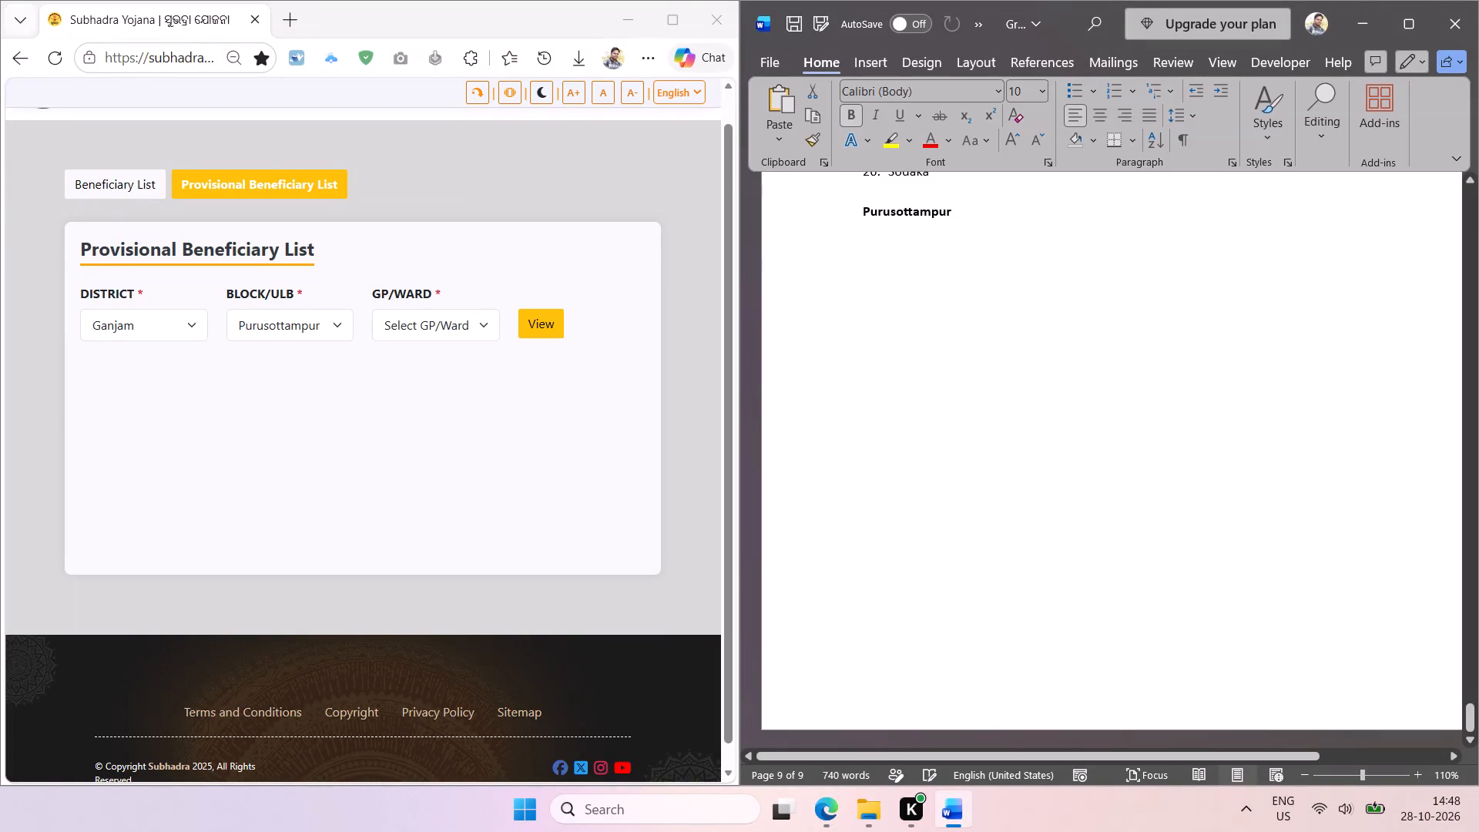
pyautogui.hotkey('shift', 'F3')
pyautogui.press('Return')
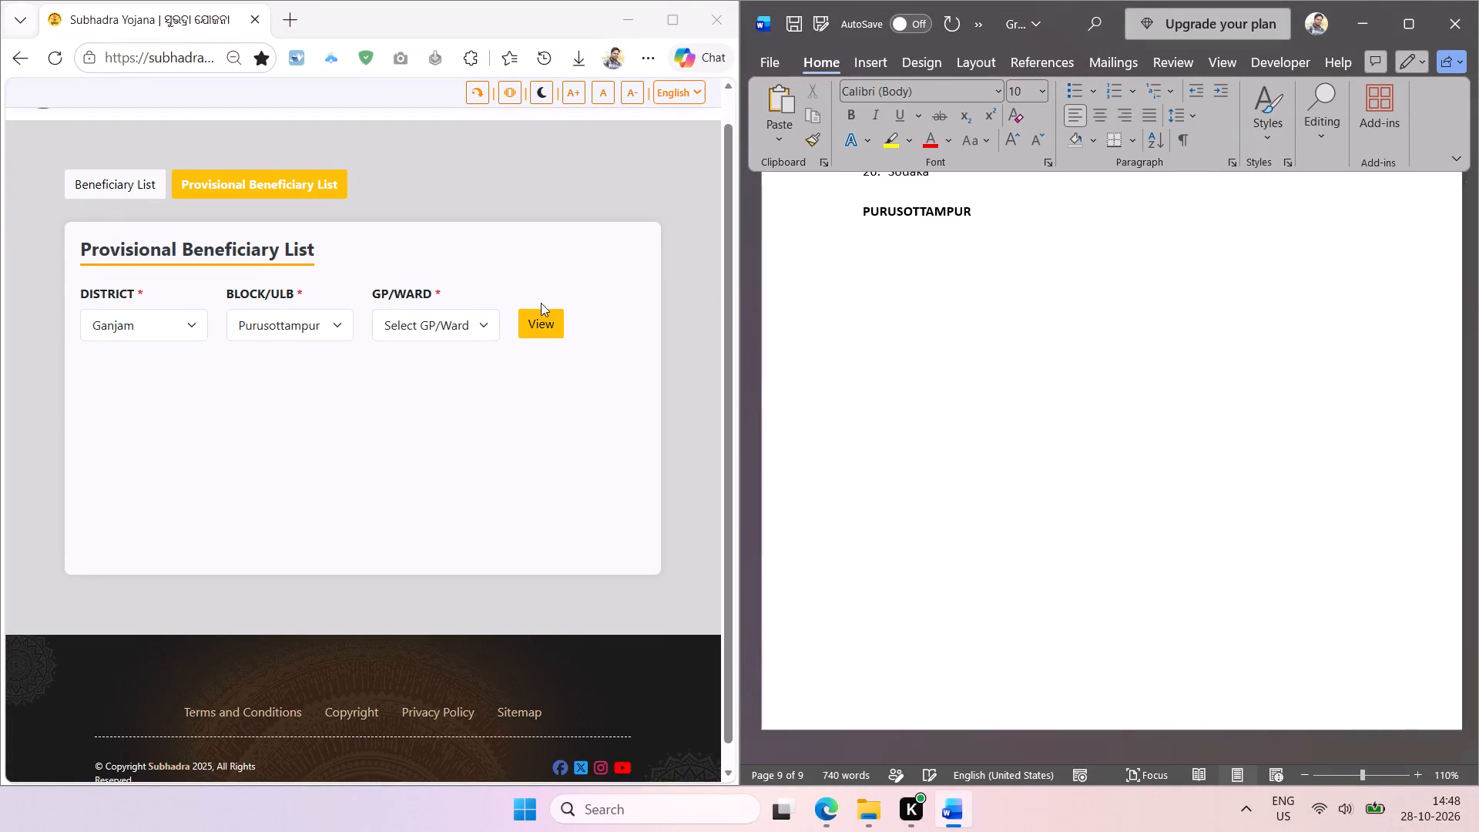
# Extract the Purusottampur gram panchayat names from Achuli to Kama Nalinalkhapur as text and paste them below the PURUSOTTAMPUR heading.
pyautogui.click(486, 327)
pyautogui.press('shift+super+t')
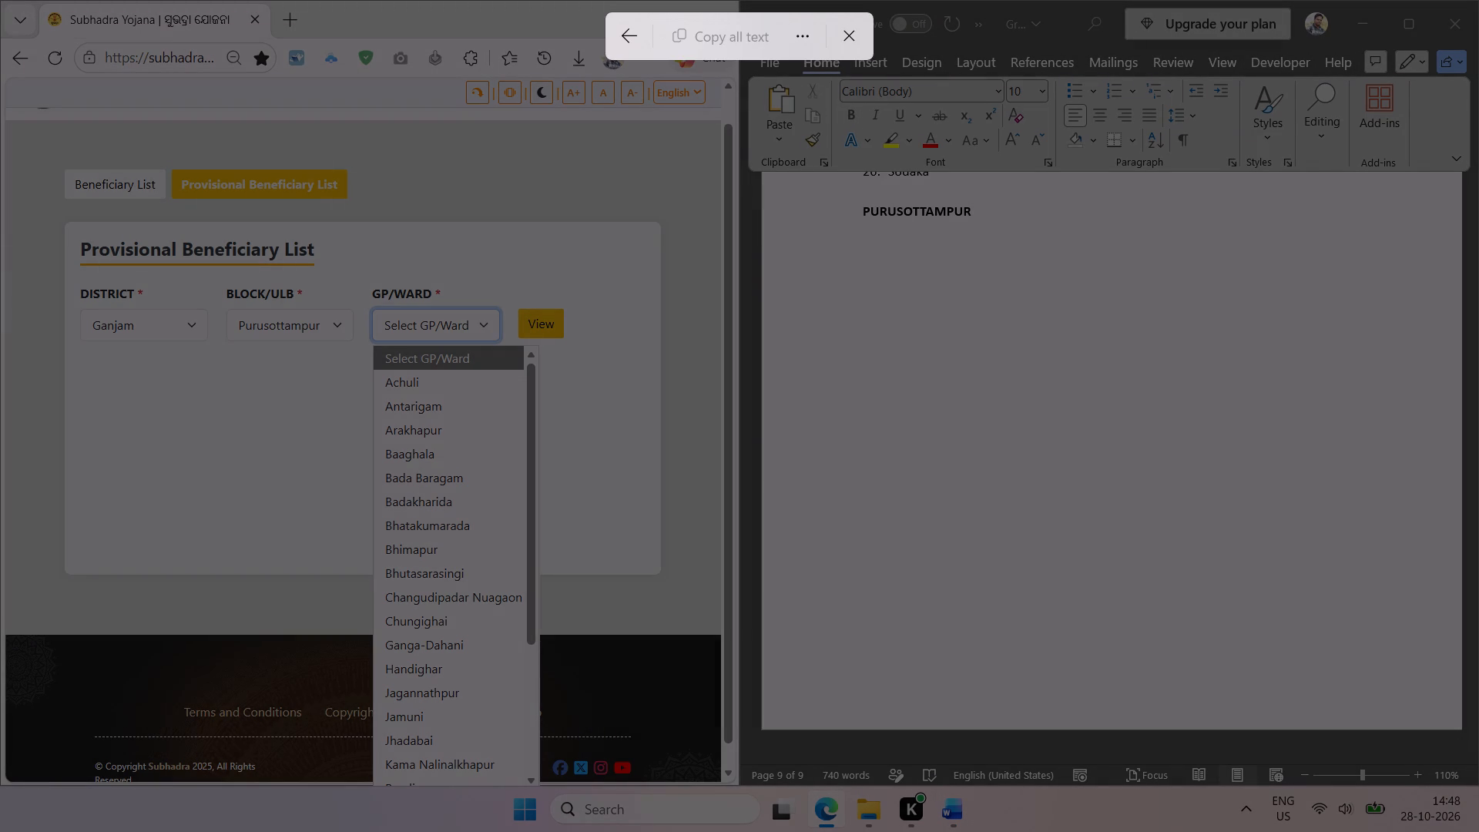
pyautogui.moveTo(376, 373); pyautogui.dragTo(529, 777)
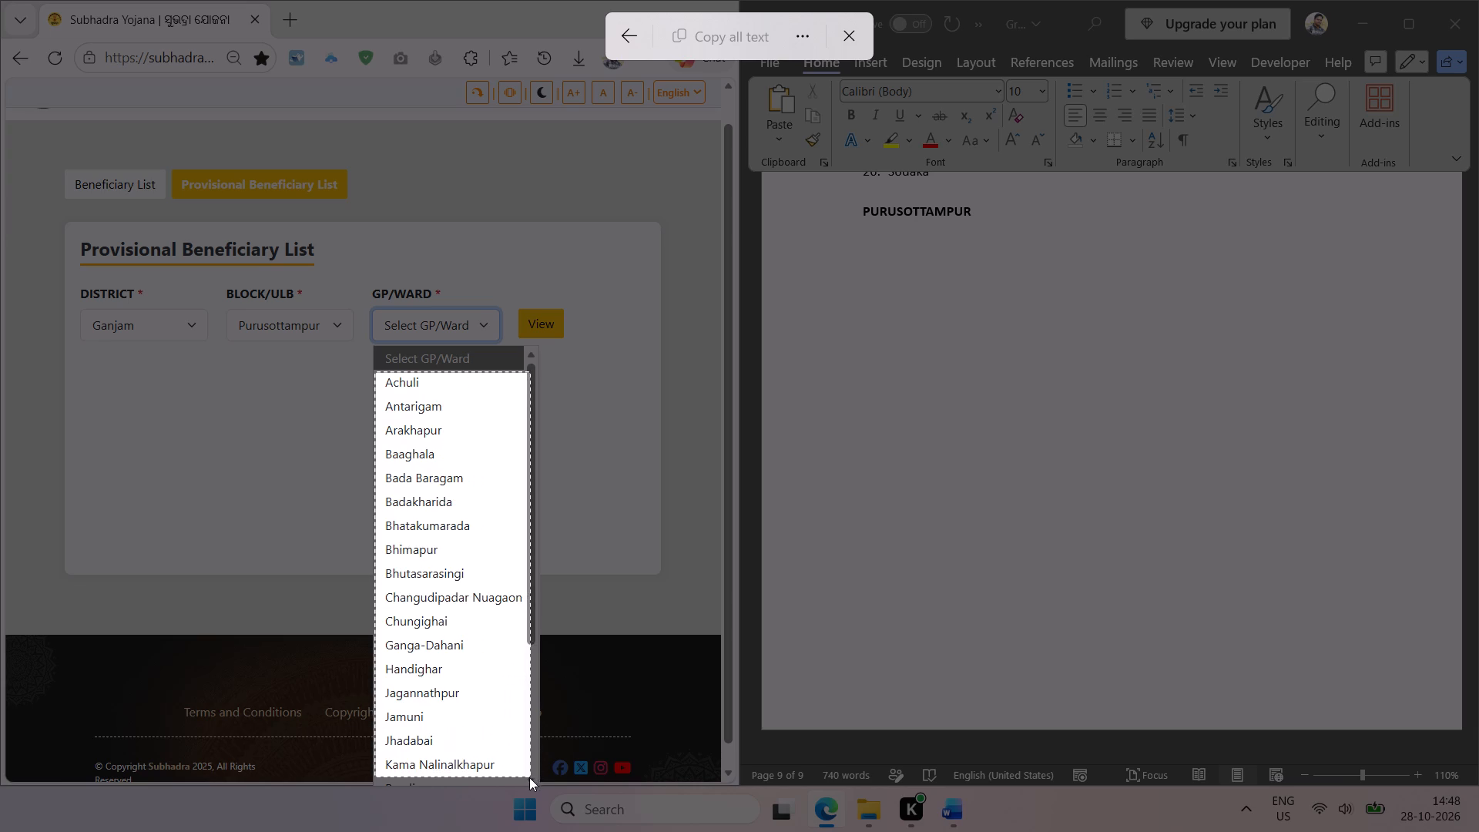
pyautogui.moveTo(529, 777); pyautogui.dragTo(526, 773)
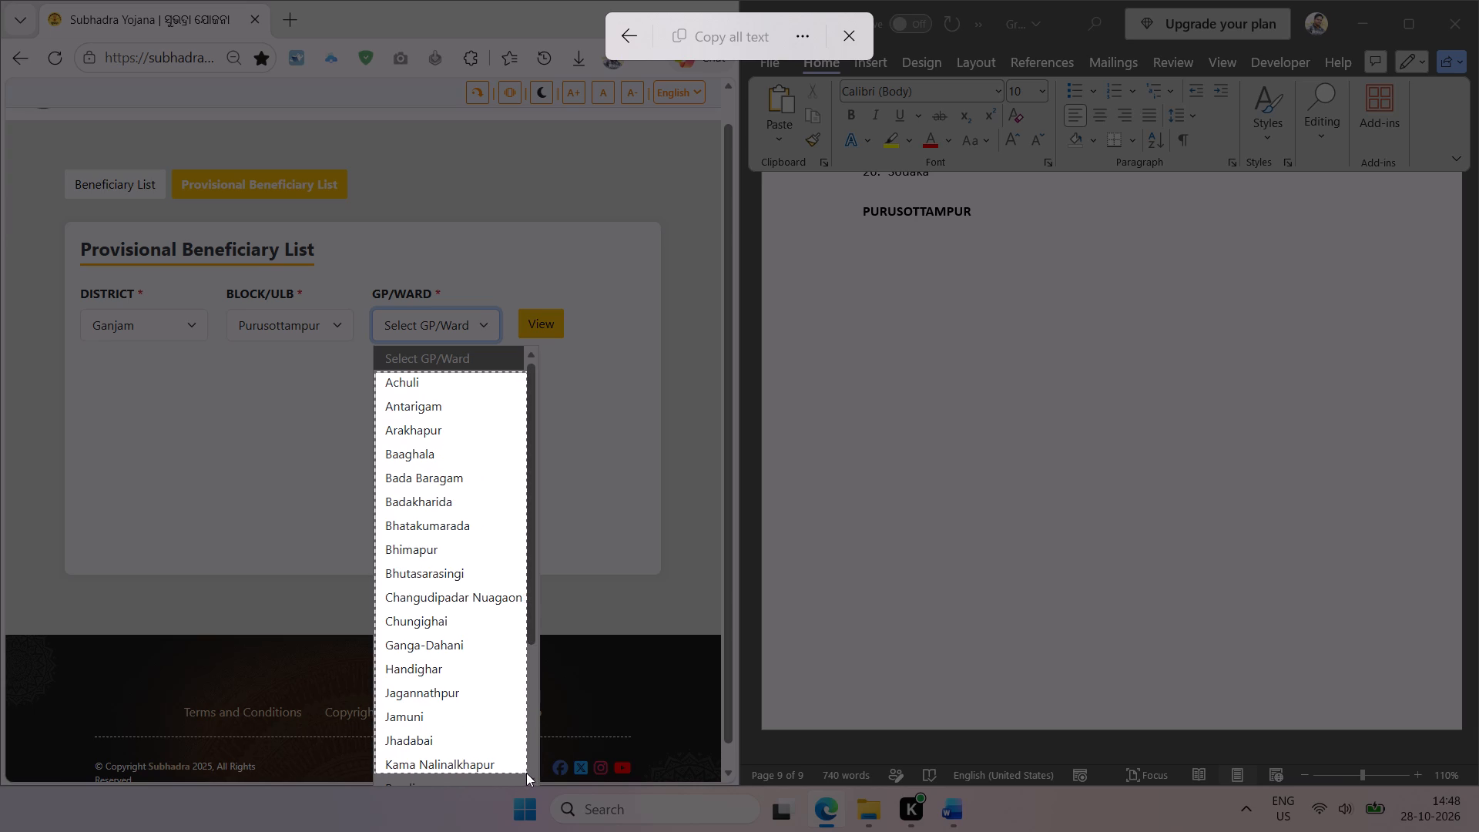
pyautogui.moveTo(526, 773); pyautogui.dragTo(526, 776)
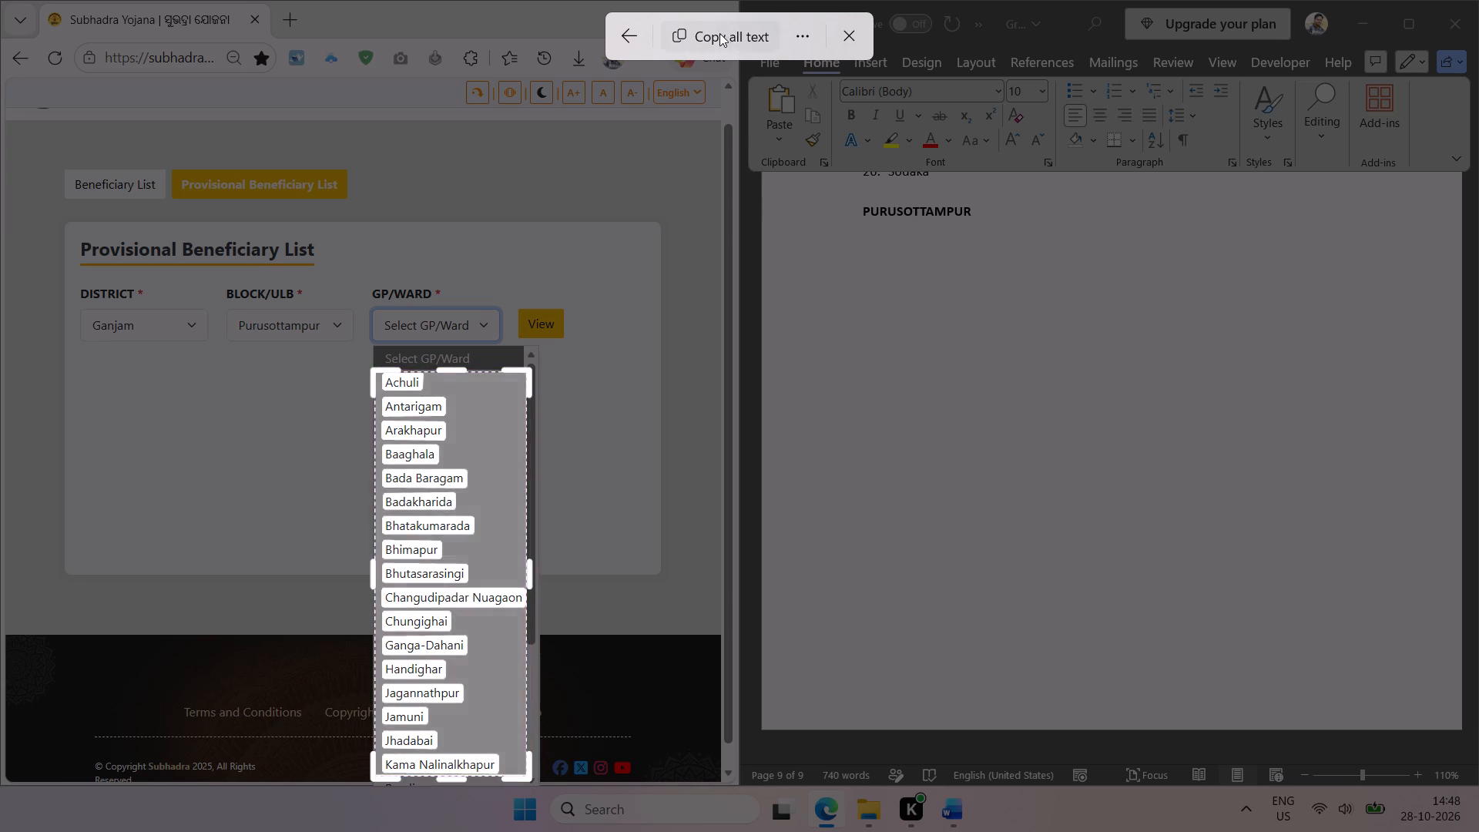
pyautogui.click(719, 33)
pyautogui.click(899, 225)
pyautogui.hotkey('ctrl', 'v')
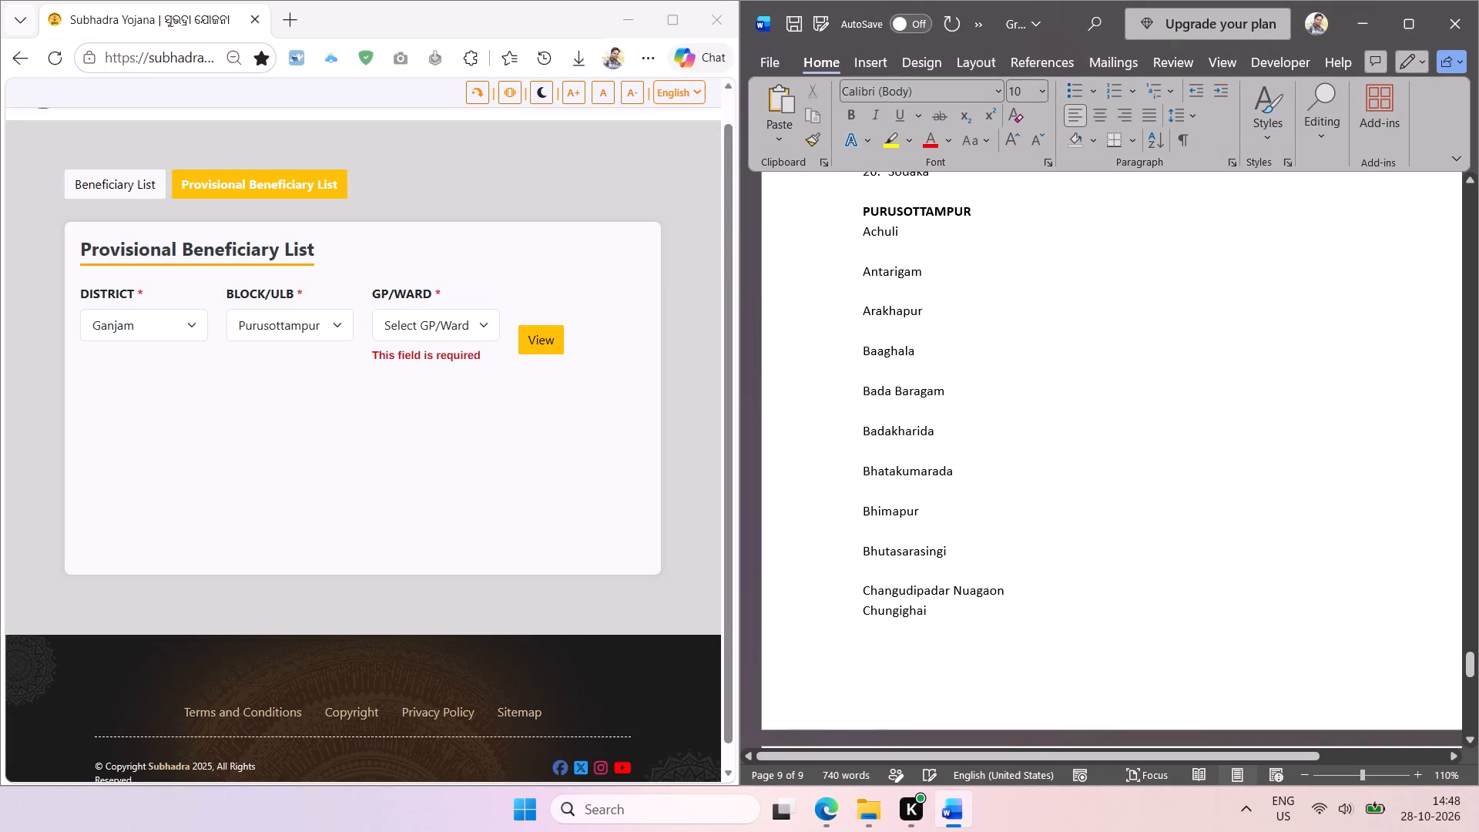
# Remove the empty lines between the names from Kama Nalinalkhapur up to Ganga-Dahani.
pyautogui.scroll(4, 972, 305)
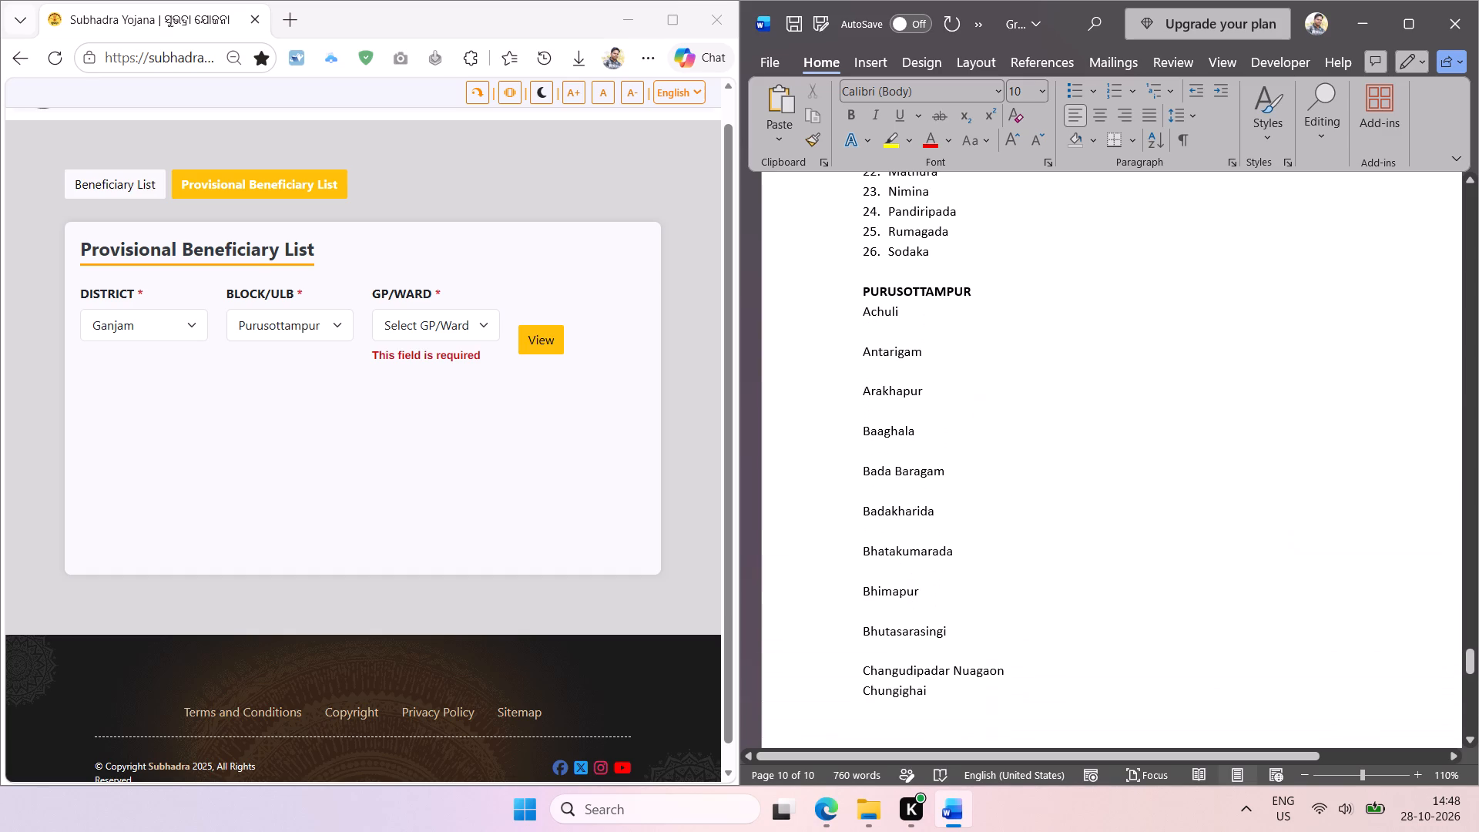
pyautogui.scroll(-2, 928, 408)
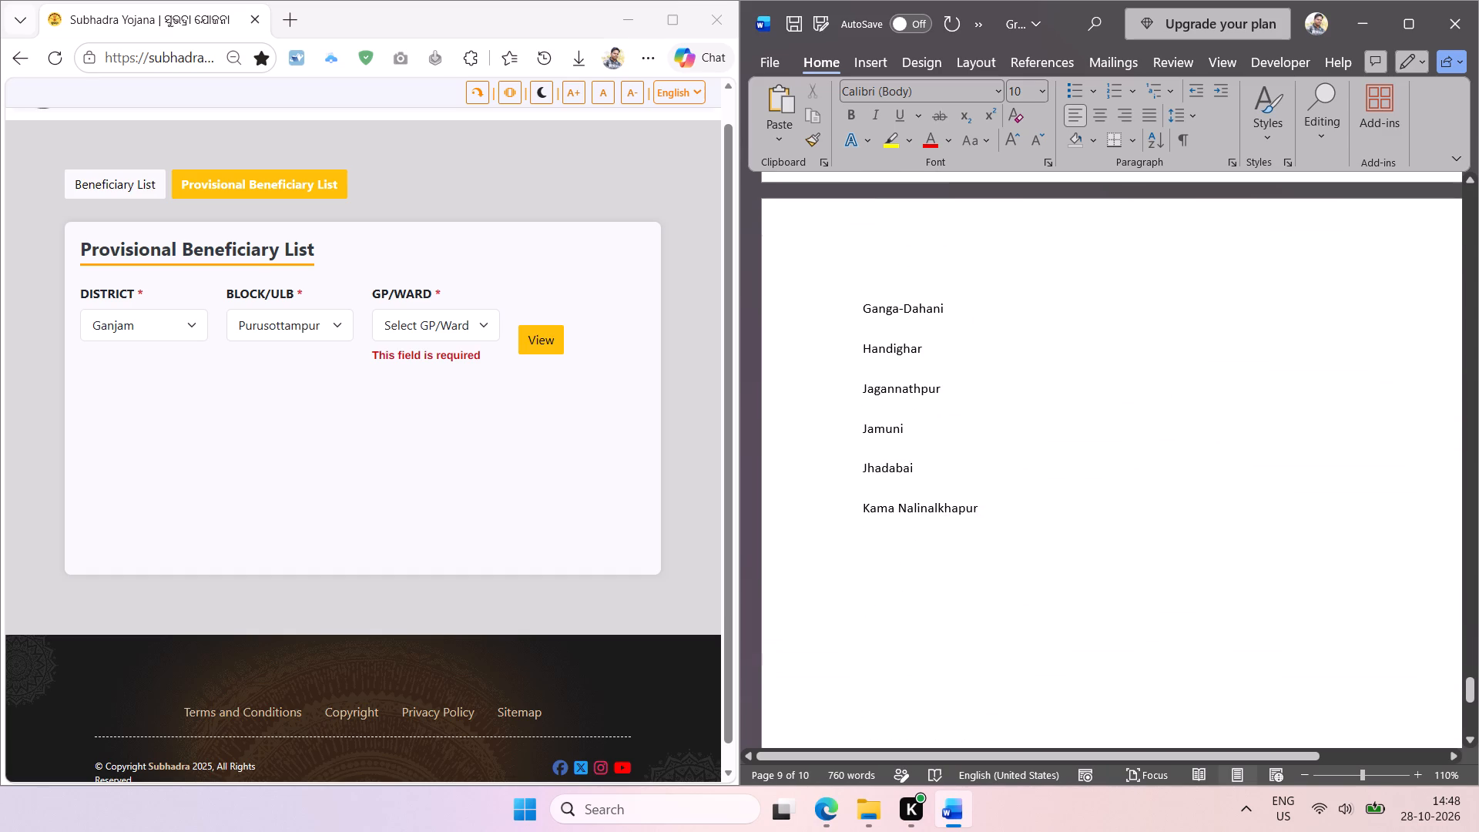
pyautogui.click(898, 486)
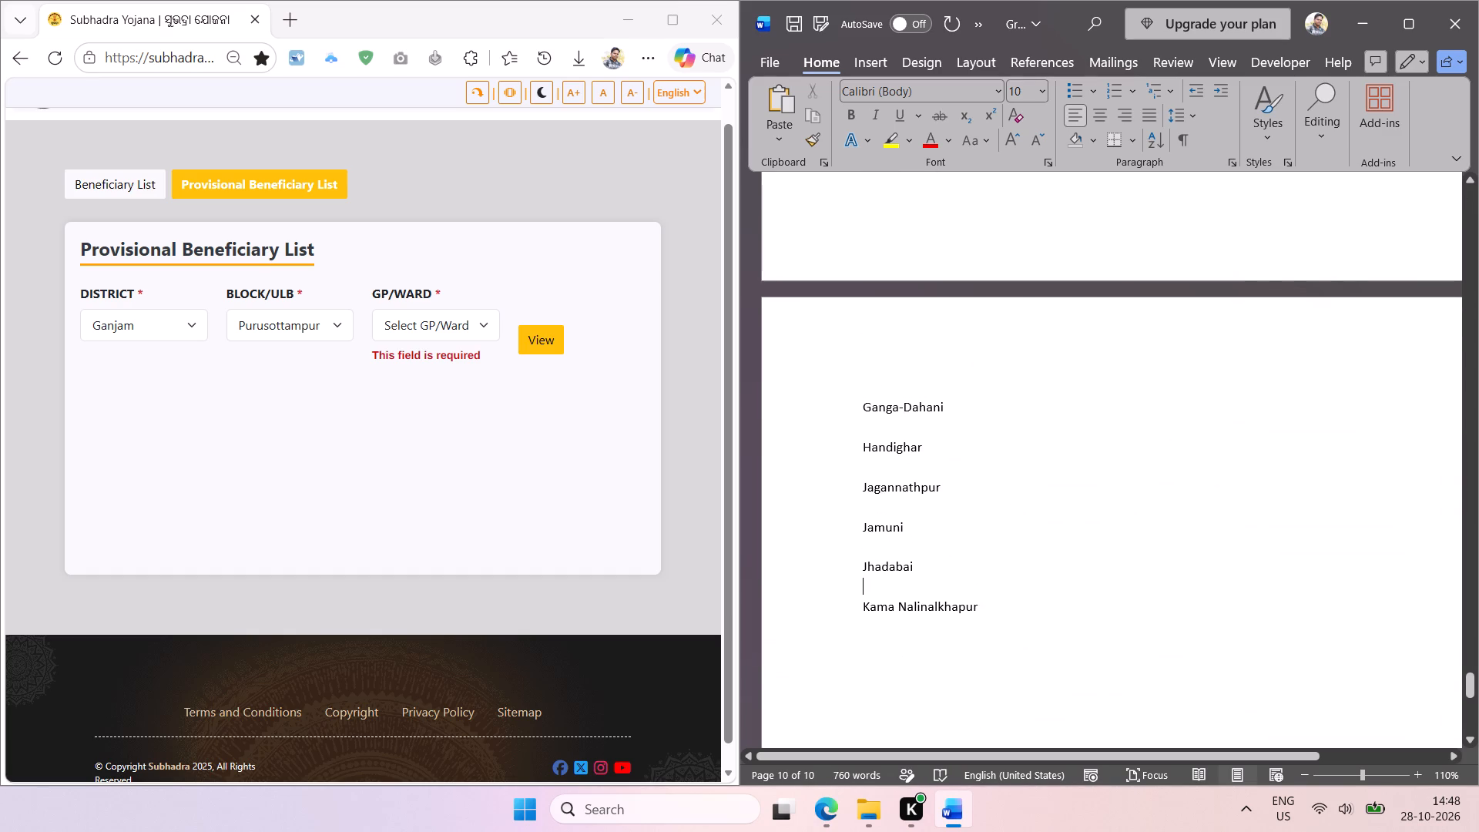
pyautogui.press('BackSpace')
pyautogui.press('Up')
pyautogui.press('BackSpace')
pyautogui.press('Up')
pyautogui.press('BackSpace')
pyautogui.press('Up')
pyautogui.press('BackSpace')
pyautogui.press('Up')
pyautogui.press('BackSpace')
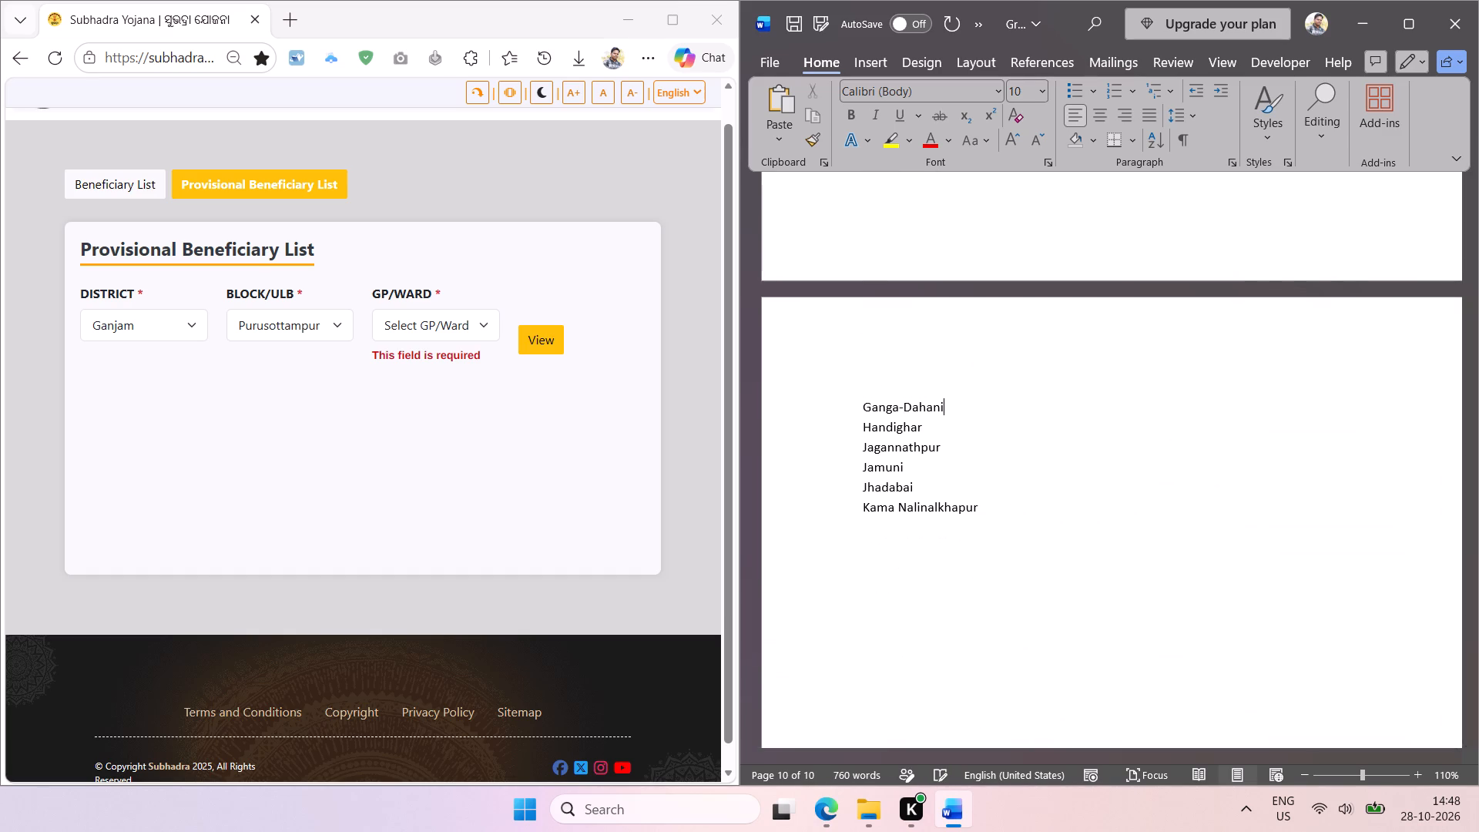
# Remove the remaining empty lines between the Purusottampur gram panchayat names from Ganga-Dahani up to Achuli.
pyautogui.scroll(2, 1211, 538)
pyautogui.press('Up')
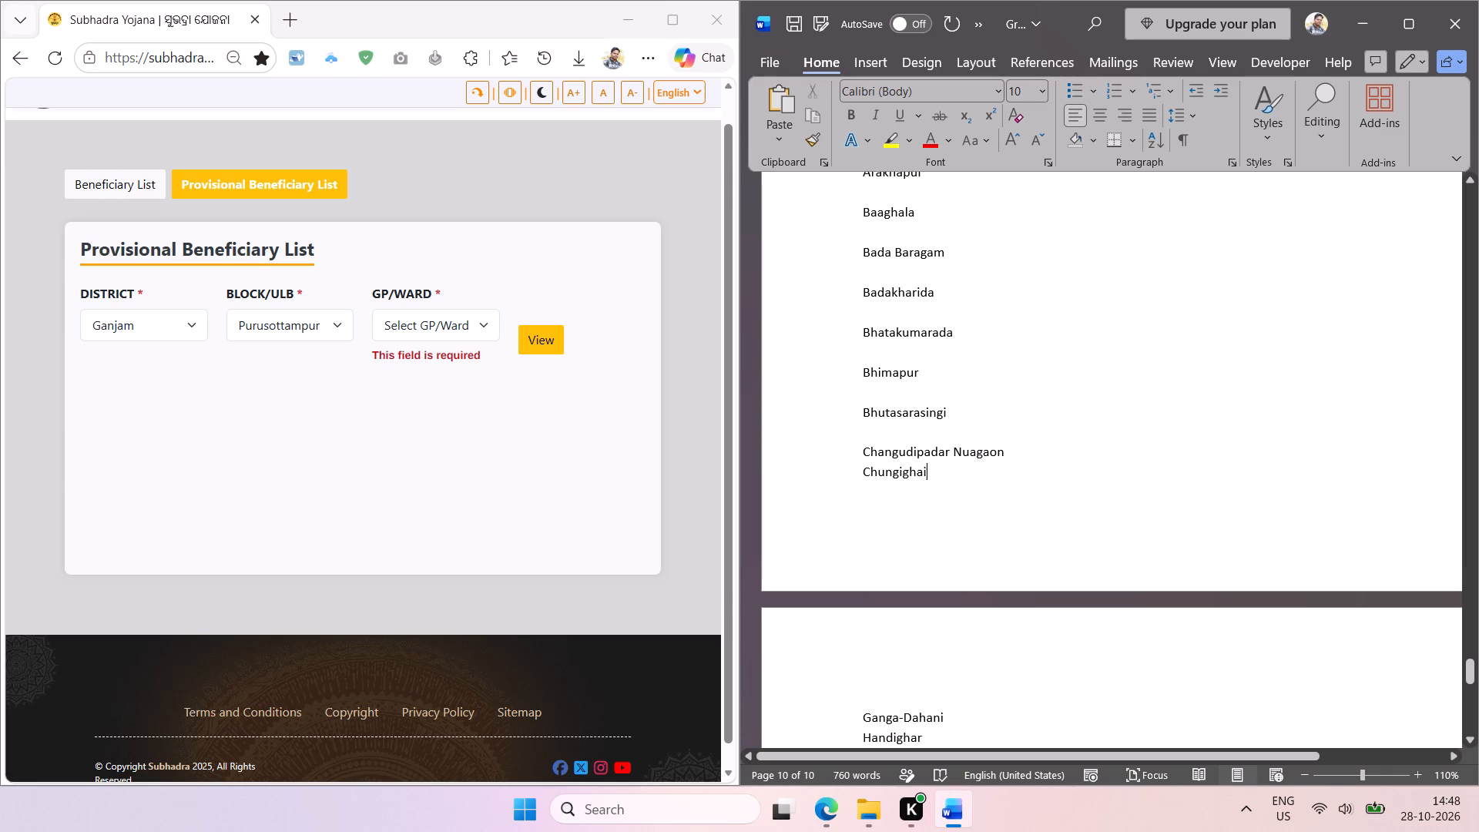
pyautogui.press('Up')
pyautogui.press('Up')
pyautogui.press('BackSpace')
pyautogui.press('Up')
pyautogui.press('BackSpace')
pyautogui.press('Up')
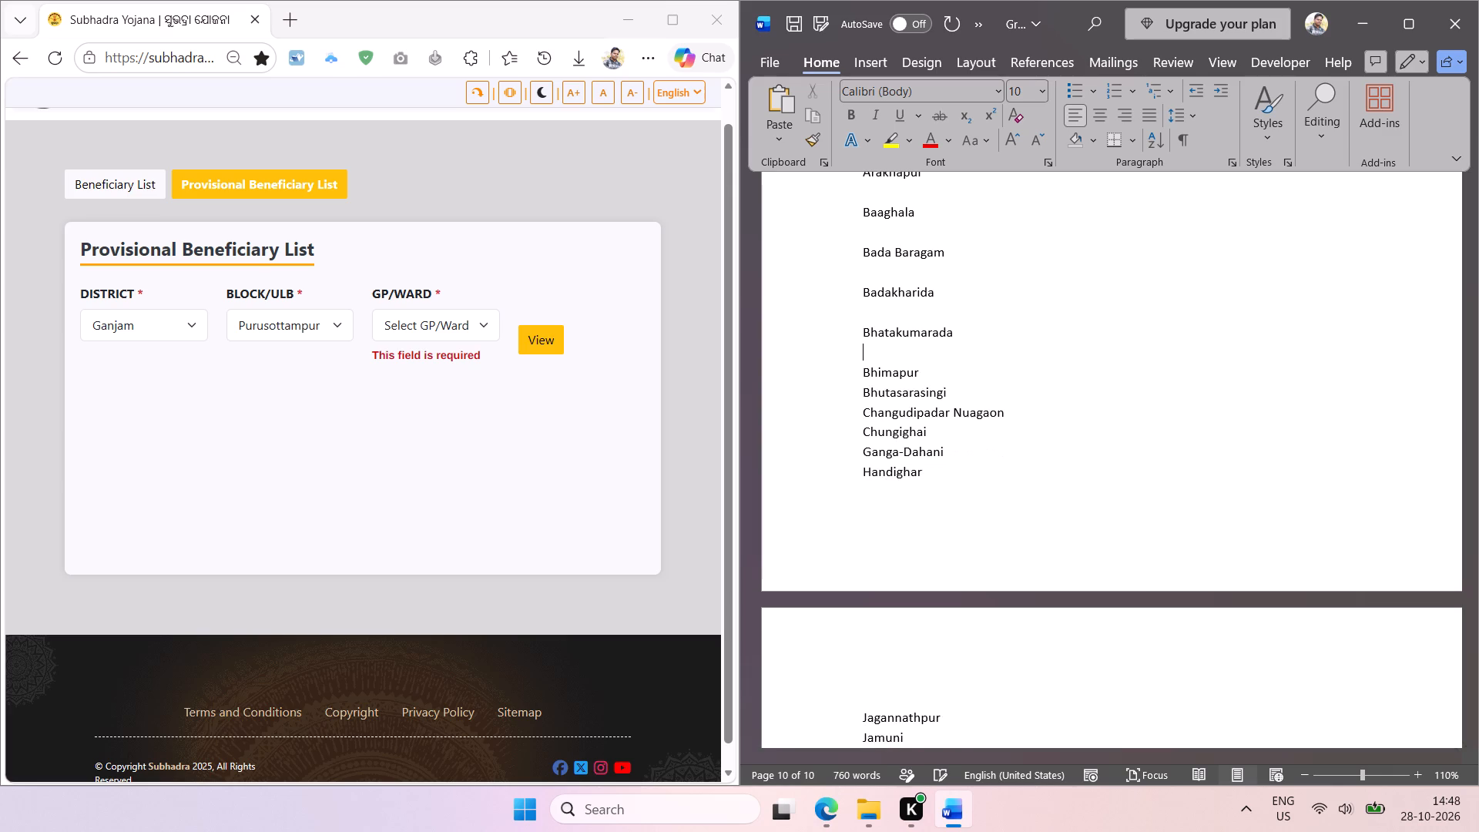
pyautogui.press('BackSpace')
pyautogui.press('Up')
pyautogui.press('BackSpace')
pyautogui.press('Up')
pyautogui.press('BackSpace')
pyautogui.press('Up')
pyautogui.press('BackSpace')
pyautogui.press('Up')
pyautogui.press('BackSpace')
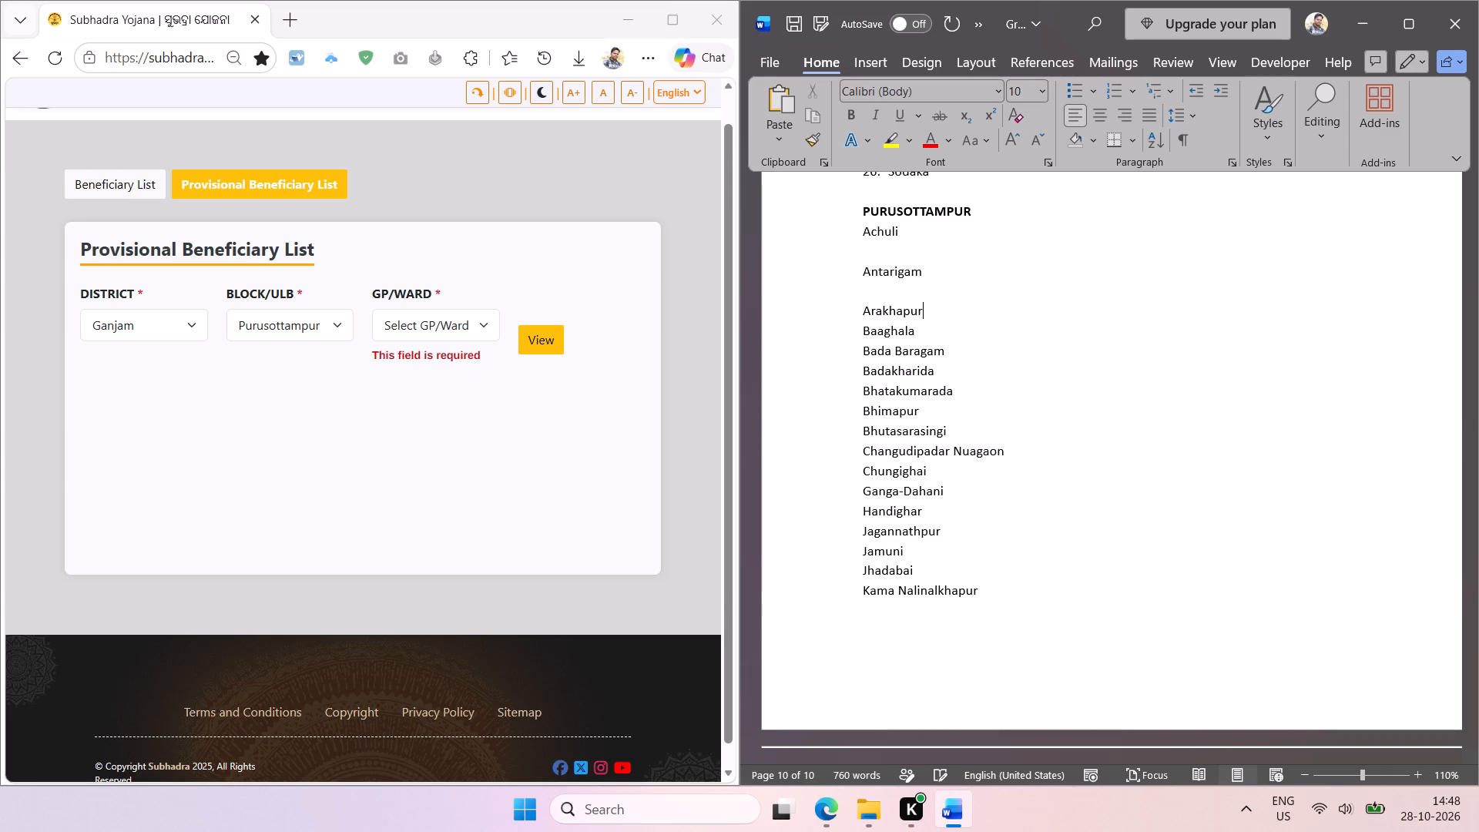
pyautogui.scroll(1, 1211, 538)
pyautogui.press('Up')
pyautogui.press('BackSpace')
pyautogui.press('Up')
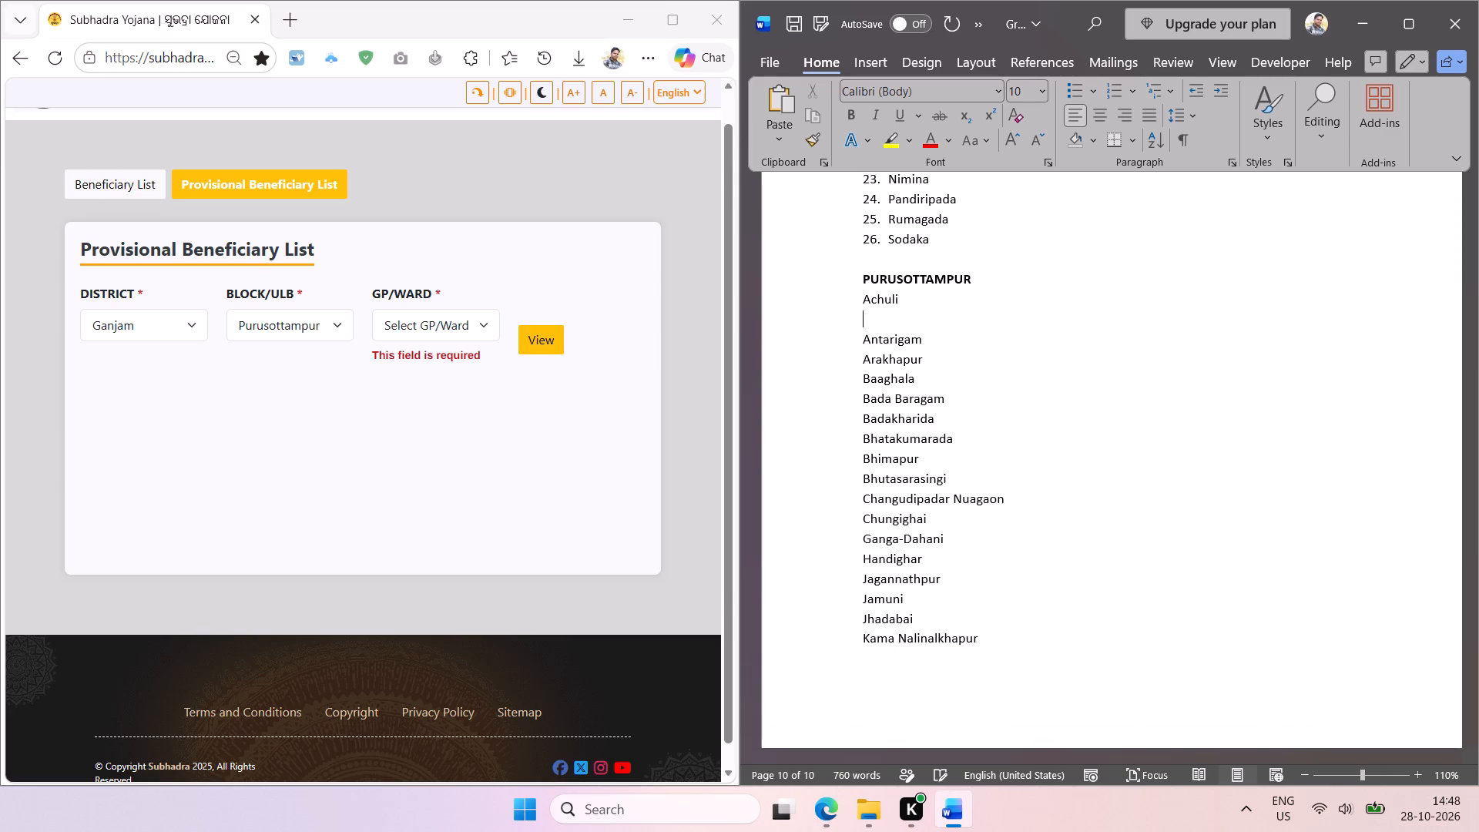
pyautogui.press('BackSpace')
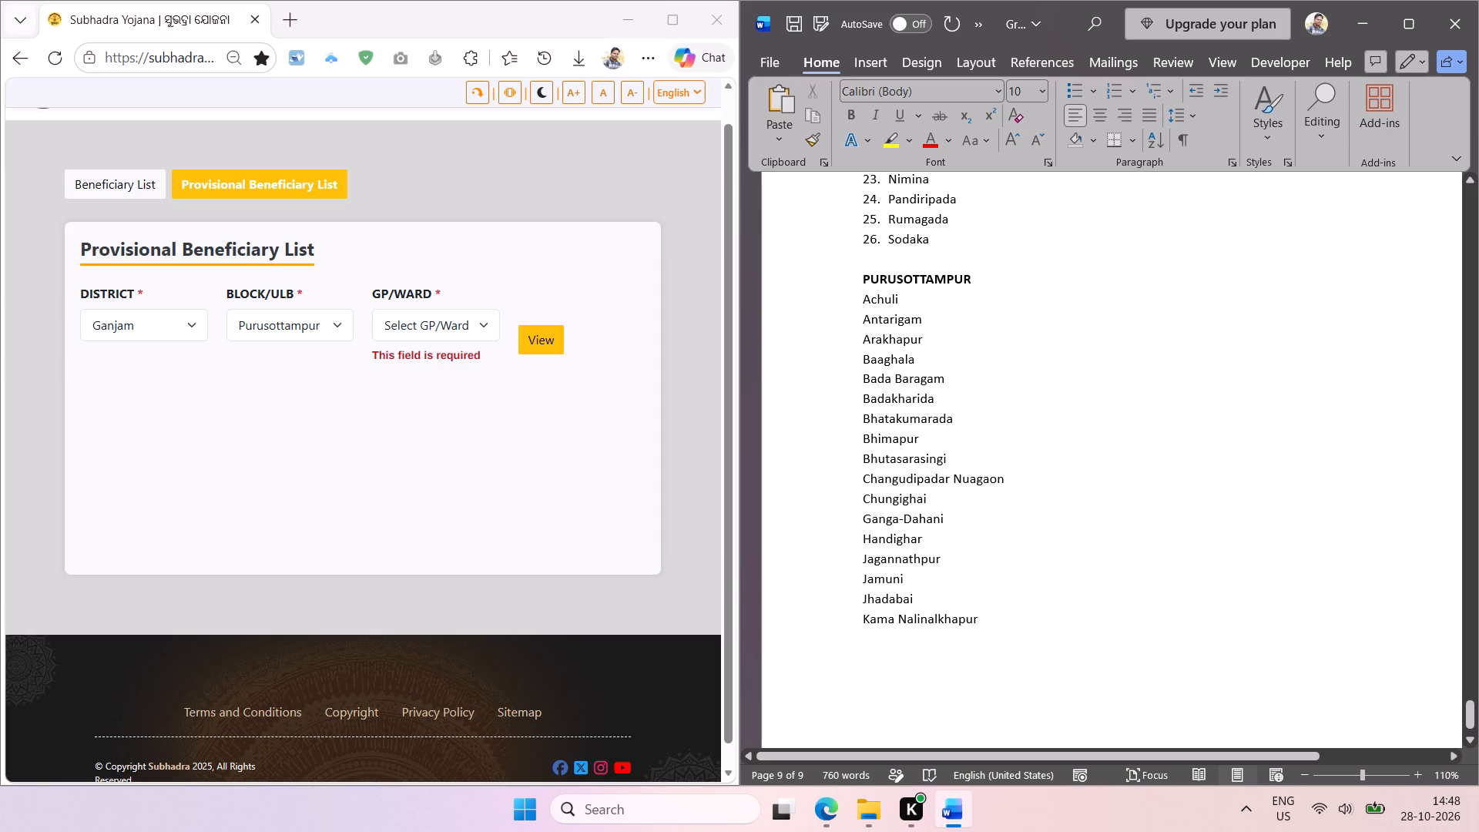
# Sort the Purusottampur names from Achuli to Kama Nalinalkhapur alphabetically and make them a numbered list aligned with the heading's left margin.
pyautogui.moveTo(988, 619); pyautogui.dragTo(870, 300)
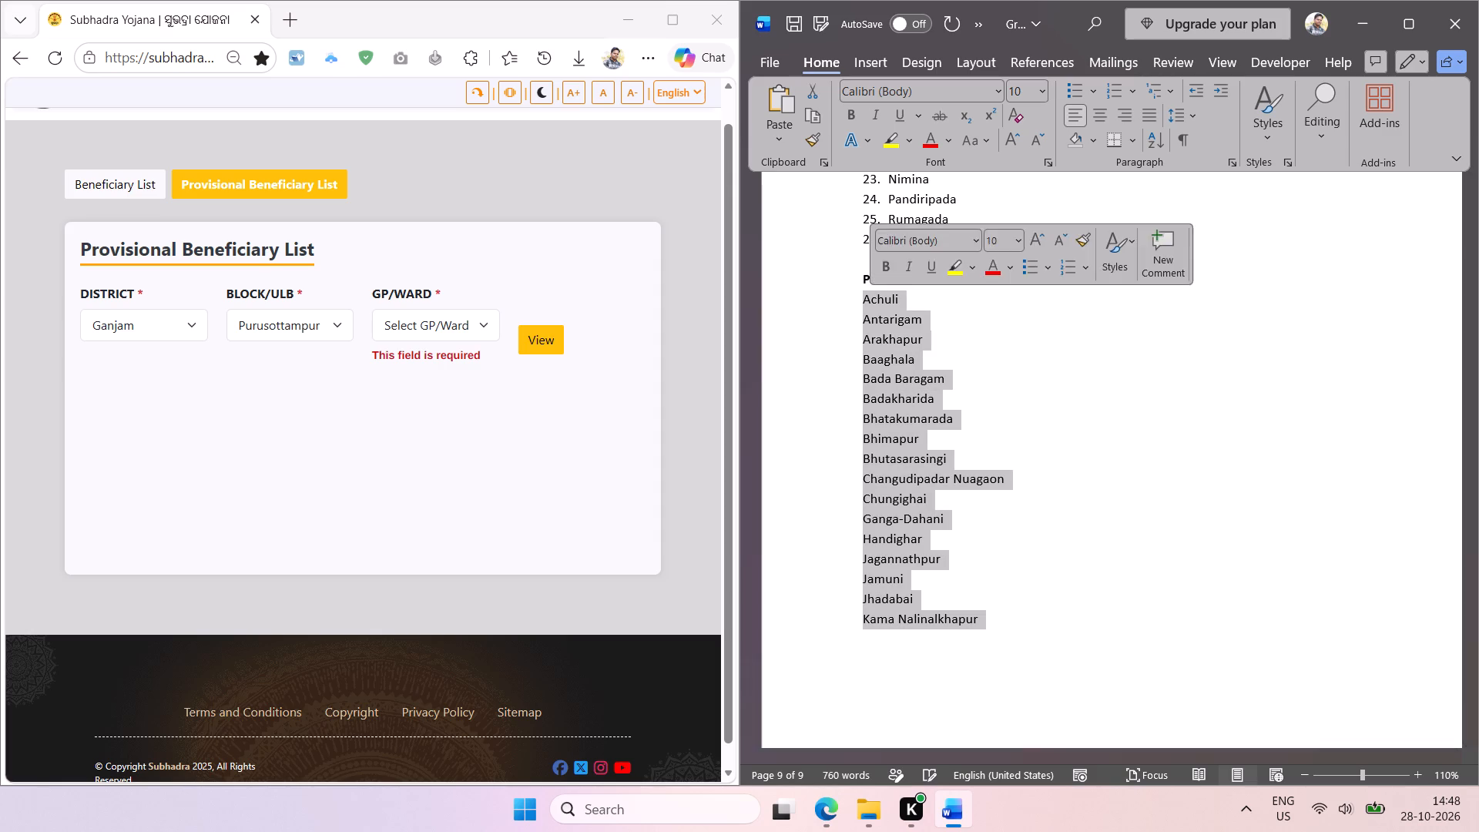
pyautogui.click(1156, 139)
pyautogui.press('Return')
pyautogui.click(1121, 95)
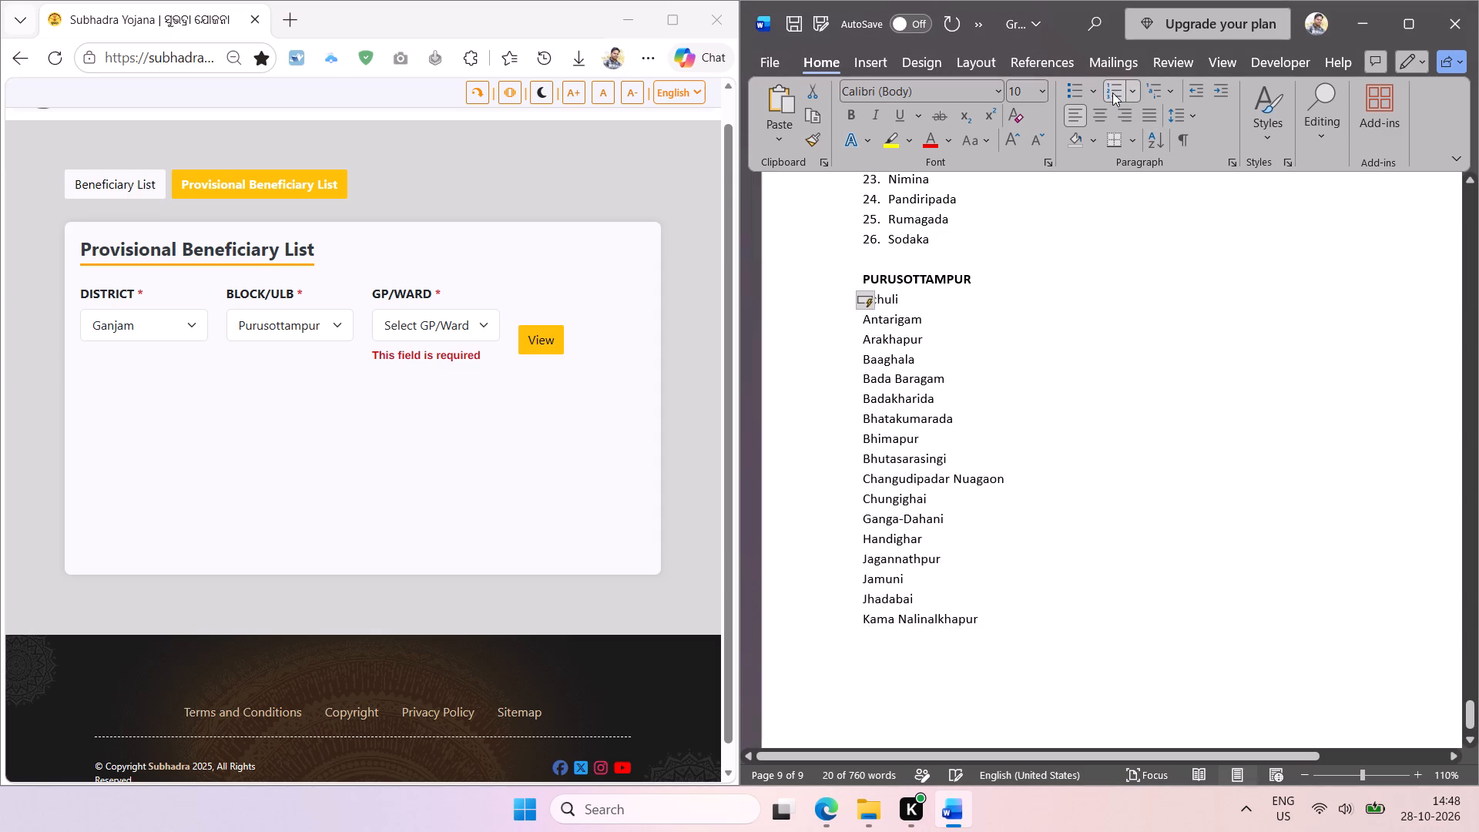
pyautogui.doubleClick(1196, 92)
# Copy the PURUSOTTAMPUR heading and paste it on a new page after the numbered list.
pyautogui.doubleClick(943, 281)
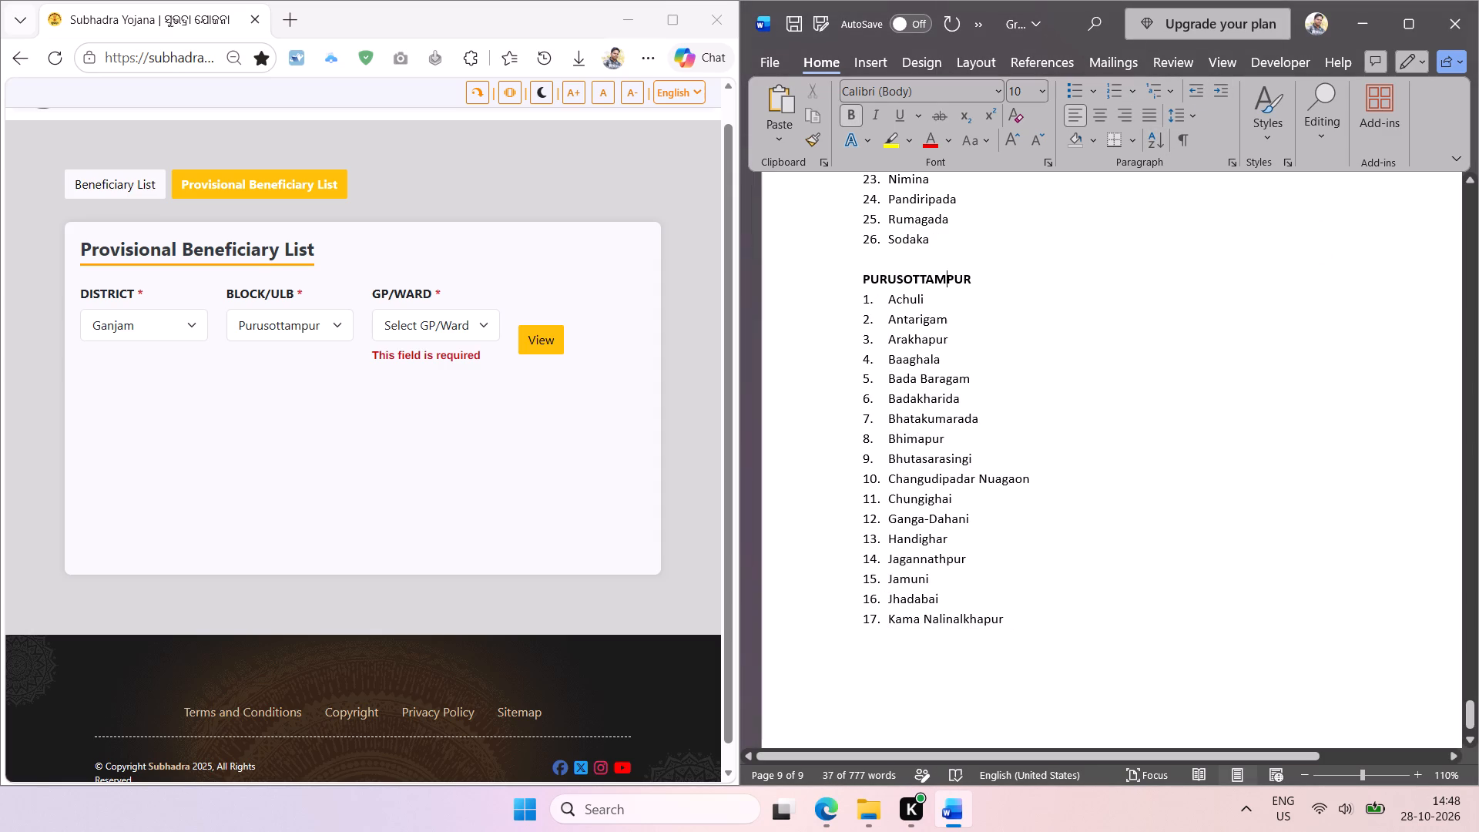
pyautogui.hotkey('ctrl', 'c')
pyautogui.click(969, 556)
pyautogui.scroll(-1, 976, 558)
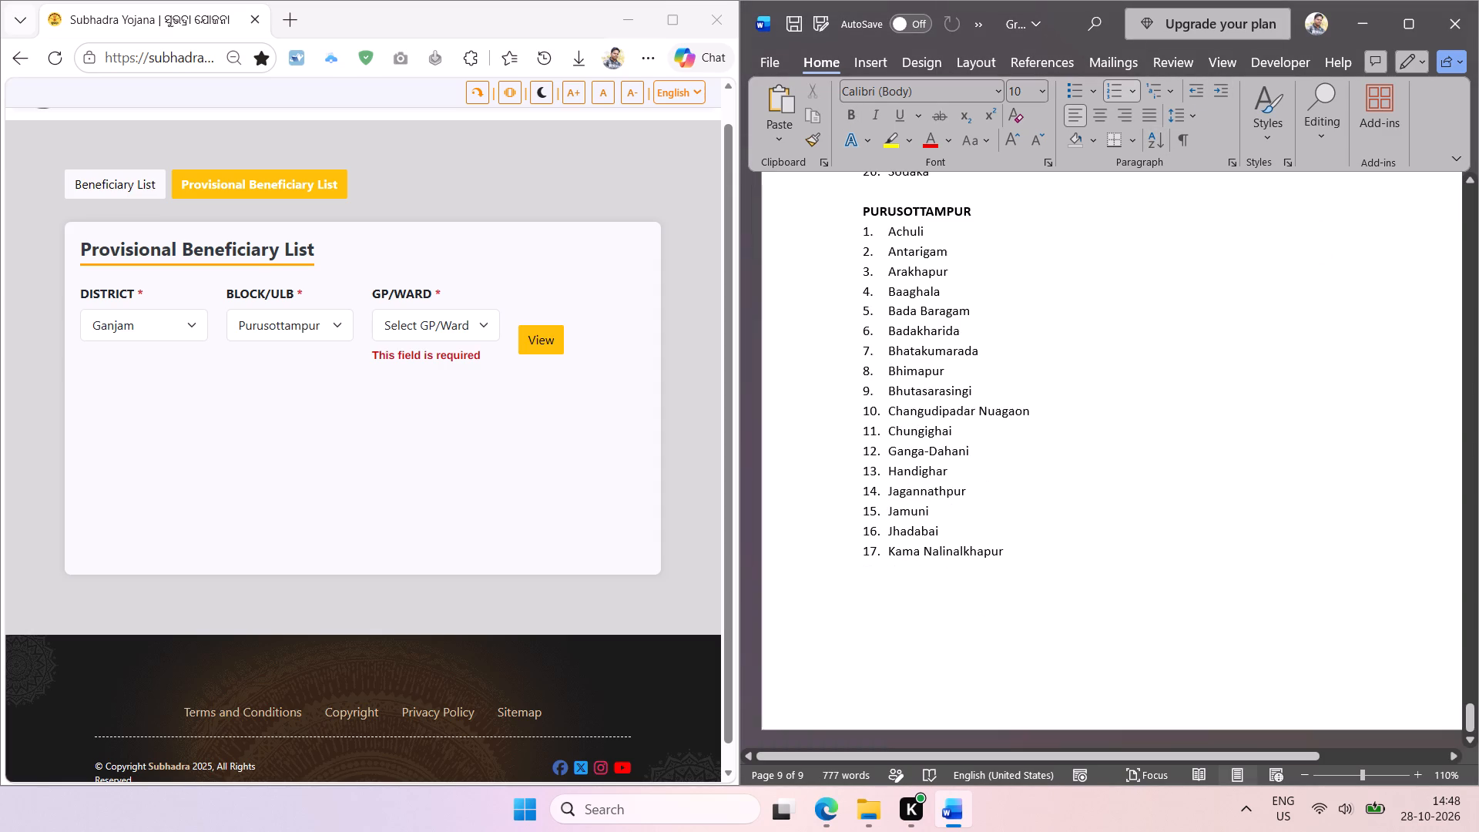
pyautogui.moveTo(1021, 543); pyautogui.dragTo(1018, 550)
pyautogui.press('Return')
pyautogui.press('Return')
pyautogui.press('Return')
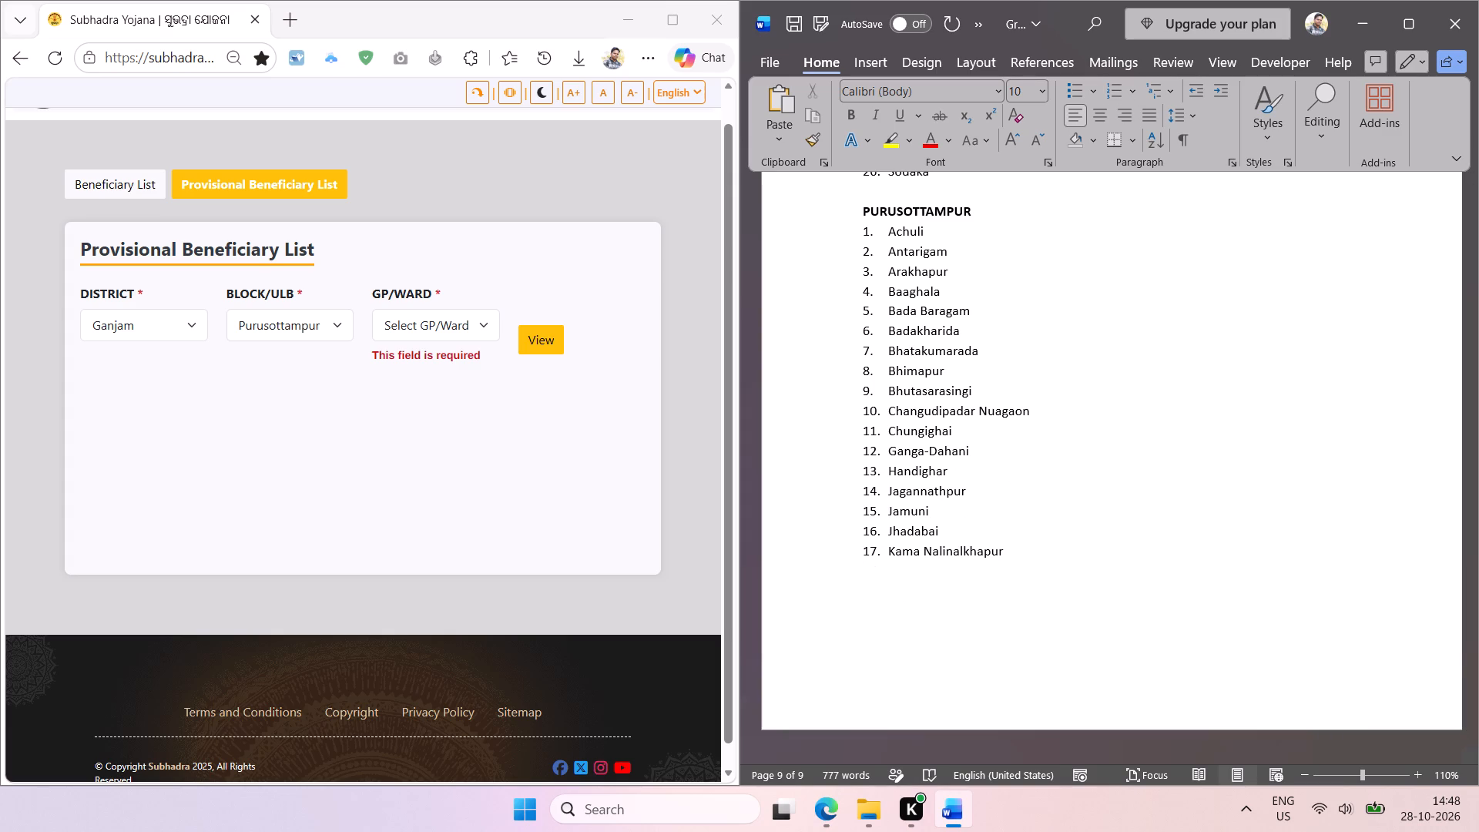
pyautogui.hotkey('ctrl', 'Return')
pyautogui.hotkey('ctrl', 'v')
pyautogui.scroll(-2, 1019, 575)
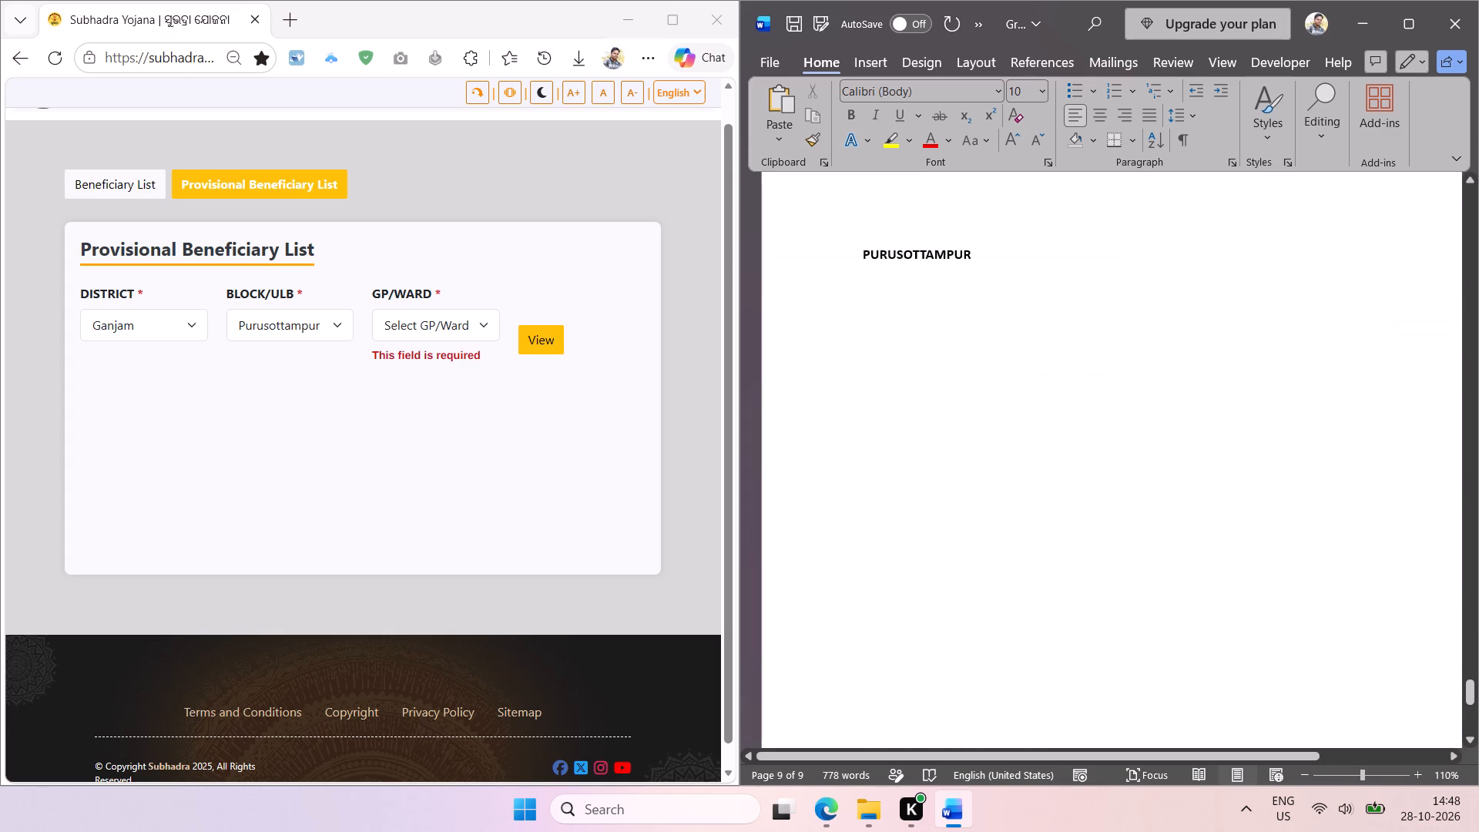
pyautogui.scroll(-2, 1021, 567)
# Set the Block/ULB on the Subhadra Yojana page to Rangeilunda.
pyautogui.click(324, 324)
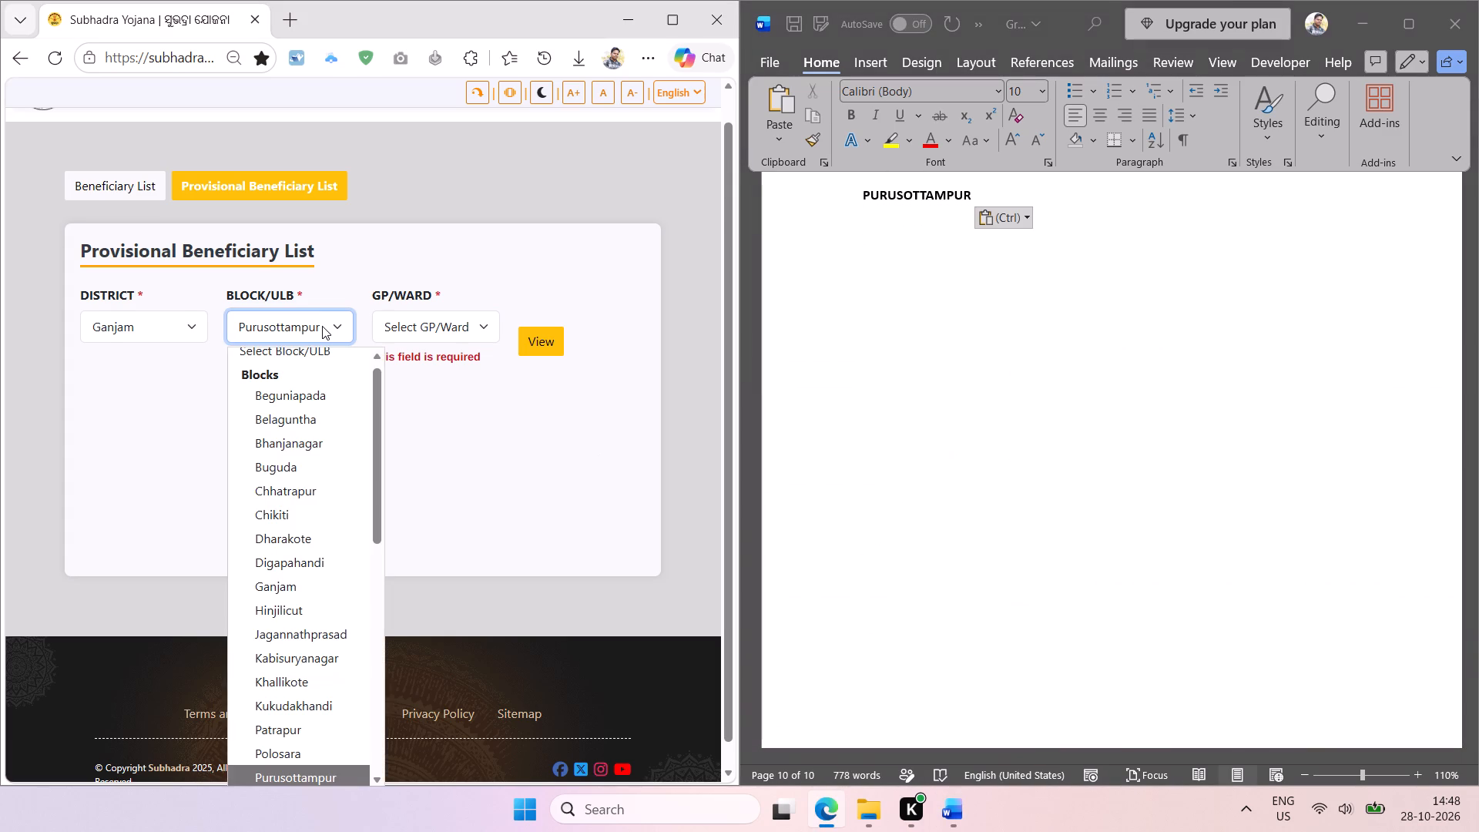
pyautogui.press('Down')
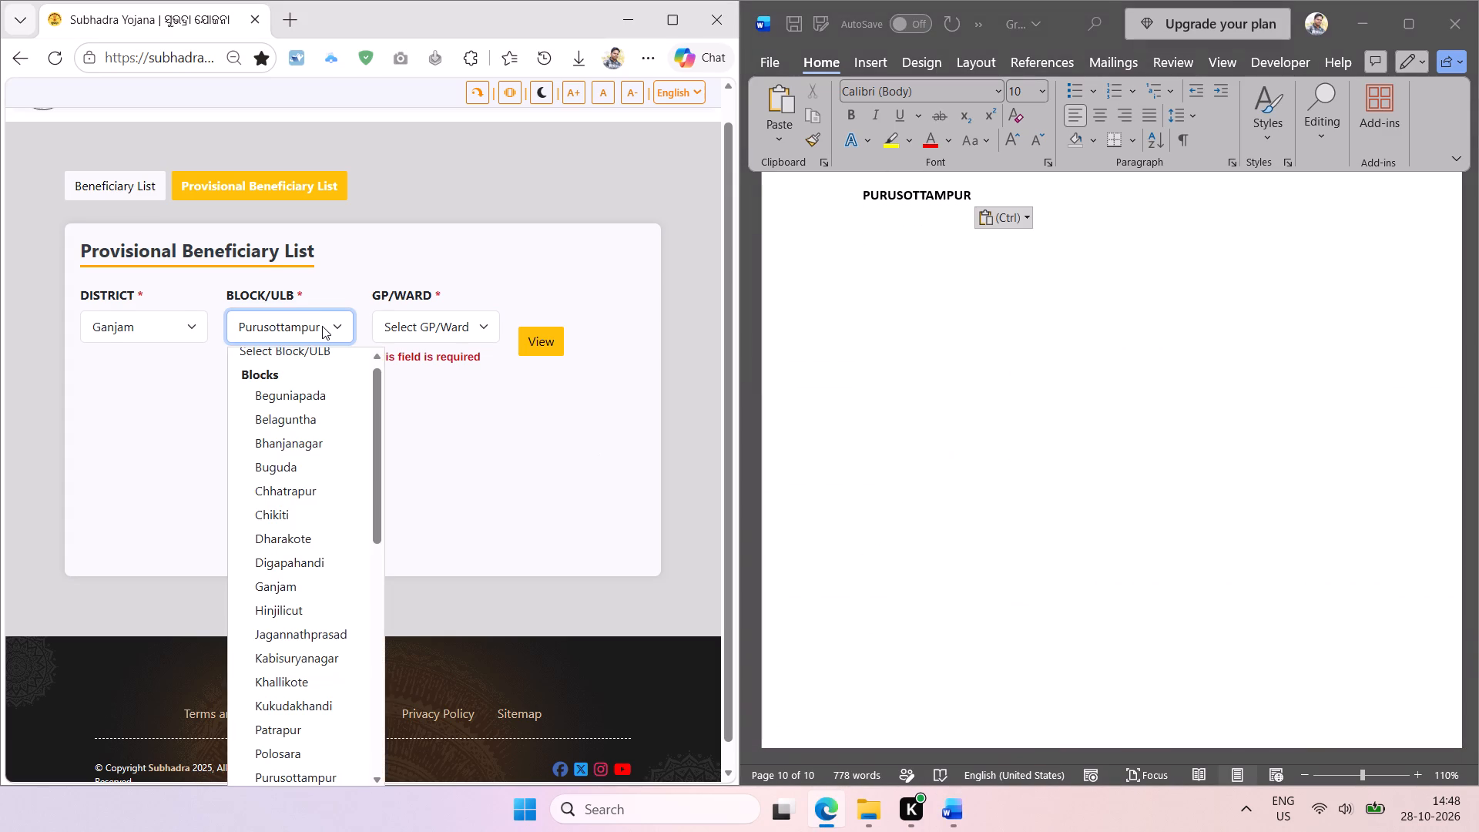
pyautogui.press('Return')
pyautogui.click(321, 406)
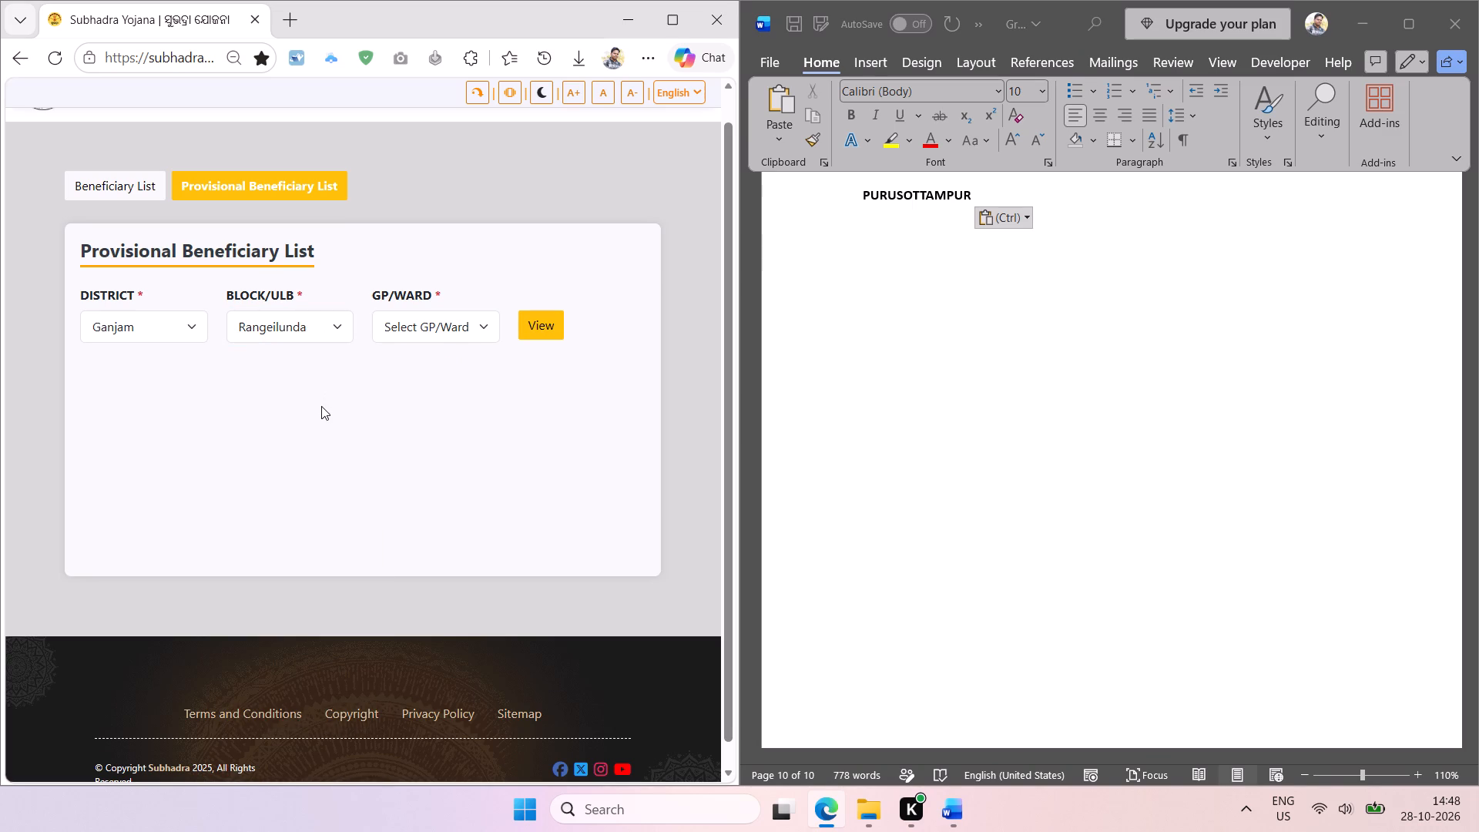
# Extract the block name Rangeilunda as text and replace the pasted PURUSOTTAMPUR heading with it in uppercase.
pyautogui.press('shift+super+t')
pyautogui.moveTo(233, 310); pyautogui.dragTo(233, 310)
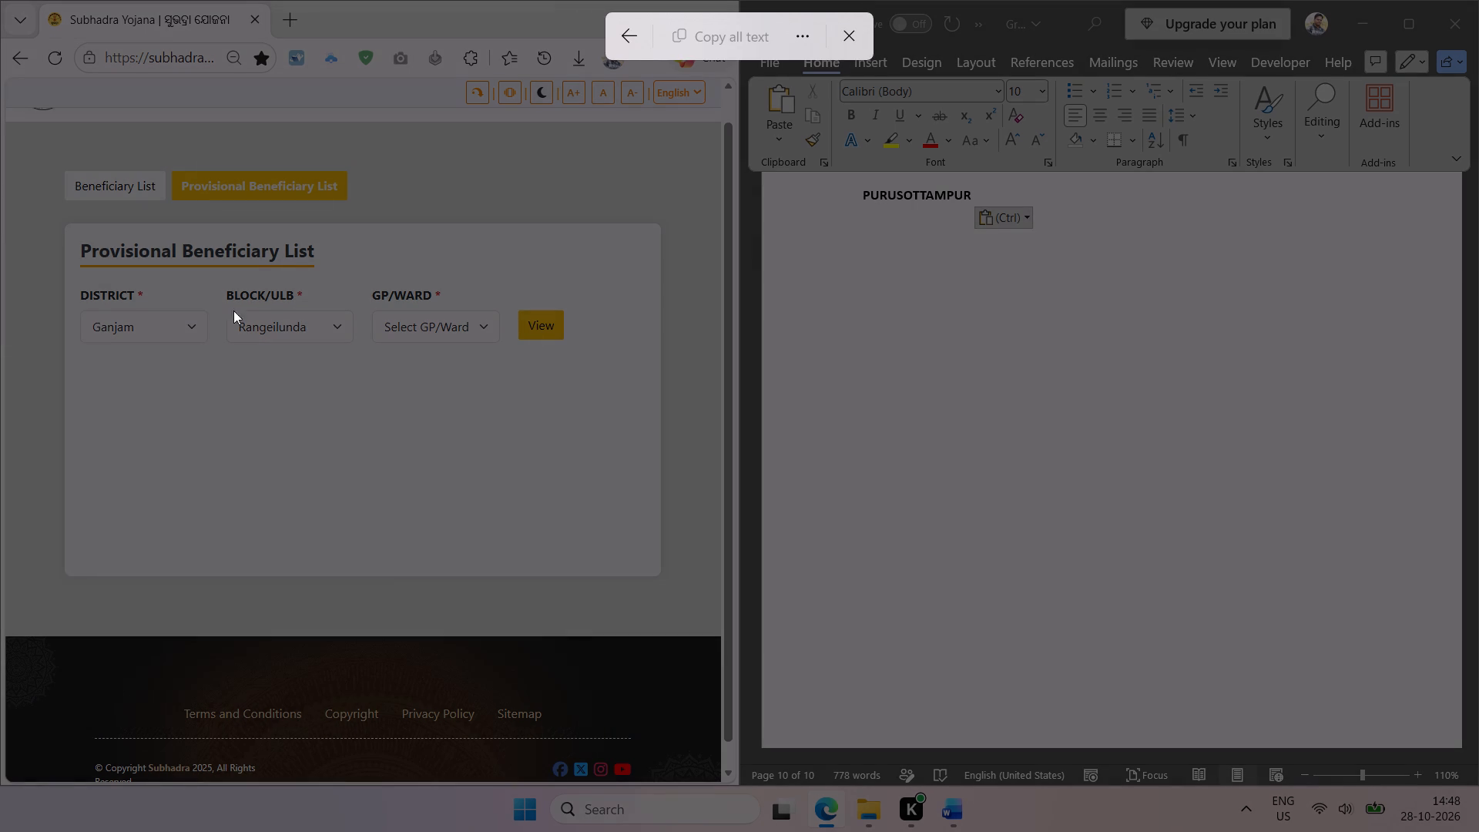
pyautogui.moveTo(233, 310); pyautogui.dragTo(329, 399)
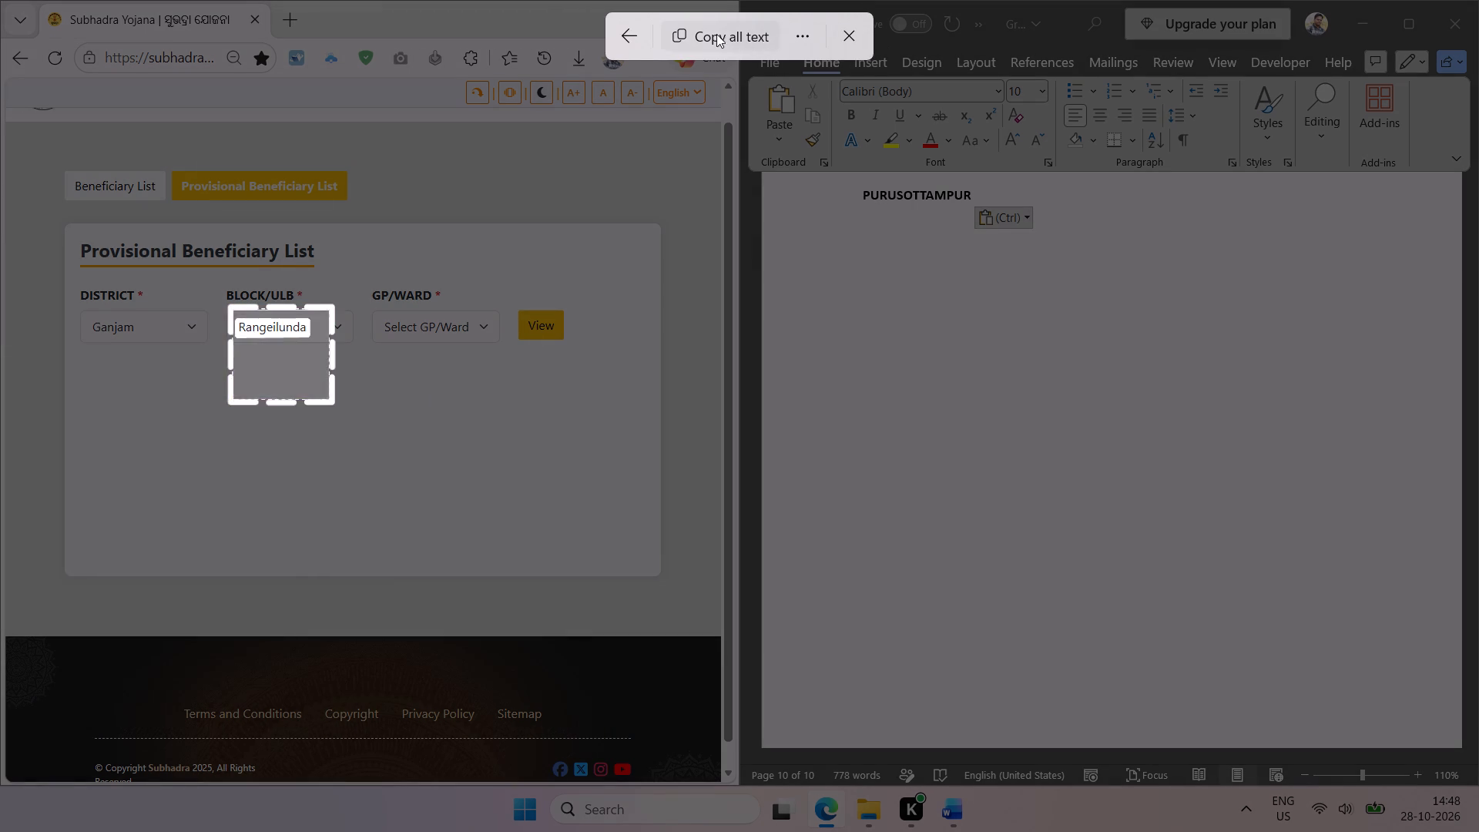
pyautogui.click(716, 34)
pyautogui.click(941, 303)
pyautogui.doubleClick(929, 193)
pyautogui.hotkey('ctrl', 'v')
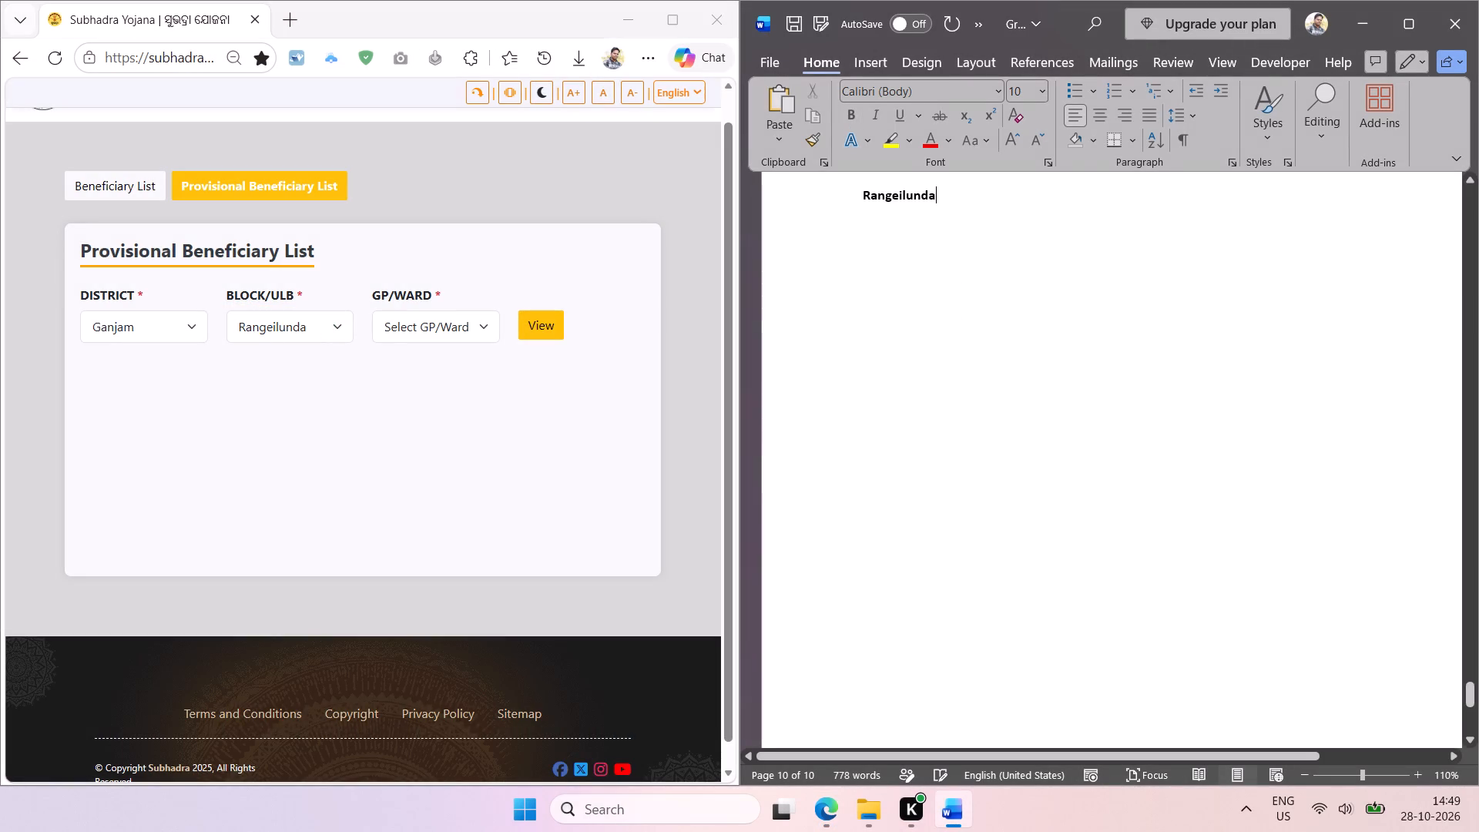
pyautogui.hotkey('shift', 'F3')
pyautogui.press('Return')
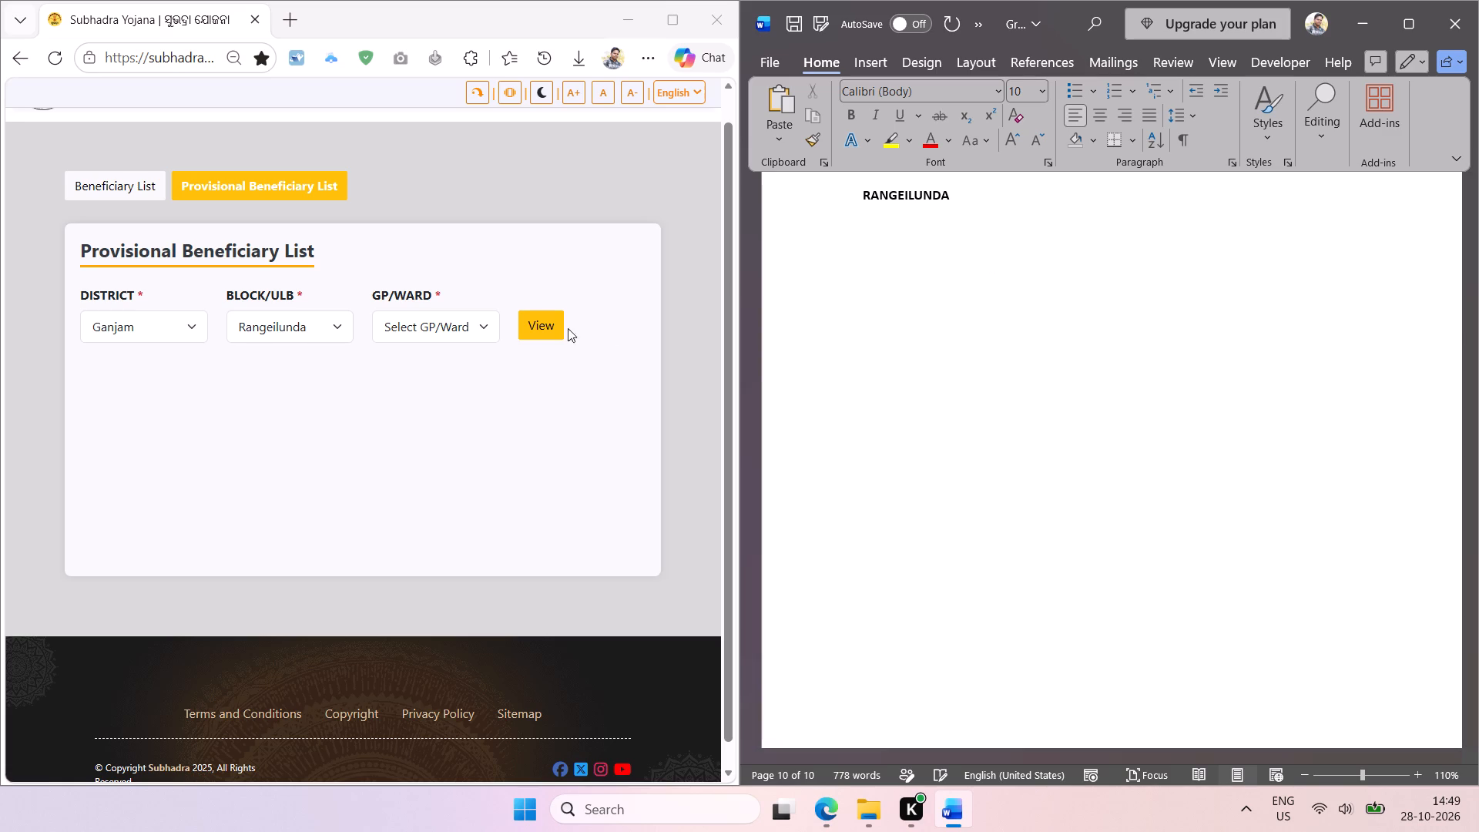
# Extract the Rangeilunda gram panchayat names from Badakusasthalli to Keluapalli as text and paste them below the RANGEILUNDA heading.
pyautogui.click(493, 324)
pyautogui.press('shift+super+t')
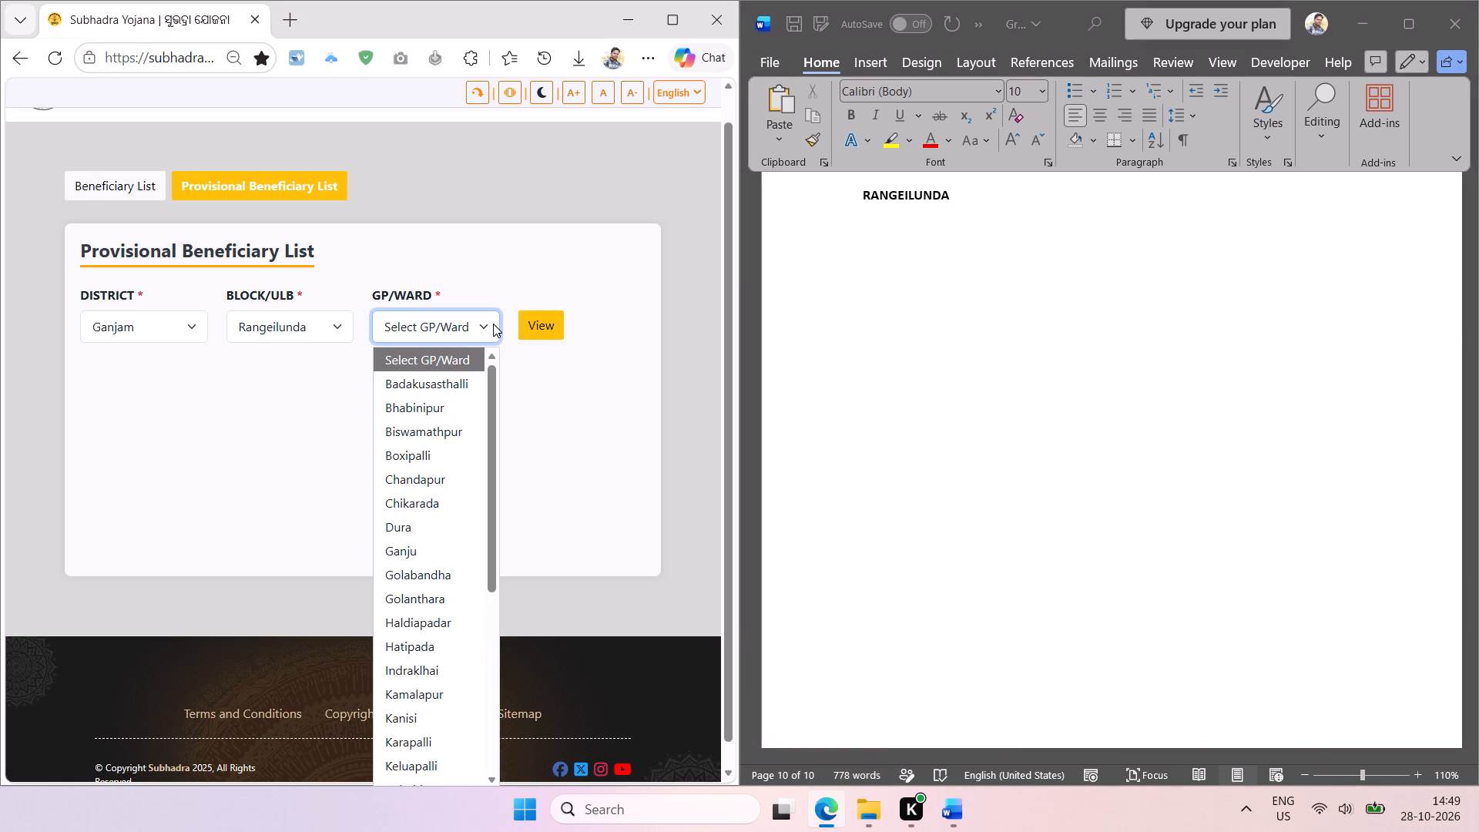
pyautogui.moveTo(376, 373); pyautogui.dragTo(506, 607)
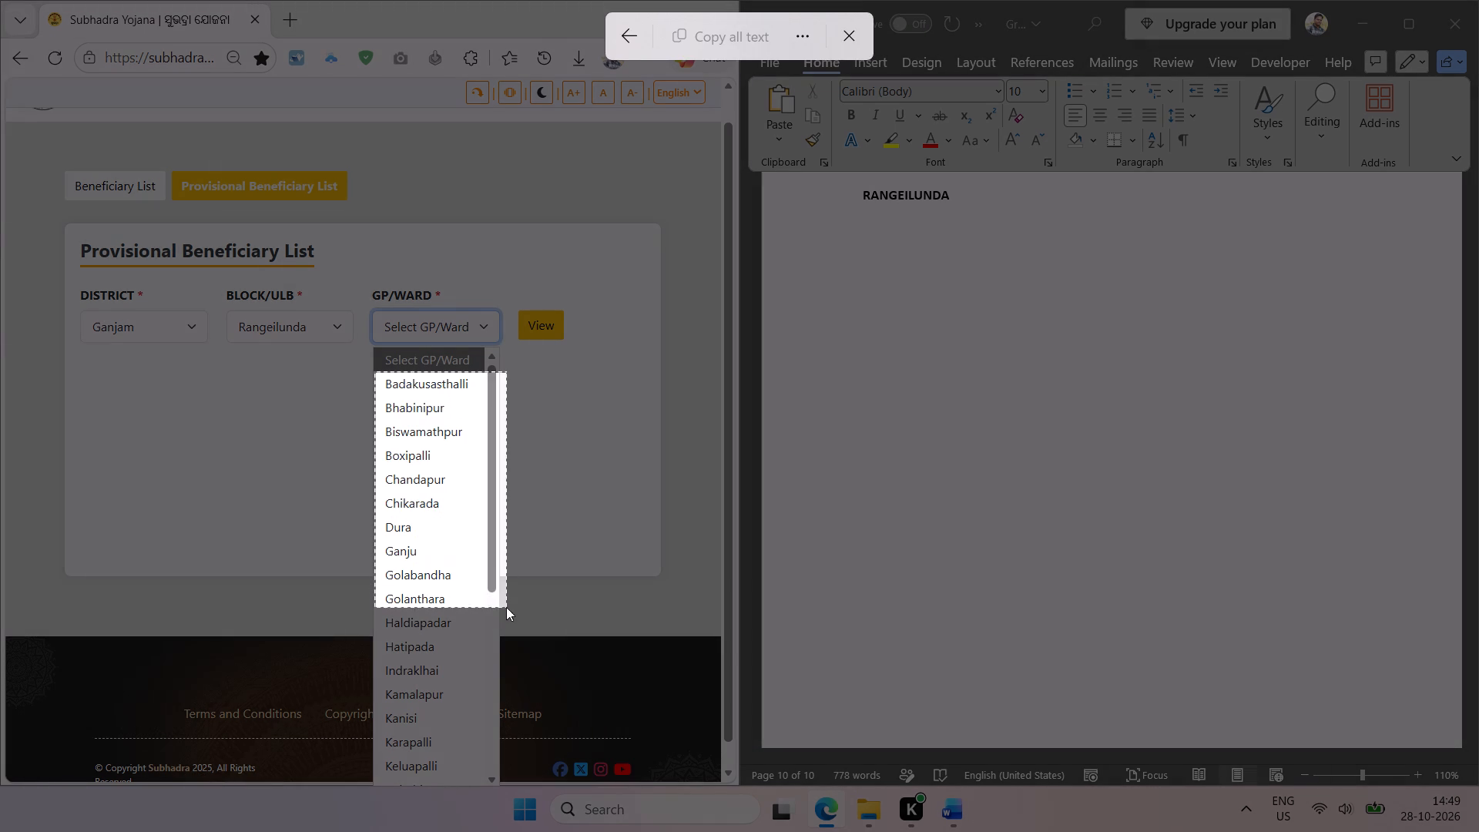
pyautogui.moveTo(506, 607); pyautogui.dragTo(481, 780)
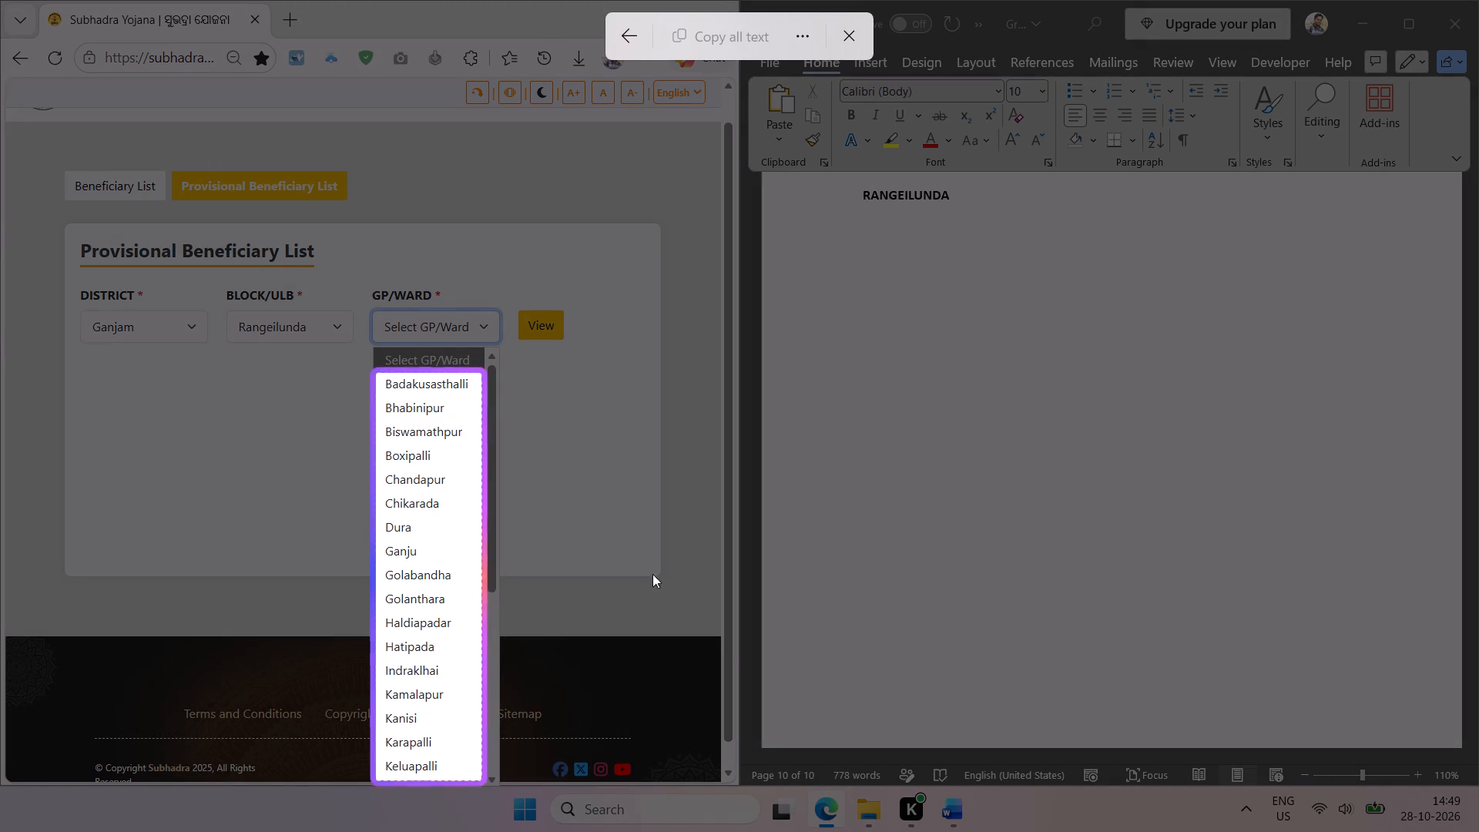
pyautogui.click(726, 34)
pyautogui.click(868, 216)
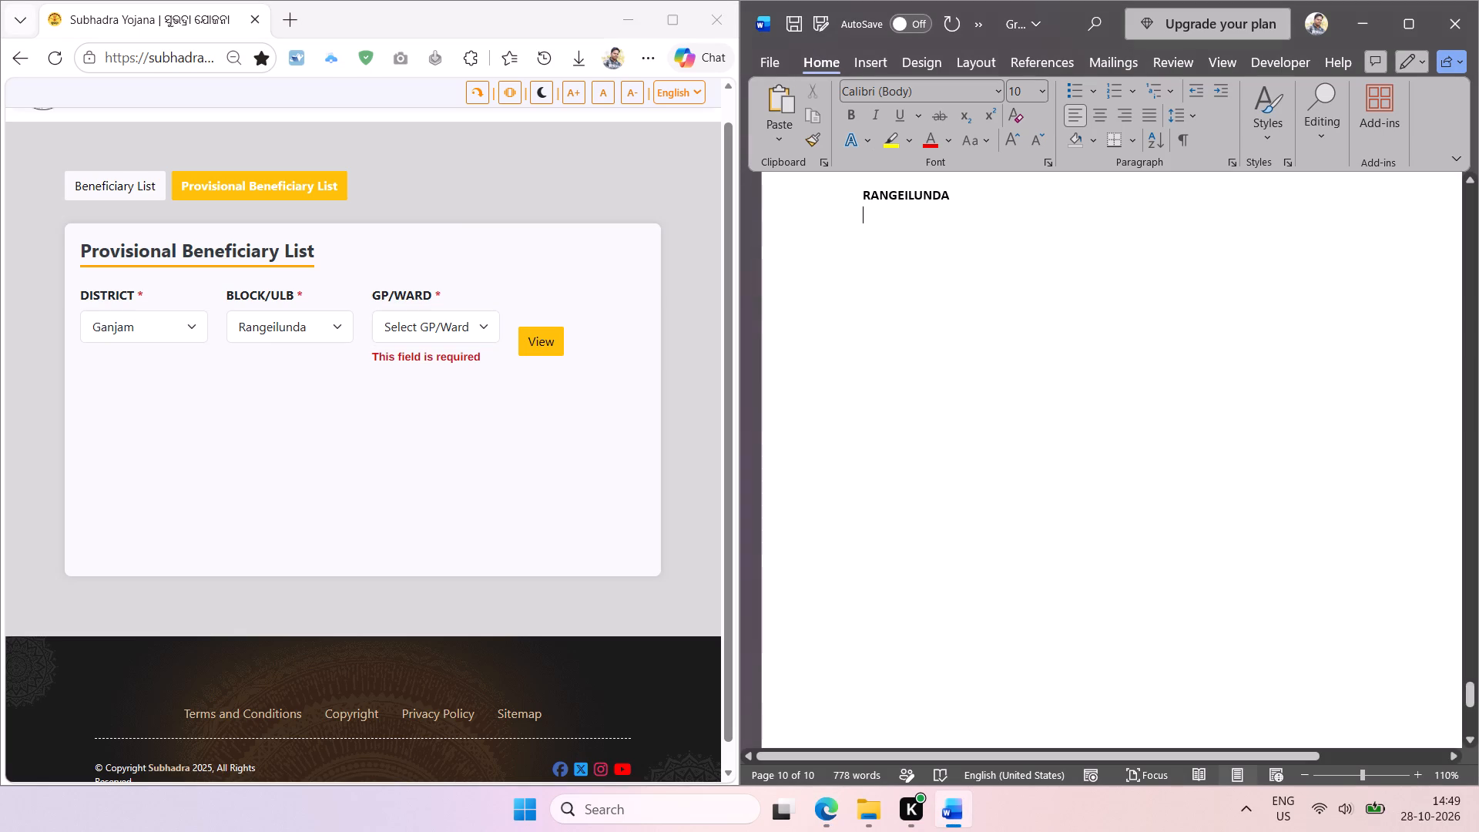
pyautogui.hotkey('ctrl', 'v')
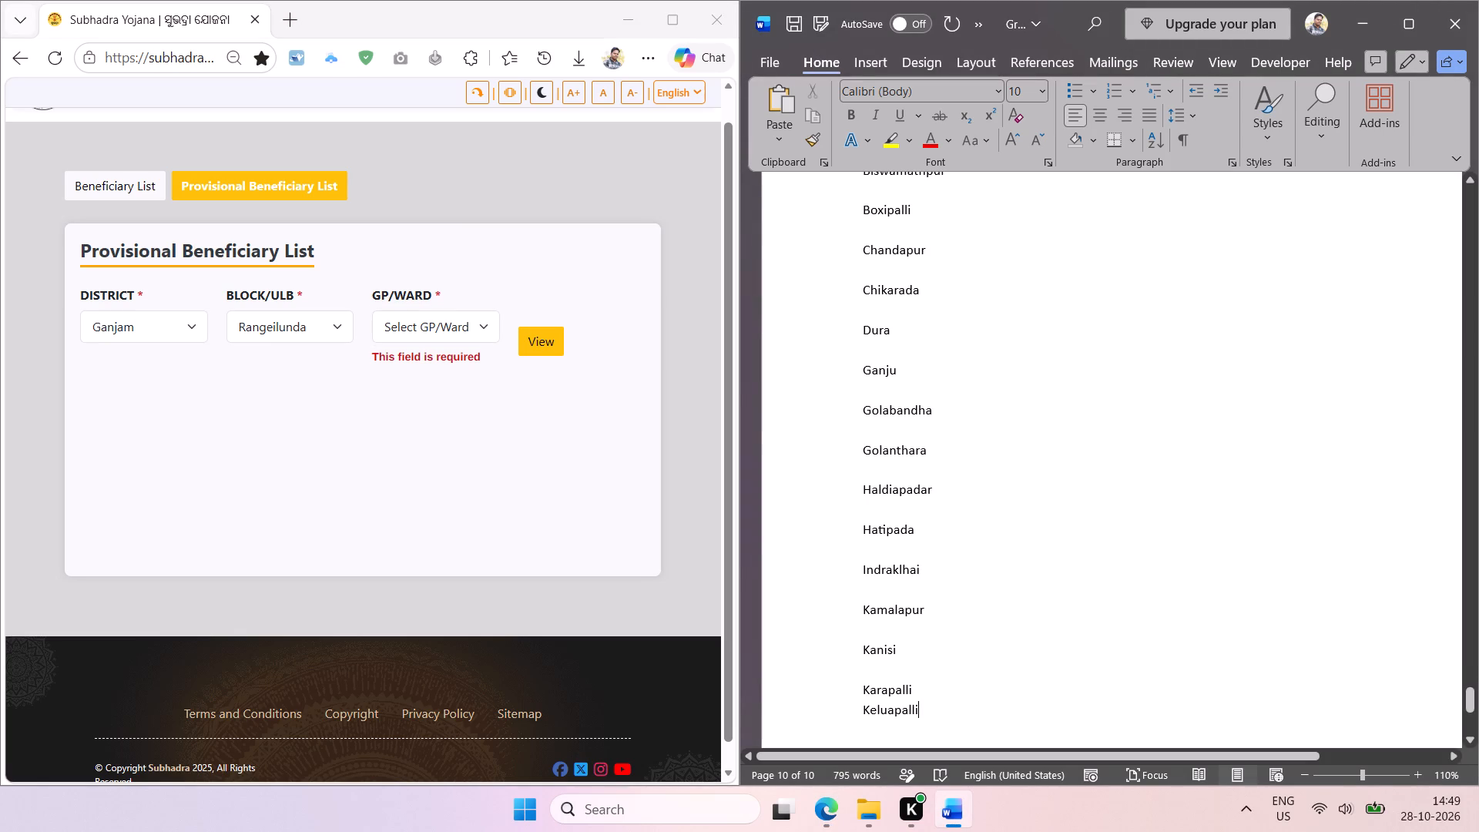
# Extract the remaining gram panchayat names from Keluapalli to Satrakutani as text and paste them at the end of the Rangeilunda list.
pyautogui.press('Return')
pyautogui.press('Return')
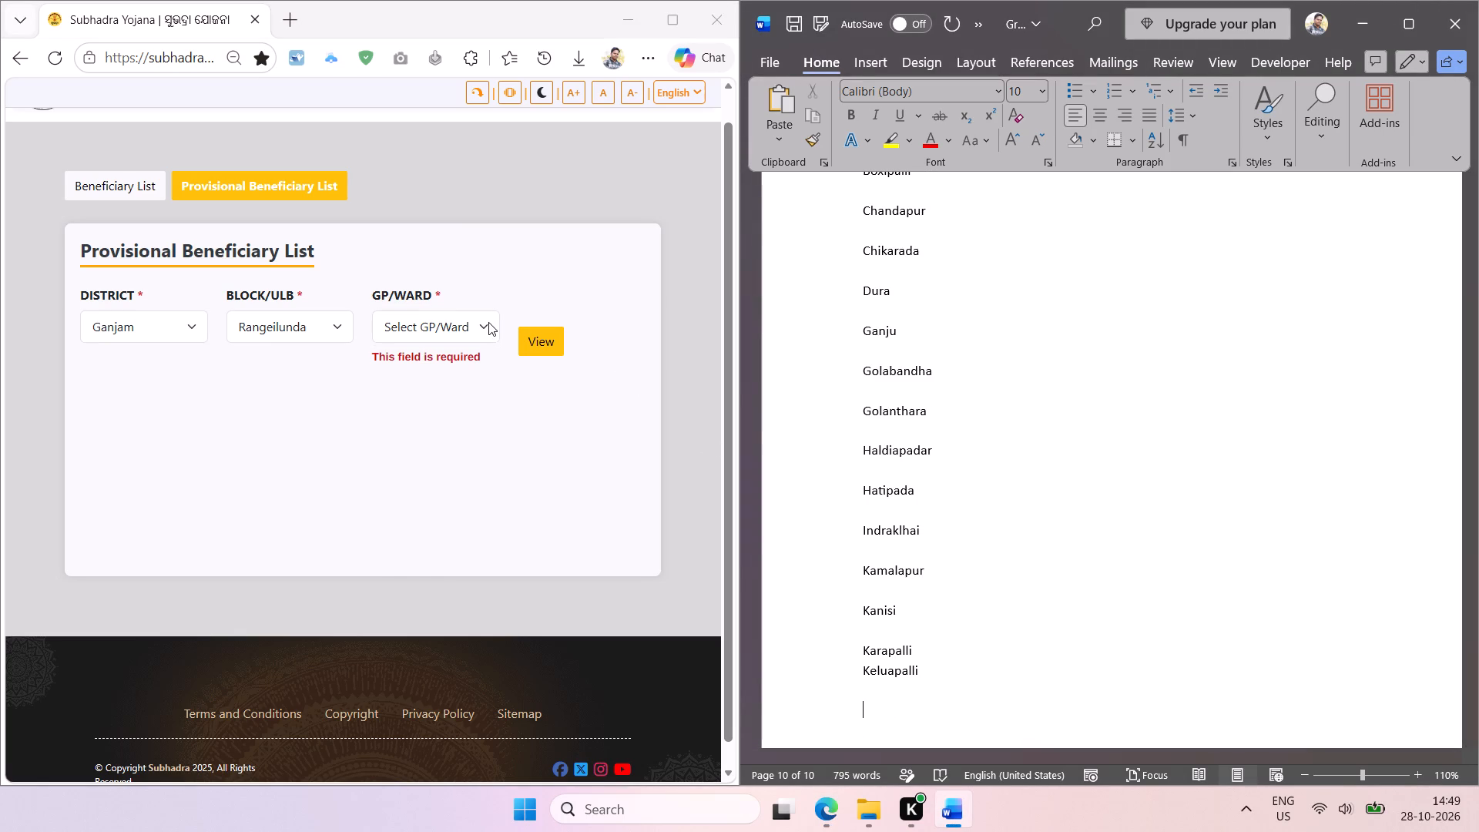
pyautogui.click(488, 322)
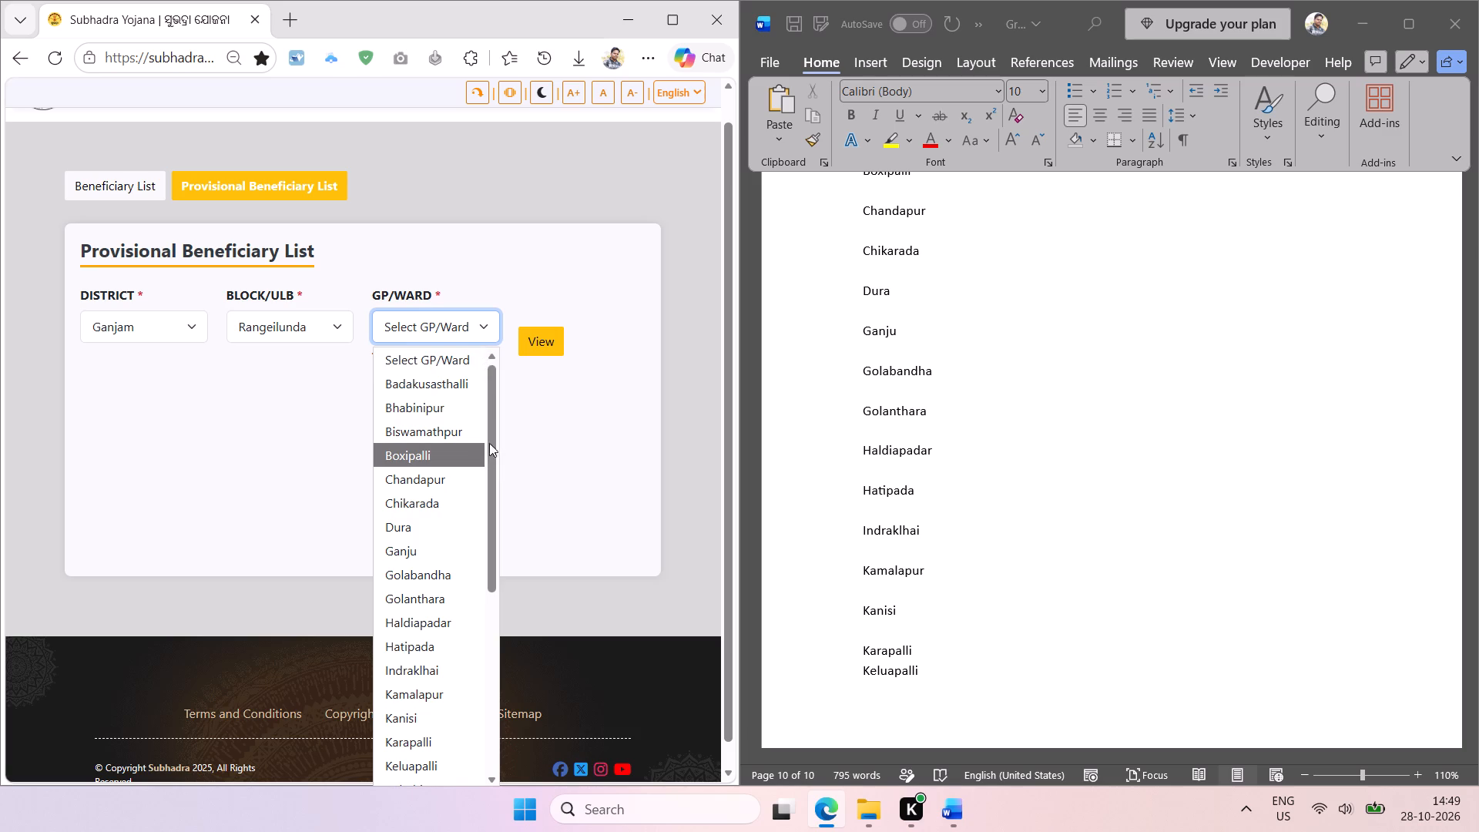
pyautogui.moveTo(494, 436); pyautogui.dragTo(514, 612)
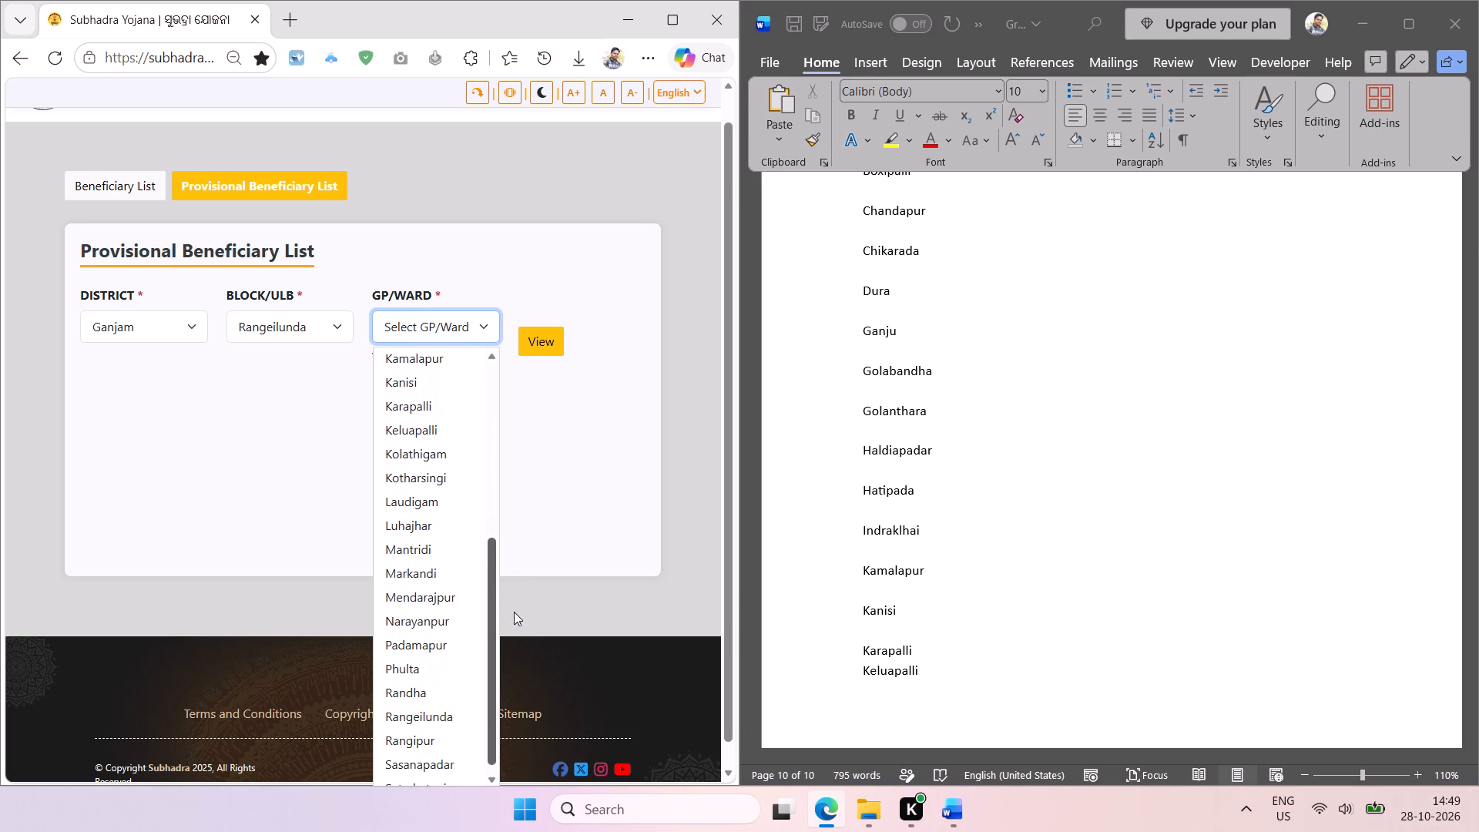
pyautogui.moveTo(514, 612); pyautogui.dragTo(515, 660)
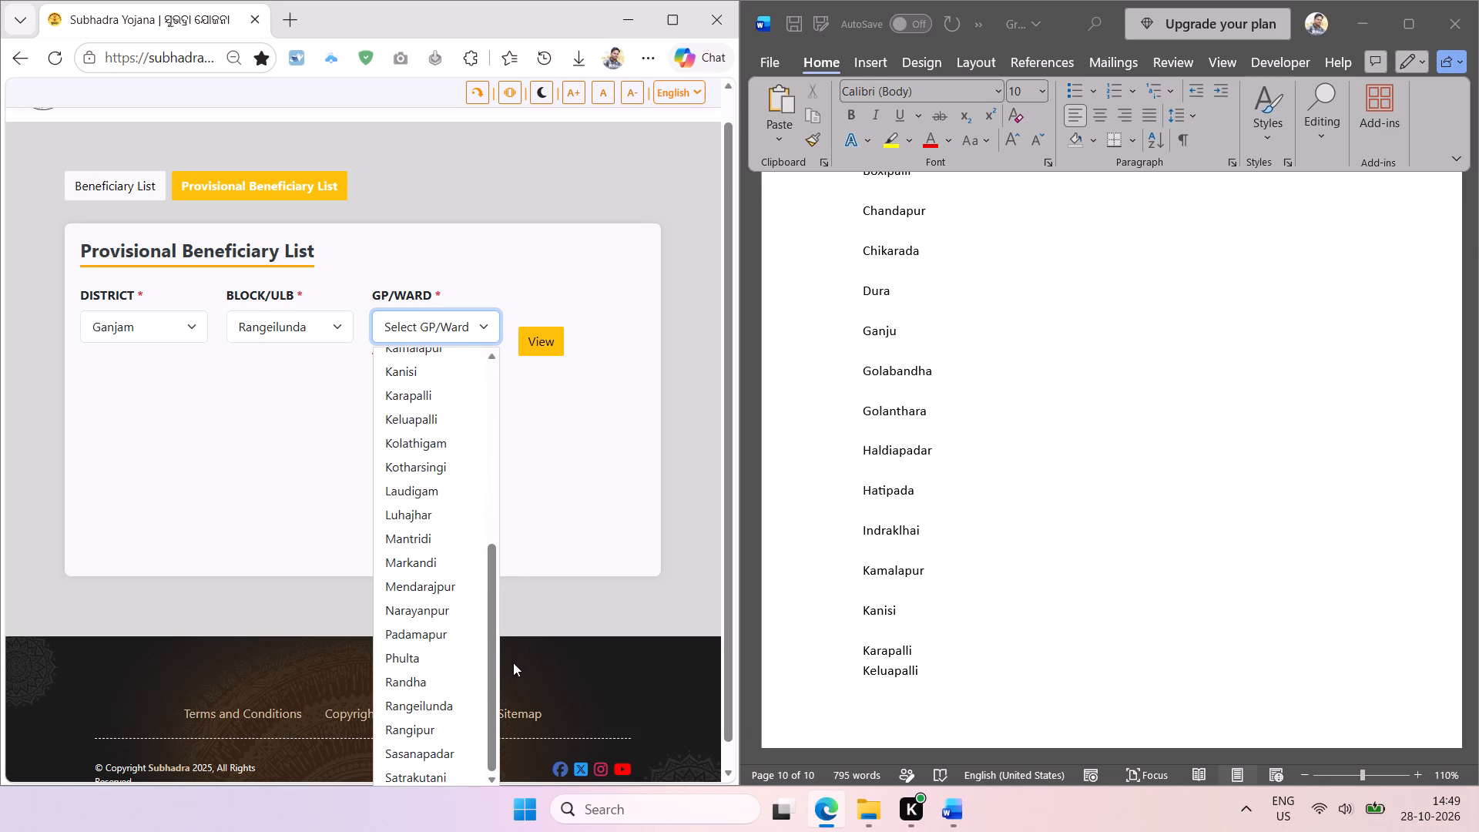
pyautogui.press('shift+super+t')
pyautogui.moveTo(377, 404); pyautogui.dragTo(441, 531)
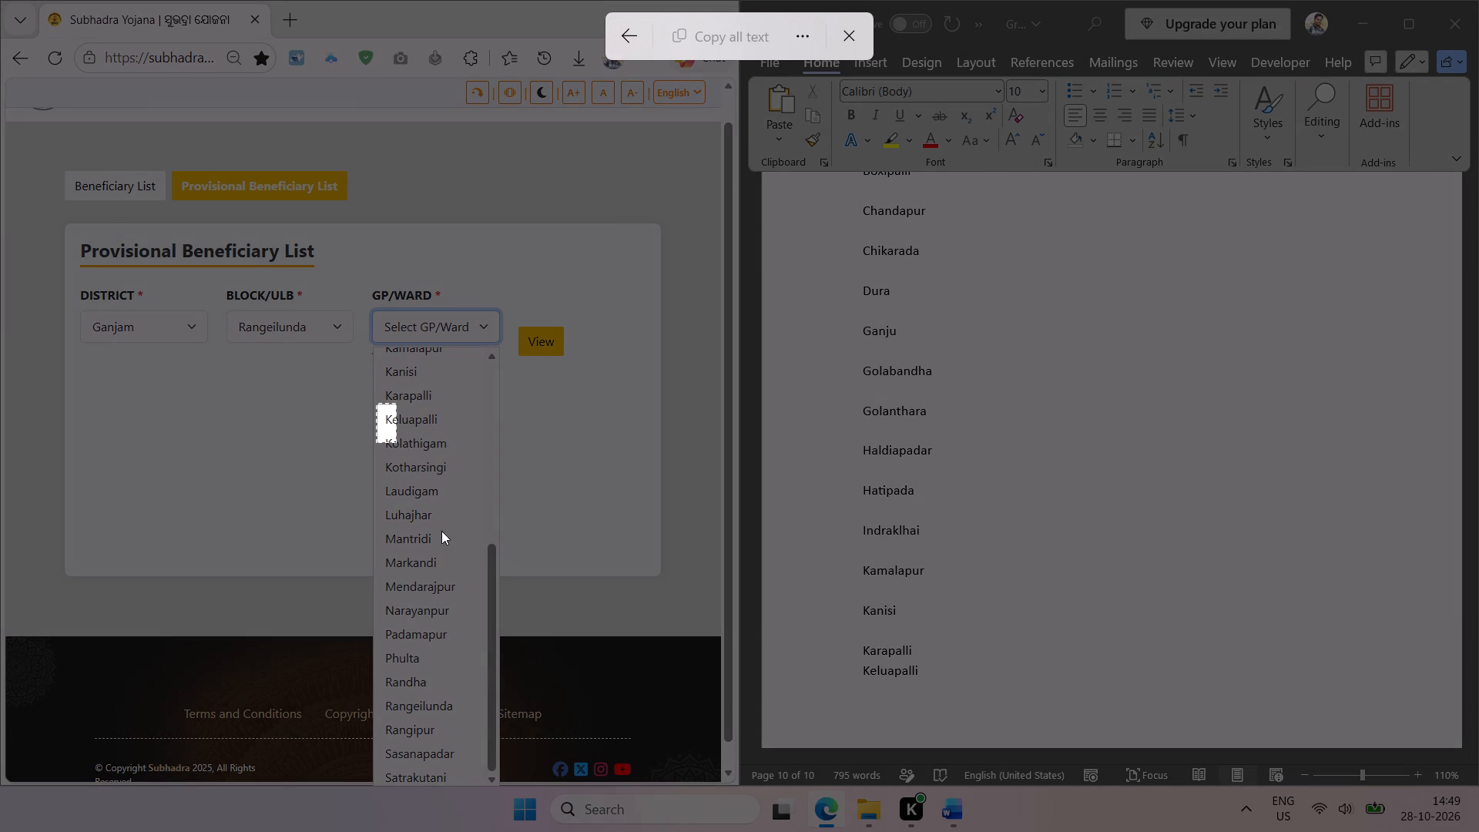
pyautogui.moveTo(441, 531); pyautogui.dragTo(485, 785)
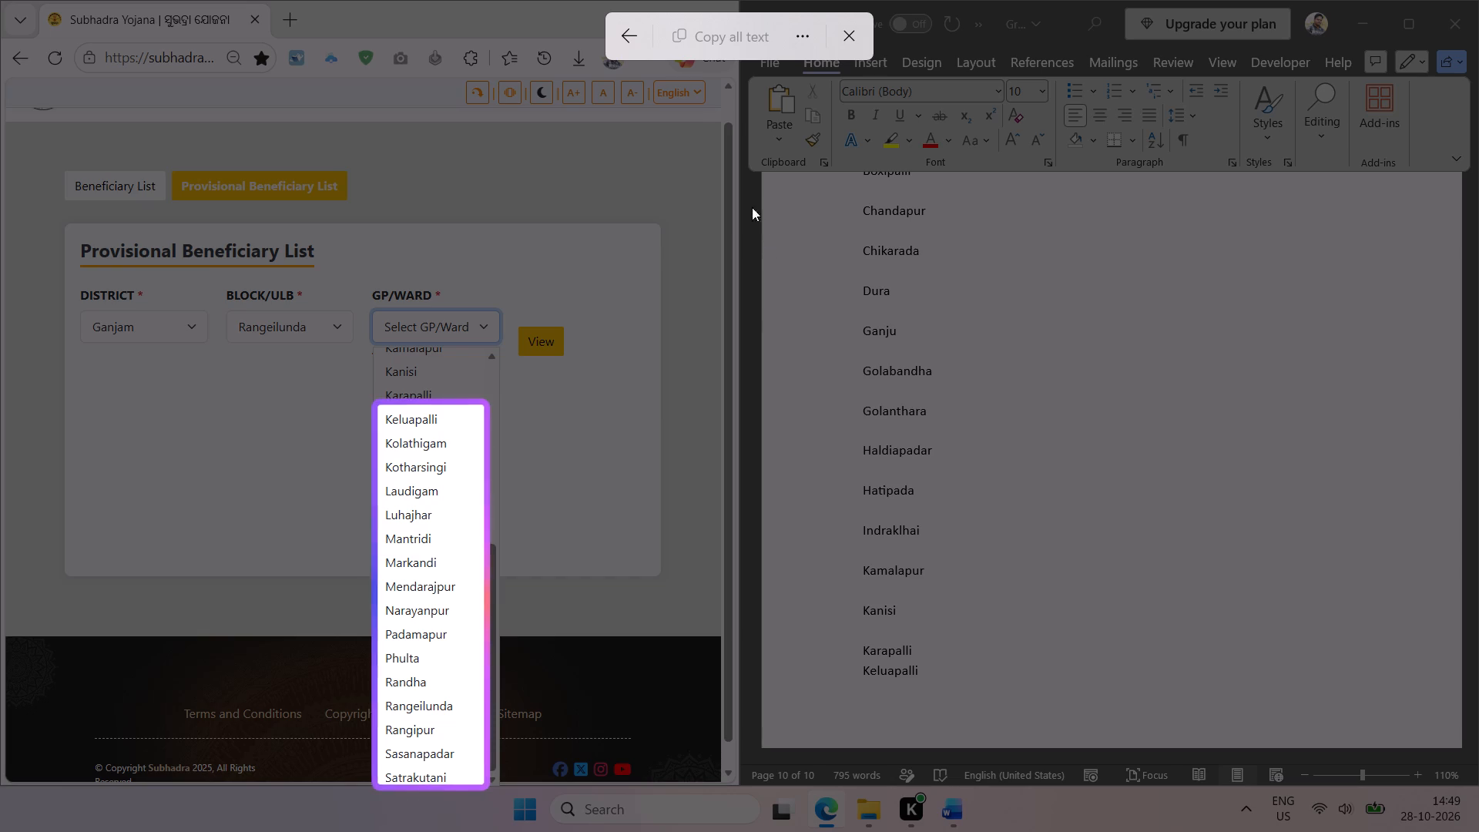
pyautogui.click(747, 42)
pyautogui.click(951, 676)
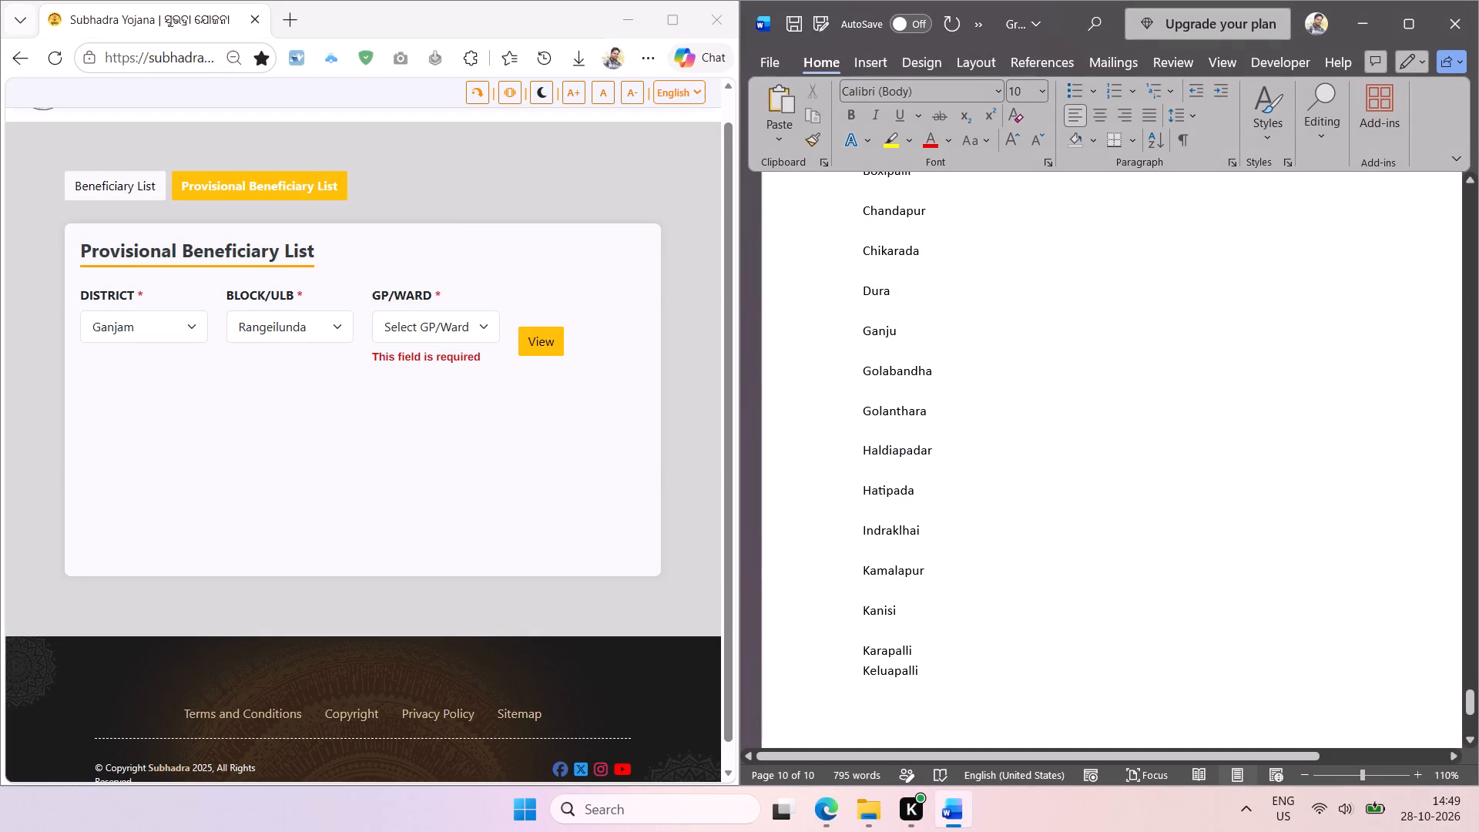
pyautogui.hotkey('ctrl', 'v')
# Delete the duplicate Keluapalli above Kolathigam in the Rangeilunda list.
pyautogui.scroll(2, 909, 465)
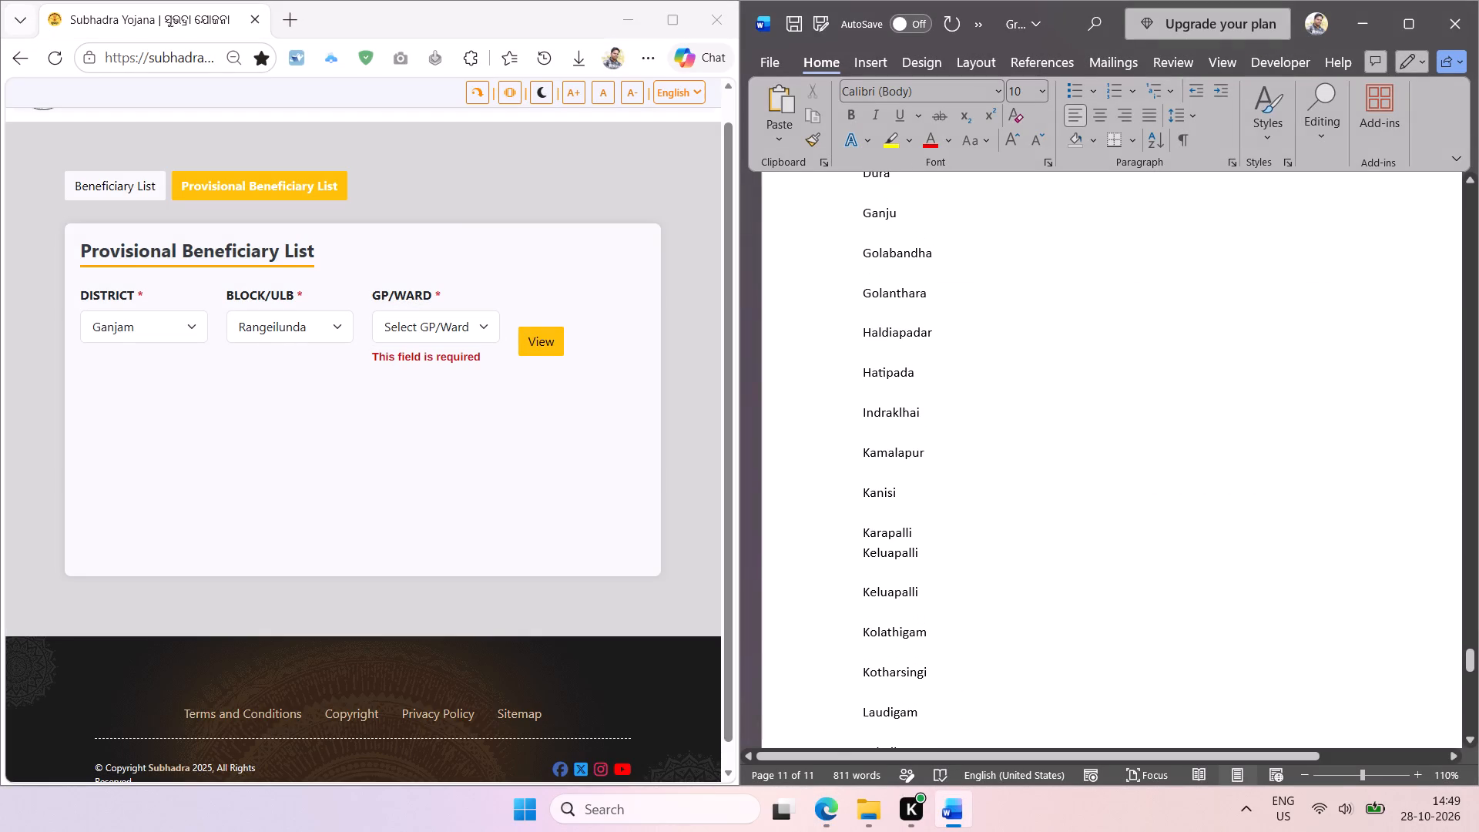
pyautogui.scroll(1, 924, 516)
pyautogui.doubleClick(896, 597)
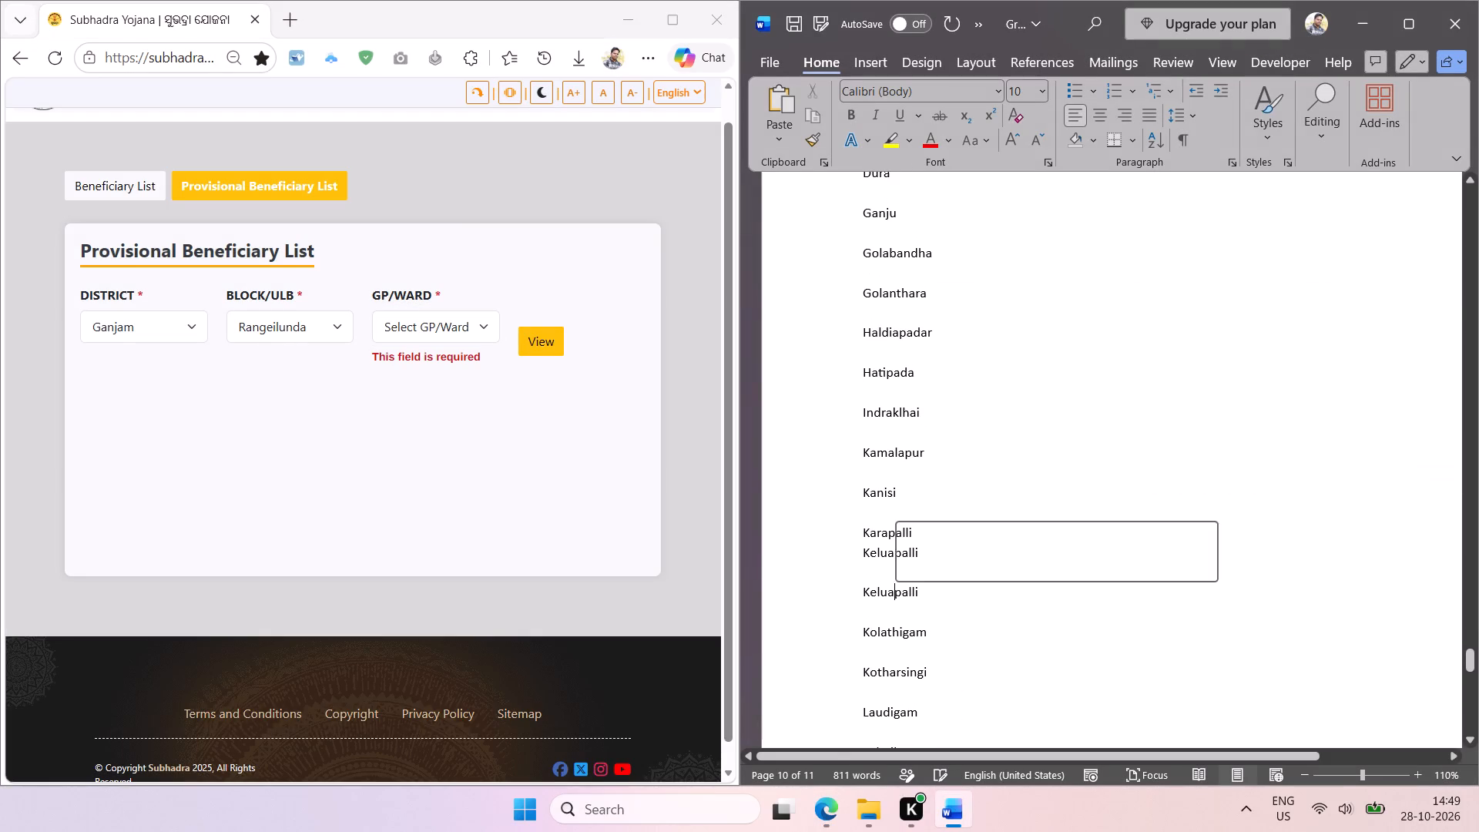
pyautogui.press('BackSpace')
# Remove the blank lines between the Rangeilunda names from Satrakutani up to Mendarajpur.
pyautogui.scroll(-4, 1009, 629)
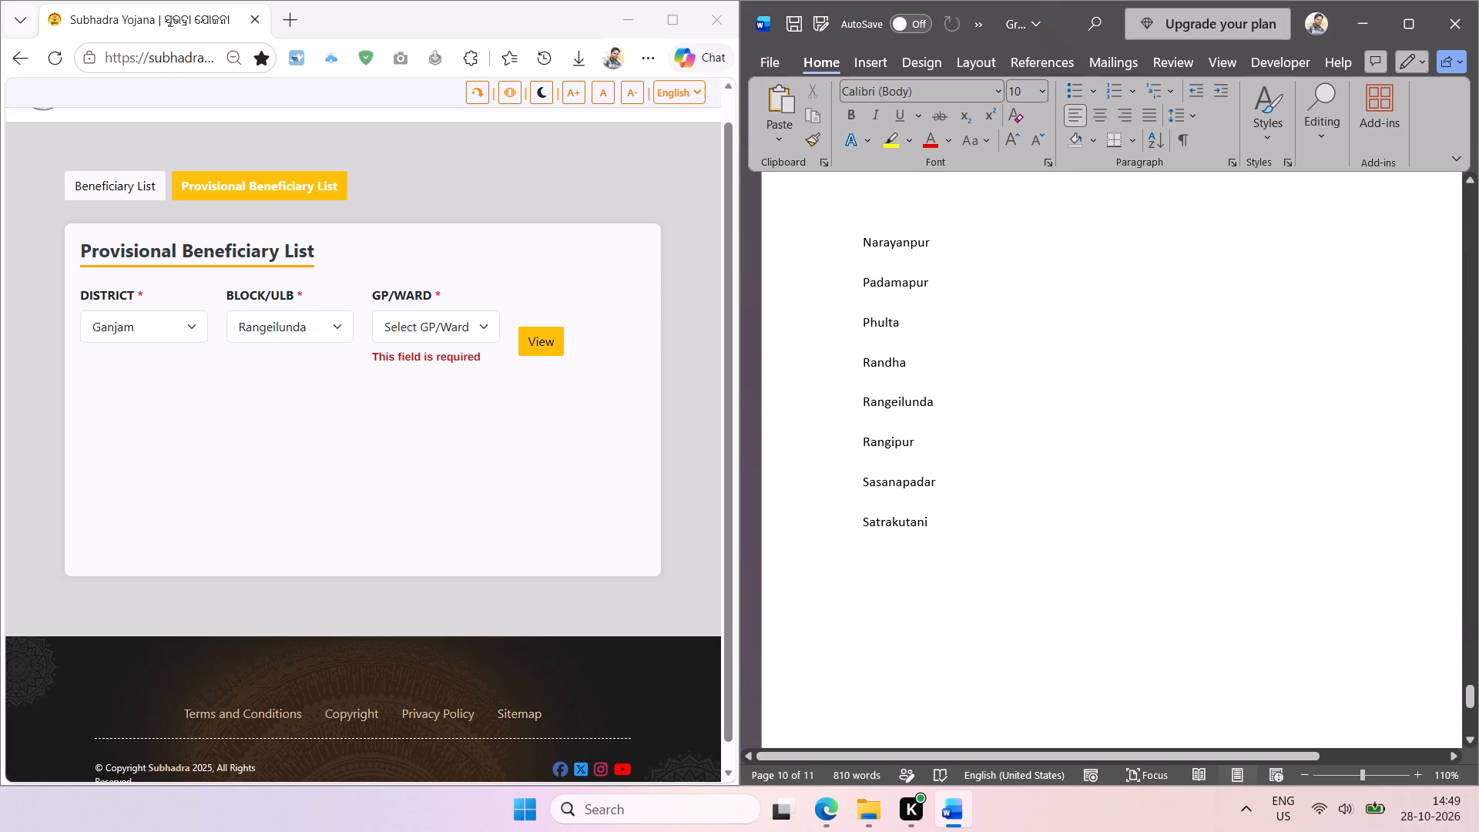
pyautogui.click(898, 503)
pyautogui.press('BackSpace')
pyautogui.press('Up')
pyautogui.press('Up')
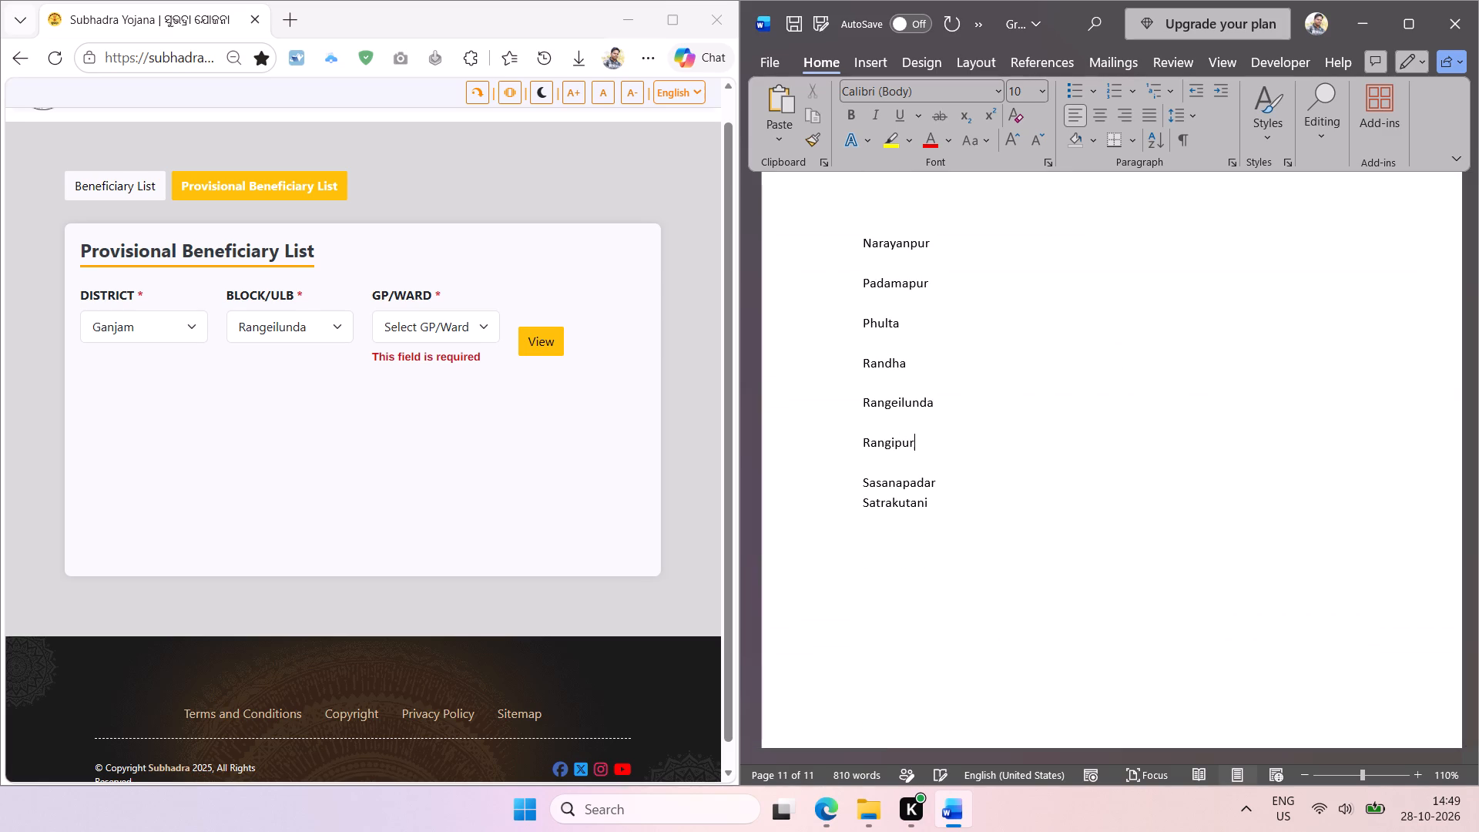
pyautogui.press('Down')
pyautogui.press('BackSpace')
pyautogui.press('Up')
pyautogui.press('BackSpace')
pyautogui.press('Up')
pyautogui.press('BackSpace')
pyautogui.press('Up')
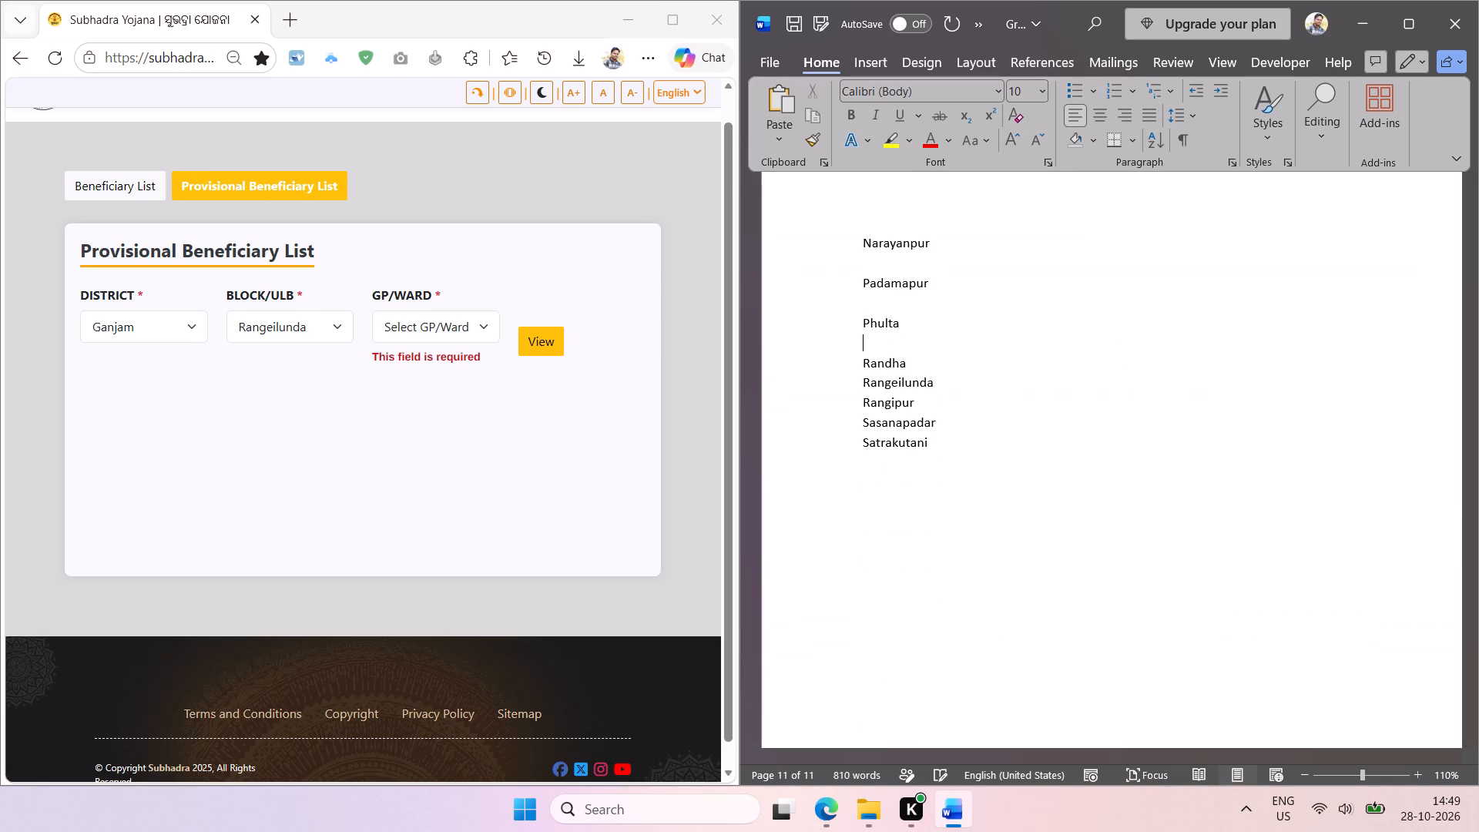
pyautogui.press('BackSpace')
pyautogui.press('Up')
pyautogui.press('BackSpace')
pyautogui.press('Up')
pyautogui.press('BackSpace')
pyautogui.press('Up')
pyautogui.press('BackSpace')
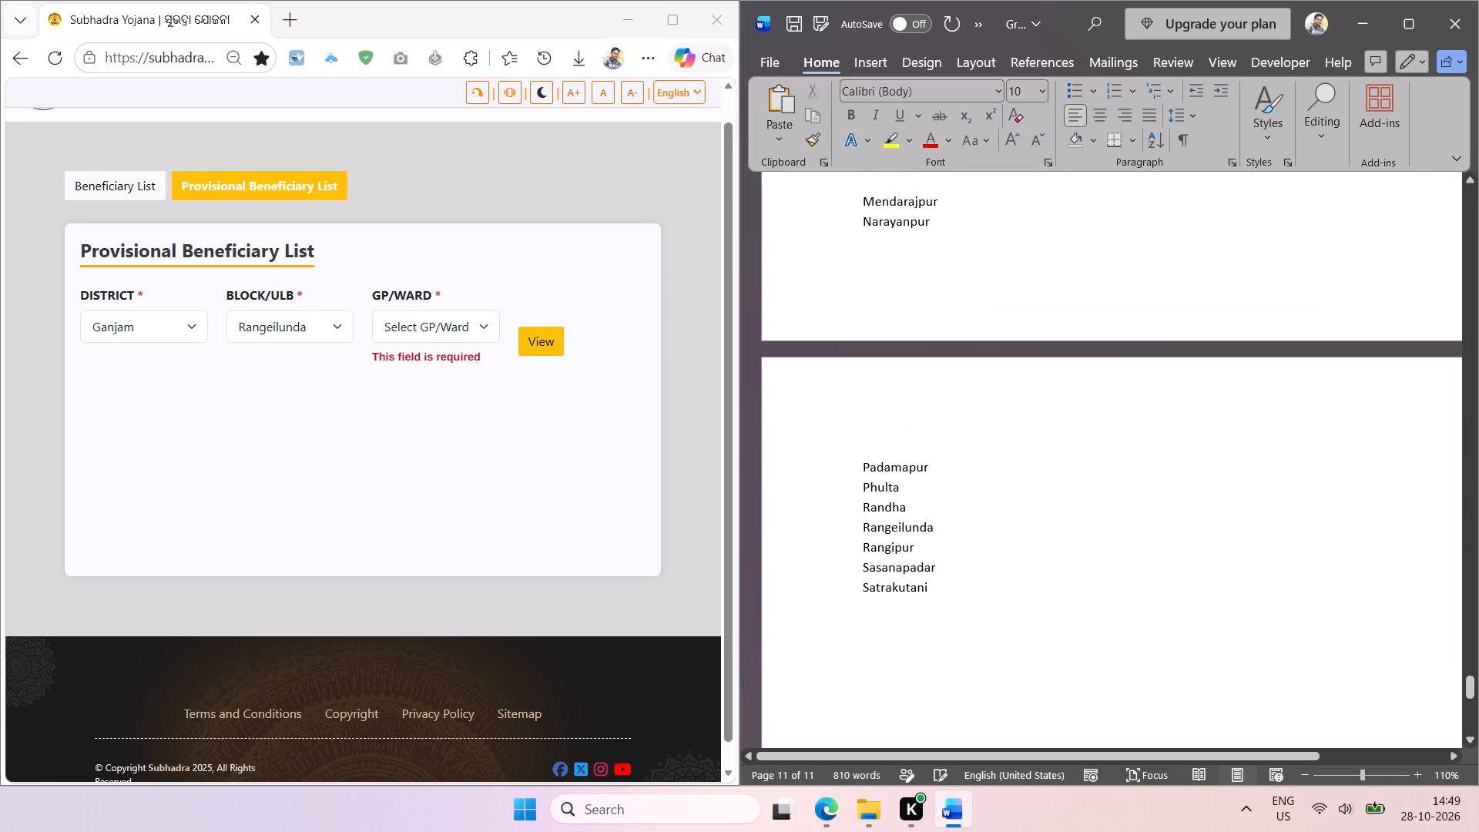
# Remove the blank lines between the Rangeilunda names from Mendarajpur up to Kamalapur.
pyautogui.scroll(4, 1049, 530)
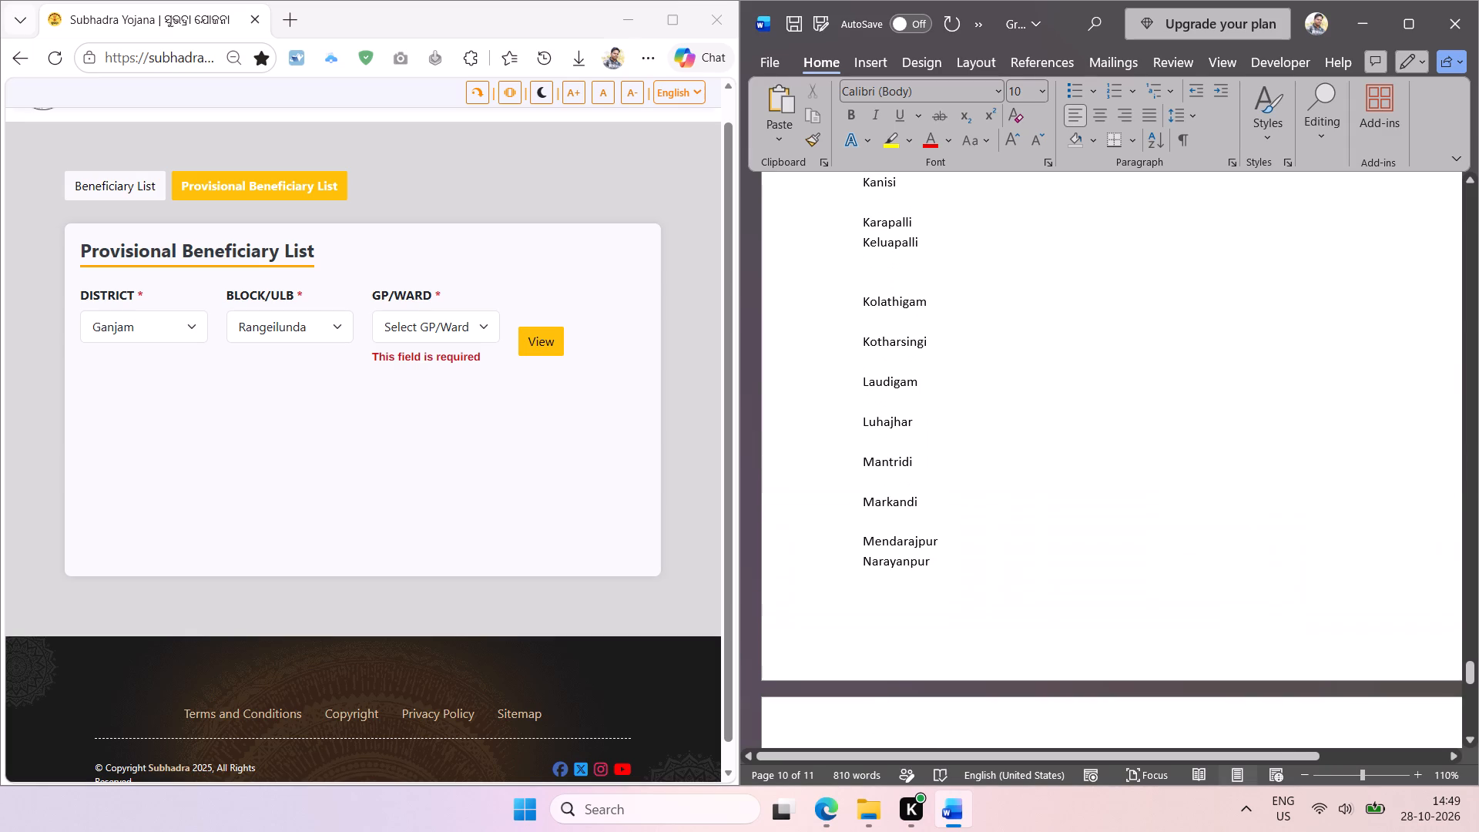
pyautogui.press('Up')
pyautogui.press('BackSpace')
pyautogui.press('Up')
pyautogui.press('BackSpace')
pyautogui.press('Up')
pyautogui.press('BackSpace')
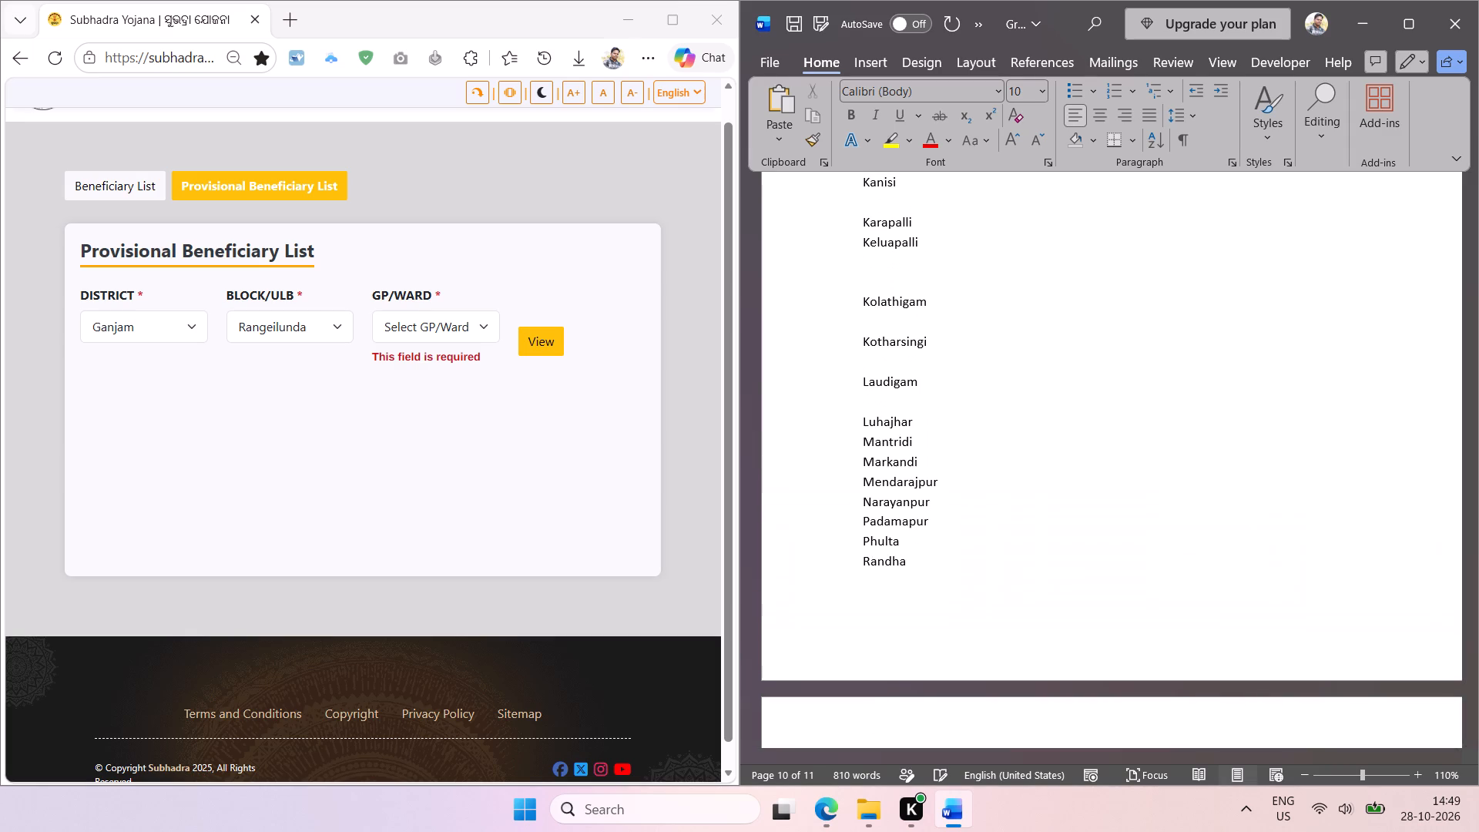
pyautogui.press('Up')
pyautogui.press('BackSpace')
pyautogui.press('Up')
pyautogui.press('BackSpace')
pyautogui.press('Up')
pyautogui.press('BackSpace')
pyautogui.press('Up')
pyautogui.press('BackSpace')
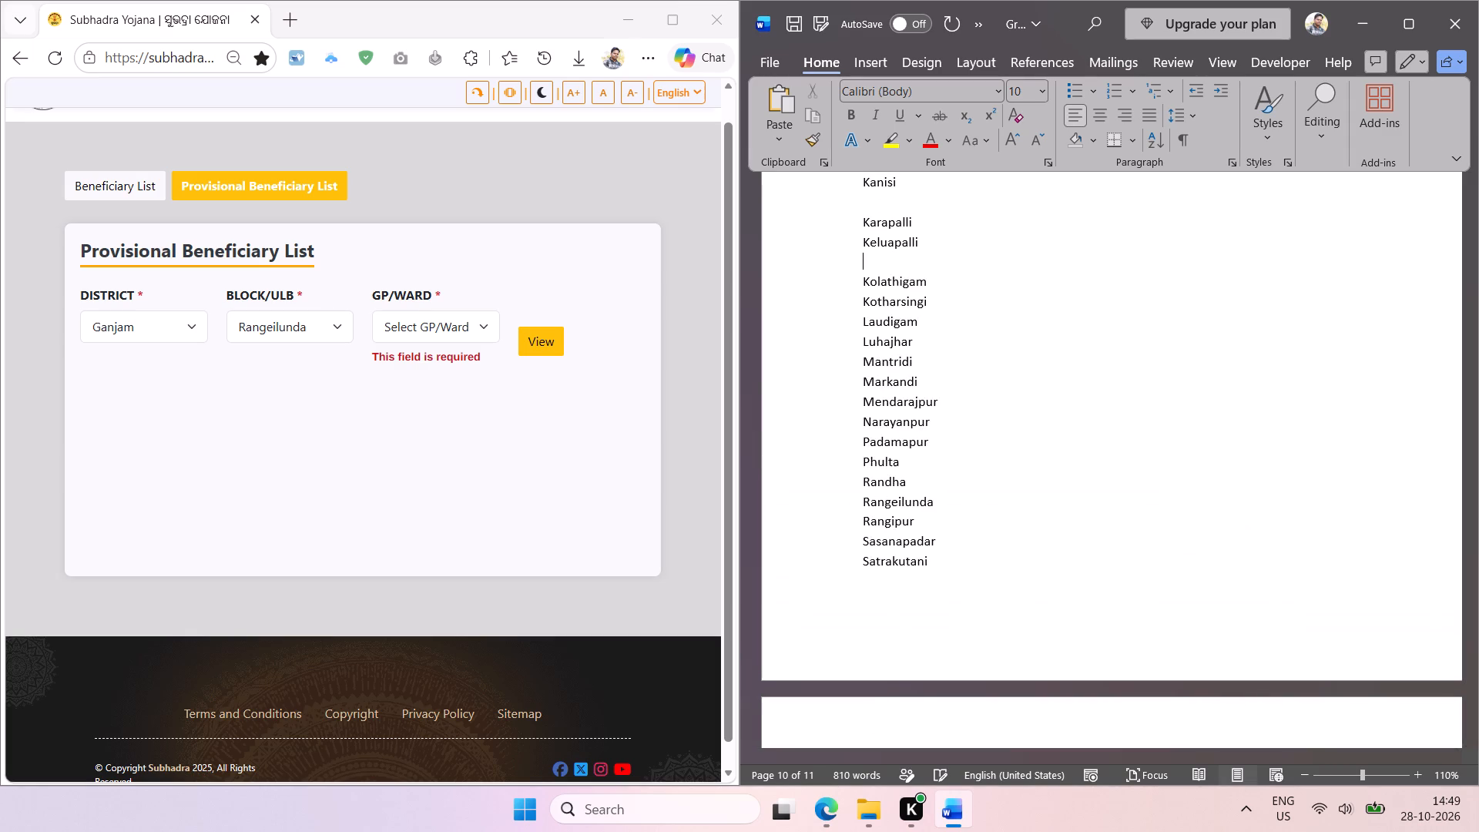
pyautogui.press('BackSpace')
pyautogui.press('Up')
pyautogui.press('Up')
pyautogui.press('BackSpace')
pyautogui.press('Up')
pyautogui.press('BackSpace')
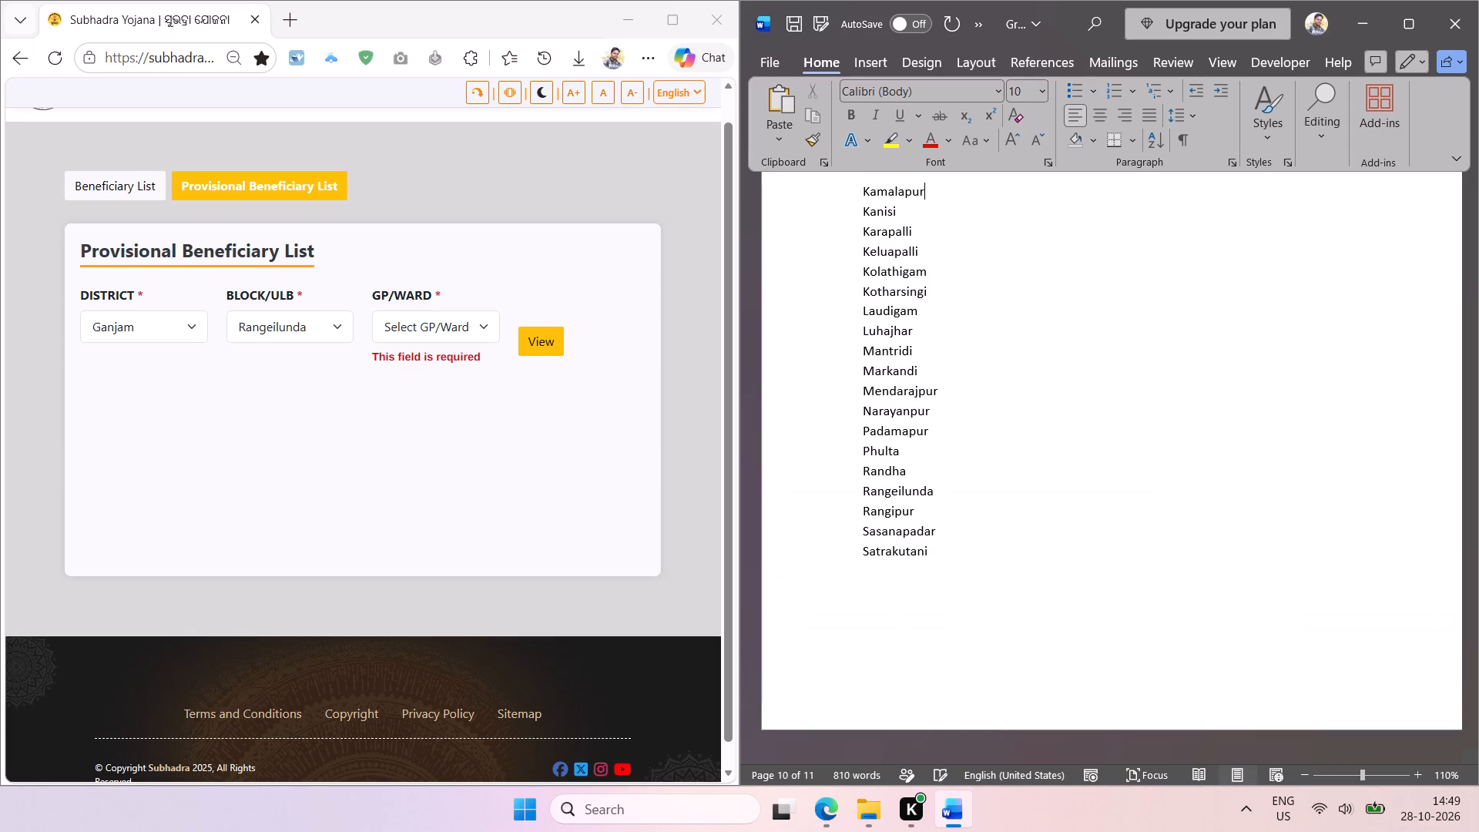
# Remove the blank lines between the Rangeilunda names from Kamalapur up to Biswamathpur.
pyautogui.scroll(3, 1049, 530)
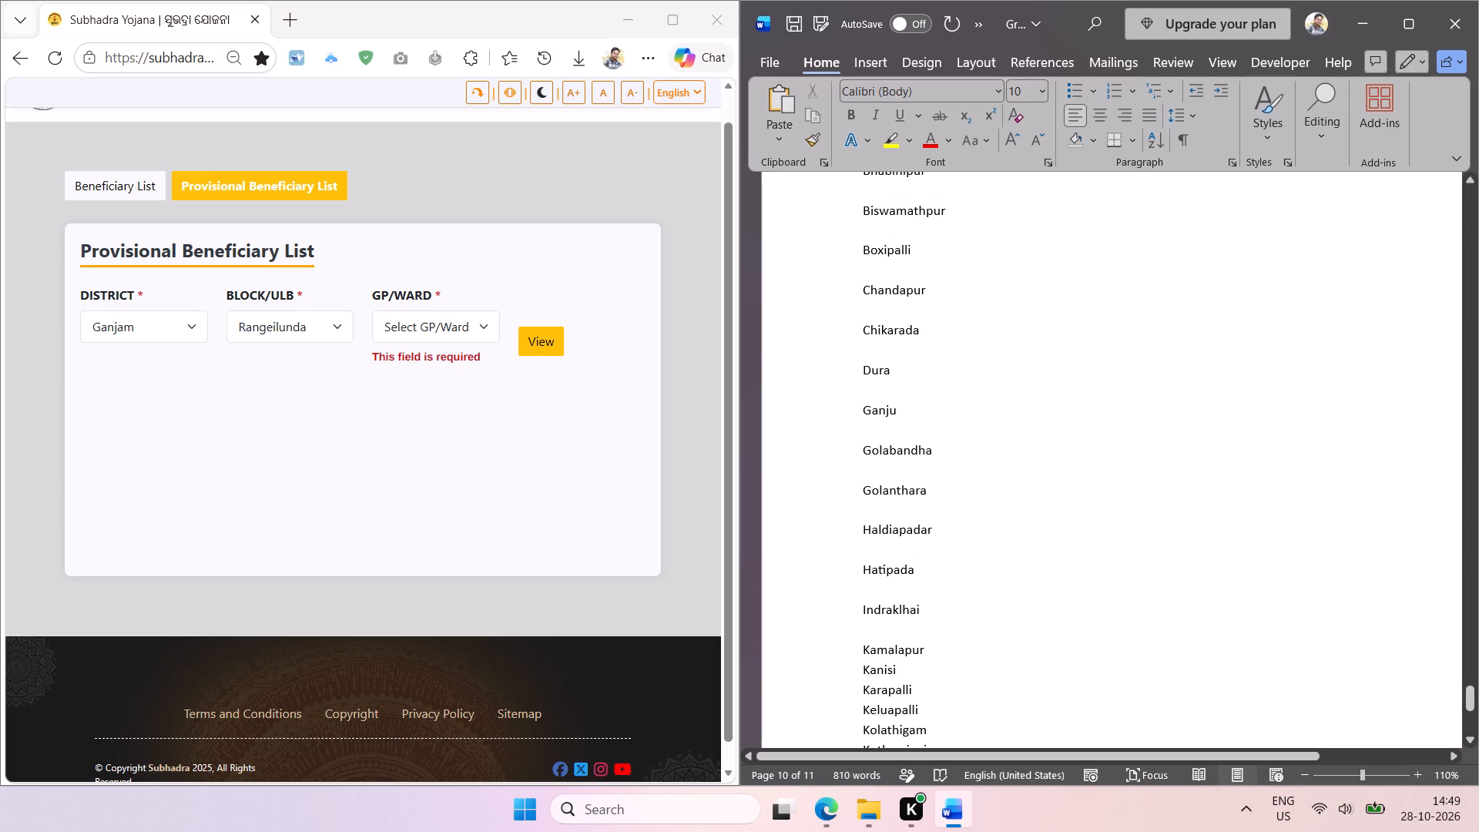
pyautogui.press('Up')
pyautogui.press('BackSpace')
pyautogui.press('Up')
pyautogui.press('BackSpace')
pyautogui.press('Up')
pyautogui.press('BackSpace')
pyautogui.press('Up')
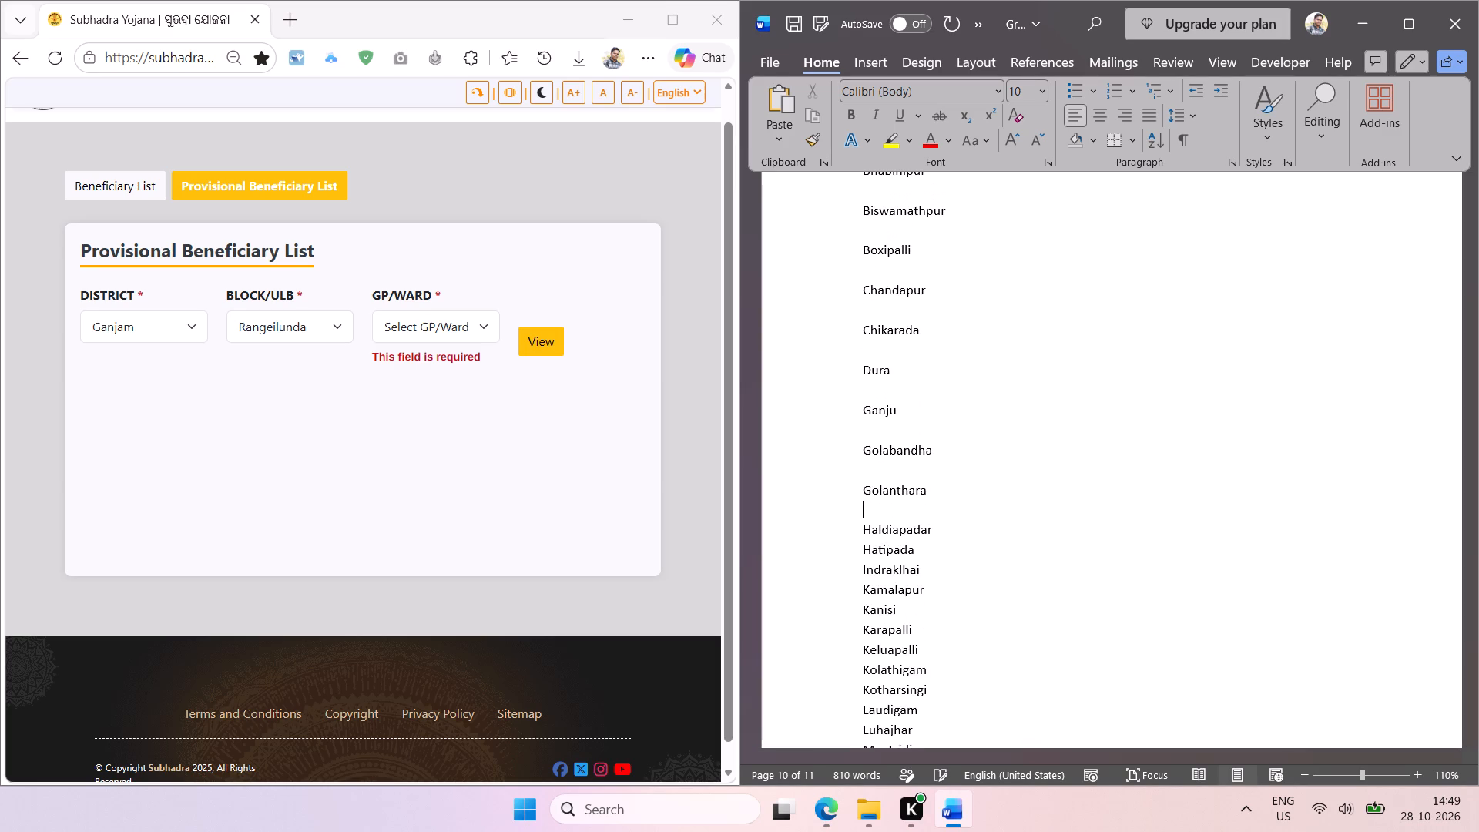
pyautogui.press('BackSpace')
pyautogui.press('Up')
pyautogui.press('BackSpace')
pyautogui.press('Up')
pyautogui.press('BackSpace')
pyautogui.press('Up')
pyautogui.press('BackSpace')
pyautogui.press('Up')
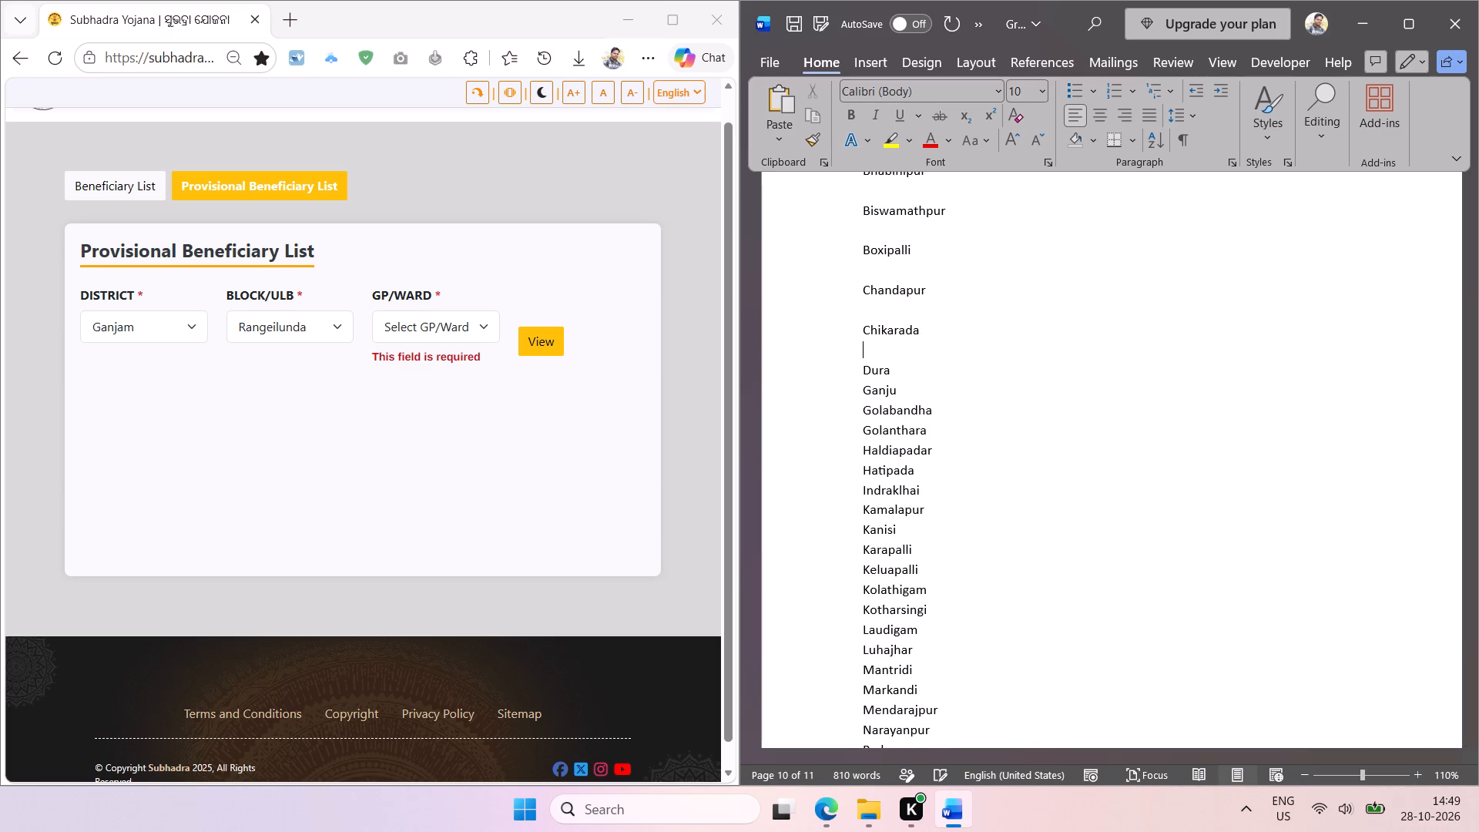
pyautogui.press('BackSpace')
pyautogui.press('Up')
pyautogui.press('BackSpace')
pyautogui.press('Up')
pyautogui.press('BackSpace')
pyautogui.press('Up')
pyautogui.press('BackSpace')
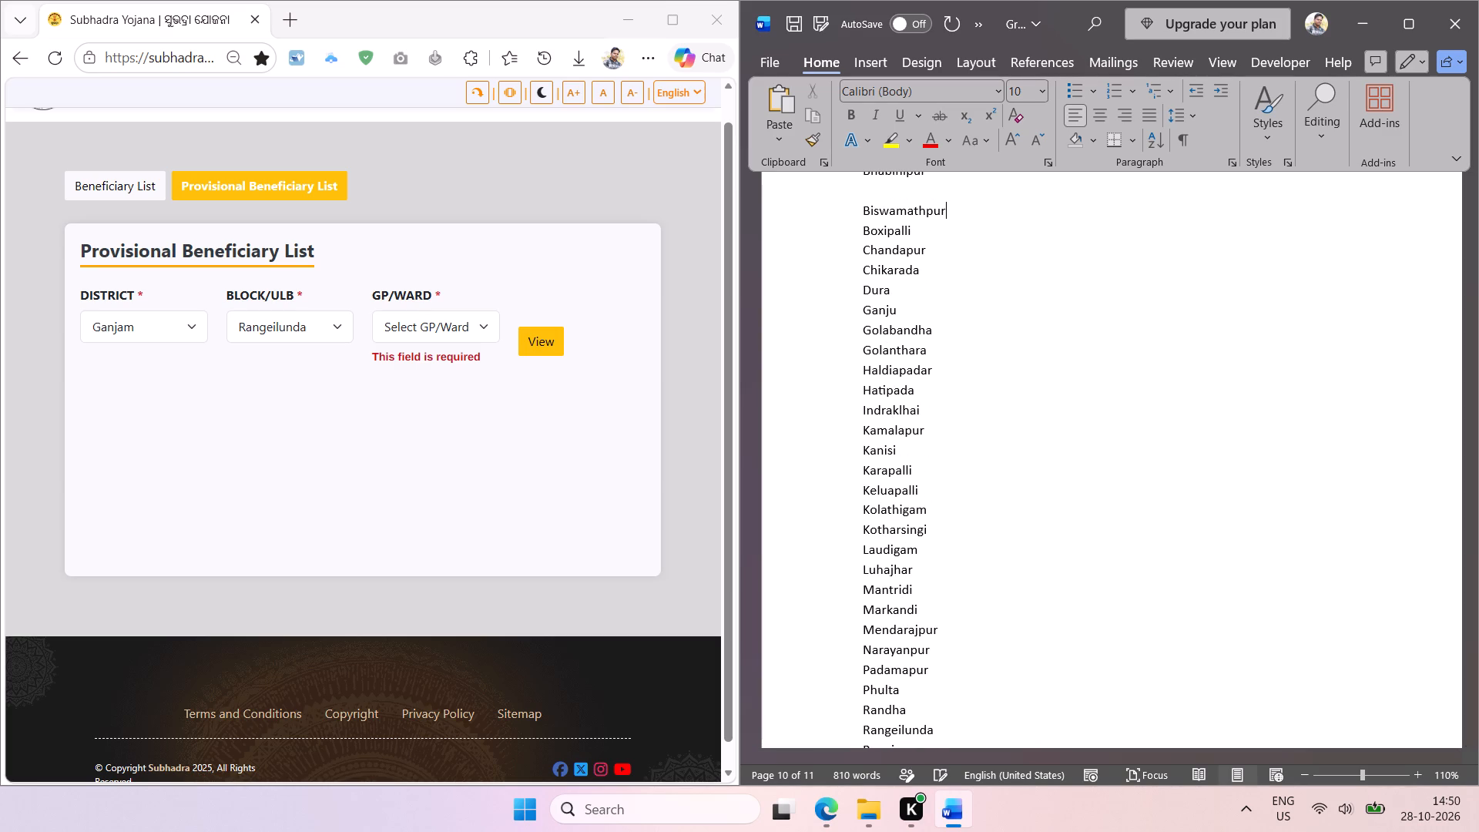
# Remove the remaining blank lines between Biswamathpur and Badakusasthalli below the RANGEILUNDA heading.
pyautogui.scroll(2, 1049, 530)
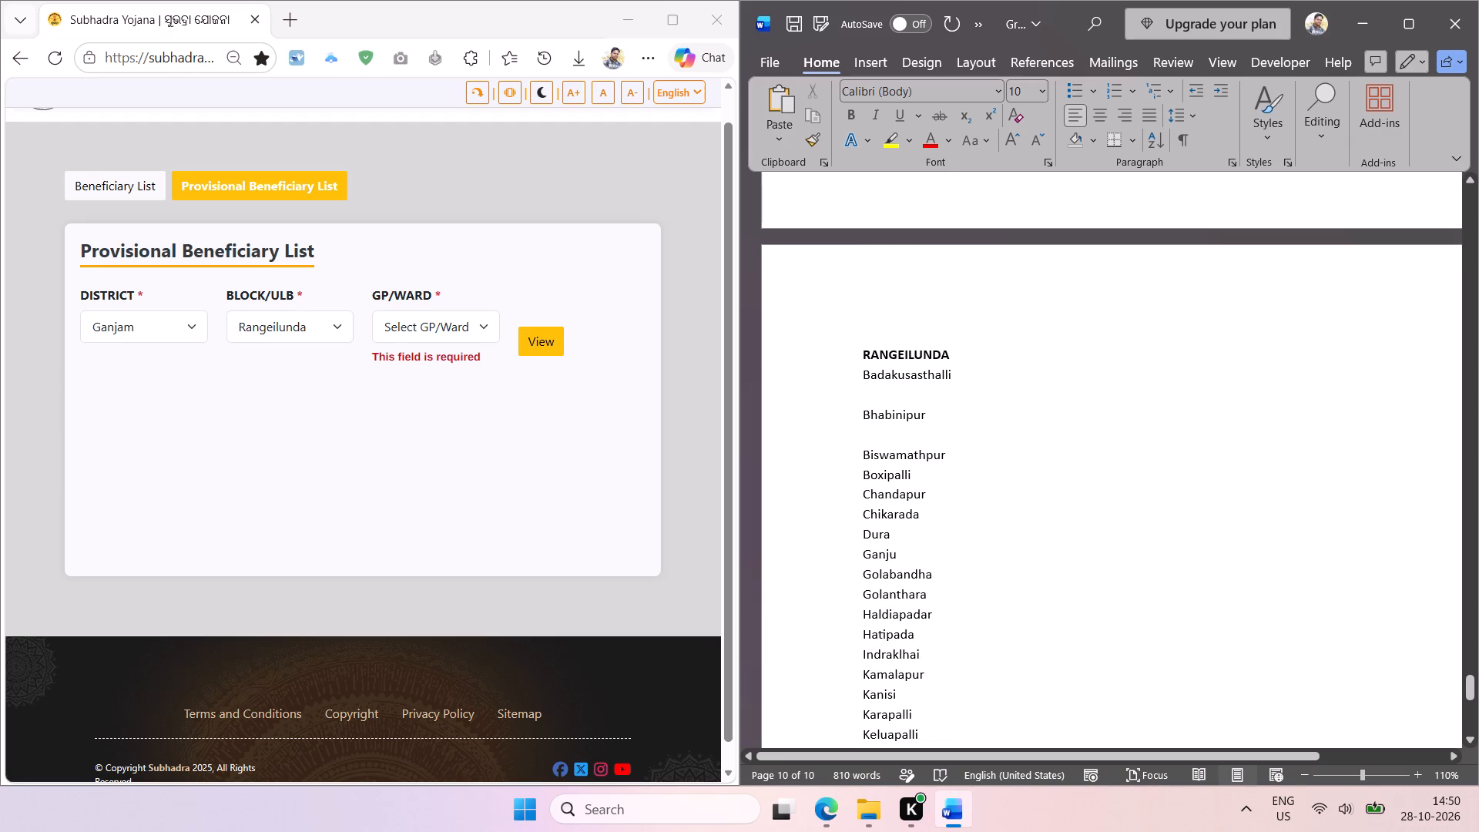
pyautogui.press('Up')
pyautogui.press('BackSpace')
pyautogui.press('Up')
pyautogui.press('BackSpace')
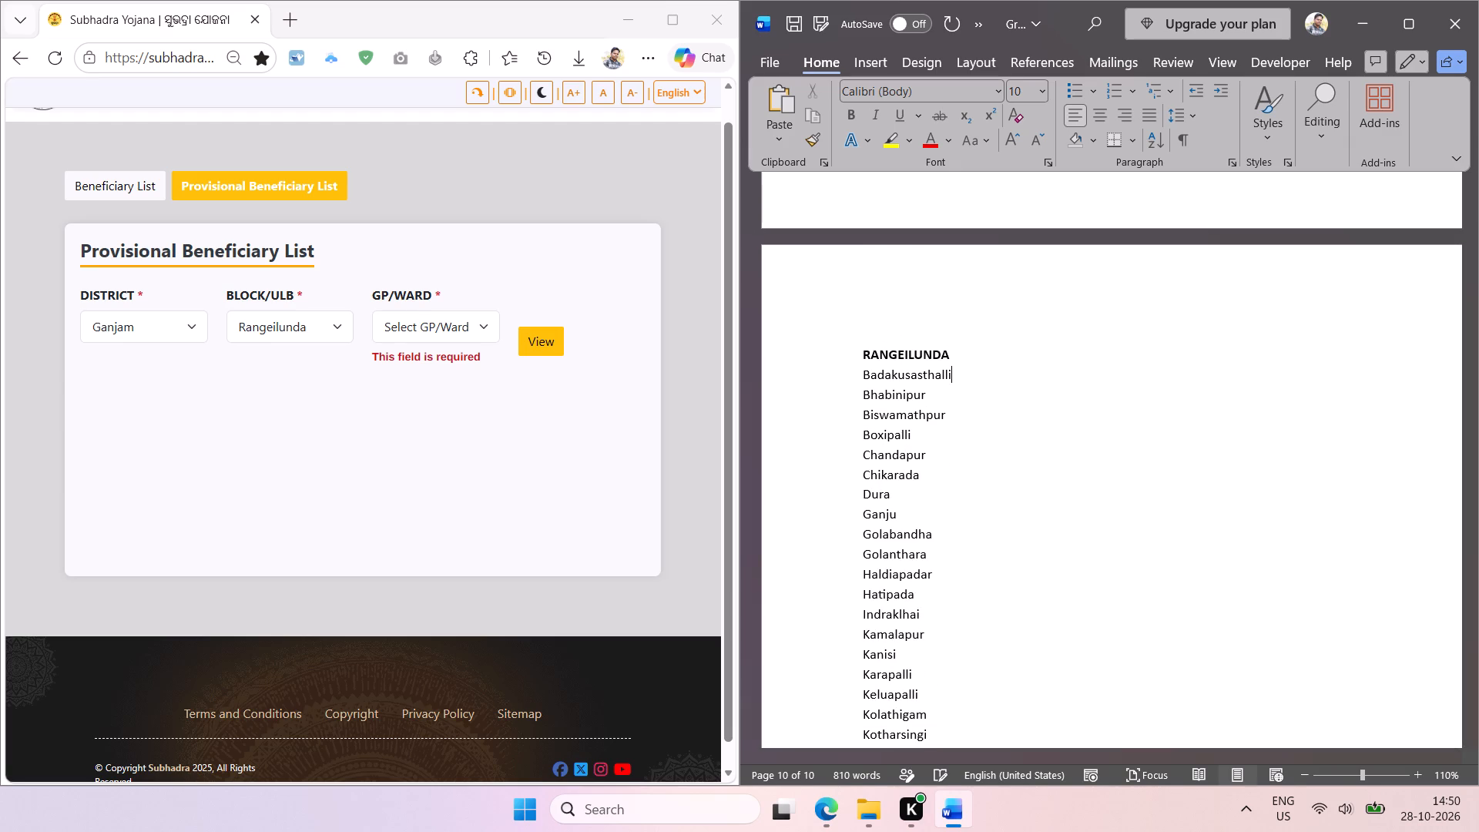
# Sort the Rangeilunda gram panchayat names from Badakusasthalli to Satrakutani alphabetically.
pyautogui.click(864, 374)
pyautogui.scroll(-1, 1076, 532)
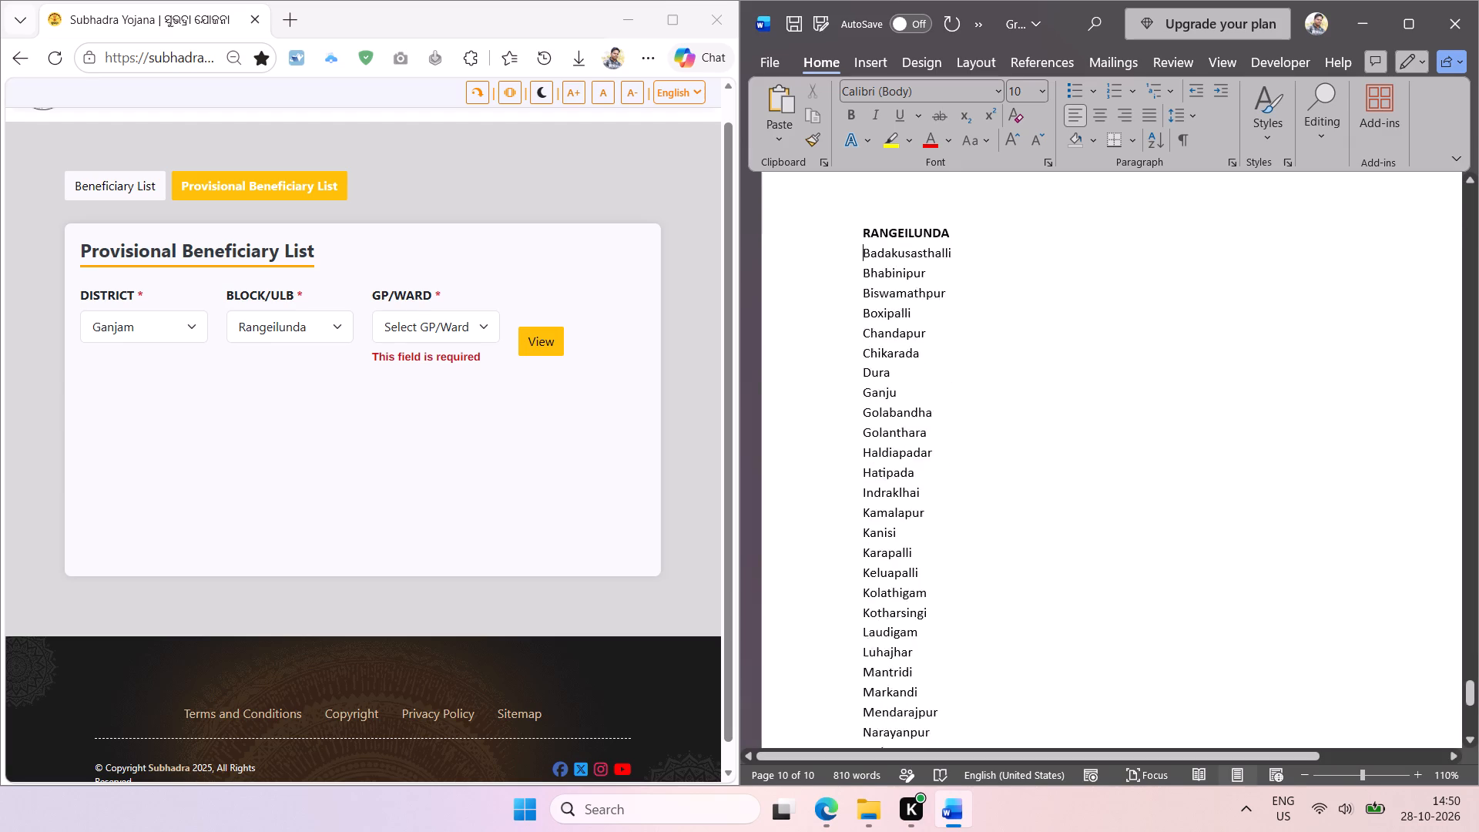
pyautogui.scroll(-2, 1076, 532)
pyautogui.keyDown('shift'); pyautogui.click(930, 679); pyautogui.keyUp('shift')
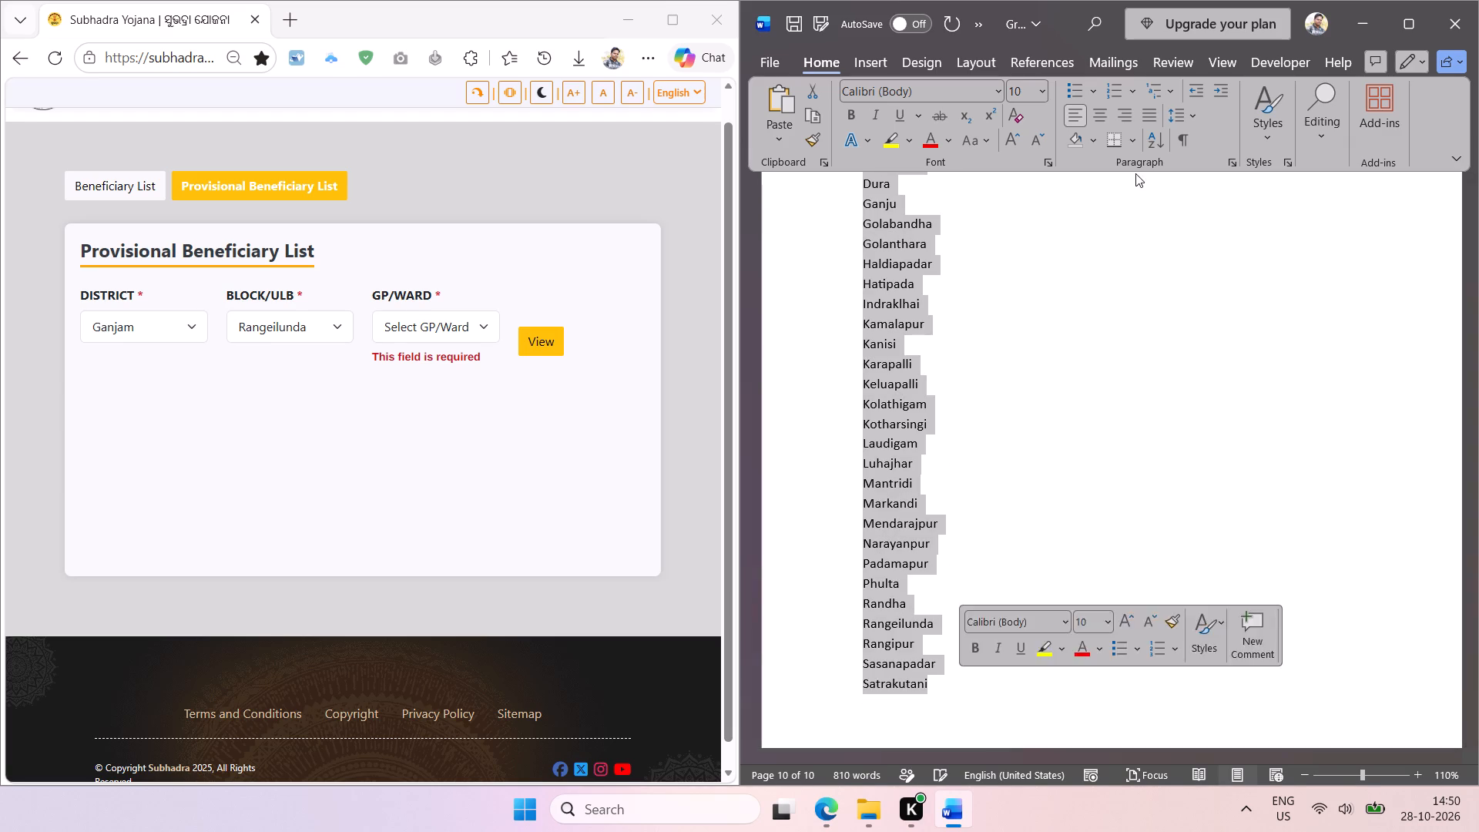
pyautogui.click(1152, 140)
pyautogui.press('Return')
# Apply 1., 2., 3. numbering to the Rangeilunda names and decrease the list's indent to align with the heading.
pyautogui.click(1129, 92)
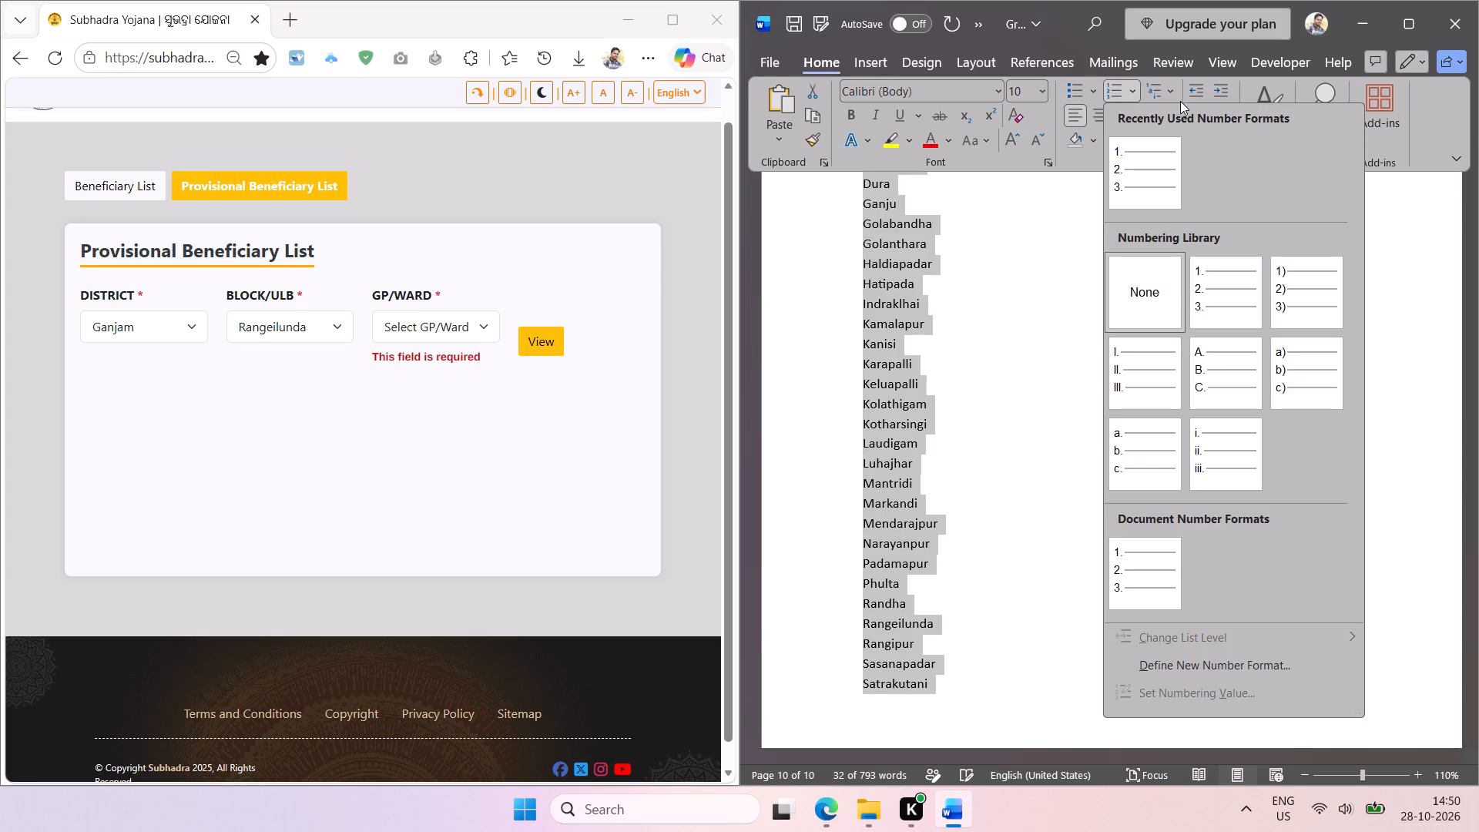
pyautogui.click(1119, 90)
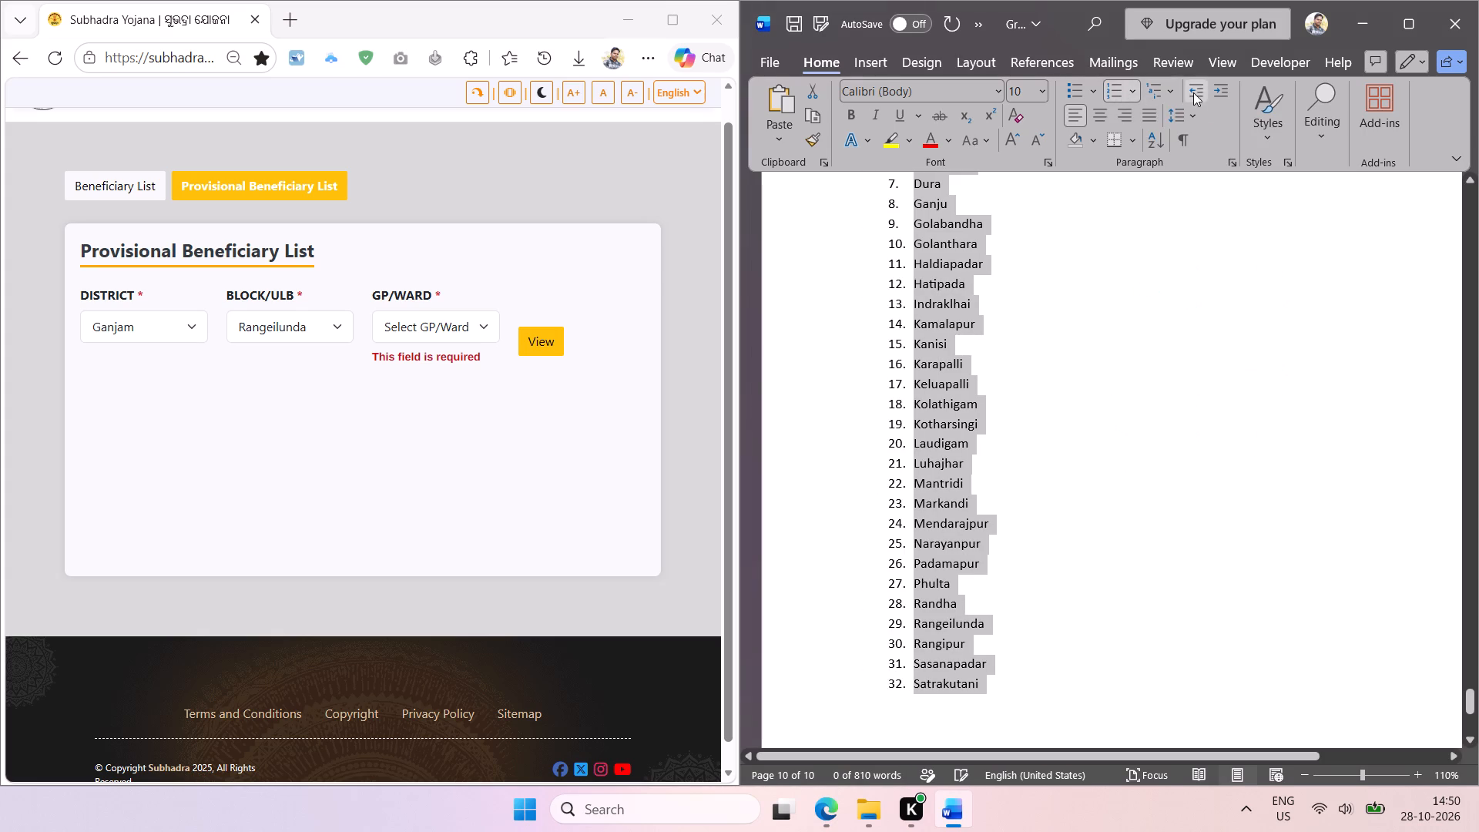
pyautogui.doubleClick(1193, 92)
pyautogui.click(1075, 281)
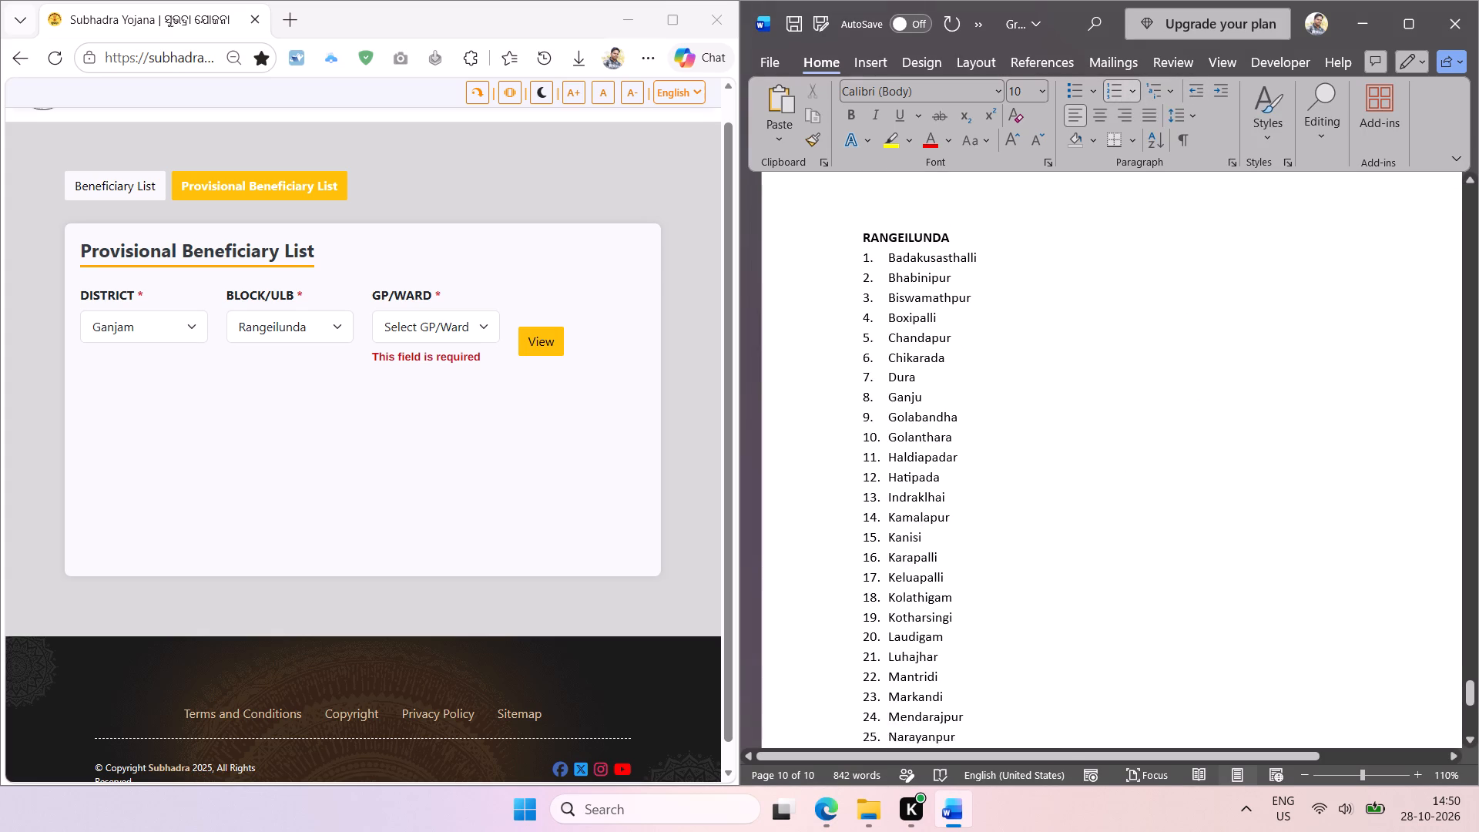
# Save the gram panchayat document.
pyautogui.hotkey('ctrl', 's')
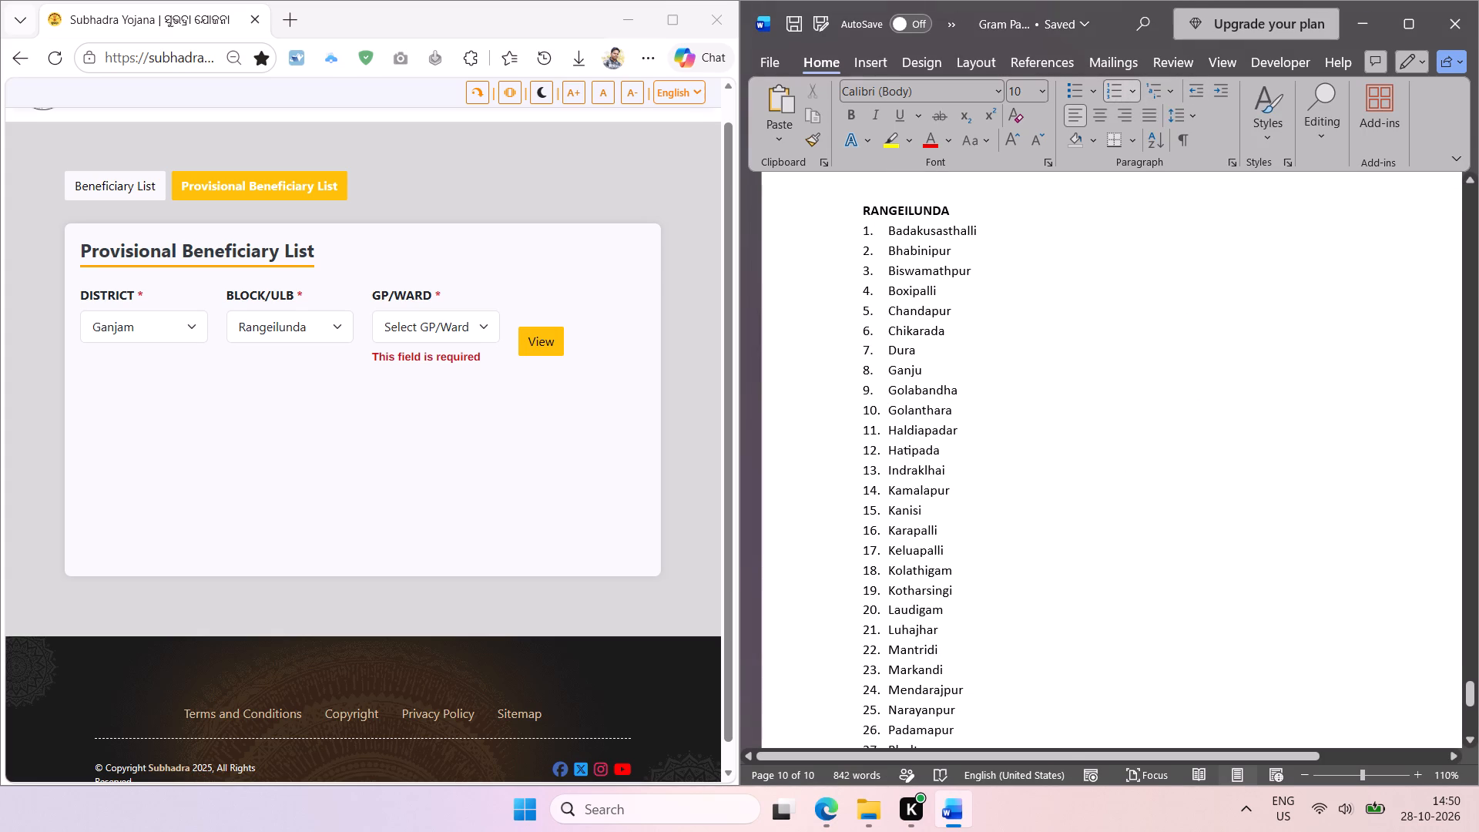
# Copy the RANGEILUNDA heading and paste it below Satrakutani, leaving a blank line after the numbered list.
pyautogui.scroll(-3, 998, 345)
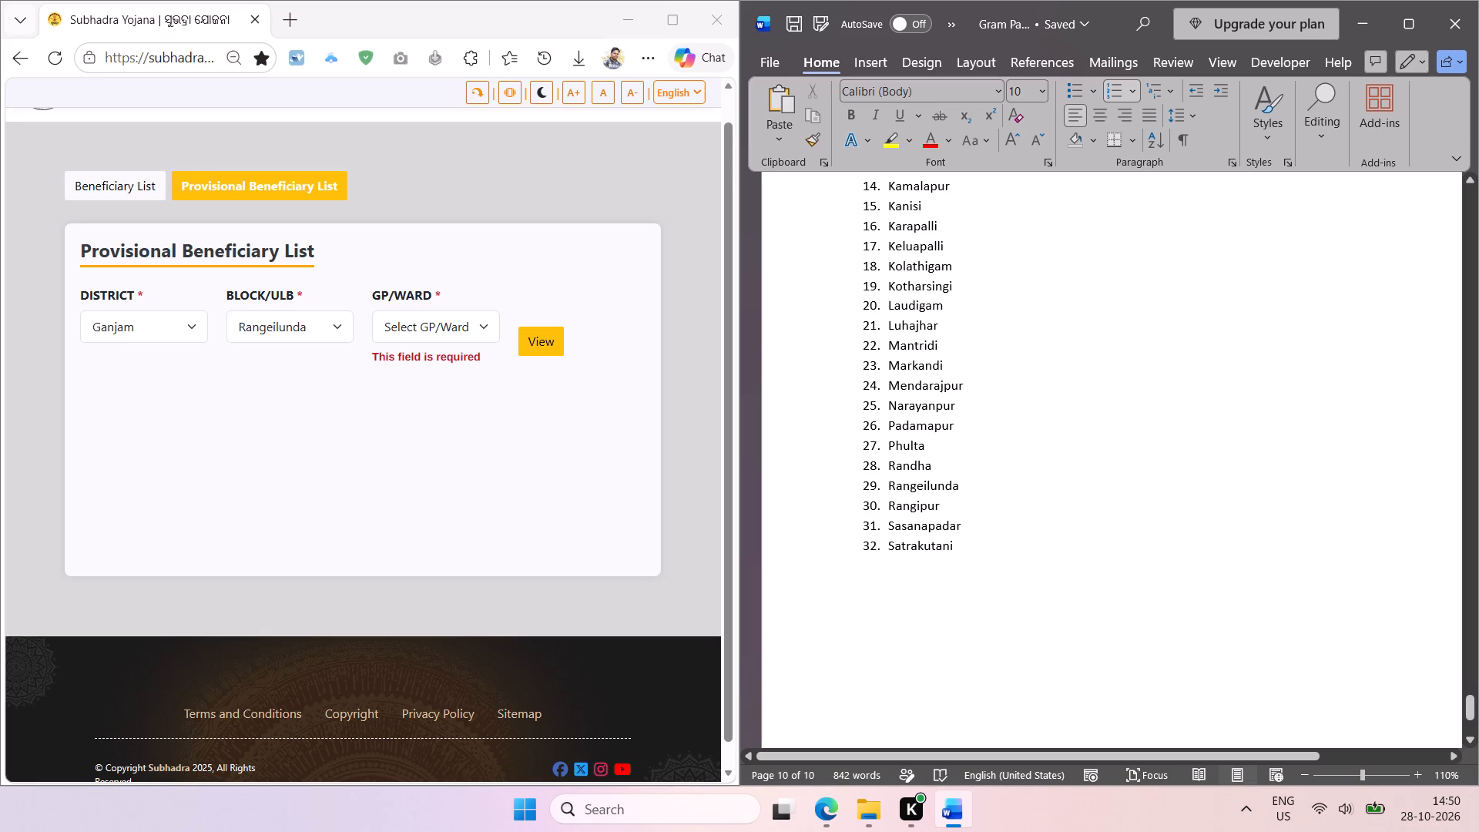
pyautogui.scroll(2, 970, 471)
pyautogui.doubleClick(931, 471)
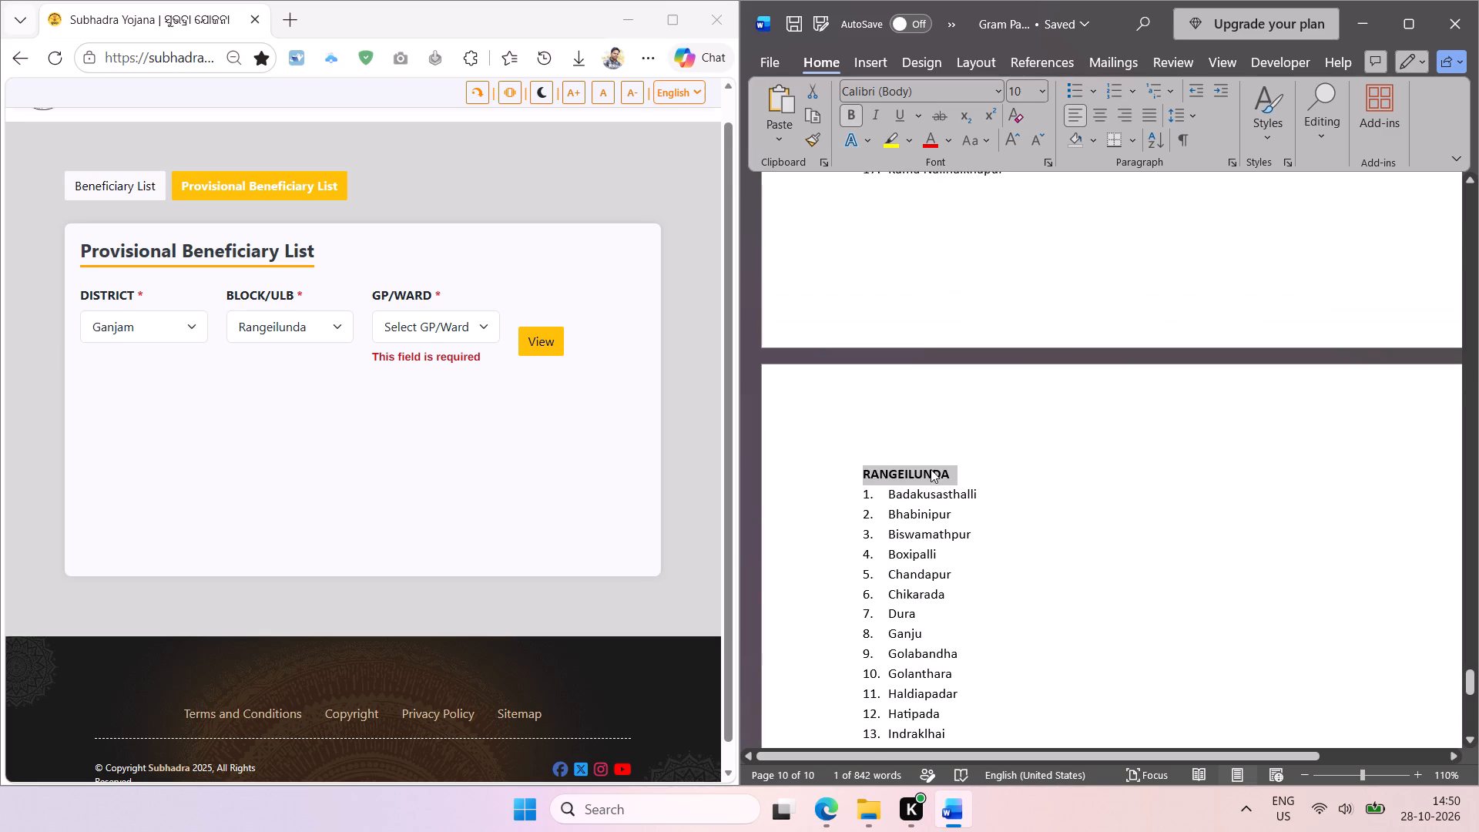
pyautogui.hotkey('ctrl', 'c')
pyautogui.click(1045, 606)
pyautogui.scroll(-4, 1036, 575)
pyautogui.click(970, 291)
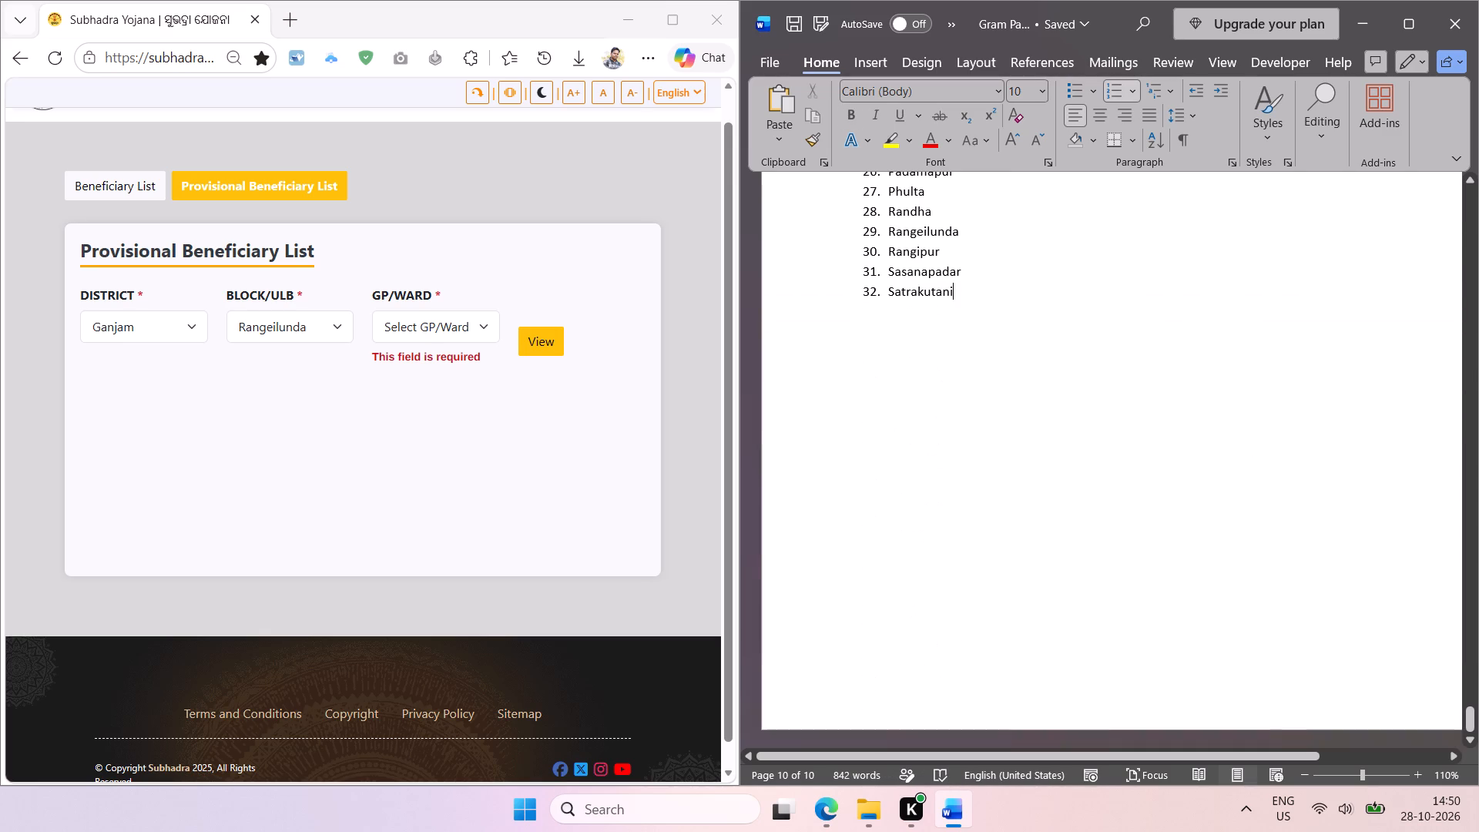
pyautogui.press('Return')
pyautogui.press('Return')
pyautogui.press('Return')
pyautogui.hotkey('ctrl', 'v')
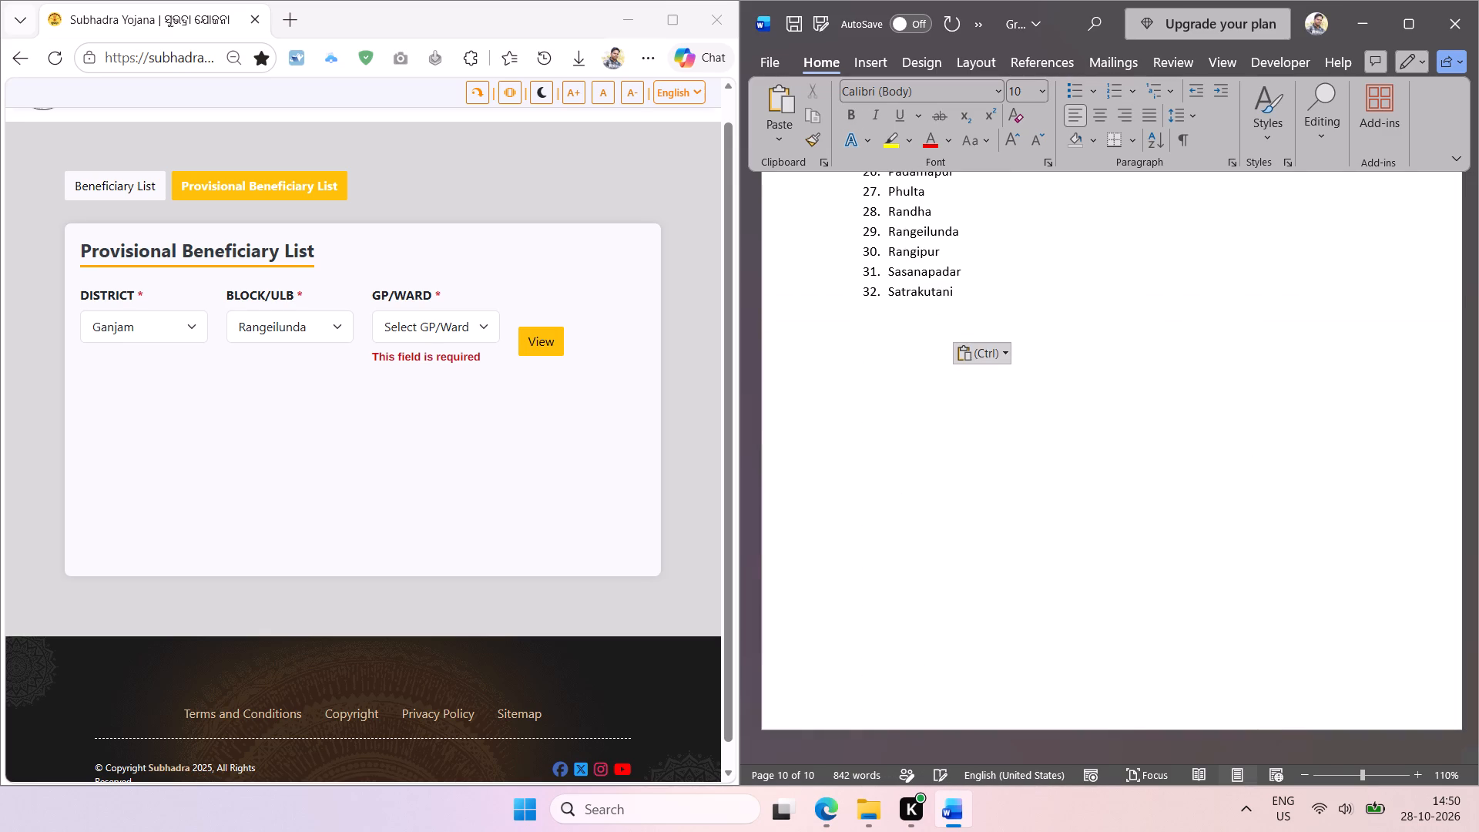
pyautogui.scroll(-1, 991, 324)
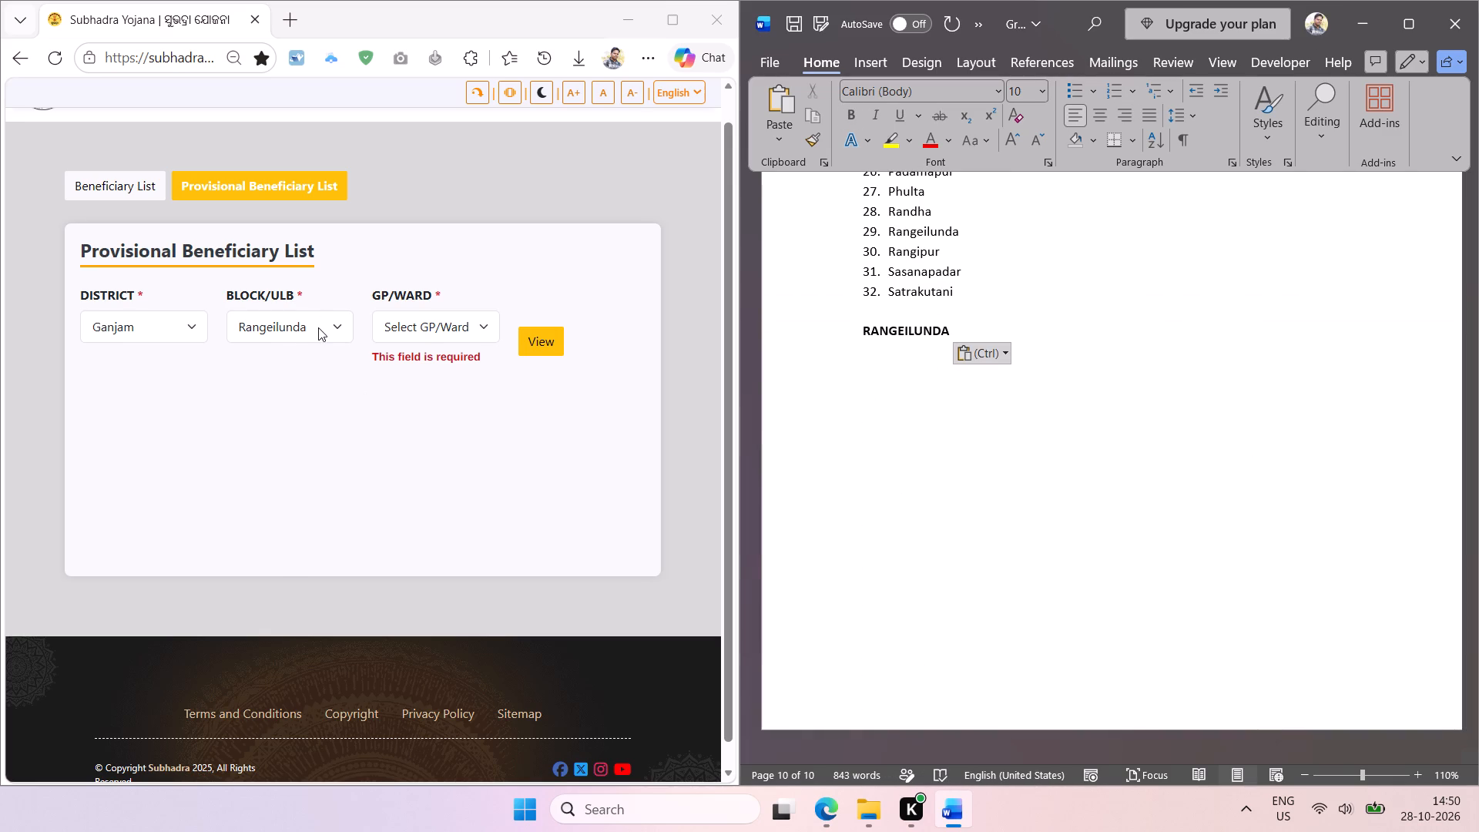
# Select Sanakhemundi as the block for Ganjam district in the Provisional Beneficiary List in the browser.
pyautogui.click(318, 327)
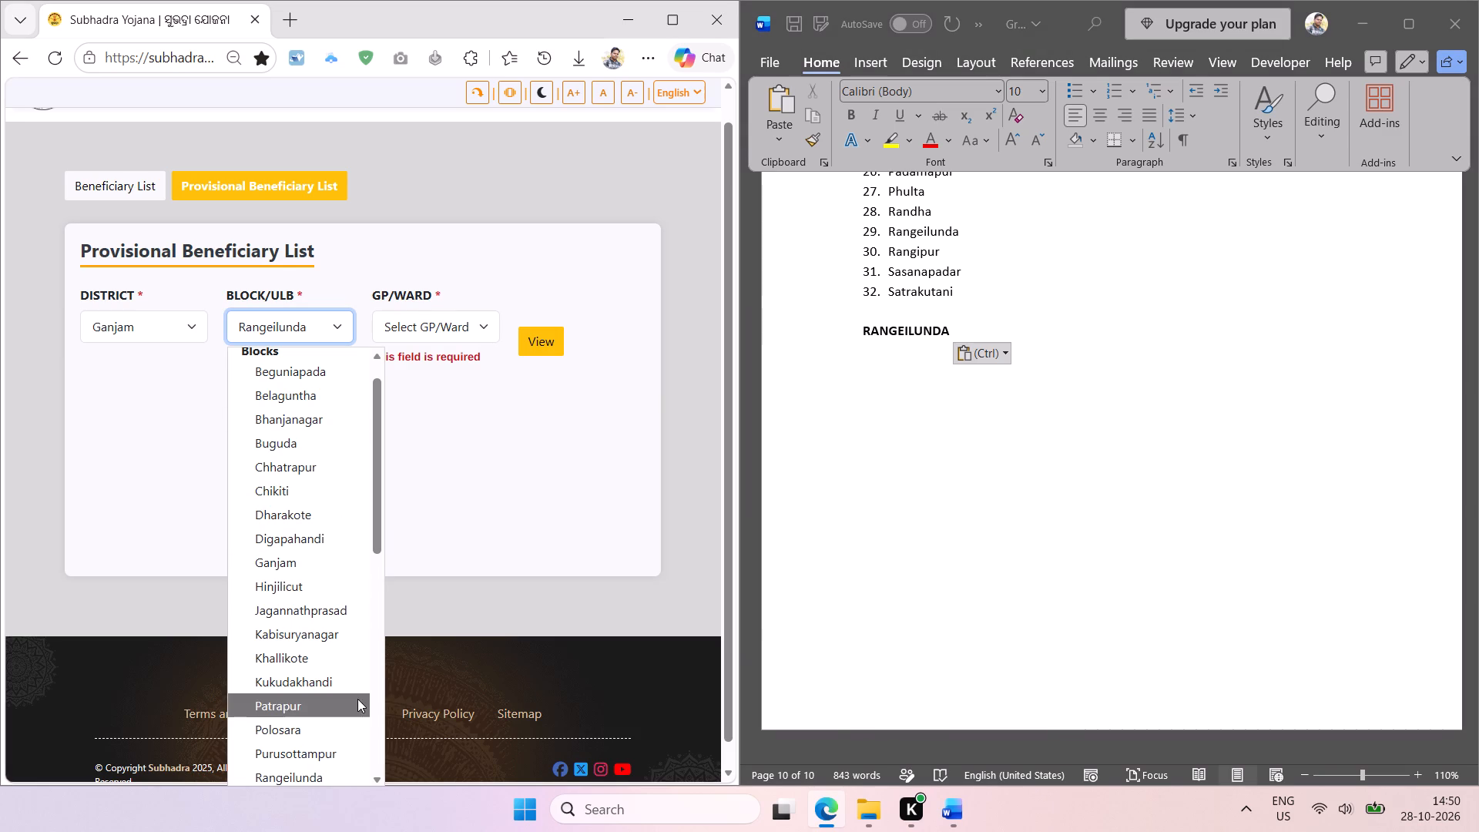
pyautogui.moveTo(381, 505); pyautogui.dragTo(384, 557)
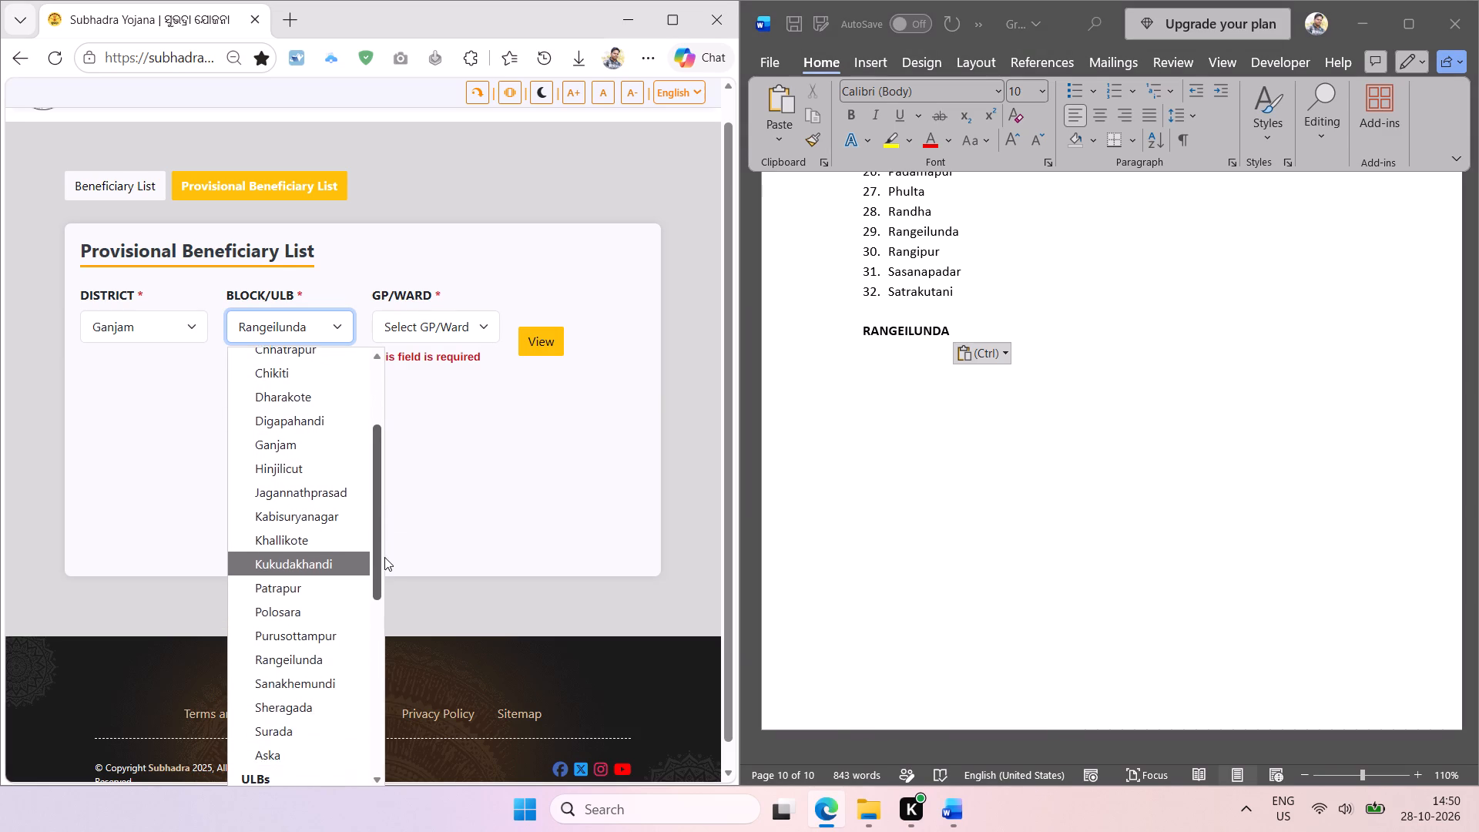
pyautogui.moveTo(384, 557); pyautogui.dragTo(391, 652)
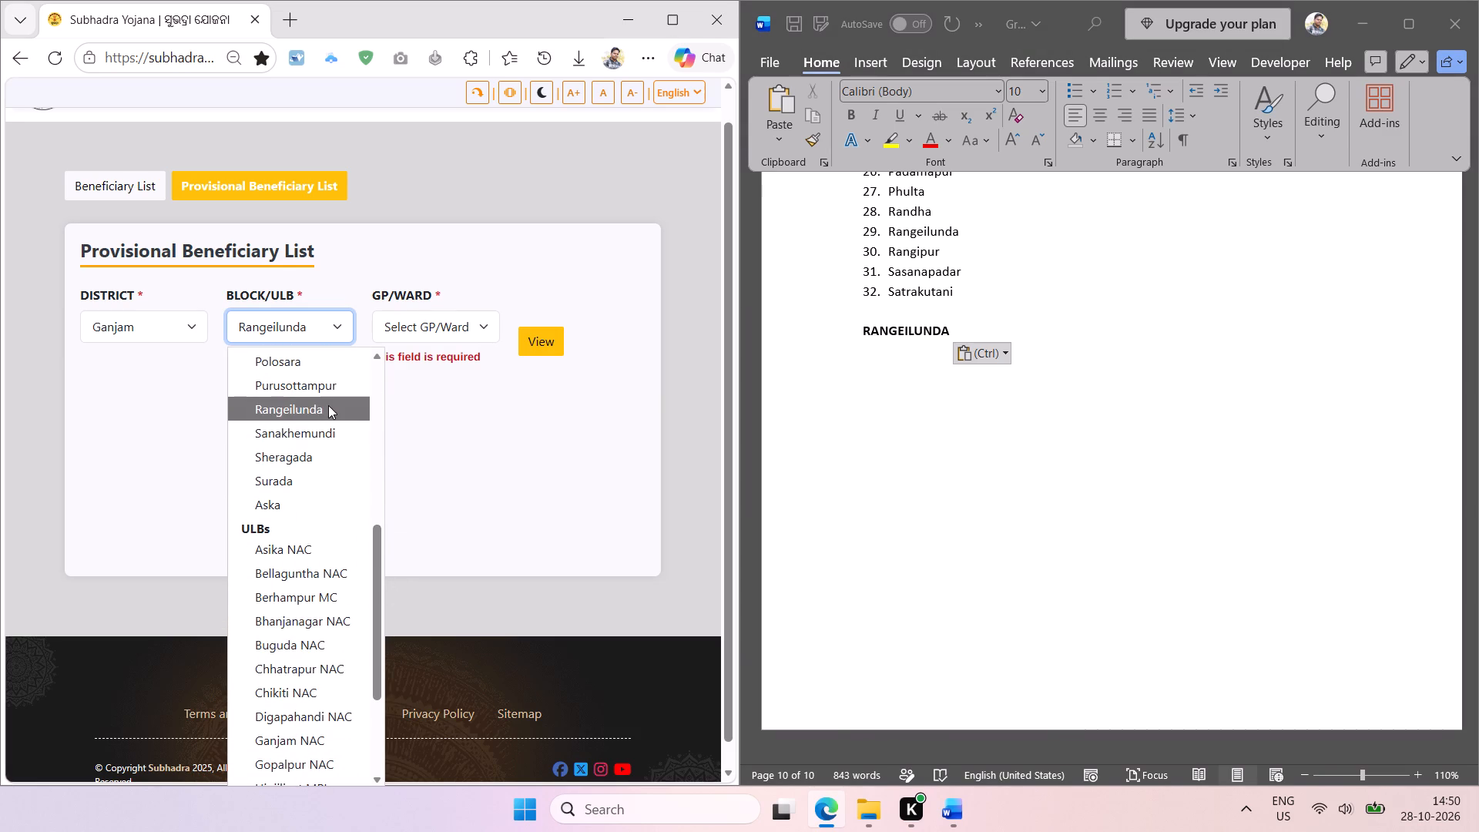
pyautogui.click(325, 434)
pyautogui.click(301, 395)
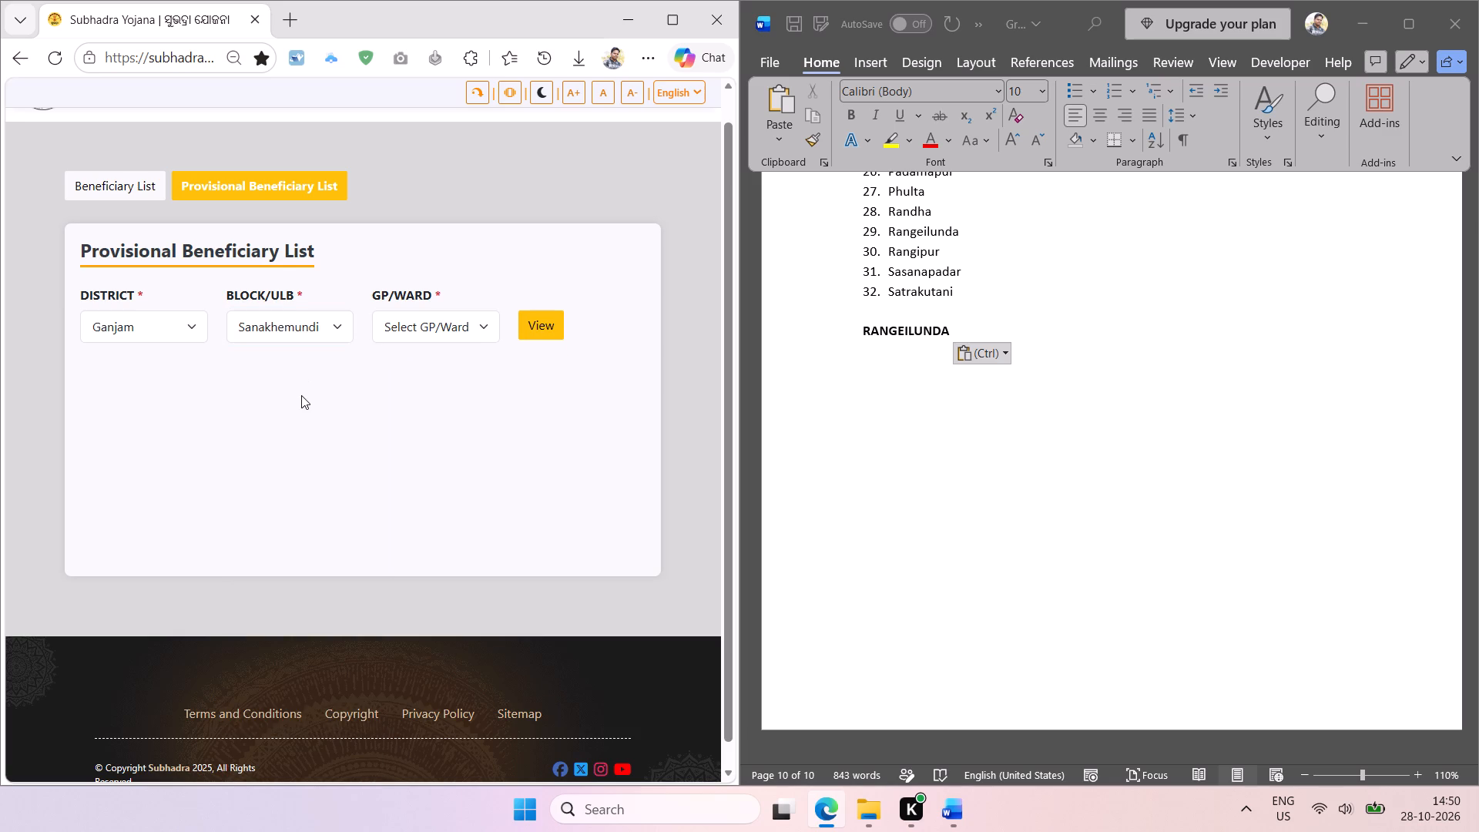
# Extract the block name Sanakhemundi as text and replace the pasted RANGEILUNDA heading with it in uppercase.
pyautogui.press('shift+super+t')
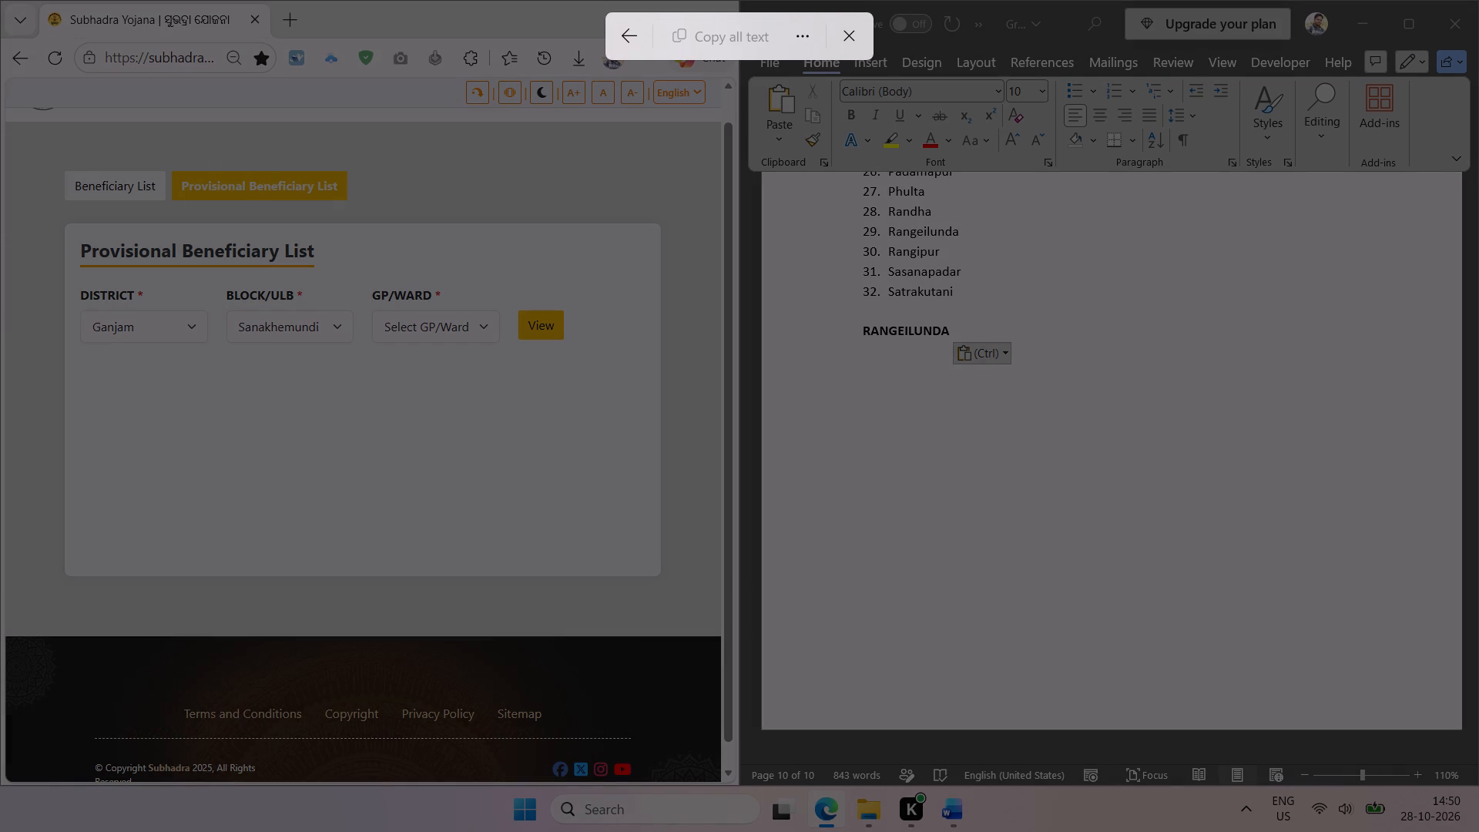
pyautogui.moveTo(229, 309); pyautogui.dragTo(324, 384)
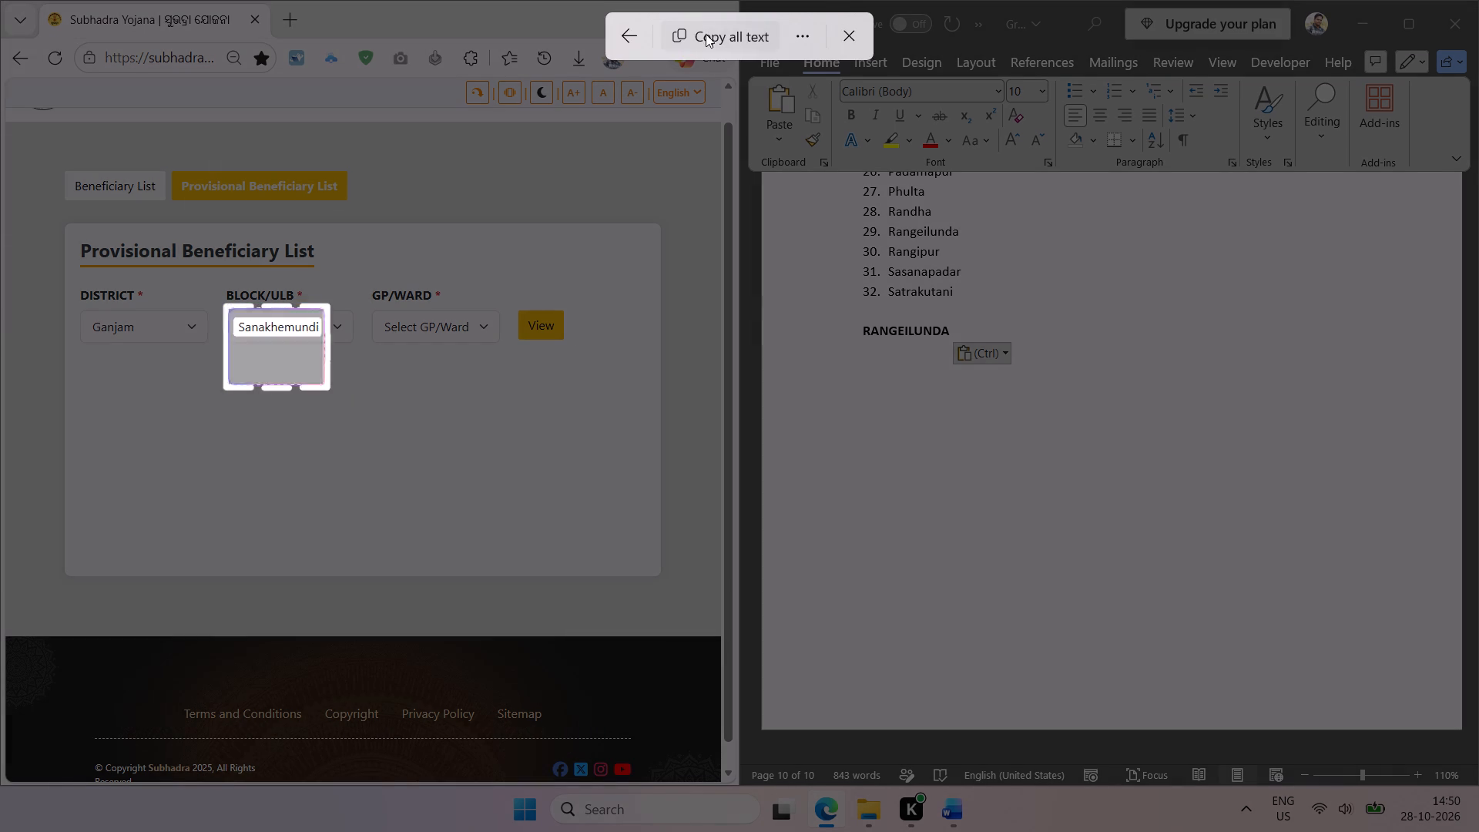
pyautogui.click(706, 34)
pyautogui.click(880, 320)
pyautogui.click(892, 330)
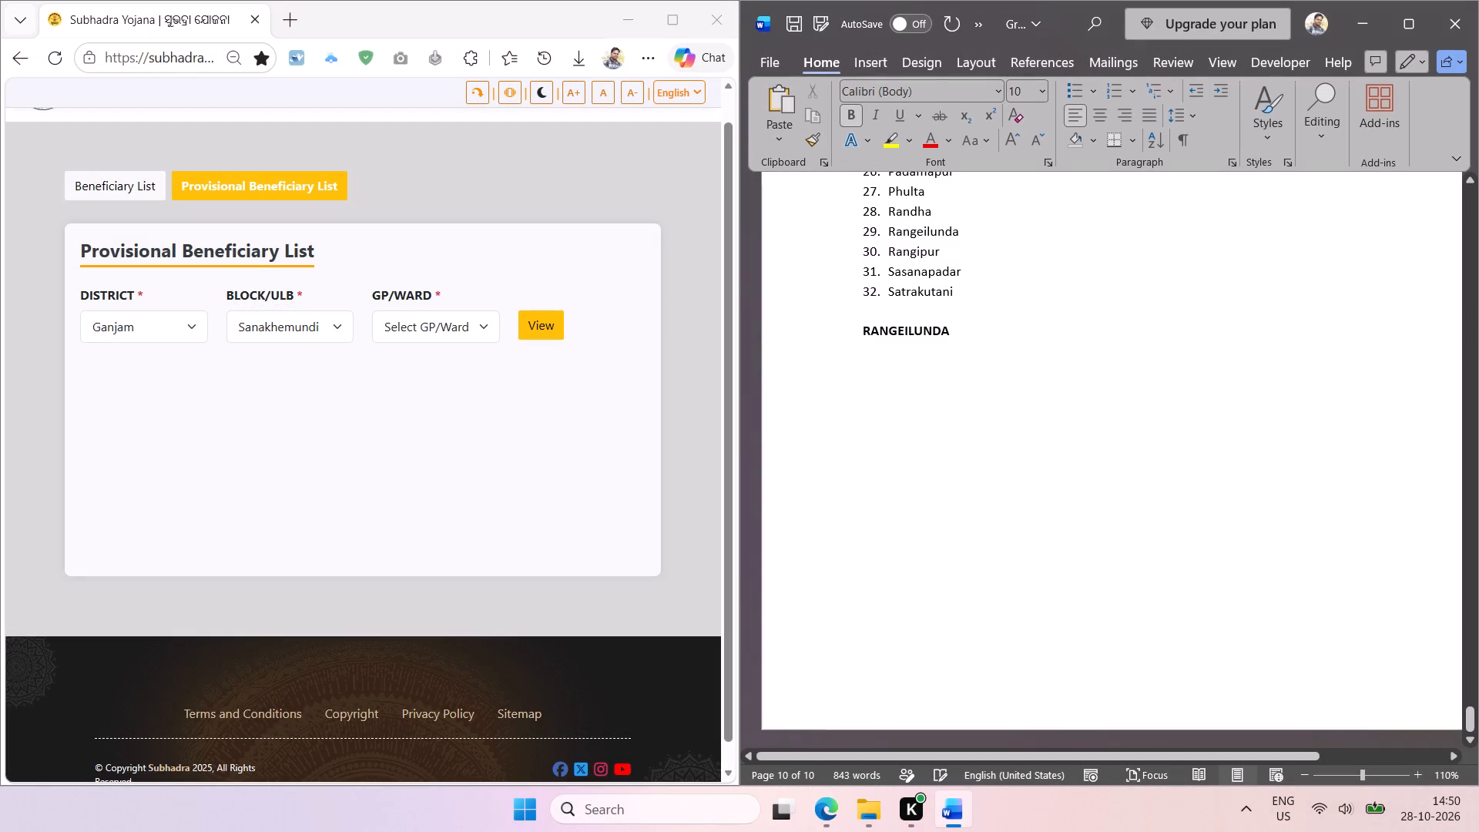
pyautogui.doubleClick(892, 332)
pyautogui.hotkey('ctrl', 'v')
pyautogui.hotkey('shift', 'F3')
pyautogui.press('Return')
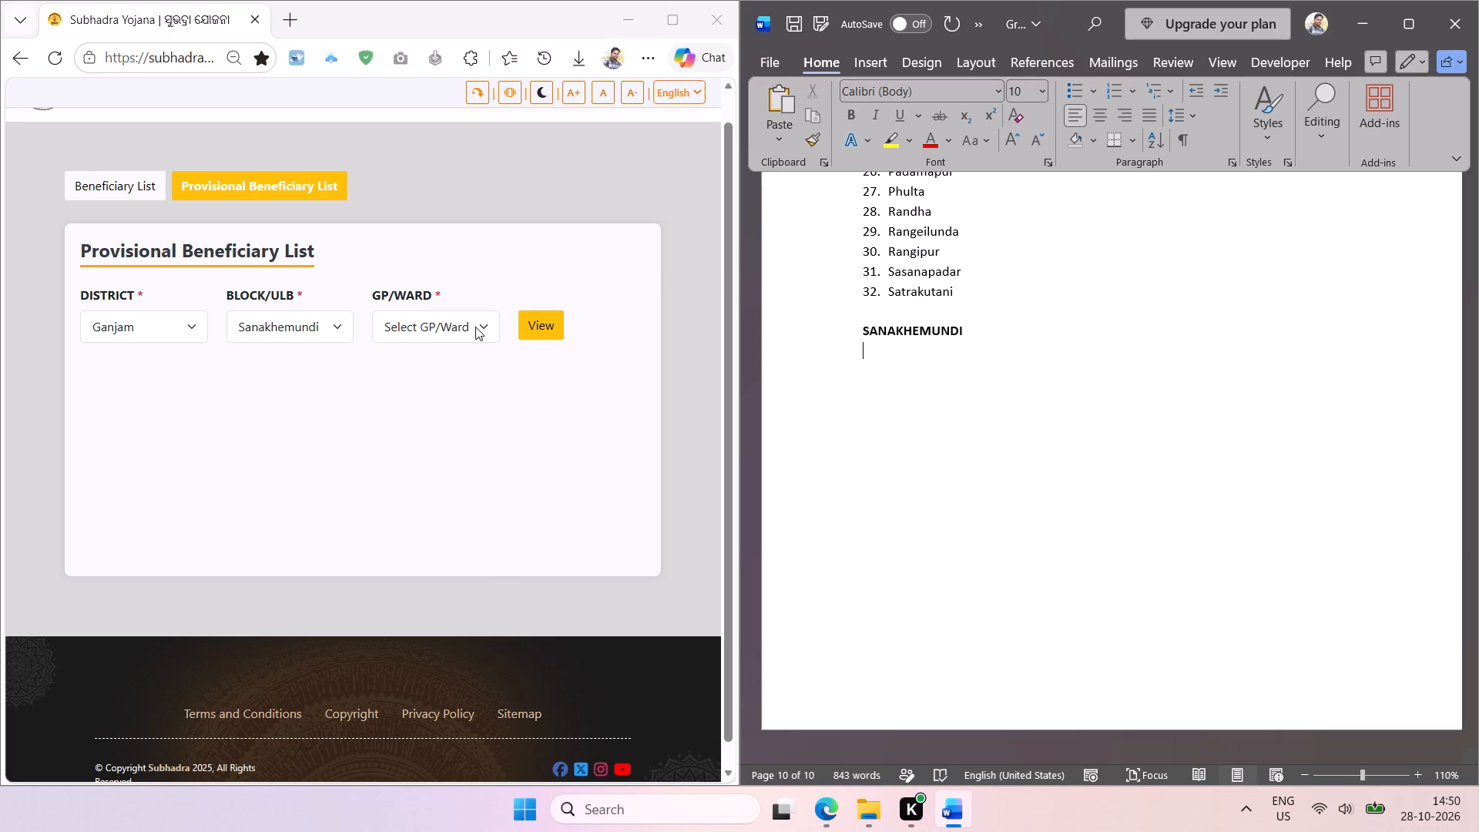
# Extract the Sanakhemundi GP/Ward names from Adapada to Padamari as text, paste them below the SANAKHEMUNDI heading, and add new lines after them.
pyautogui.click(475, 327)
pyautogui.press('shift+super+t')
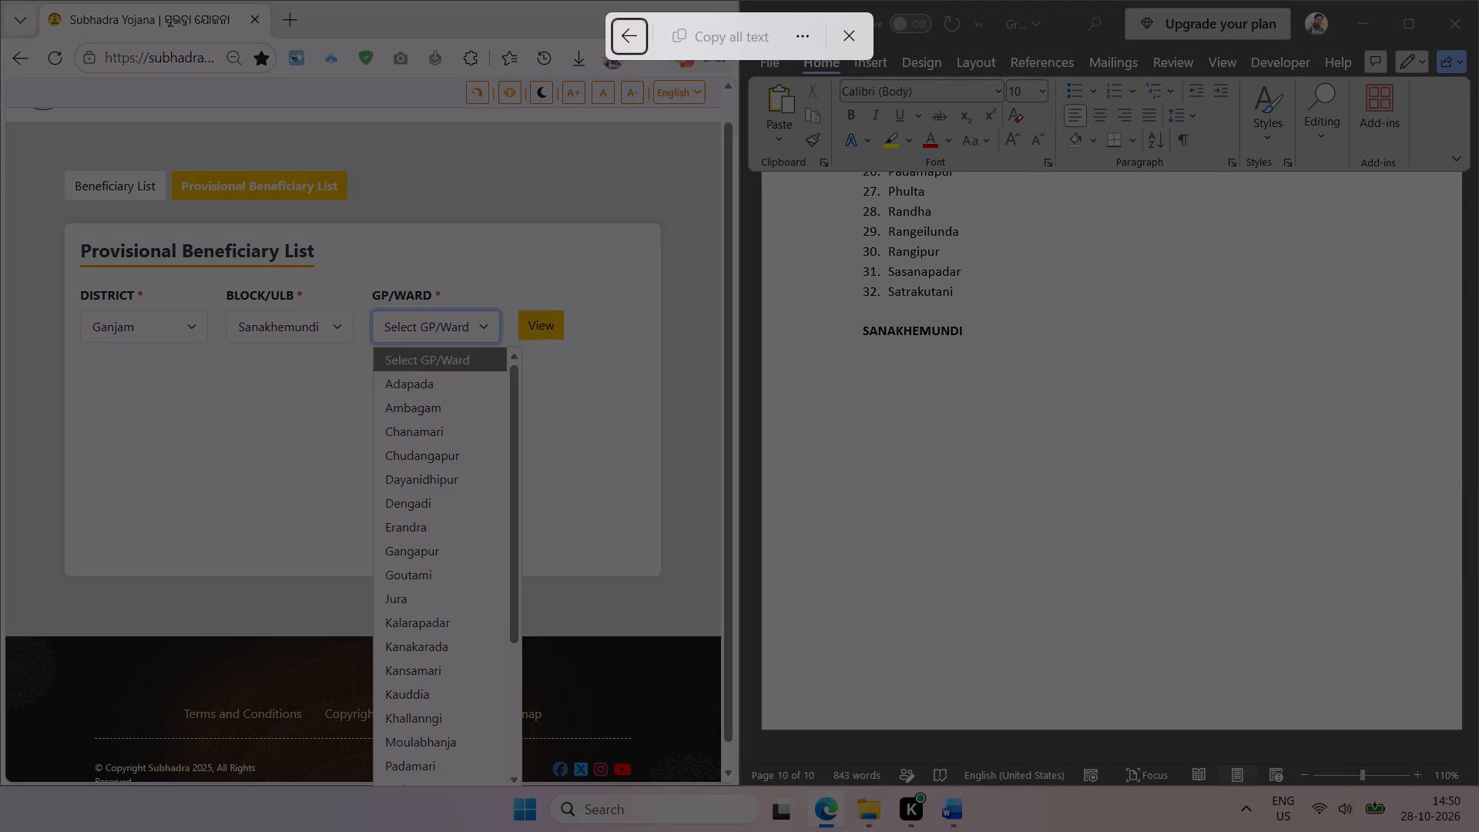
pyautogui.moveTo(377, 374); pyautogui.dragTo(555, 803)
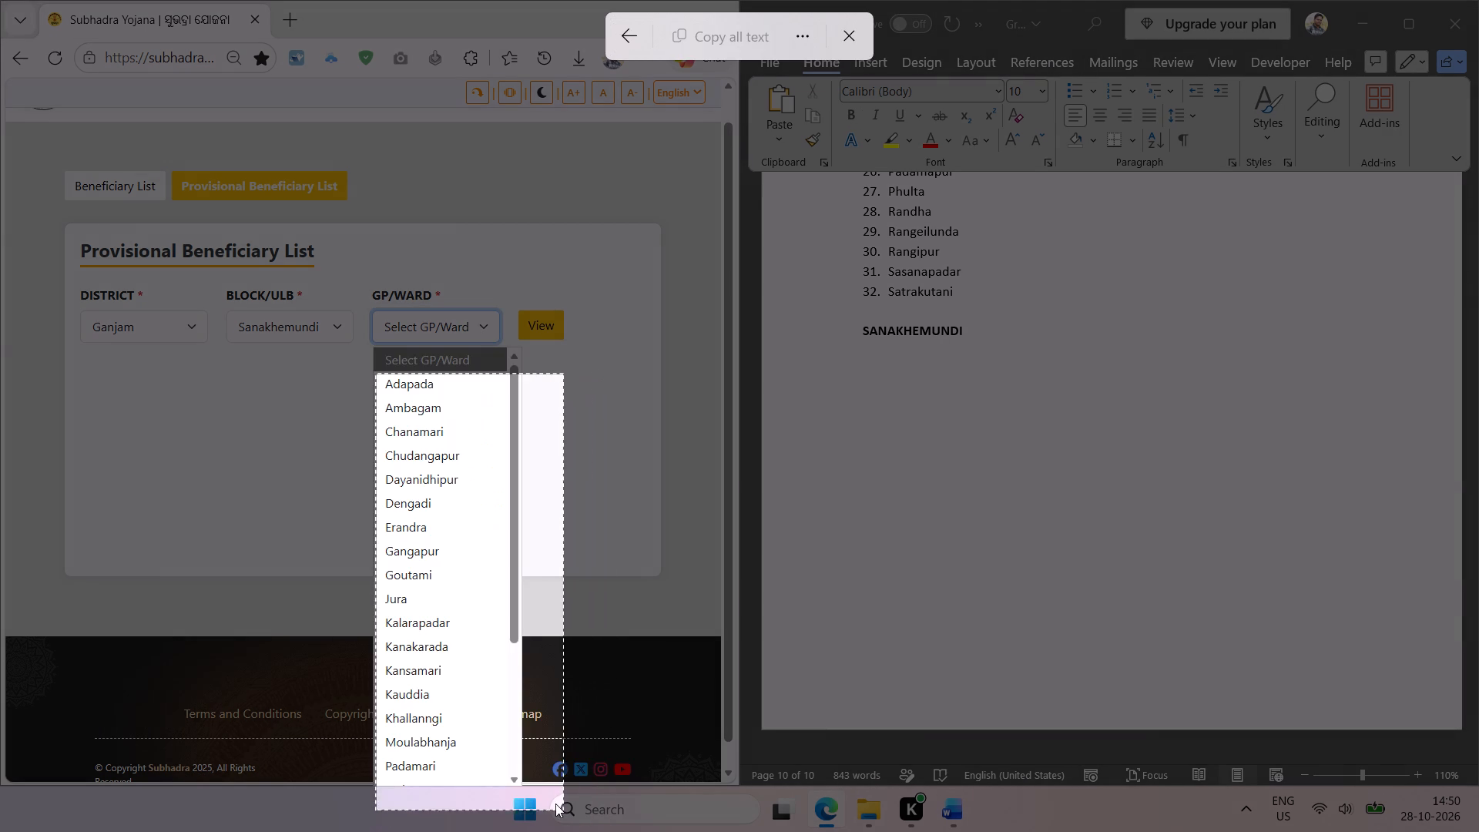
pyautogui.moveTo(555, 803); pyautogui.dragTo(501, 787)
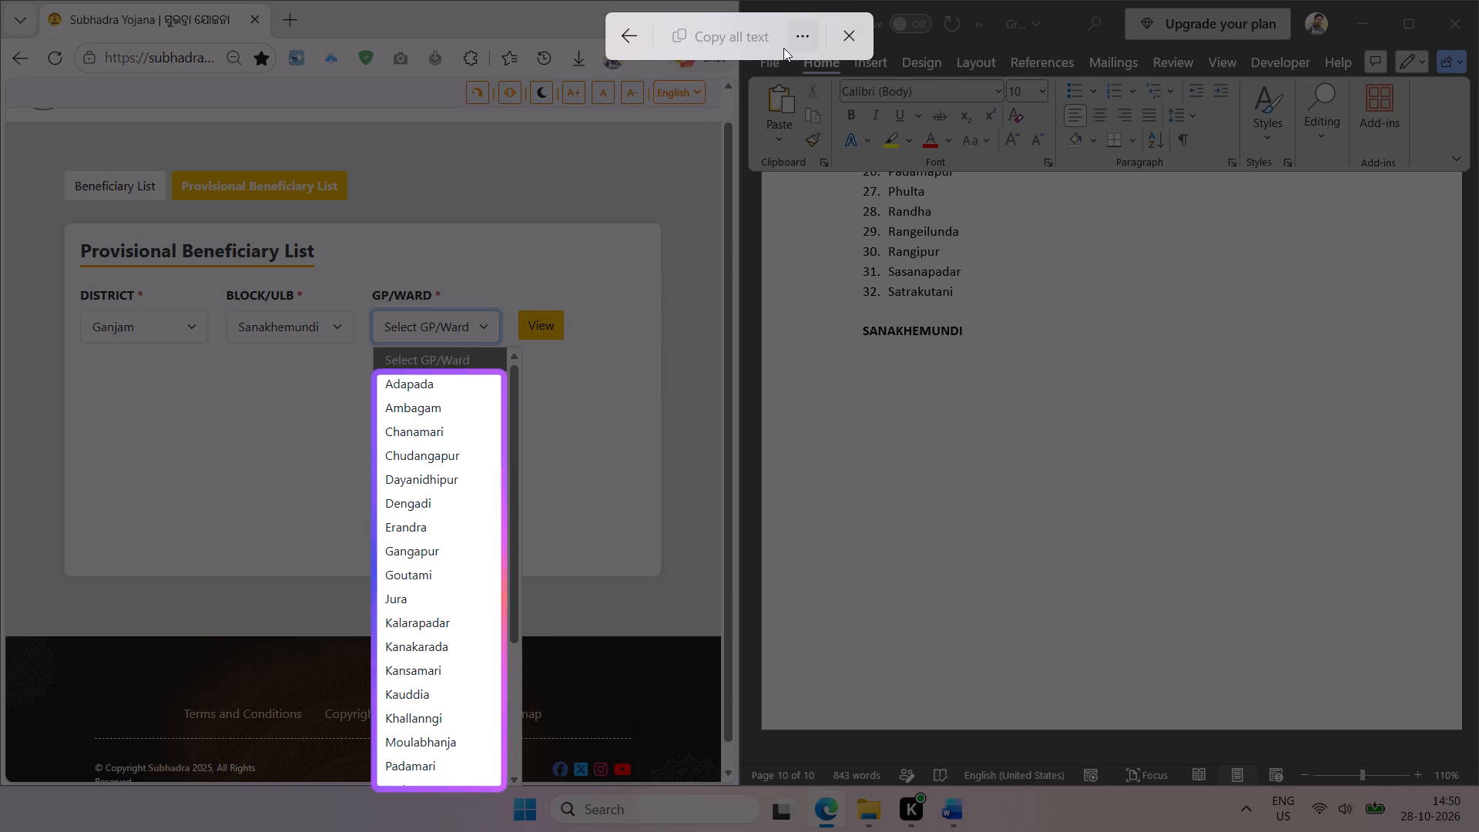
pyautogui.click(739, 41)
pyautogui.click(964, 331)
pyautogui.click(983, 331)
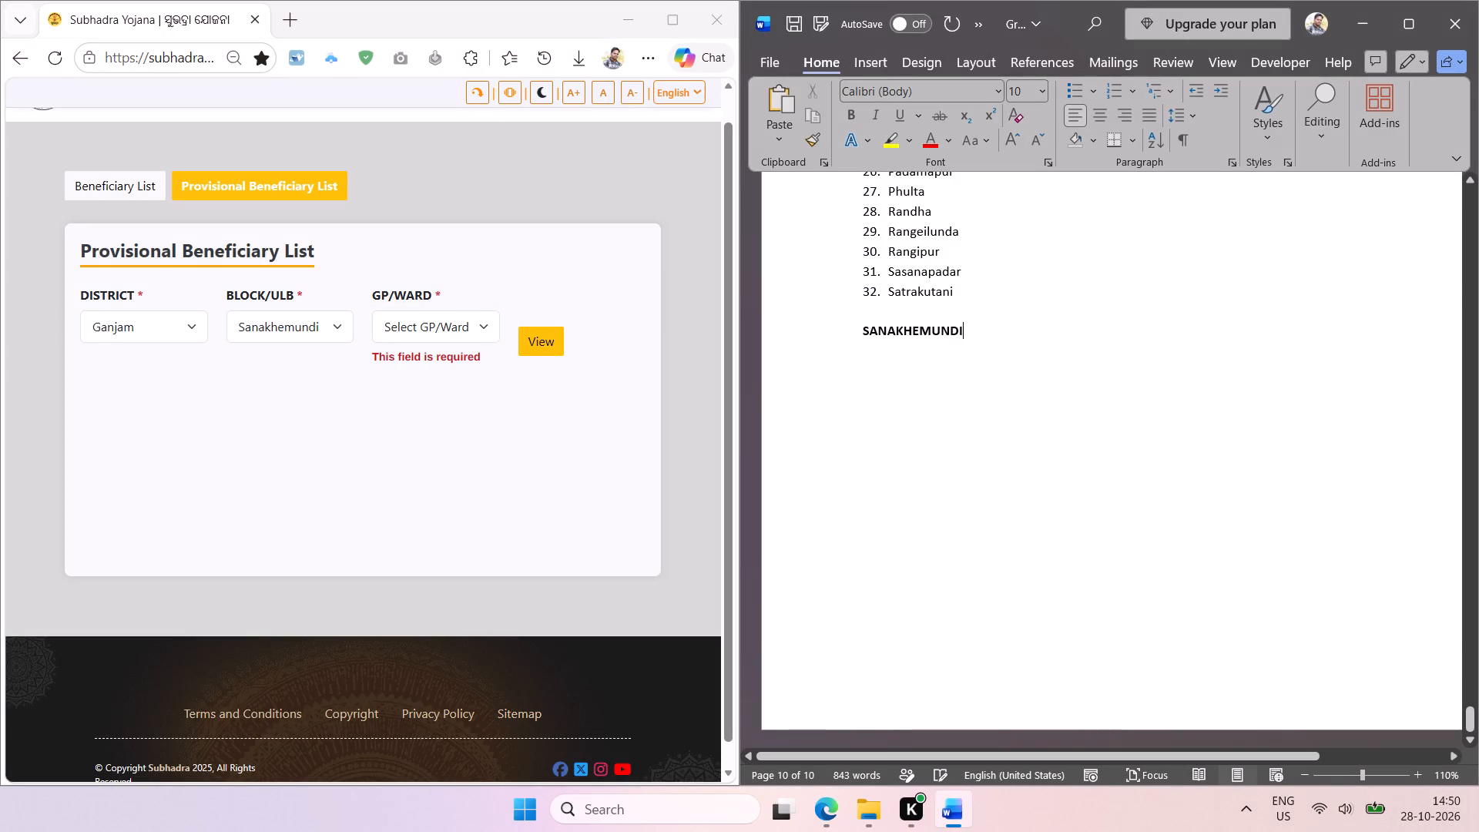
pyautogui.press('Return')
pyautogui.hotkey('ctrl', 'v')
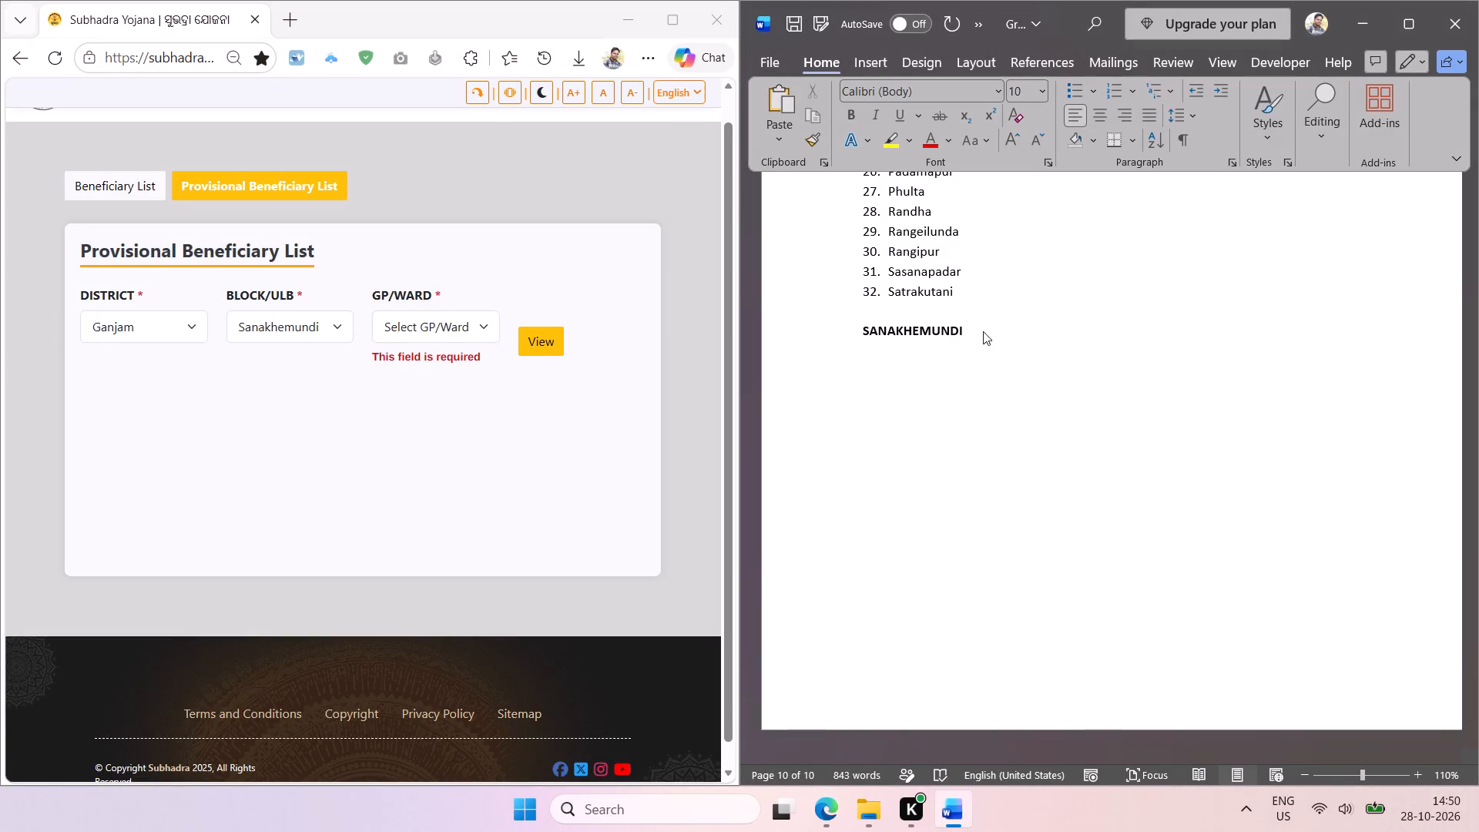
pyautogui.click(947, 713)
pyautogui.press('Return')
pyautogui.press('Return')
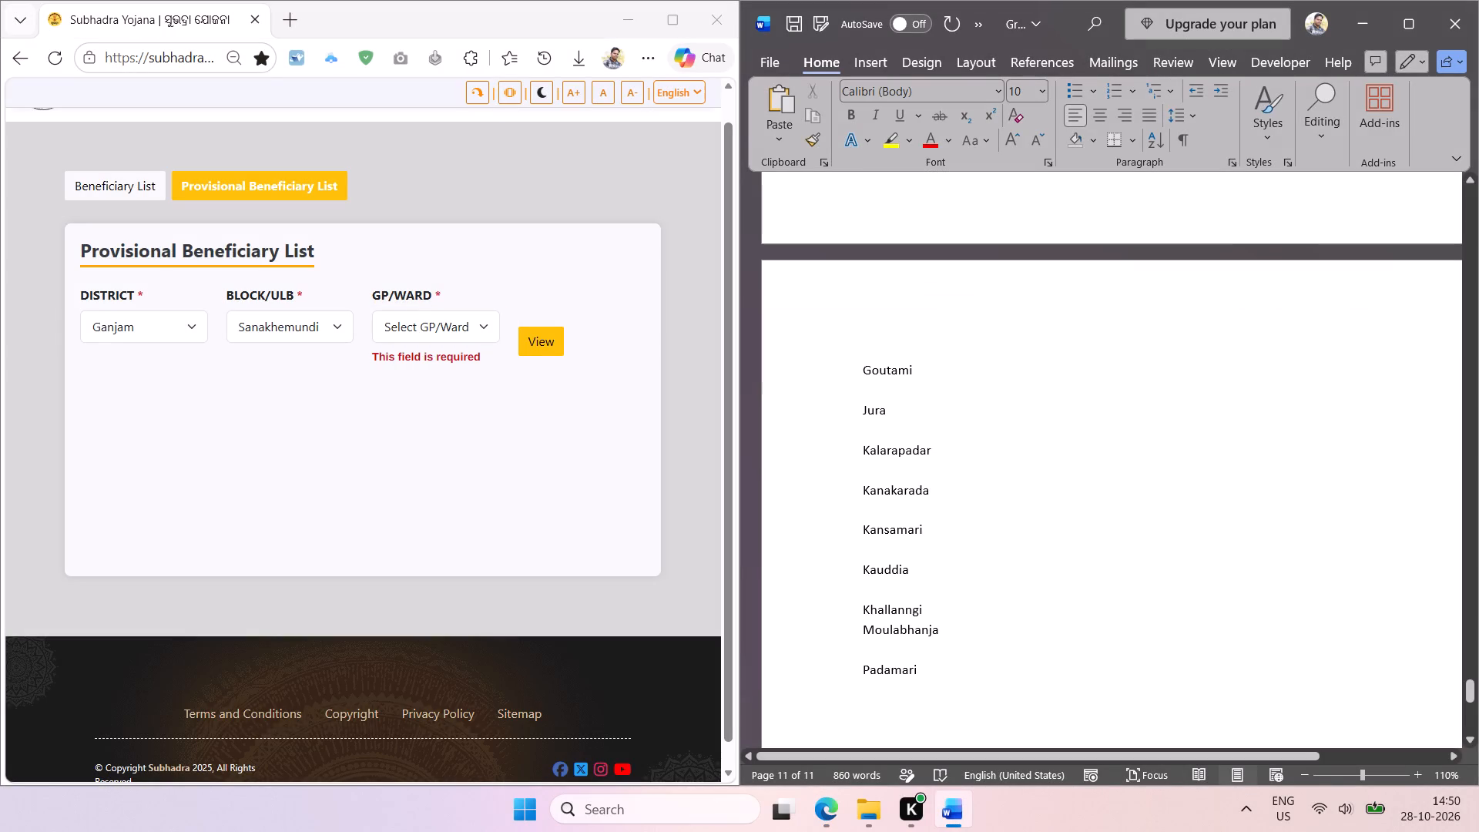
# Extract the remaining Sanakhemundi GP/Ward names from Padamari to Taptapani Govindapur as text and paste them at the end of the list.
pyautogui.click(488, 323)
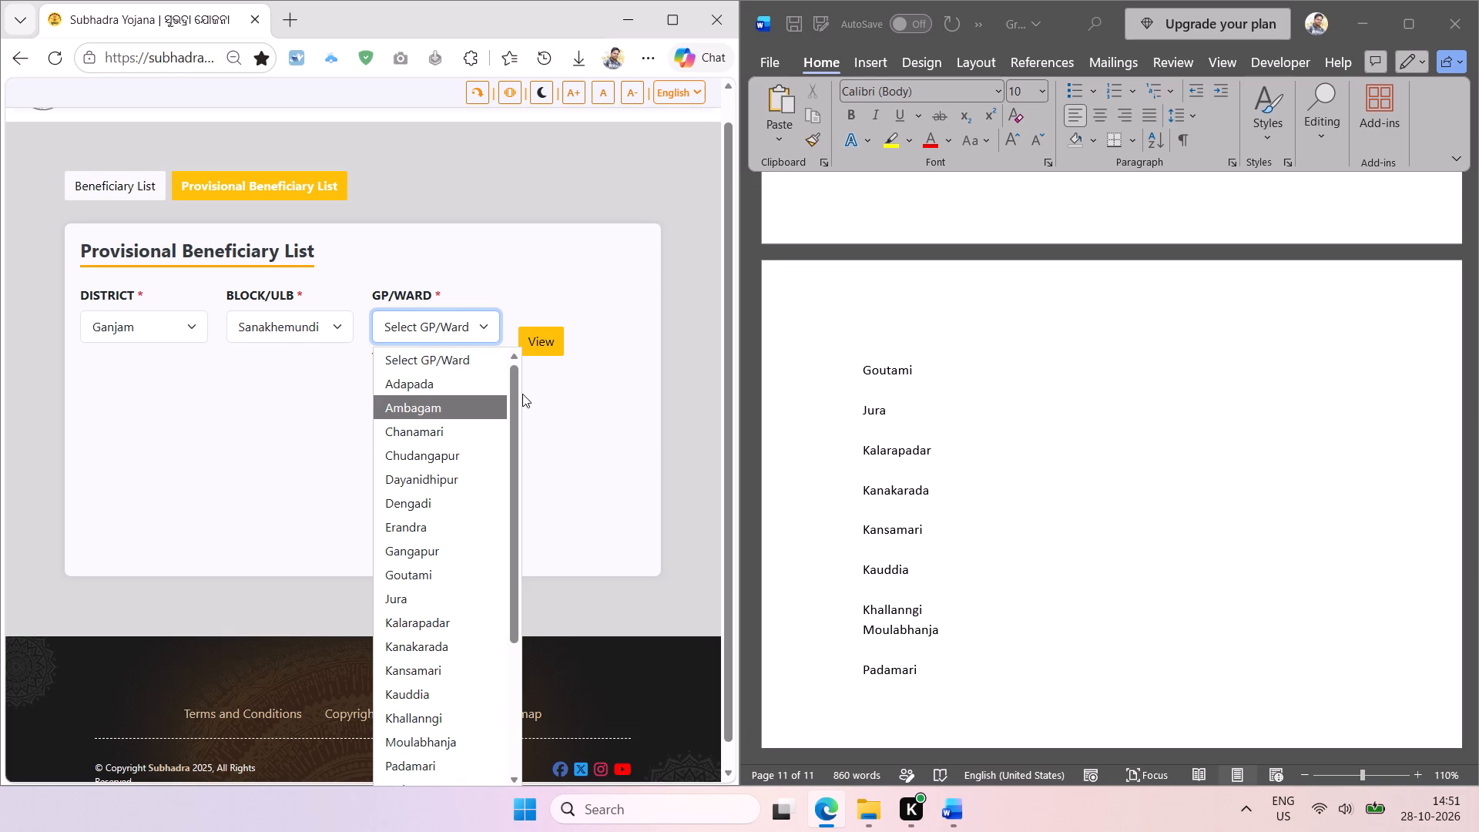
pyautogui.moveTo(512, 387); pyautogui.dragTo(513, 559)
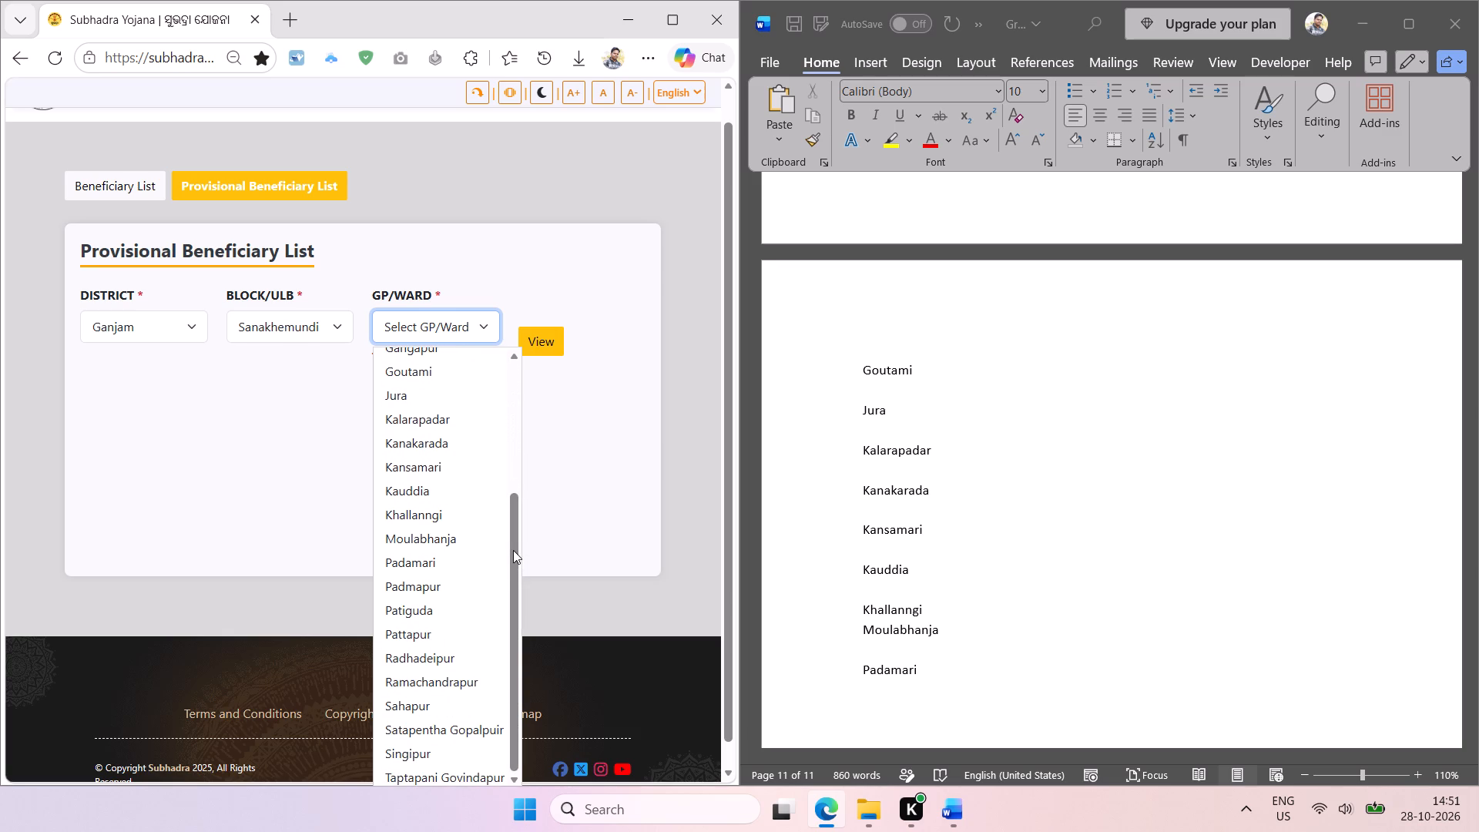
pyautogui.press('shift+super+t')
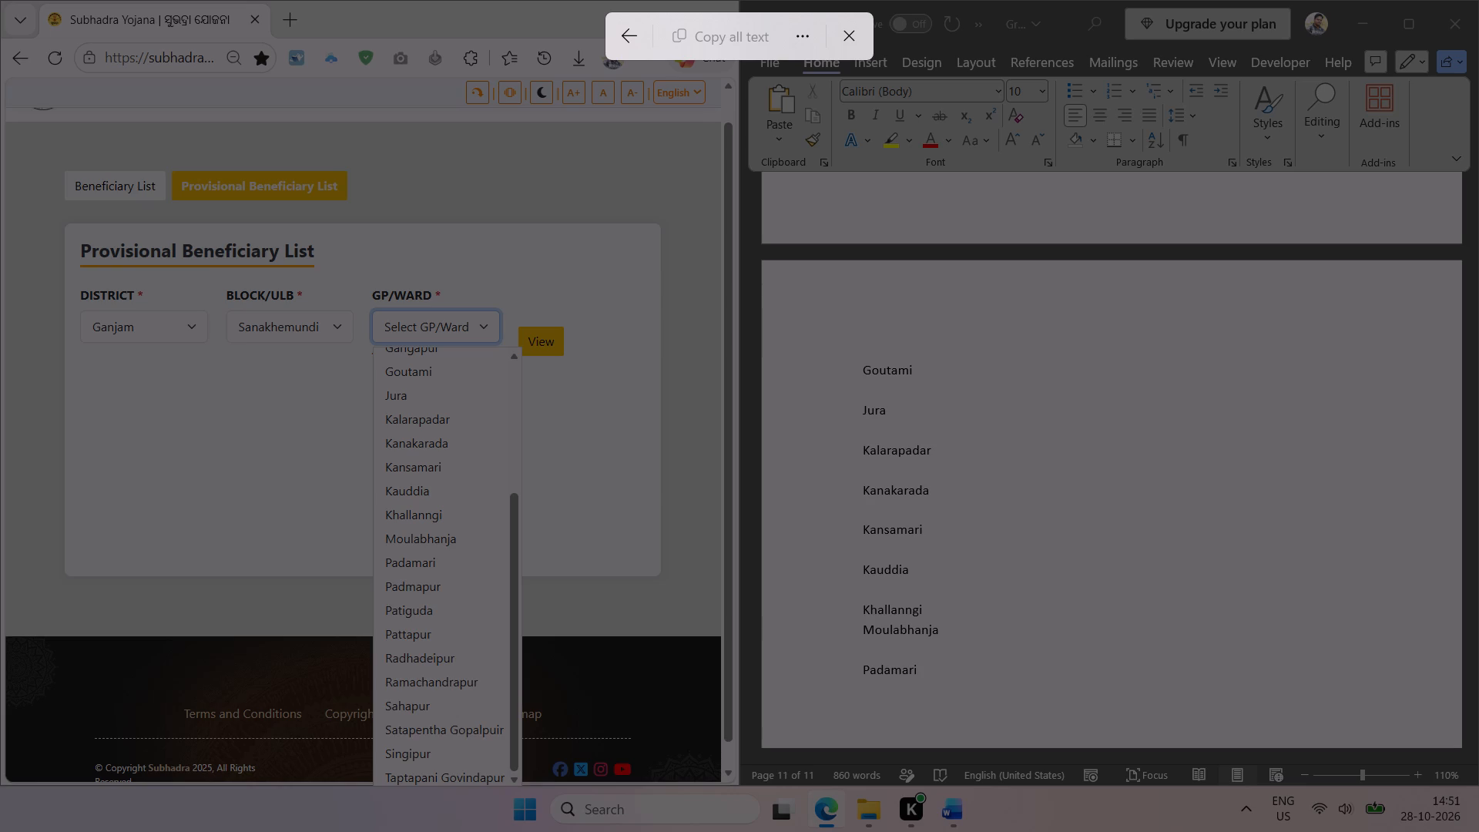
pyautogui.moveTo(377, 549); pyautogui.dragTo(509, 793)
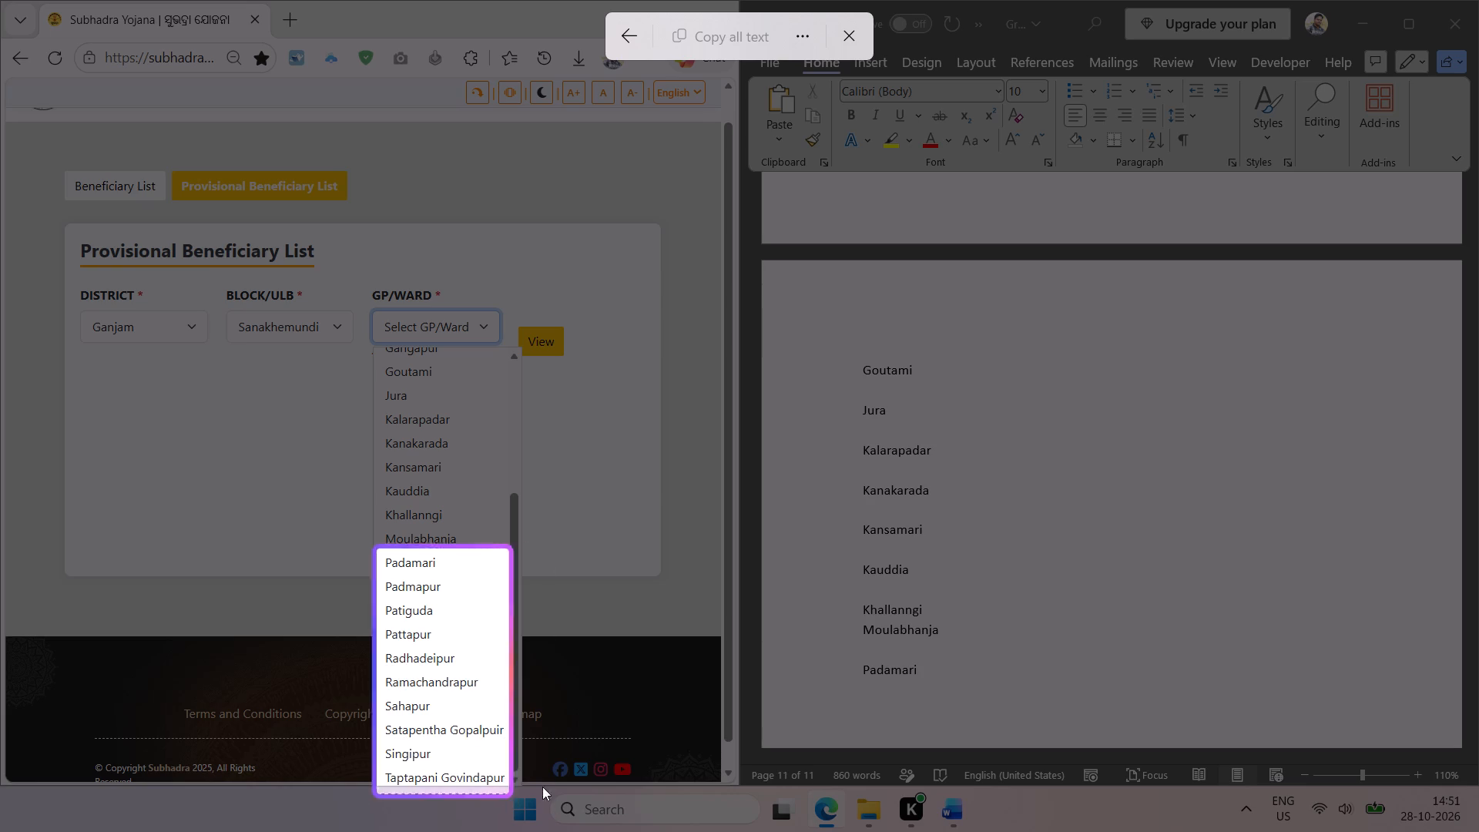
pyautogui.click(721, 40)
pyautogui.click(945, 653)
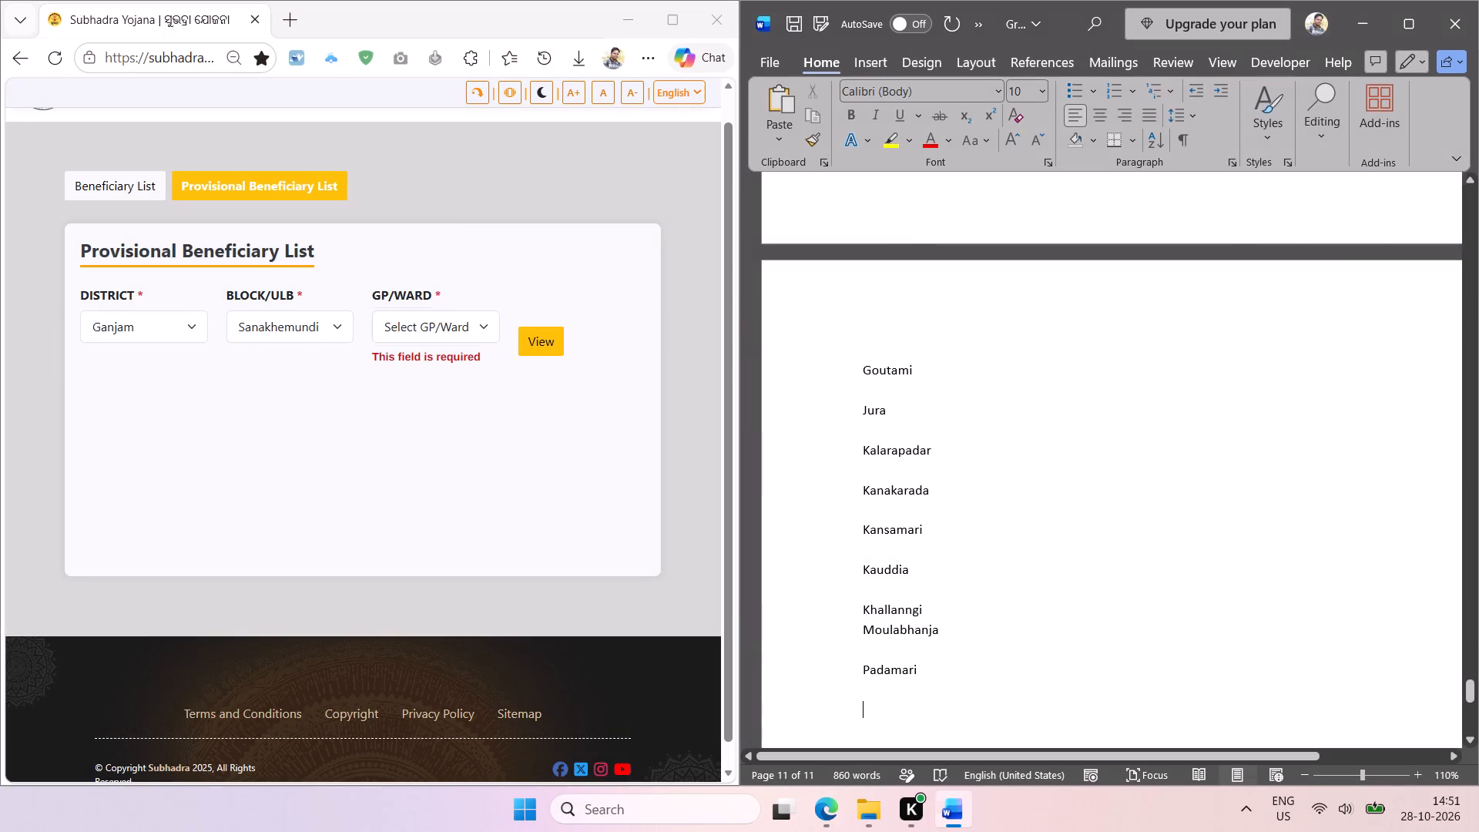
pyautogui.hotkey('ctrl', 'v')
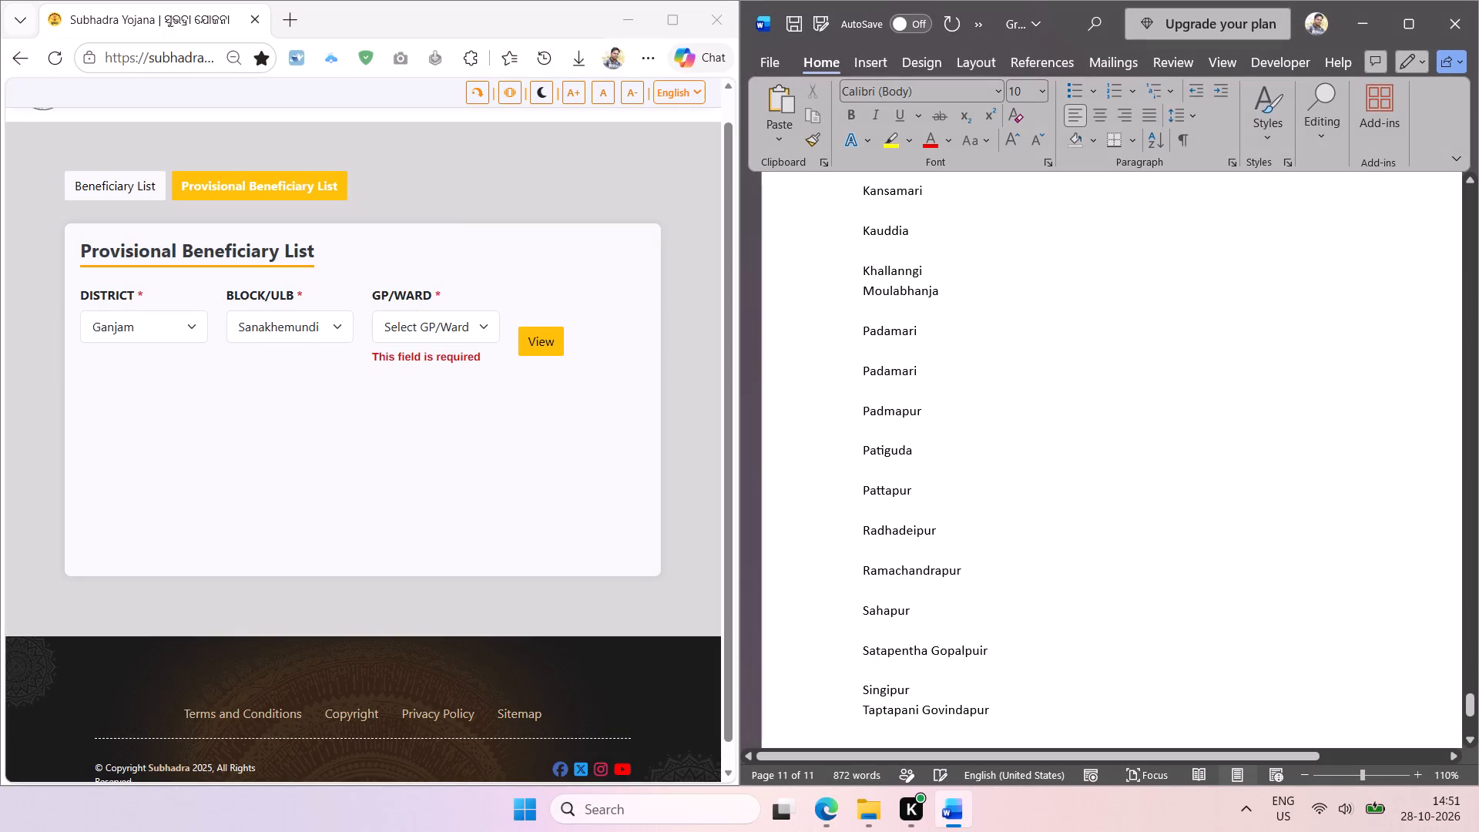
# Delete the duplicate Padamari entry above Padmapur.
pyautogui.doubleClick(897, 370)
pyautogui.press('BackSpace')
# Remove the blank lines between the names from Padmapur to Singipur.
pyautogui.click(907, 649)
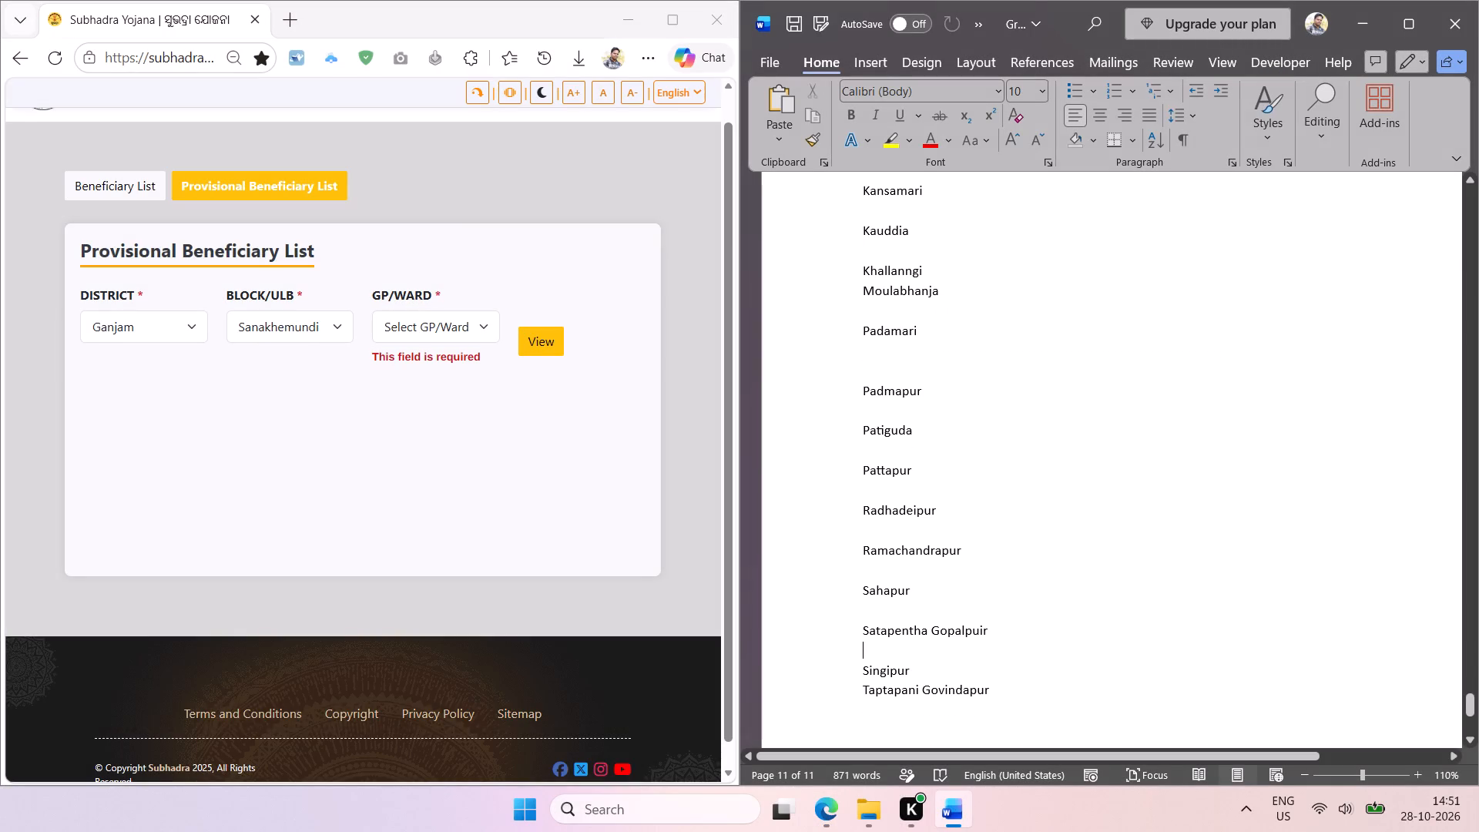
pyautogui.press('BackSpace')
pyautogui.press('Up')
pyautogui.press('BackSpace')
pyautogui.press('Up')
pyautogui.press('BackSpace')
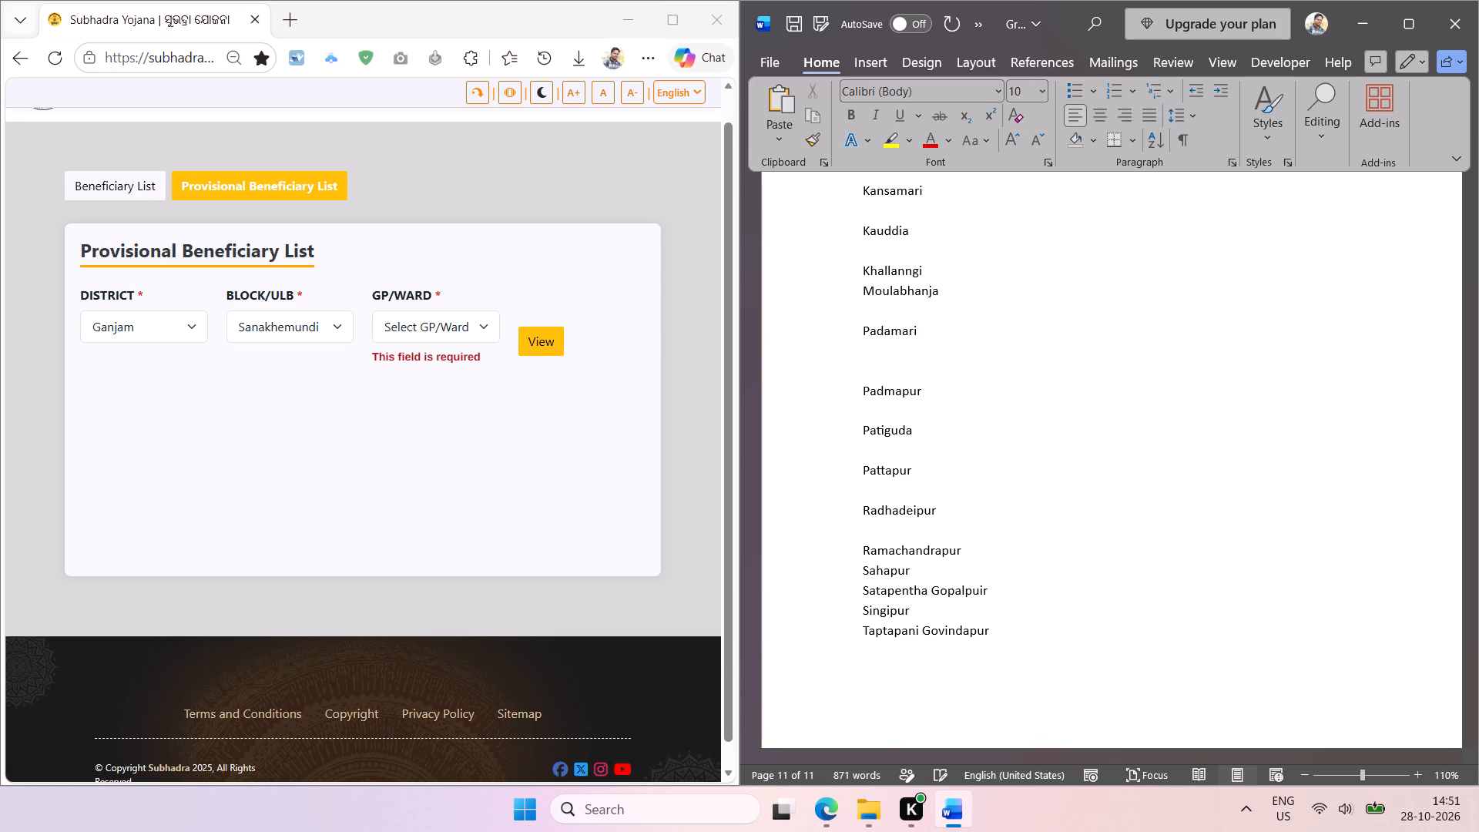
pyautogui.press('Up')
pyautogui.press('BackSpace')
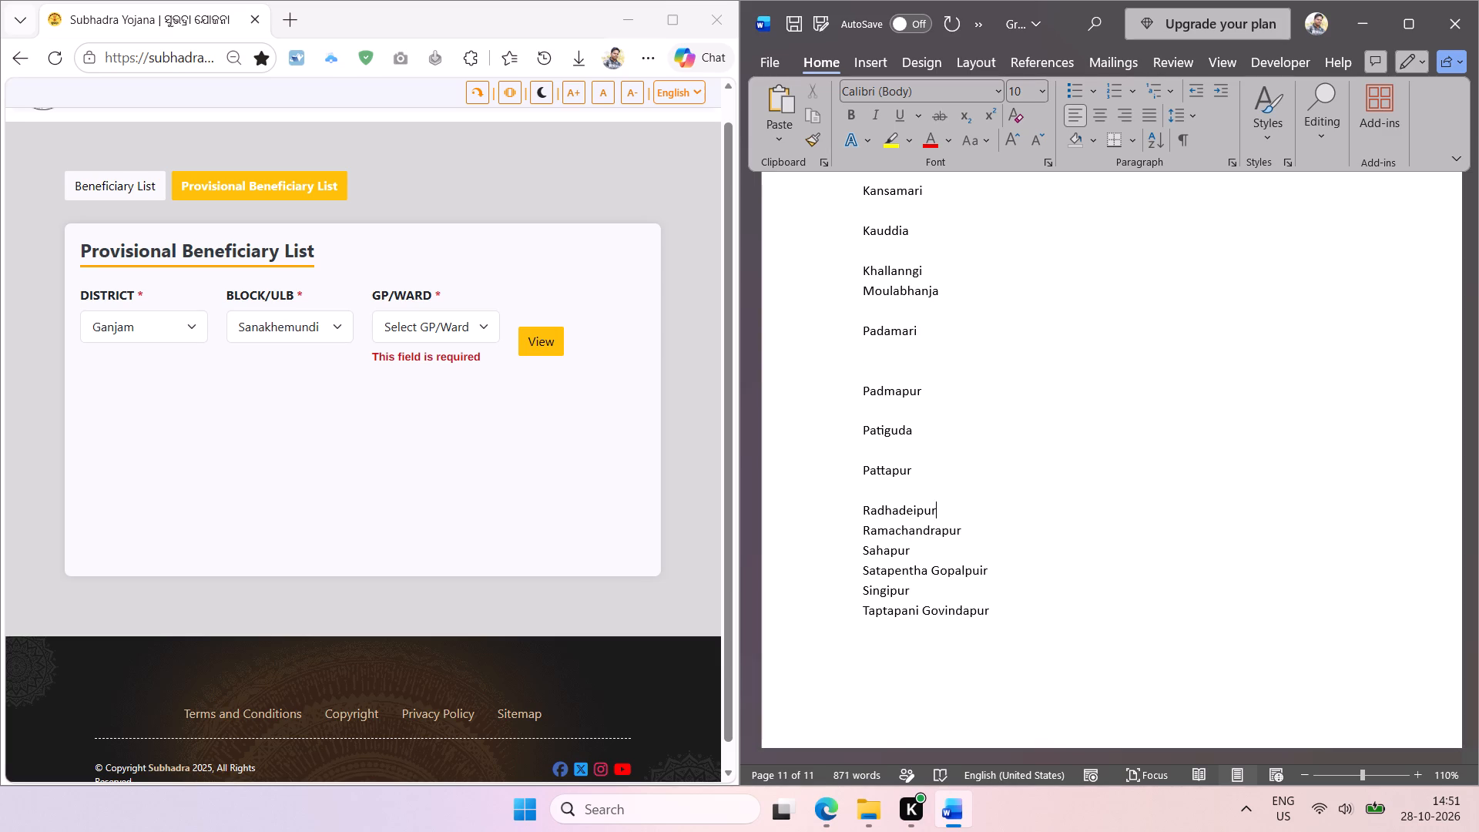
pyautogui.press('Up')
pyautogui.press('BackSpace')
pyautogui.press('Up')
pyautogui.press('BackSpace')
pyautogui.press('Up')
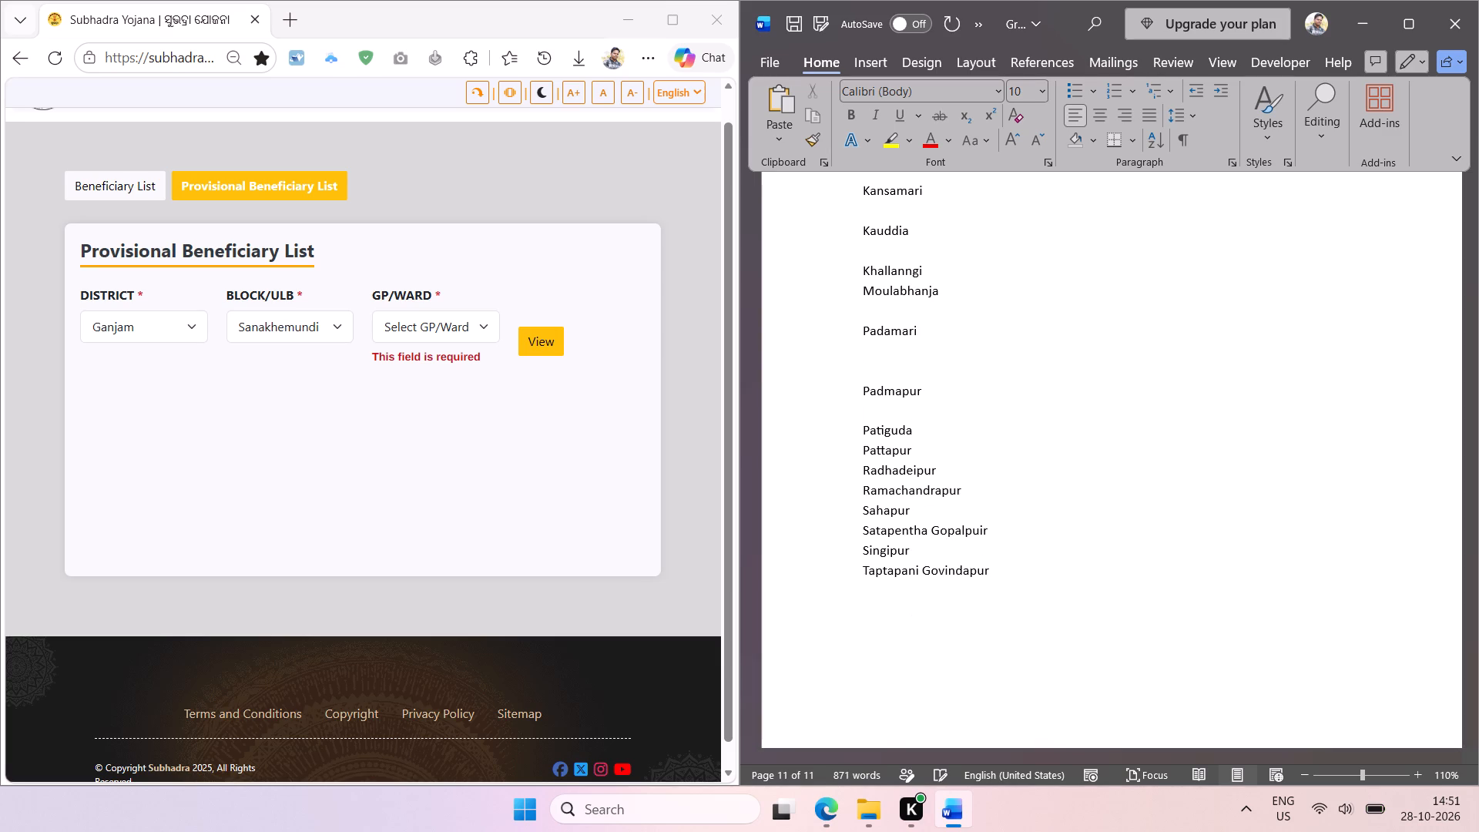
pyautogui.press('BackSpace')
# Remove the blank lines between Moulabhanja, Padamari and Padmapur, keeping the Khallanngi name intact.
pyautogui.press('Up')
pyautogui.press('BackSpace')
pyautogui.press('Up')
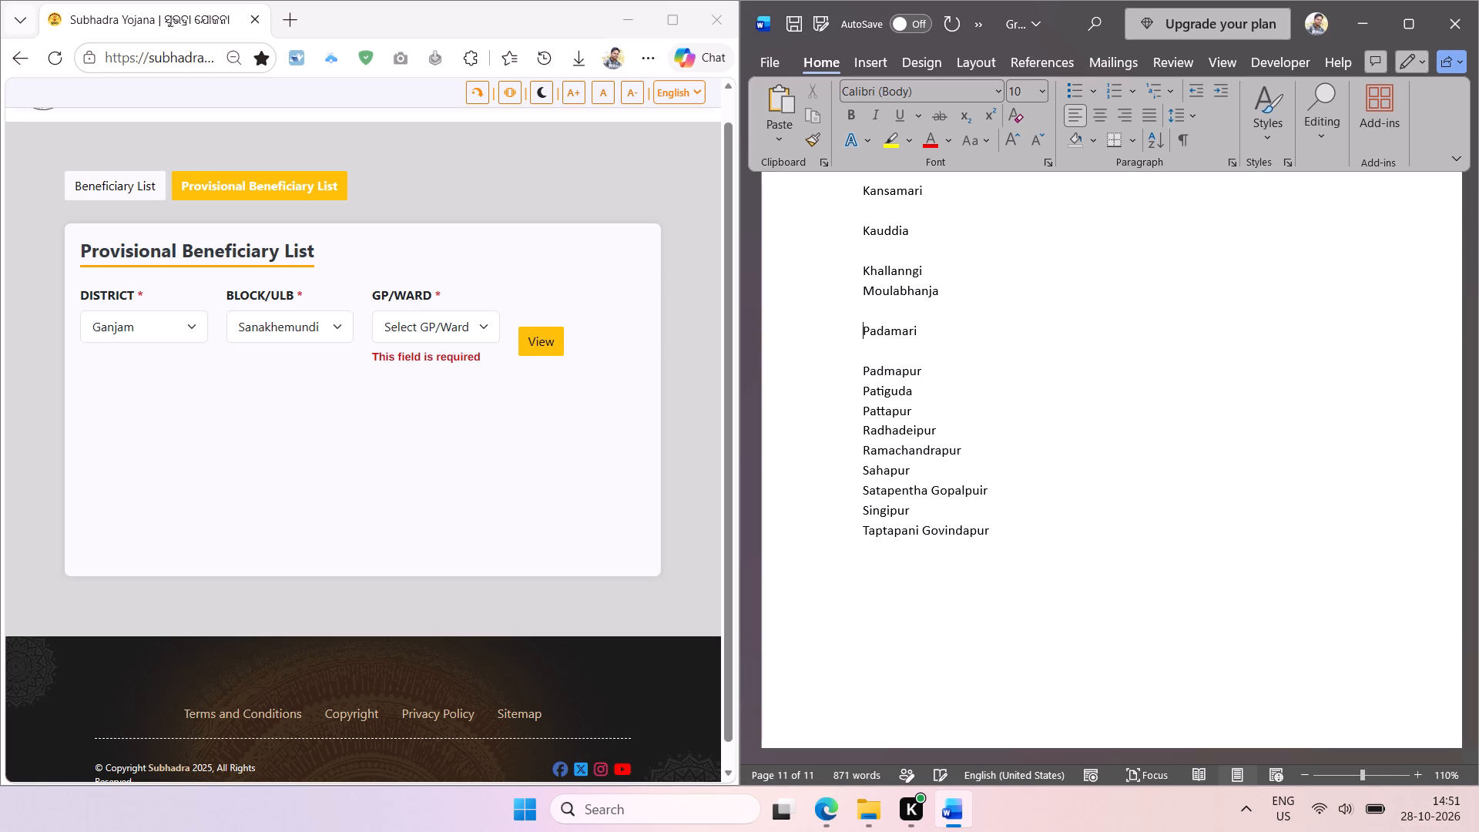
pyautogui.press('Down')
pyautogui.press('BackSpace')
pyautogui.press('Up')
pyautogui.press('BackSpace')
pyautogui.press('Up')
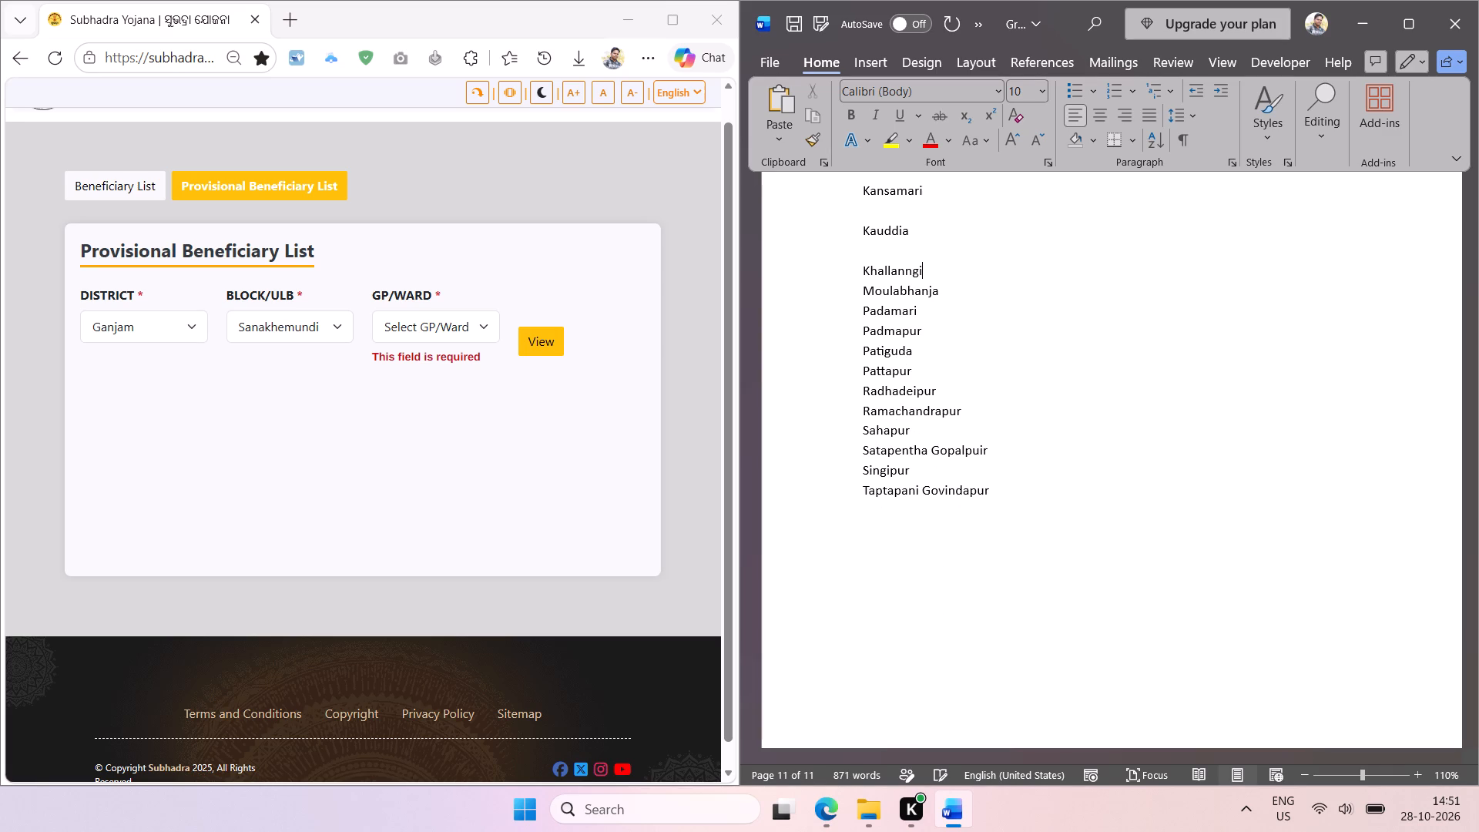
pyautogui.press('BackSpace')
pyautogui.hotkey('ctrl', 'z')
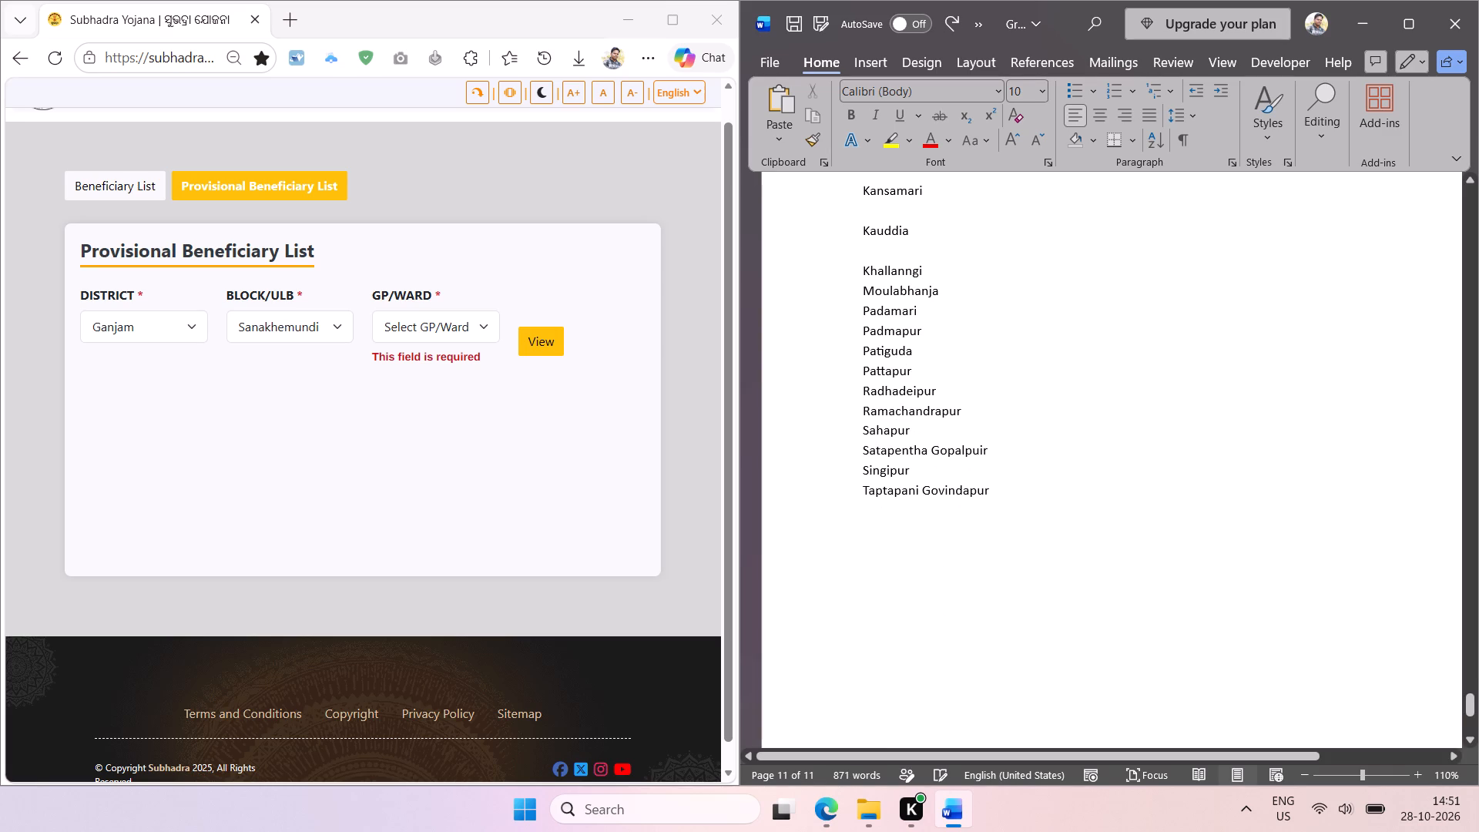
pyautogui.scroll(1, 933, 613)
pyautogui.hotkey('ctrl', 'z')
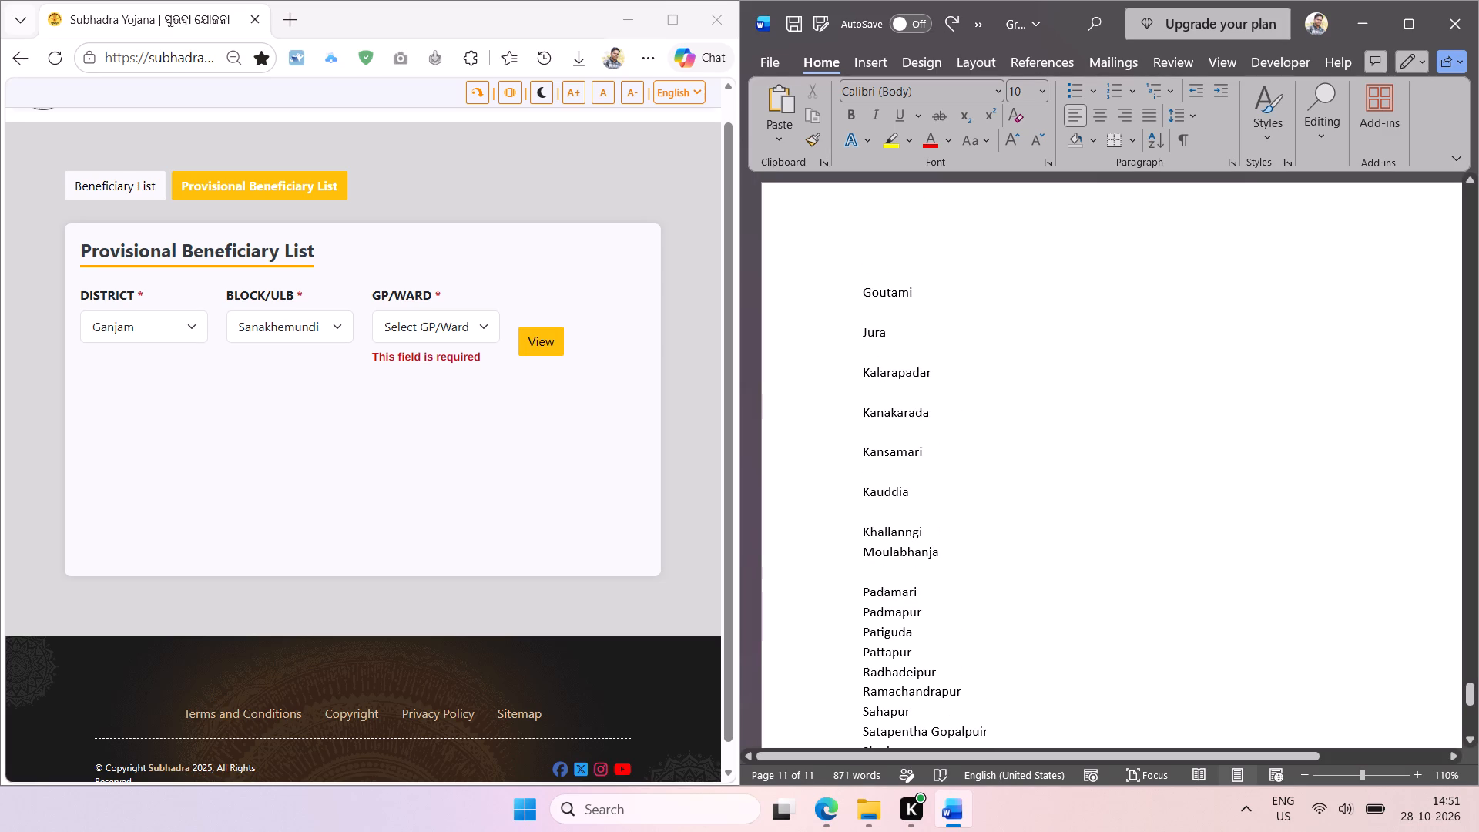
pyautogui.press('BackSpace')
# Remove the blank lines between the names from Goutami to Khallanngi.
pyautogui.click(890, 507)
pyautogui.press('BackSpace')
pyautogui.press('Up')
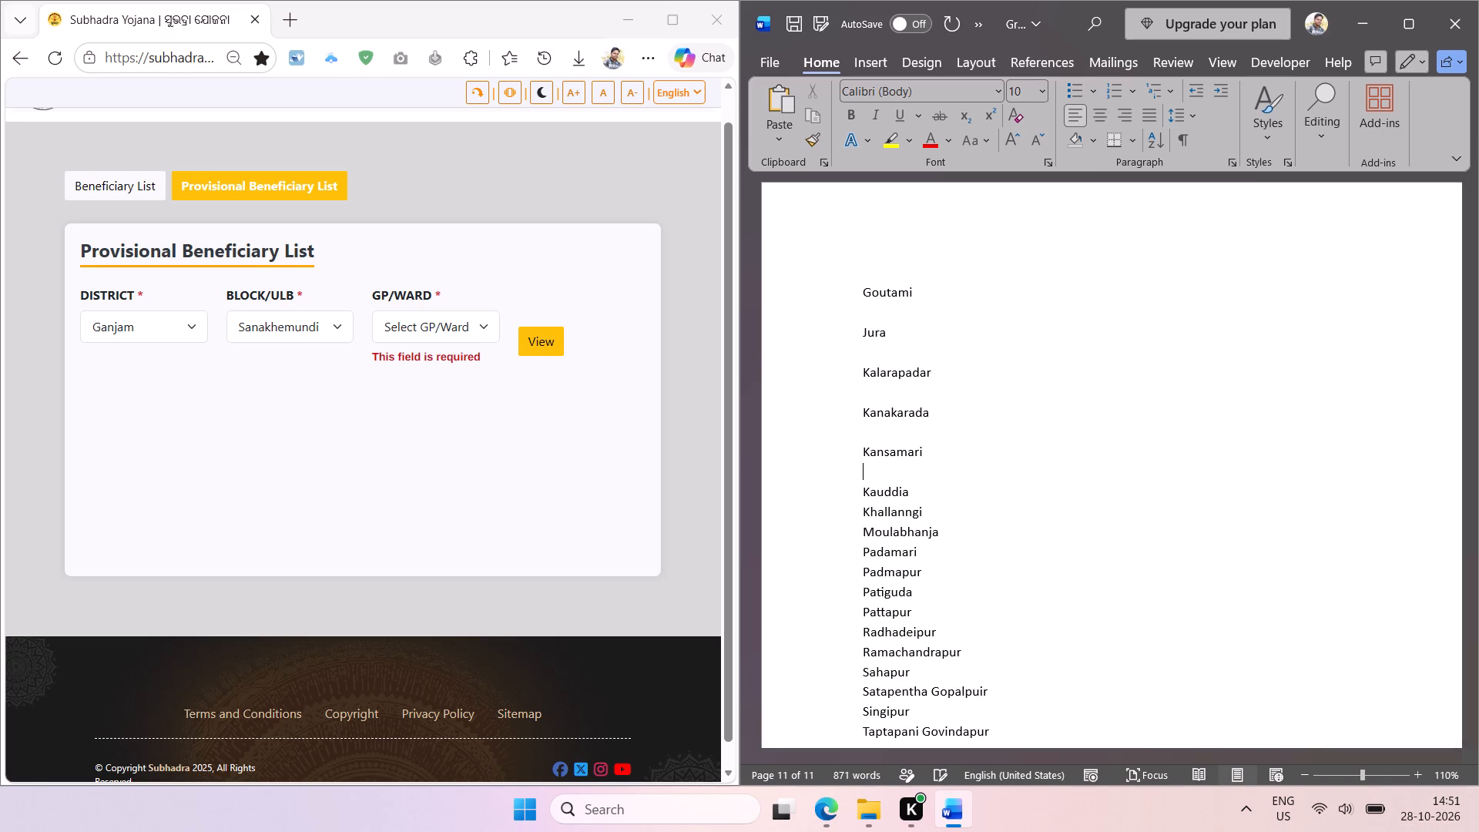
pyautogui.press('BackSpace')
pyautogui.press('Up')
pyautogui.press('BackSpace')
pyautogui.press('Up')
pyautogui.press('BackSpace')
pyautogui.press('Up')
pyautogui.press('BackSpace')
pyautogui.press('Up')
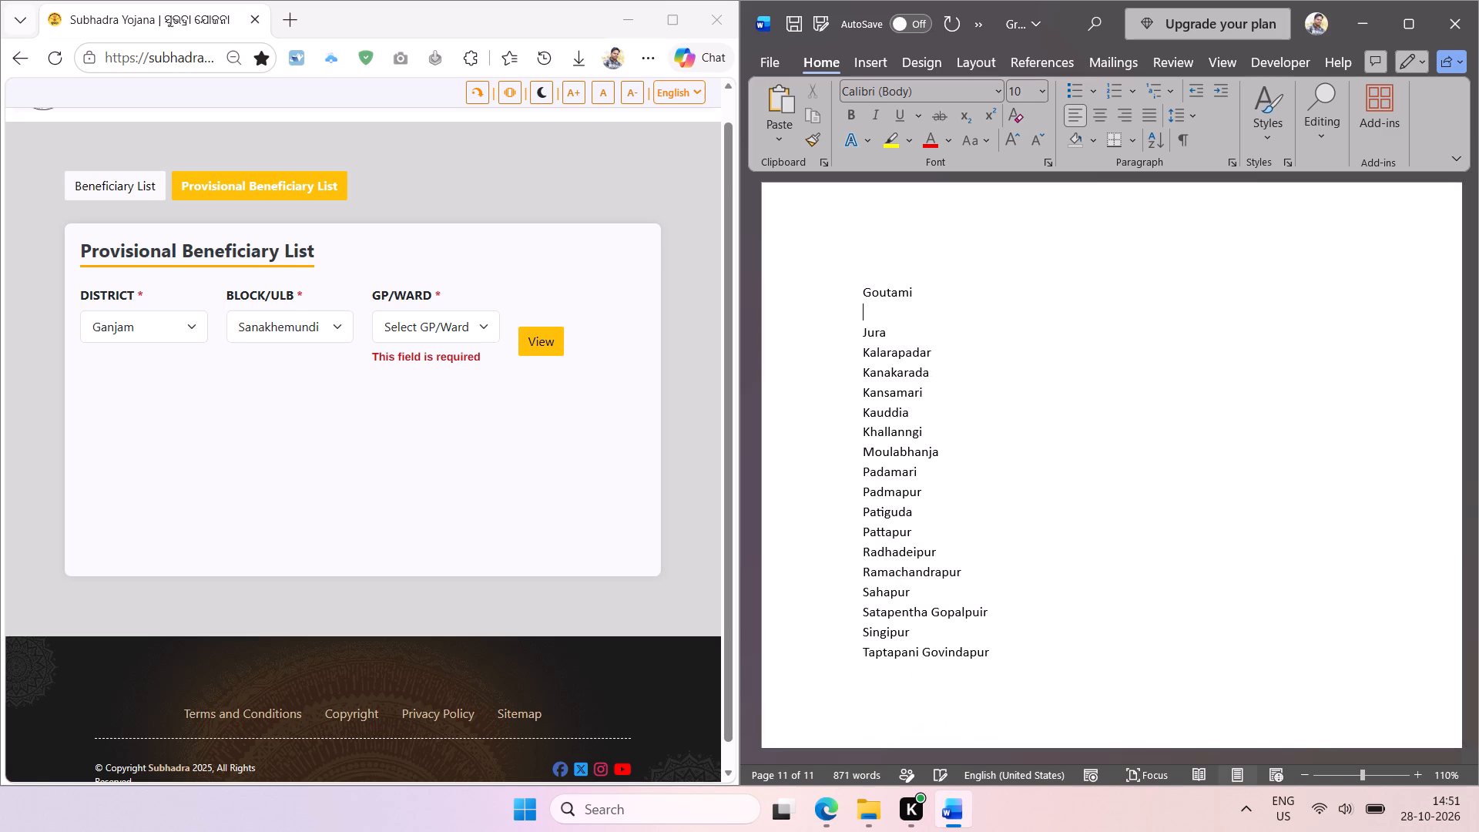
pyautogui.press('BackSpace')
# Remove the remaining blank lines between the names from Adapada to Goutami.
pyautogui.scroll(4, 892, 508)
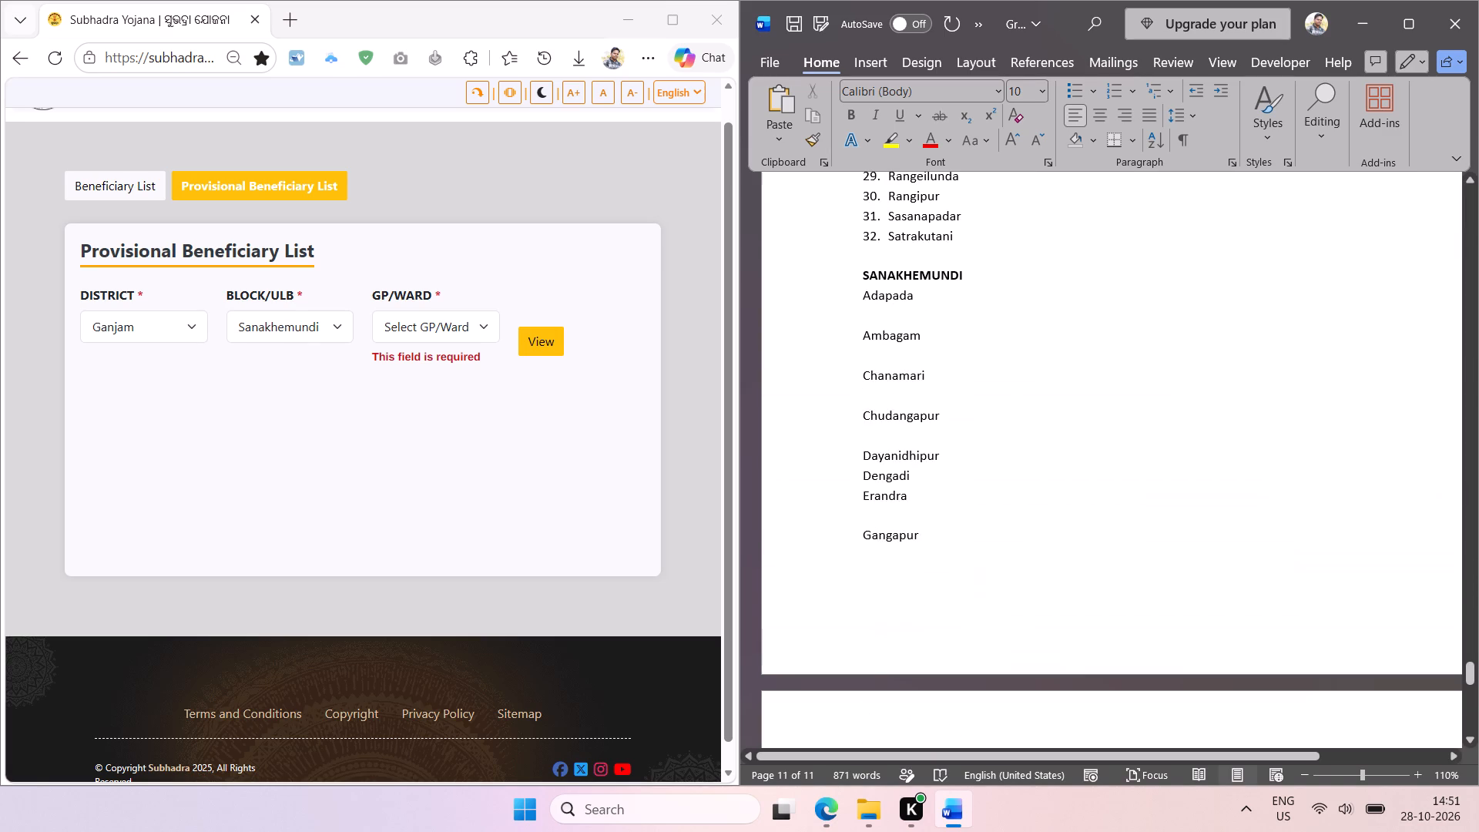
pyautogui.click(903, 532)
pyautogui.press('BackSpace')
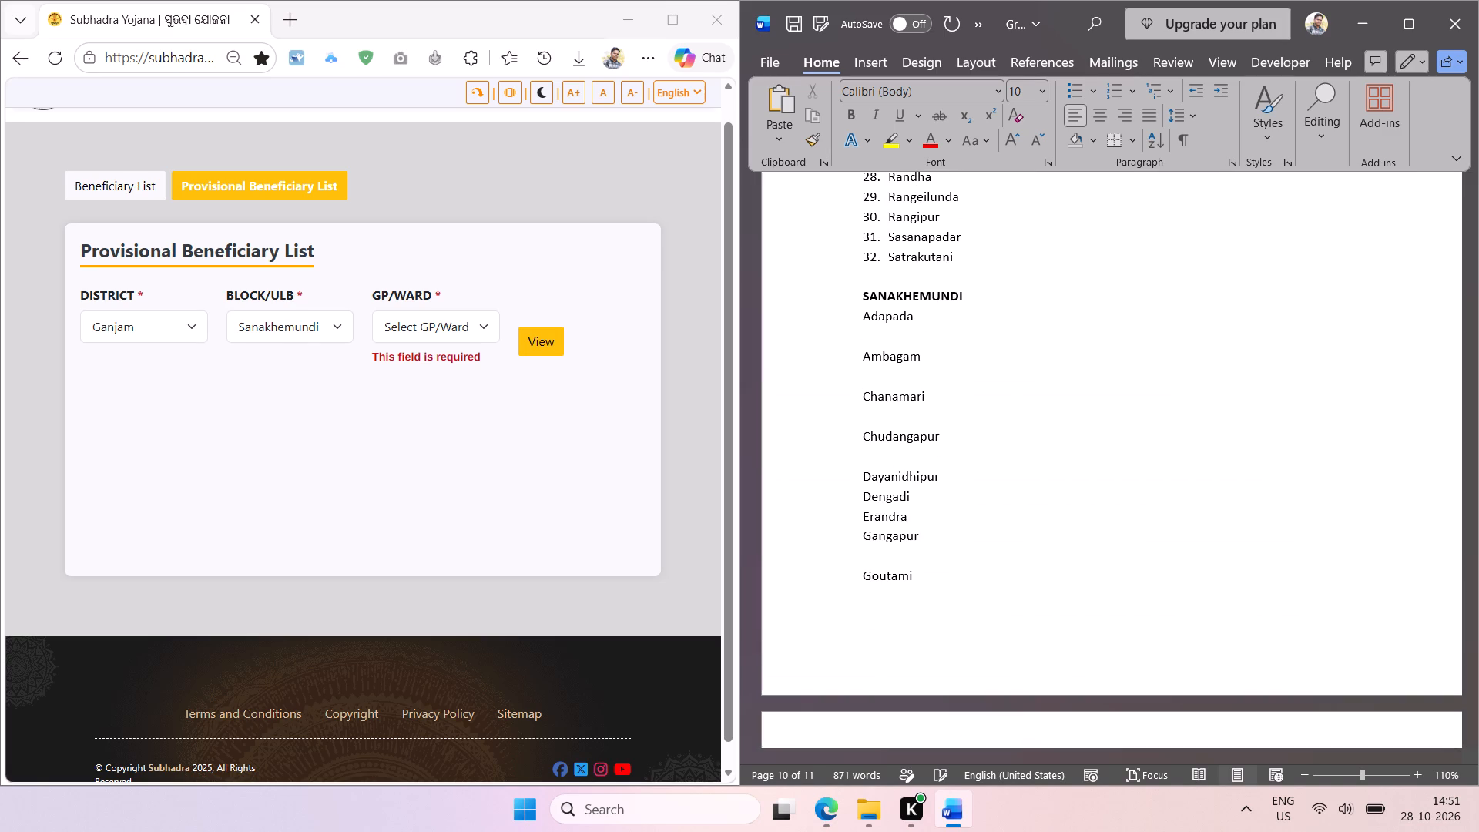
pyautogui.press('Up')
pyautogui.press('Up')
pyautogui.press('Up')
pyautogui.press('BackSpace')
pyautogui.press('Up')
pyautogui.press('BackSpace')
pyautogui.press('Up')
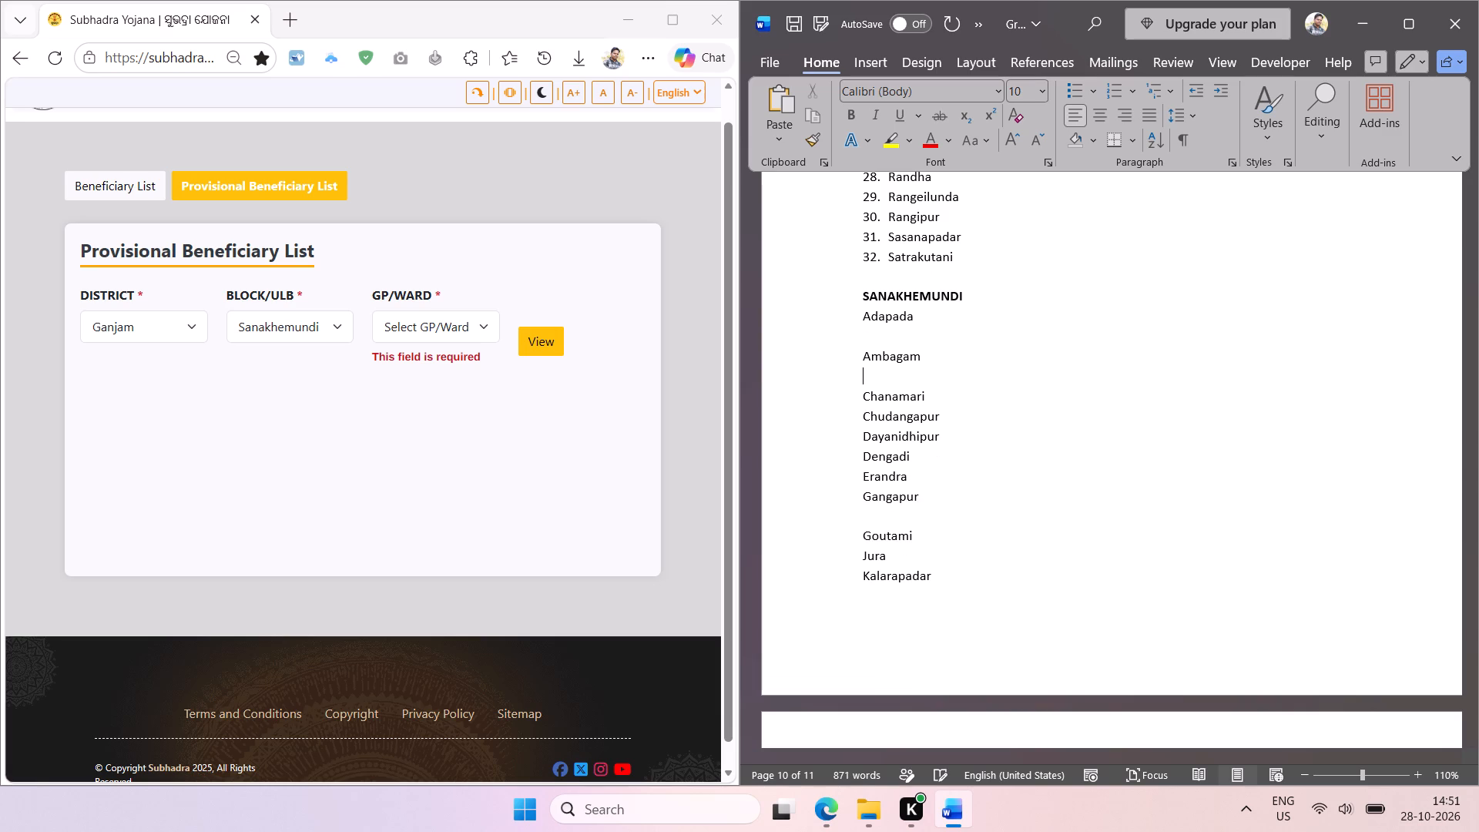
pyautogui.press('BackSpace')
pyautogui.press('Up')
pyautogui.press('BackSpace')
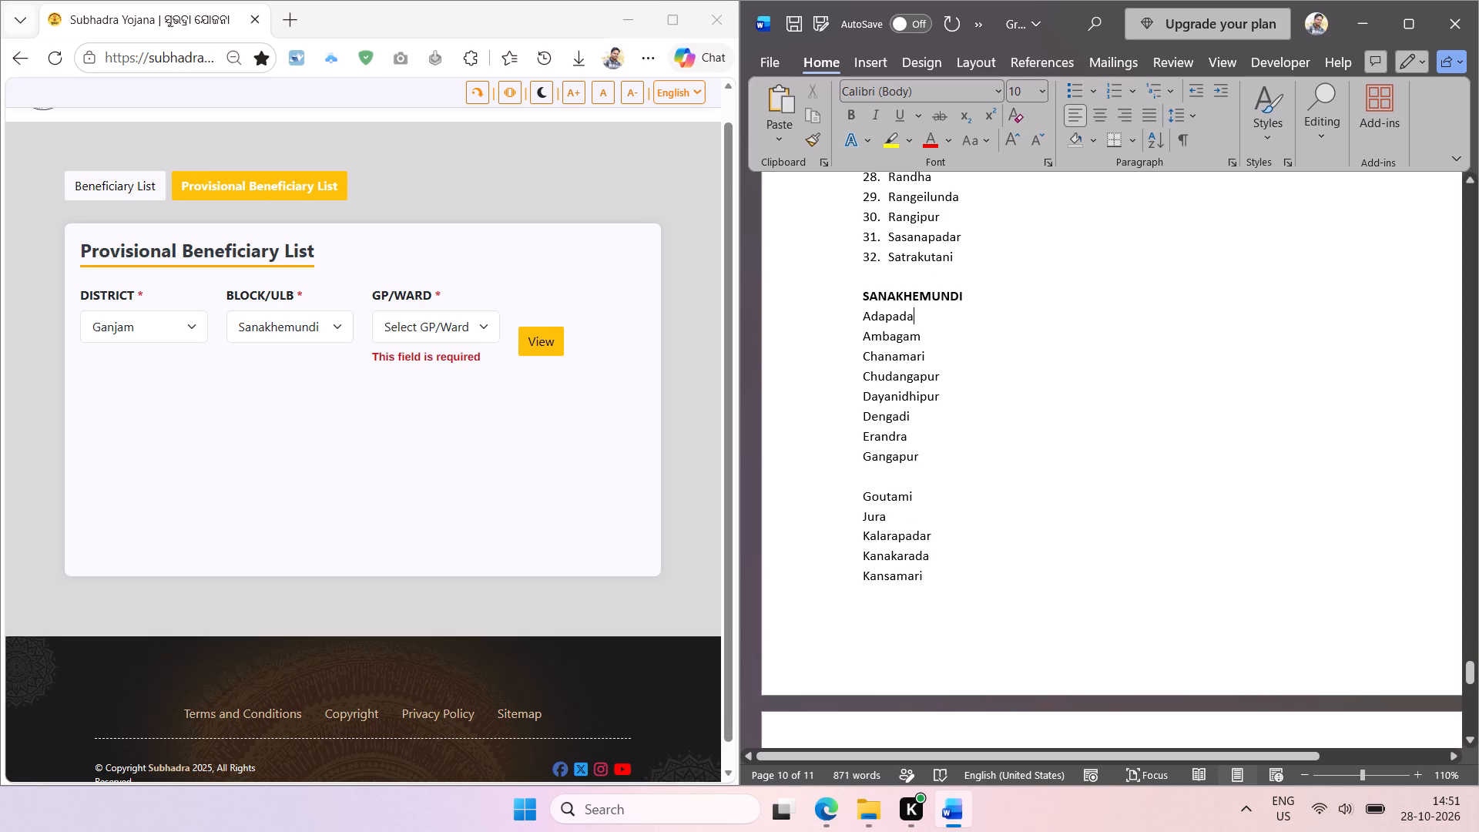
pyautogui.click(891, 474)
pyautogui.press('BackSpace')
# Insert a page break before the SANAKHEMUNDI heading.
pyautogui.click(861, 305)
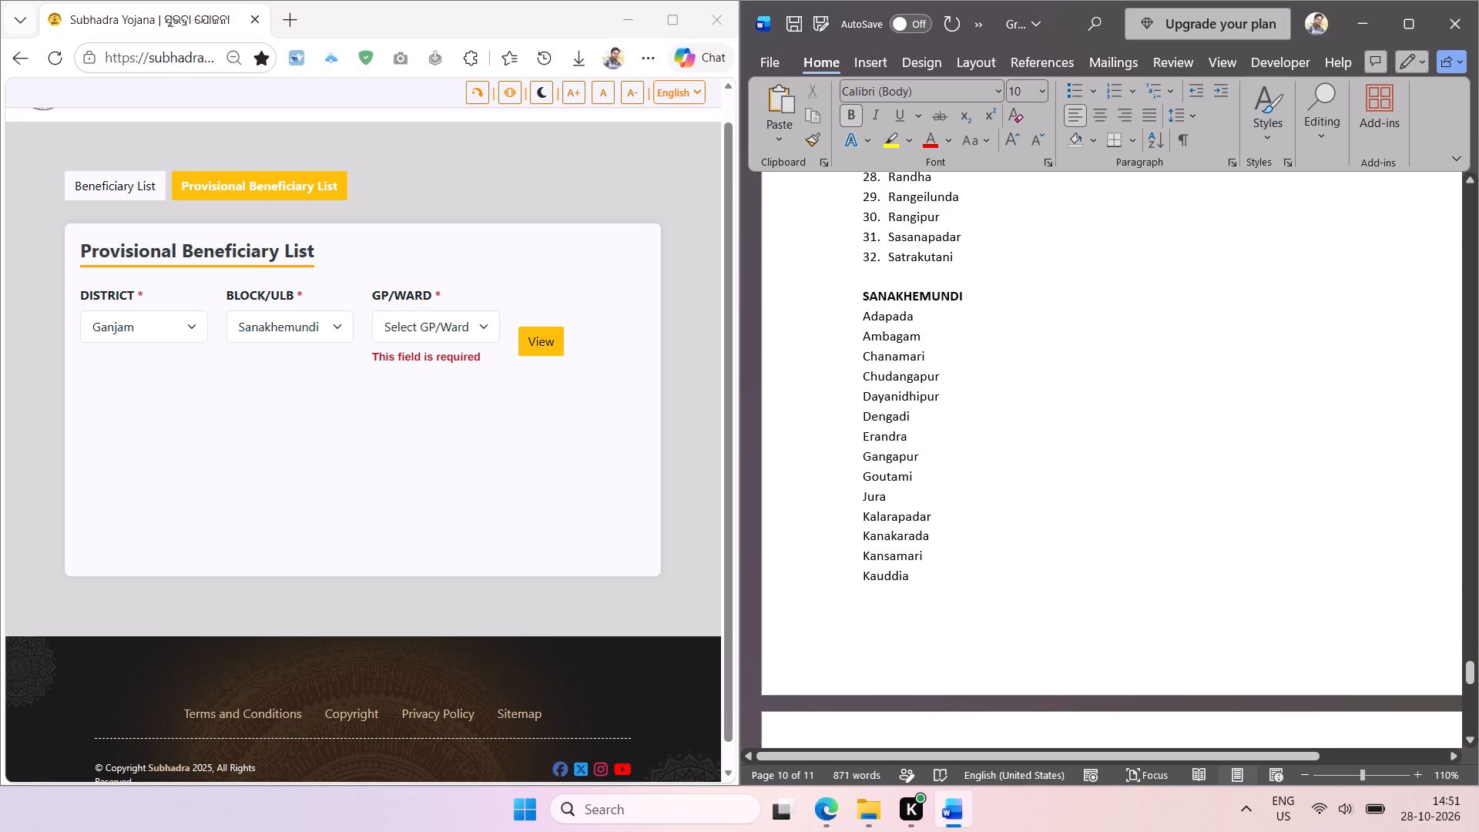
pyautogui.hotkey('ctrl', 'Return')
# Sort the names from Adapada to Taptapani Govindapur alphabetically, format them as a numbered list, and decrease the list's indent.
pyautogui.scroll(-3, 861, 305)
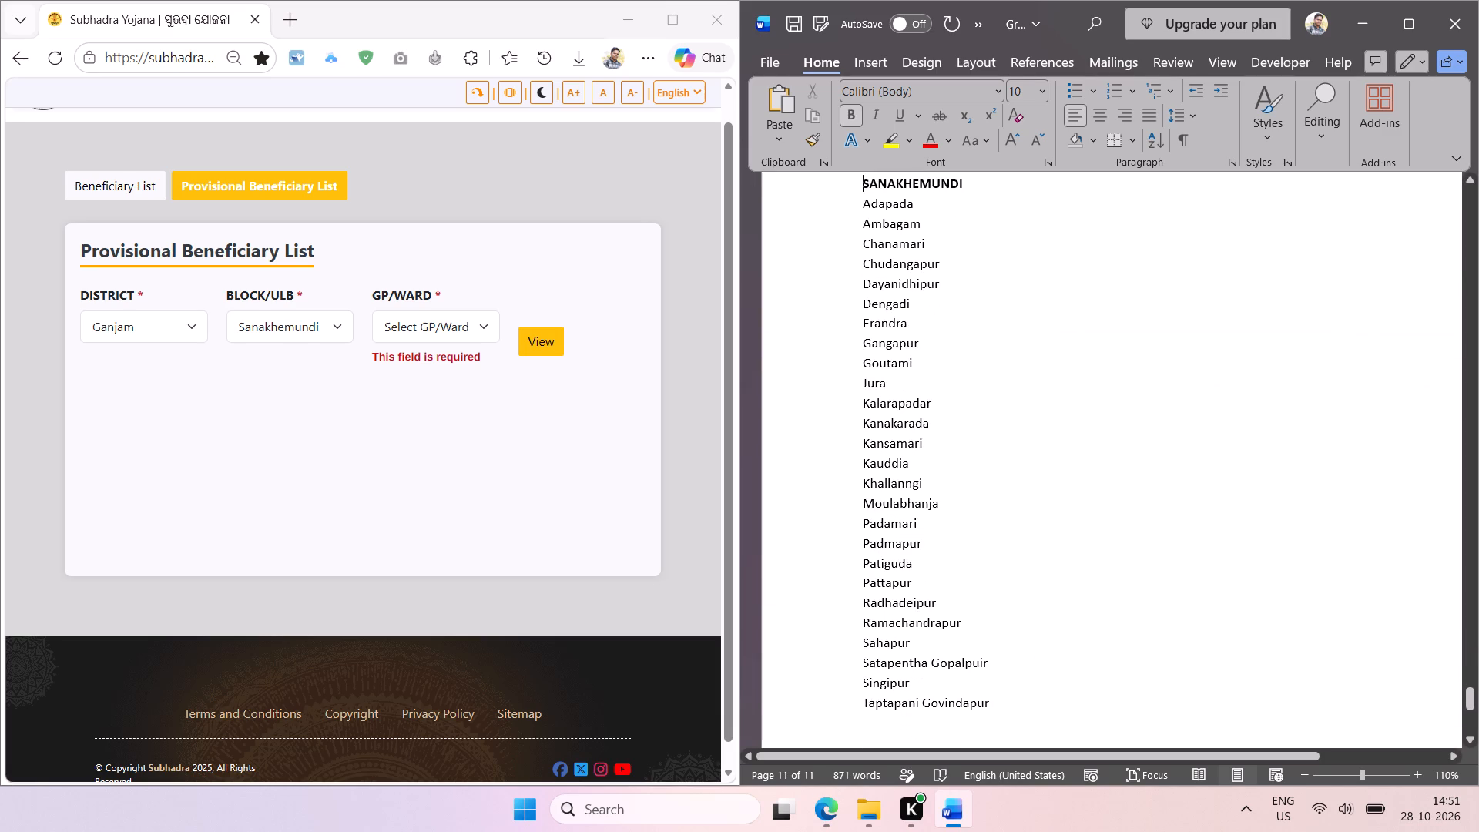
pyautogui.click(862, 202)
pyautogui.scroll(-1, 964, 379)
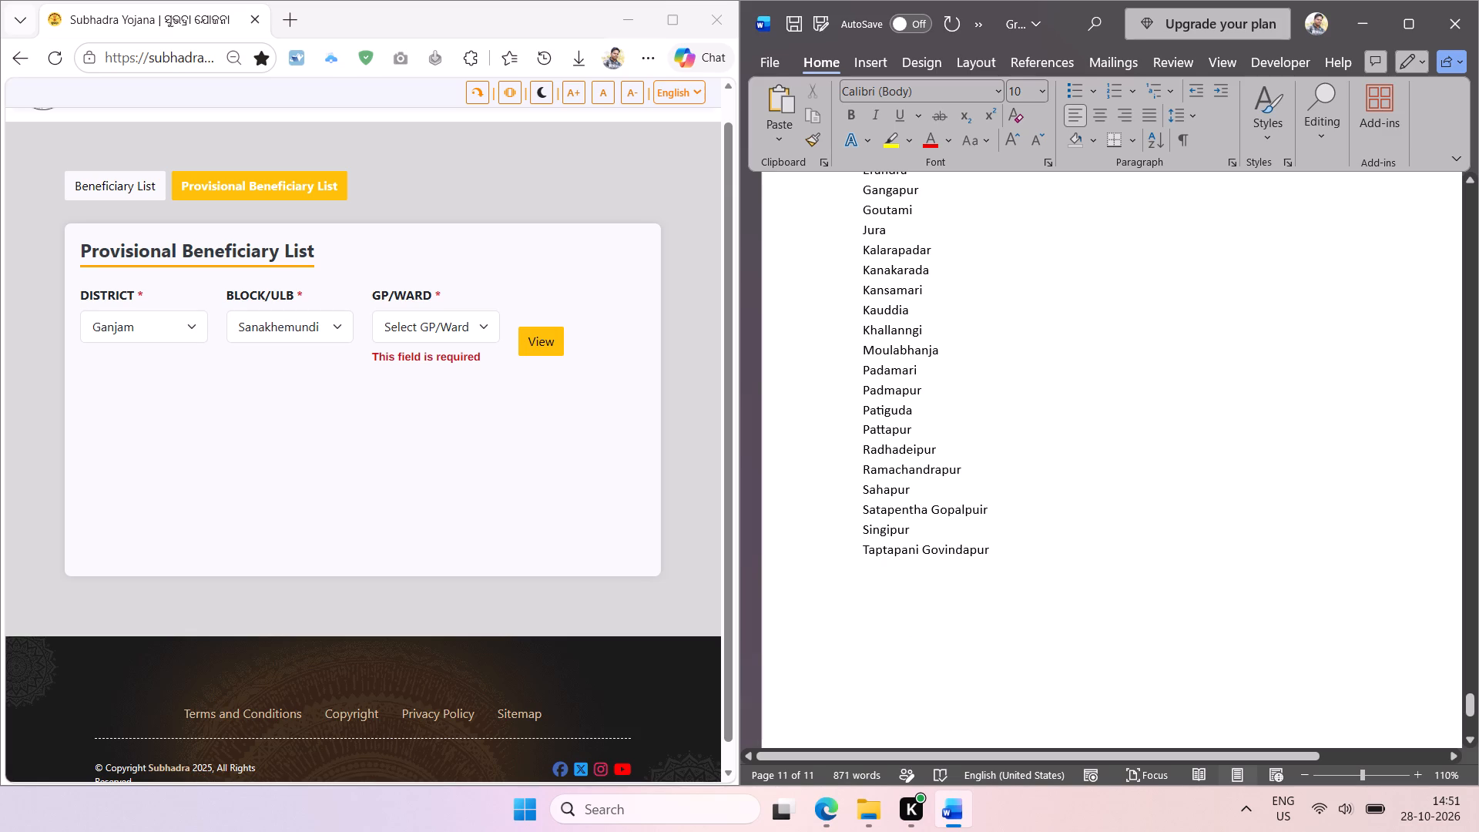
pyautogui.keyDown('shift'); pyautogui.click(991, 555); pyautogui.keyUp('shift')
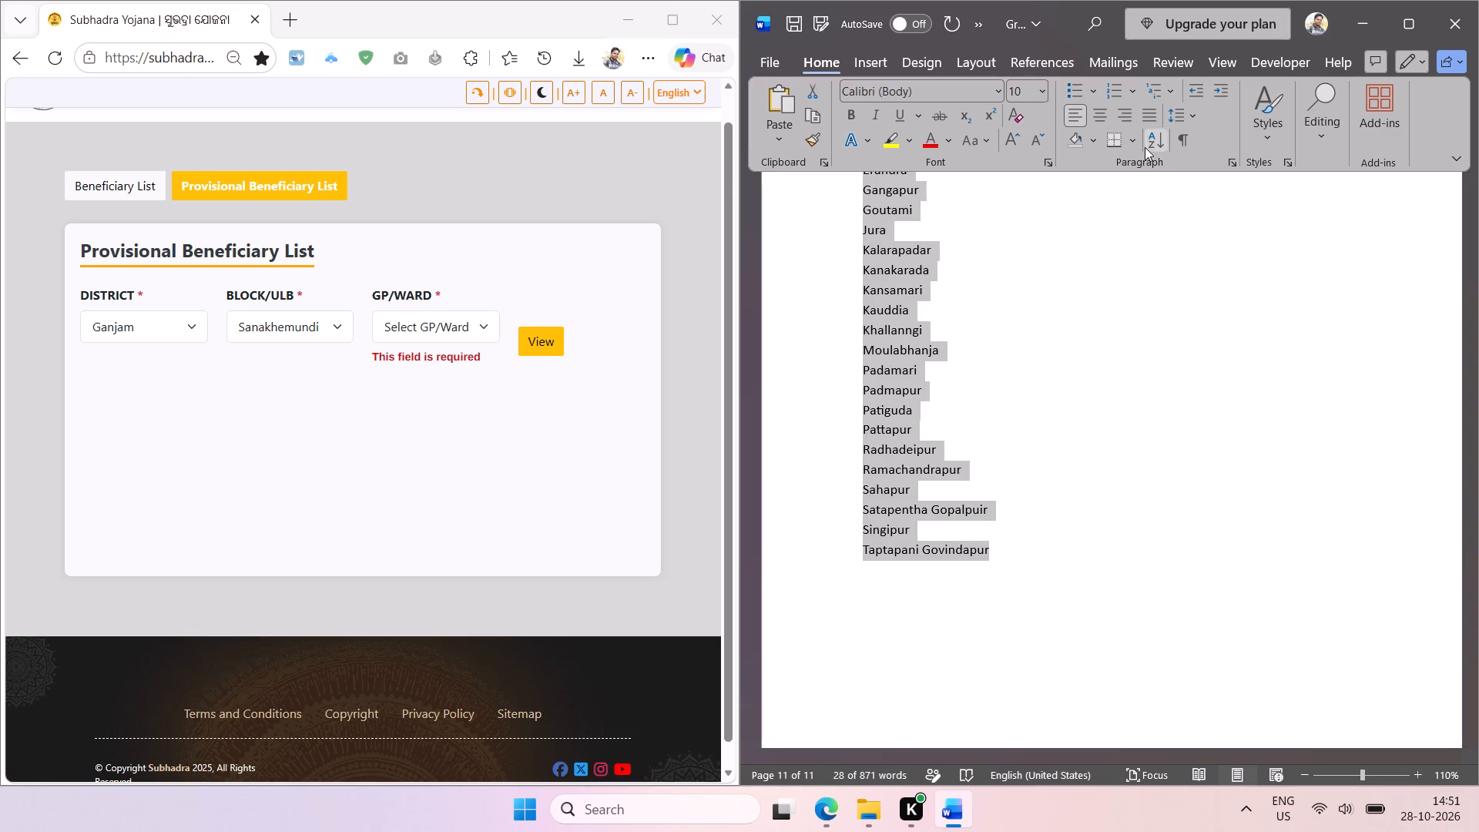
pyautogui.click(1145, 147)
pyautogui.press('Return')
pyautogui.click(1115, 94)
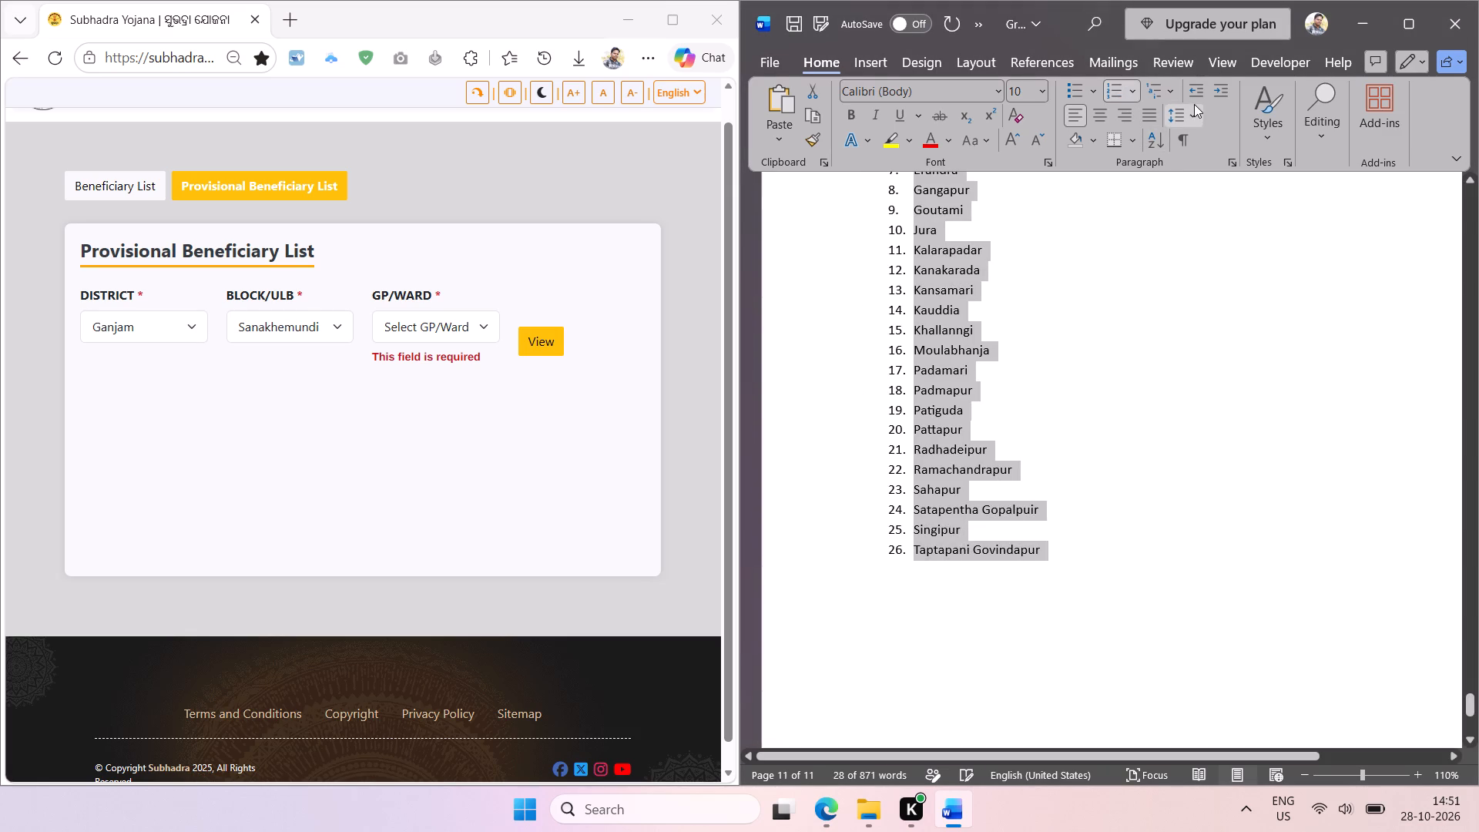
pyautogui.click(1196, 93)
pyautogui.click(1068, 316)
# End the numbered list after Taptapani Govindapur and leave a blank line below it.
pyautogui.click(1025, 553)
pyautogui.press('Return')
pyautogui.press('Return')
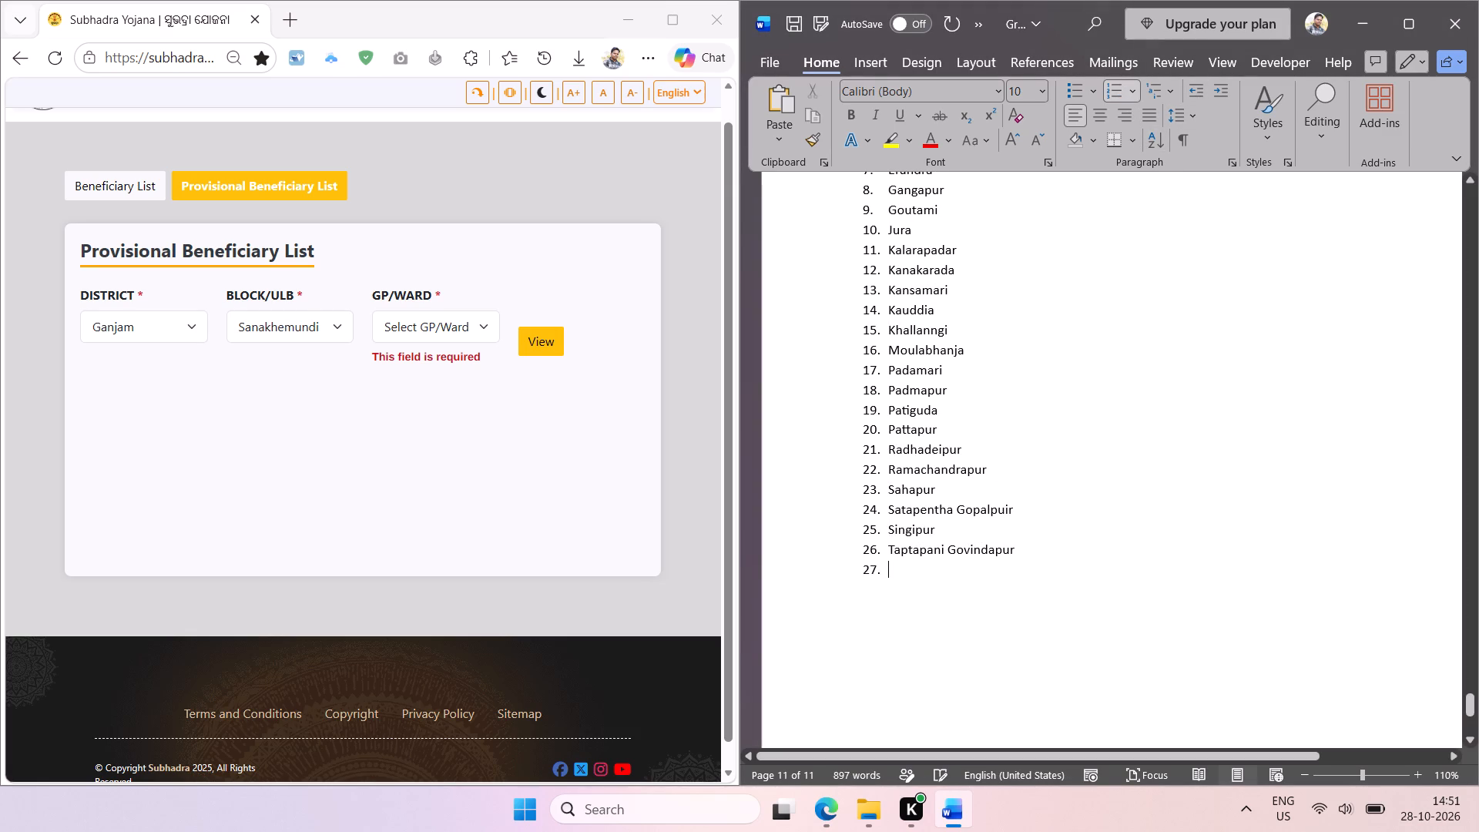
pyautogui.press('Return')
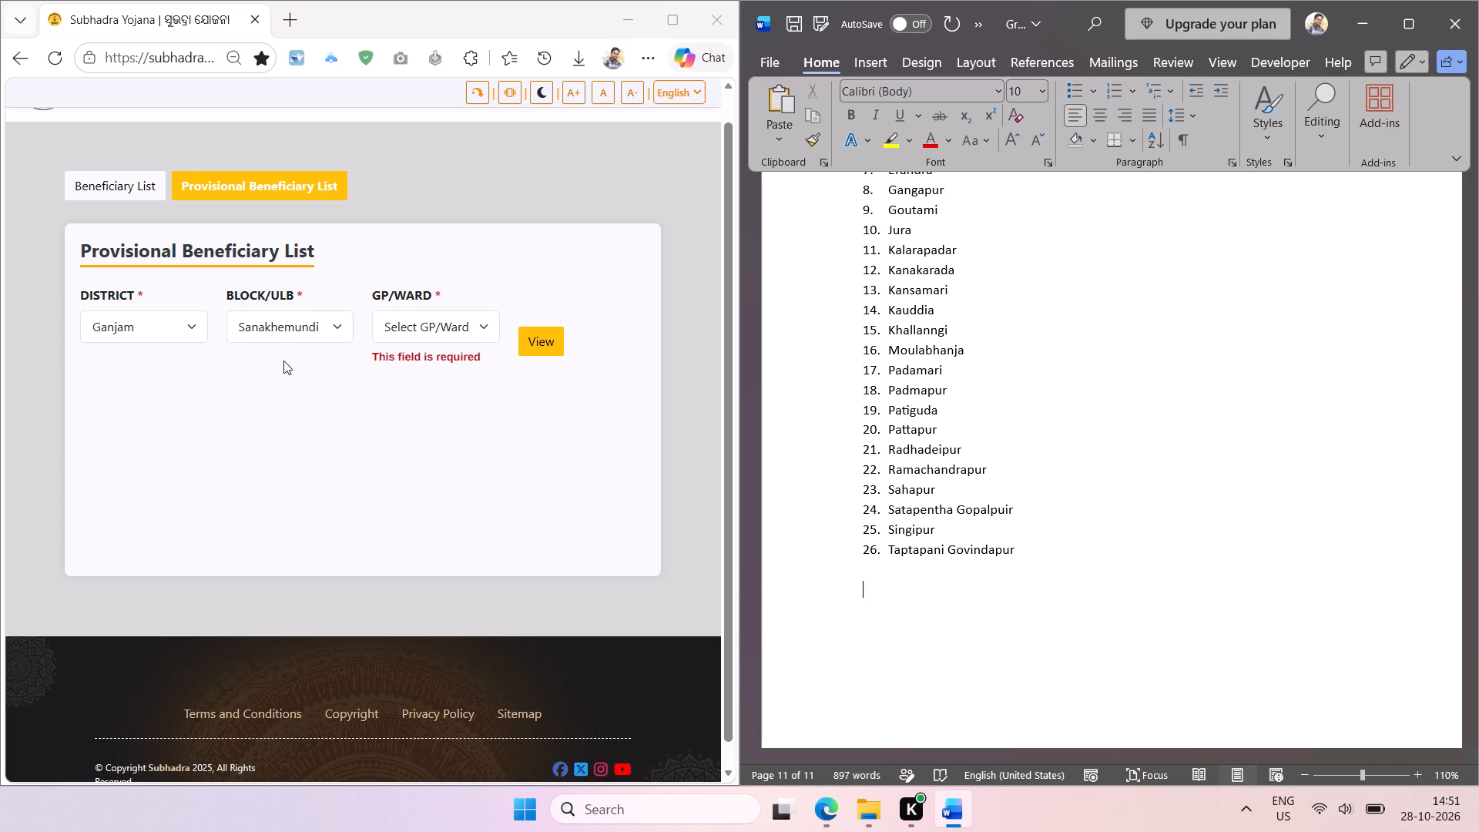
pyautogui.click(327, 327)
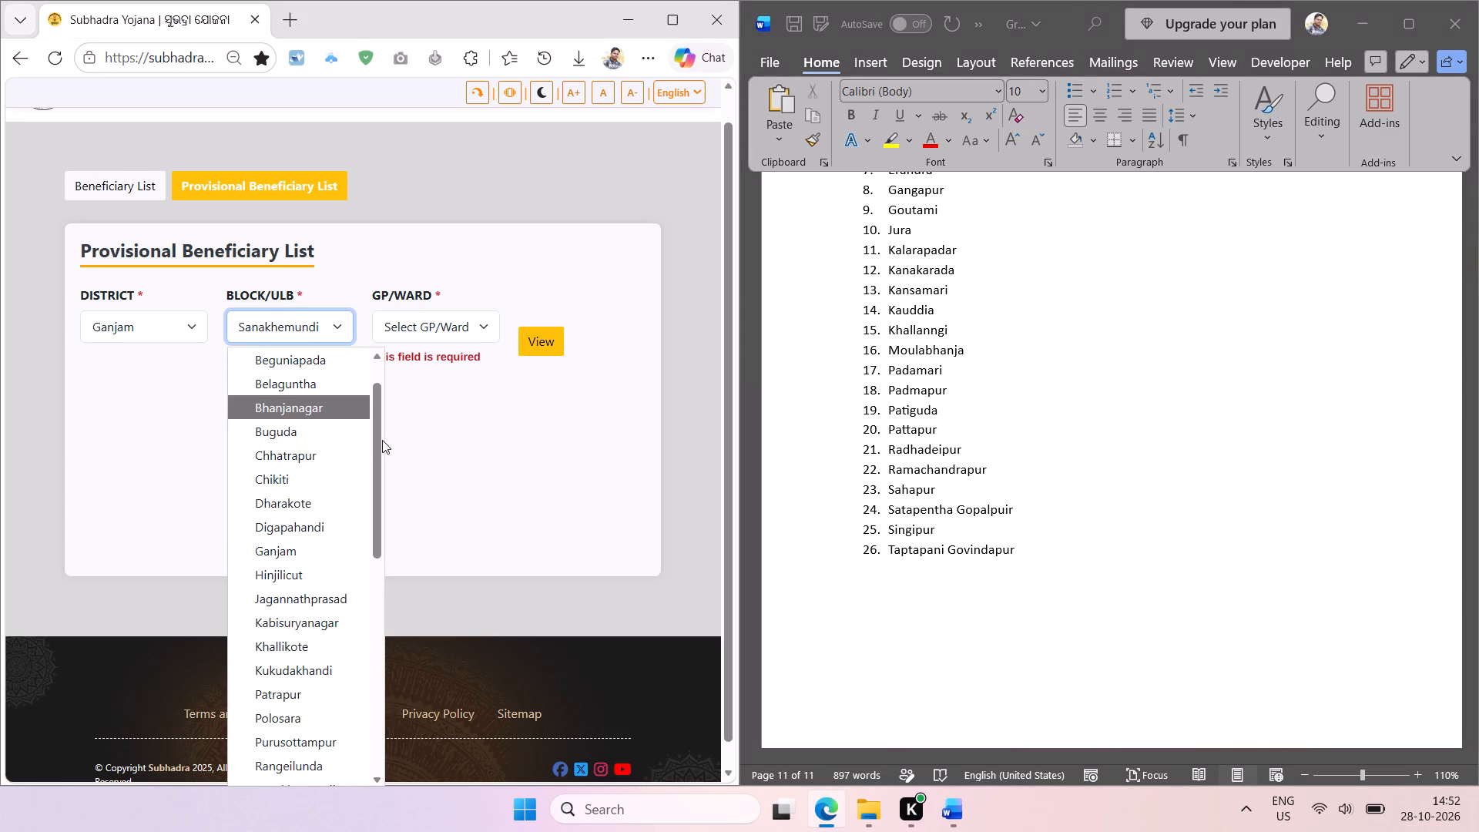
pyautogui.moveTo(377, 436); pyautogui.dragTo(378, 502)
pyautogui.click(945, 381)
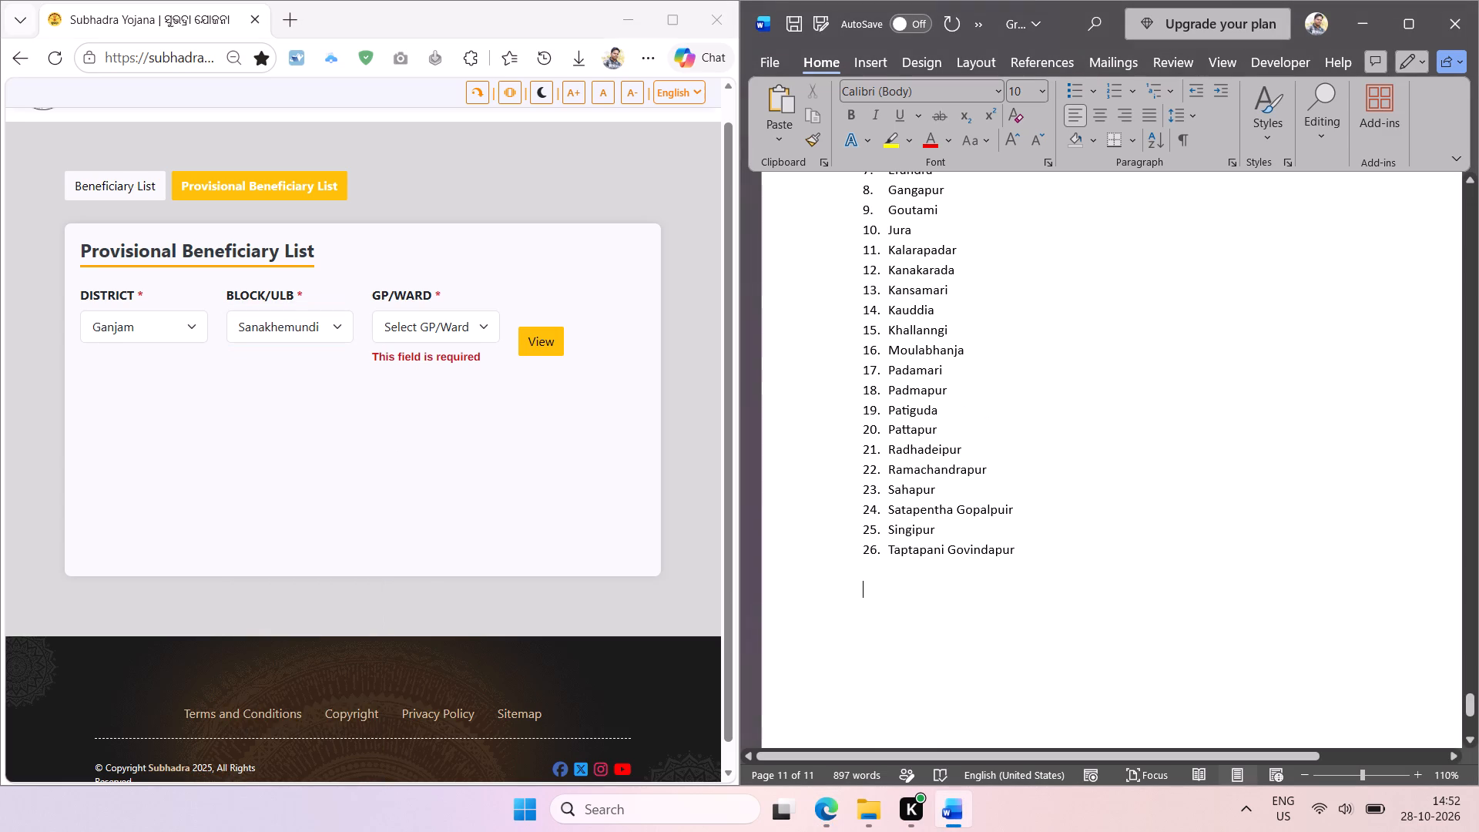
# Paste a copy of the SANAKHEMUNDI heading below the numbered list, one blank line after Taptapani Govindapur.
pyautogui.scroll(2, 994, 369)
pyautogui.doubleClick(937, 475)
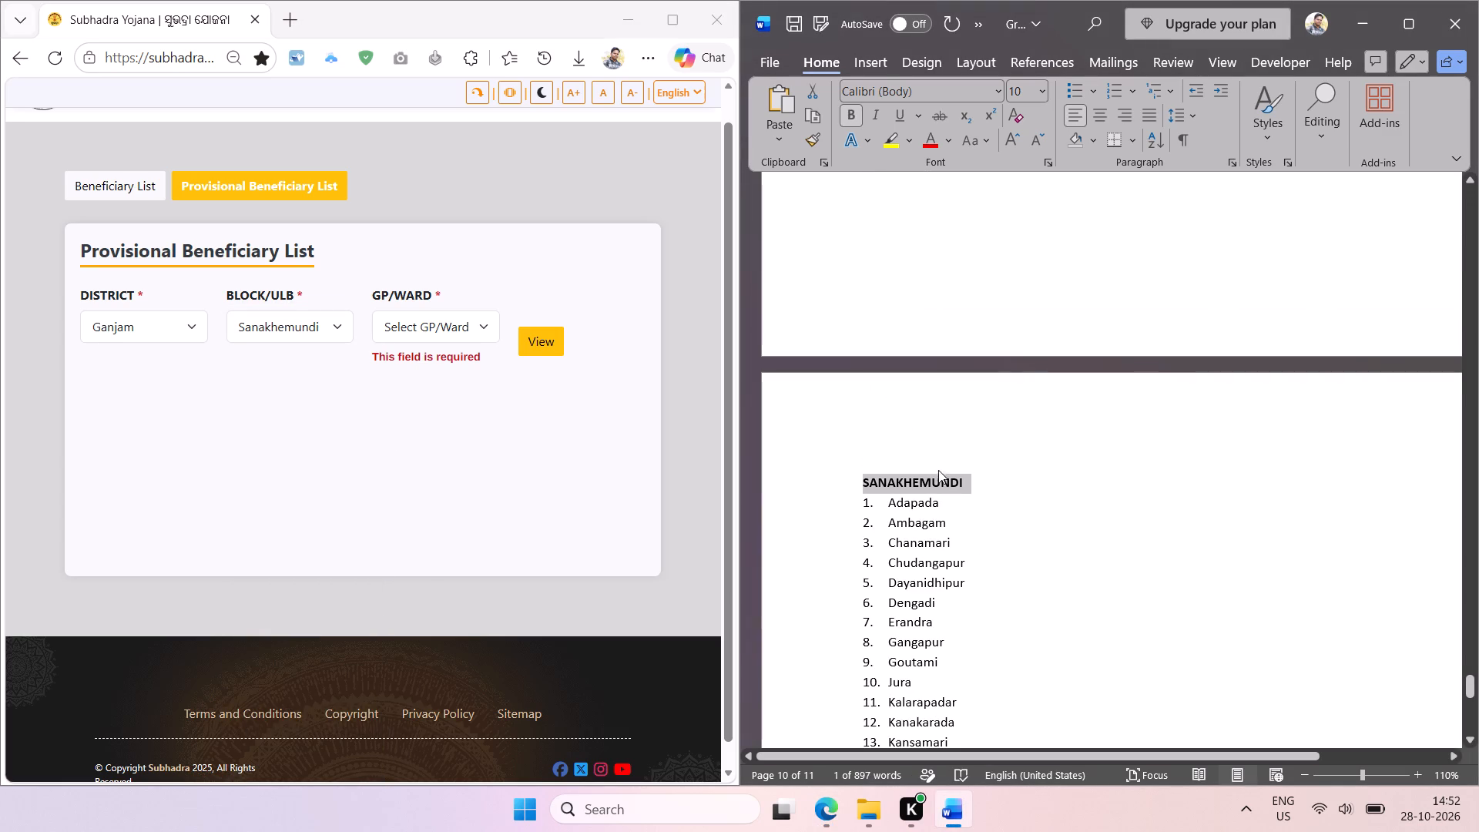
pyautogui.hotkey('ctrl', 'c')
pyautogui.click(1006, 572)
pyautogui.scroll(-4, 1004, 569)
pyautogui.scroll(1, 948, 273)
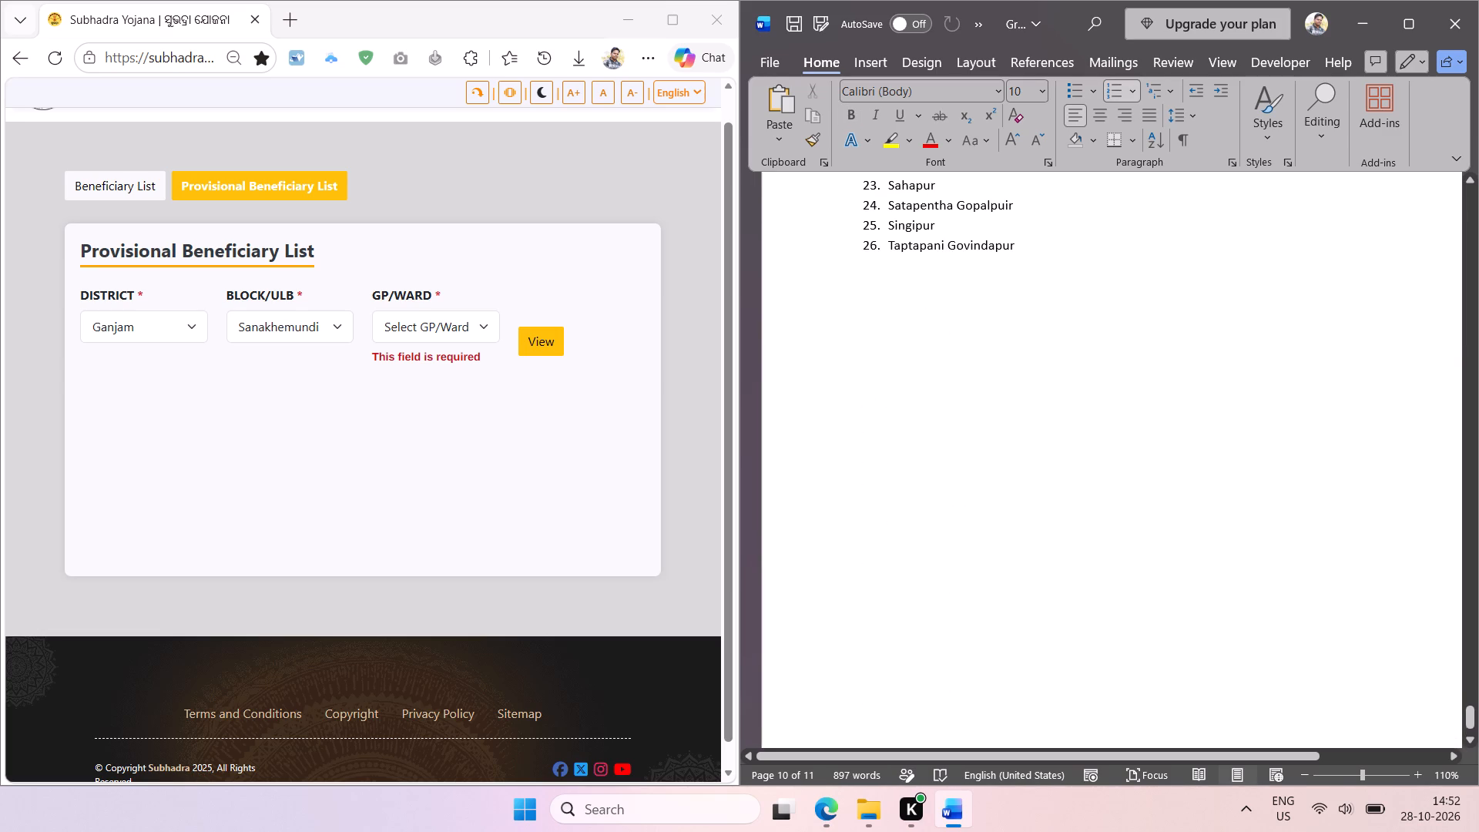
pyautogui.scroll(1, 966, 270)
pyautogui.click(1037, 272)
pyautogui.press('Return')
pyautogui.press('Return')
pyautogui.press('Return')
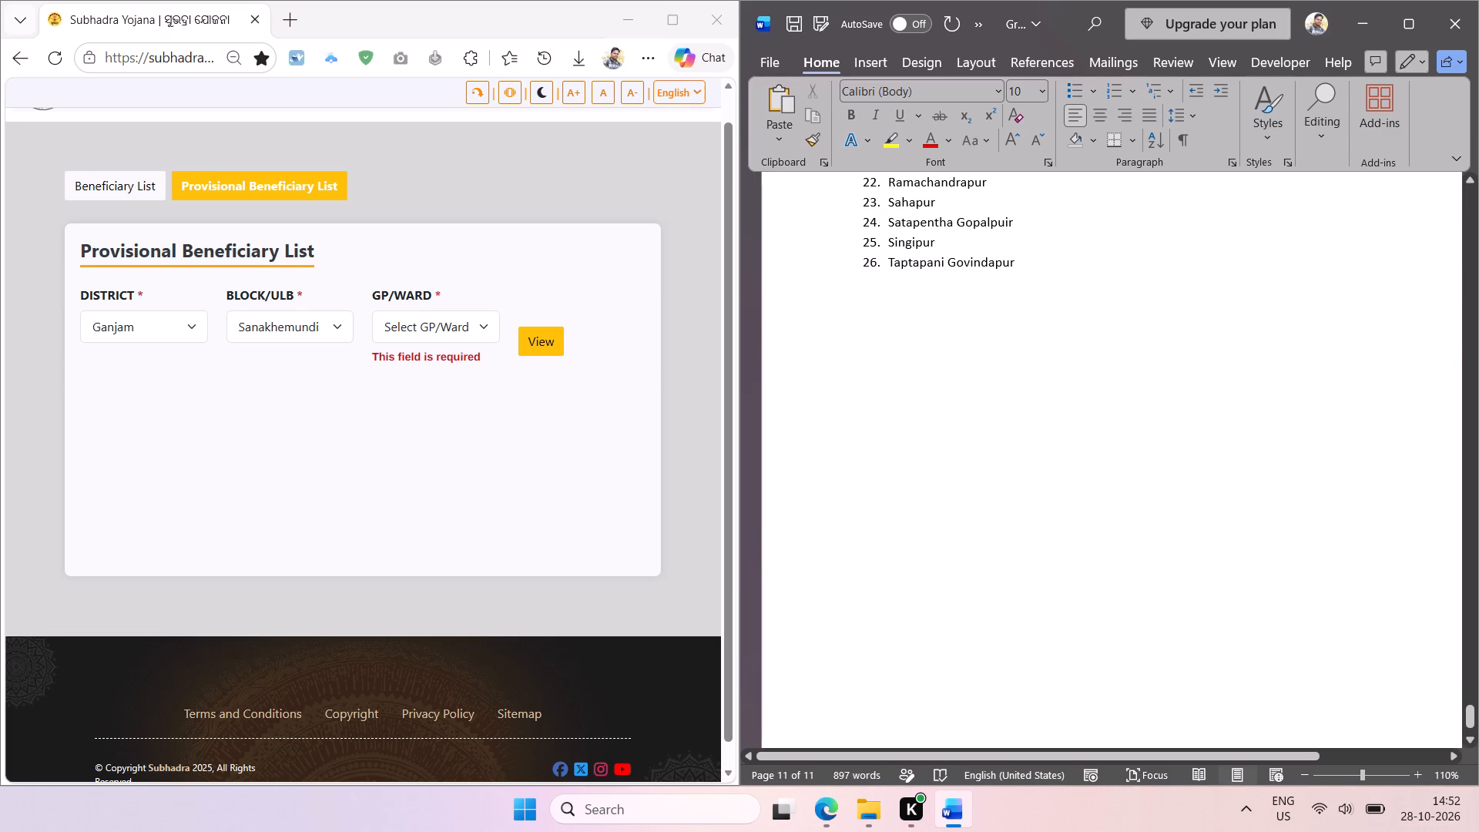
pyautogui.hotkey('ctrl', 'v')
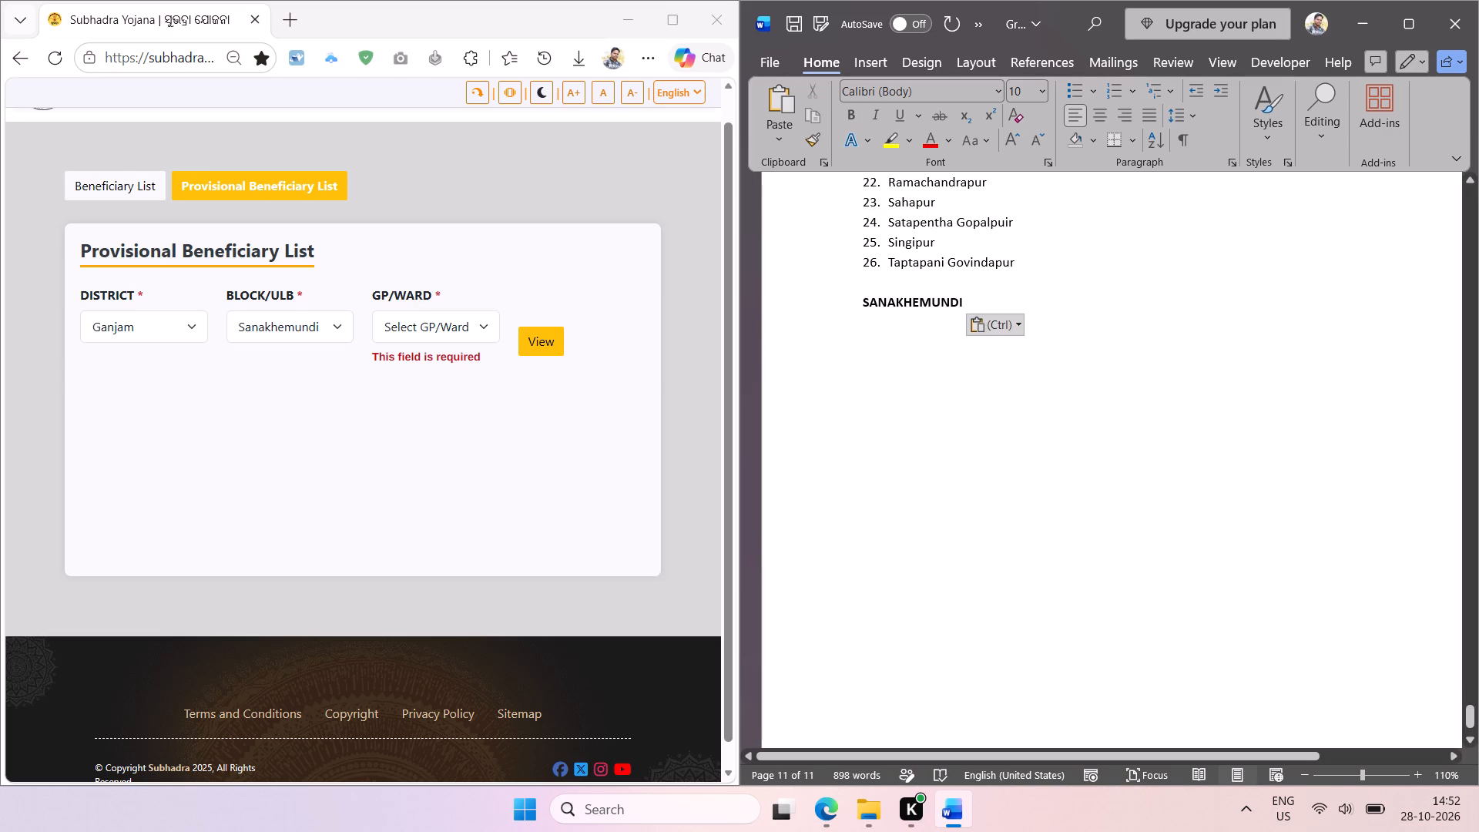
# Select Sheragada as the block for Ganjam district in the Provisional Beneficiary List.
pyautogui.click(334, 329)
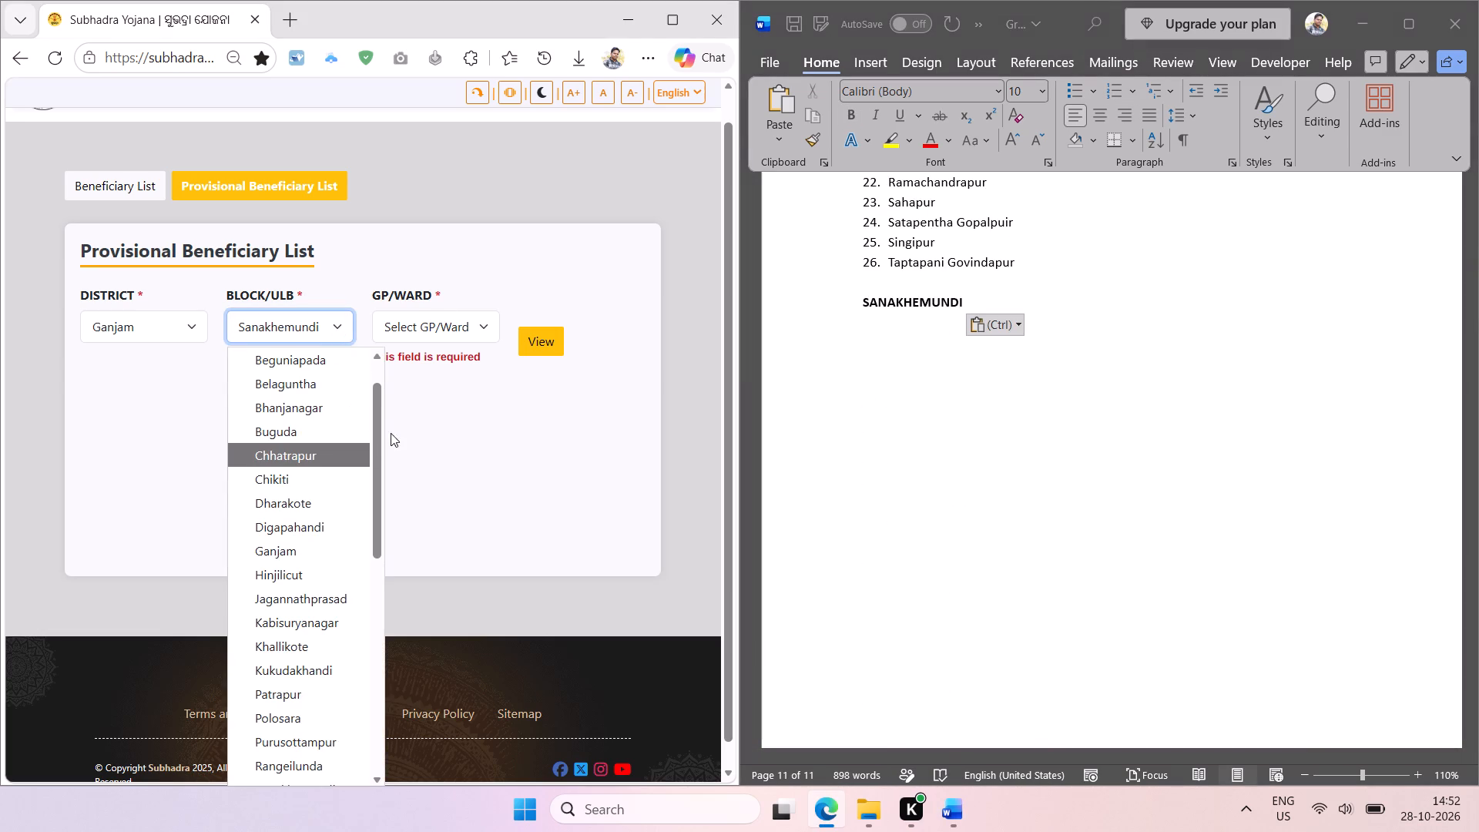
pyautogui.moveTo(374, 426); pyautogui.dragTo(381, 571)
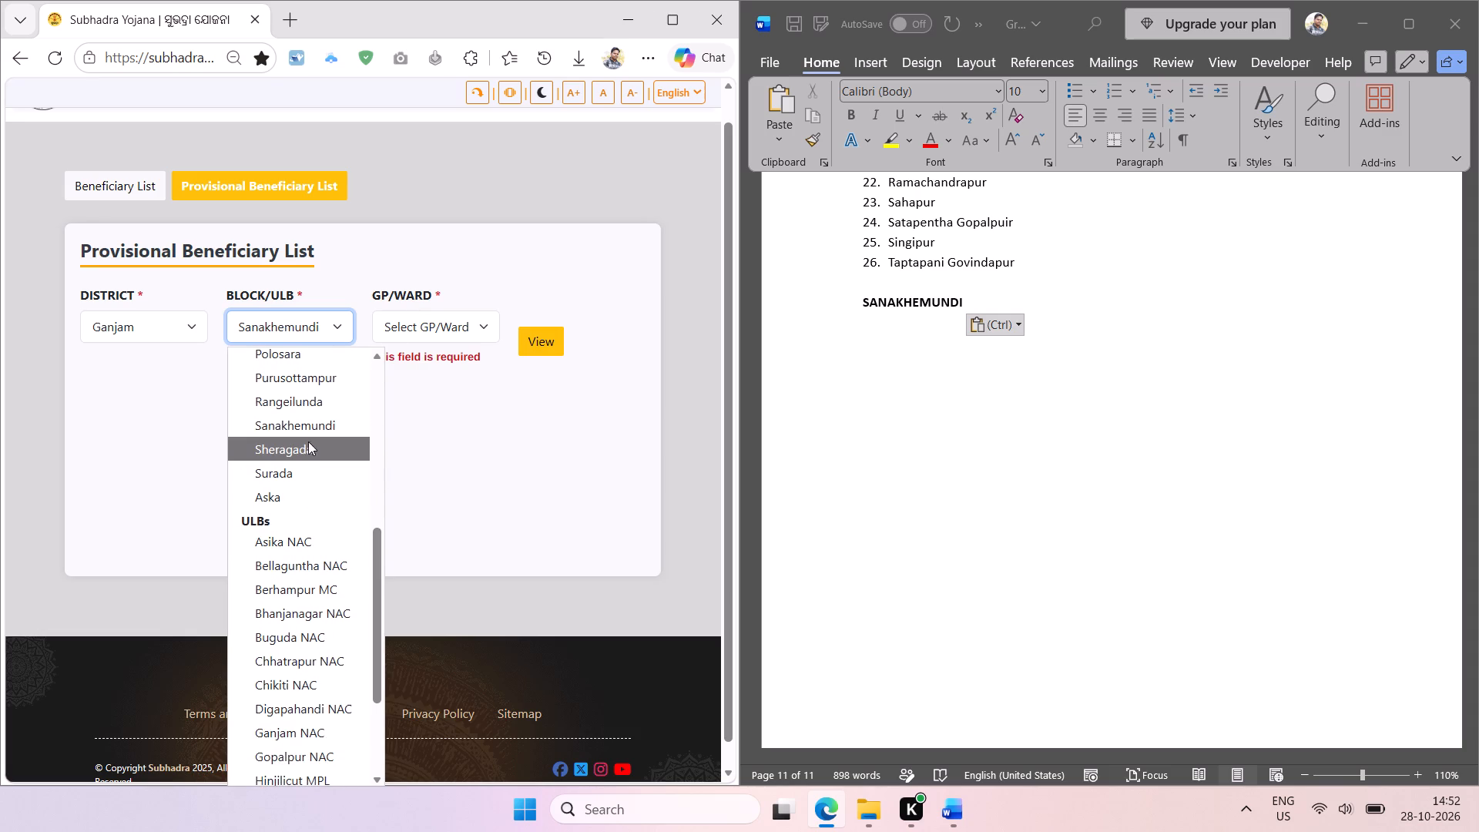
pyautogui.click(304, 452)
pyautogui.click(323, 366)
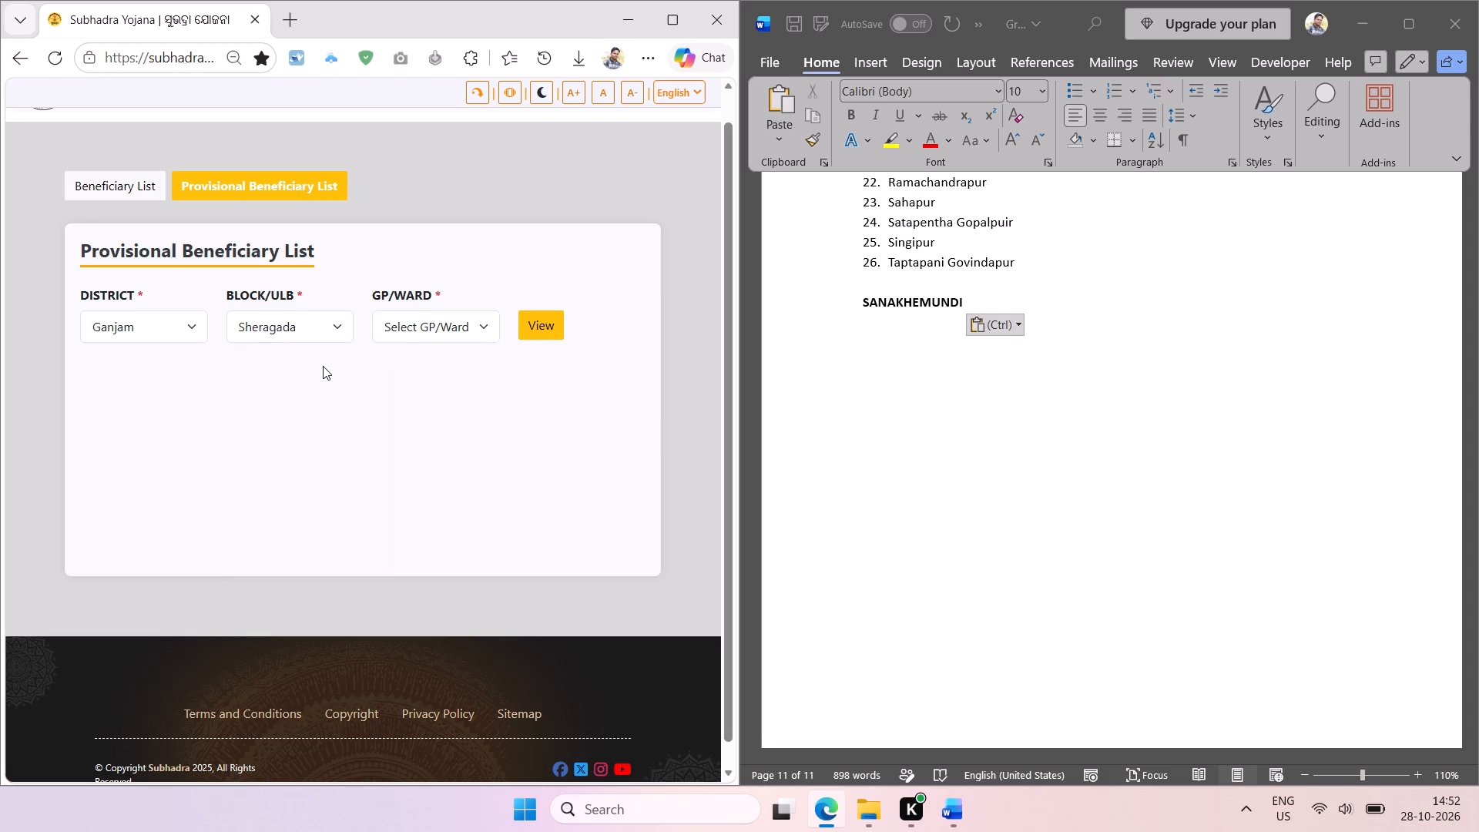
# Replace the copied SANAKHEMUNDI heading with the block name extracted from the page, in uppercase as SHERAGADA, and start a line below it.
pyautogui.press('shift+super+t')
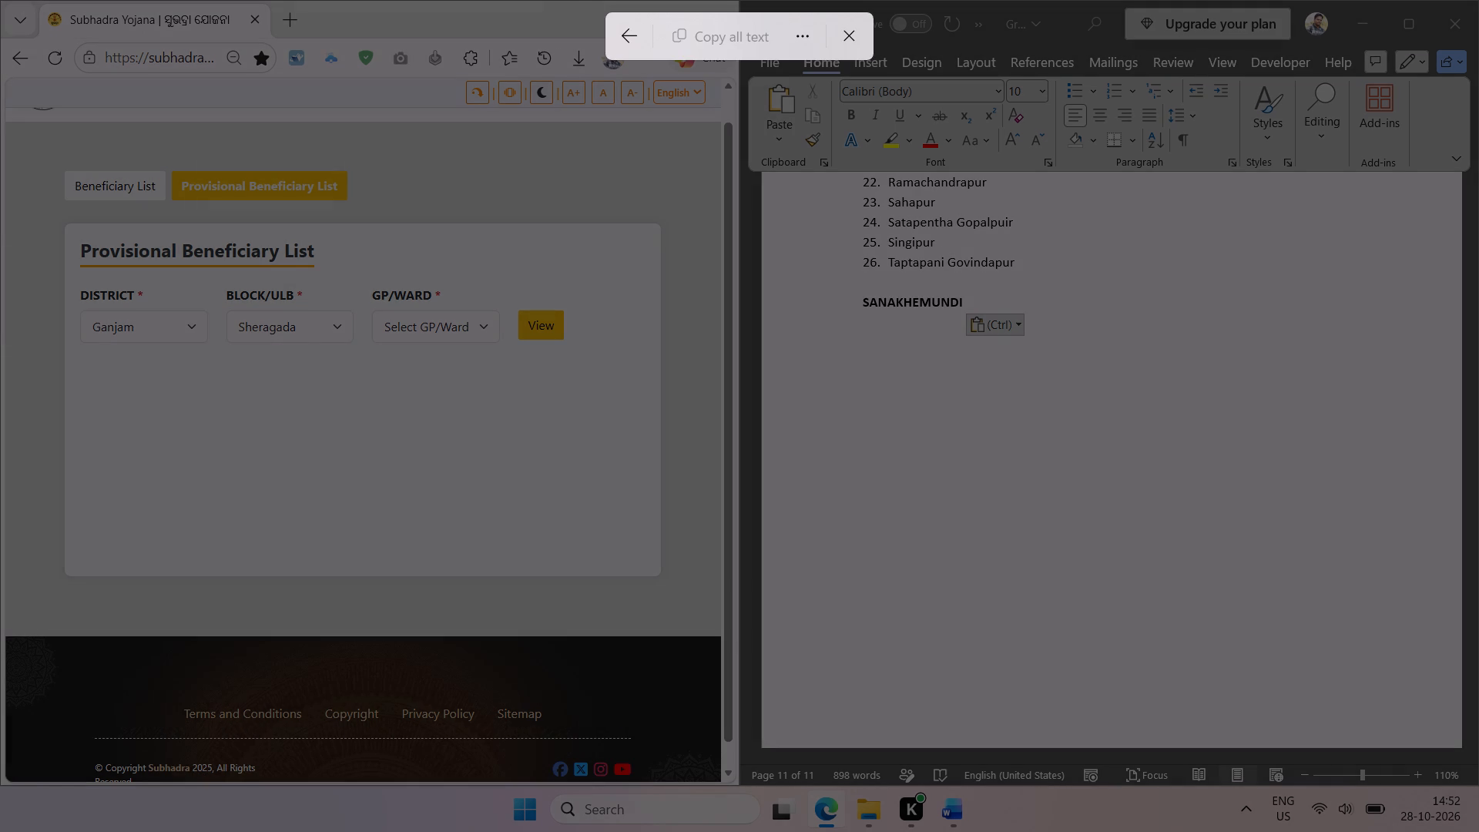
pyautogui.moveTo(226, 309); pyautogui.dragTo(312, 374)
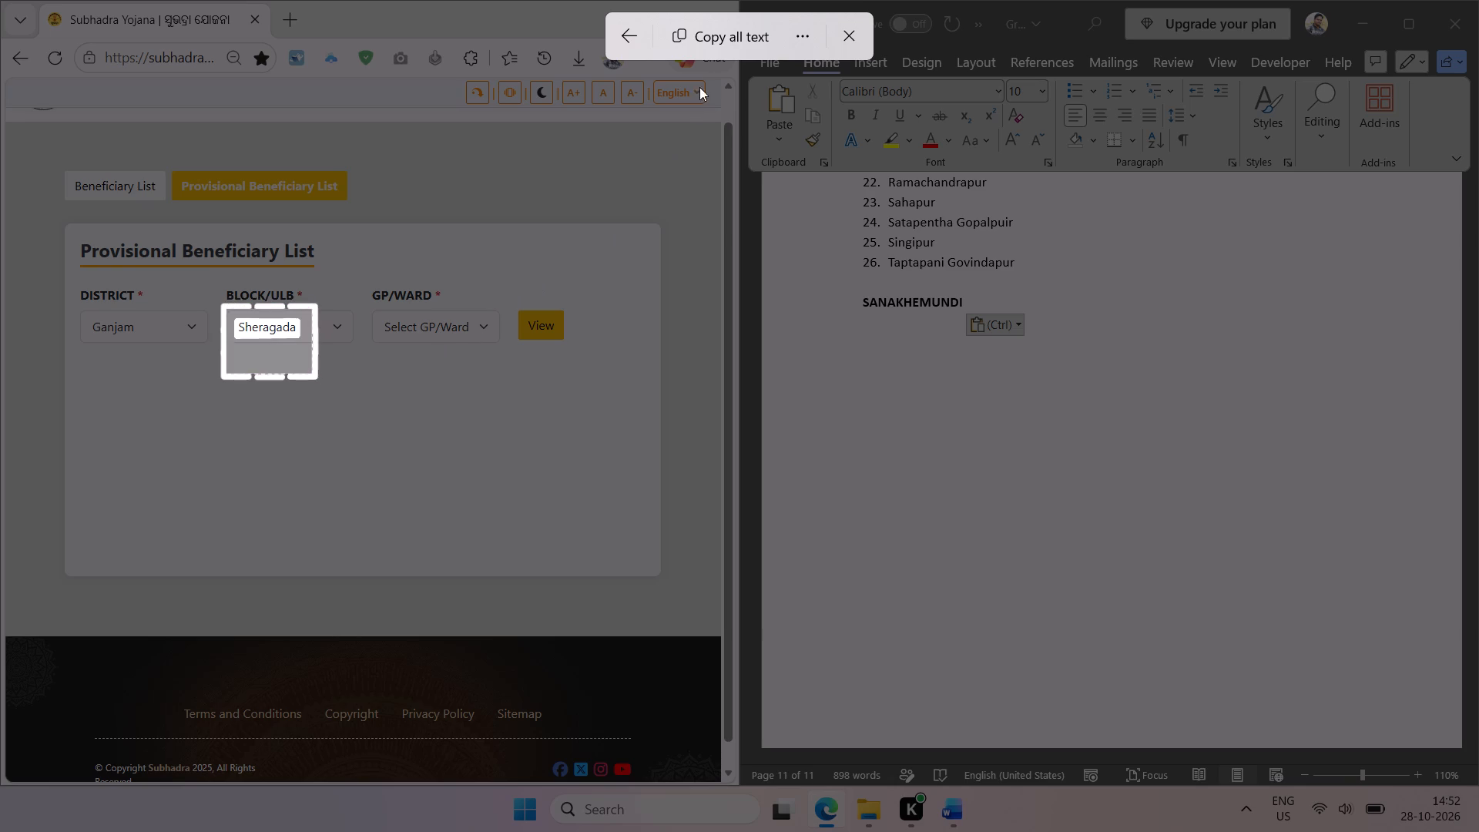
pyautogui.click(723, 39)
pyautogui.tripleClick(920, 305)
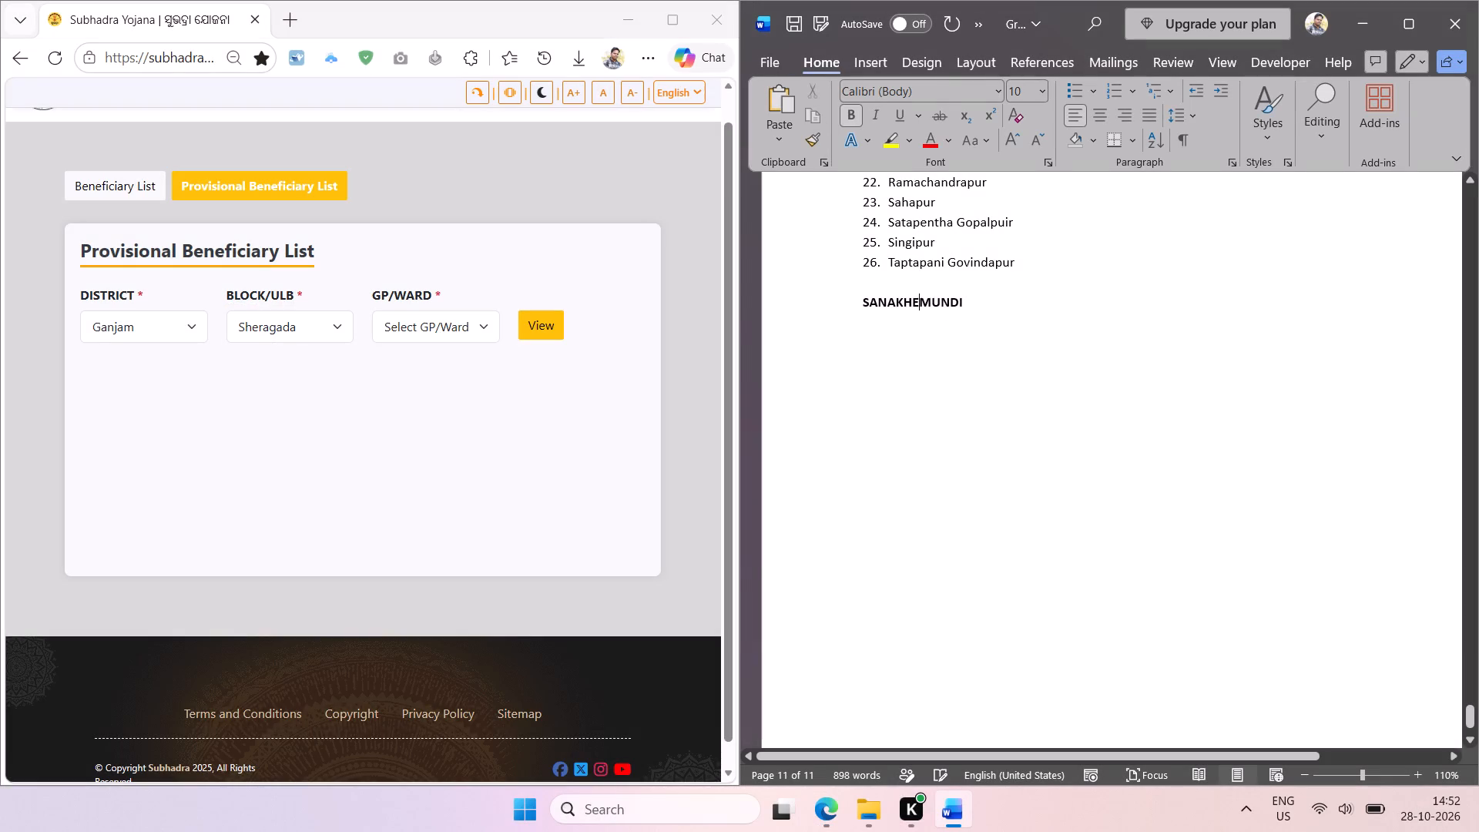
pyautogui.hotkey('ctrl', 'v')
pyautogui.hotkey('shift', 'F3')
pyautogui.press('Return')
# Extract the gram panchayat names from Alarigada to Narendrapur and paste them below the SHERAGADA heading, adding a blank line after Narendrapur.
pyautogui.click(489, 324)
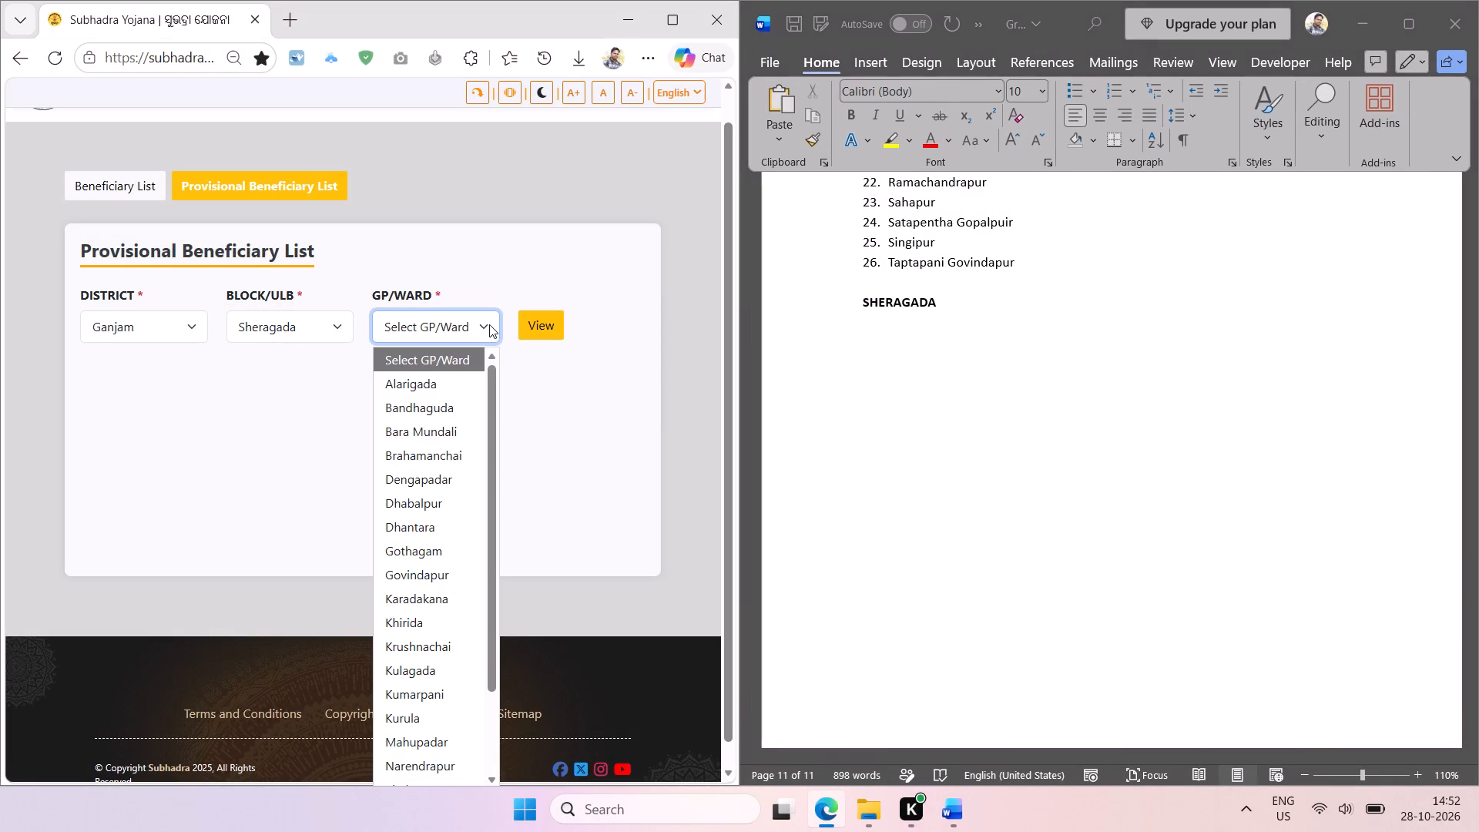
pyautogui.press('shift+super+t')
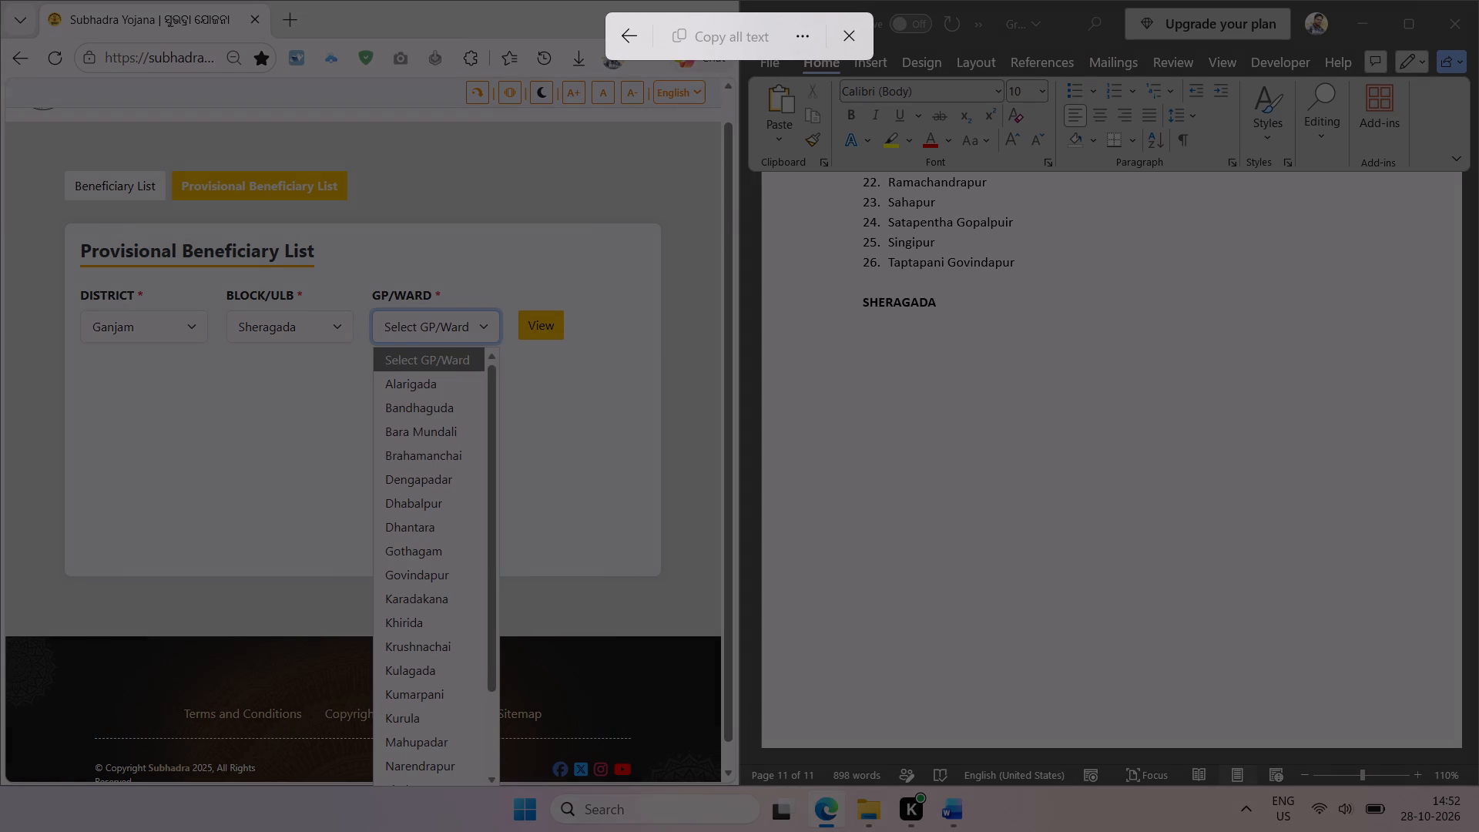
pyautogui.moveTo(374, 371); pyautogui.dragTo(484, 779)
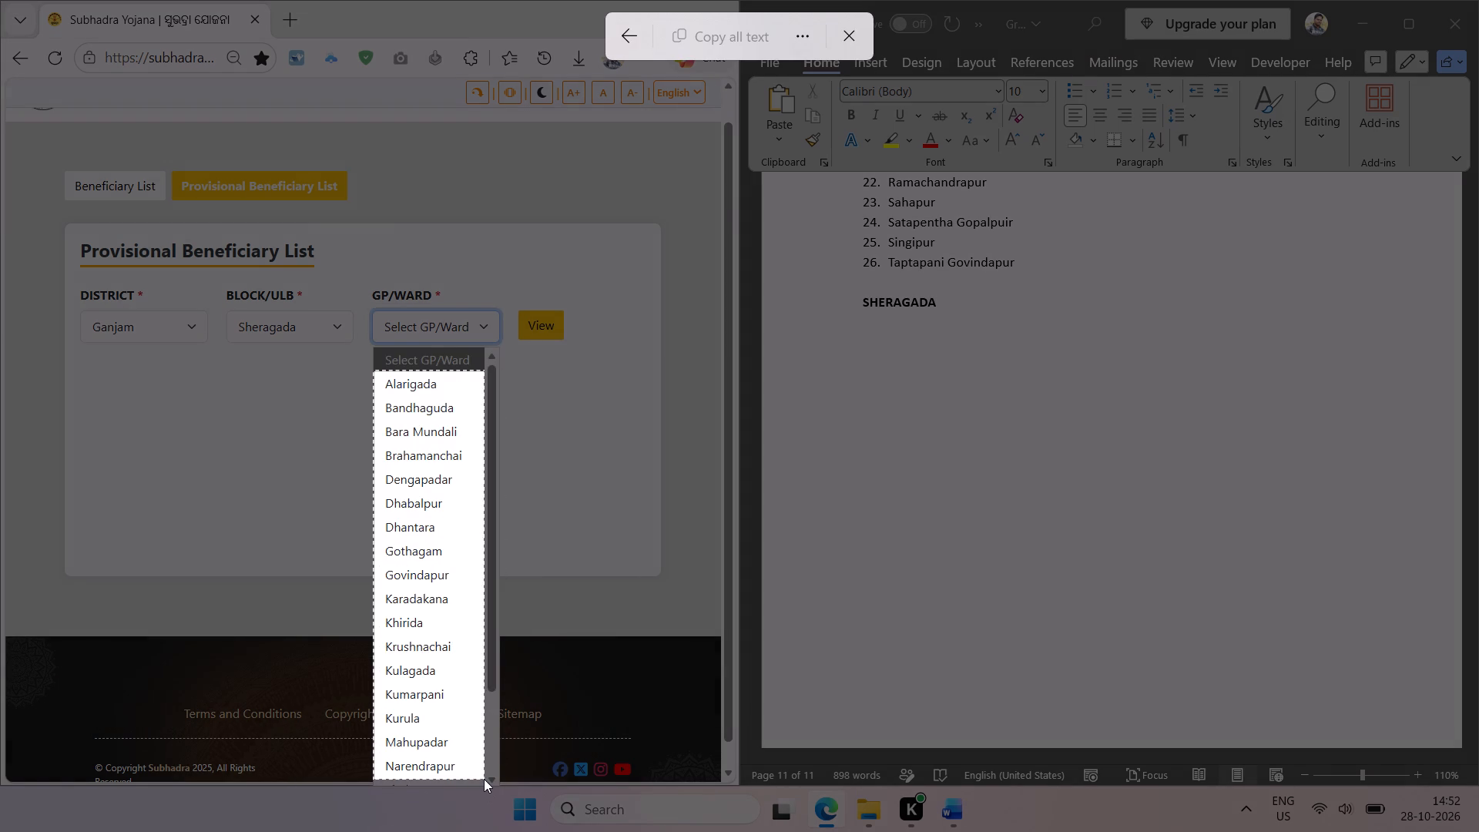
pyautogui.moveTo(484, 779); pyautogui.dragTo(484, 781)
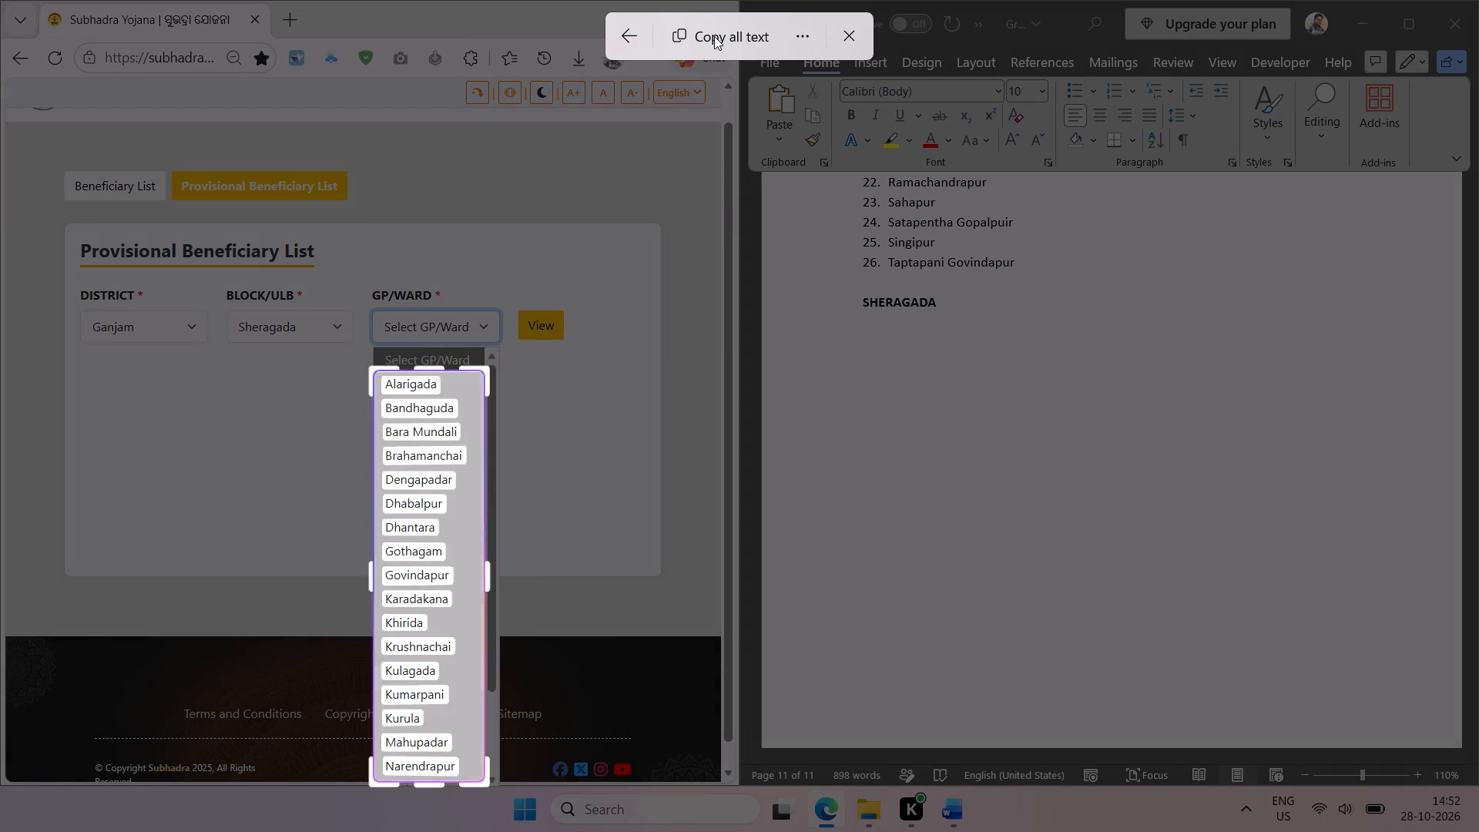
pyautogui.click(714, 36)
pyautogui.click(920, 314)
pyautogui.hotkey('ctrl', 'v')
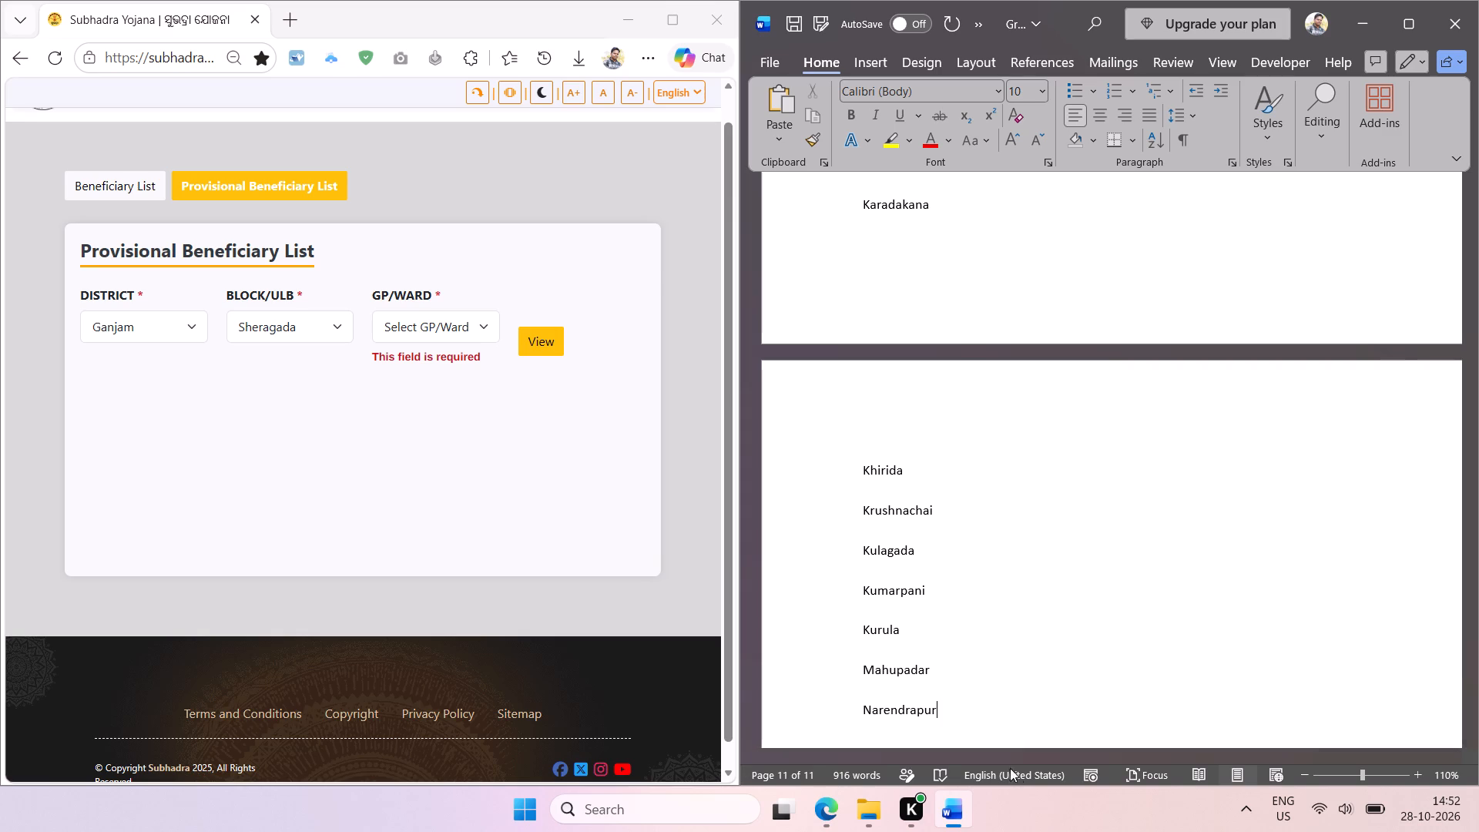
pyautogui.press('Return')
pyautogui.press('Return')
# Extract the remaining gram panchayat names from Pitala to Thuruburai, paste them after Narendrapur, and check them against the end of the website's list.
pyautogui.scroll(-2, 996, 597)
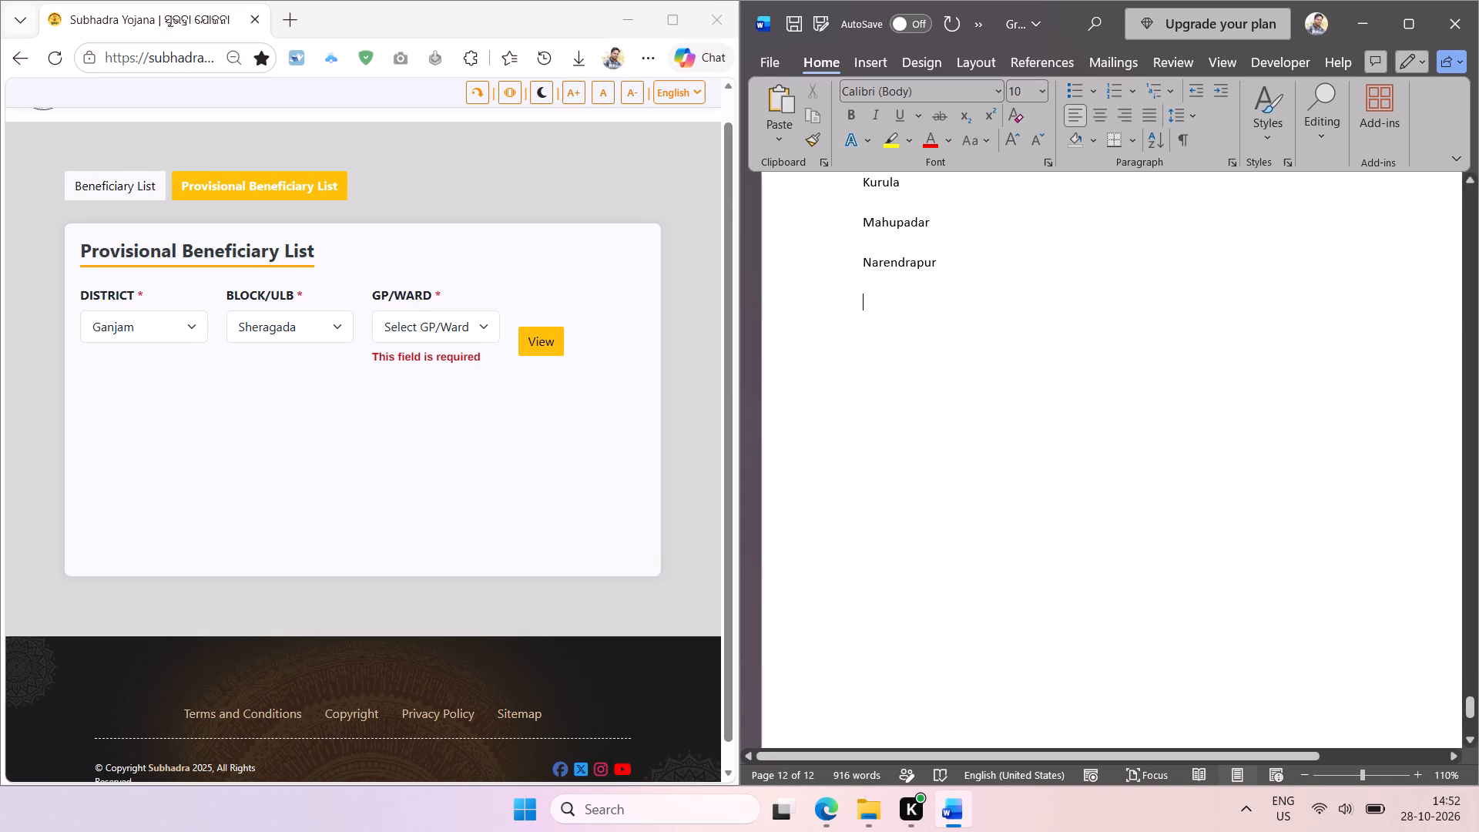
pyautogui.scroll(-1, 983, 560)
pyautogui.click(488, 319)
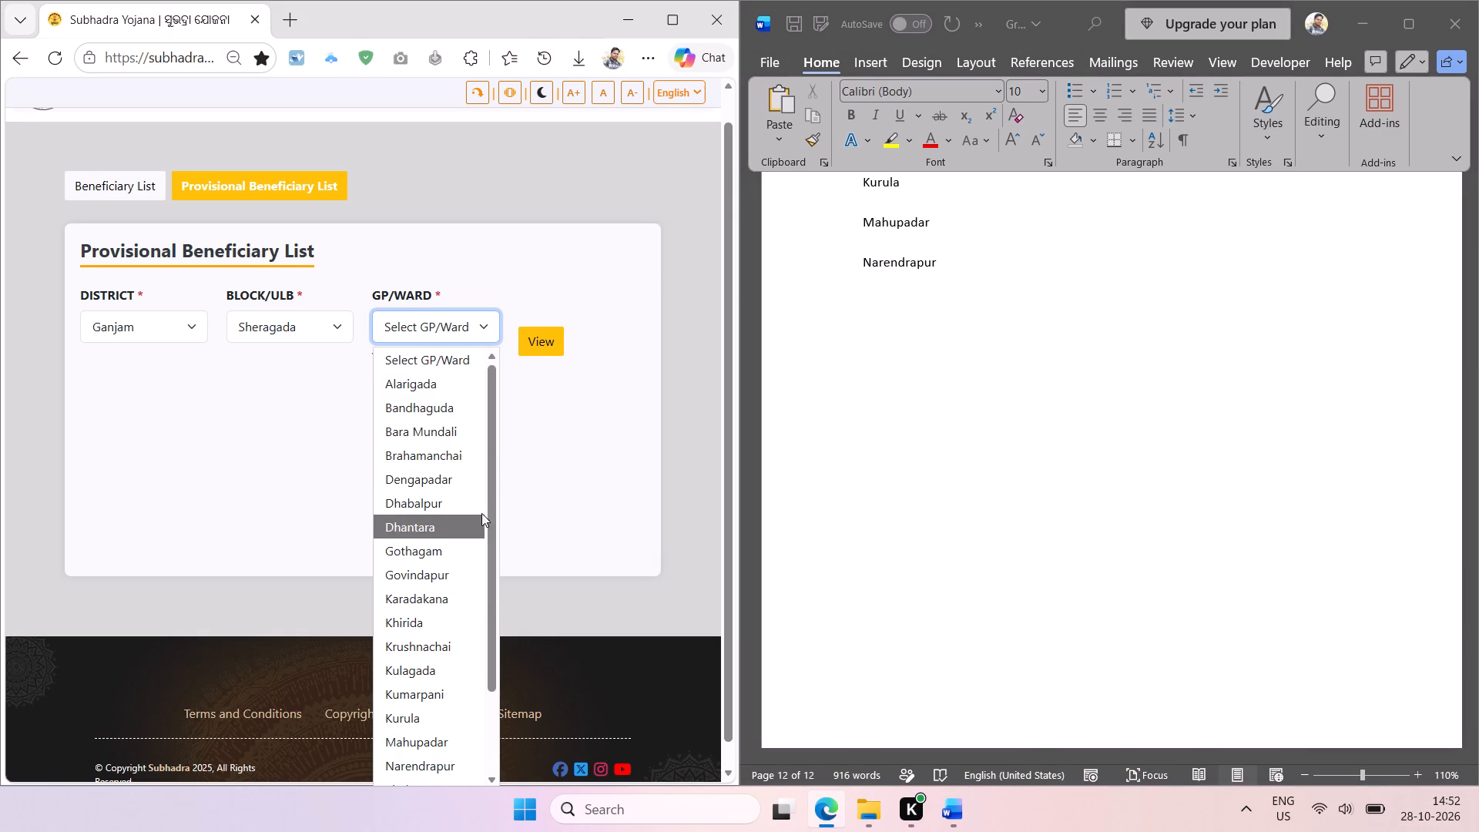
pyautogui.moveTo(491, 479); pyautogui.dragTo(493, 622)
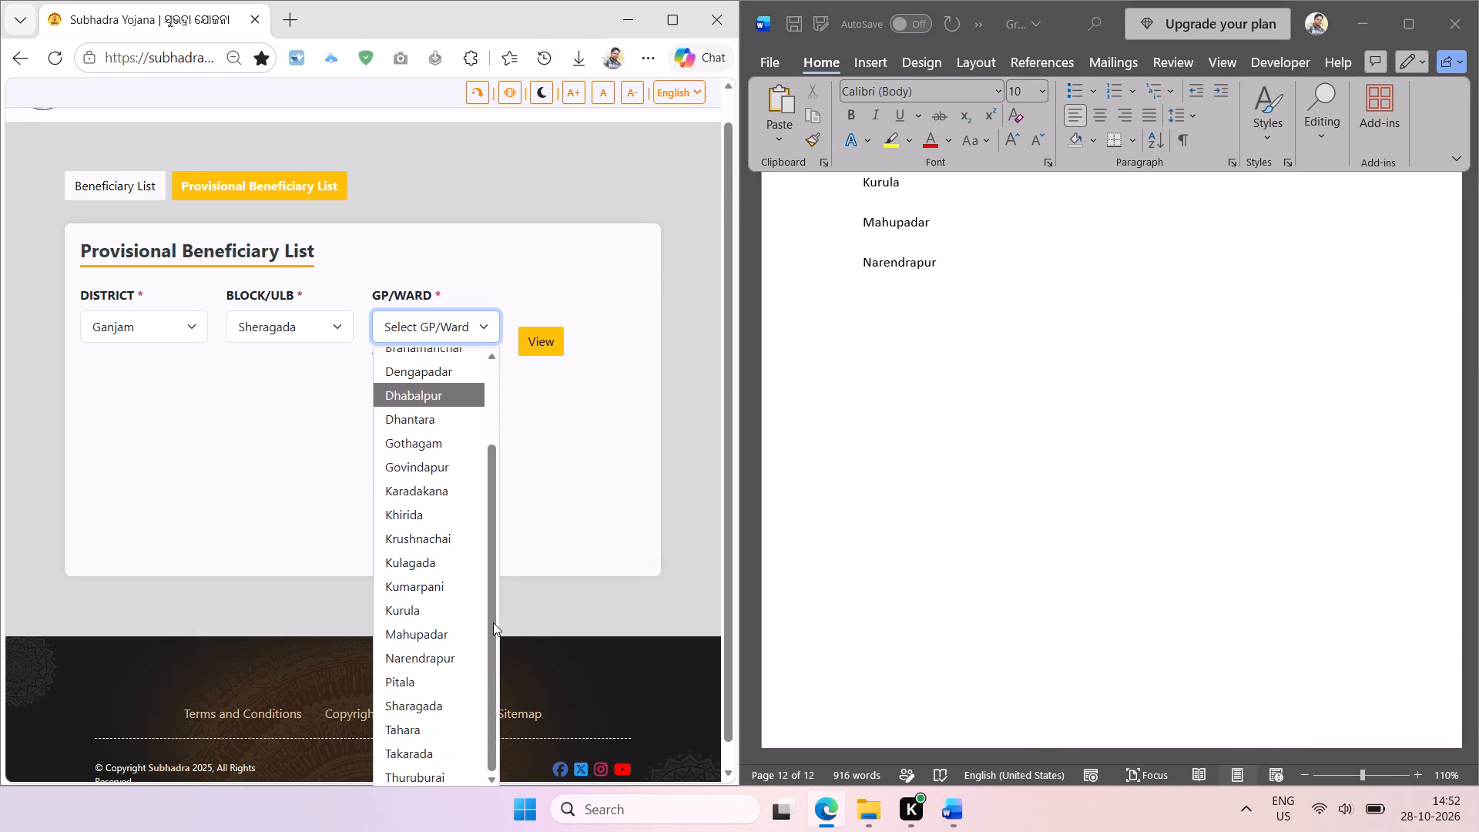
pyautogui.press('shift+super+t')
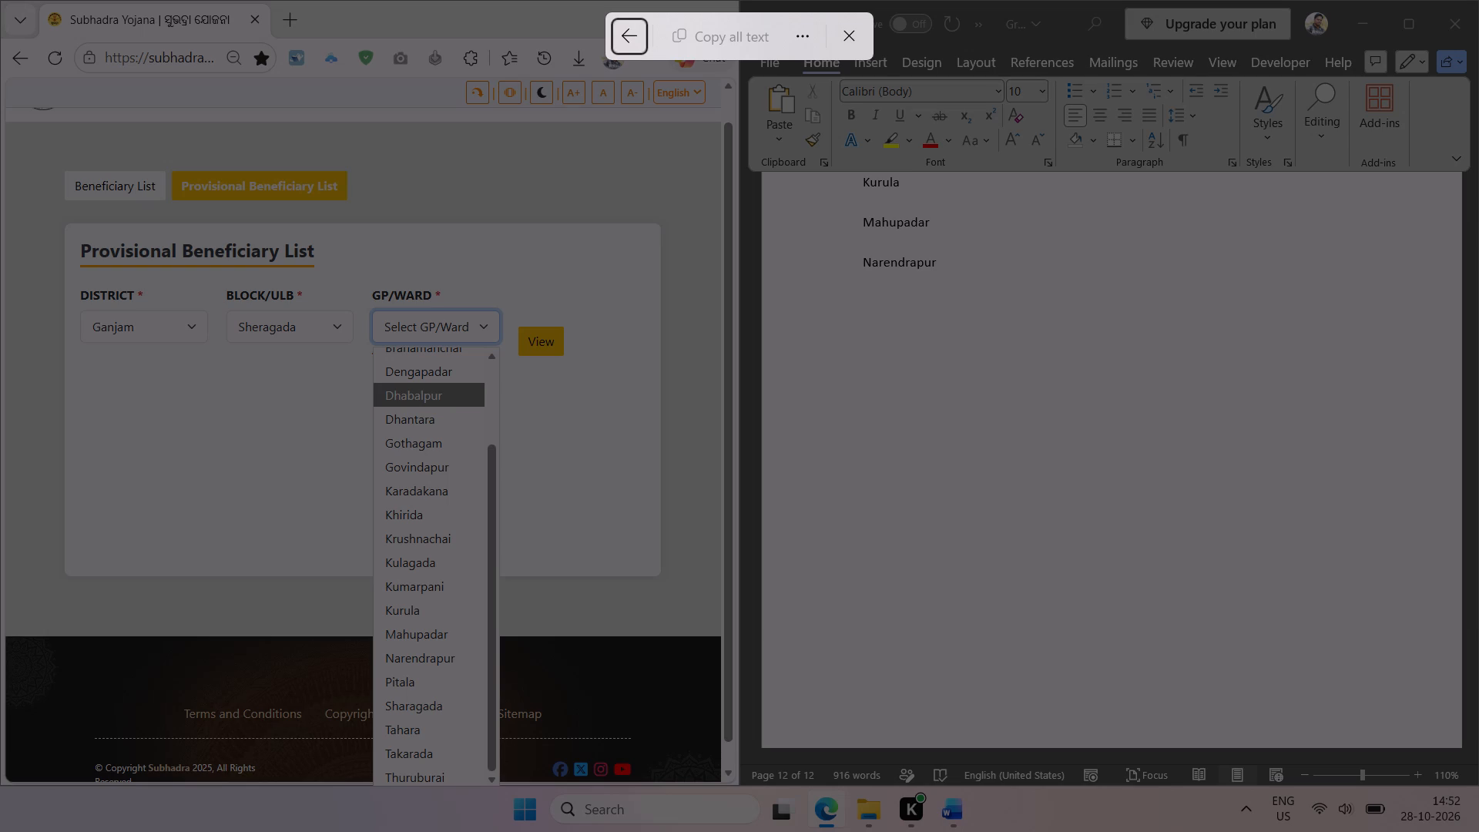
pyautogui.moveTo(374, 668); pyautogui.dragTo(477, 803)
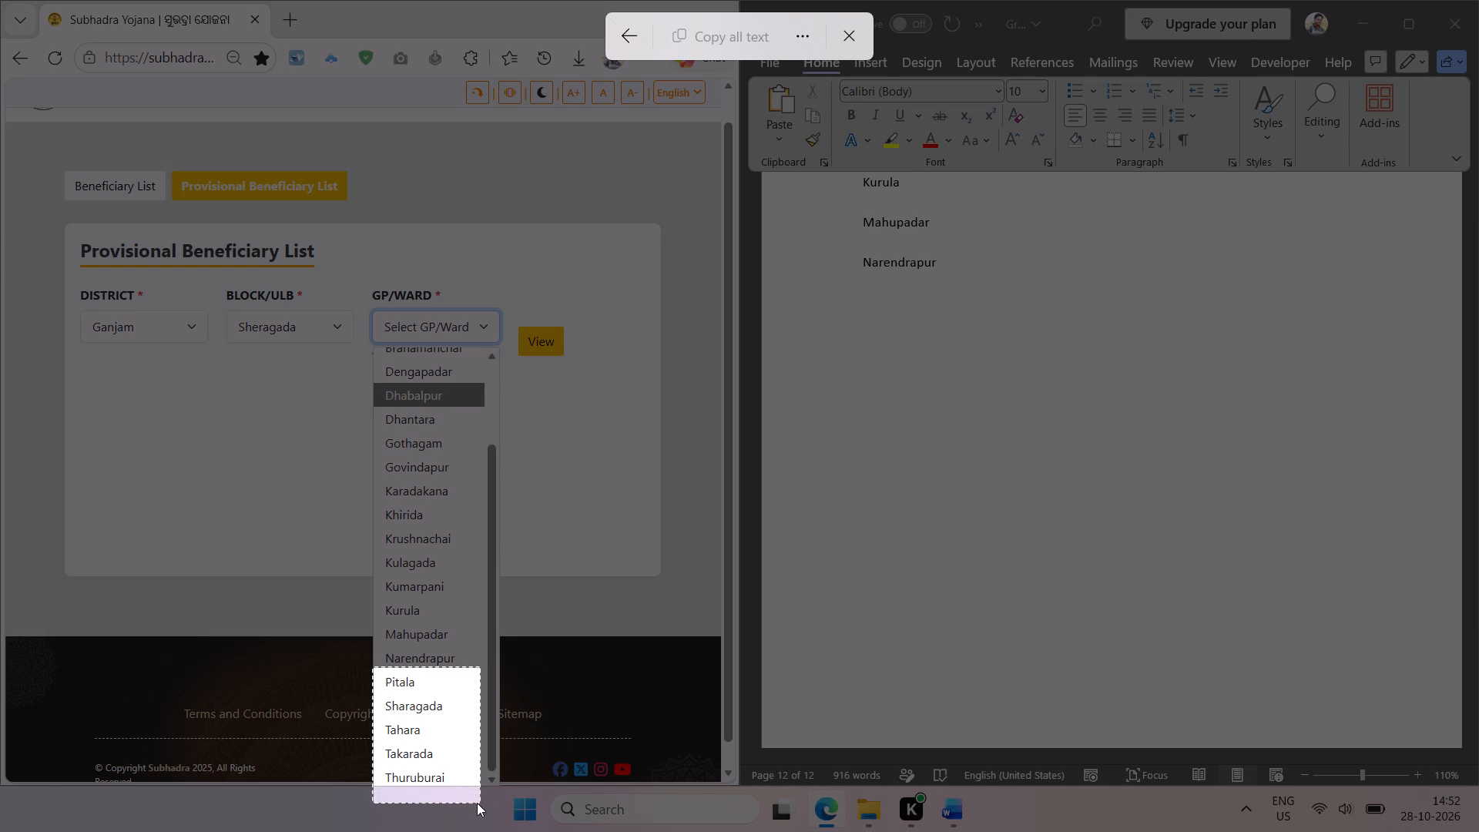
pyautogui.moveTo(477, 803); pyautogui.dragTo(475, 803)
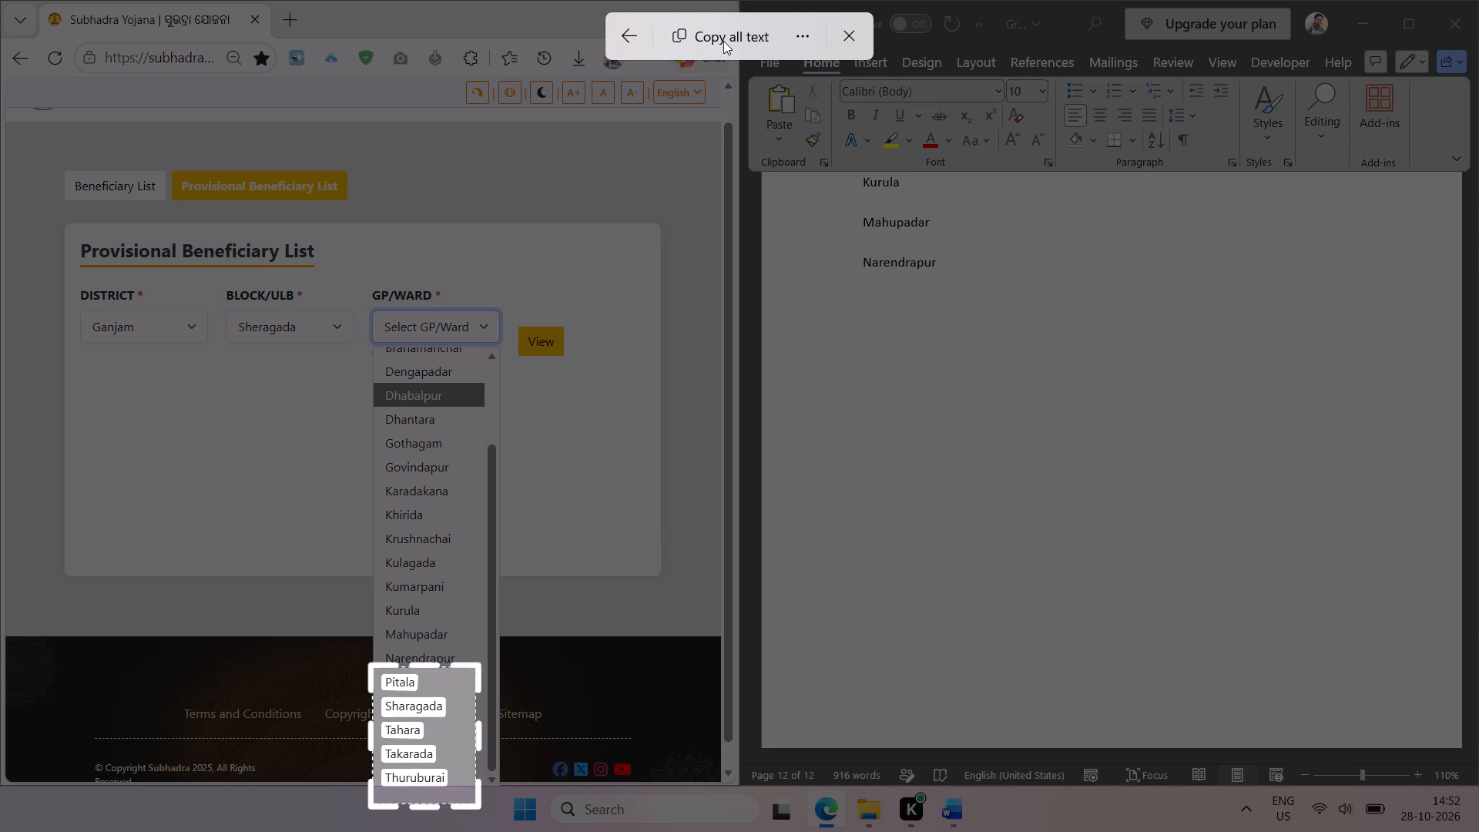
pyautogui.click(723, 41)
pyautogui.click(922, 267)
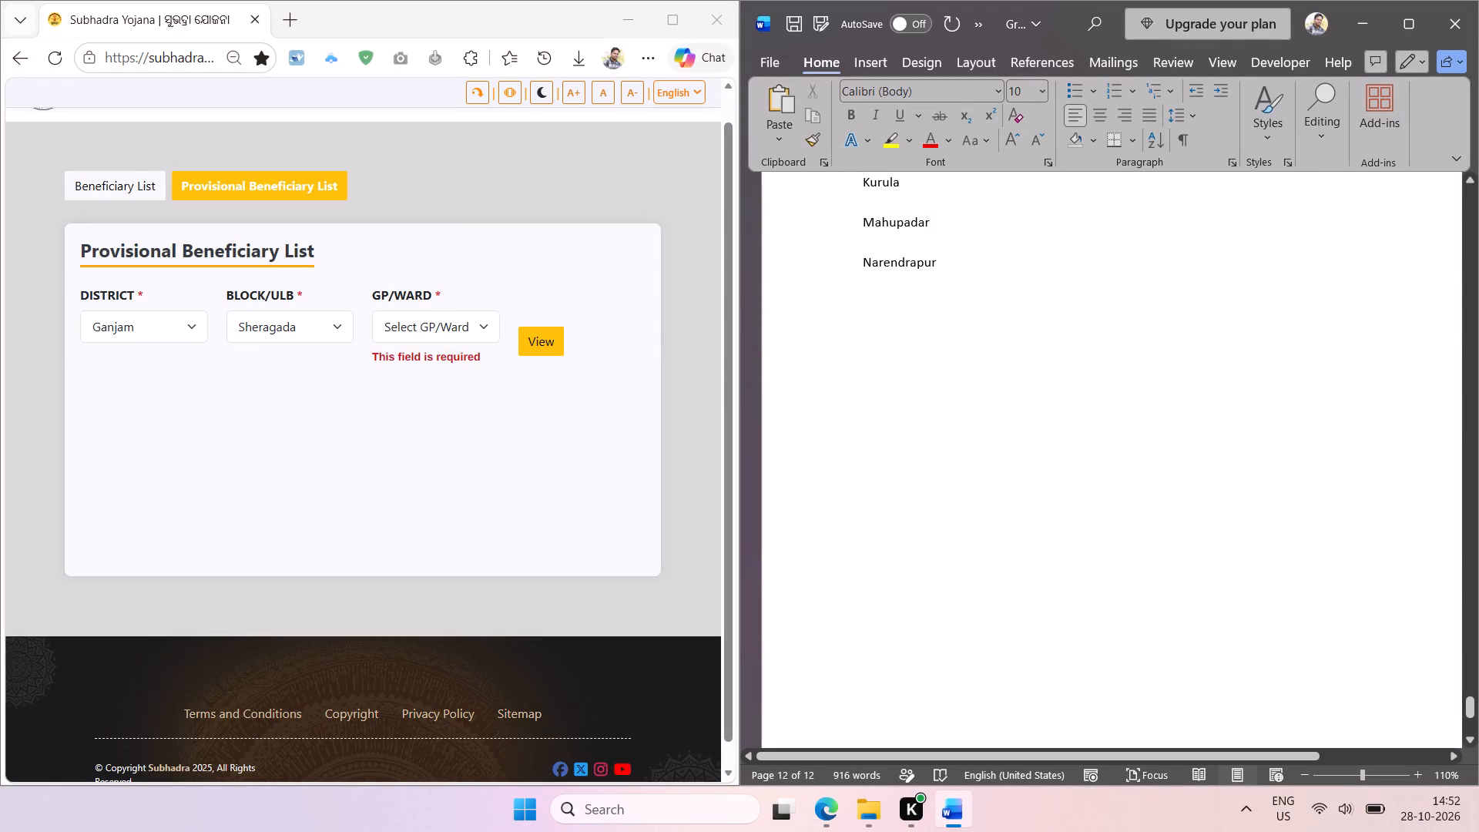
pyautogui.hotkey('ctrl', 'v')
pyautogui.click(495, 329)
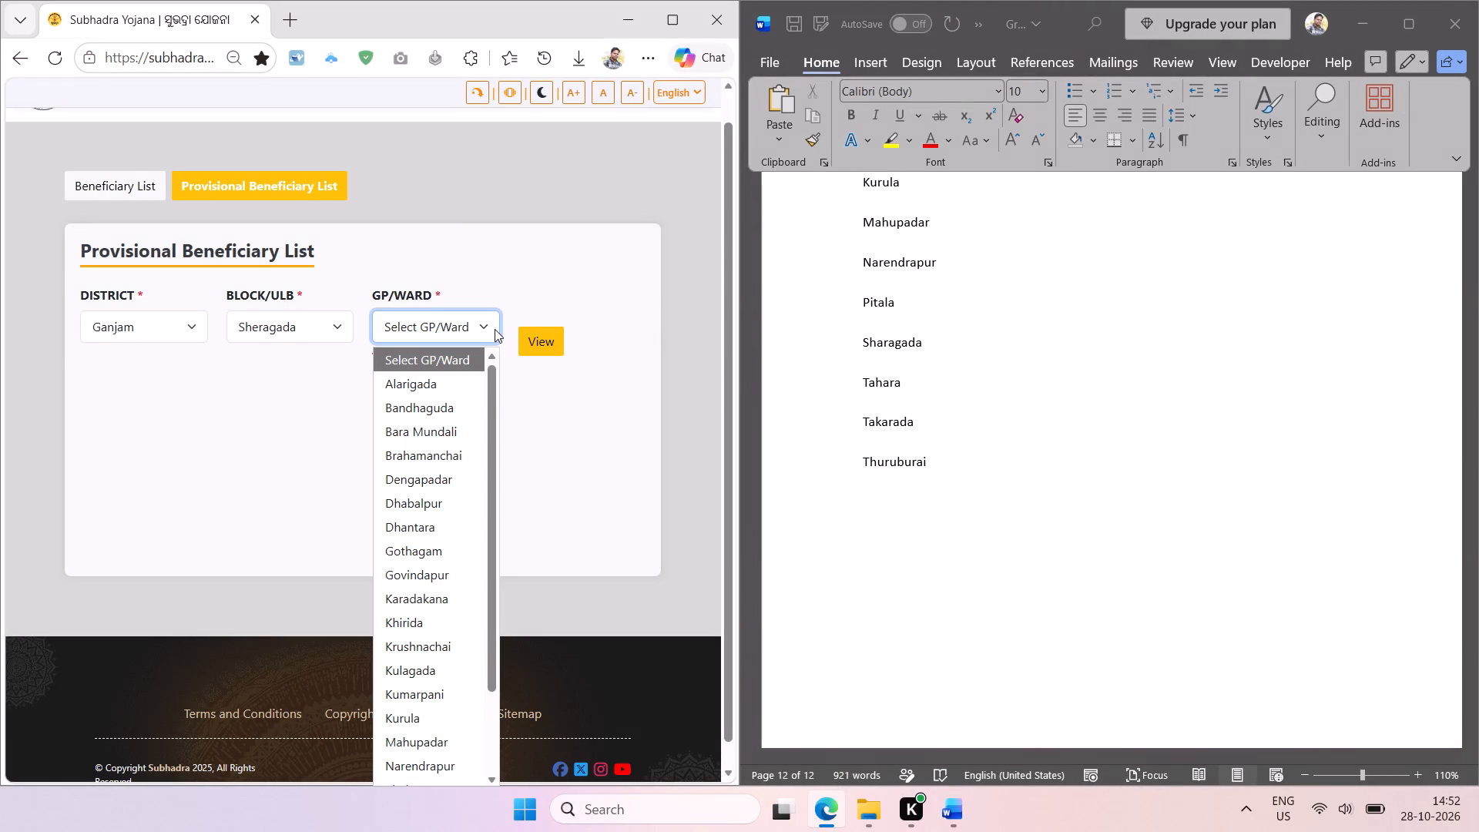
pyautogui.moveTo(490, 532); pyautogui.dragTo(509, 734)
pyautogui.click(1002, 458)
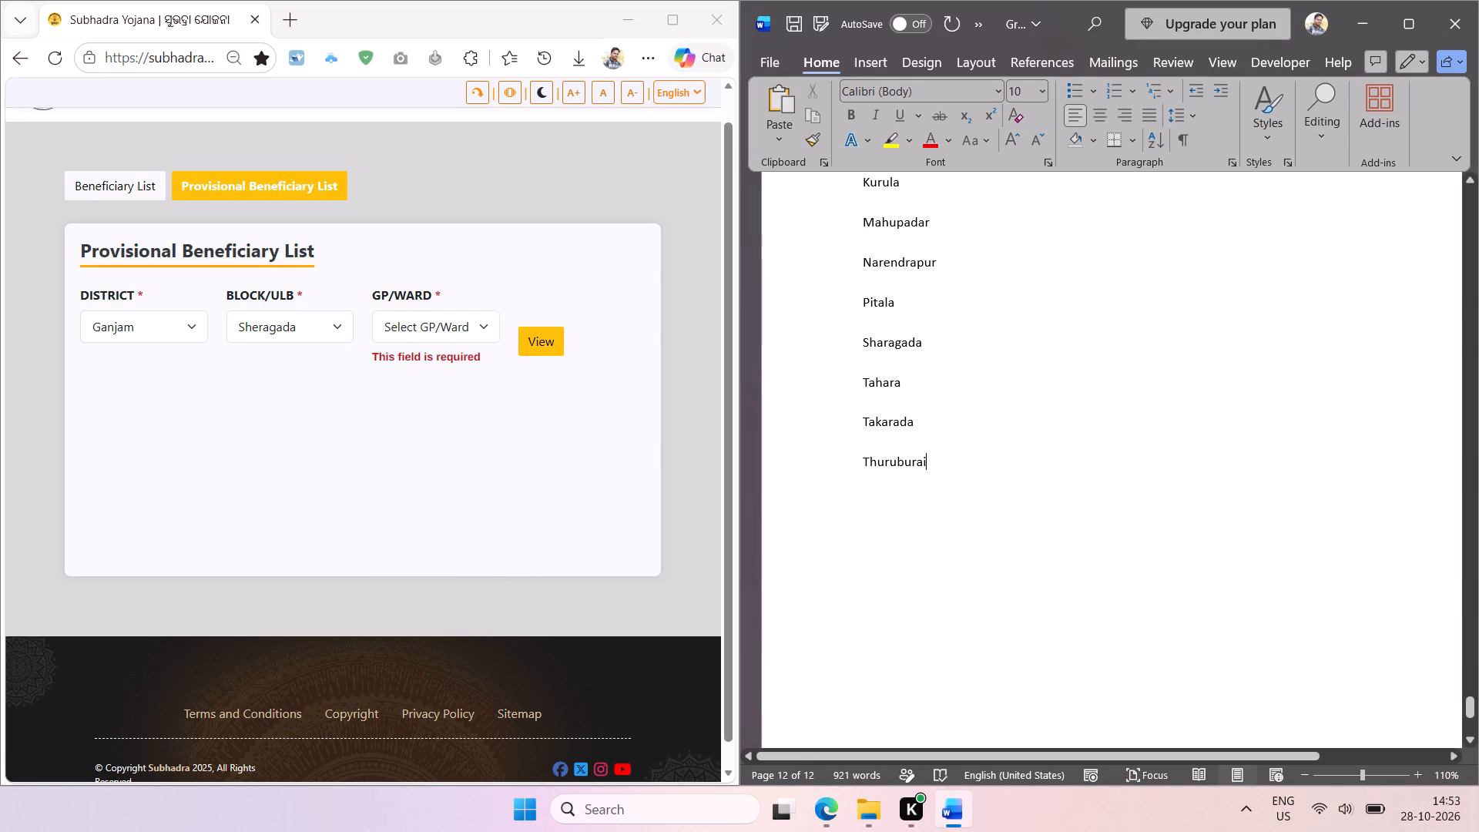
# Remove the blank lines between the names from Khirida to Thuruburai.
pyautogui.scroll(2, 988, 461)
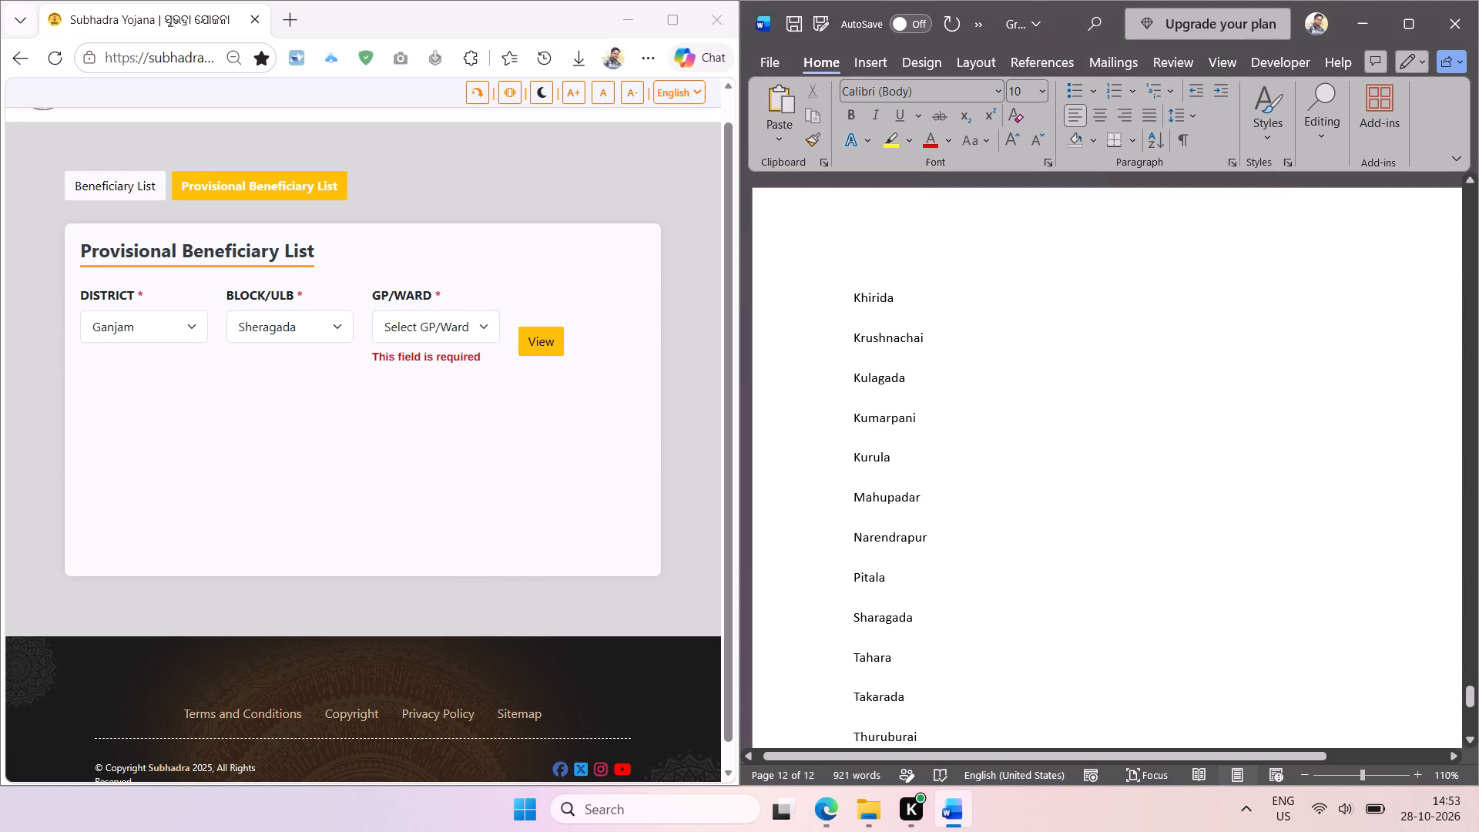
pyautogui.scroll(1, 989, 478)
pyautogui.click(873, 663)
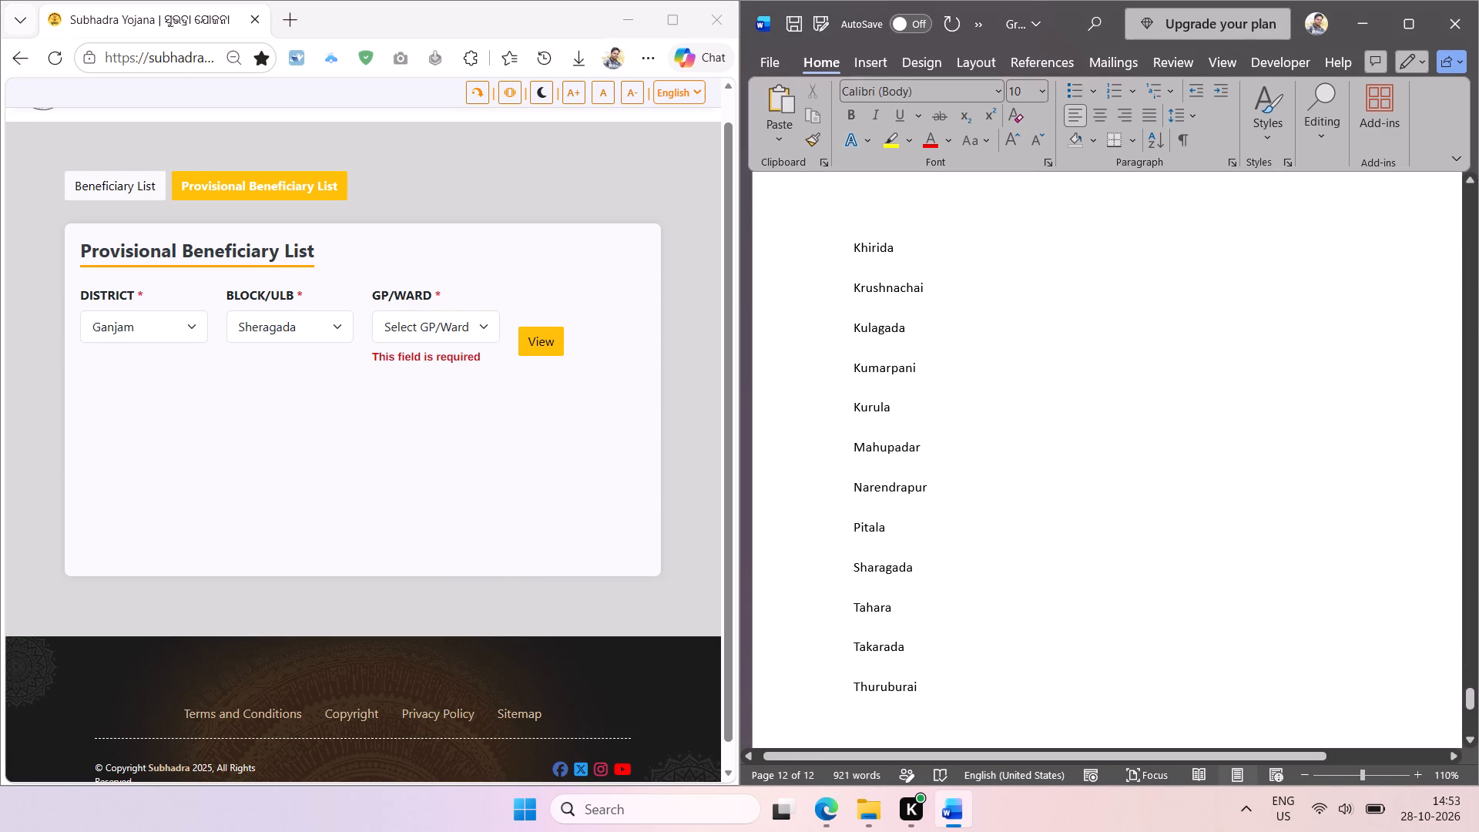
pyautogui.press('BackSpace')
pyautogui.press('Up')
pyautogui.press('BackSpace')
pyautogui.press('Up')
pyautogui.press('BackSpace')
pyautogui.press('Up')
pyautogui.press('BackSpace')
pyautogui.press('Up')
pyautogui.press('BackSpace')
pyautogui.press('Up')
pyautogui.press('BackSpace')
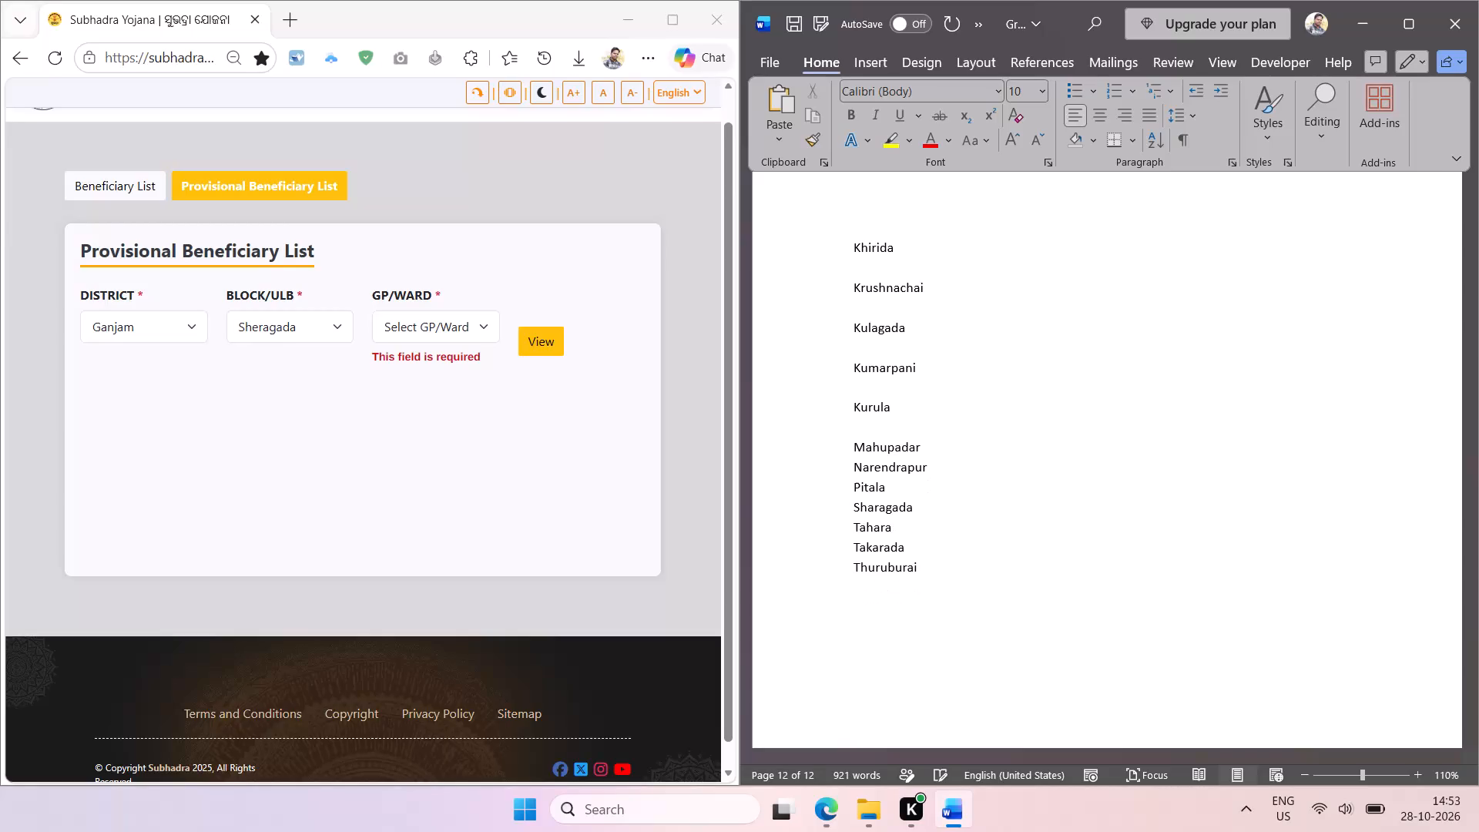
pyautogui.press('Up')
pyautogui.press('BackSpace')
pyautogui.press('Up')
pyautogui.press('BackSpace')
pyautogui.press('Up')
pyautogui.press('BackSpace')
pyautogui.press('Up')
pyautogui.press('BackSpace')
pyautogui.press('Up')
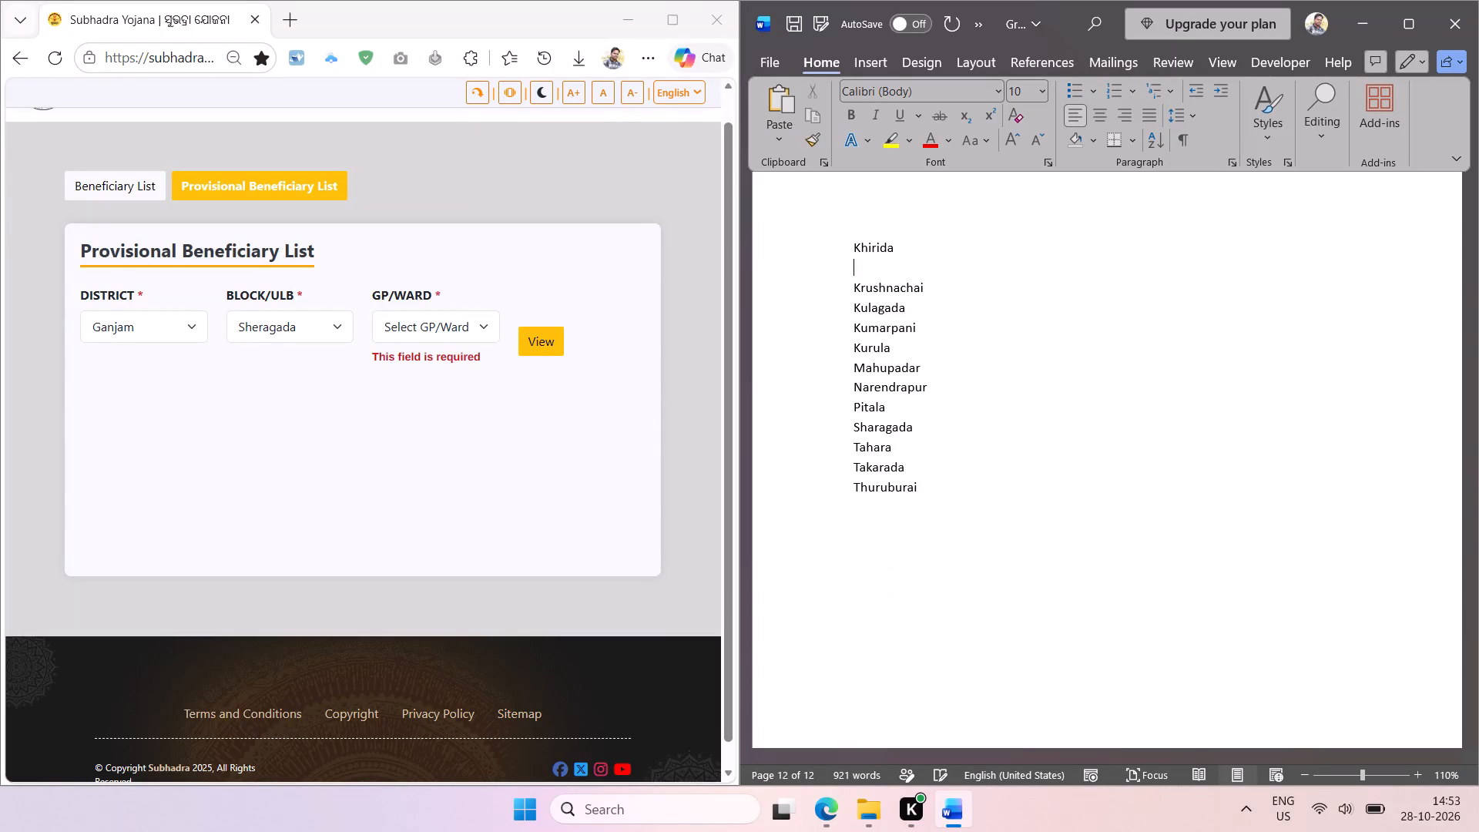
pyautogui.press('BackSpace')
# Remove the remaining blank lines between the SHERAGADA names from Alarigada to Khirida.
pyautogui.scroll(3, 1192, 632)
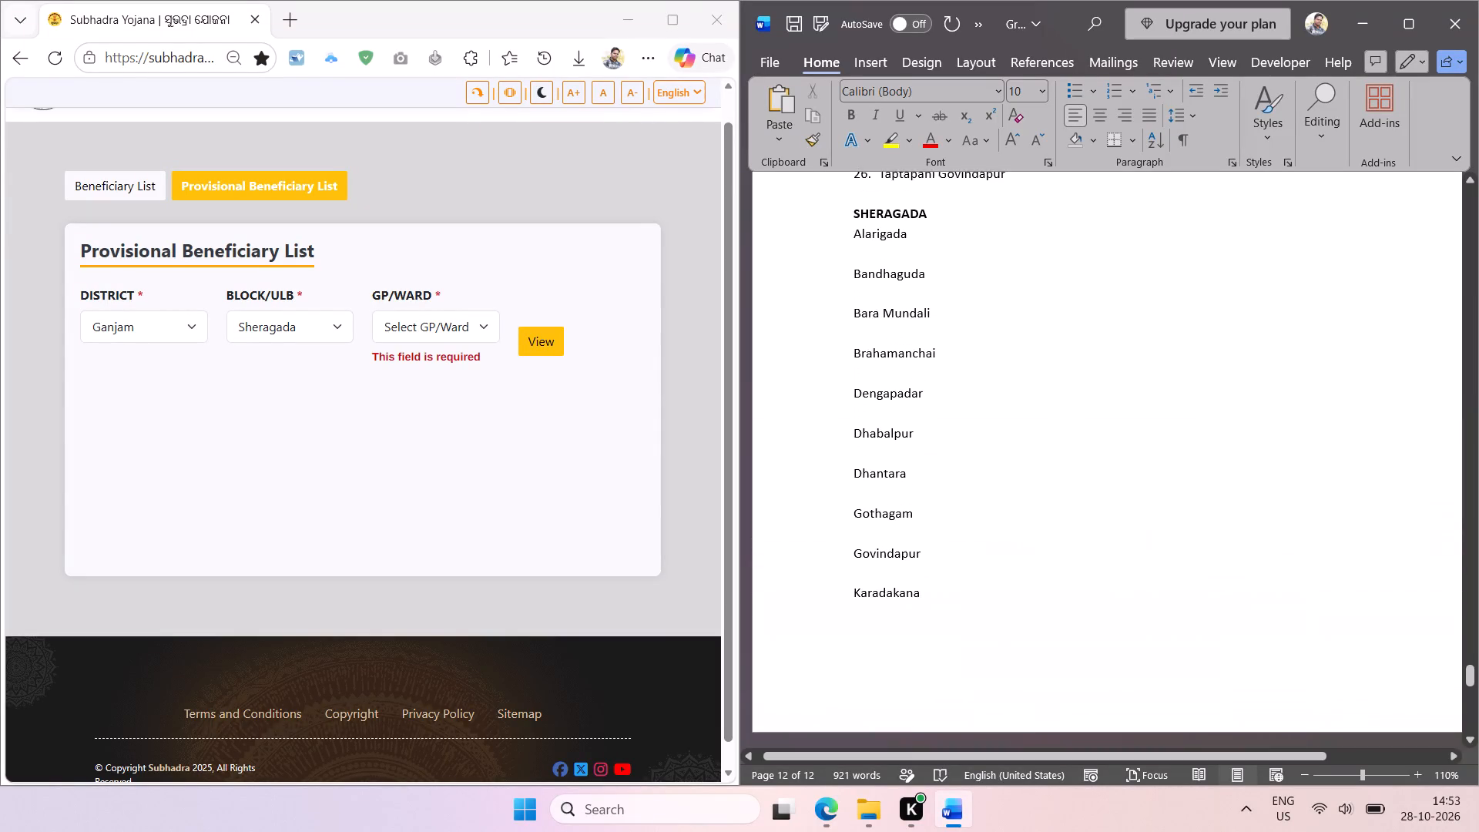
pyautogui.scroll(2, 1080, 653)
pyautogui.scroll(-4, 904, 708)
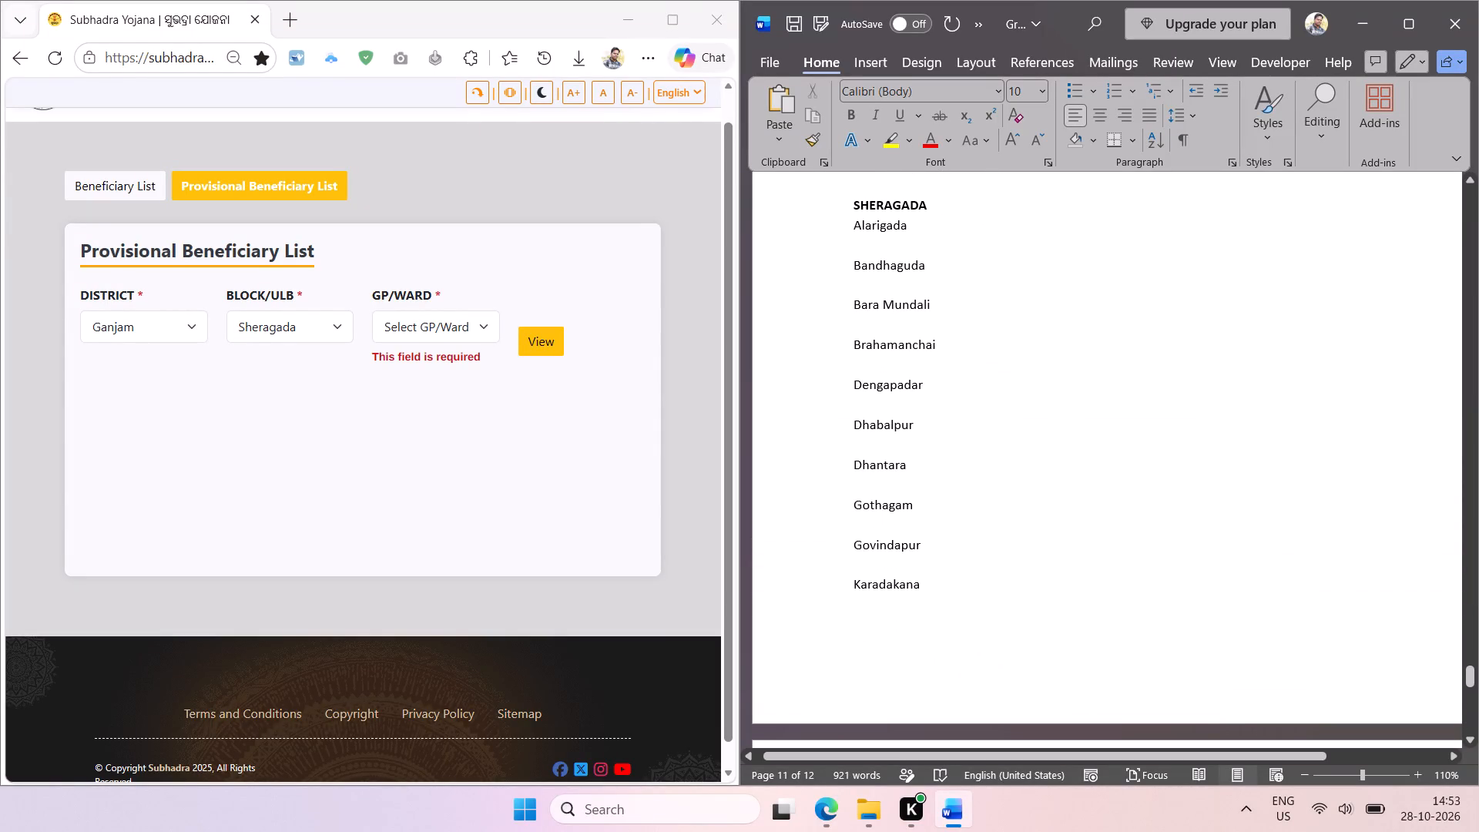
pyautogui.scroll(-1, 896, 586)
pyautogui.click(890, 569)
pyautogui.press('BackSpace')
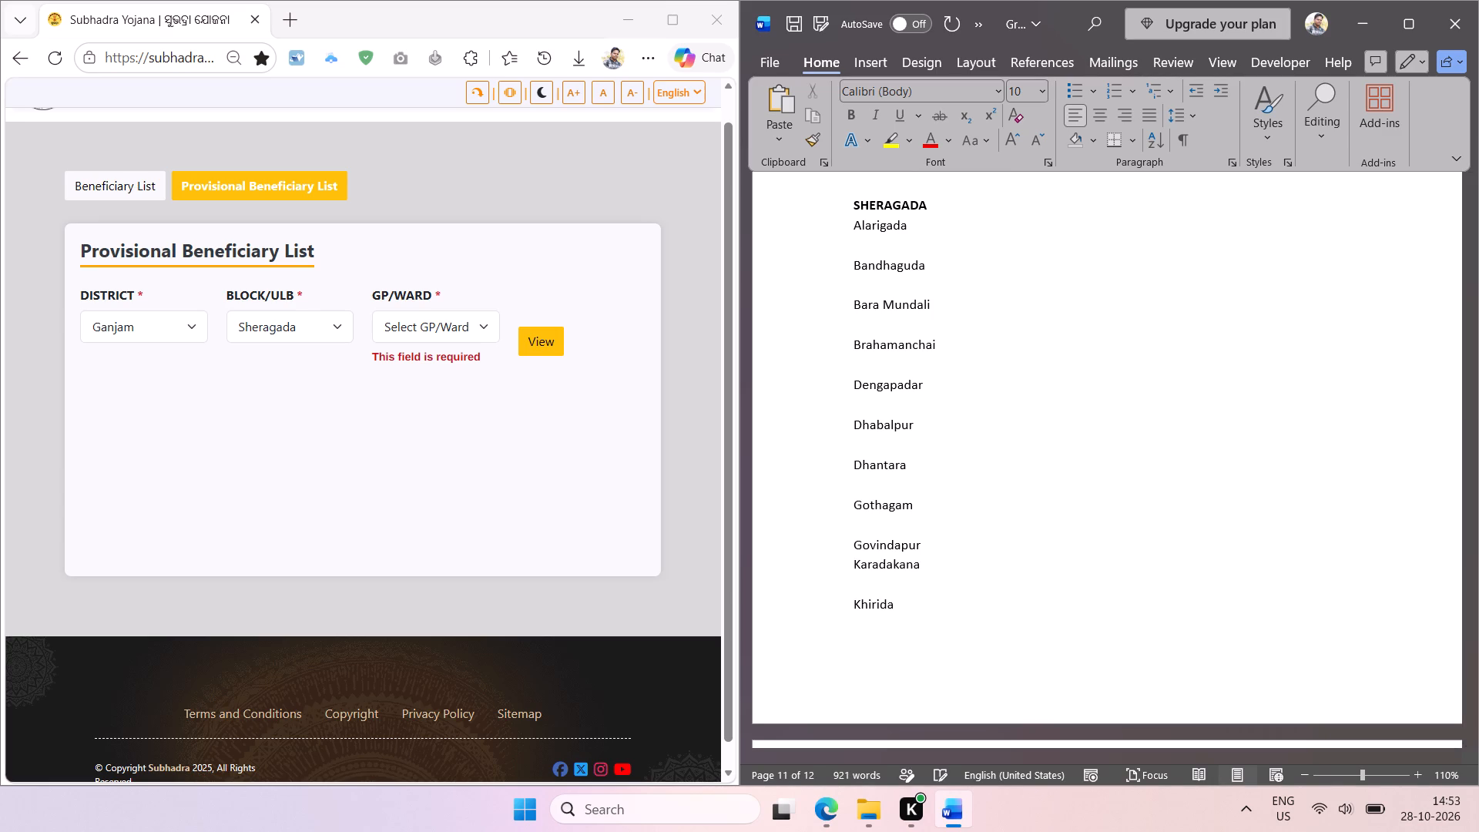
pyautogui.press('Up')
pyautogui.press('BackSpace')
pyautogui.press('Up')
pyautogui.press('BackSpace')
pyautogui.press('Up')
pyautogui.press('BackSpace')
pyautogui.press('Up')
pyautogui.press('BackSpace')
pyautogui.press('Up')
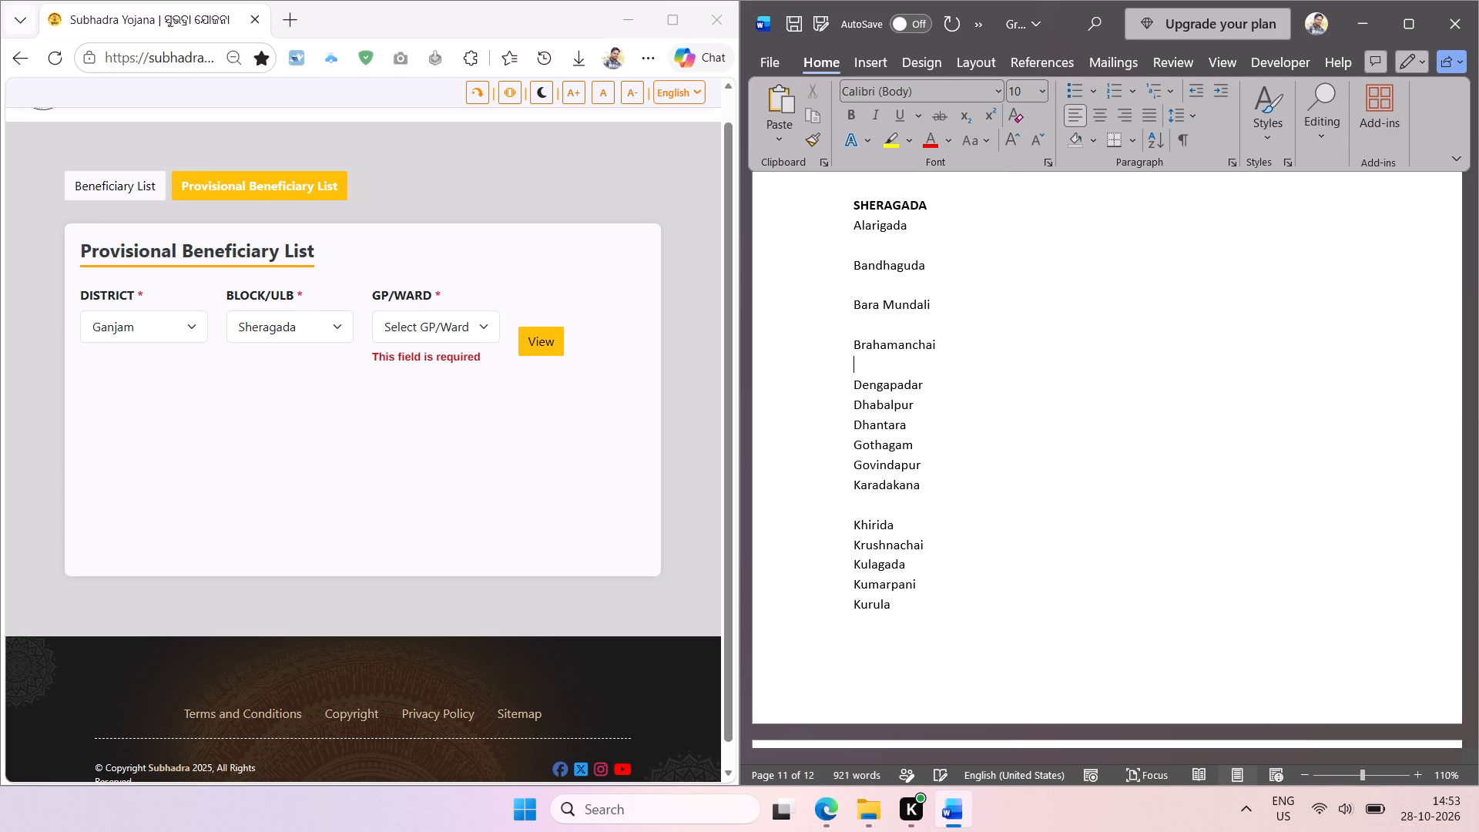
pyautogui.press('BackSpace')
pyautogui.press('Up')
pyautogui.press('BackSpace')
pyautogui.press('Up')
pyautogui.press('BackSpace')
pyautogui.press('Up')
pyautogui.press('BackSpace')
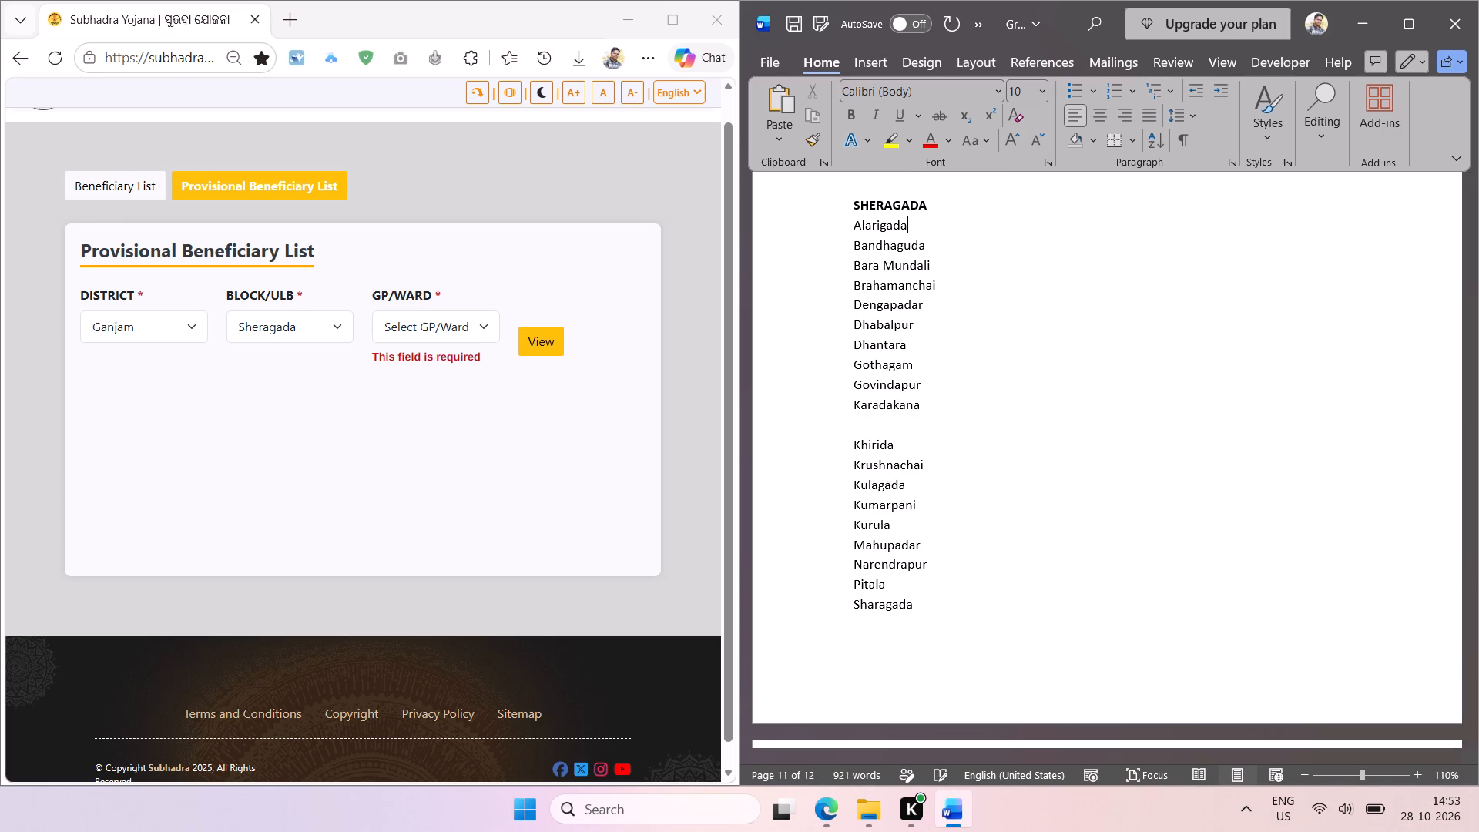
pyautogui.click(877, 427)
pyautogui.press('BackSpace')
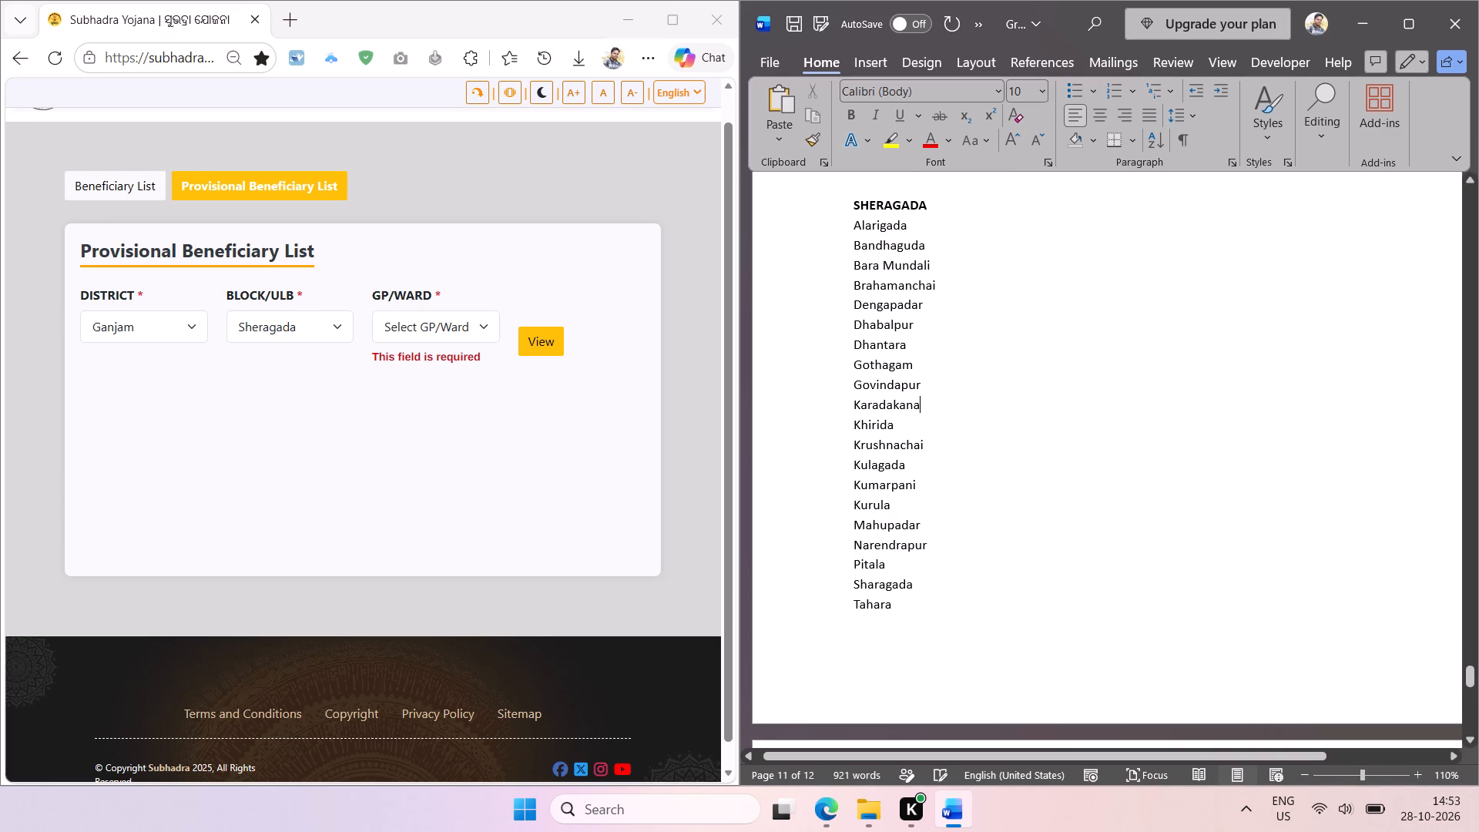
# Insert a page break before the SHERAGADA heading so the block starts on a new page.
pyautogui.scroll(1, 961, 485)
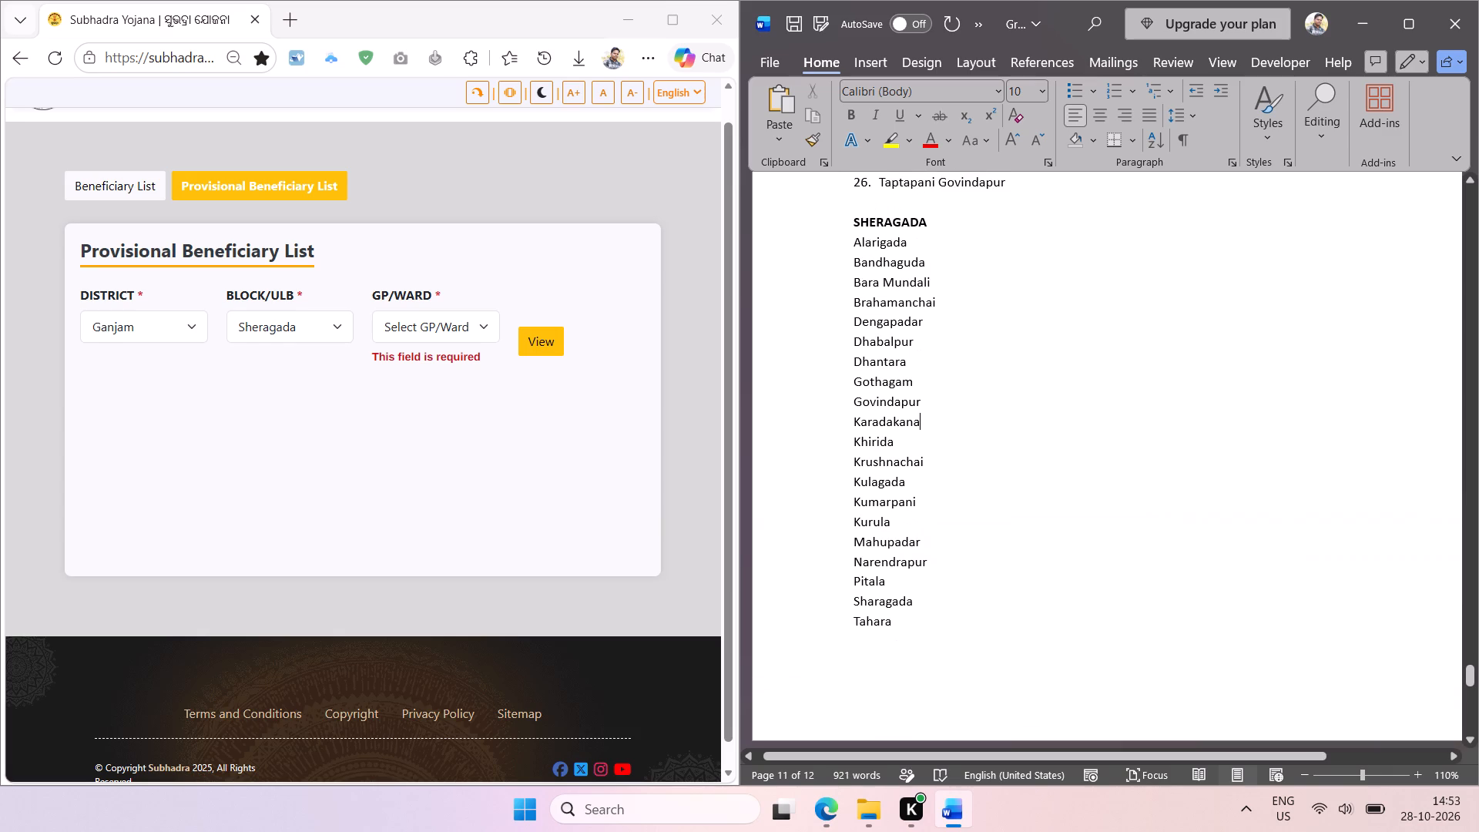
pyautogui.scroll(1, 856, 247)
pyautogui.click(852, 227)
pyautogui.hotkey('ctrl', 'Return')
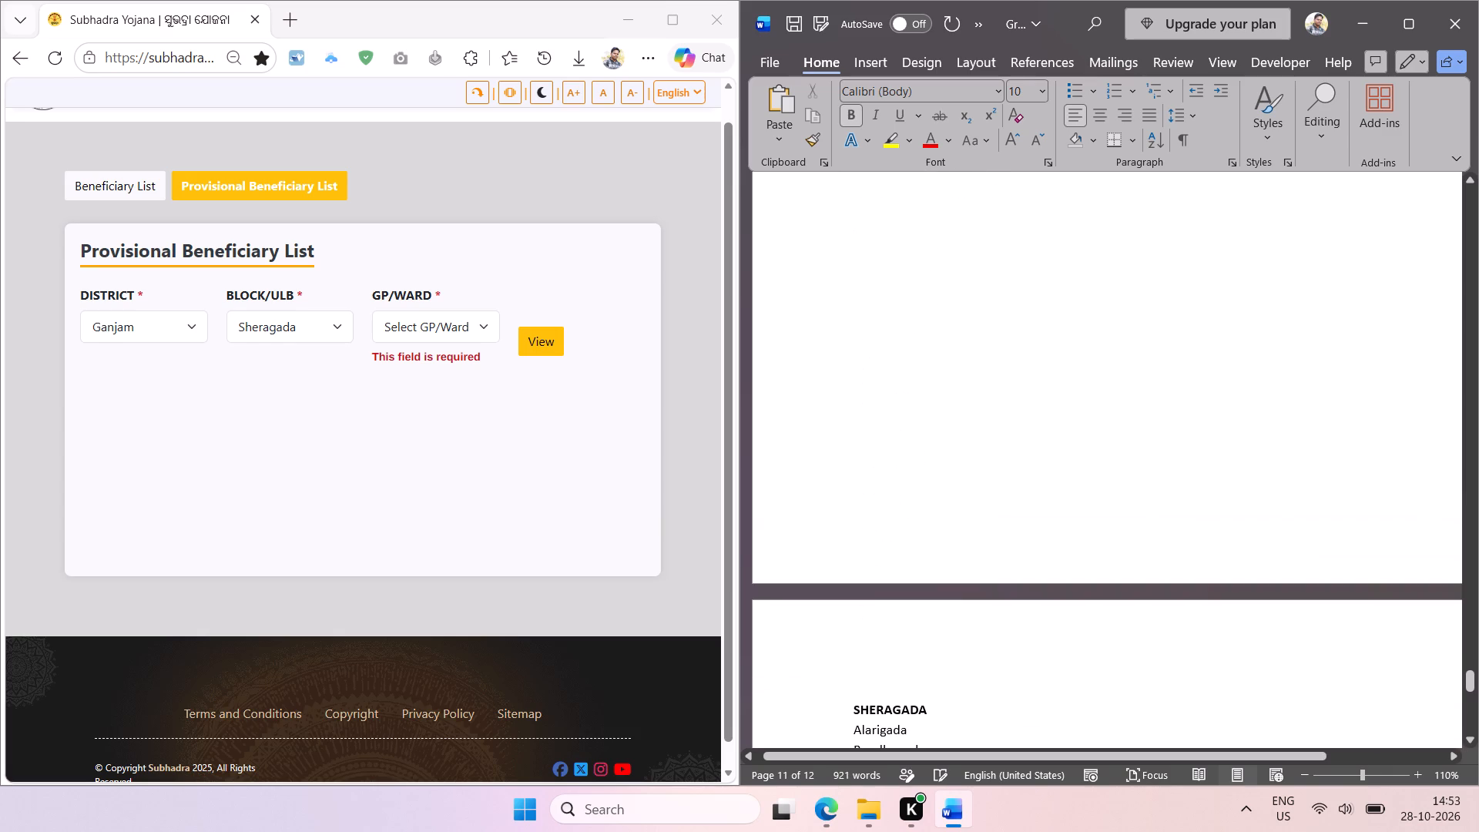
# Sort the names from Alarigada to Thuruburai alphabetically, number them, and reduce the list's indent to align with the heading.
pyautogui.scroll(-4, 941, 273)
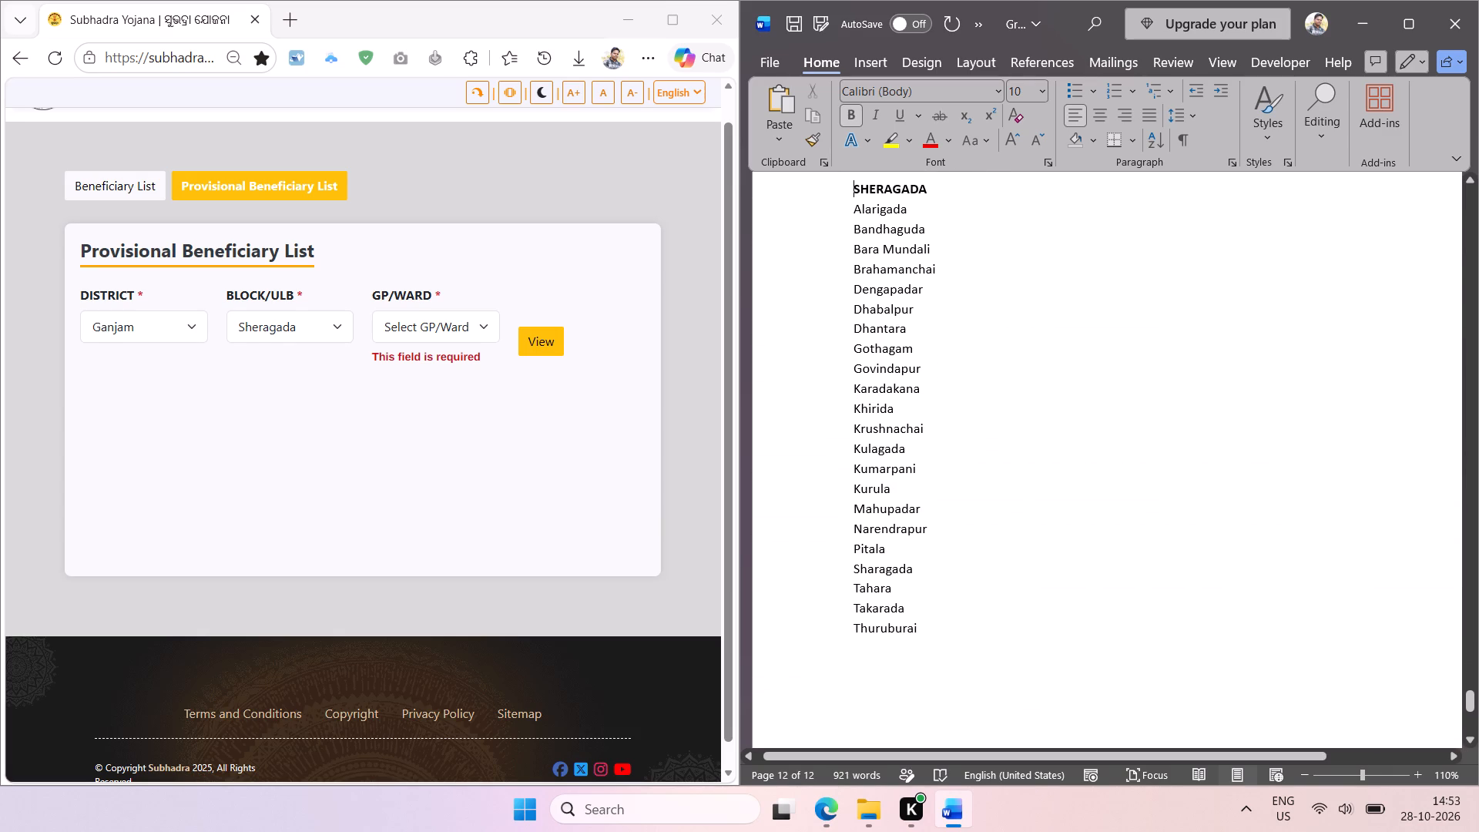
pyautogui.moveTo(925, 621); pyautogui.dragTo(860, 206)
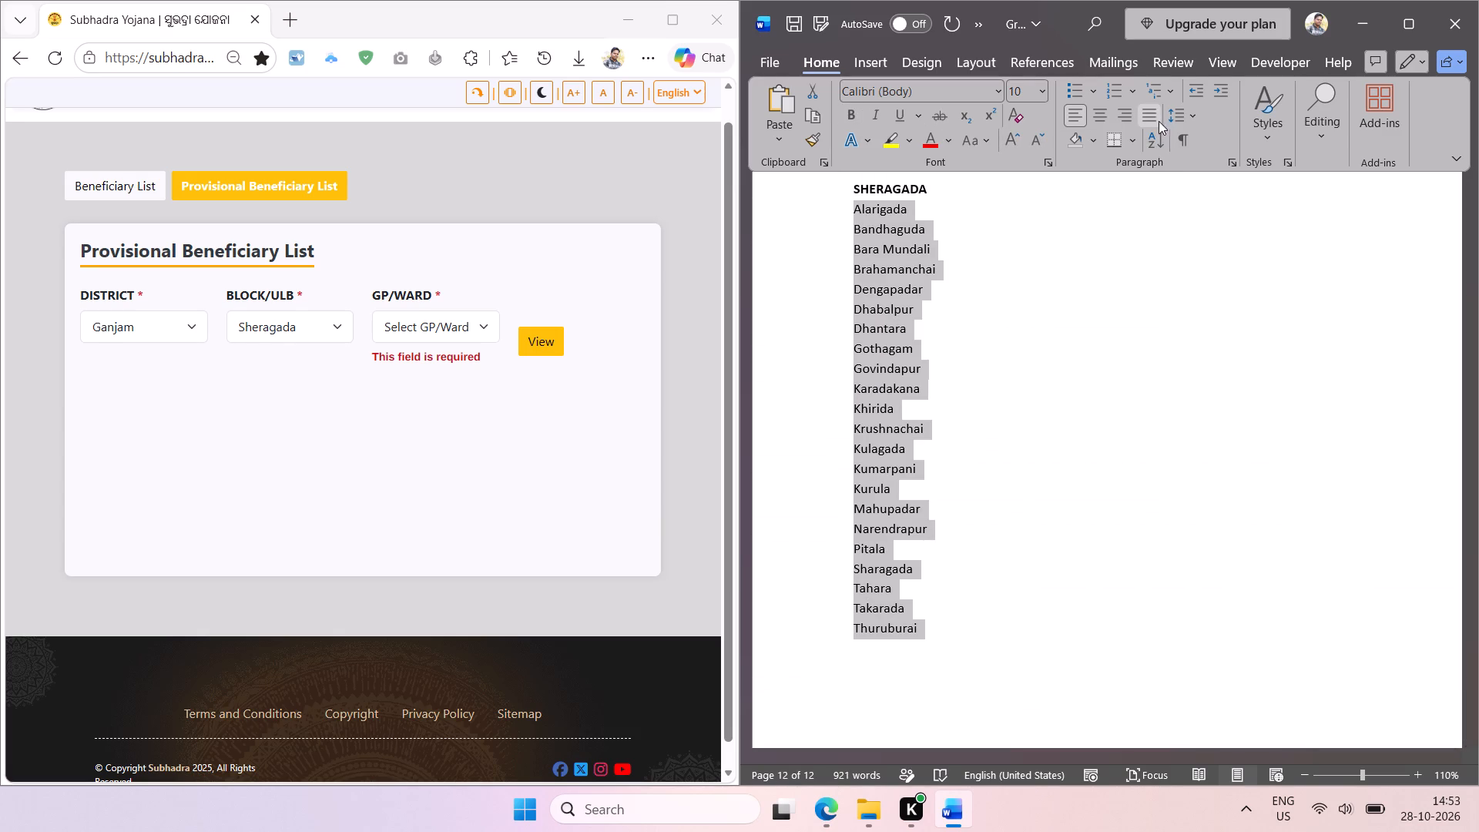
pyautogui.click(1155, 144)
pyautogui.press('Return')
pyautogui.click(1114, 92)
pyautogui.doubleClick(1202, 92)
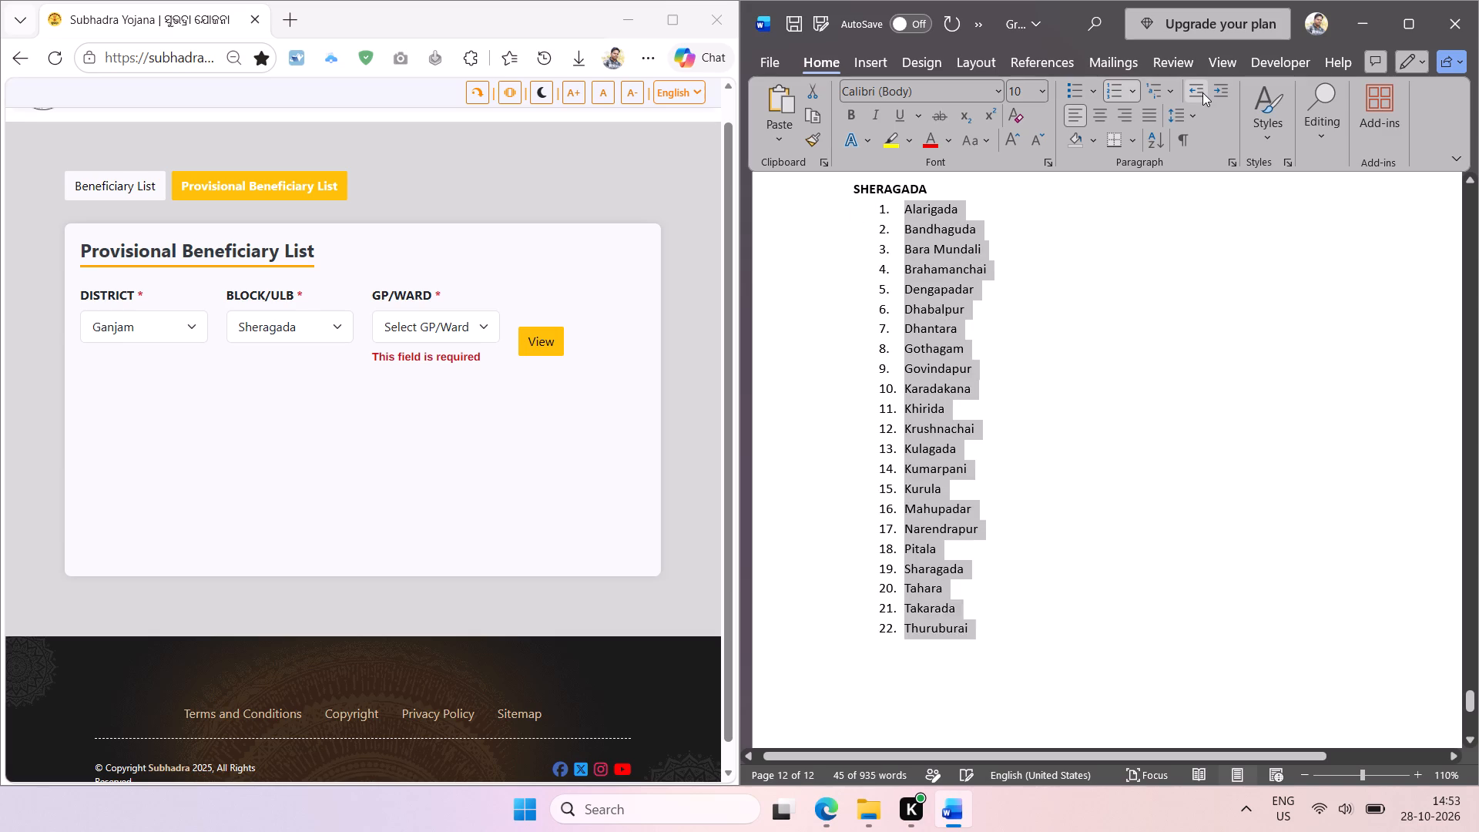
# Copy the SHERAGADA heading and paste it below Thuruburai, outside the numbered list and after a blank line.
pyautogui.doubleClick(890, 184)
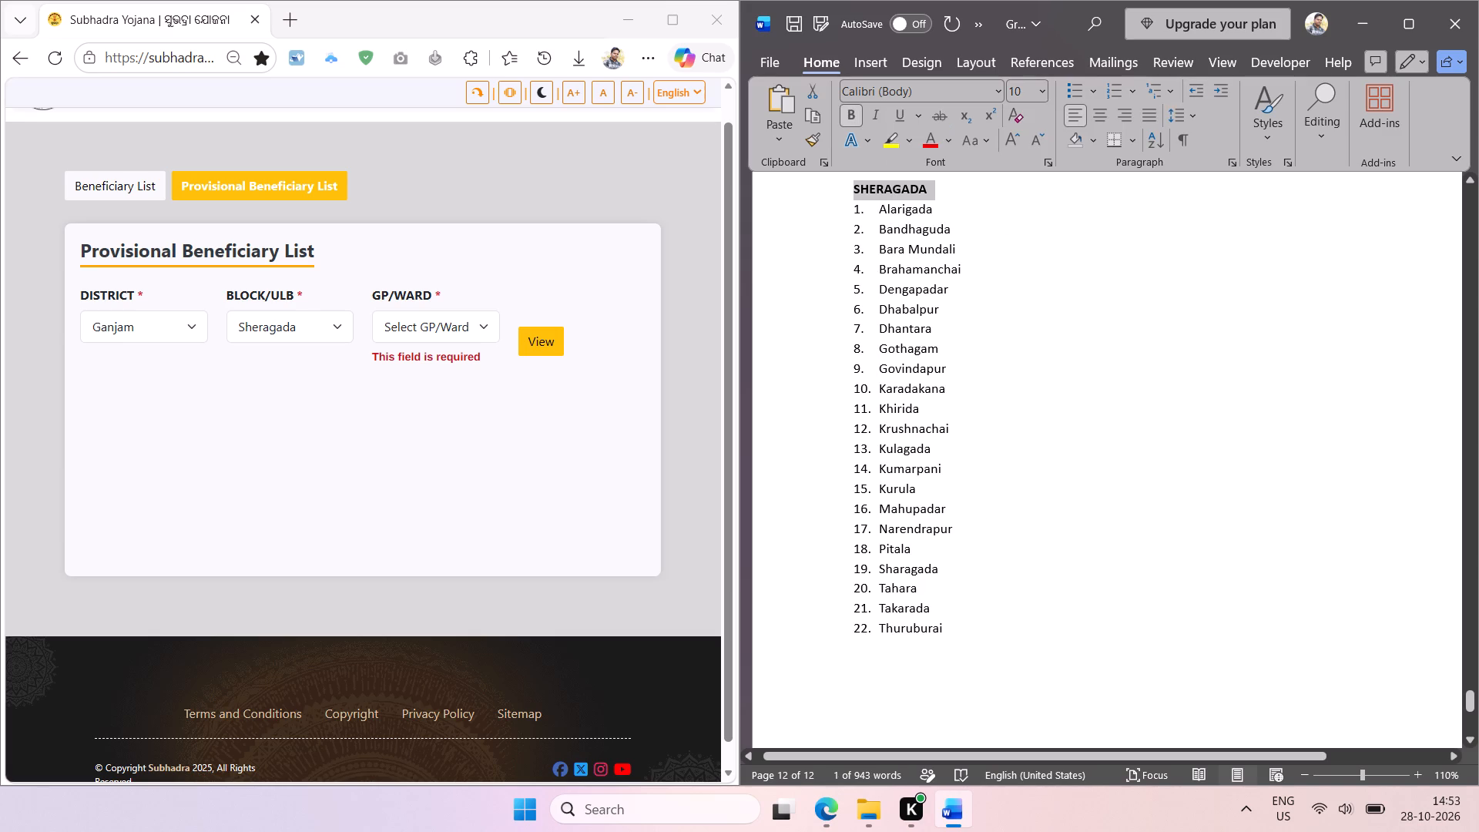
pyautogui.hotkey('ctrl', 'c')
pyautogui.click(957, 630)
pyautogui.press('Return')
pyautogui.press('Return')
pyautogui.press('Return')
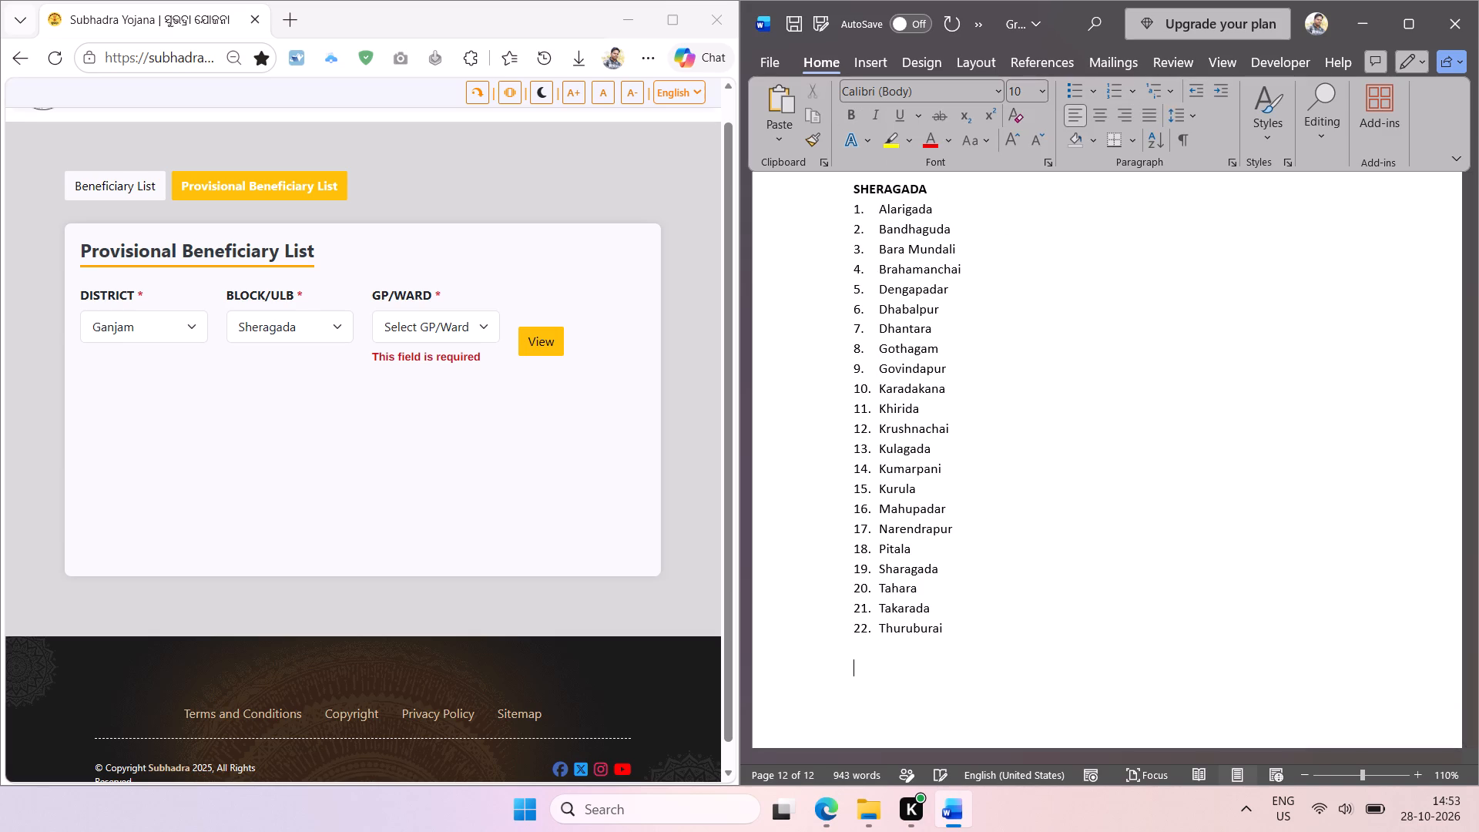
pyautogui.hotkey('ctrl', 'v')
pyautogui.scroll(-1, 951, 594)
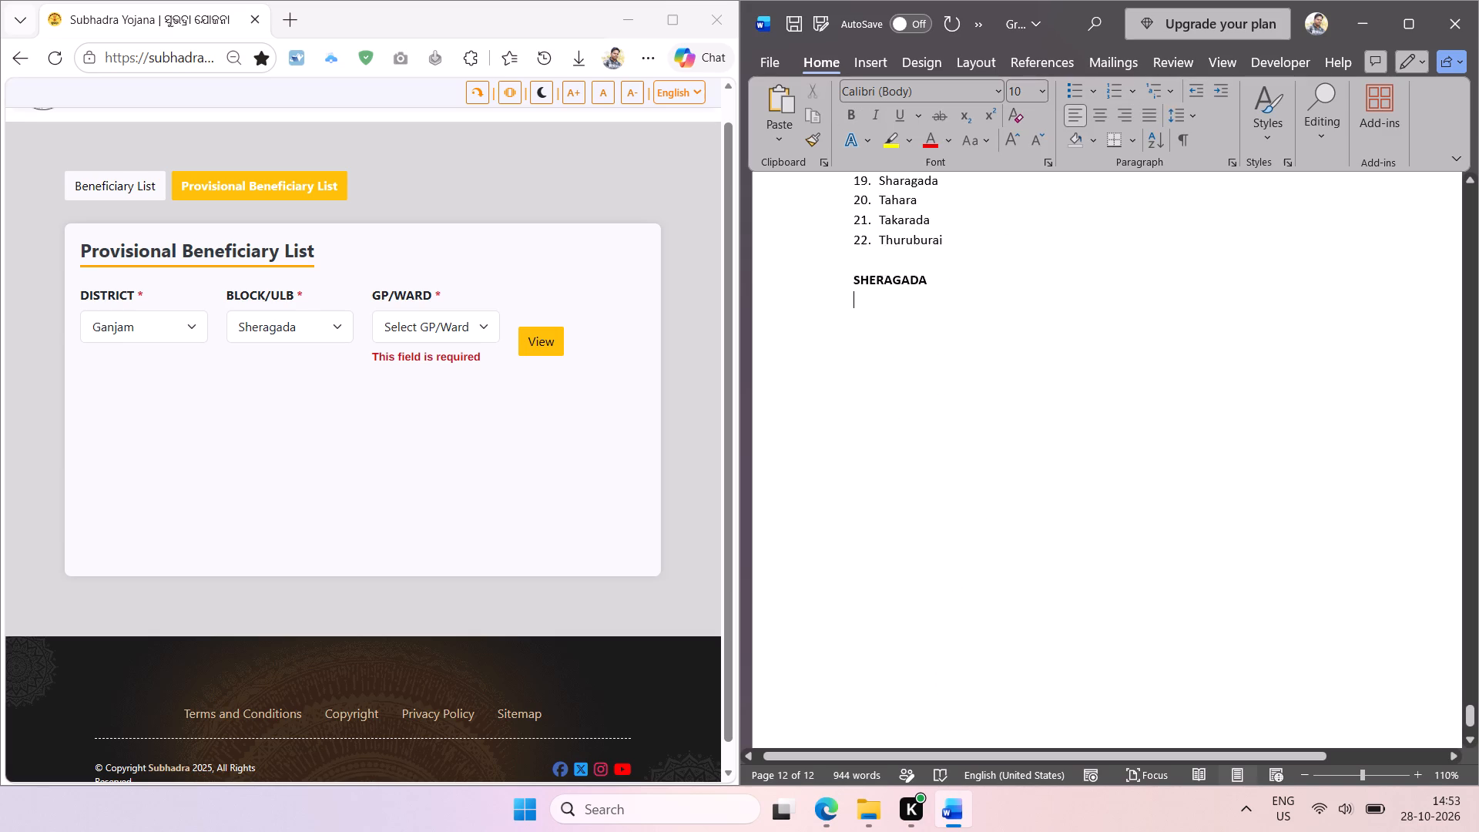
pyautogui.scroll(-2, 951, 594)
# Choose Surada as the block for Ganjam district in the website's provisional beneficiary list.
pyautogui.click(316, 346)
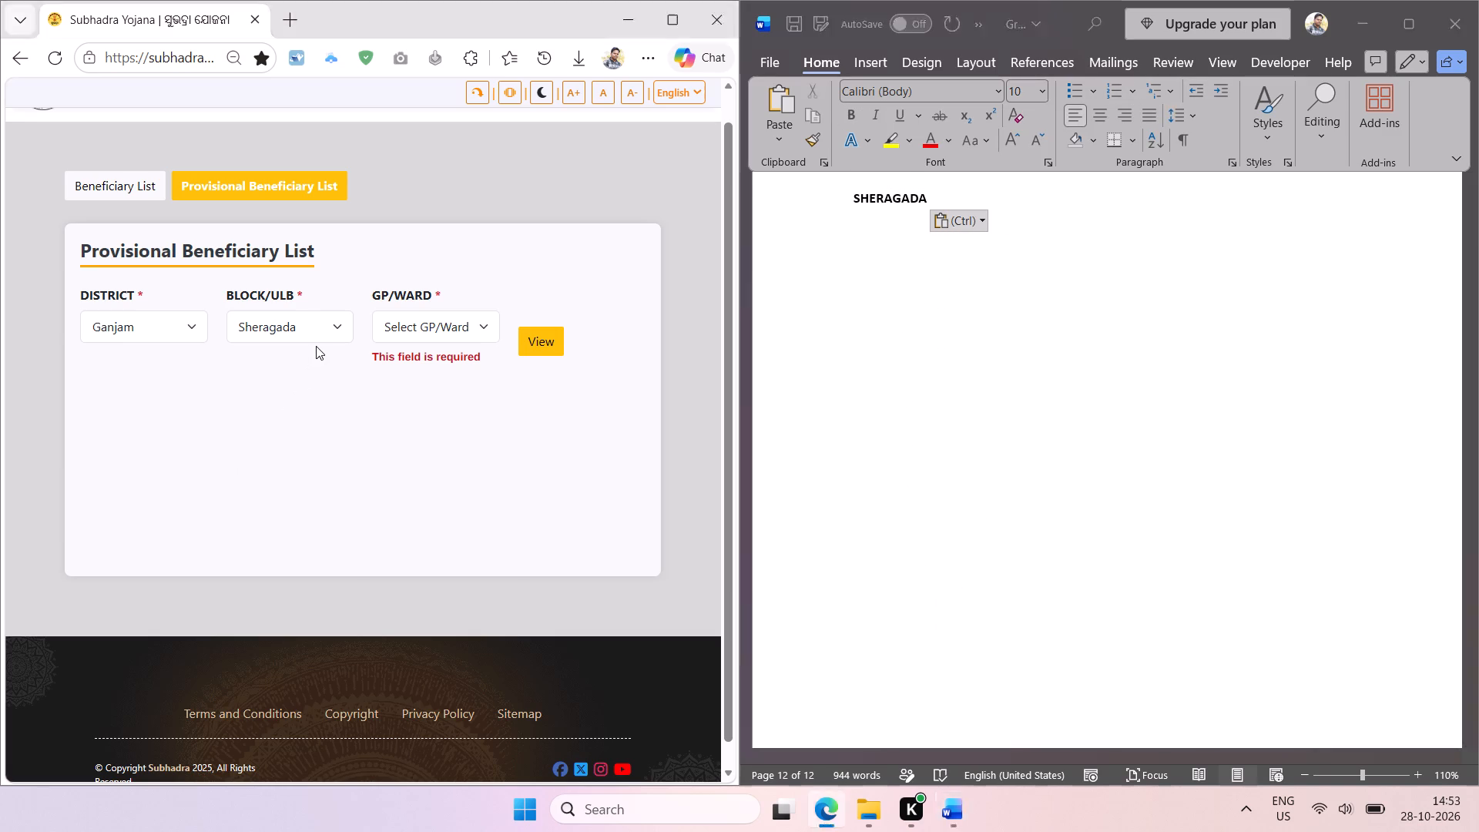
pyautogui.click(321, 337)
pyautogui.moveTo(377, 425); pyautogui.dragTo(377, 431)
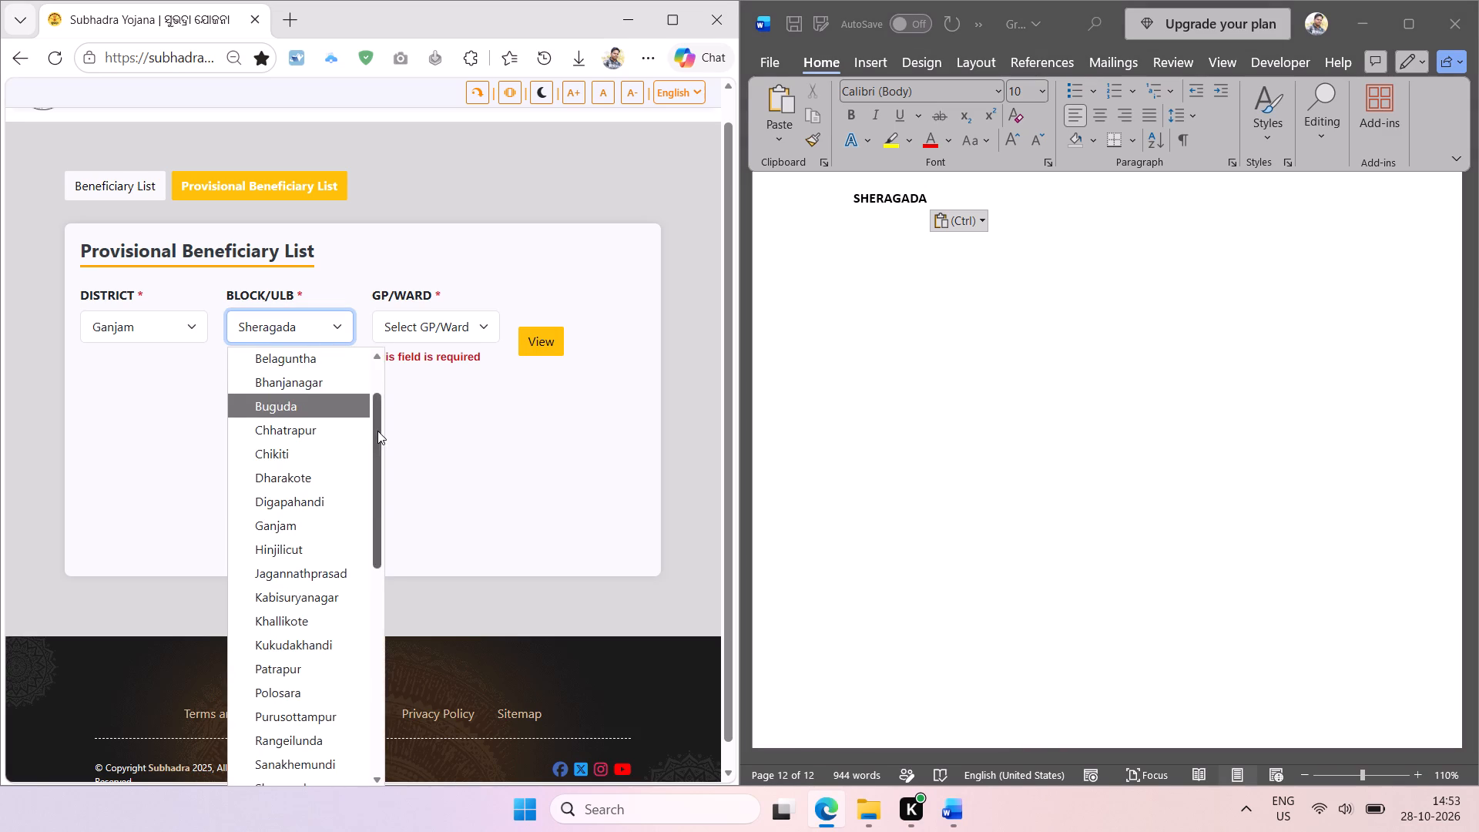
pyautogui.moveTo(377, 431); pyautogui.dragTo(378, 588)
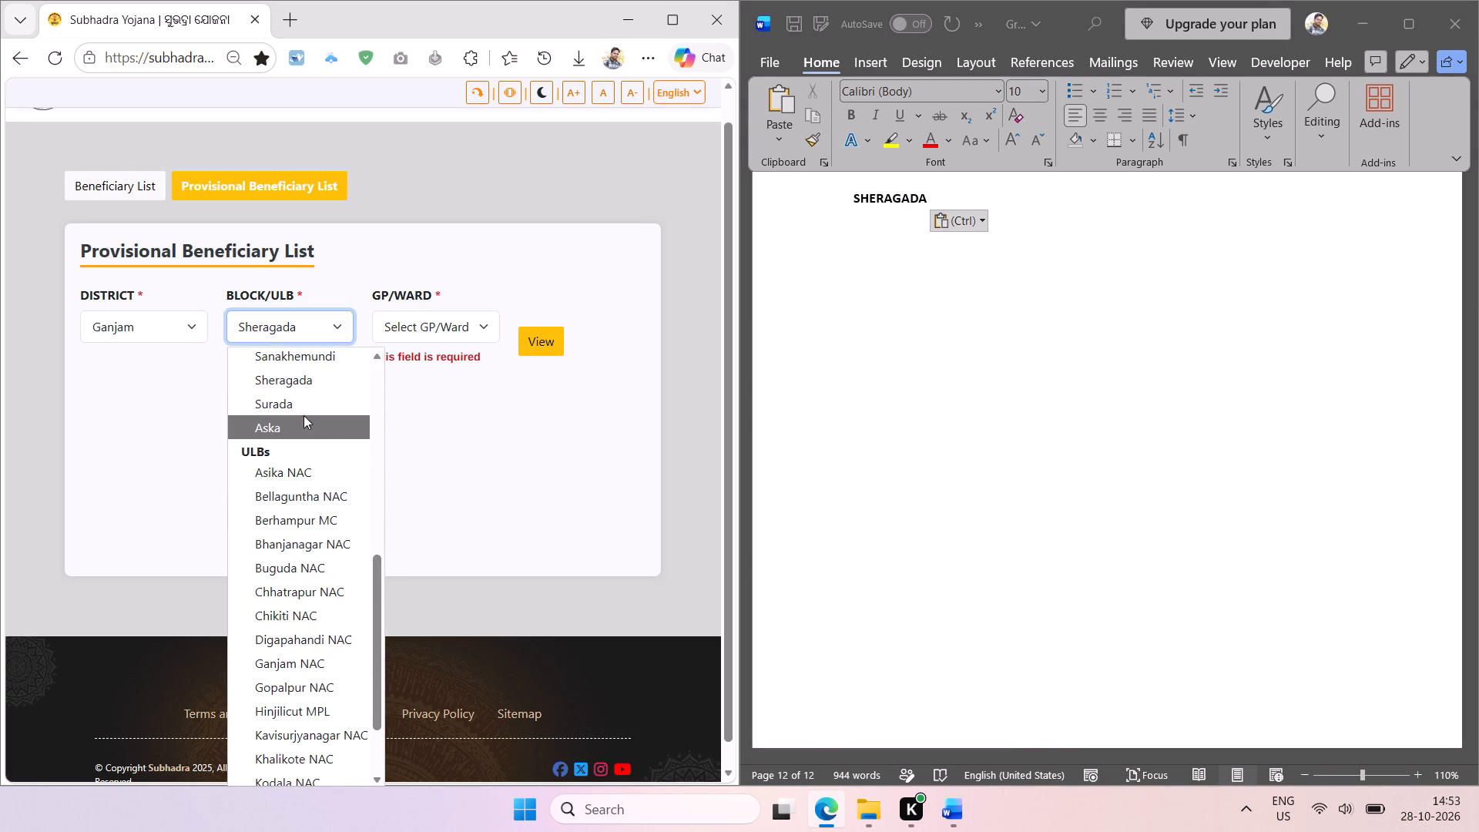
pyautogui.click(304, 413)
pyautogui.click(309, 407)
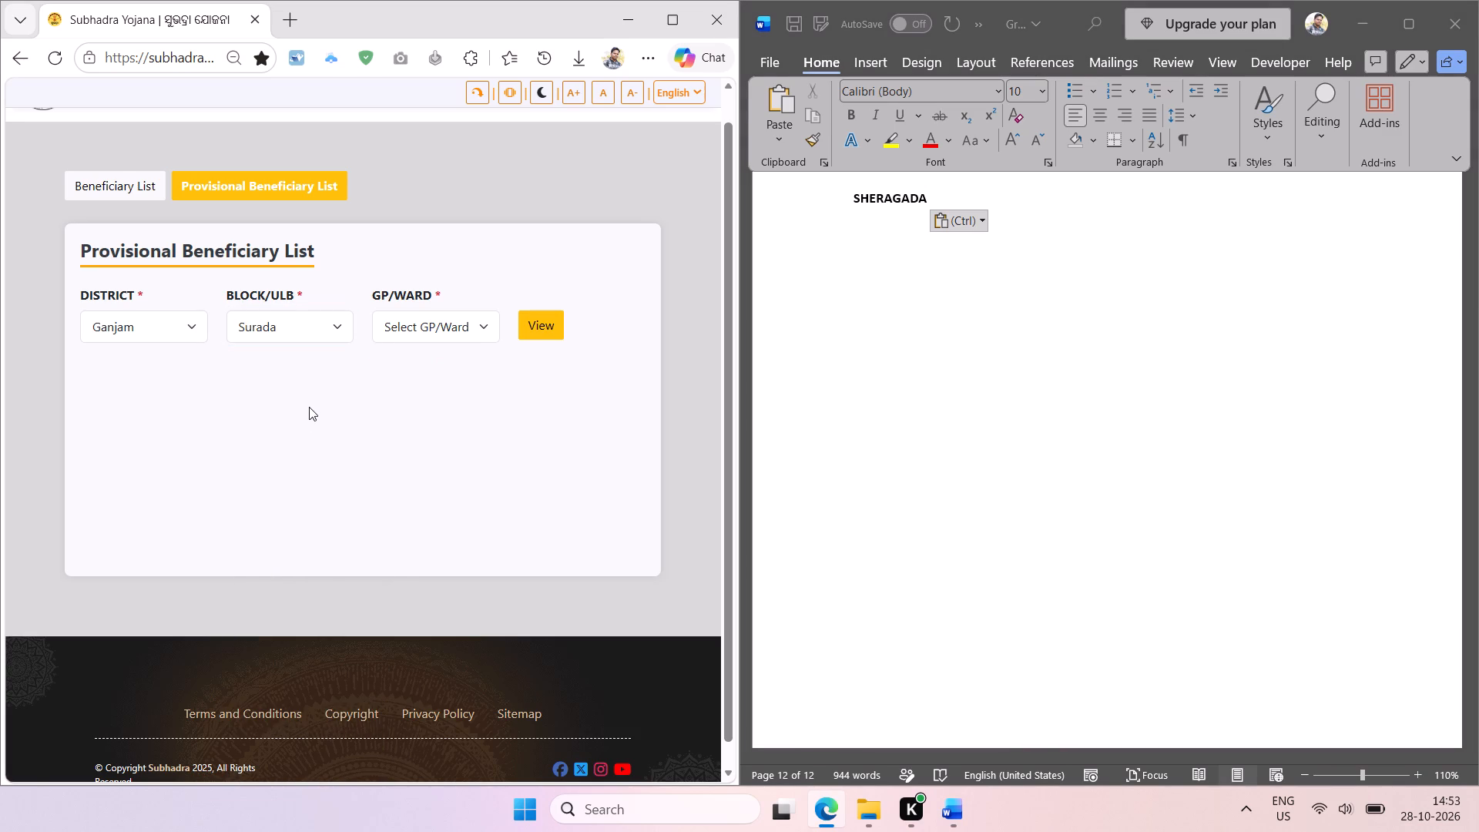
# Replace the copied SHERAGADA heading with the block name extracted from the page, in uppercase as SURADA, and start a line below it.
pyautogui.press('shift+super+t')
pyautogui.moveTo(232, 312); pyautogui.dragTo(289, 354)
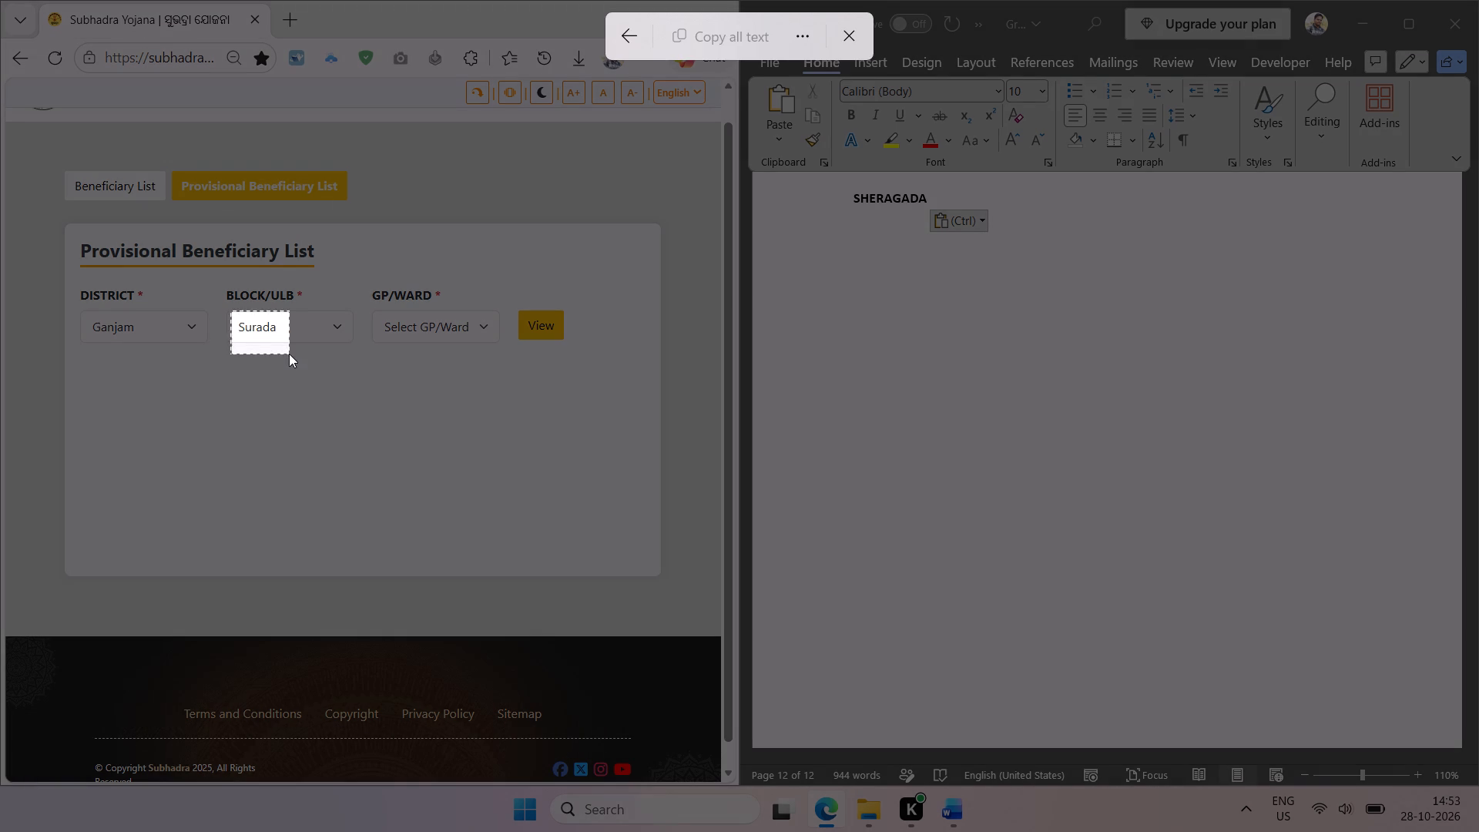
pyautogui.moveTo(289, 354); pyautogui.dragTo(290, 354)
pyautogui.click(738, 33)
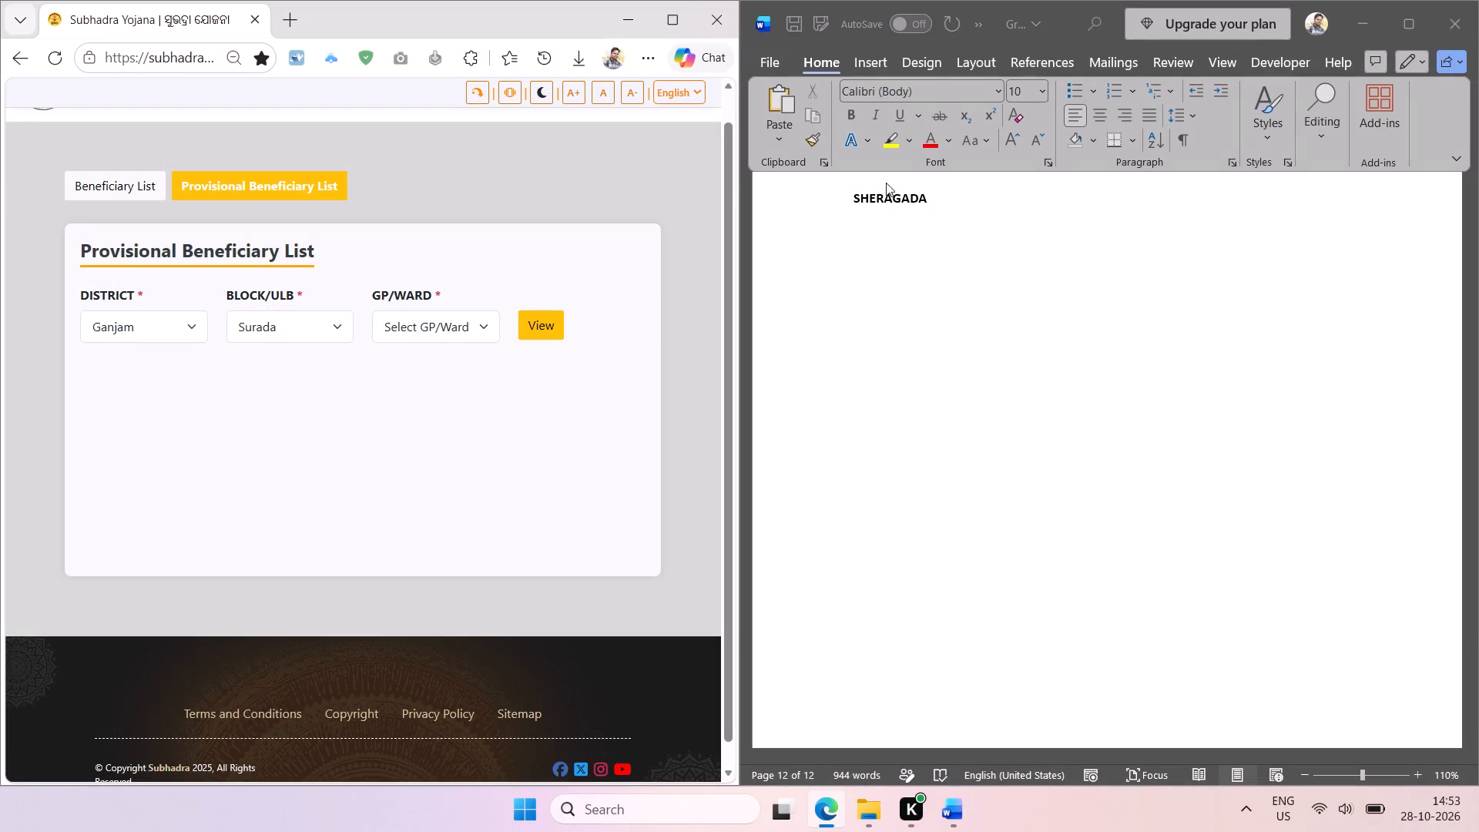
pyautogui.click(888, 203)
pyautogui.doubleClick(902, 203)
pyautogui.hotkey('ctrl', 'v')
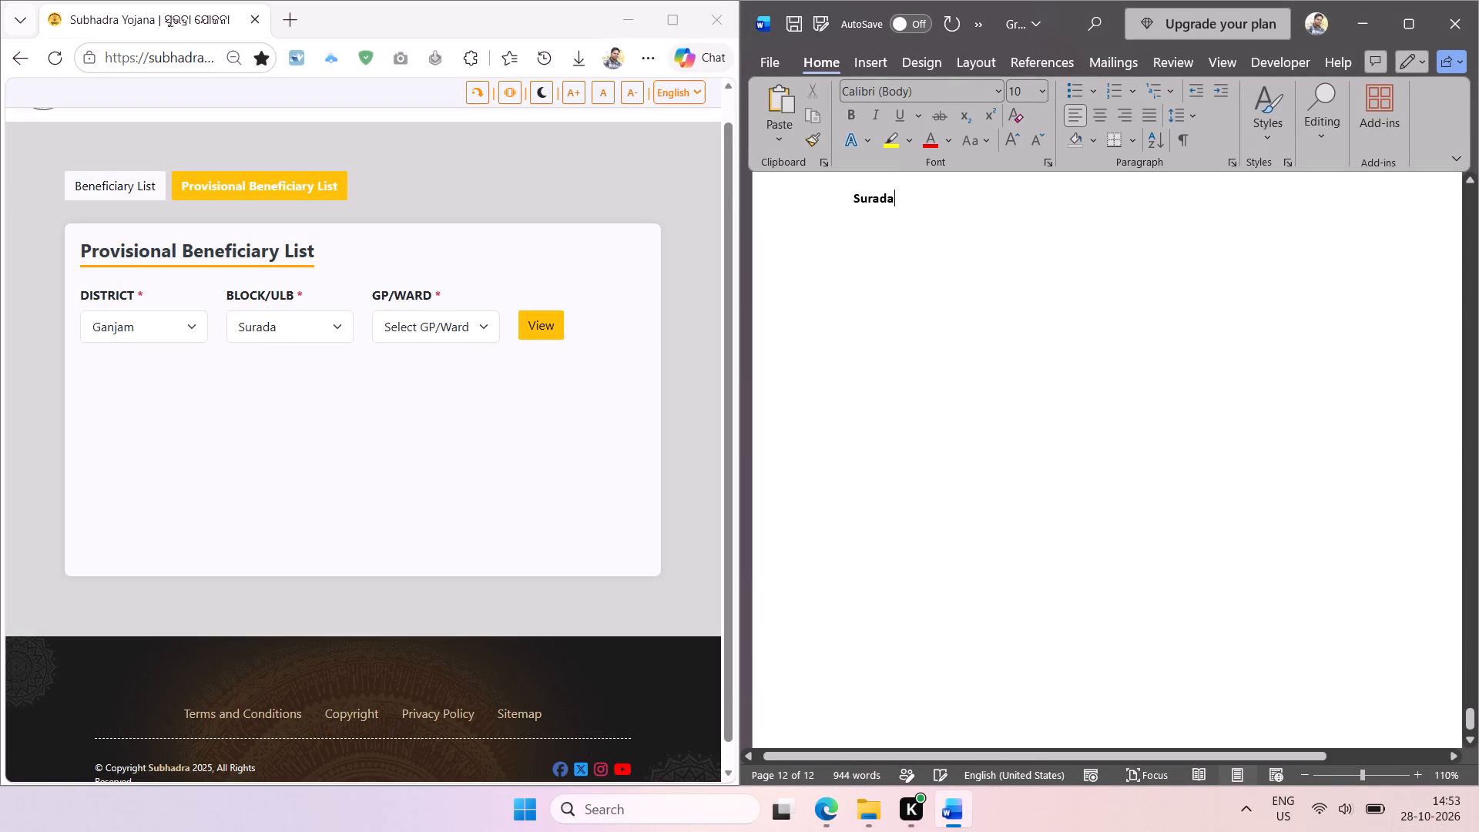
pyautogui.hotkey('shift', 'F3')
pyautogui.press('Return')
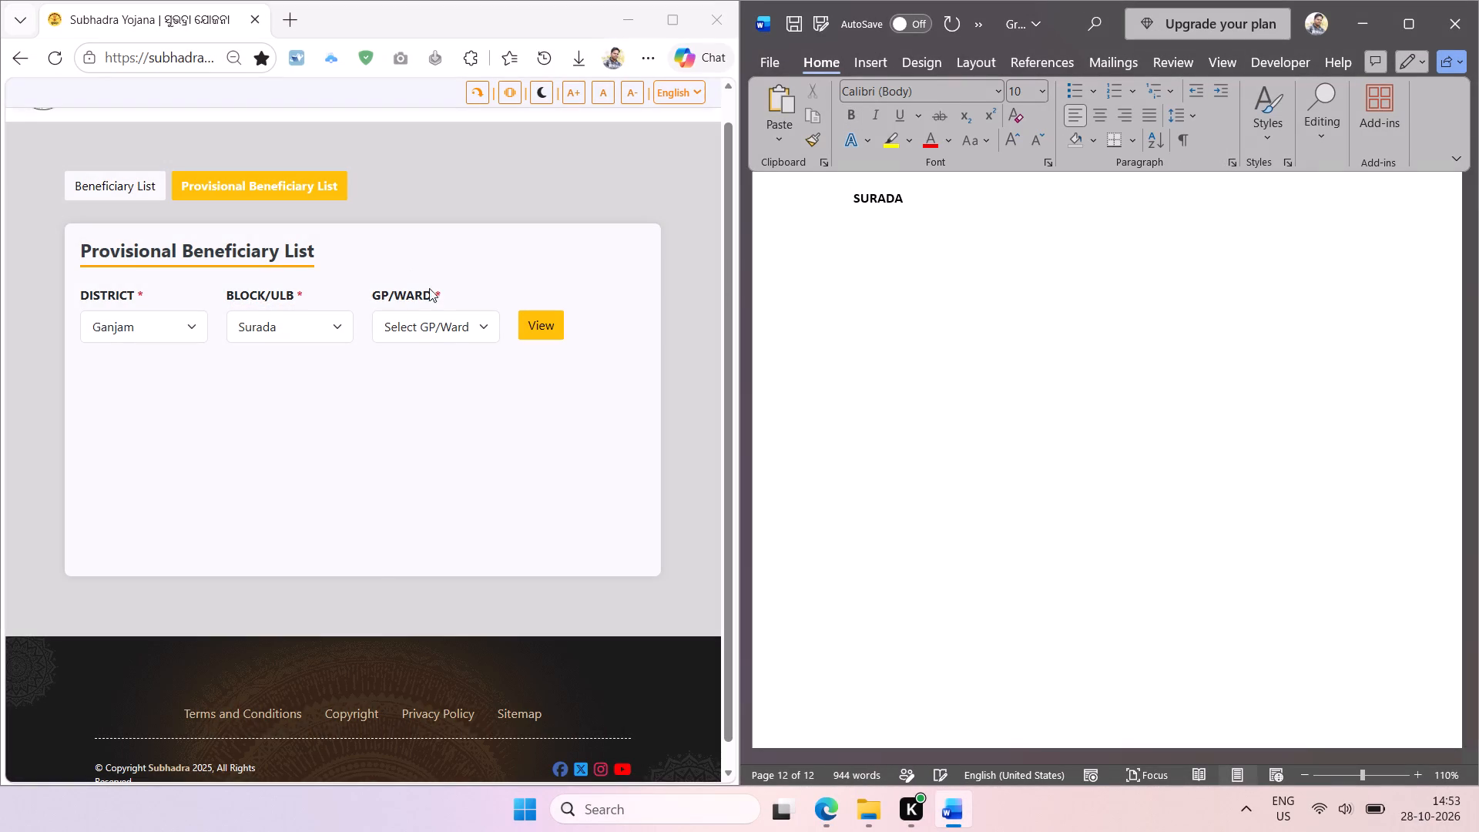
# Extract the gram panchayat names from Amurutulu to Hukuma and paste them below the SURADA heading, adding a blank line after Hukuma.
pyautogui.click(464, 329)
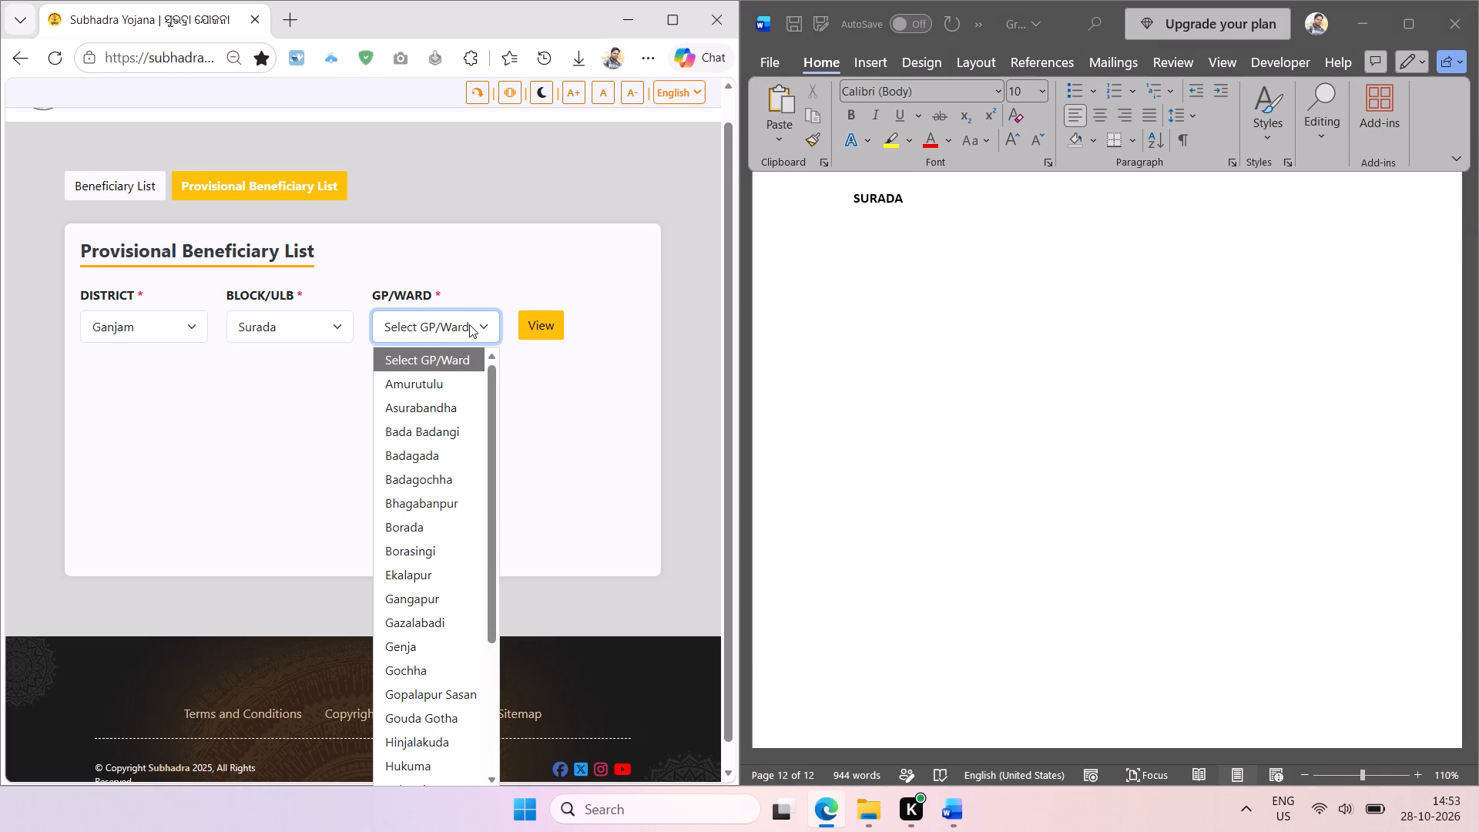
pyautogui.press('shift+super+t')
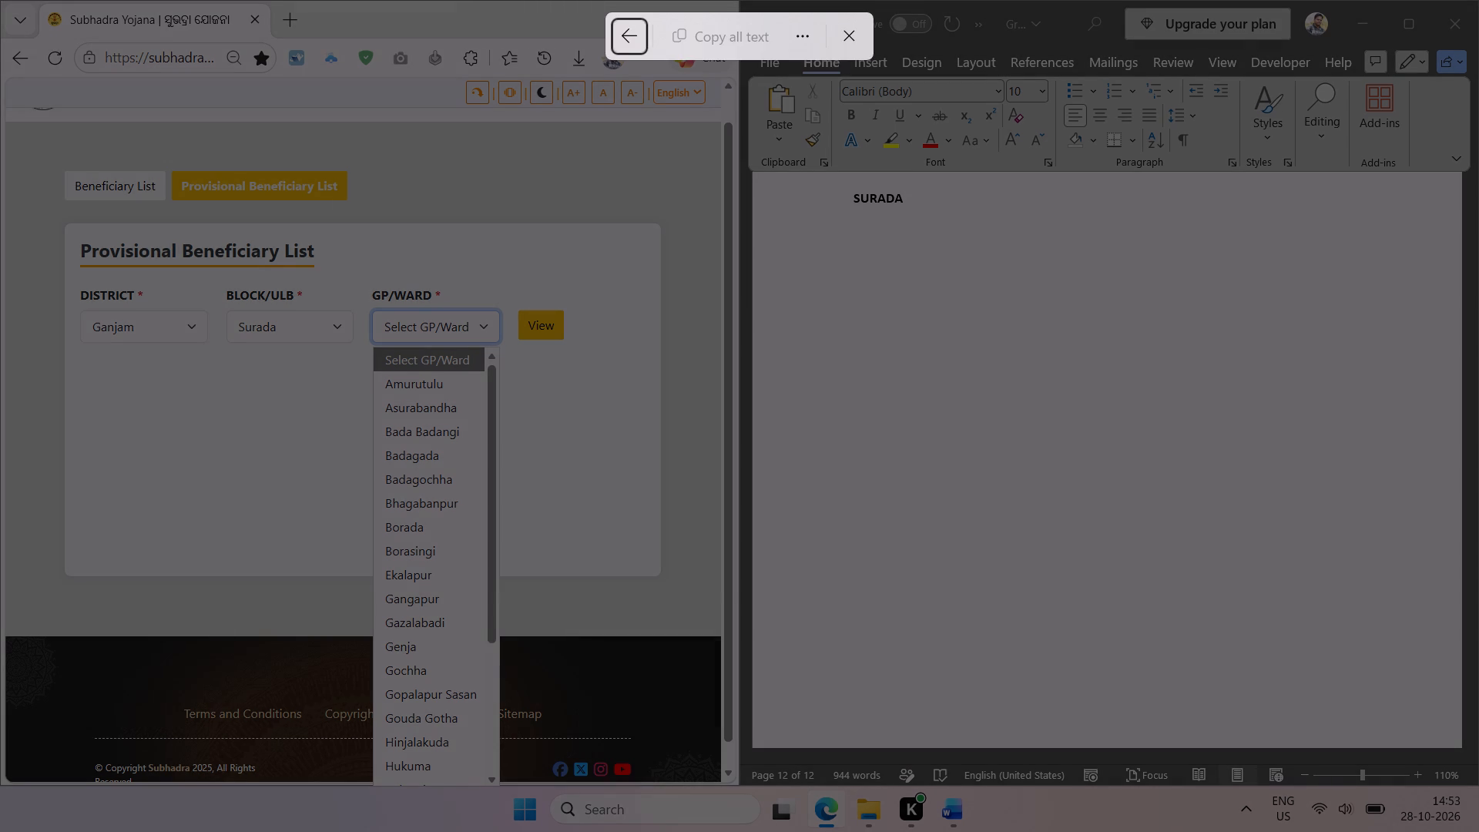
pyautogui.moveTo(374, 373); pyautogui.dragTo(488, 790)
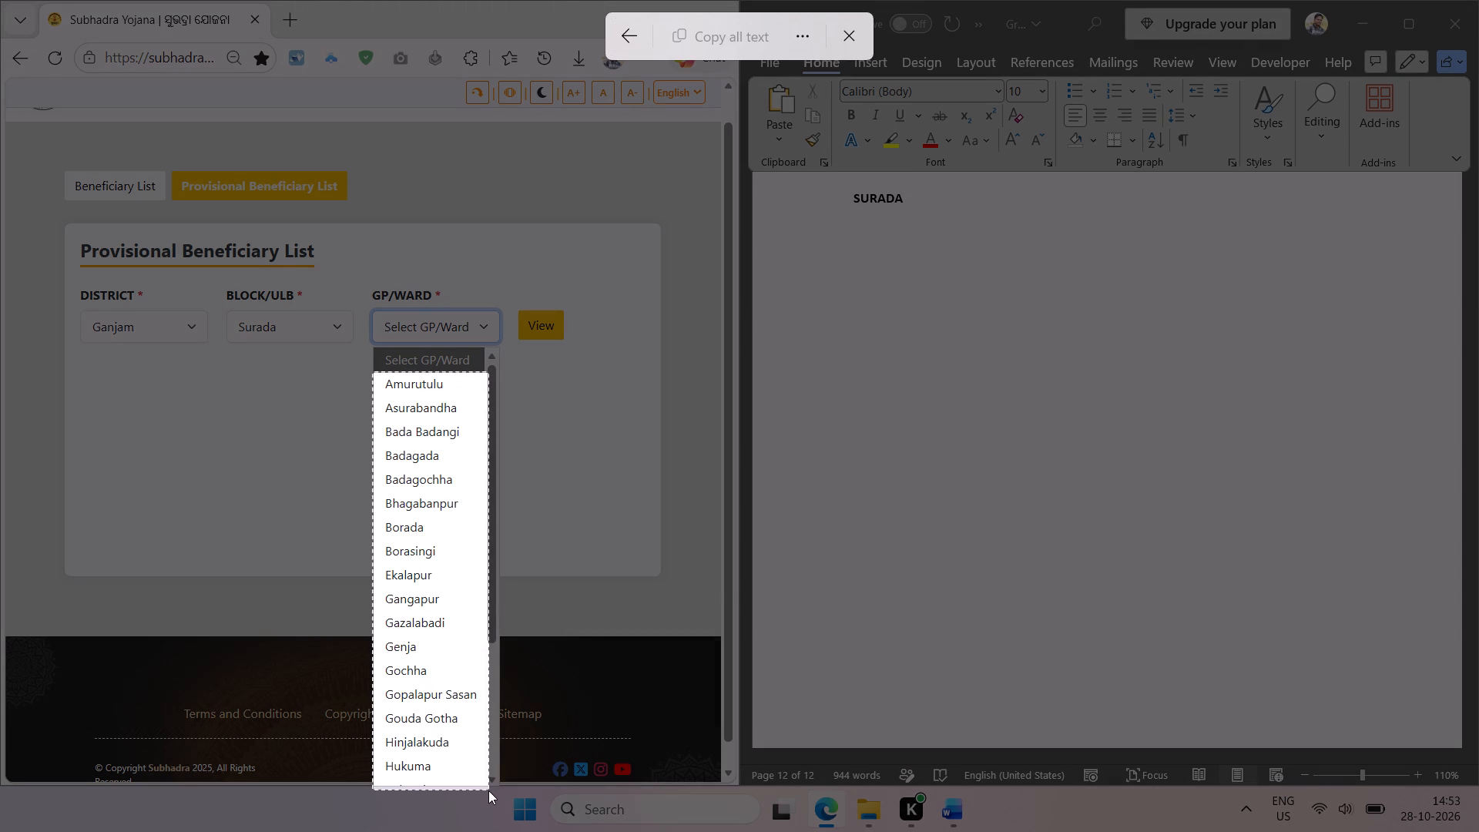
pyautogui.moveTo(488, 790); pyautogui.dragTo(491, 778)
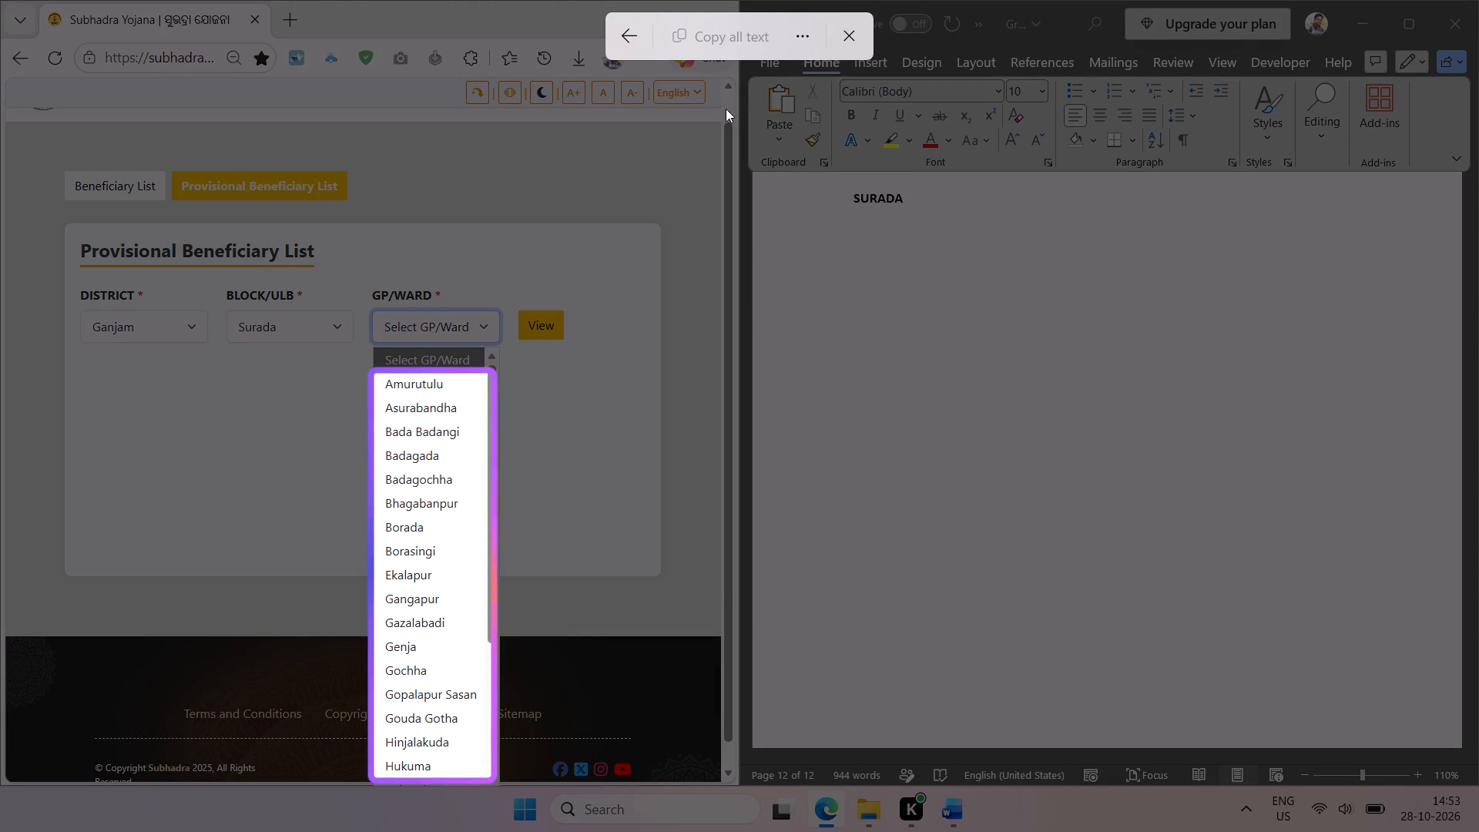
pyautogui.click(725, 30)
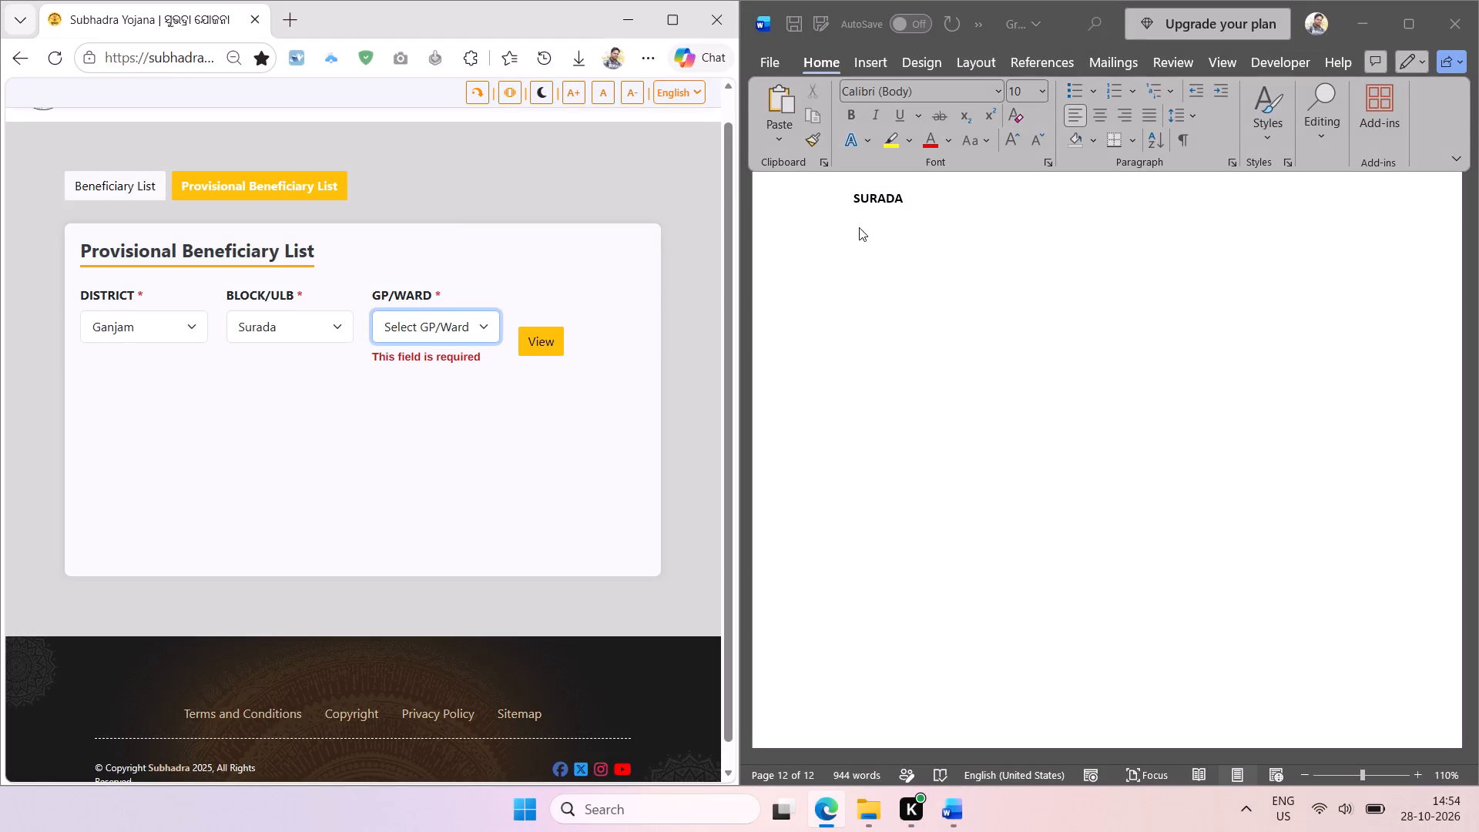
pyautogui.click(859, 227)
pyautogui.hotkey('ctrl', 'v')
pyautogui.click(943, 707)
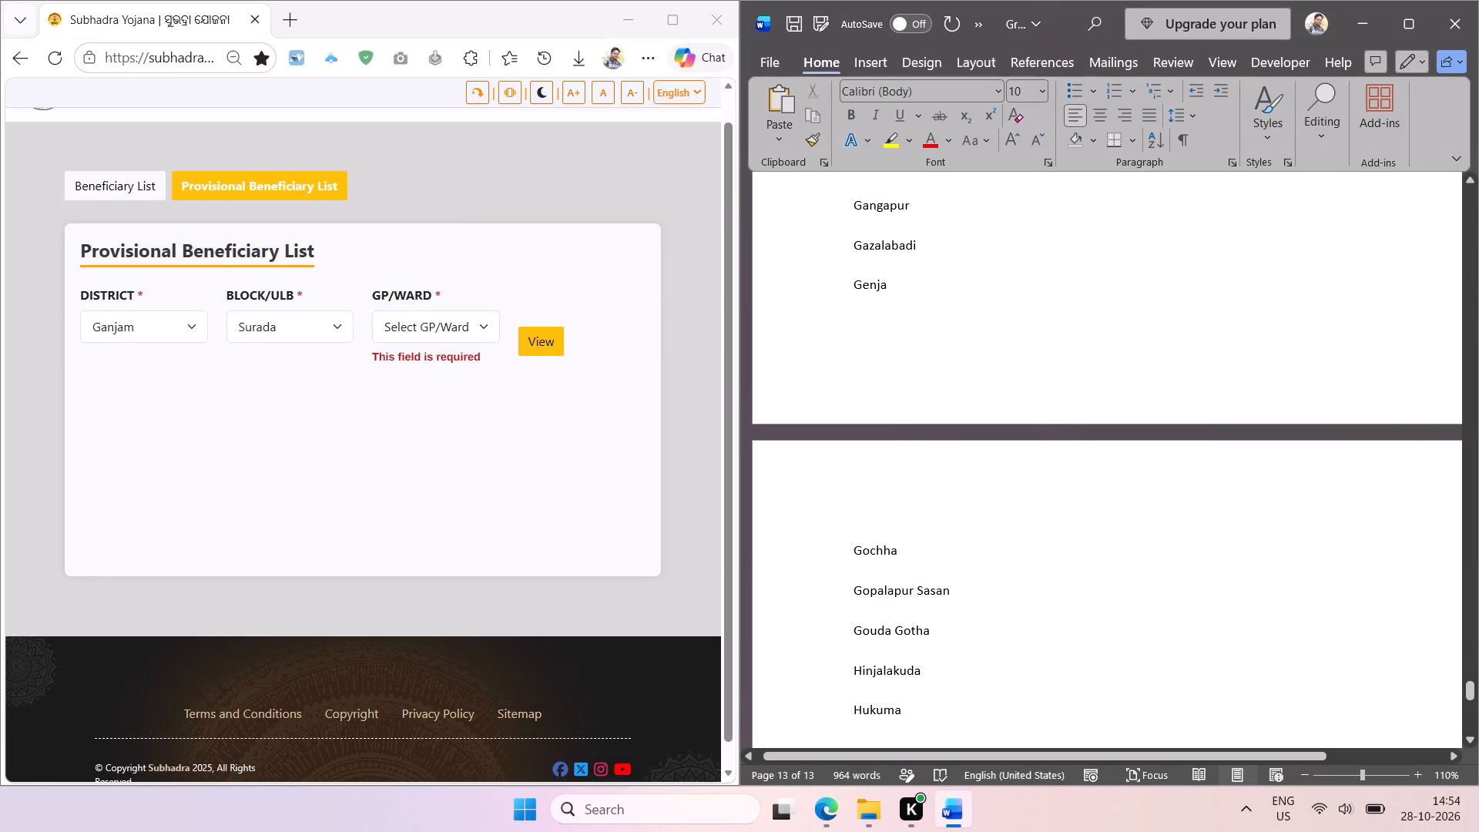
pyautogui.press('Return')
pyautogui.press('Return')
# Extract the gram panchayat names from Hukuma to Suramani, paste them at the end of the SURADA list, and delete the duplicate Hukuma.
pyautogui.click(487, 329)
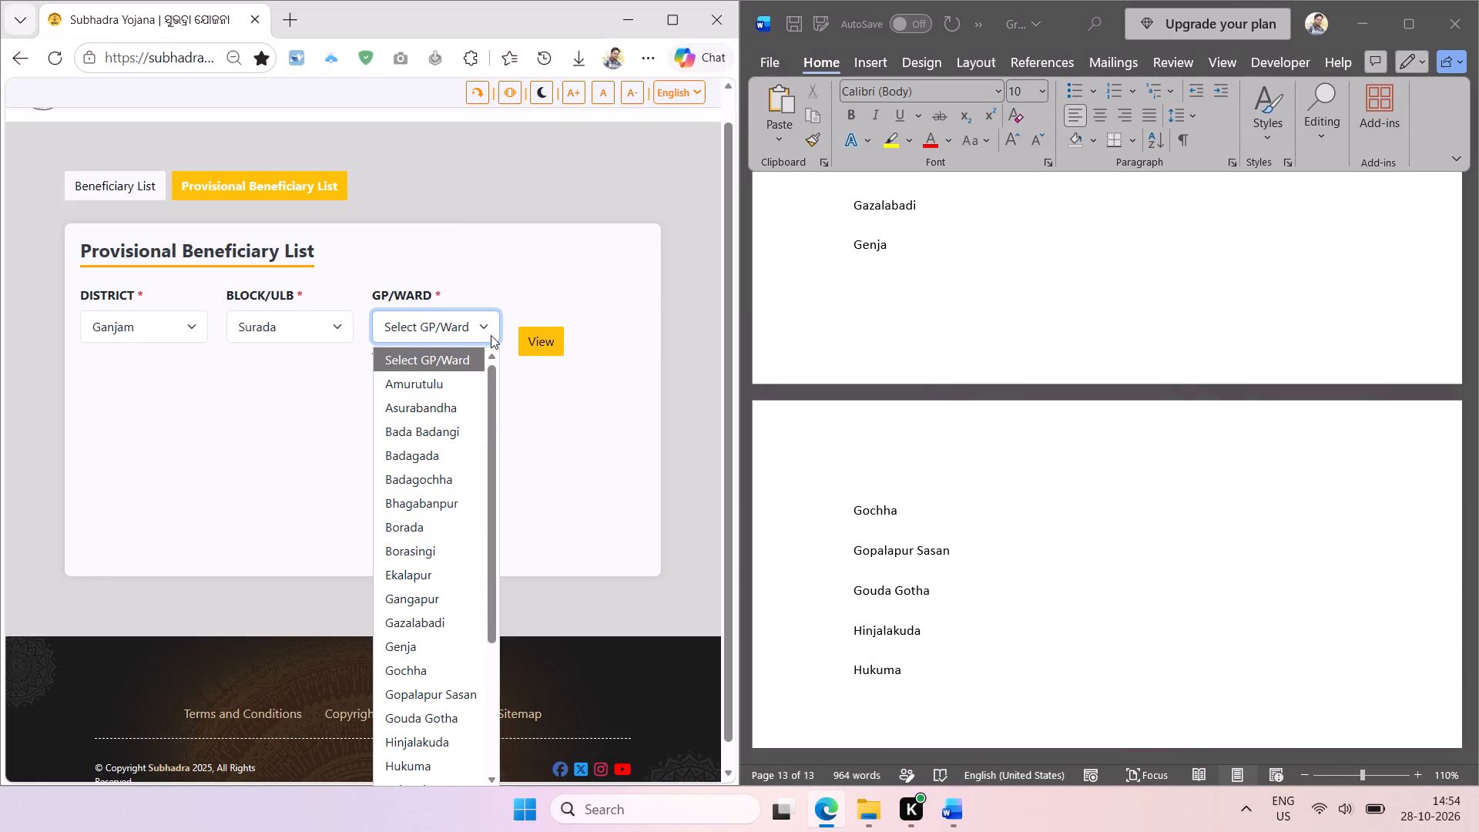
pyautogui.moveTo(495, 416); pyautogui.dragTo(505, 624)
pyautogui.press('shift+super+t')
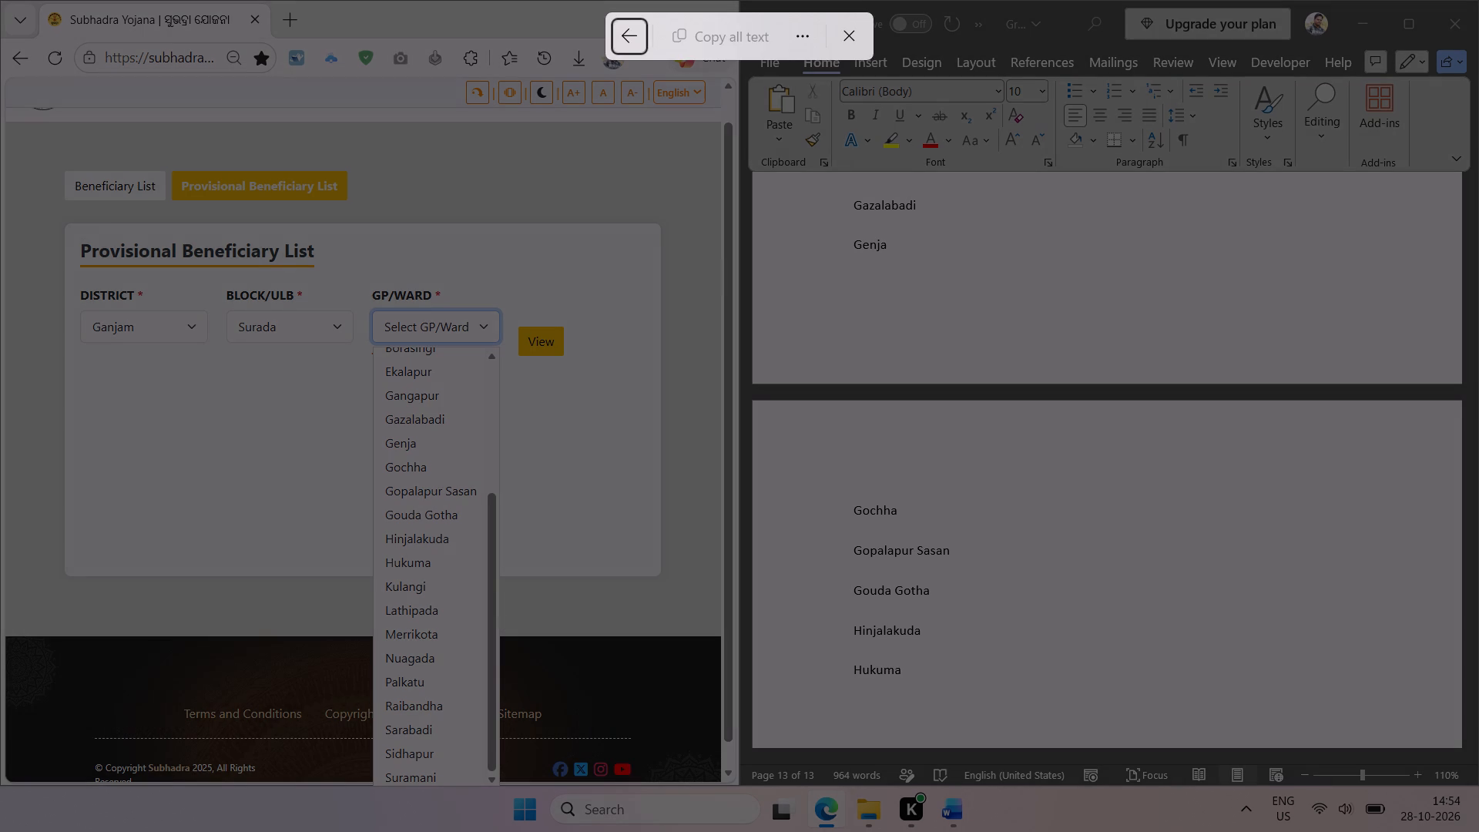
pyautogui.moveTo(375, 550); pyautogui.dragTo(470, 786)
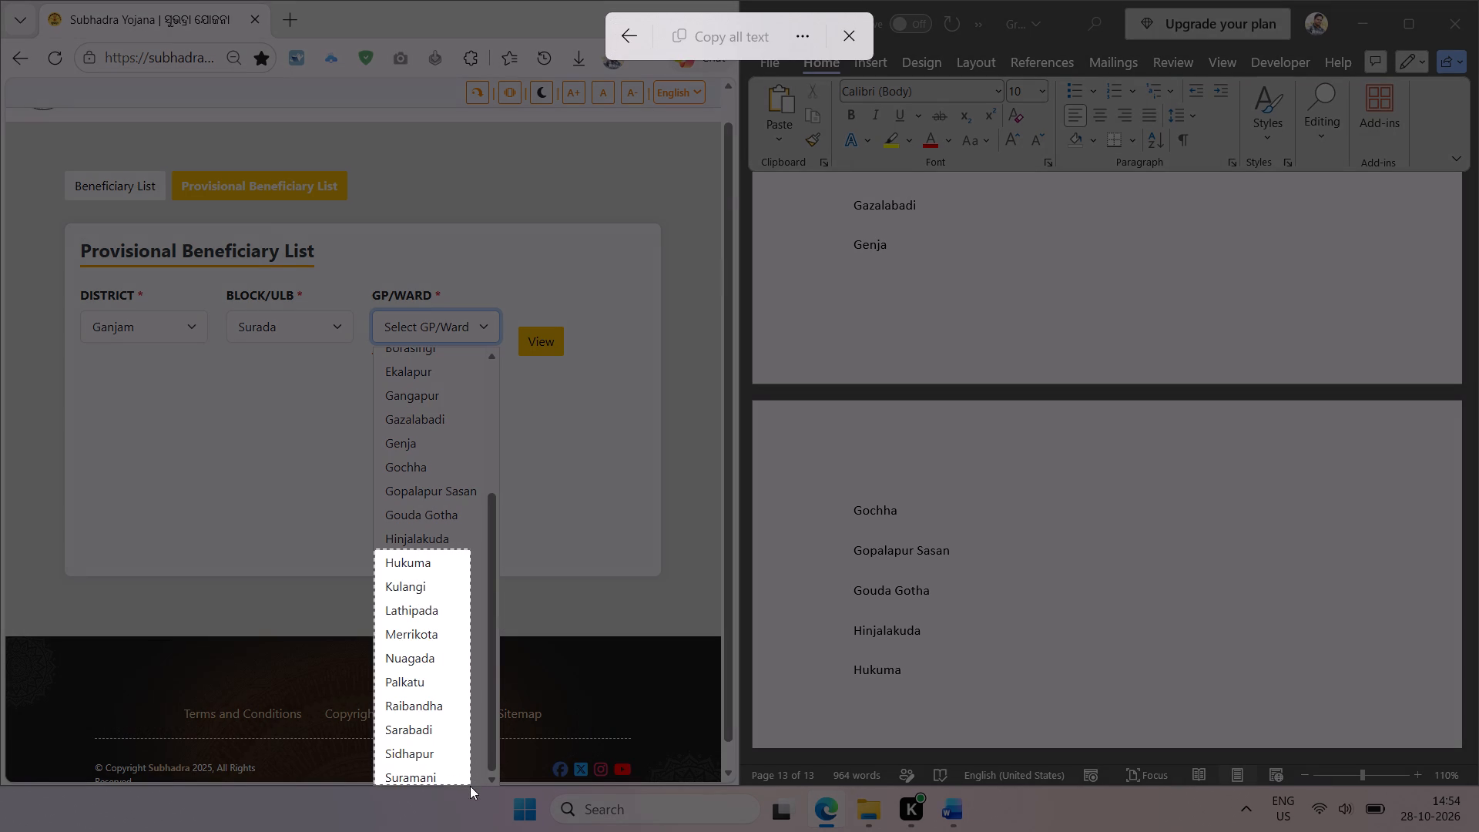
pyautogui.moveTo(470, 786); pyautogui.dragTo(470, 787)
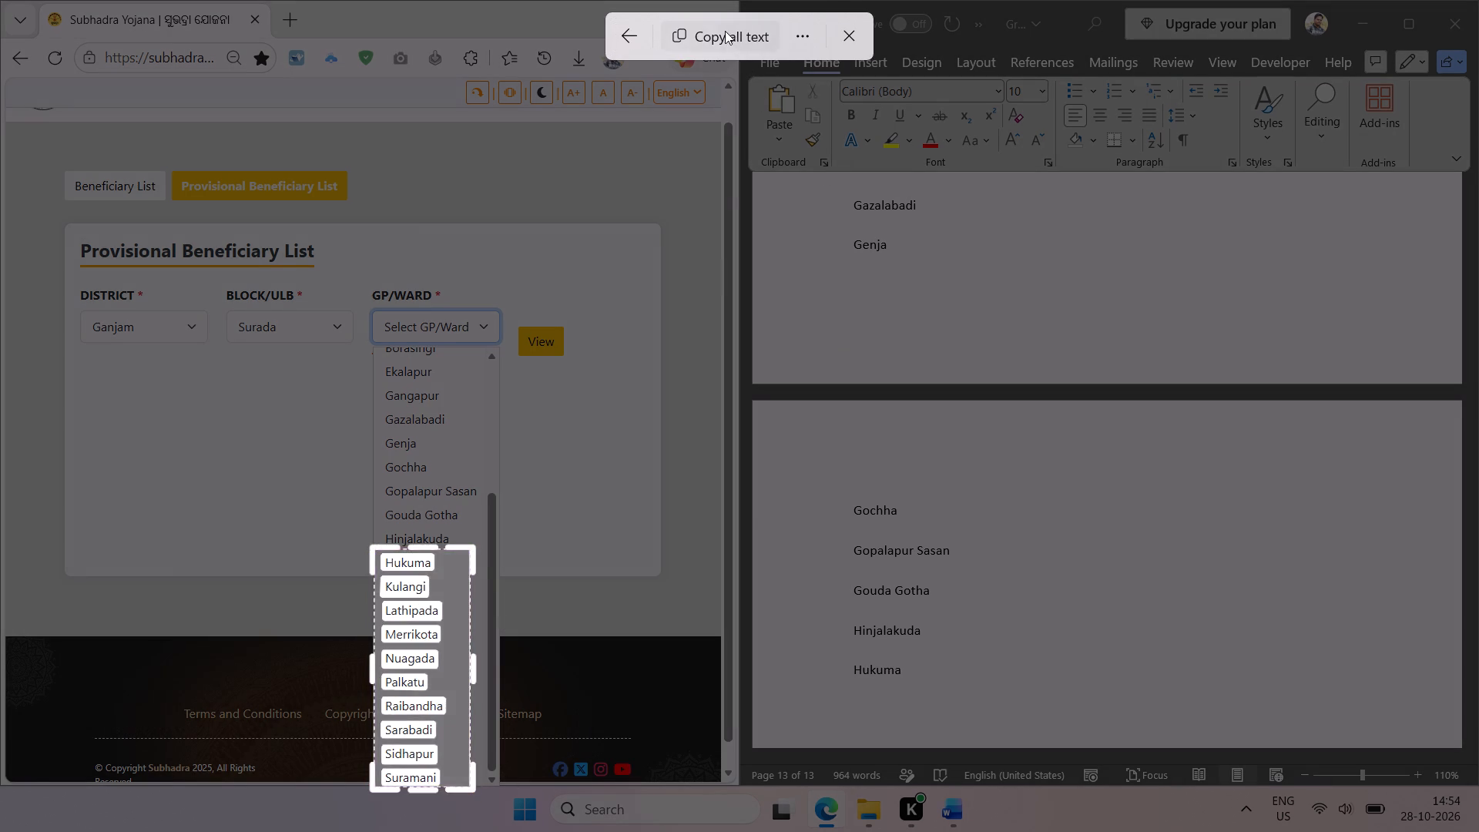
pyautogui.click(725, 31)
pyautogui.click(874, 692)
pyautogui.hotkey('ctrl', 'v')
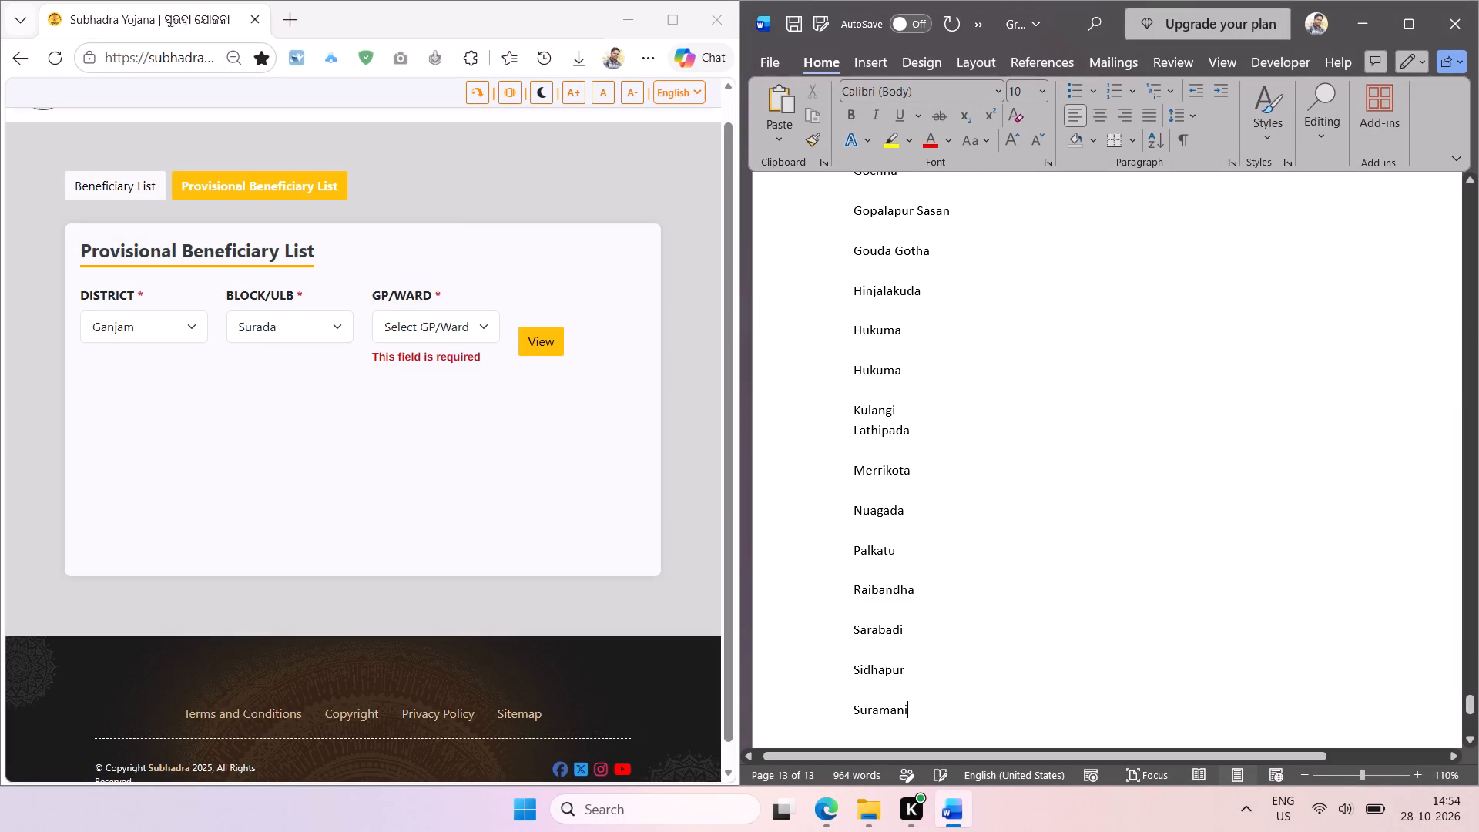
pyautogui.doubleClick(881, 331)
pyautogui.press('BackSpace')
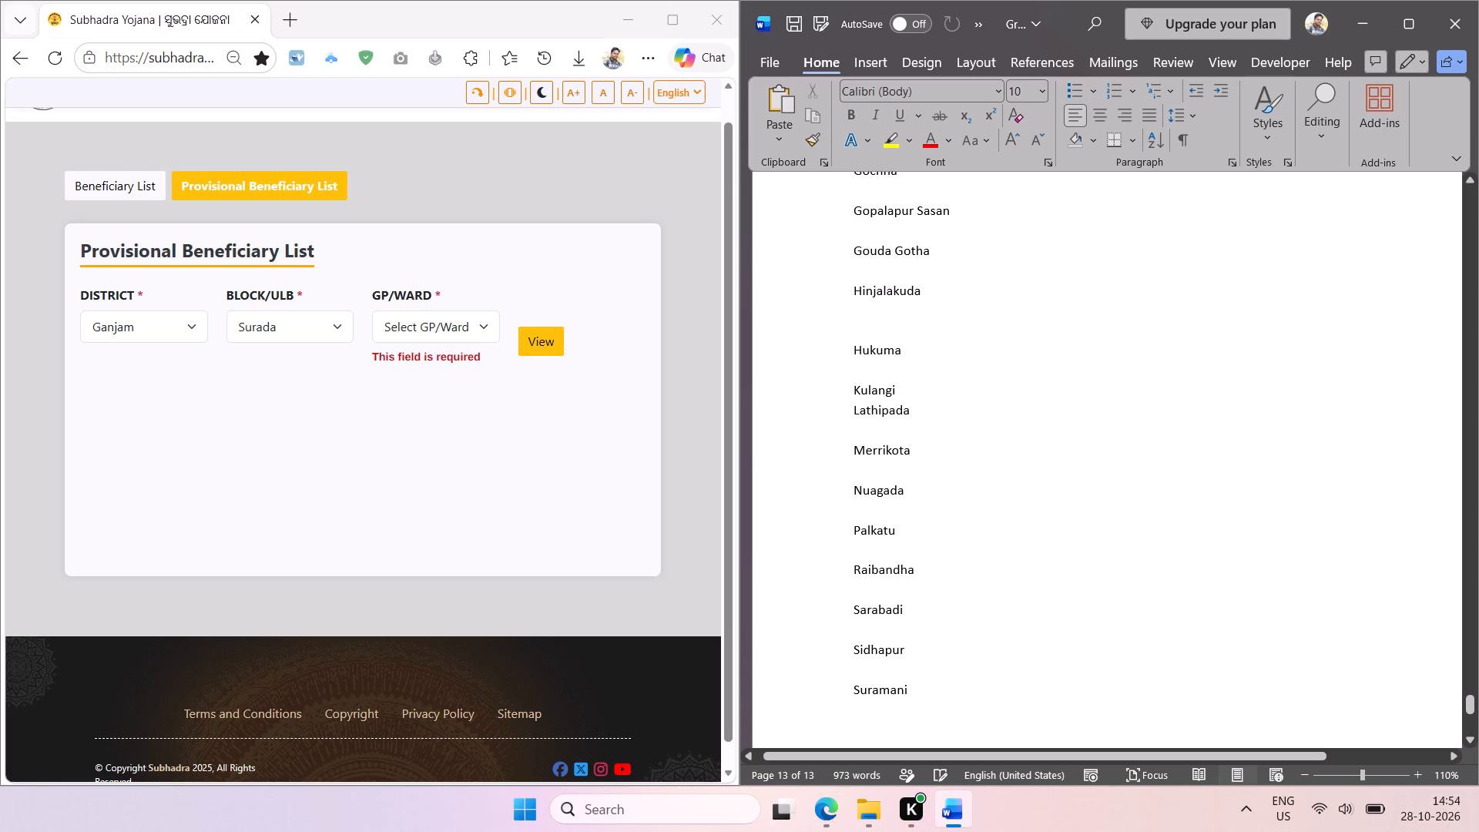
# Remove the blank lines between the gram panchayat names from Gochha to Suramani in the SURADA list.
pyautogui.click(872, 672)
pyautogui.press('BackSpace')
pyautogui.press('Up')
pyautogui.press('BackSpace')
pyautogui.press('Up')
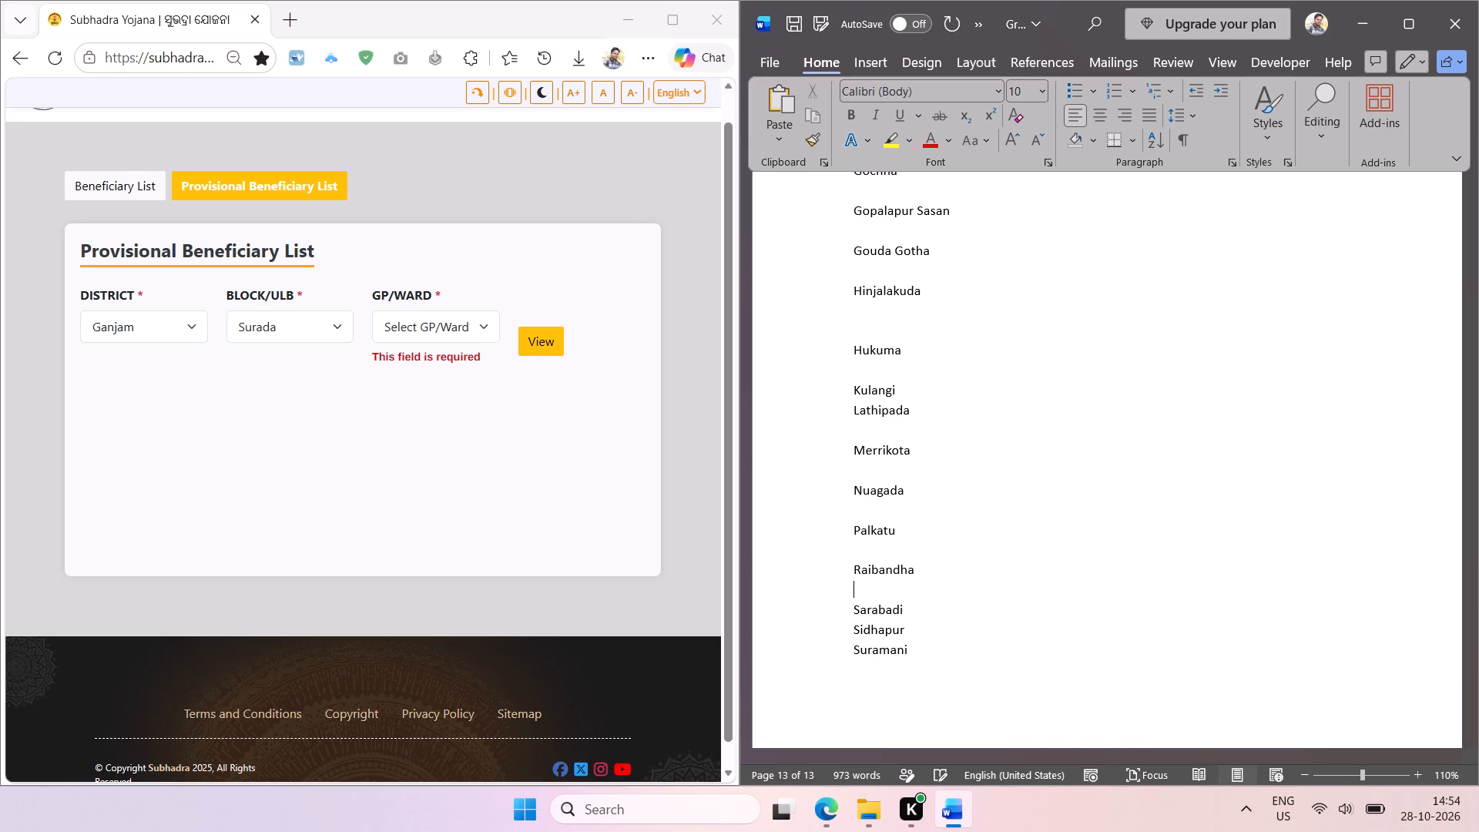
pyautogui.press('BackSpace')
pyautogui.press('Up')
pyautogui.press('BackSpace')
pyautogui.press('Up')
pyautogui.press('BackSpace')
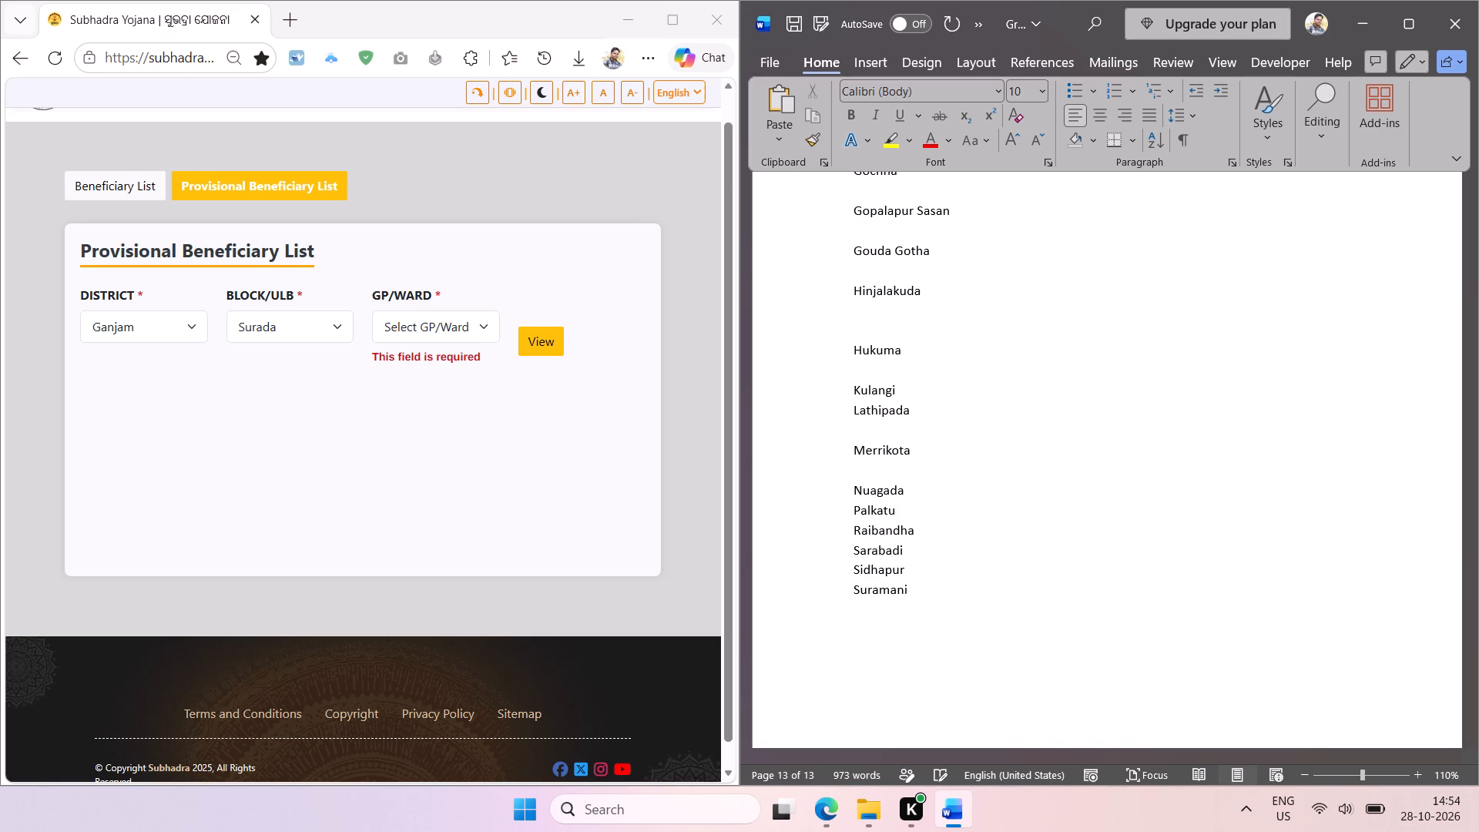
pyautogui.press('Up')
pyautogui.press('BackSpace')
pyautogui.press('Up')
pyautogui.press('BackSpace')
pyautogui.press('Up')
pyautogui.press('Up')
pyautogui.press('BackSpace')
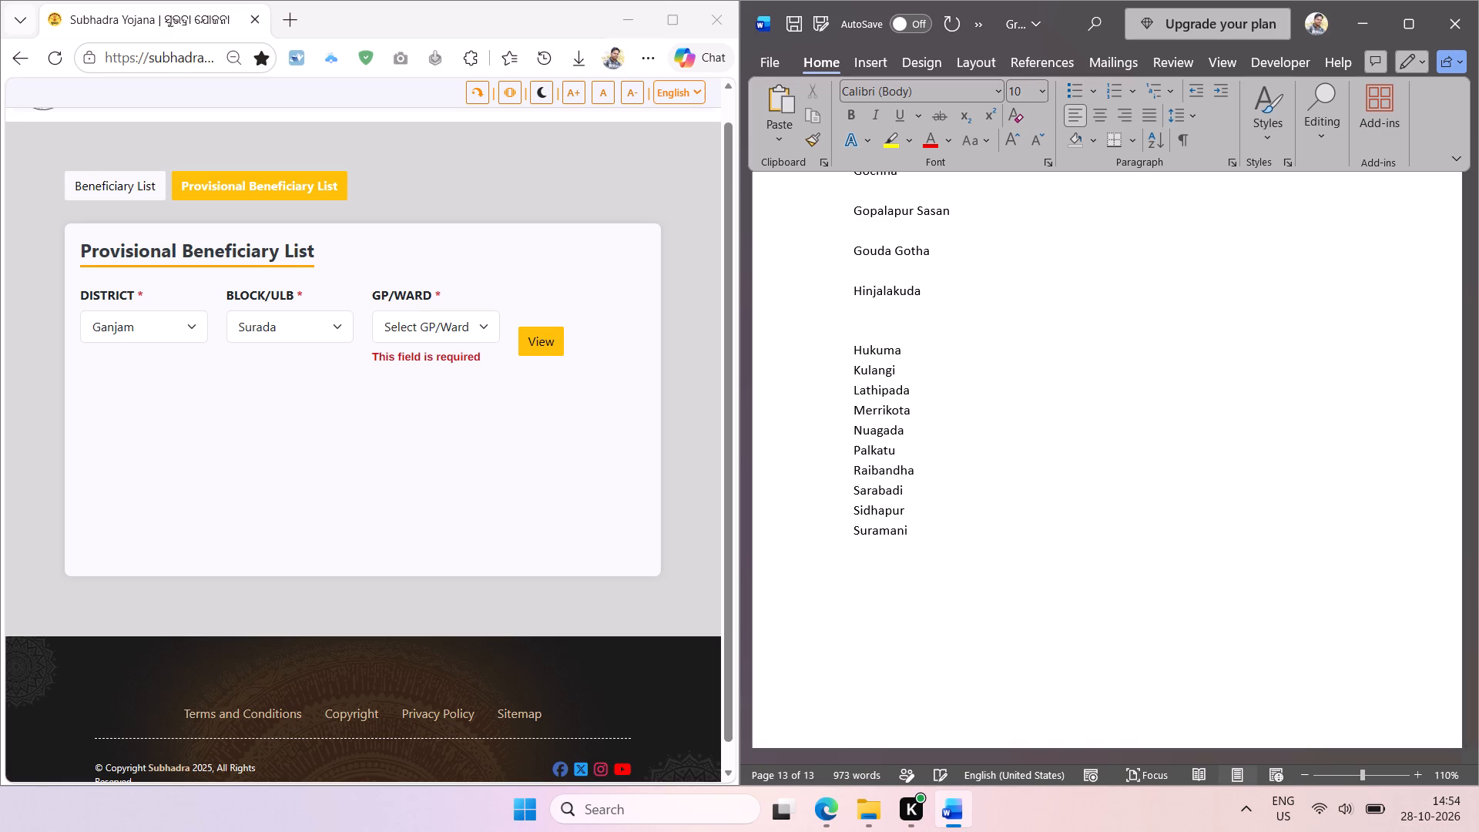
pyautogui.press('Up')
pyautogui.press('BackSpace')
pyautogui.press('BackSpace')
pyautogui.press('Up')
pyautogui.press('BackSpace')
pyautogui.press('Up')
pyautogui.press('BackSpace')
pyautogui.press('Up')
pyautogui.press('BackSpace')
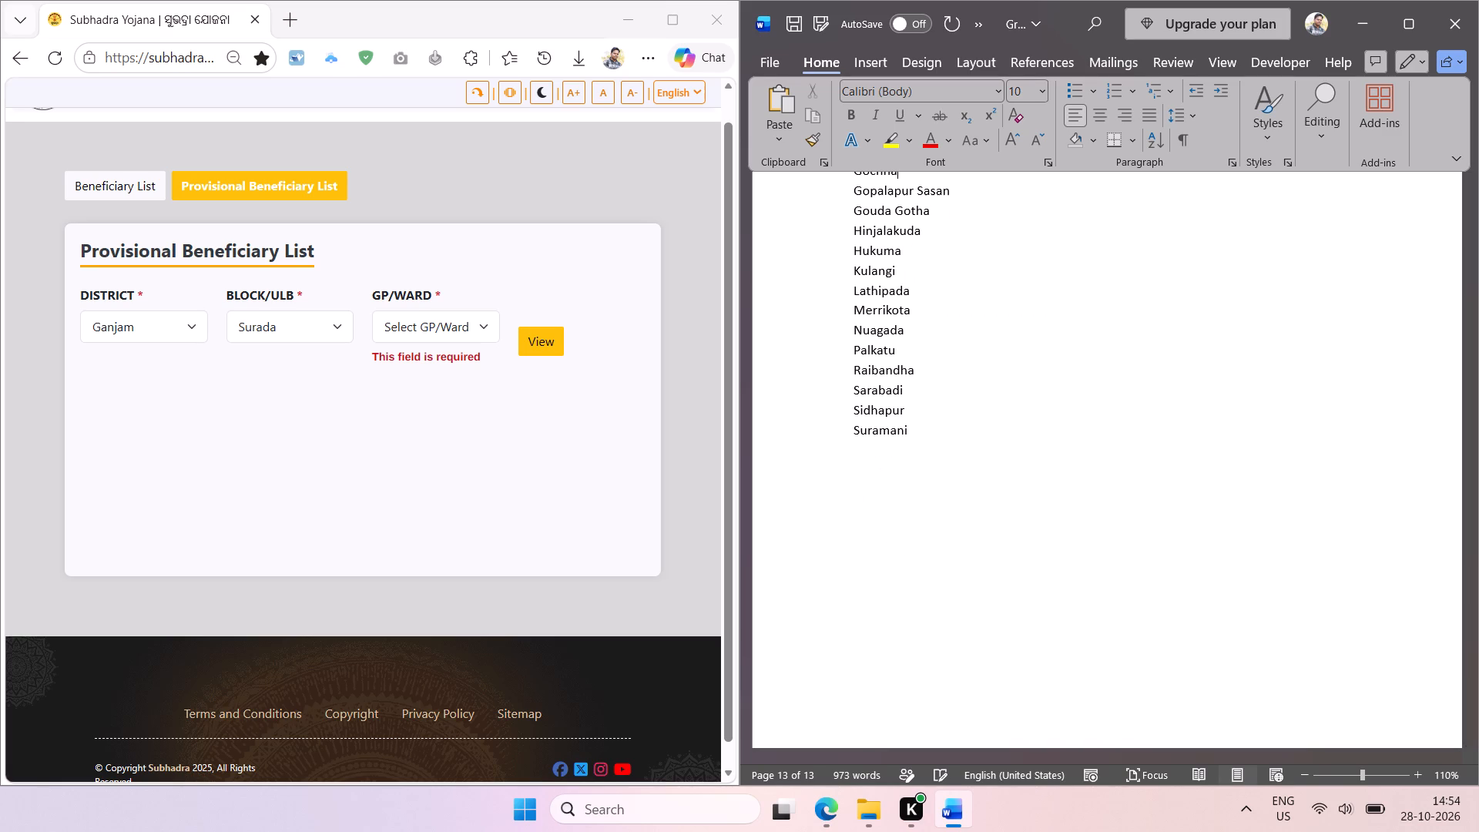
# Remove the remaining blank lines between the gram panchayat names from Amurutulu to Gochha in the SURADA list.
pyautogui.scroll(4, 1063, 659)
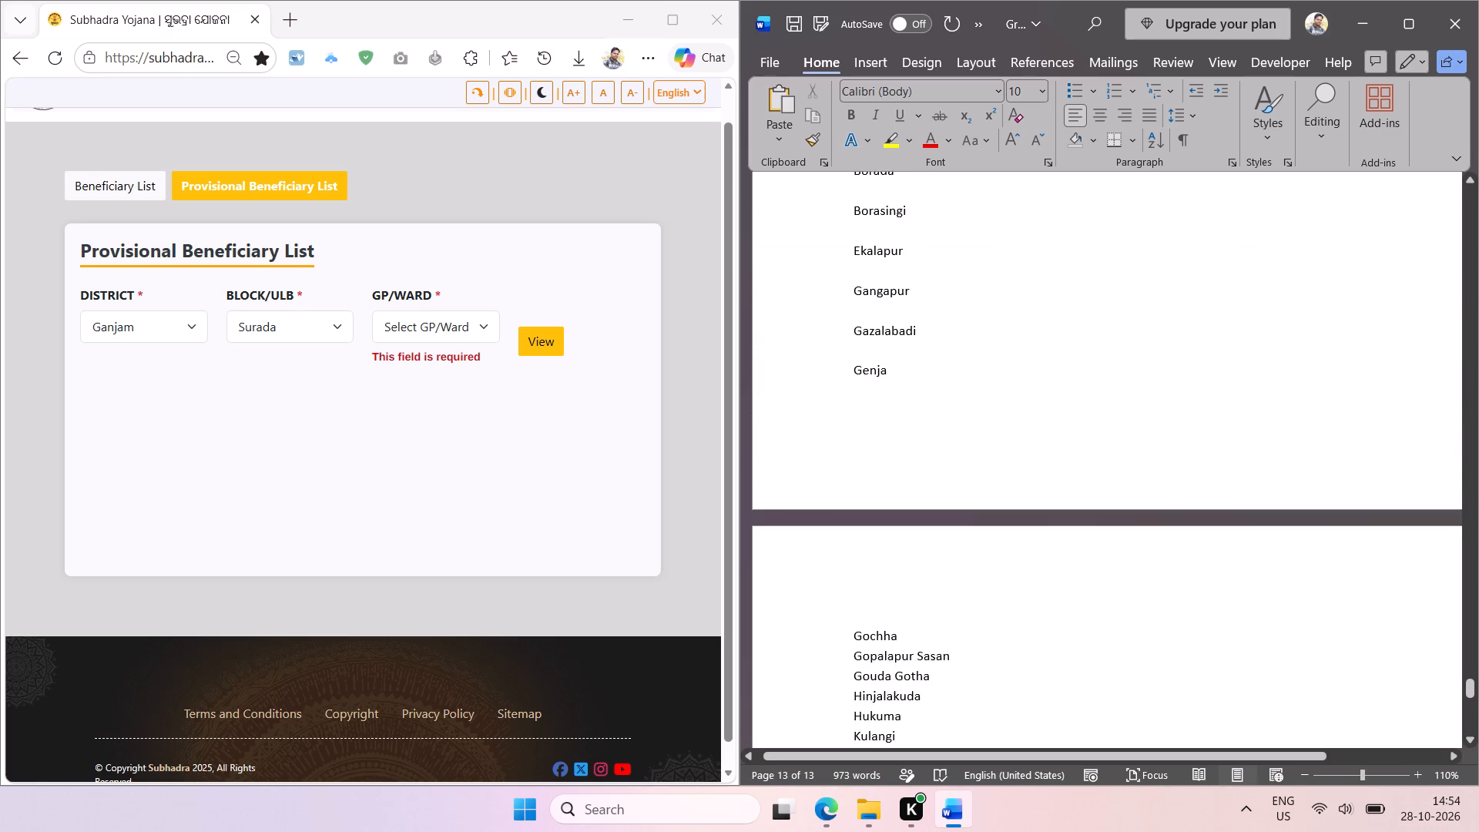
pyautogui.scroll(2, 1063, 659)
pyautogui.click(891, 655)
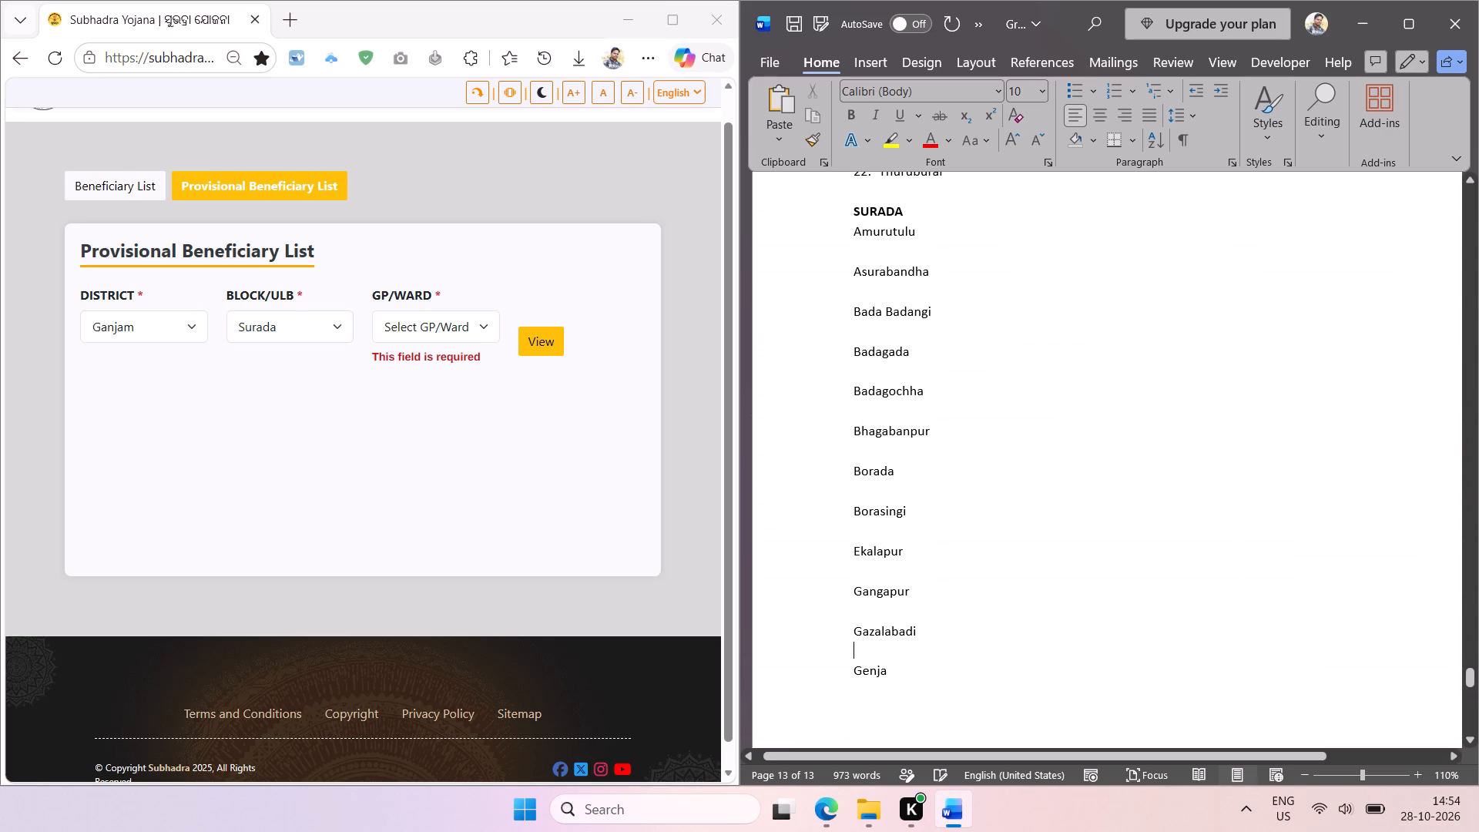
pyautogui.press('BackSpace')
pyautogui.press('Up')
pyautogui.press('BackSpace')
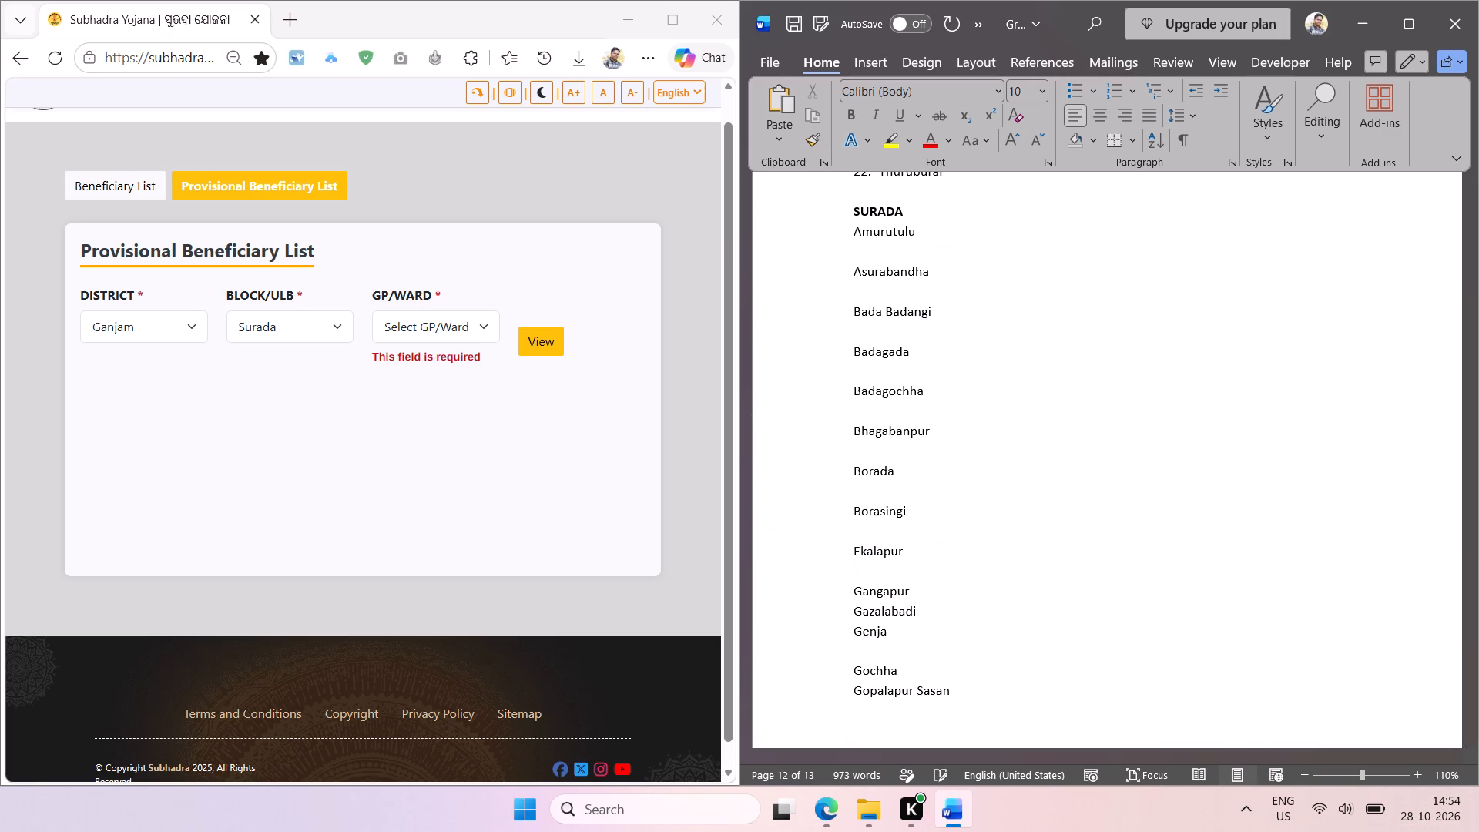
pyautogui.press('Up')
pyautogui.press('BackSpace')
pyautogui.press('Up')
pyautogui.press('BackSpace')
pyautogui.press('Up')
pyautogui.press('BackSpace')
pyautogui.press('Up')
pyautogui.press('BackSpace')
pyautogui.press('Up')
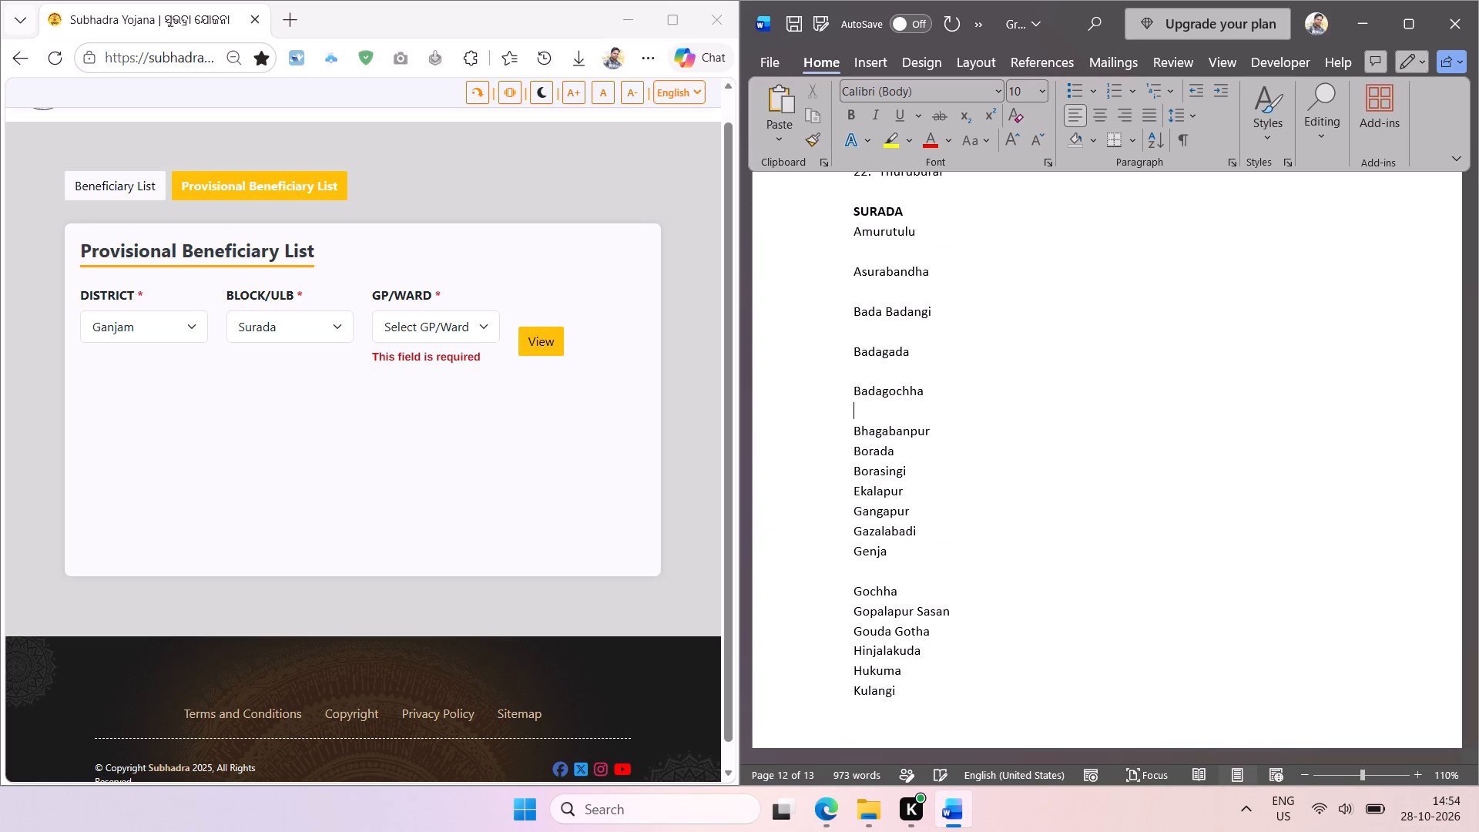
pyautogui.press('BackSpace')
pyautogui.press('Up')
pyautogui.press('BackSpace')
pyautogui.press('Up')
pyautogui.press('BackSpace')
pyautogui.press('Up')
pyautogui.press('BackSpace')
pyautogui.press('Up')
pyautogui.press('BackSpace')
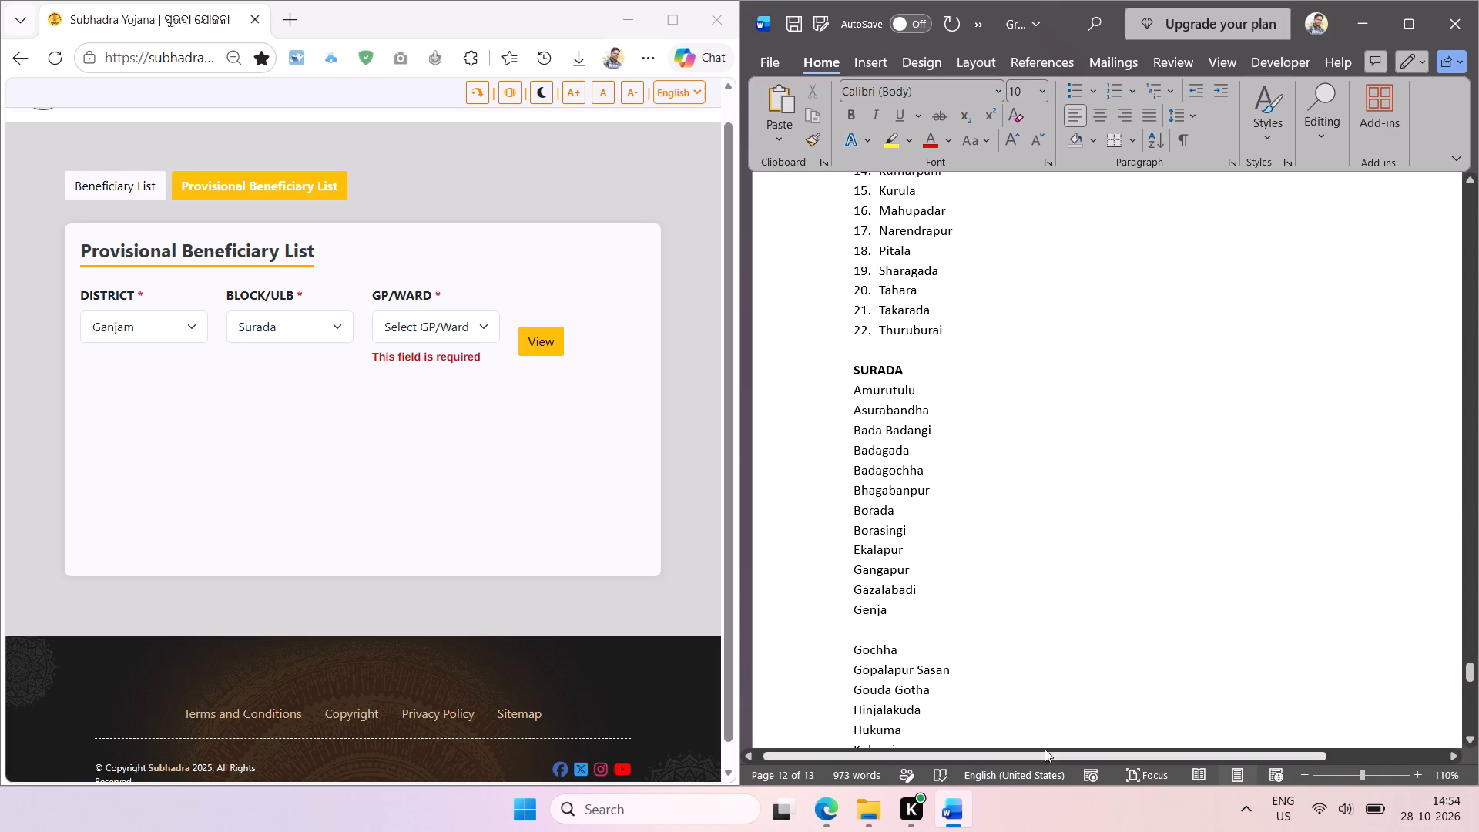
pyautogui.click(875, 634)
pyautogui.press('BackSpace')
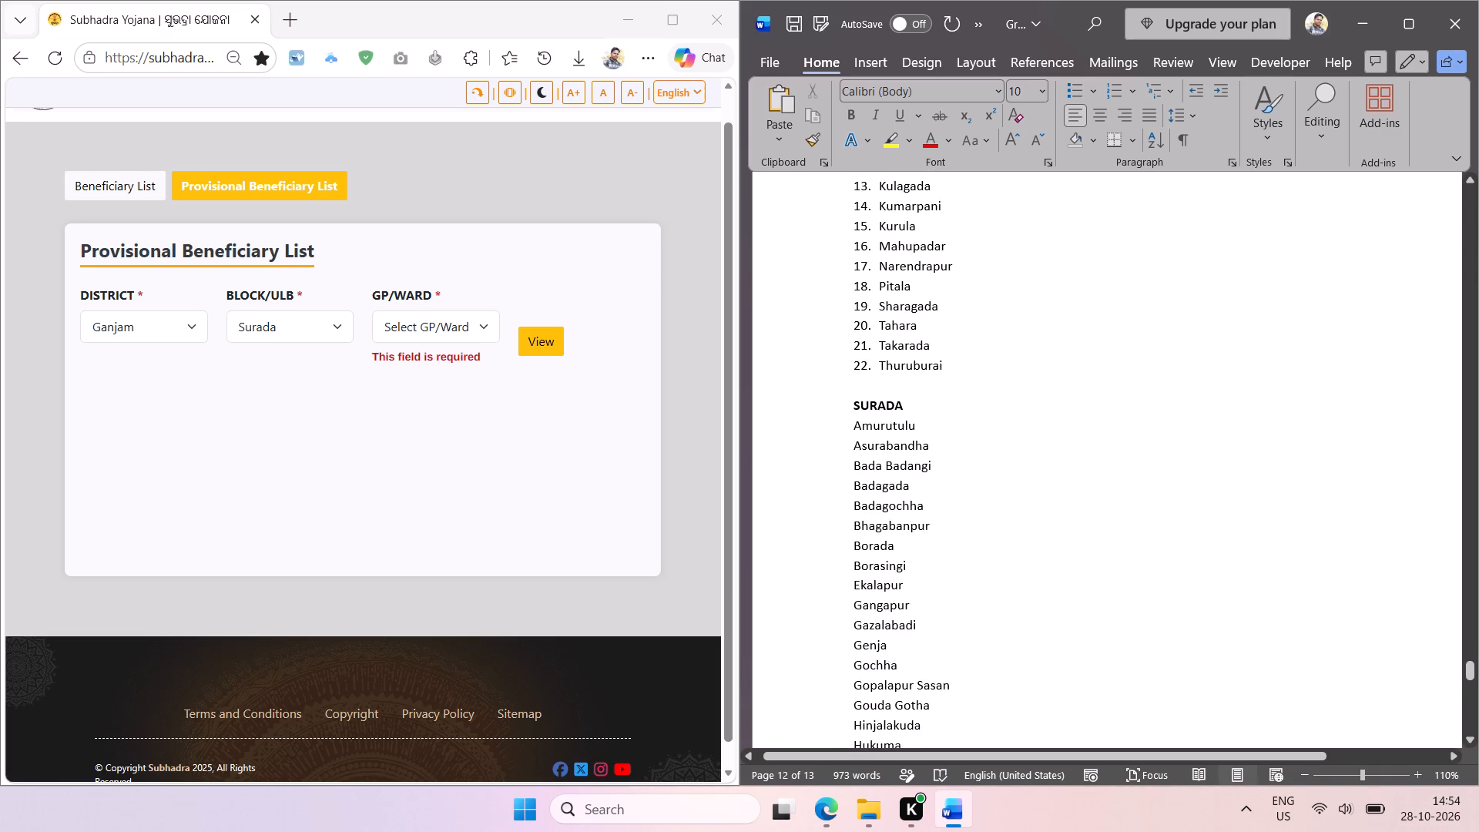
# Insert a page break before the SURADA heading so the block starts on a new page.
pyautogui.click(854, 398)
pyautogui.scroll(-4, 998, 527)
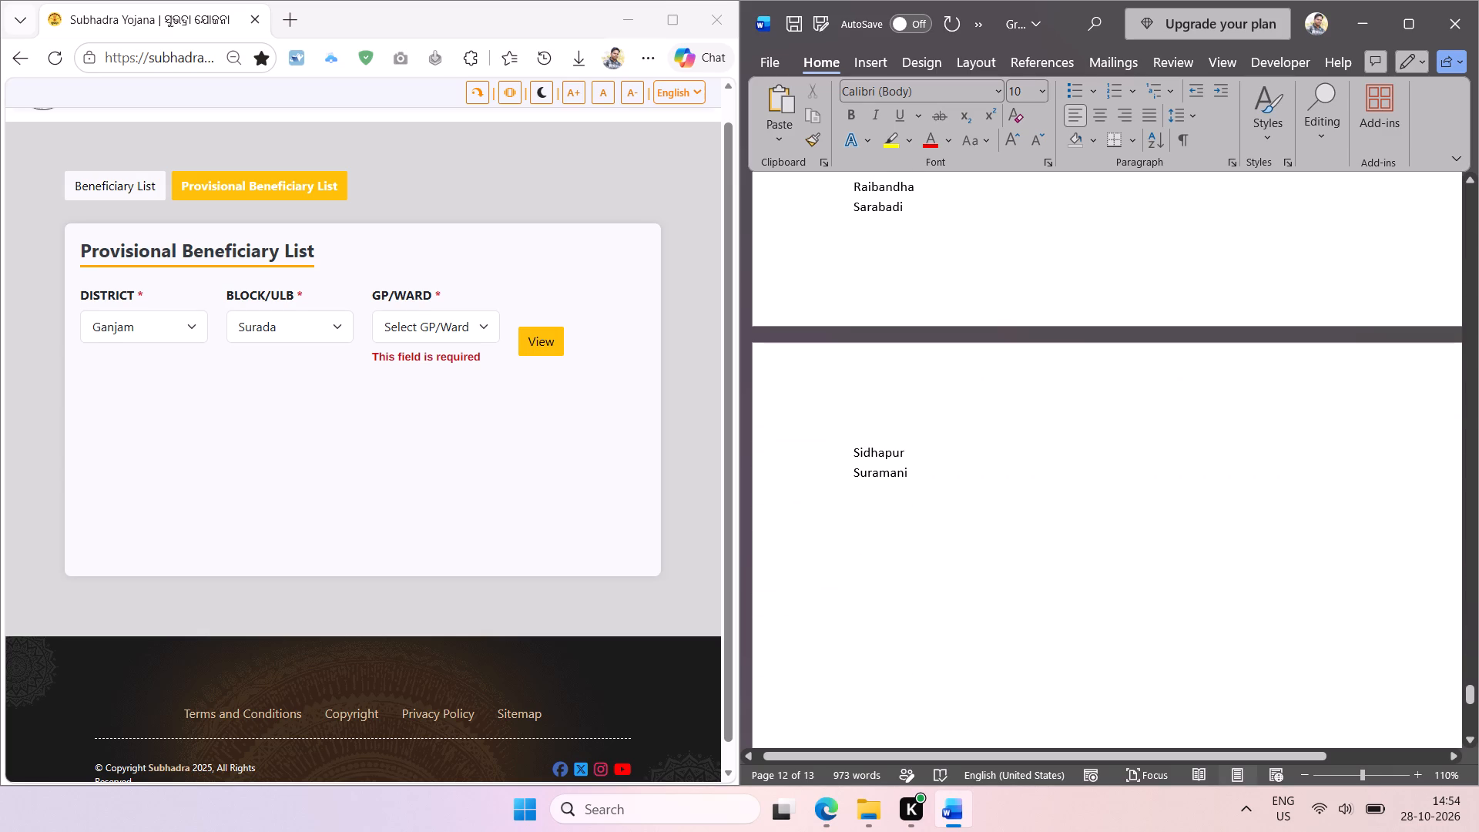
pyautogui.scroll(2, 941, 398)
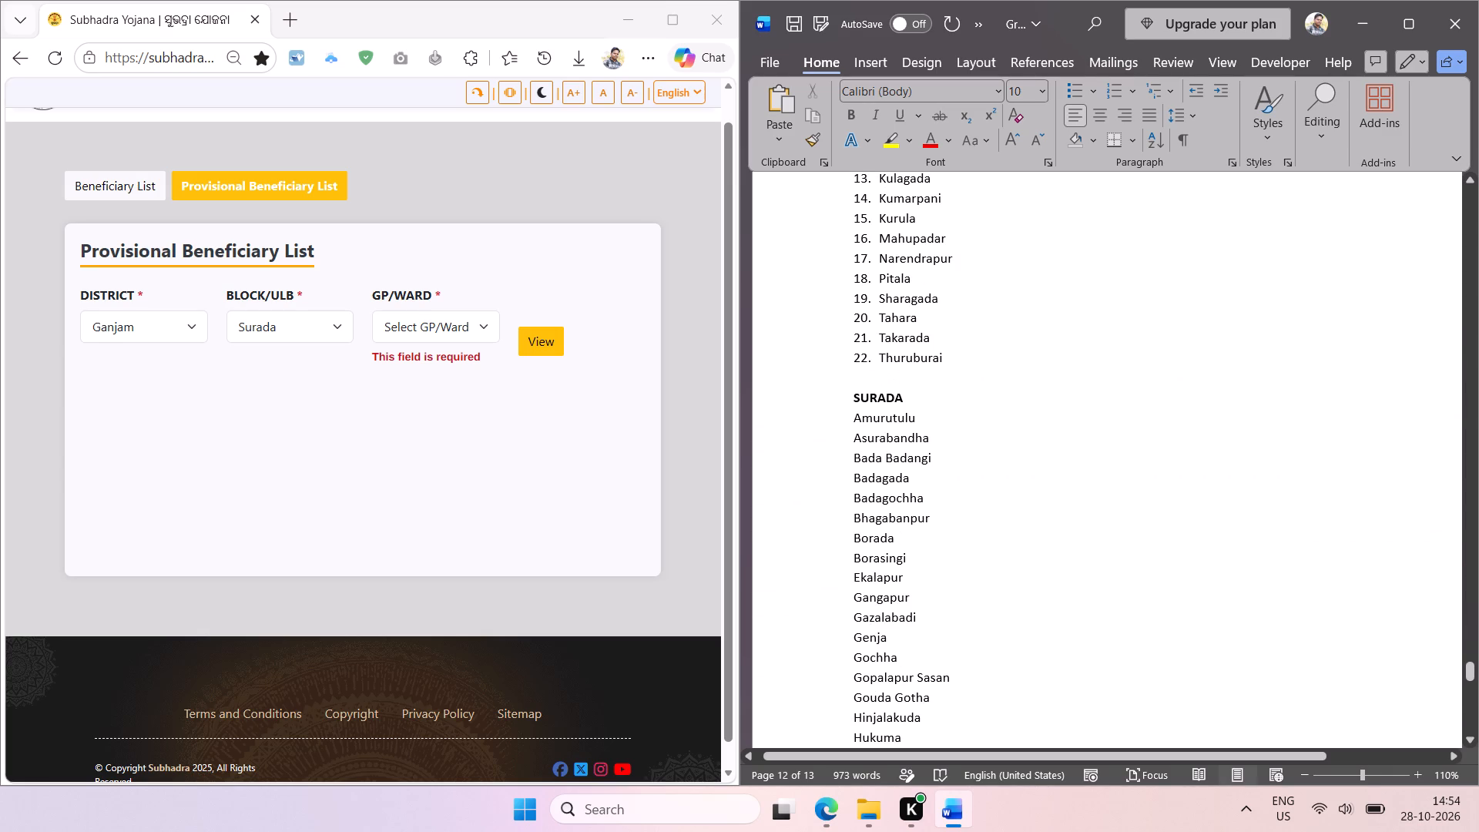
pyautogui.click(852, 392)
pyautogui.hotkey('ctrl', 'Return')
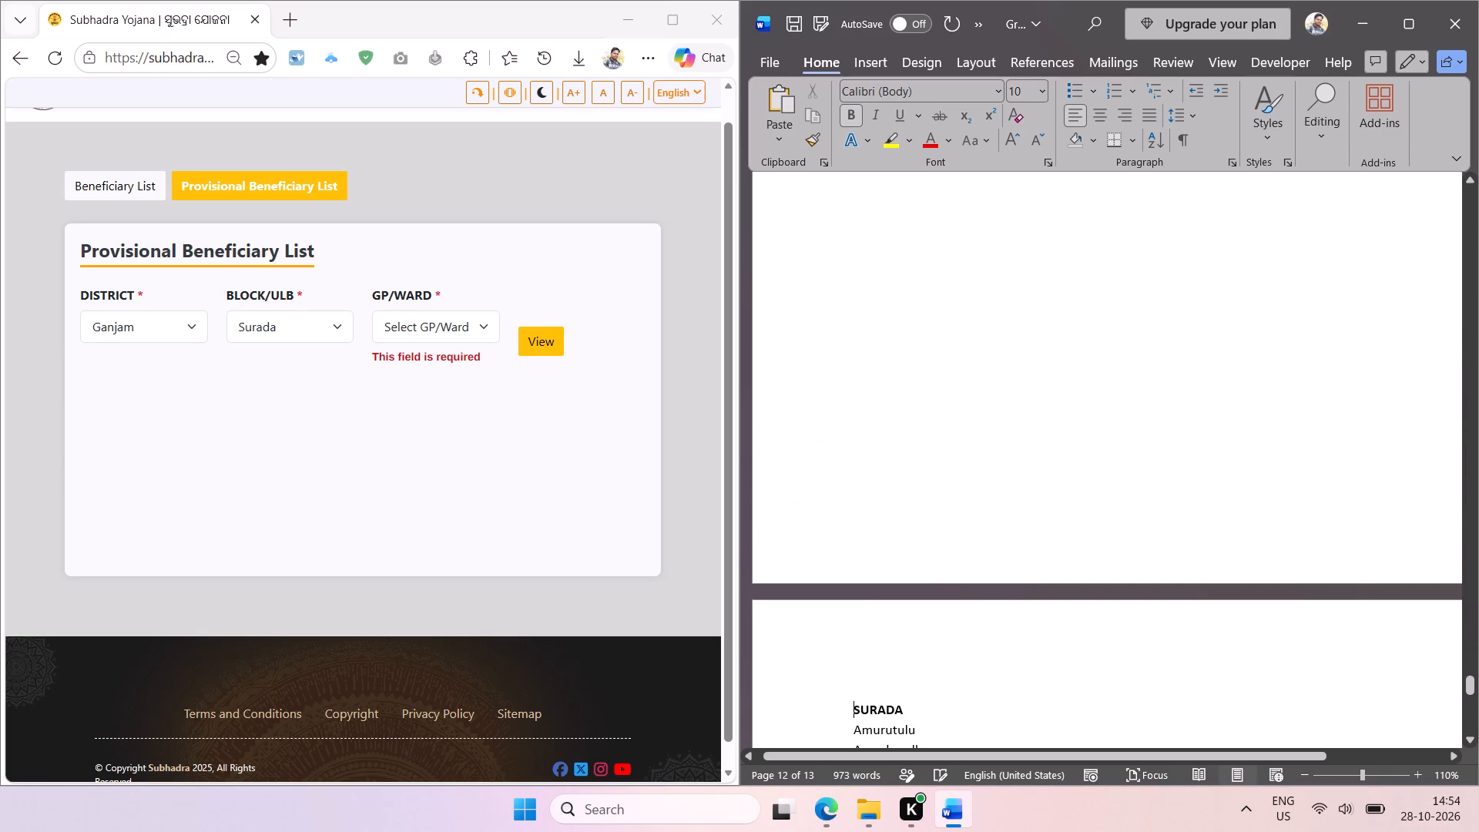
# Sort the SURADA gram panchayat names from Amurutulu to Suramani alphabetically.
pyautogui.scroll(-3, 949, 436)
pyautogui.moveTo(911, 667); pyautogui.dragTo(878, 277)
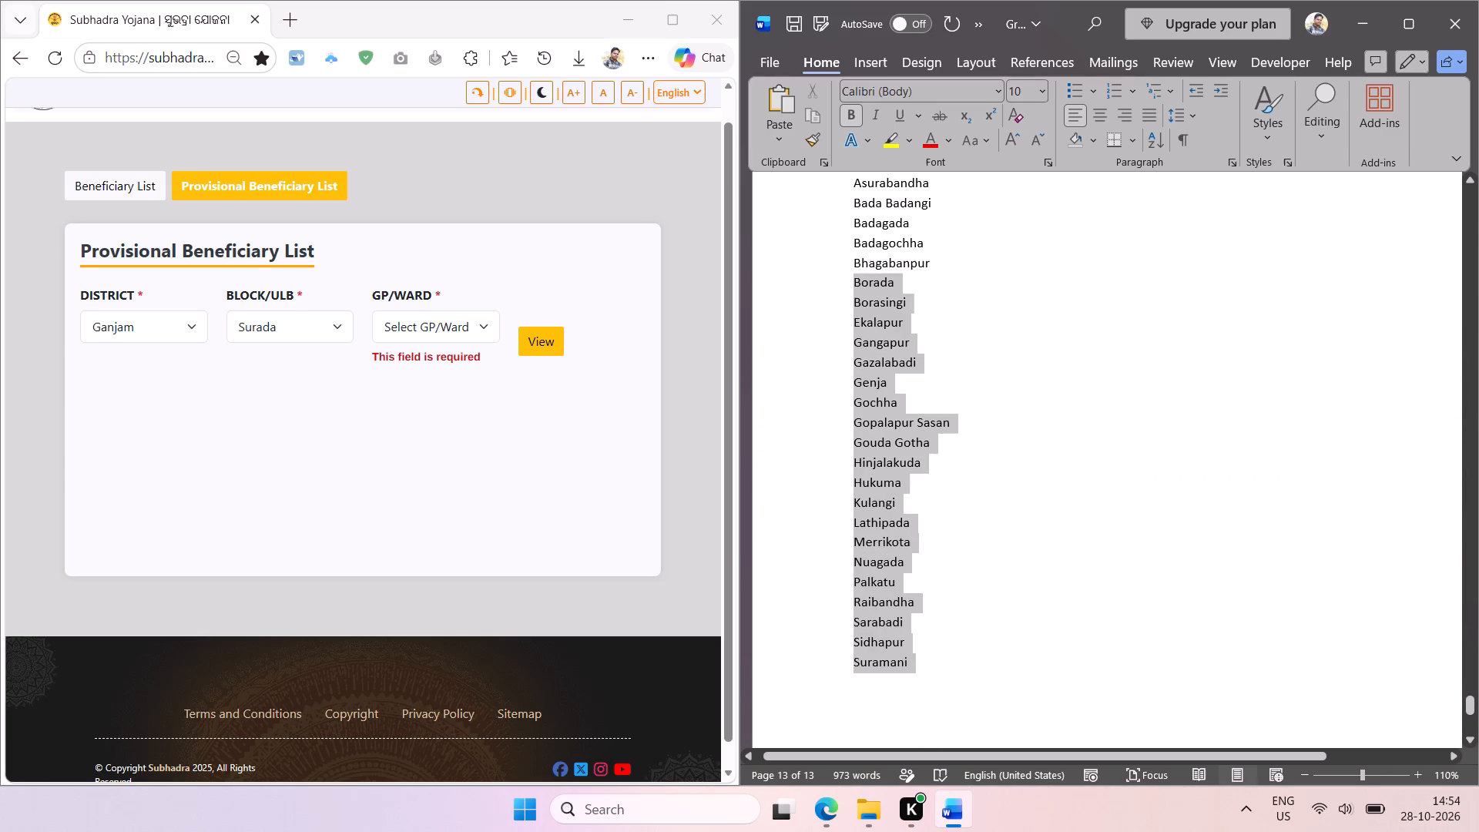
pyautogui.moveTo(878, 277); pyautogui.dragTo(864, 189)
pyautogui.scroll(-1, 1048, 382)
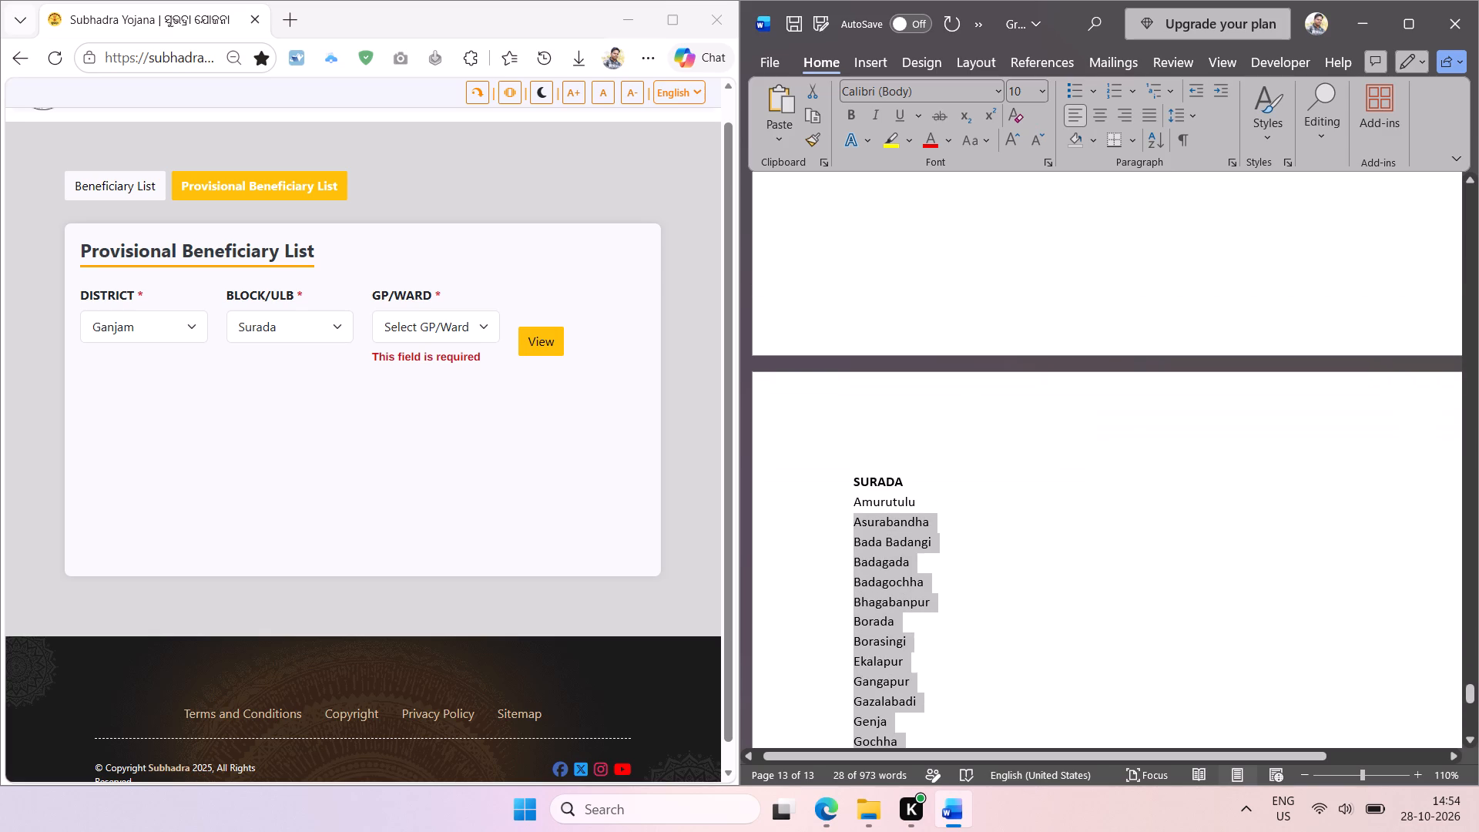
pyautogui.scroll(-1, 1057, 405)
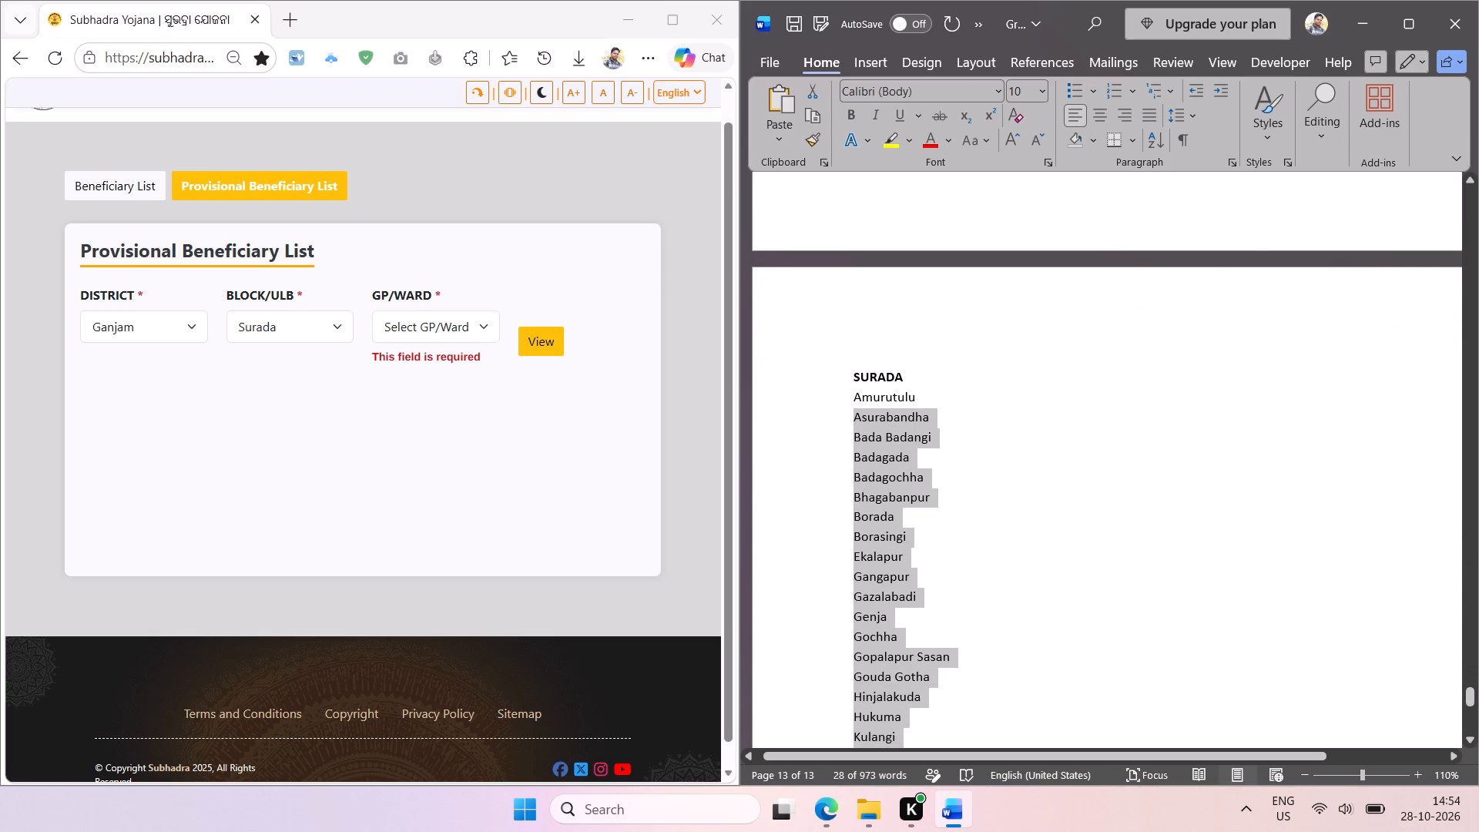
pyautogui.click(848, 394)
pyautogui.scroll(-1, 963, 483)
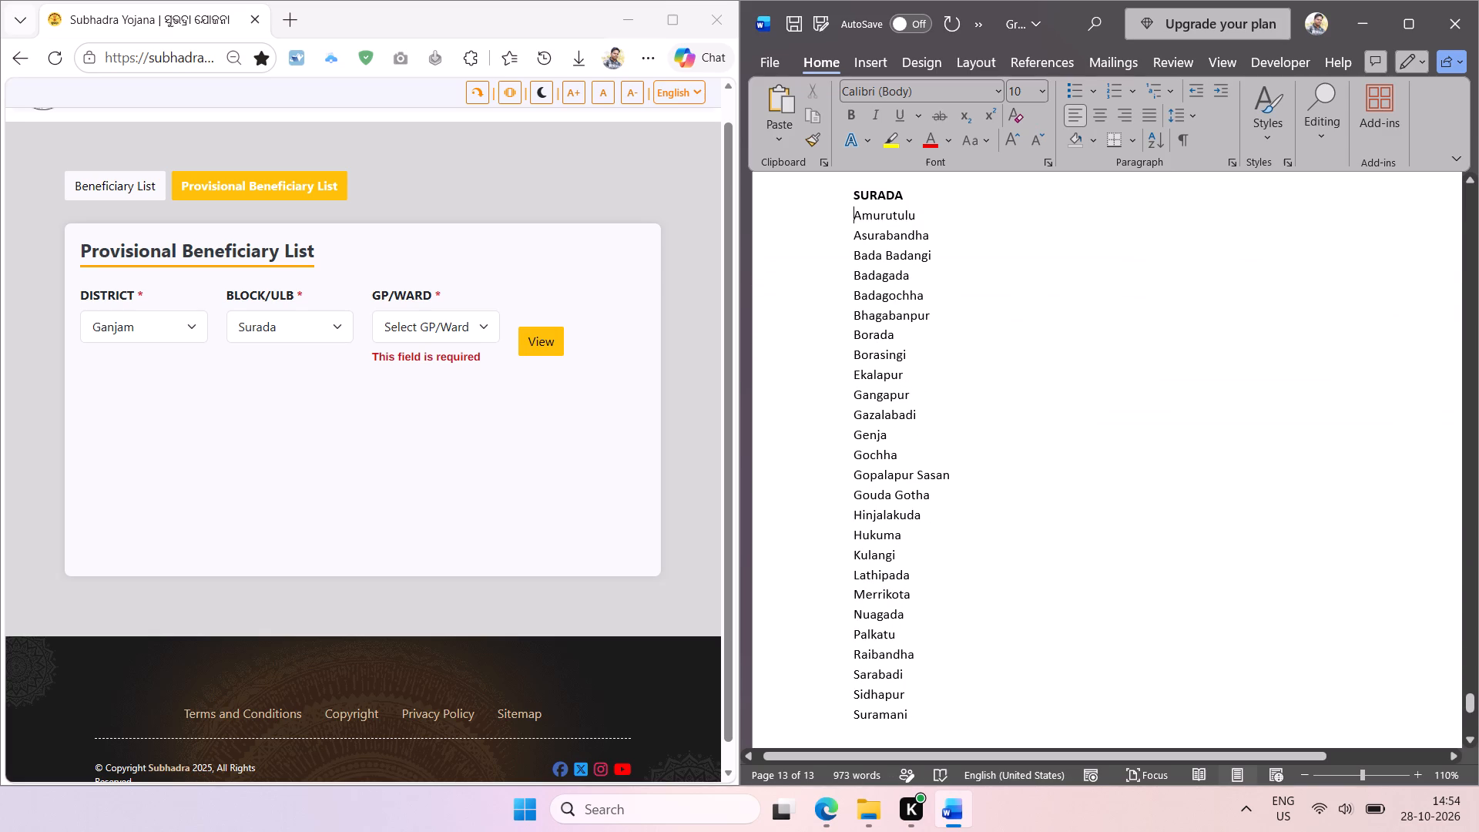
pyautogui.scroll(-1, 962, 480)
pyautogui.keyDown('shift'); pyautogui.click(911, 716); pyautogui.keyUp('shift')
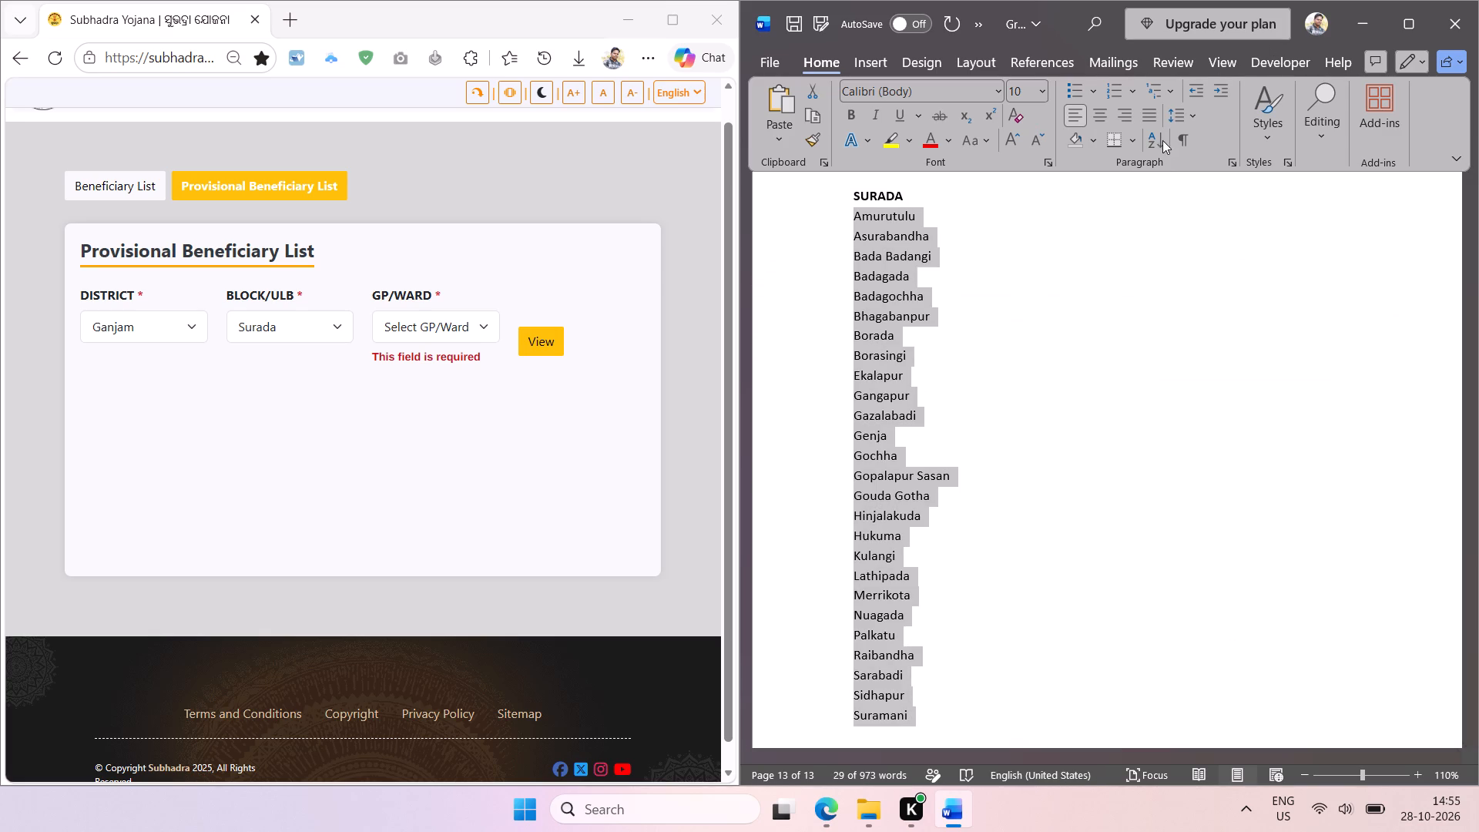
pyautogui.click(1154, 143)
pyautogui.press('Return')
# Turn the sorted SURADA names into a numbered list and decrease its indent.
pyautogui.click(1115, 92)
pyautogui.click(1193, 99)
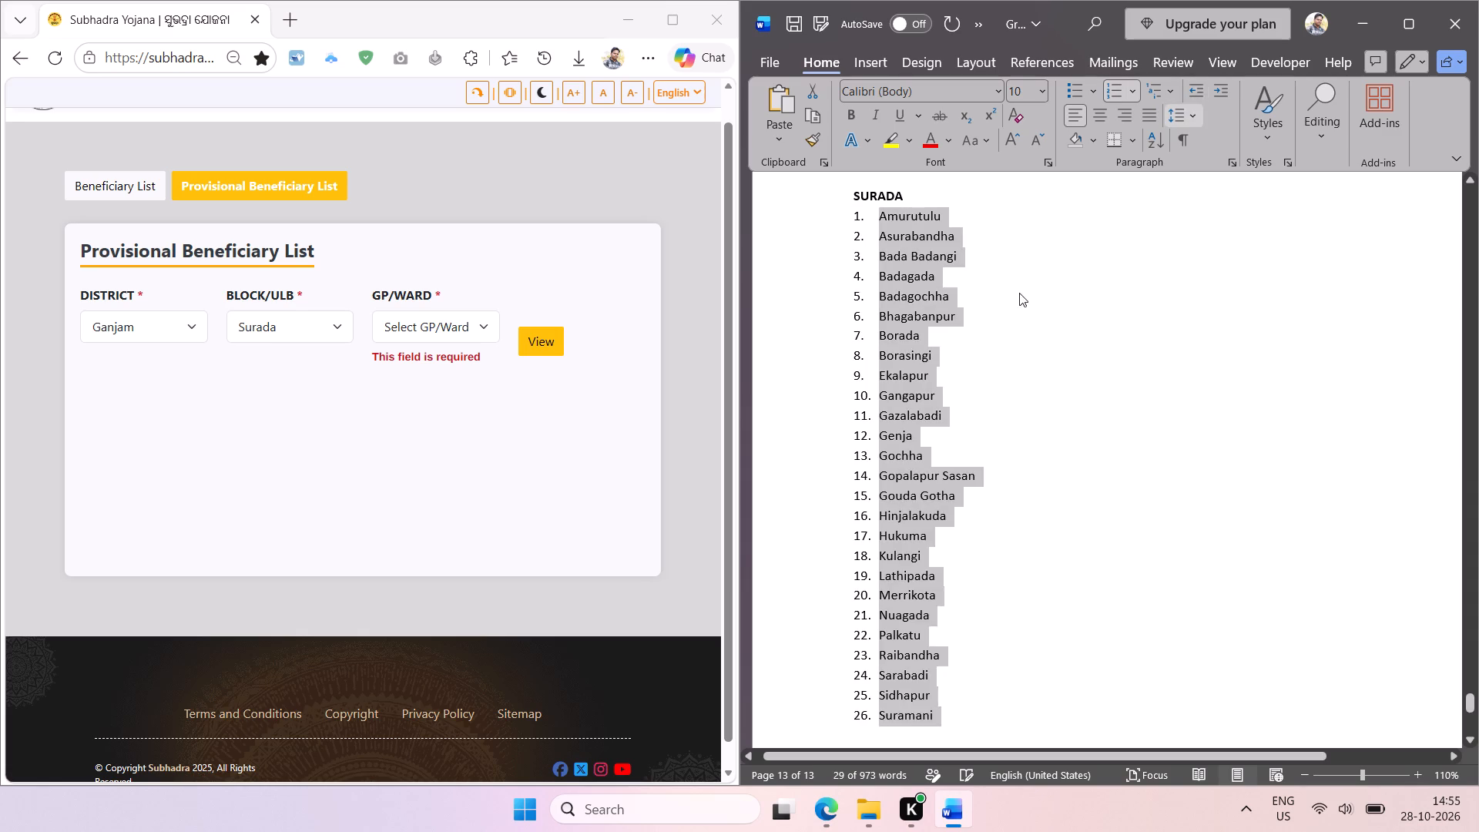
pyautogui.click(1018, 293)
# Copy the SURADA heading and paste it below Suramani, leaving one blank line after the numbered list.
pyautogui.doubleClick(884, 190)
pyautogui.hotkey('ctrl', 'c')
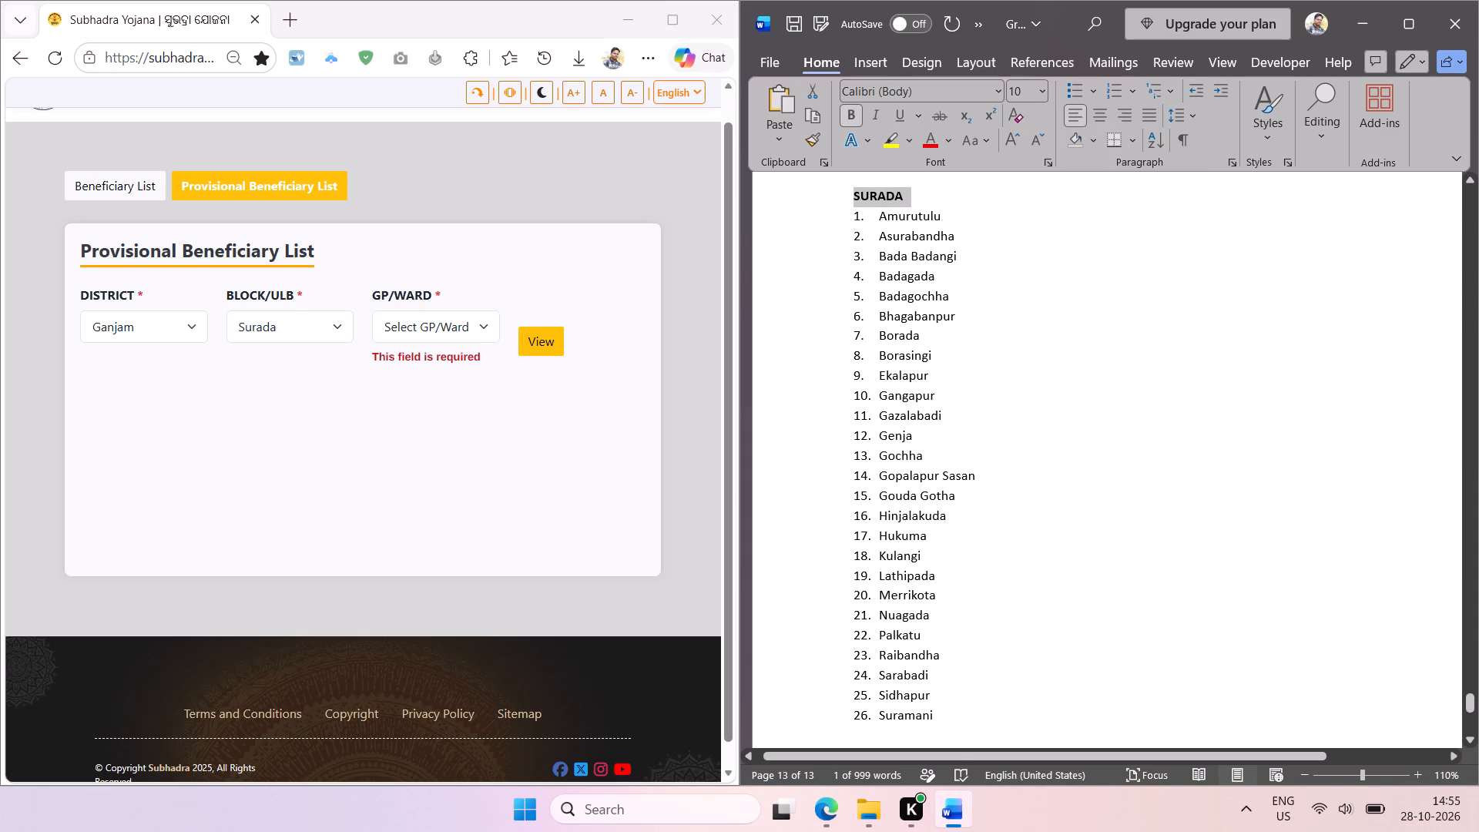
pyautogui.click(1049, 538)
pyautogui.scroll(-1, 1026, 553)
pyautogui.click(947, 280)
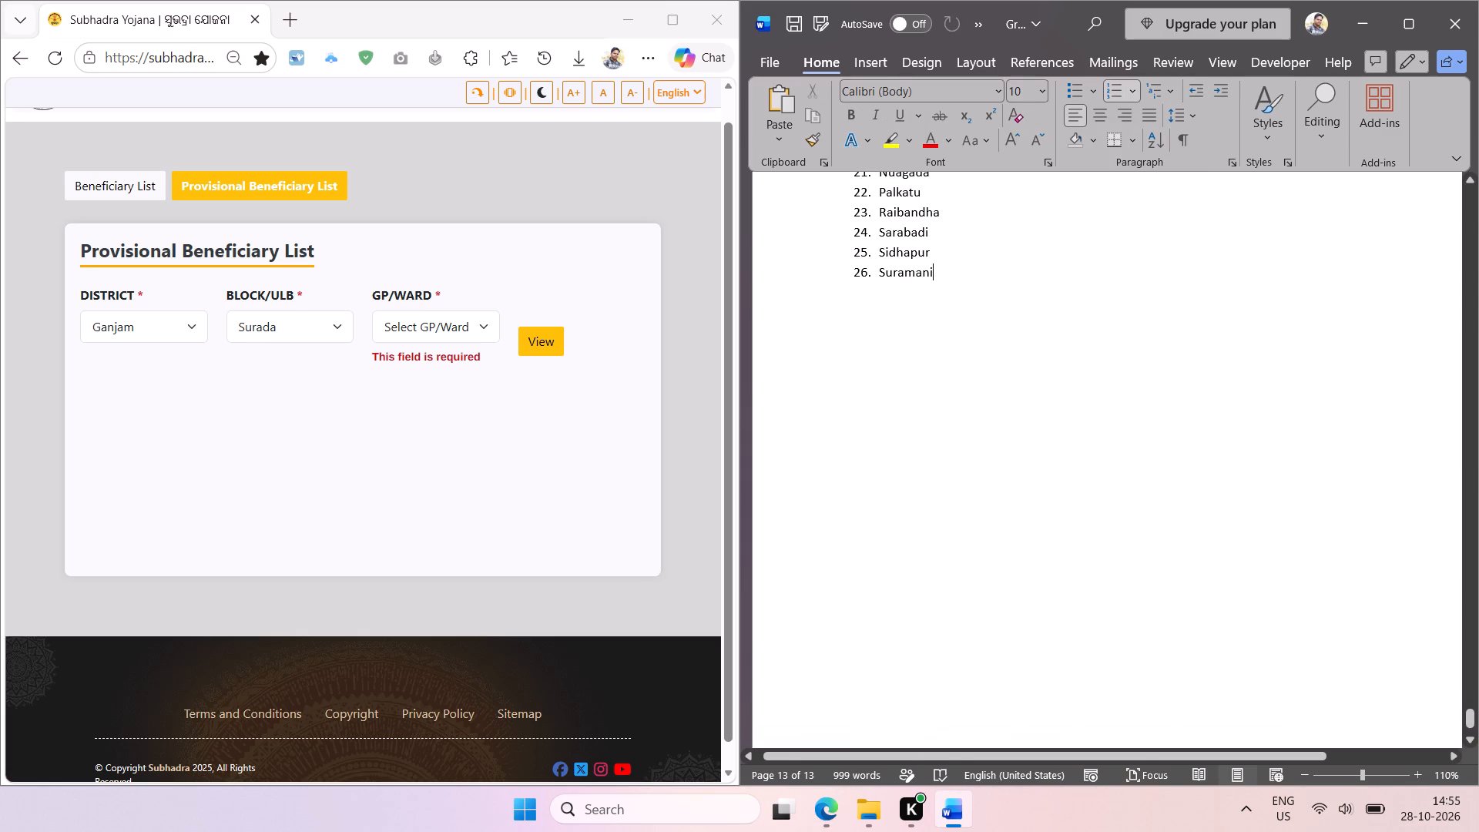
pyautogui.press('Return')
pyautogui.press('Return')
pyautogui.press('Return')
pyautogui.hotkey('ctrl', 'v')
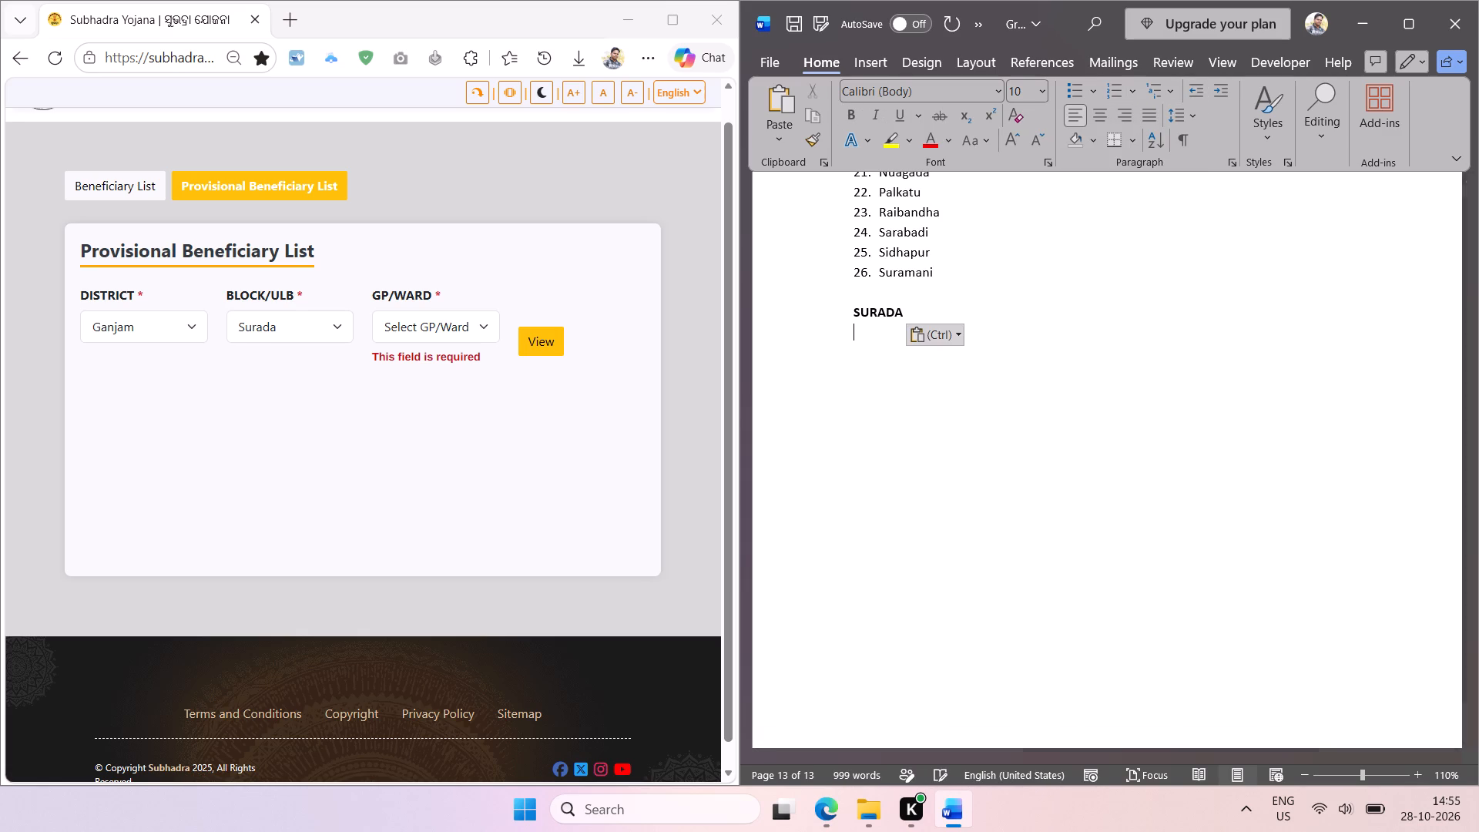
# Choose Aska as the block for Ganjam district in the website's provisional beneficiary list.
pyautogui.click(274, 330)
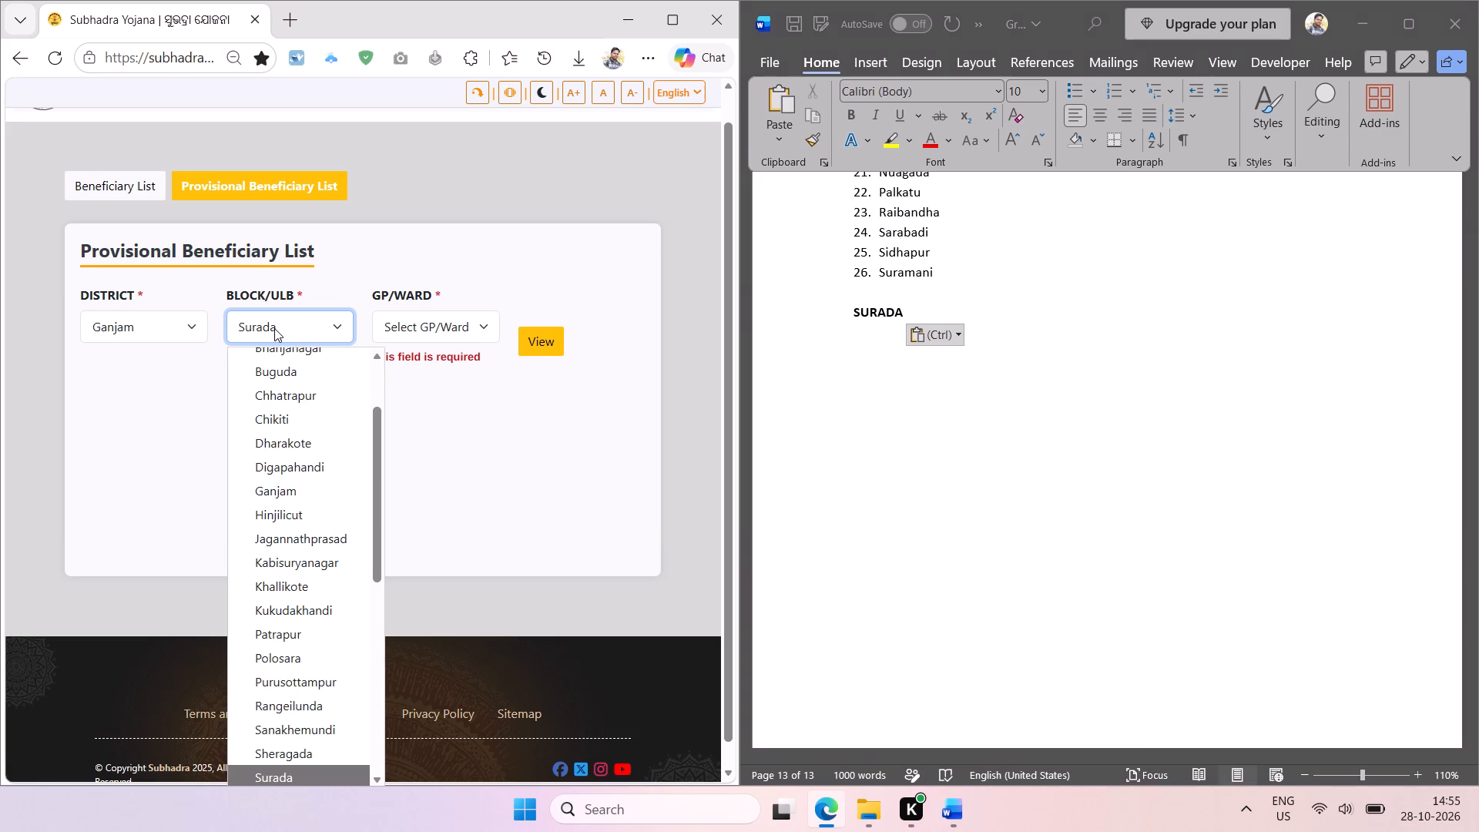
pyautogui.moveTo(377, 477); pyautogui.dragTo(385, 608)
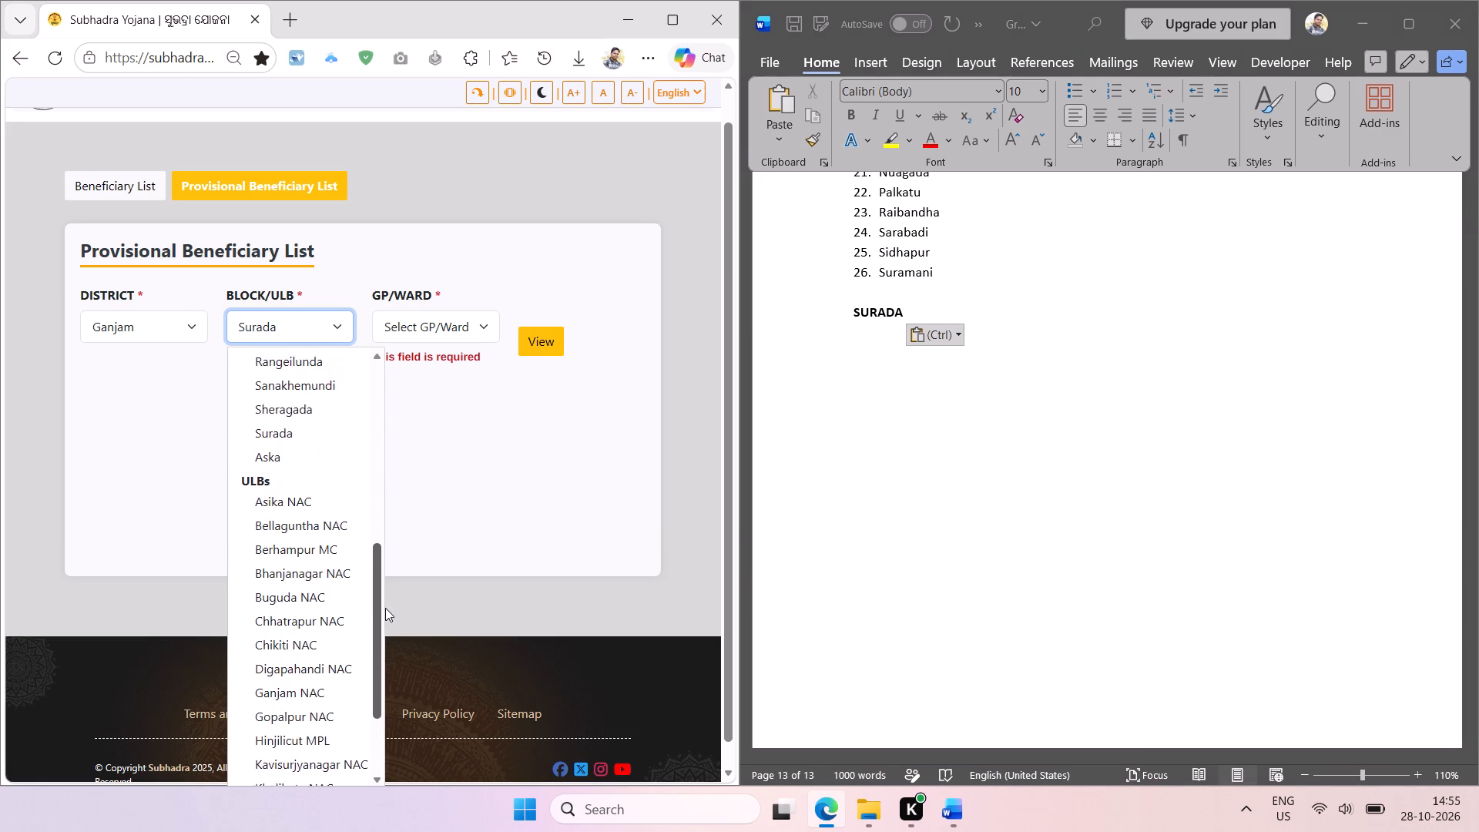
pyautogui.moveTo(385, 608); pyautogui.dragTo(386, 606)
pyautogui.click(288, 492)
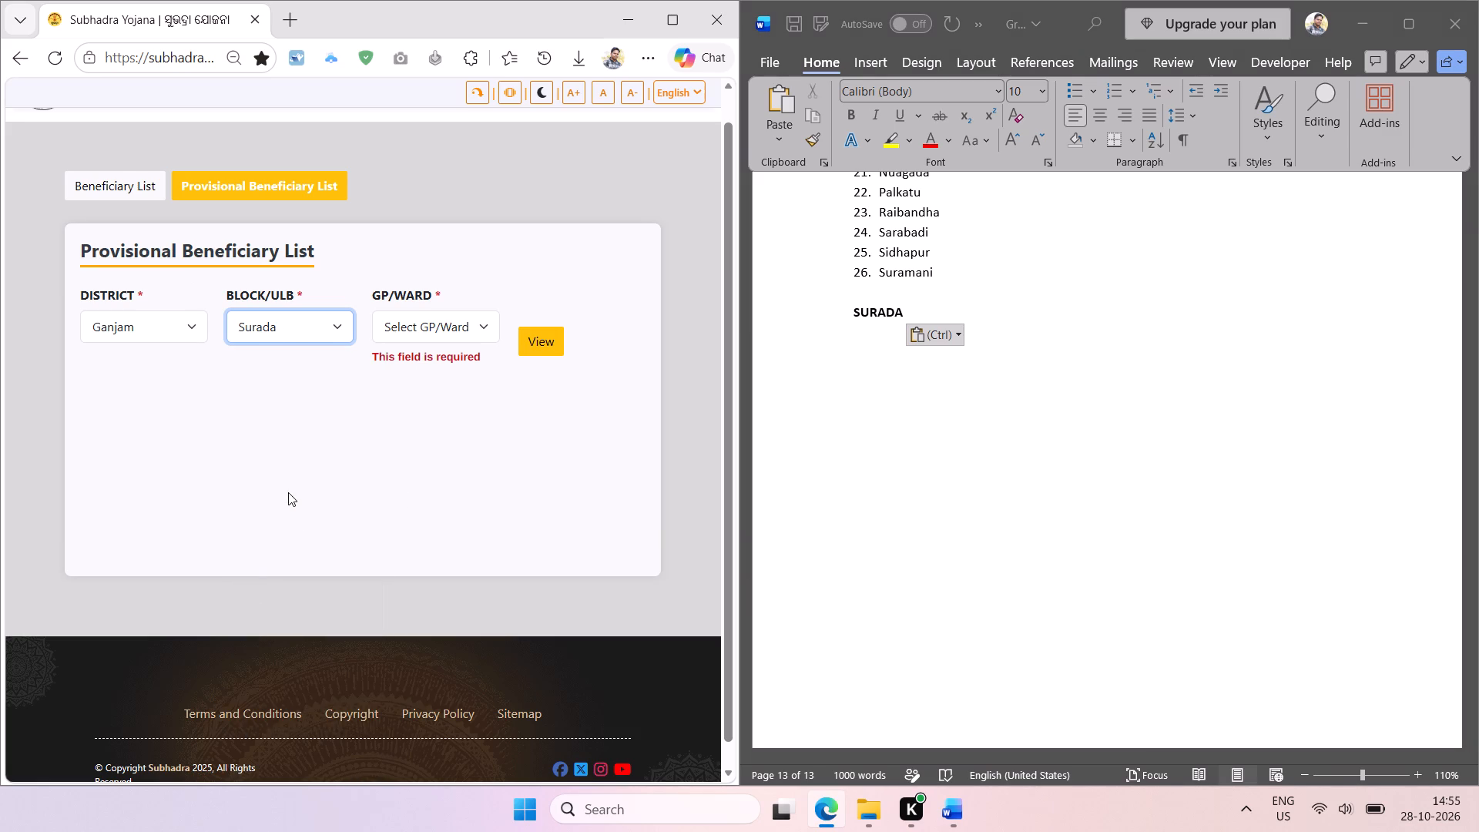
pyautogui.click(356, 418)
# Replace the copied SURADA heading with the block name extracted from the page, in uppercase as ASKA, and start a line below it.
pyautogui.press('shift+super+t')
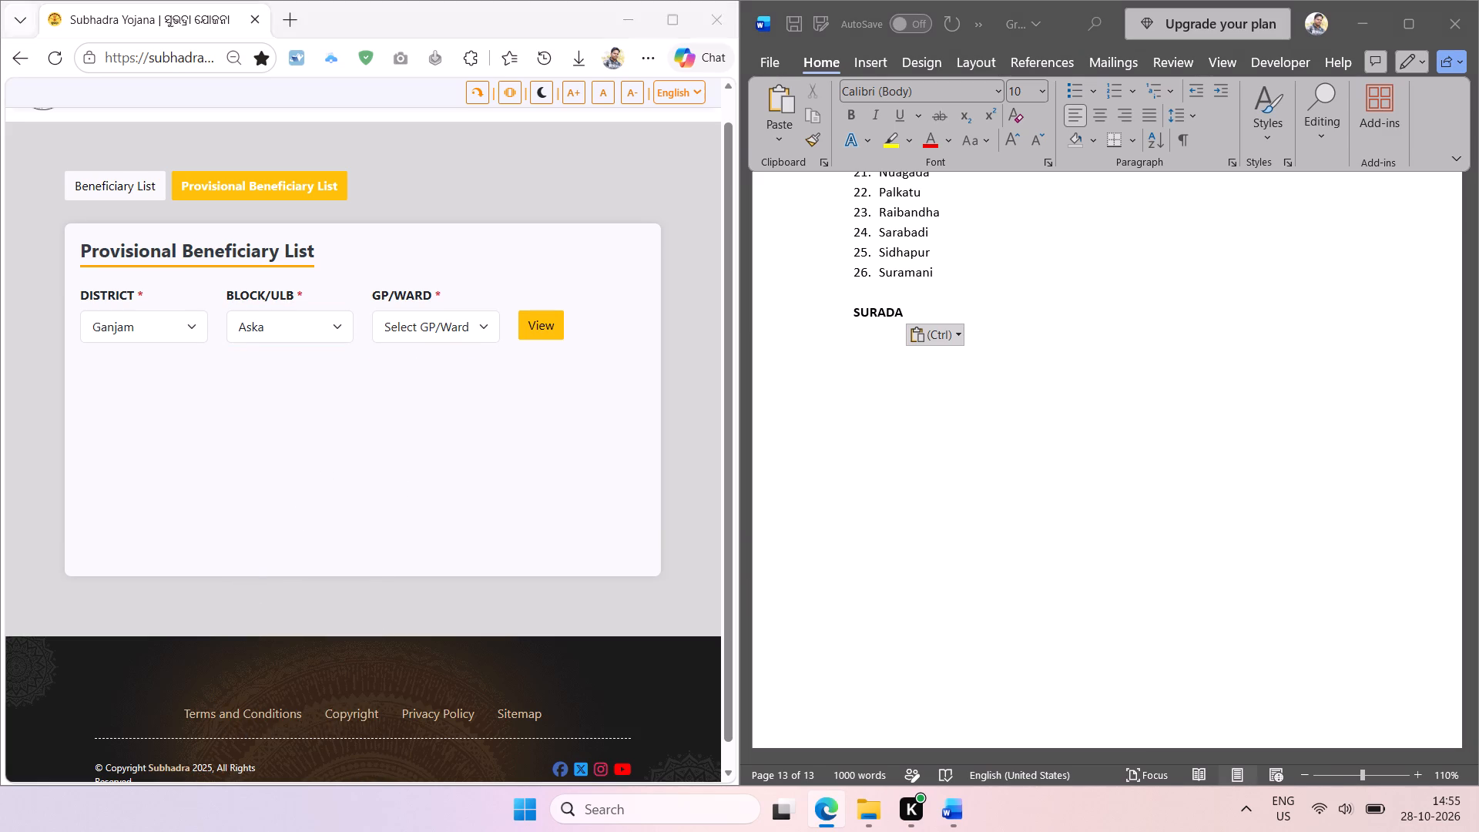
pyautogui.moveTo(226, 312); pyautogui.dragTo(302, 380)
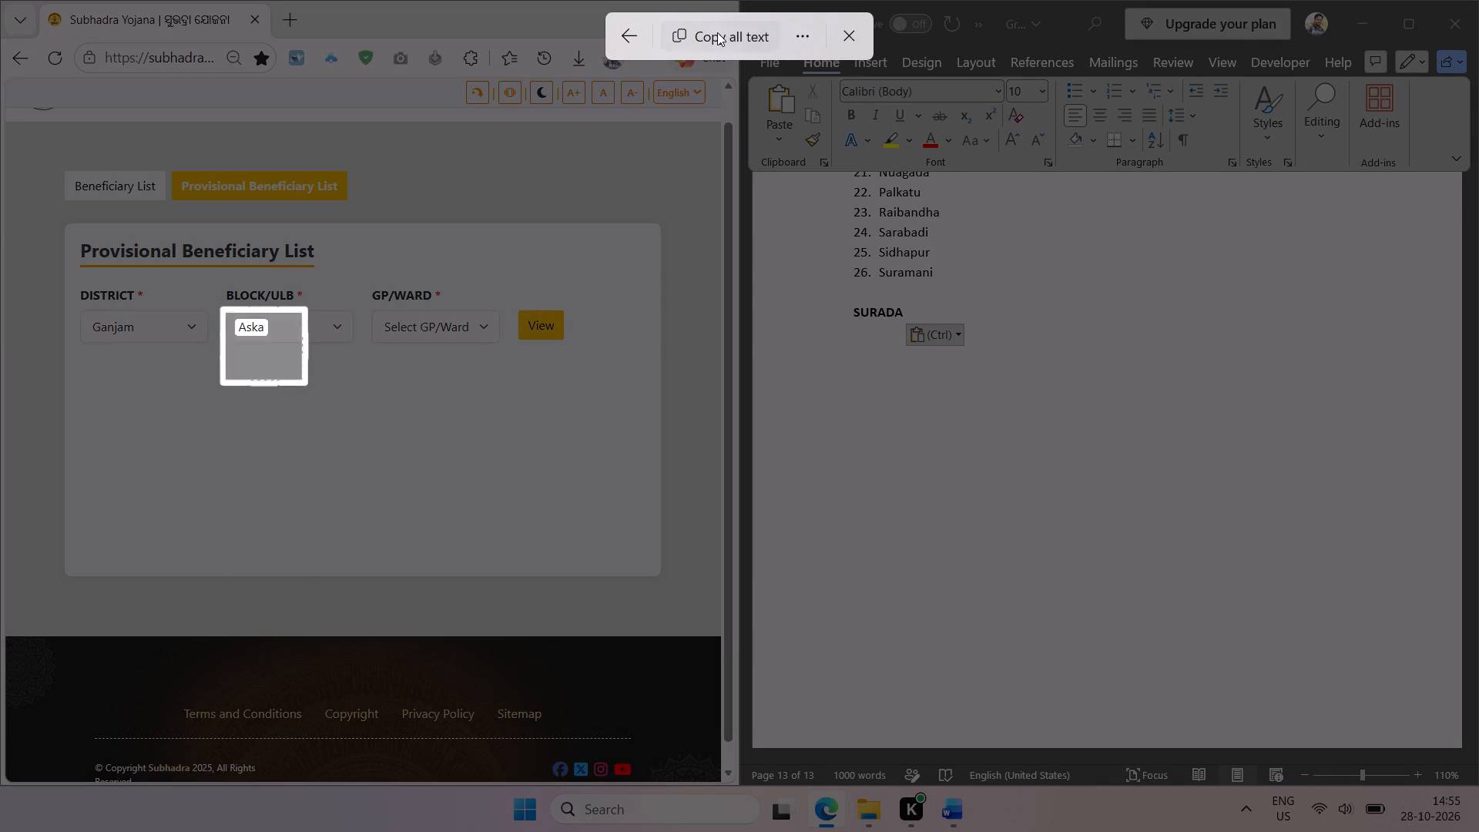
pyautogui.click(717, 32)
pyautogui.doubleClick(883, 302)
pyautogui.doubleClick(877, 317)
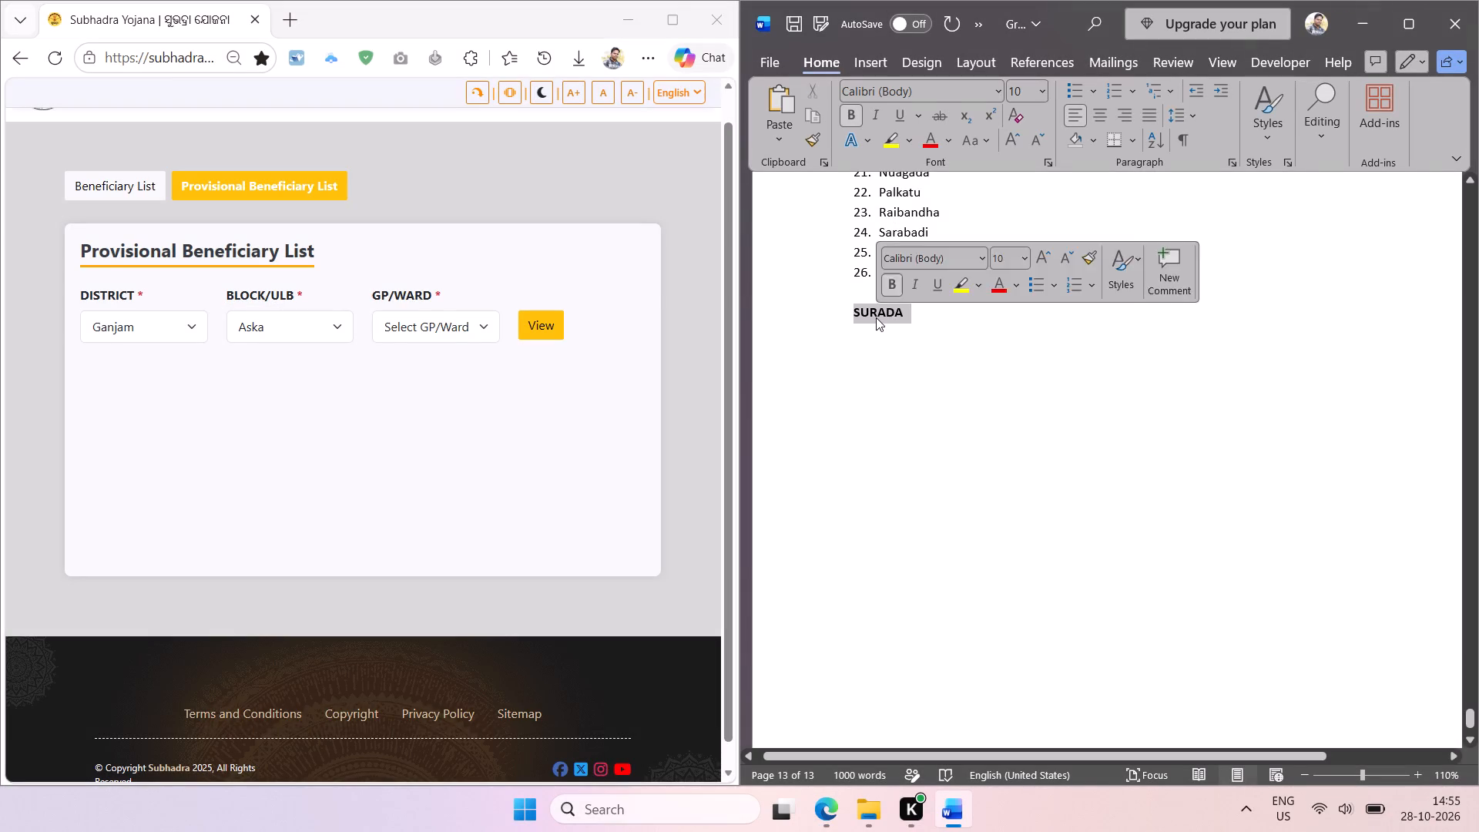
pyautogui.hotkey('ctrl', 'v')
pyautogui.hotkey('shift', 'F3')
pyautogui.press('Return')
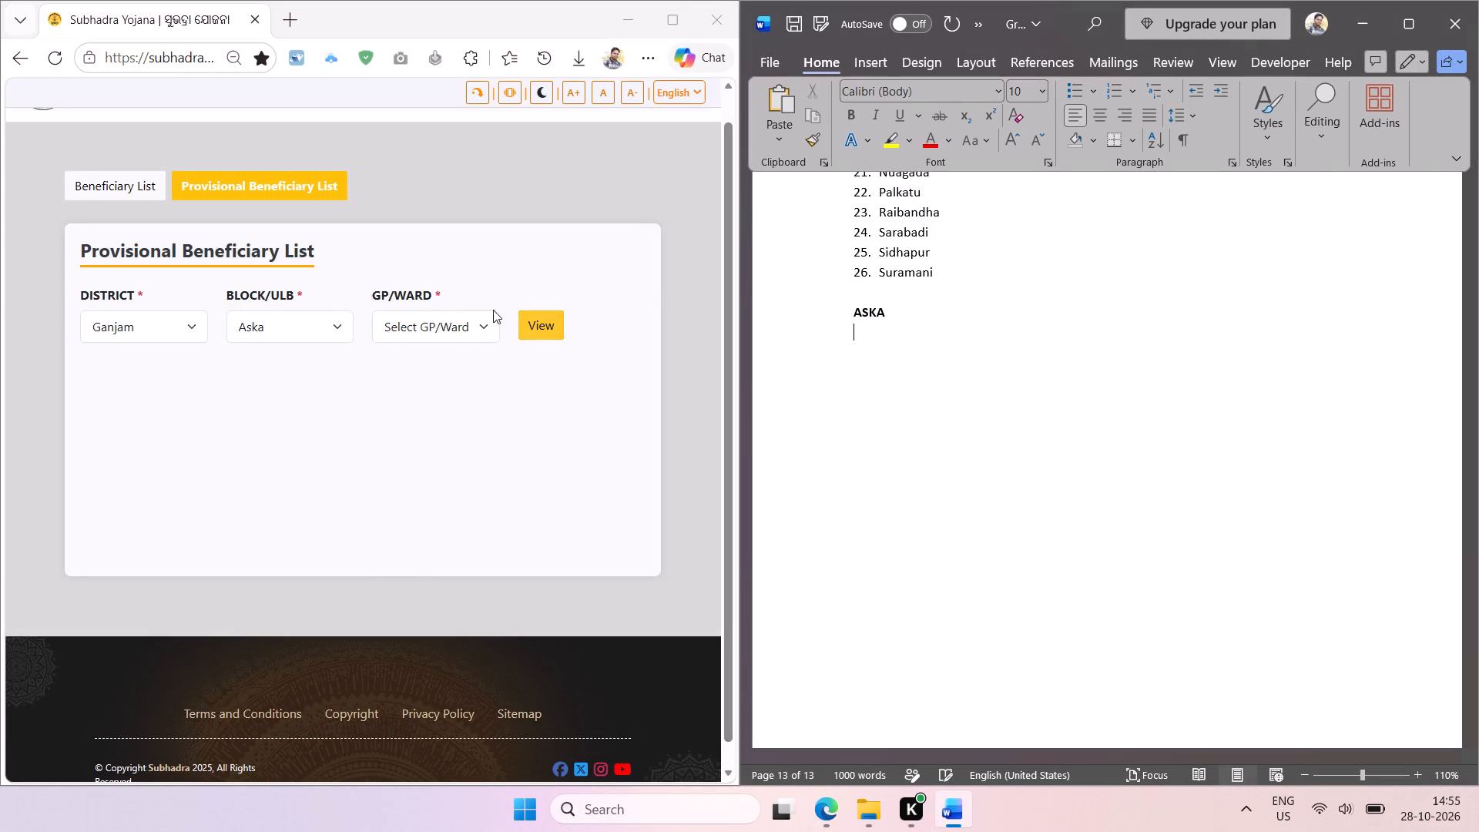
# Extract the gram panchayat names from Allipur to Kalasandhapur and paste them below the ASKA heading, adding a blank line after Kalasandhapur.
pyautogui.click(486, 322)
pyautogui.press('shift+super+t')
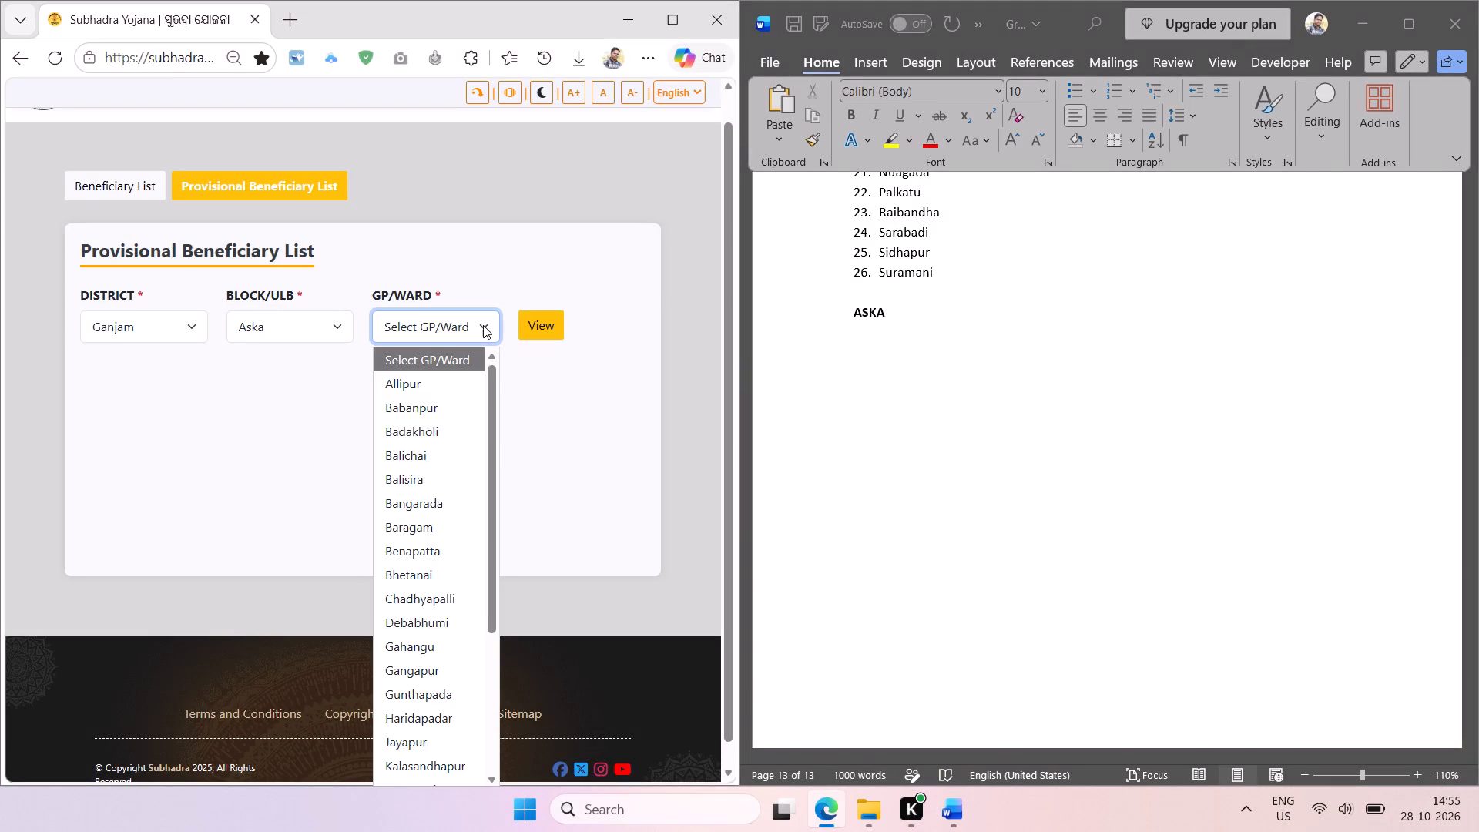
pyautogui.moveTo(376, 374); pyautogui.dragTo(464, 568)
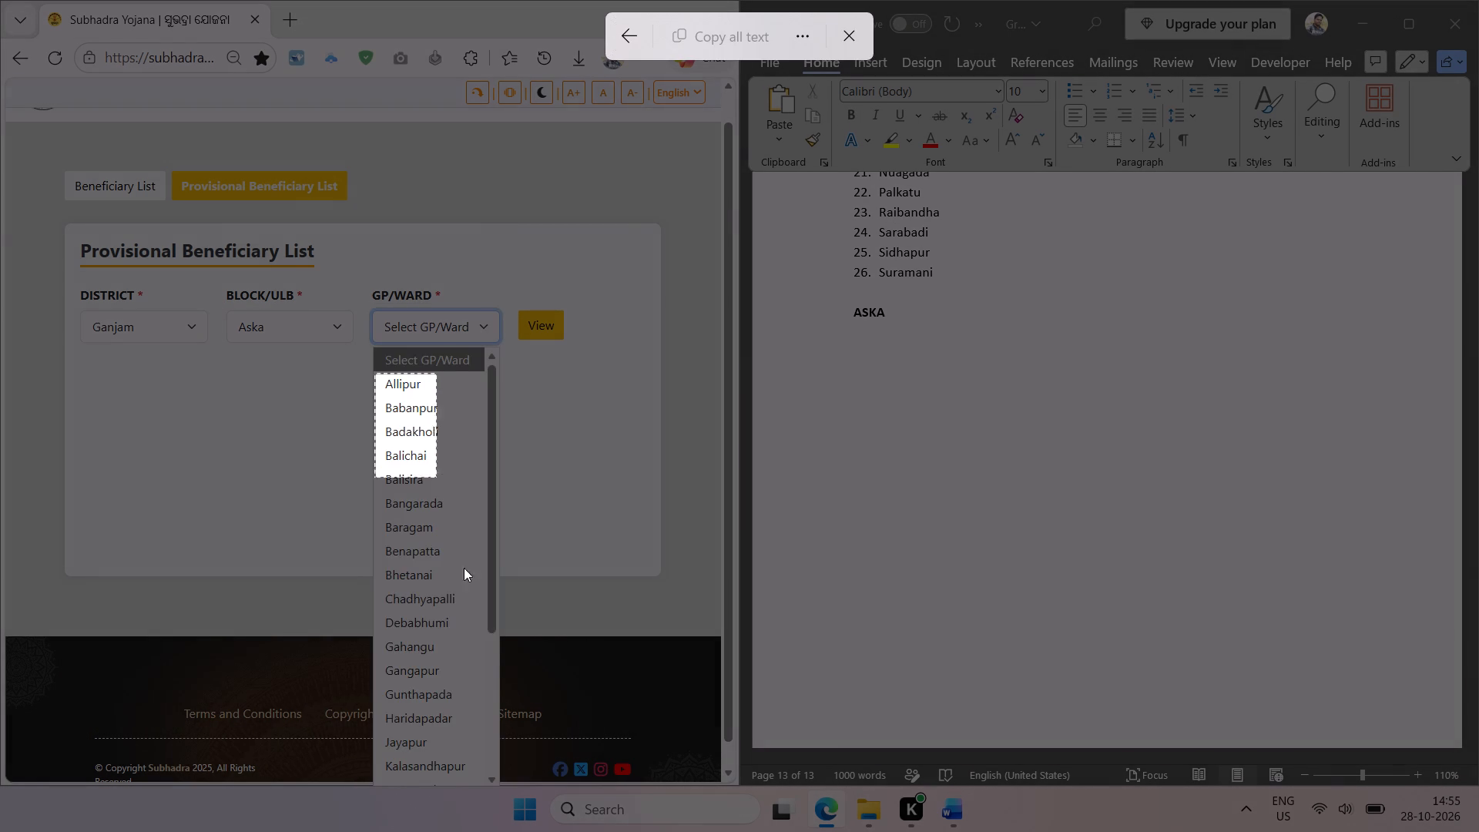
pyautogui.moveTo(464, 568); pyautogui.dragTo(485, 785)
pyautogui.click(722, 26)
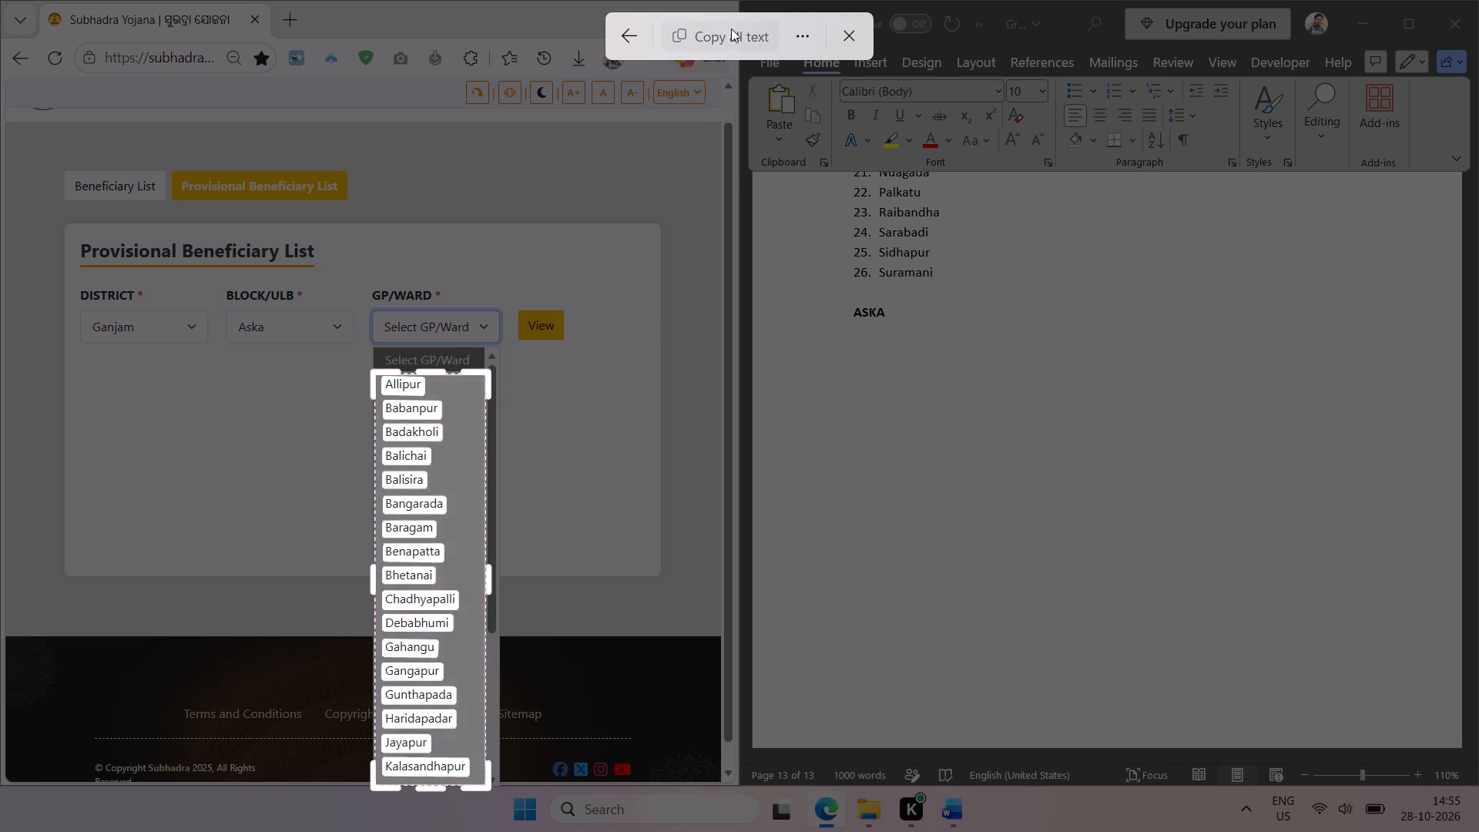
pyautogui.click(888, 330)
pyautogui.hotkey('ctrl', 'v')
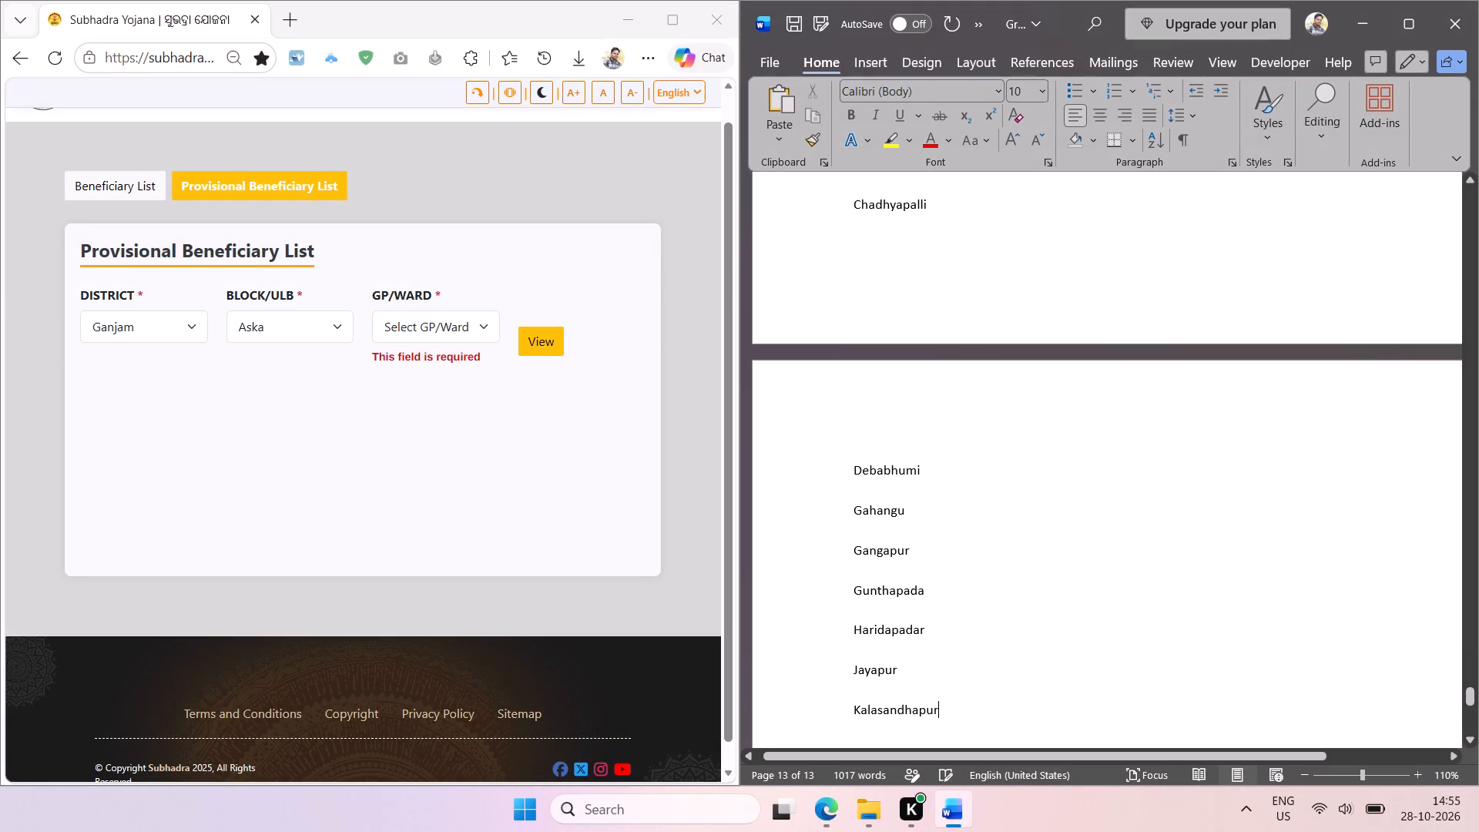
pyautogui.click(957, 710)
pyautogui.press('Return')
pyautogui.press('Return')
# Extract the gram panchayat names from Khanda Deuli to Sidhanai from the Aska list and paste them below Kalasandhapur in the Word document.
pyautogui.click(485, 337)
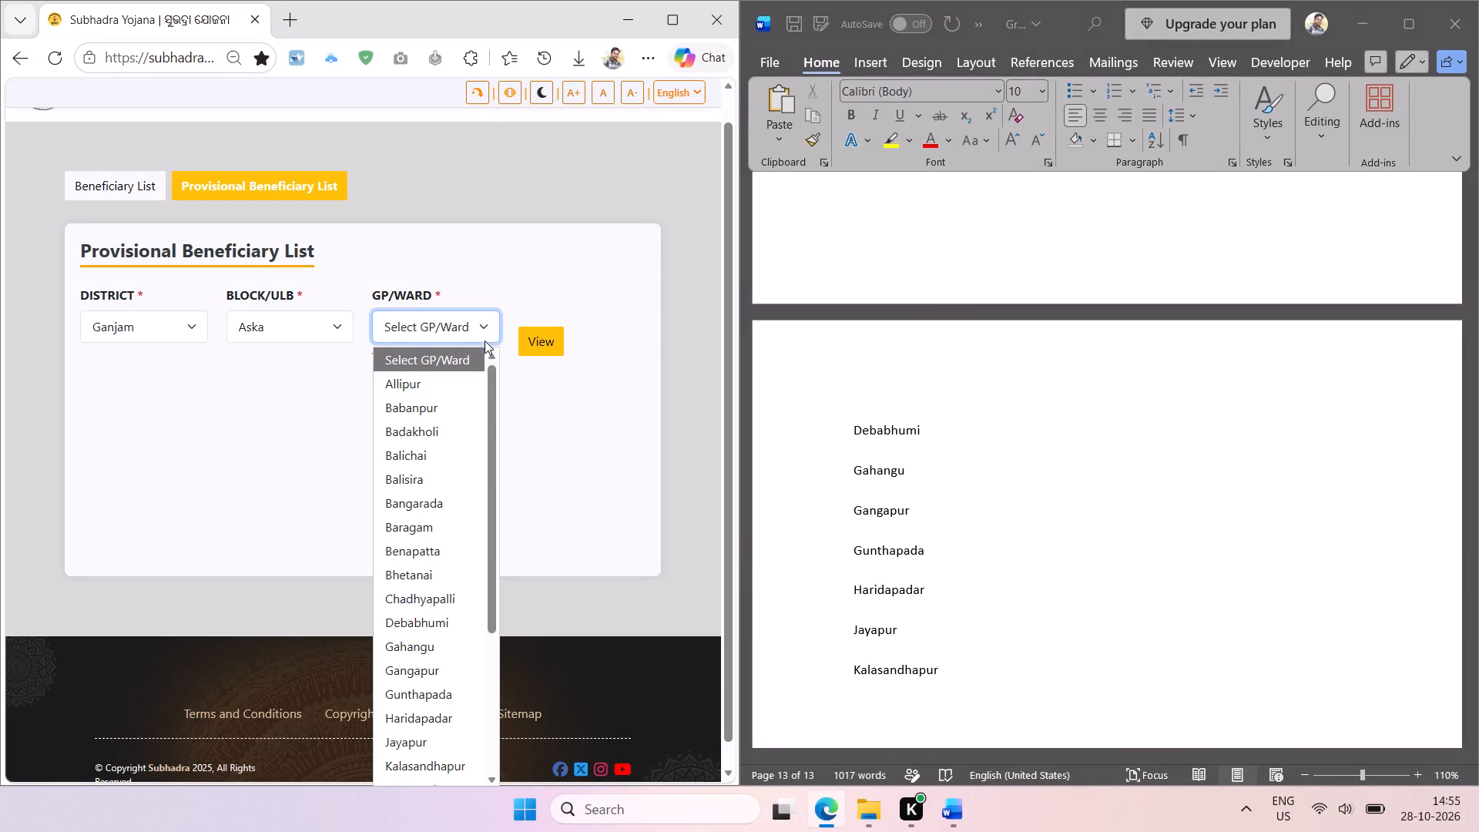
pyautogui.moveTo(491, 469); pyautogui.dragTo(518, 657)
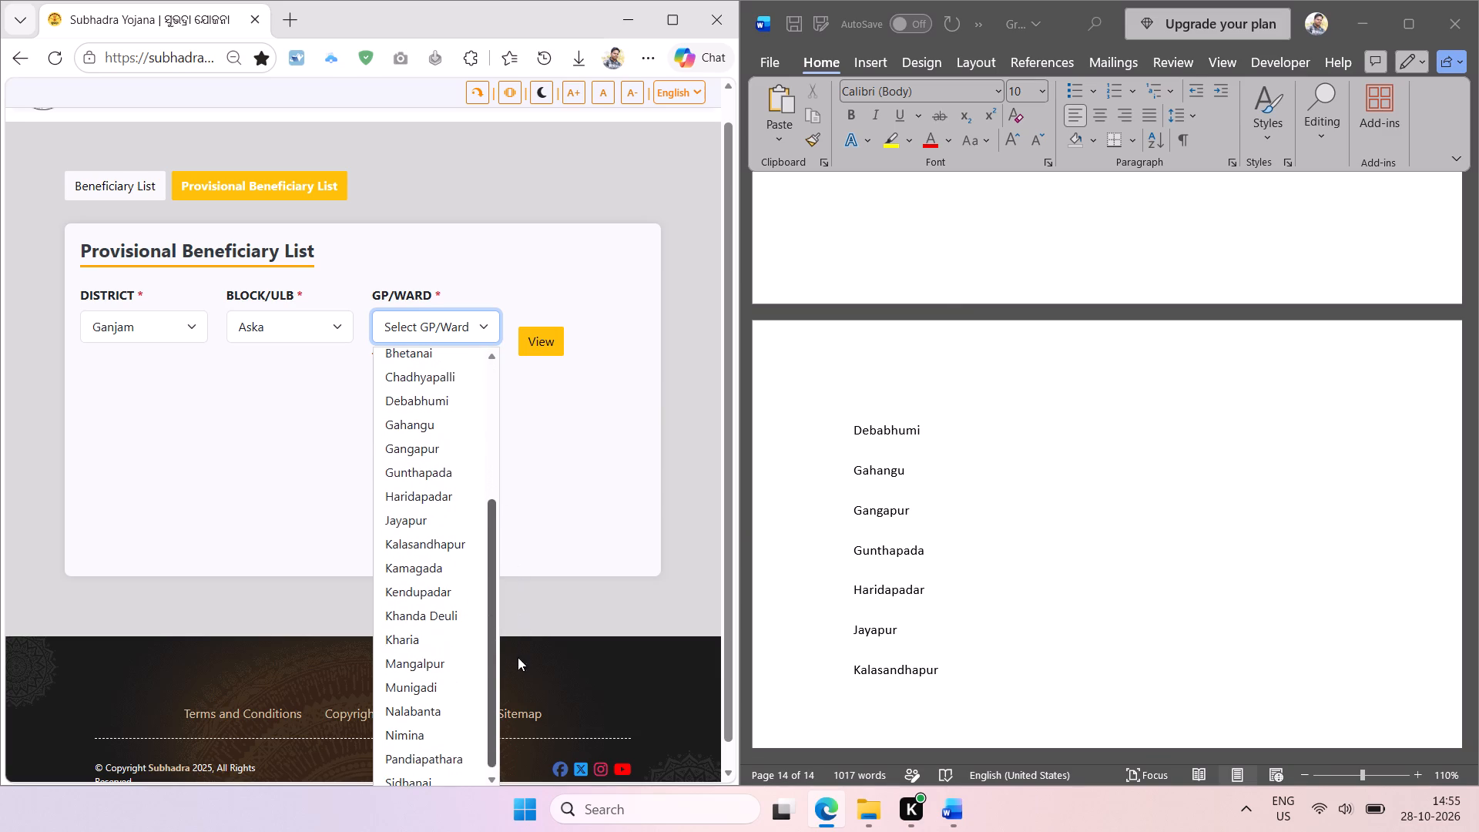
pyautogui.moveTo(518, 657); pyautogui.dragTo(518, 658)
pyautogui.press('shift+super+t')
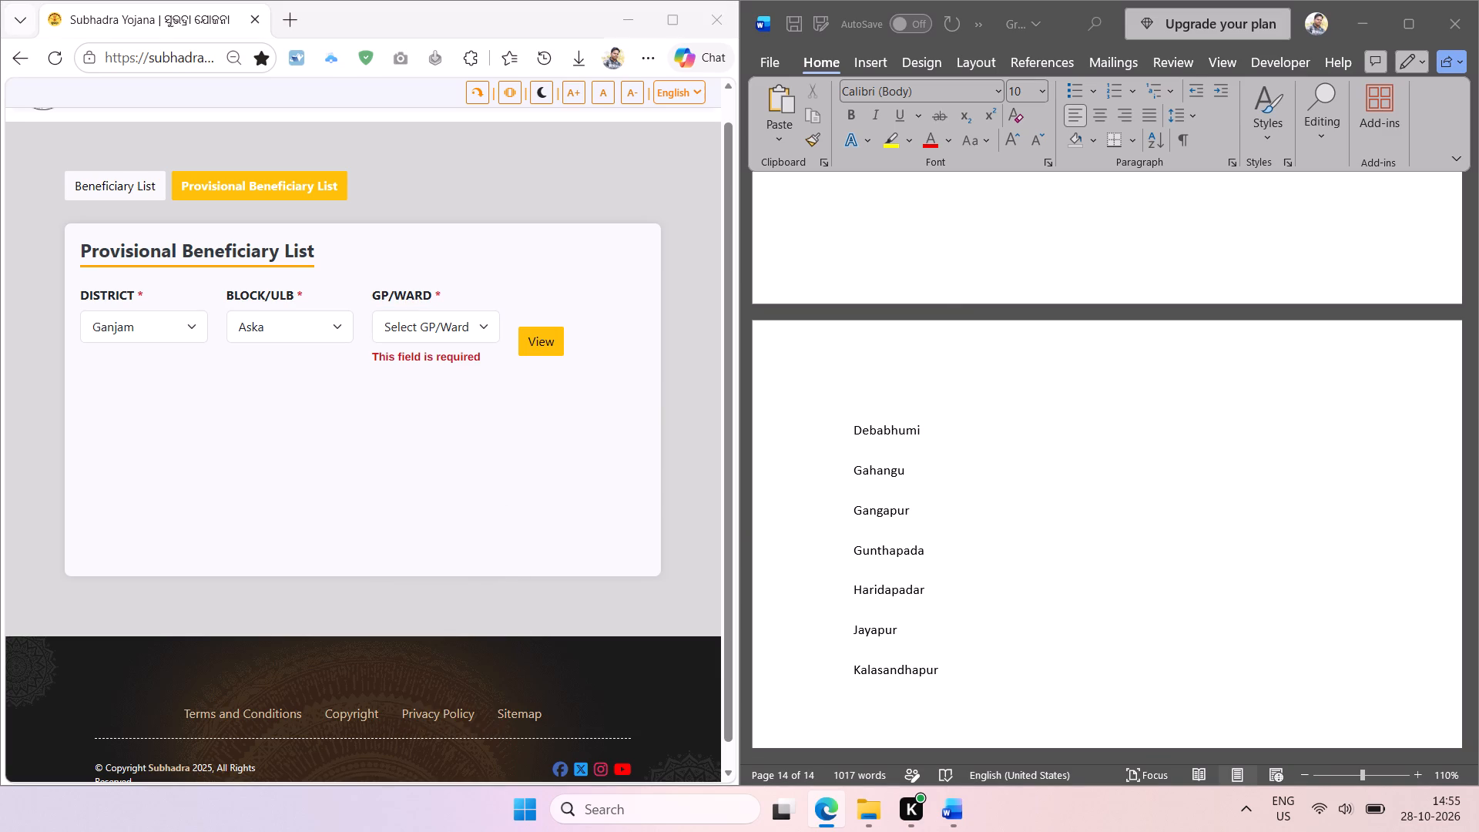
pyautogui.moveTo(378, 596); pyautogui.dragTo(486, 797)
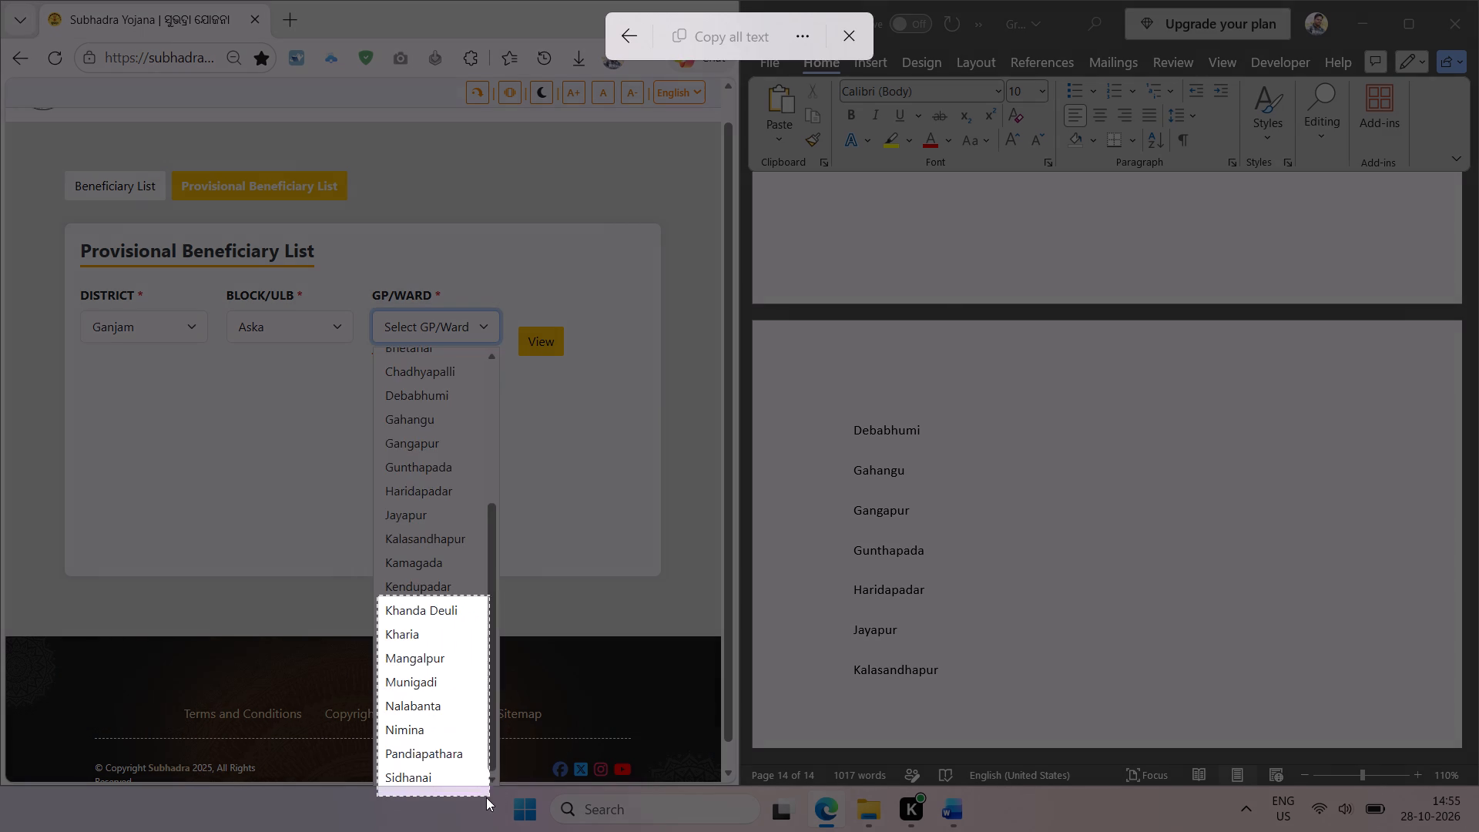
pyautogui.moveTo(486, 797); pyautogui.dragTo(479, 798)
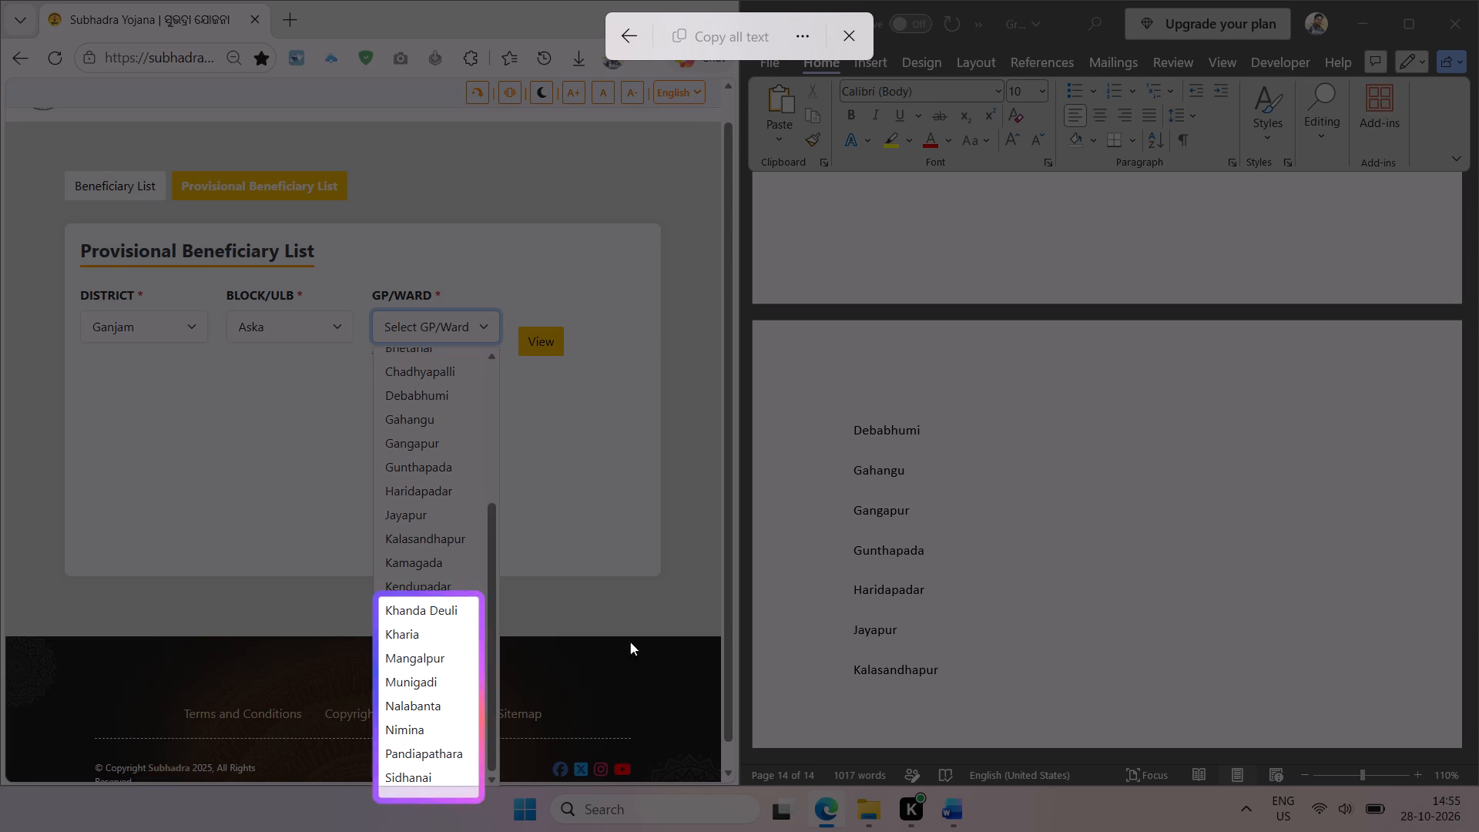
pyautogui.click(735, 33)
pyautogui.click(900, 686)
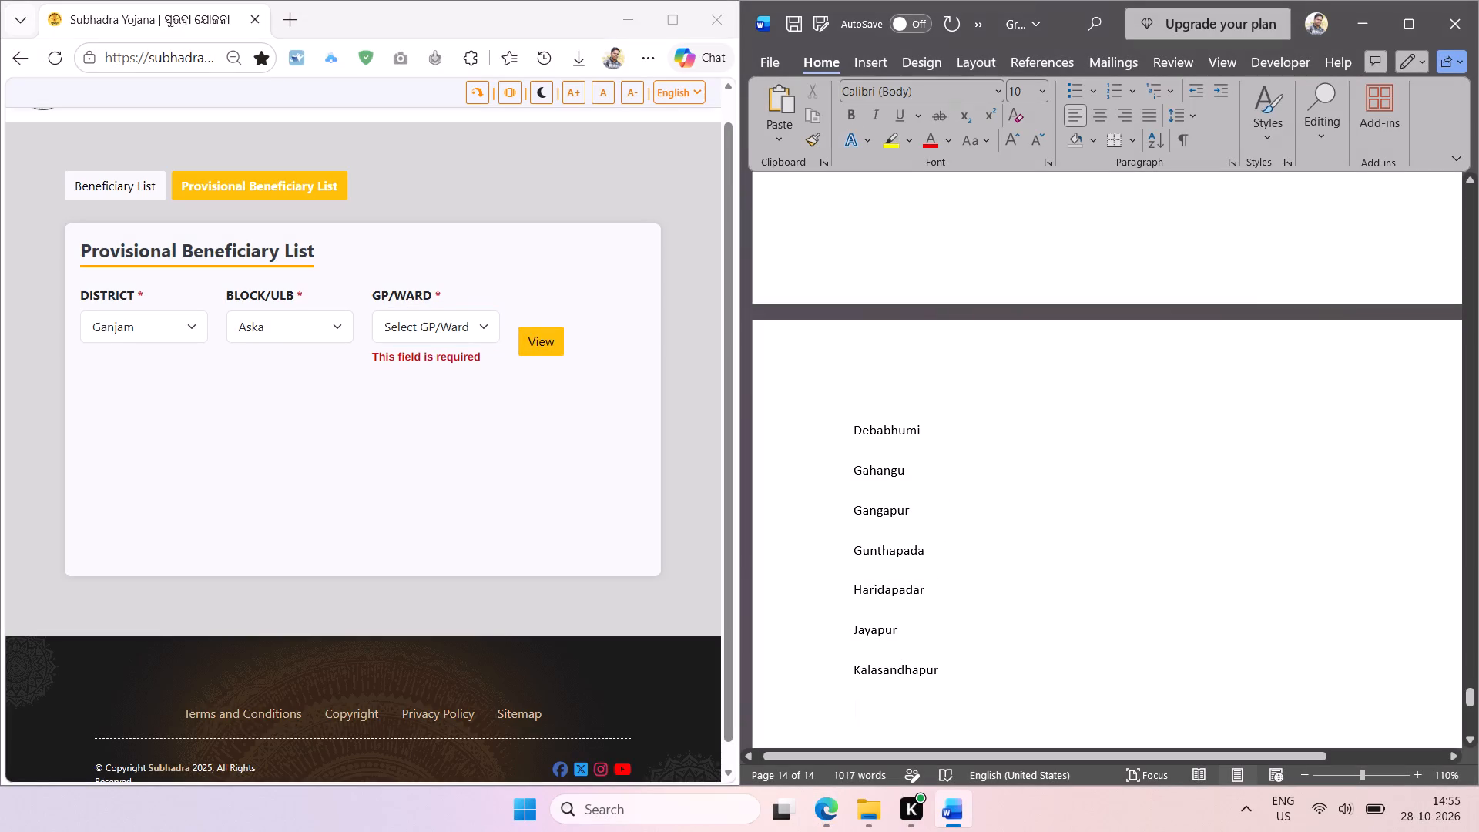
pyautogui.hotkey('ctrl', 'v')
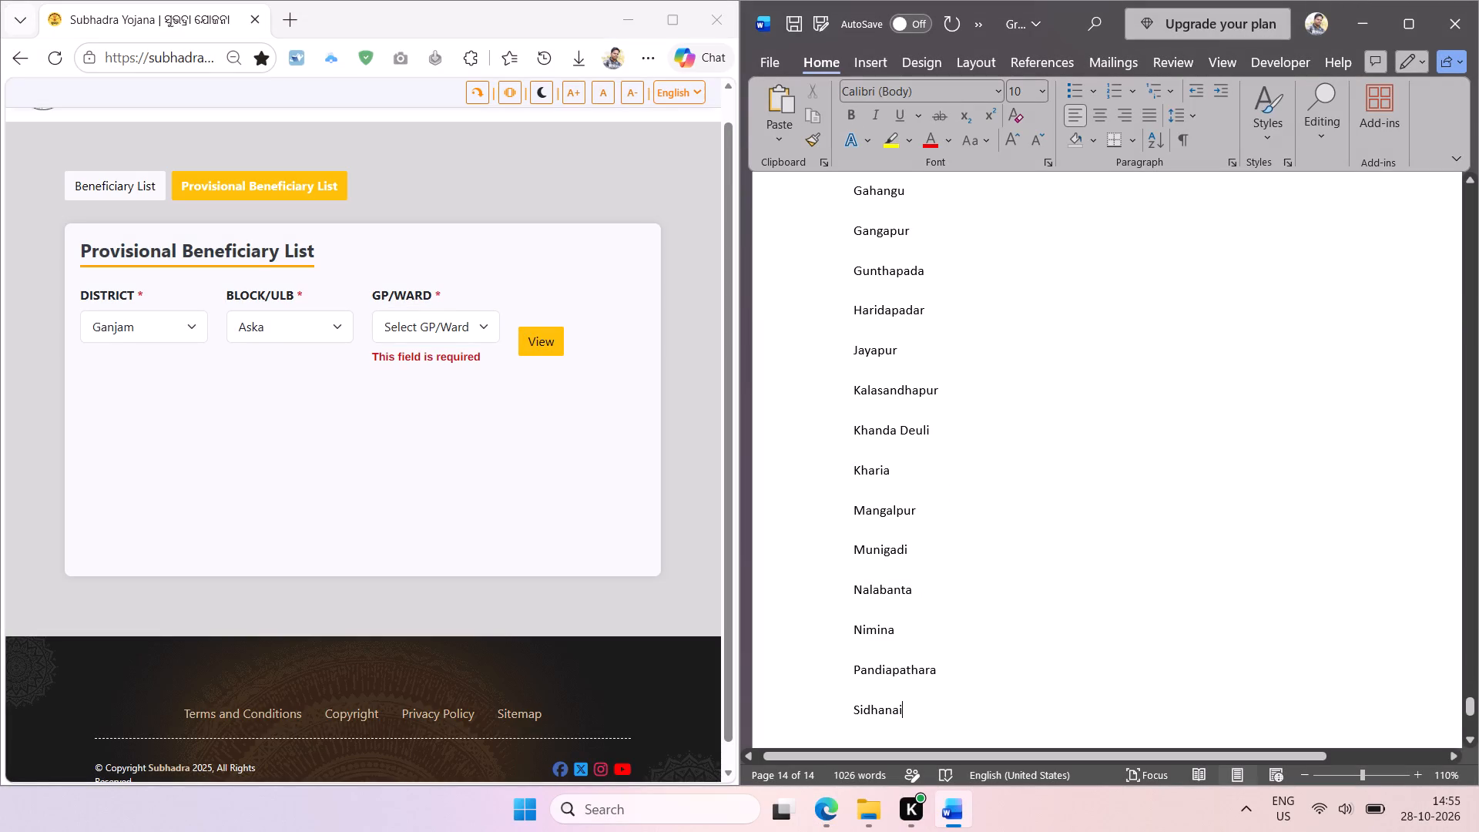
# Remove the blank lines between the pasted names from Sidhanai back up to Khanda Deuli.
pyautogui.press('Up')
pyautogui.press('BackSpace')
pyautogui.press('Up')
pyautogui.press('BackSpace')
pyautogui.press('Up')
pyautogui.press('BackSpace')
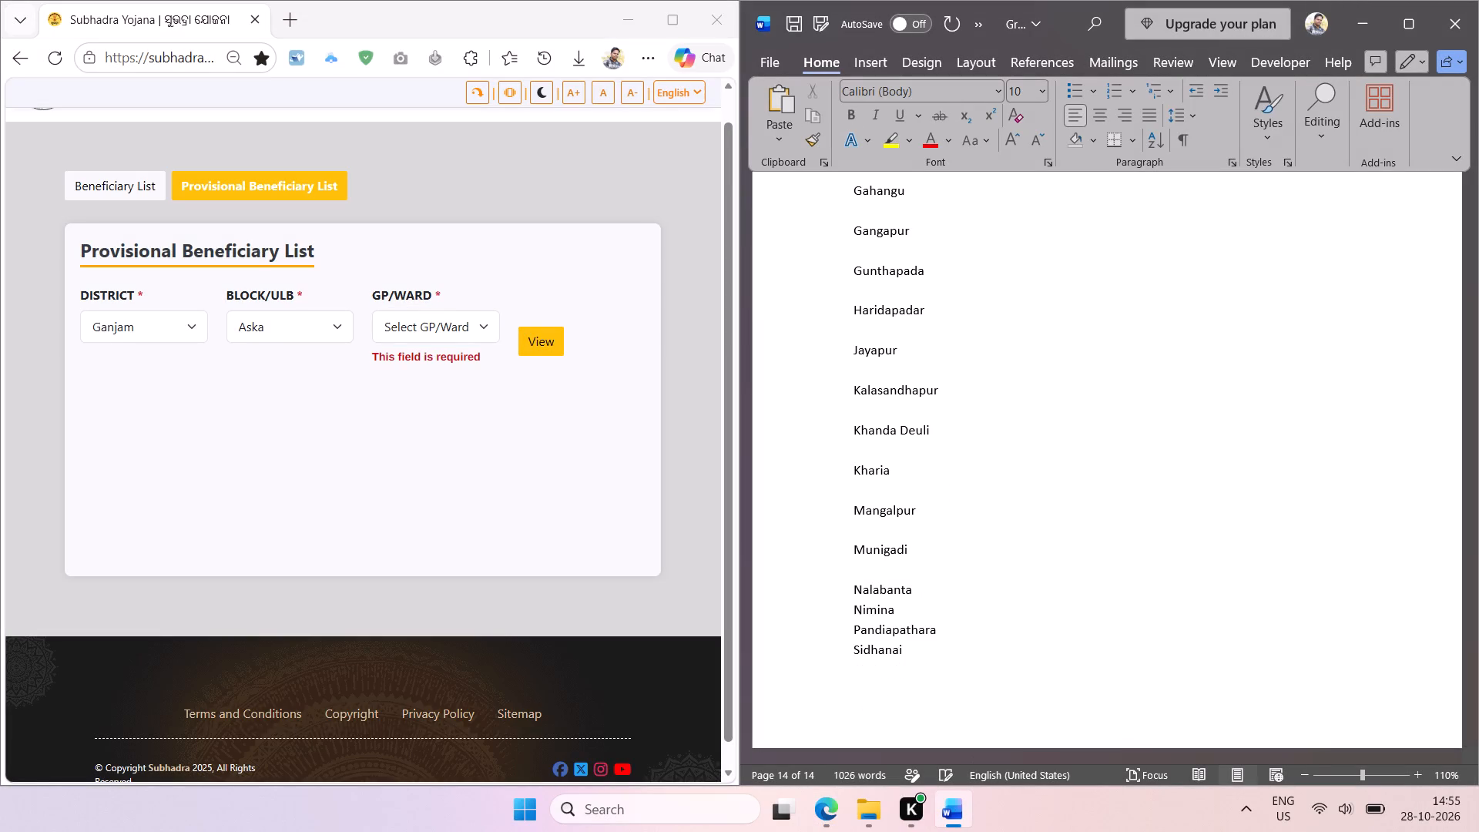
pyautogui.press('Up')
pyautogui.press('BackSpace')
pyautogui.press('Up')
pyautogui.press('BackSpace')
pyautogui.press('Up')
pyautogui.press('BackSpace')
pyautogui.press('Up')
pyautogui.press('BackSpace')
# Remove the blank lines between the names from Khanda Deuli back up to Debabhumi.
pyautogui.press('Up')
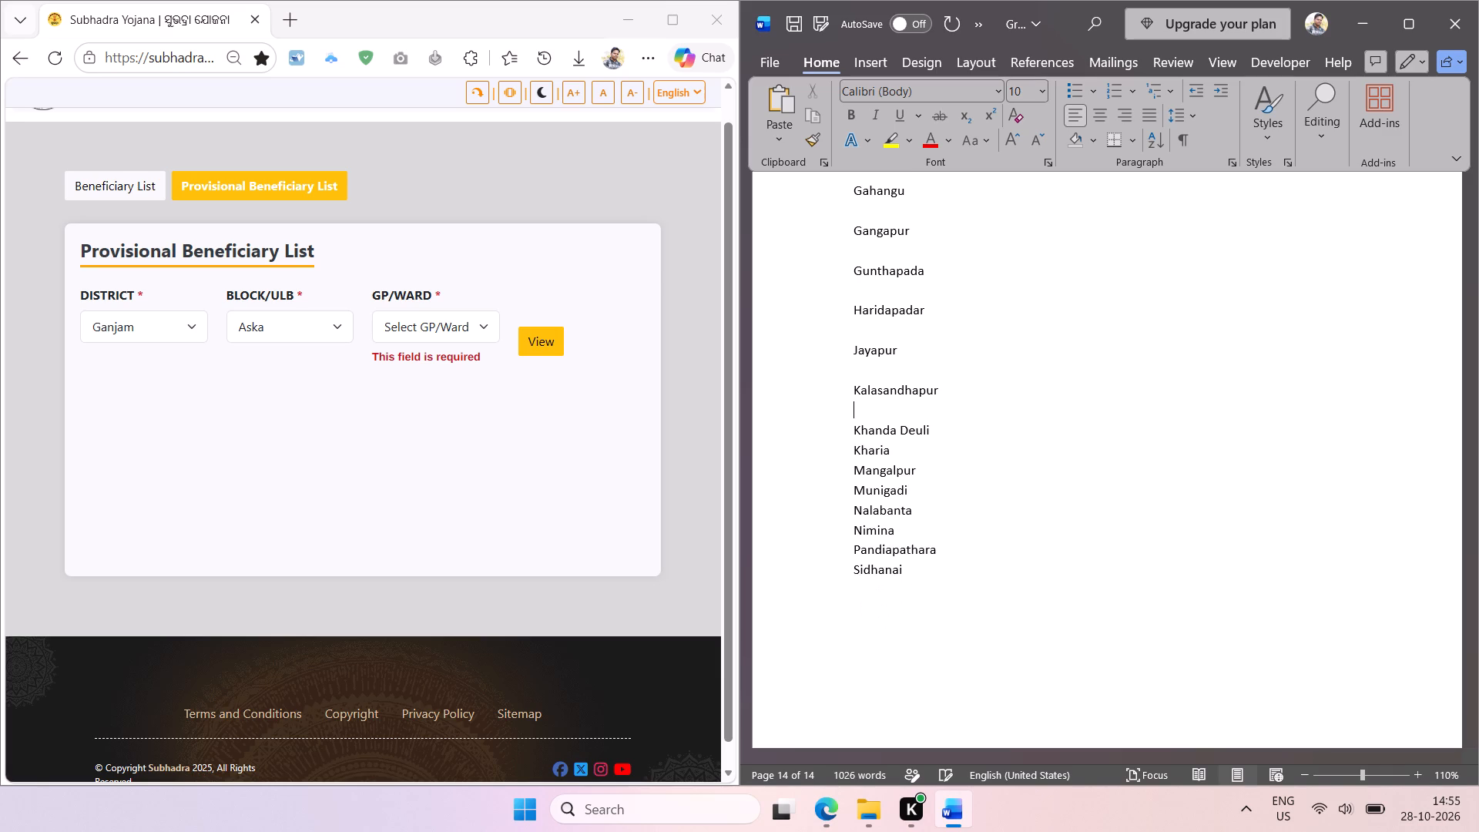
pyautogui.press('BackSpace')
pyautogui.press('Up')
pyautogui.press('BackSpace')
pyautogui.press('Up')
pyautogui.press('BackSpace')
pyautogui.press('Up')
pyautogui.press('BackSpace')
pyautogui.press('Up')
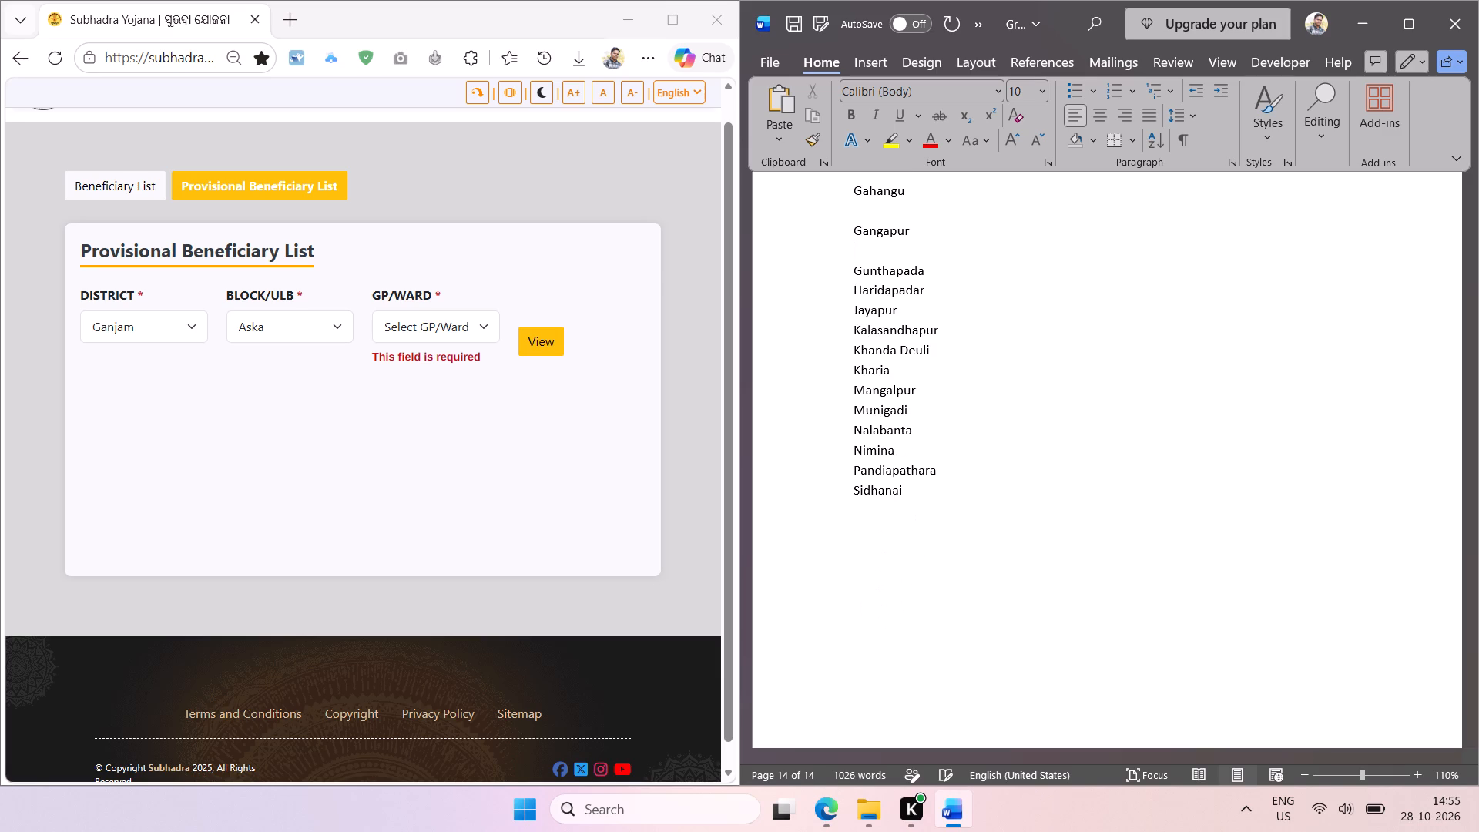
pyautogui.press('BackSpace')
pyautogui.press('Up')
pyautogui.press('BackSpace')
pyautogui.scroll(2, 941, 671)
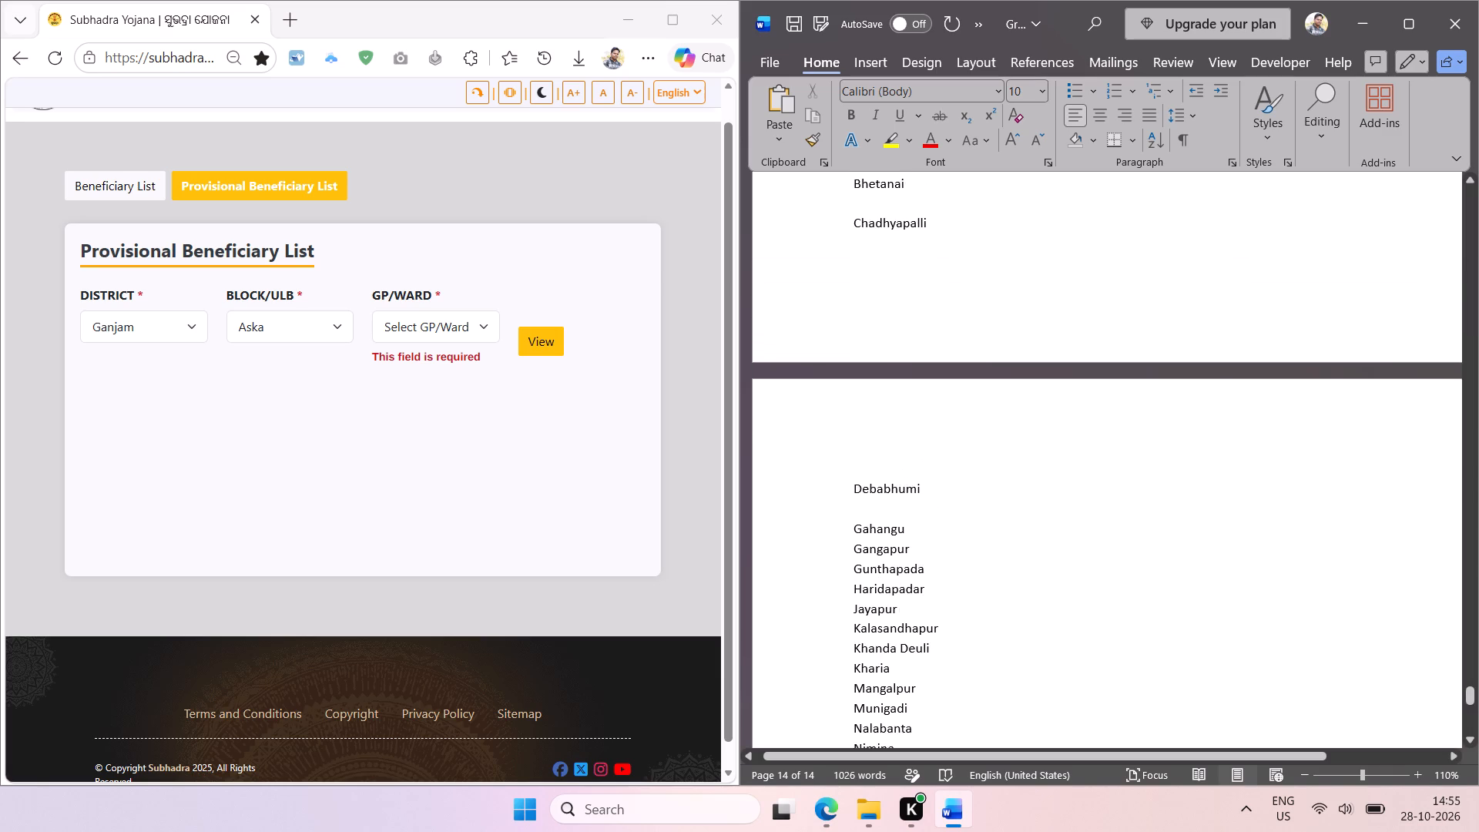
pyautogui.scroll(1, 941, 671)
pyautogui.press('Up')
pyautogui.press('BackSpace')
# Remove the blank lines between the names from Allipur to Chadhyapalli, and the one before Debabhumi.
pyautogui.scroll(1, 941, 671)
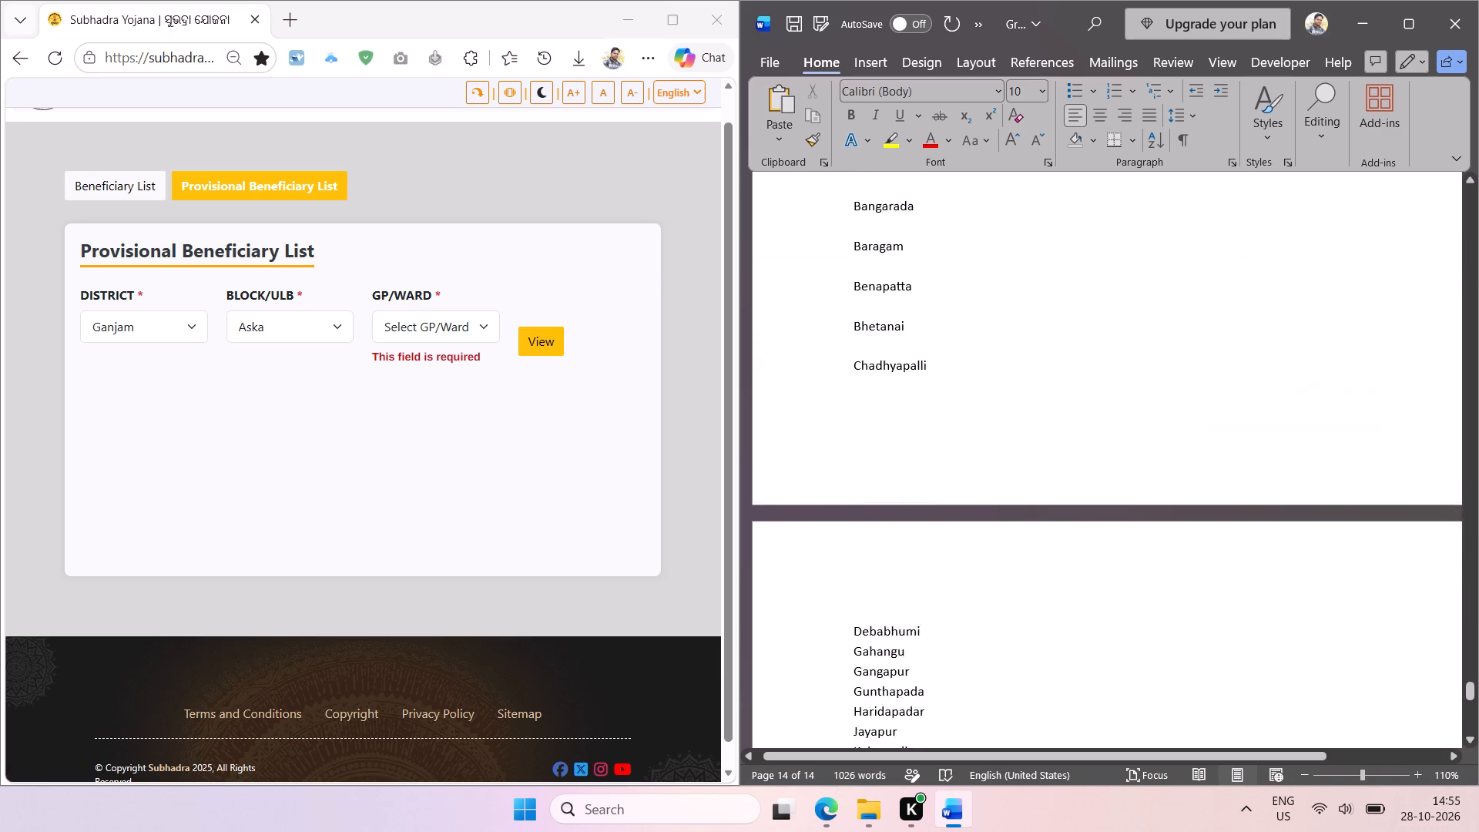
pyautogui.scroll(2, 941, 671)
pyautogui.press('Up')
pyautogui.press('Up')
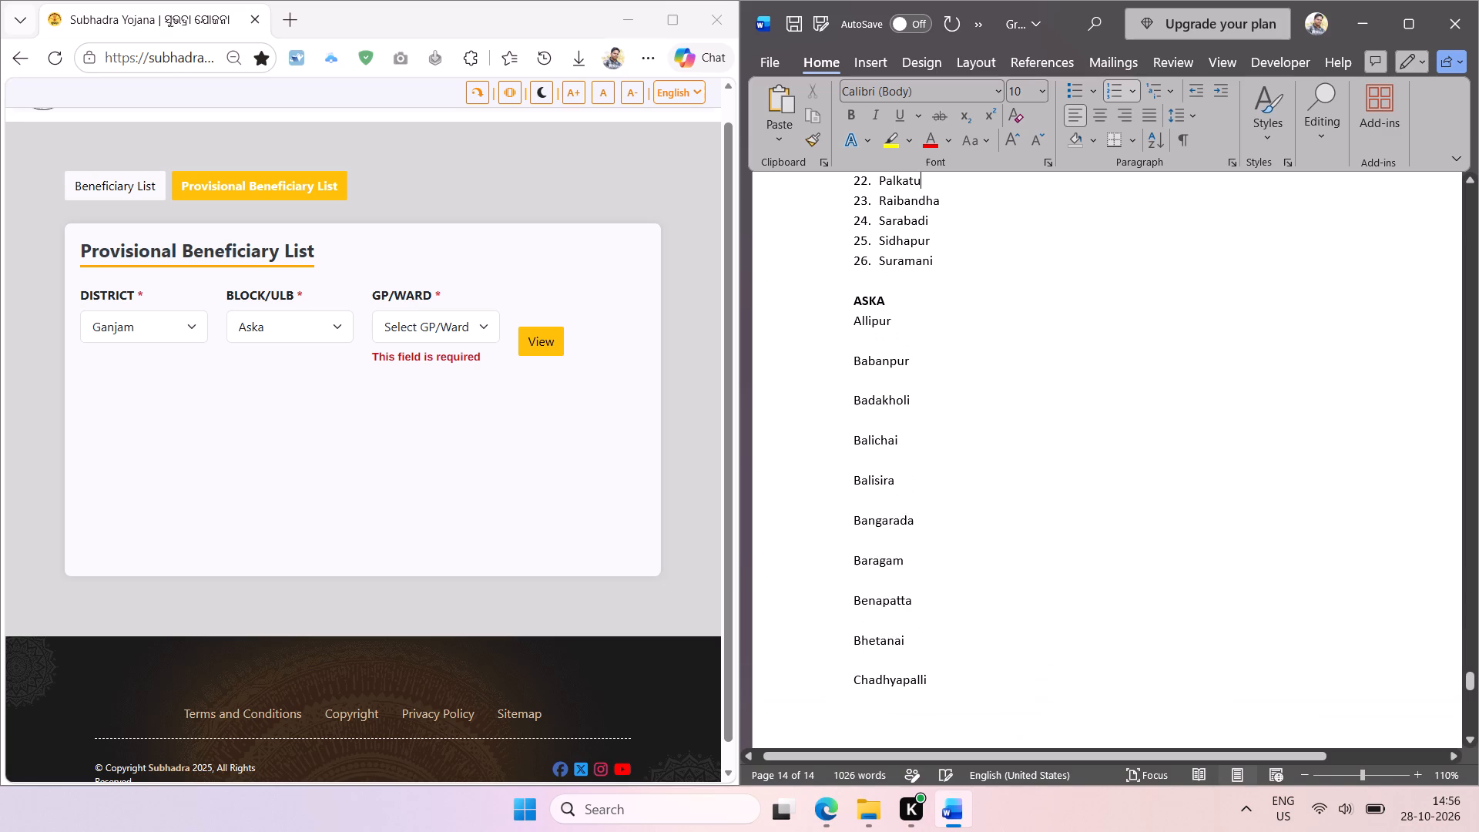
pyautogui.click(892, 653)
pyautogui.press('BackSpace')
pyautogui.press('Up')
pyautogui.press('BackSpace')
pyautogui.press('Up')
pyautogui.press('BackSpace')
pyautogui.press('Up')
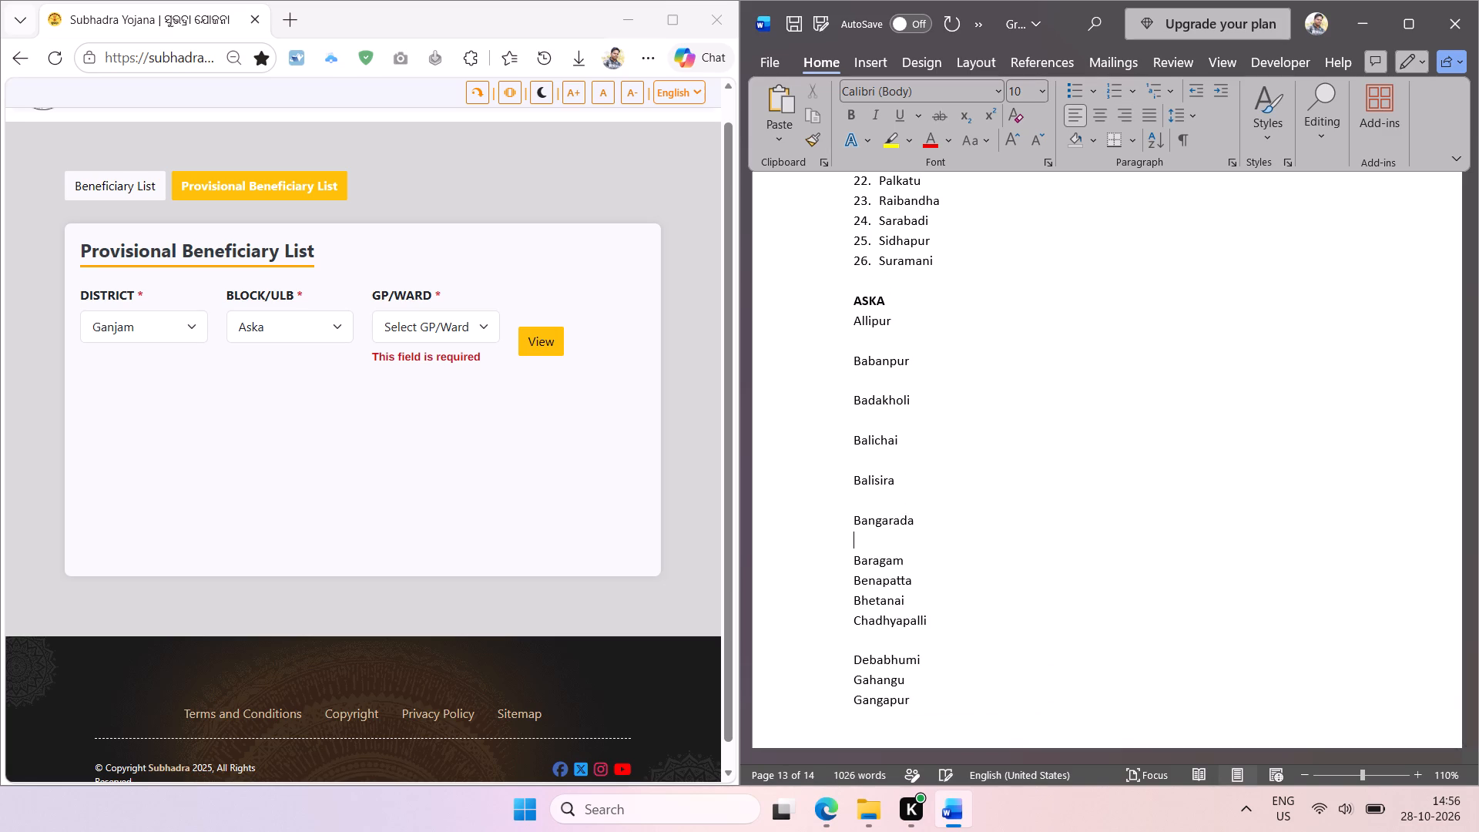
pyautogui.press('BackSpace')
pyautogui.press('Up')
pyautogui.press('BackSpace')
pyautogui.press('Up')
pyautogui.press('BackSpace')
pyautogui.press('Up')
pyautogui.press('BackSpace')
pyautogui.press('Up')
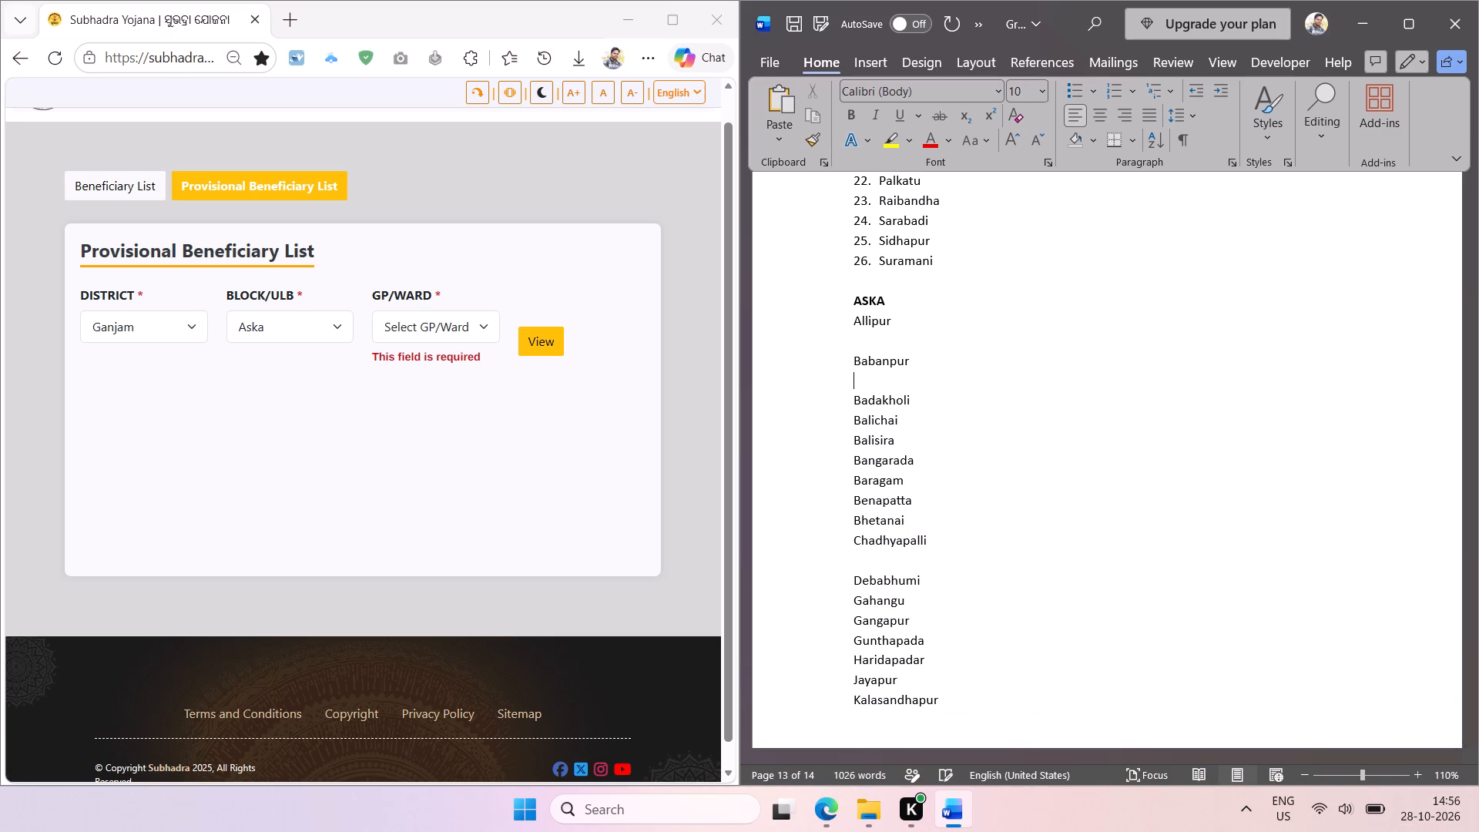
pyautogui.press('BackSpace')
pyautogui.press('Up')
pyautogui.press('BackSpace')
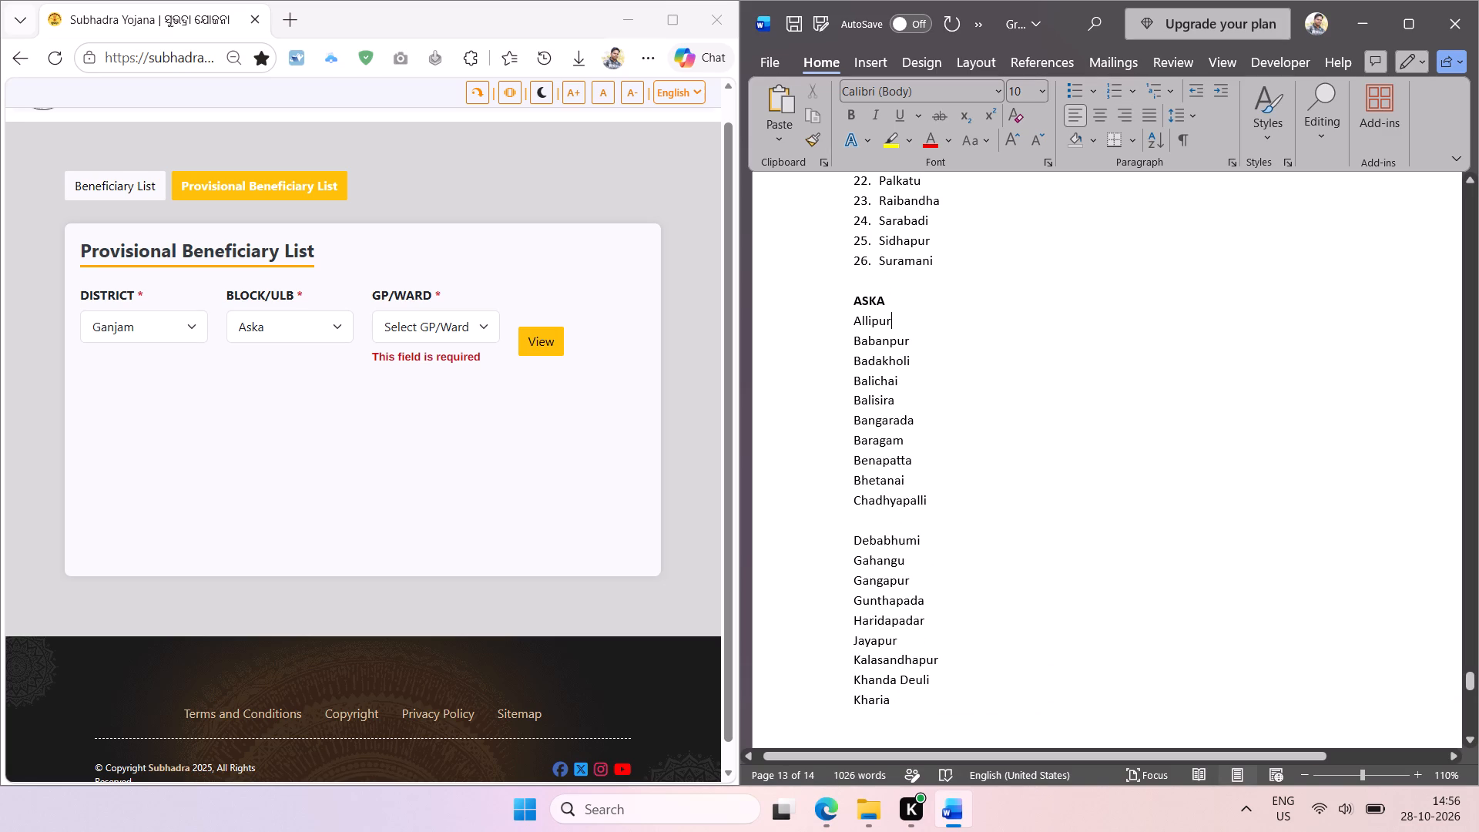
pyautogui.click(901, 525)
pyautogui.press('BackSpace')
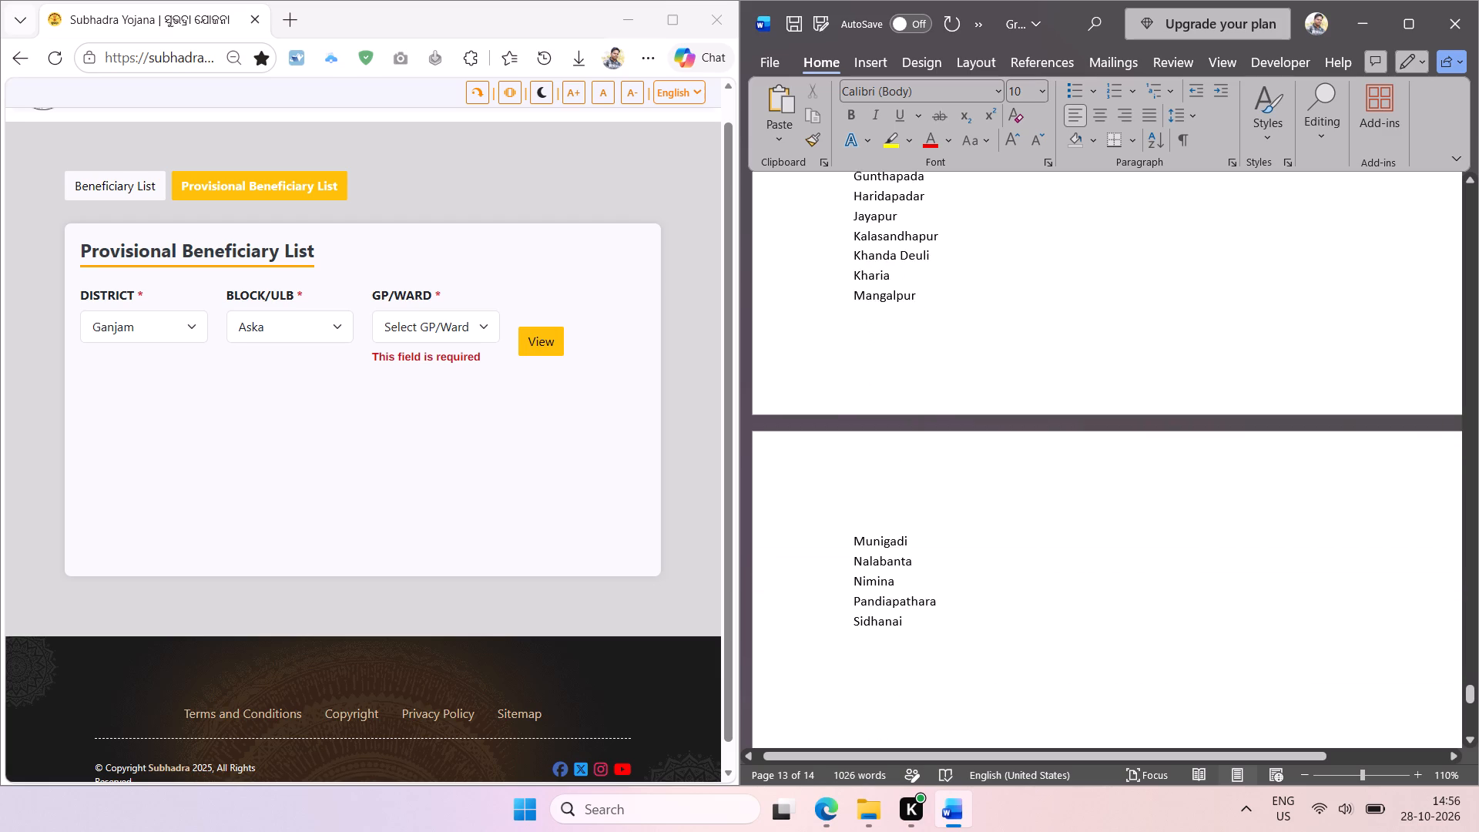
# Insert a page break before the ASKA heading so the block starts on a new page.
pyautogui.scroll(1, 825, 290)
pyautogui.click(852, 251)
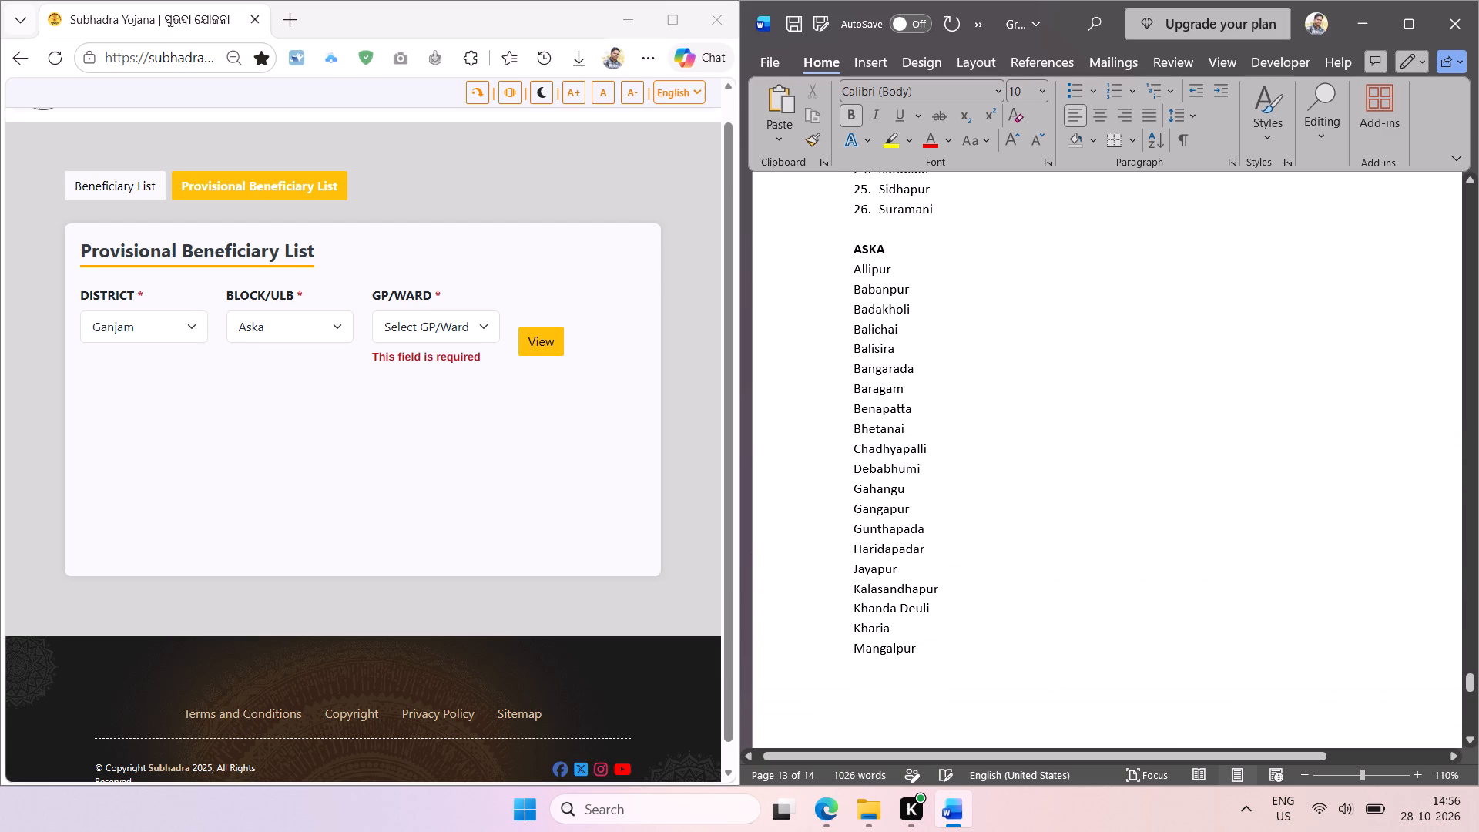
pyautogui.hotkey('ctrl', 'Return')
# Sort the Aska gram panchayat names from Allipur to Sidhanai alphabetically and turn them into a numbered list starting at 1.
pyautogui.scroll(-1, 1134, 331)
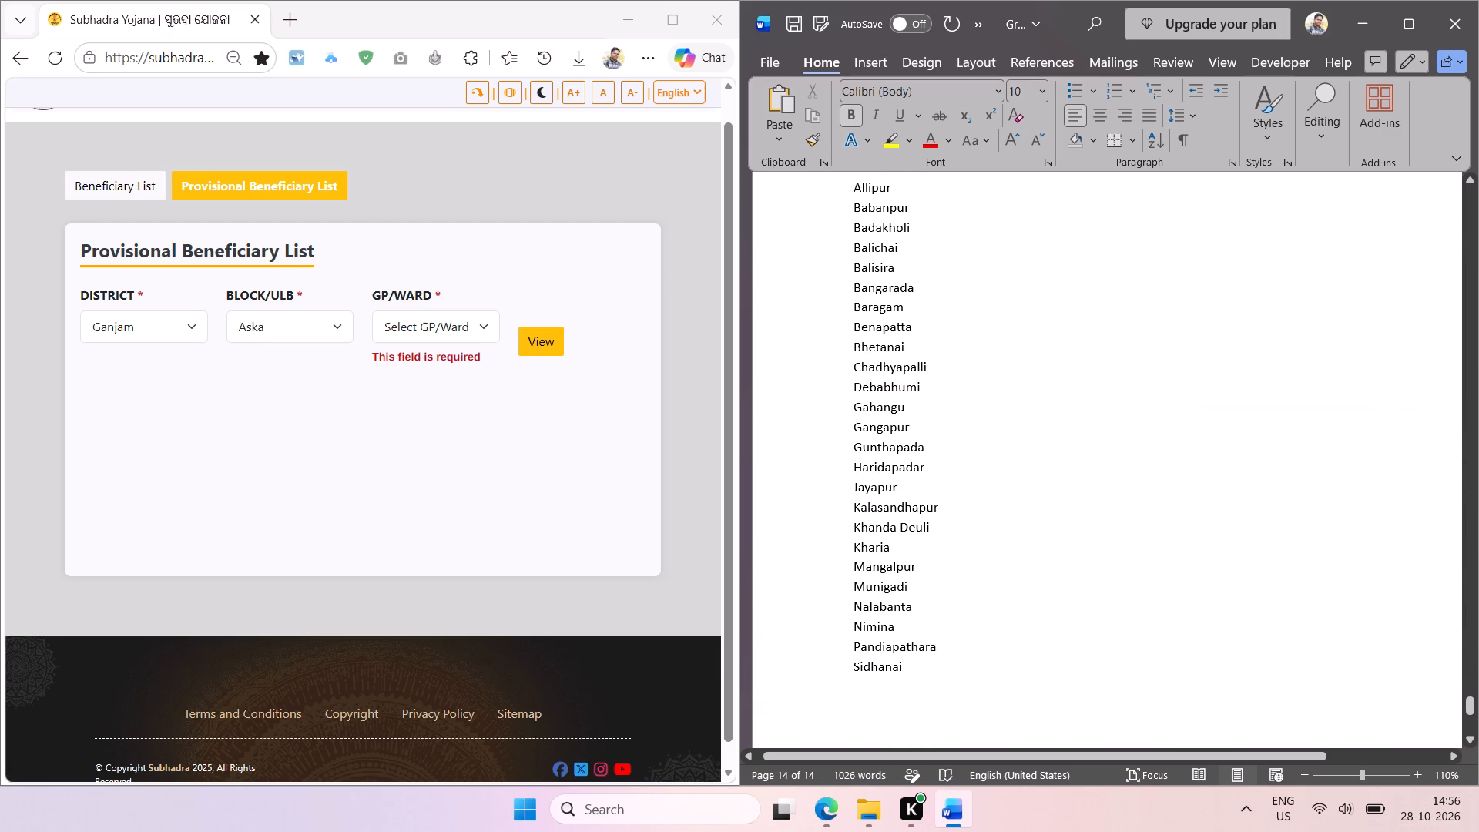
pyautogui.scroll(-1, 1088, 418)
pyautogui.moveTo(850, 219); pyautogui.dragTo(966, 639)
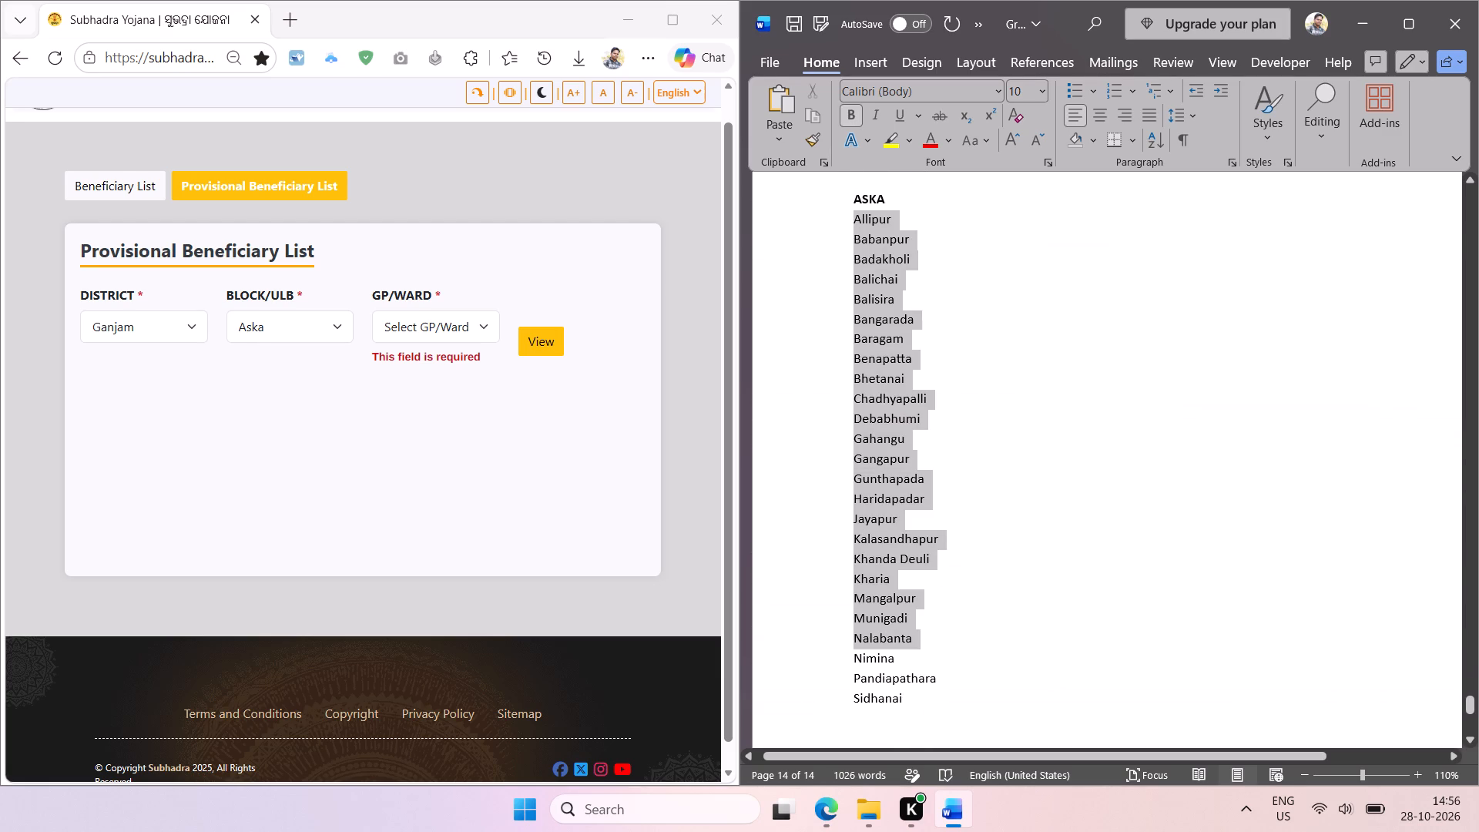
pyautogui.moveTo(966, 639); pyautogui.dragTo(951, 694)
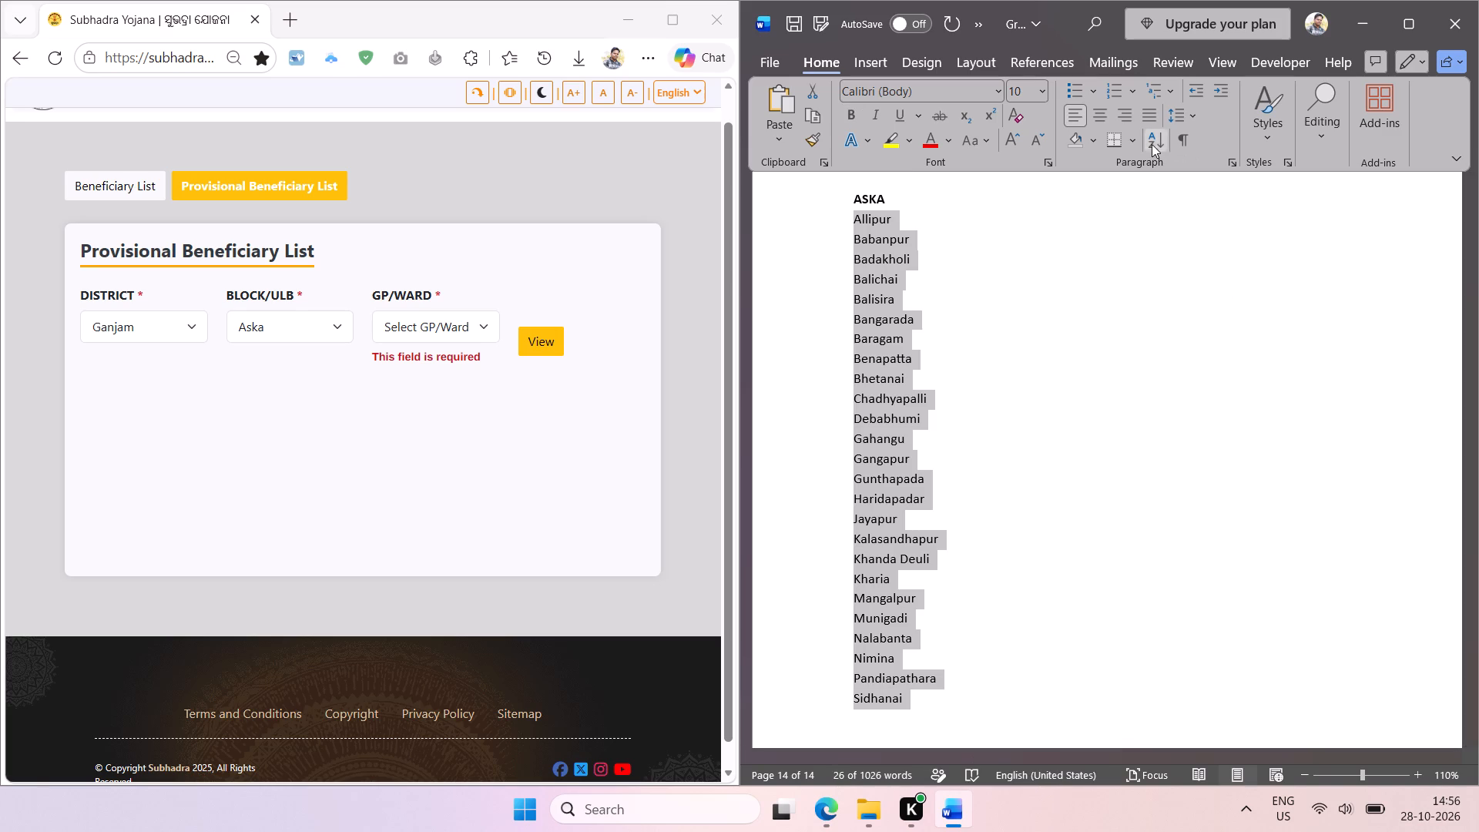
pyautogui.click(1152, 144)
pyautogui.press('Return')
pyautogui.click(1116, 92)
pyautogui.doubleClick(1206, 91)
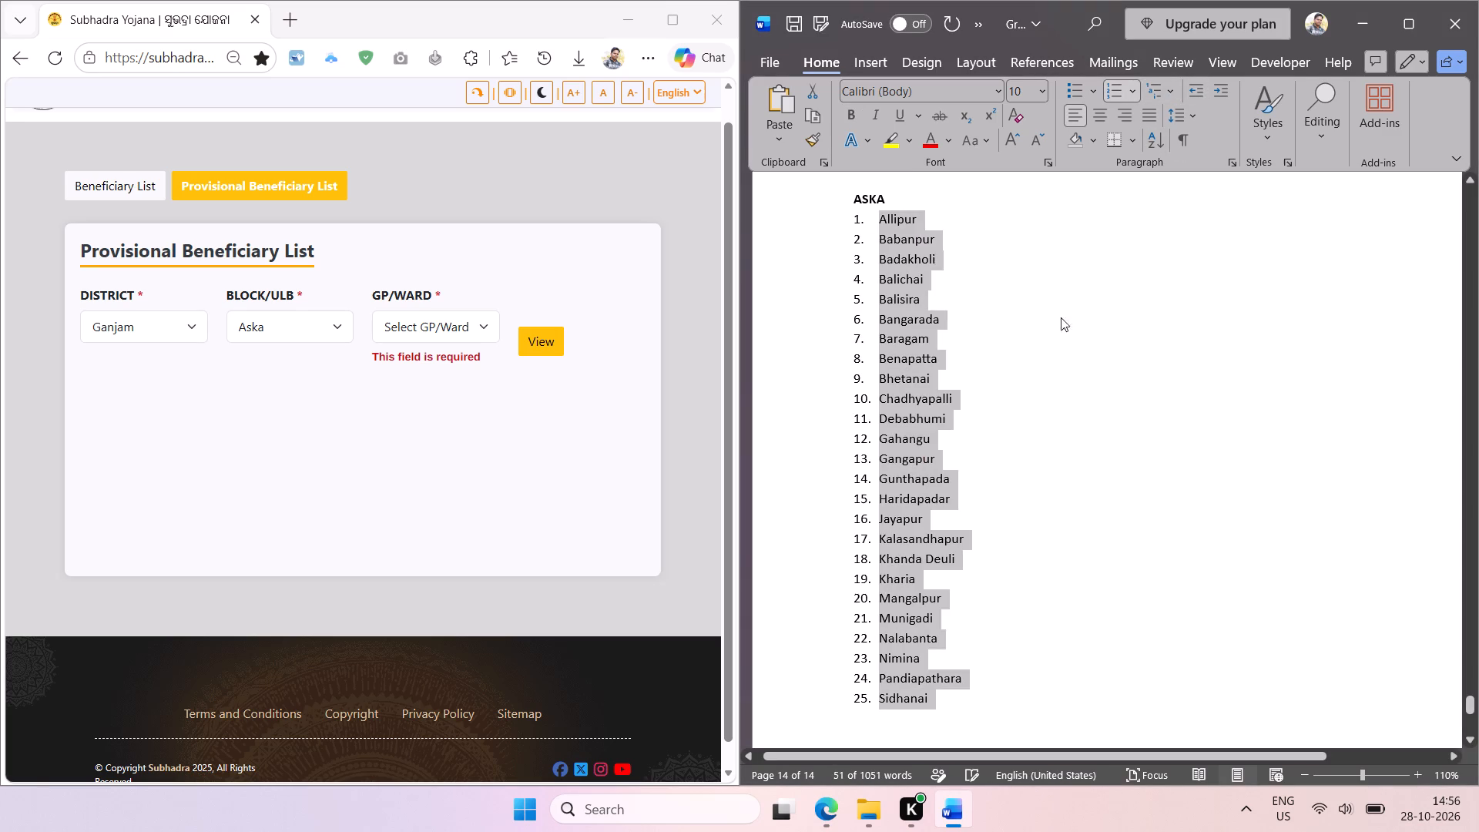
# Save the Gram Panchayat document and close it.
pyautogui.click(1051, 321)
pyautogui.hotkey('ctrl', 's')
pyautogui.click(1051, 321)
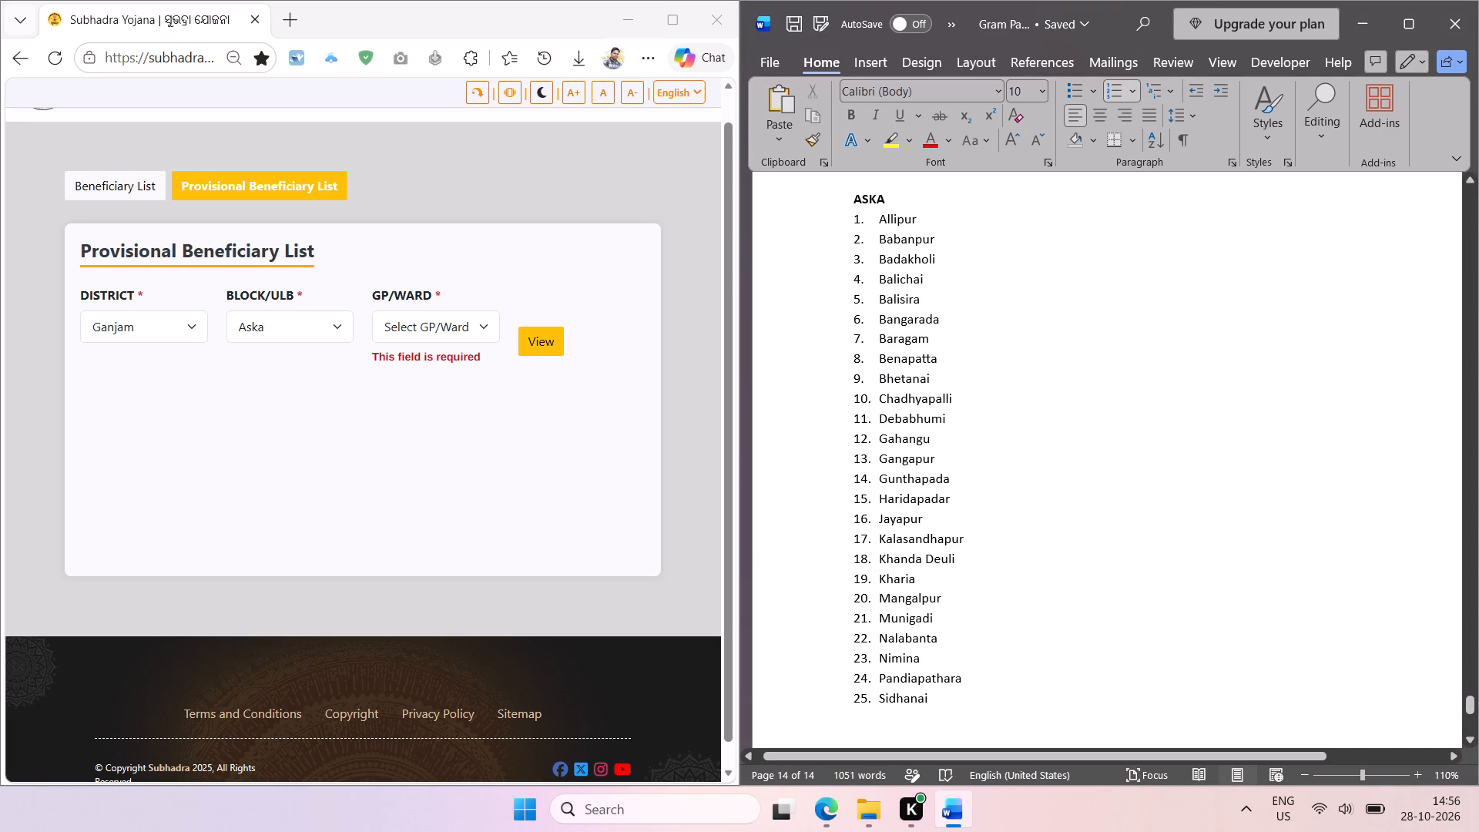
pyautogui.hotkey('ctrl', 's')
pyautogui.hotkey('ctrl', 's')
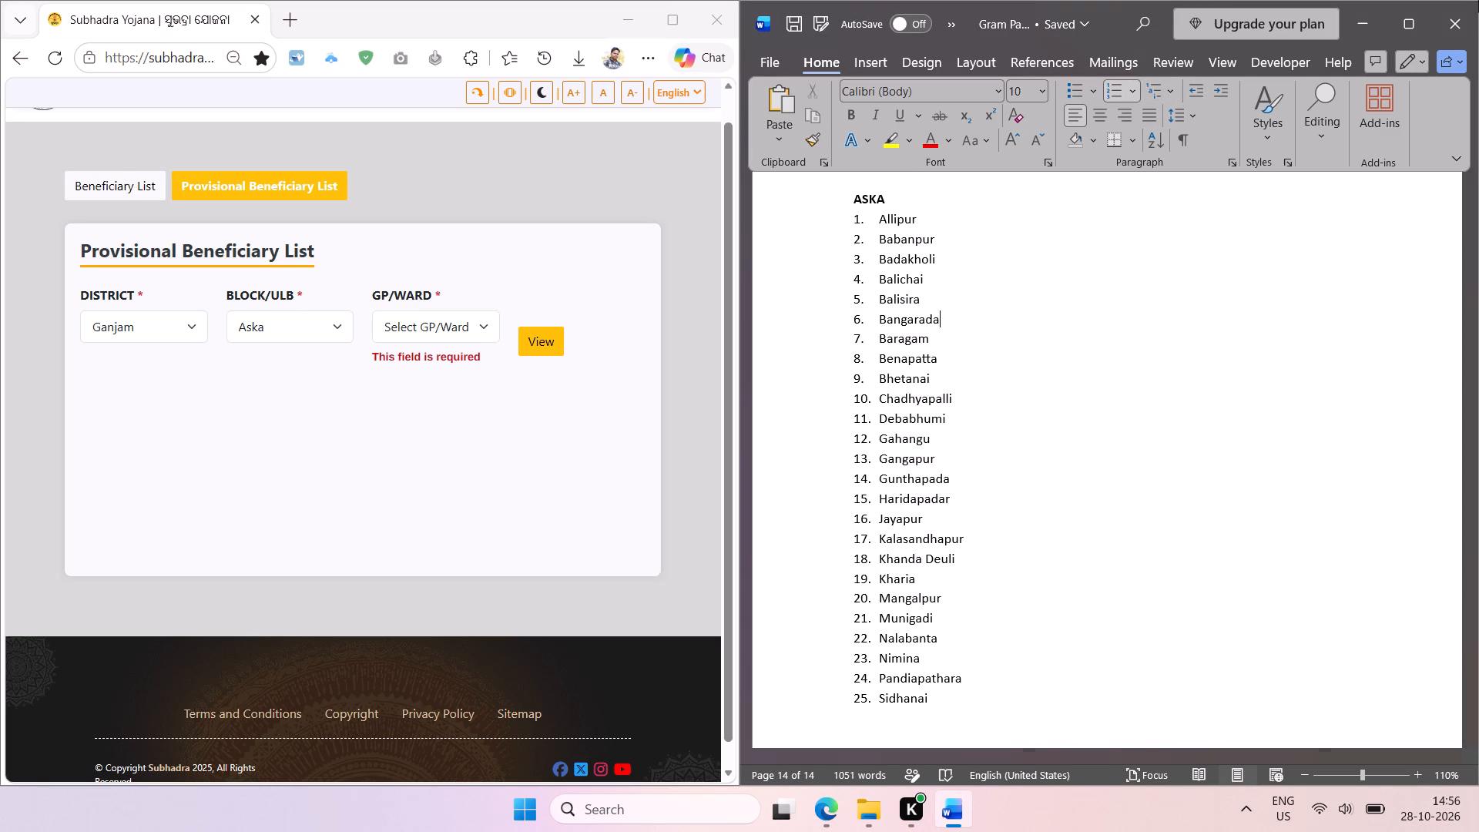
pyautogui.click(1461, 13)
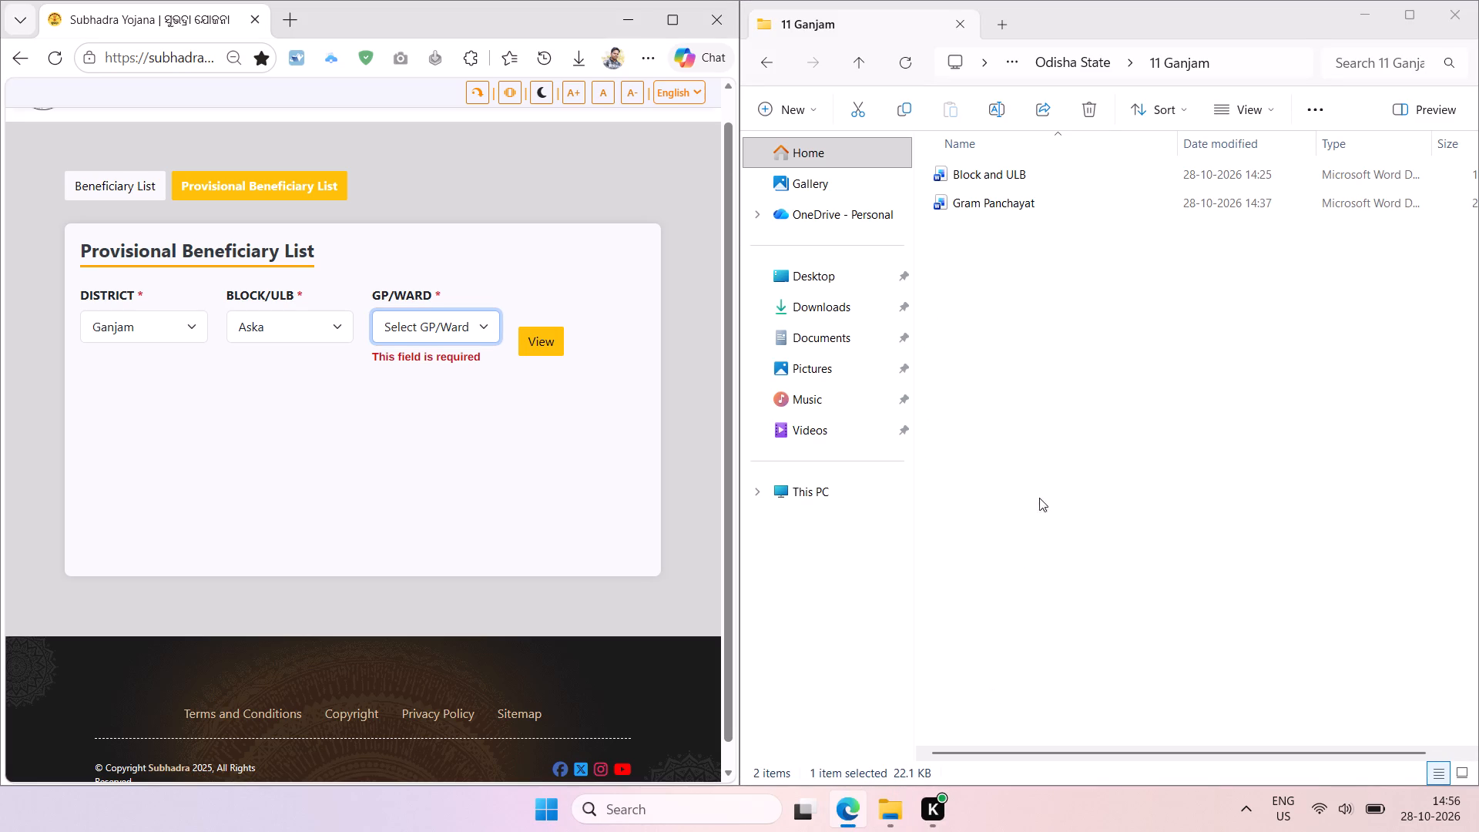
# Switch to File Explorer and refresh the contents of the 11 Ganjam folder.
pyautogui.click(1042, 481)
pyautogui.click(911, 70)
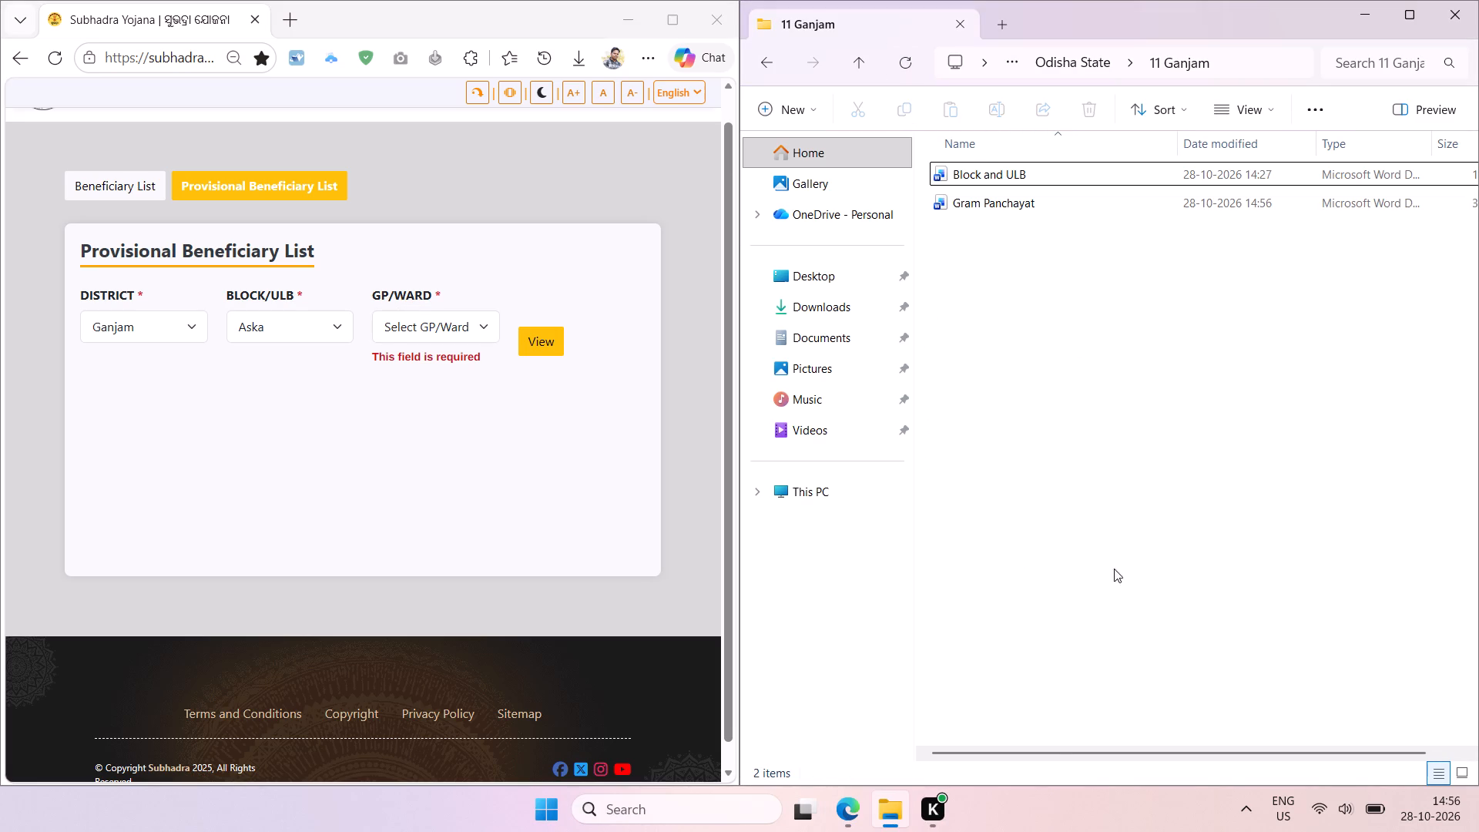